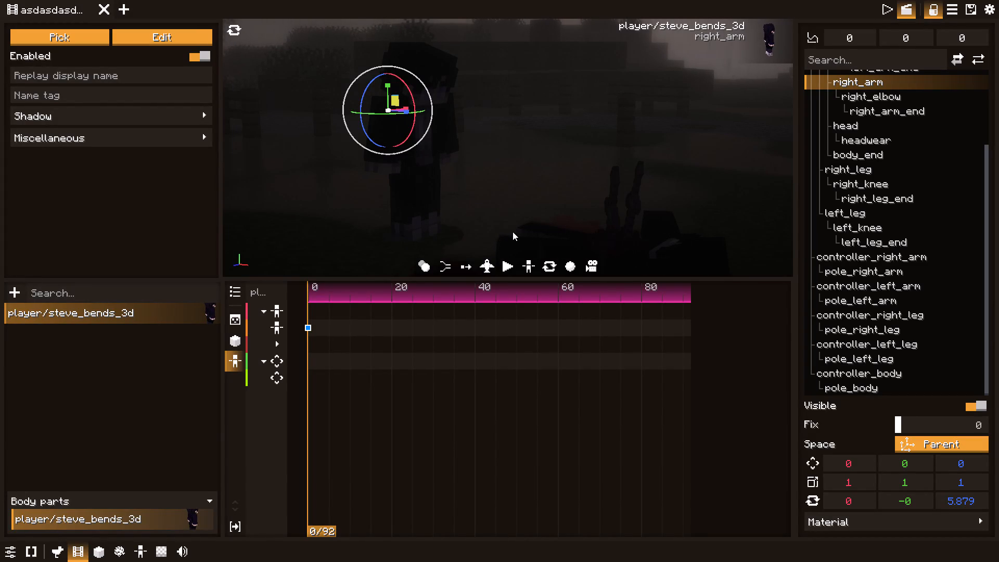
# Leave the replay editor and apply the photon_v1.3b_IRLights_3 shader pack.
pyautogui.press('Escape')
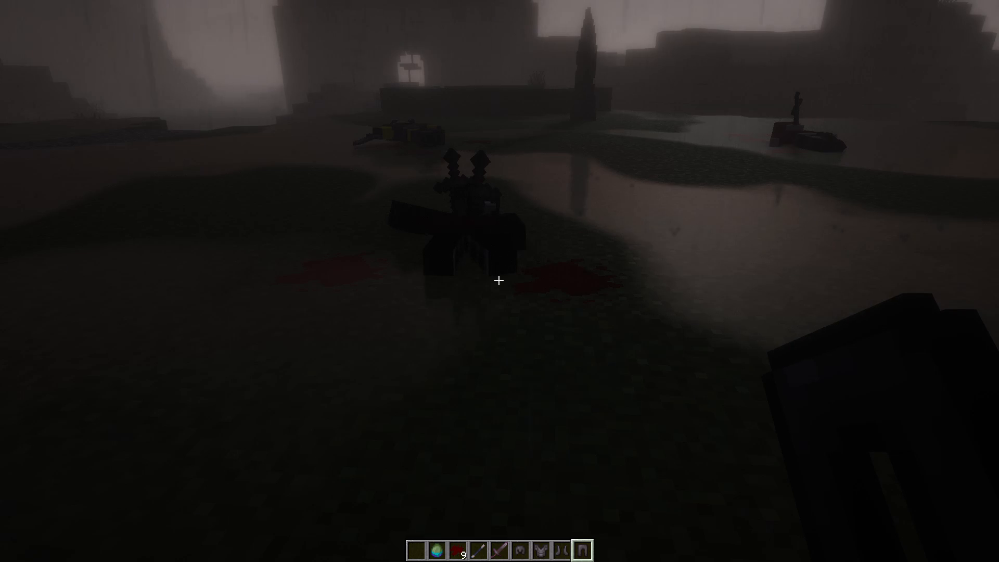
pyautogui.press('Escape')
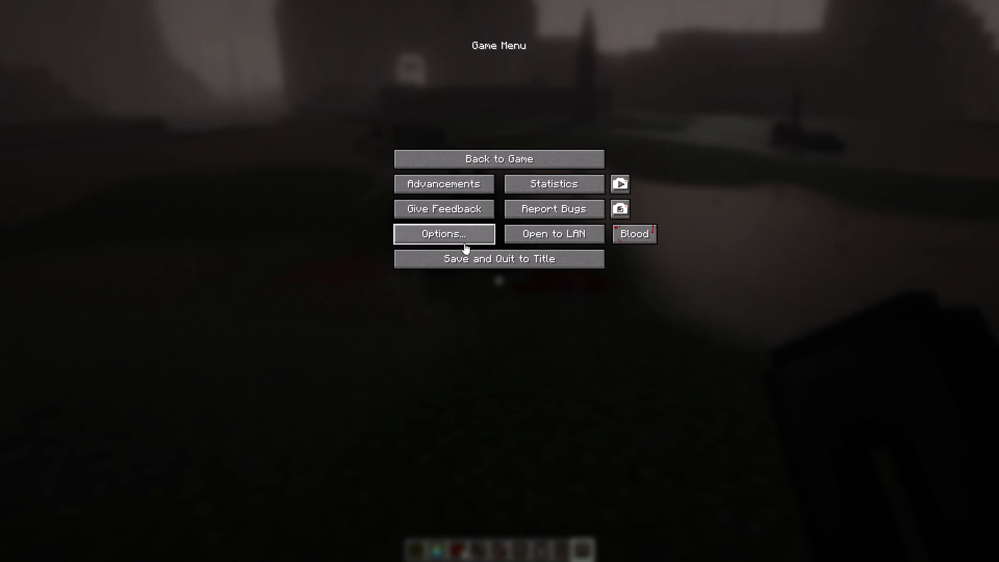
pyautogui.press('Escape')
pyautogui.press('o')
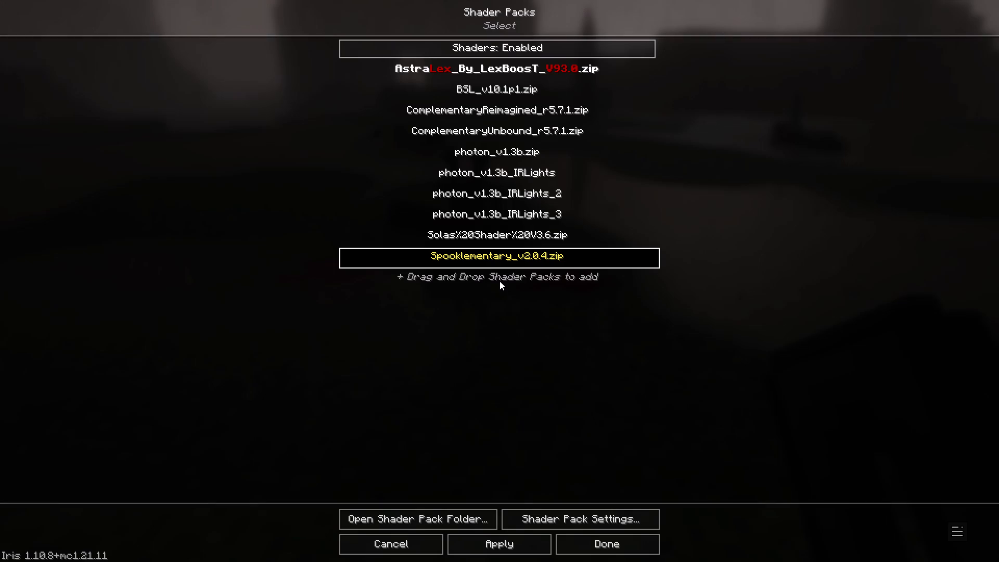
pyautogui.click(517, 211)
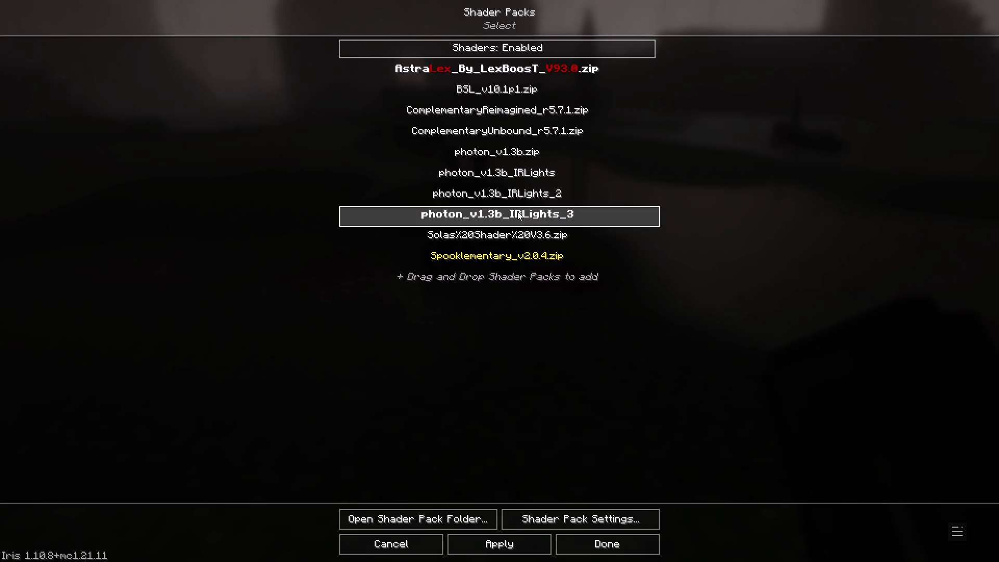
pyautogui.click(531, 541)
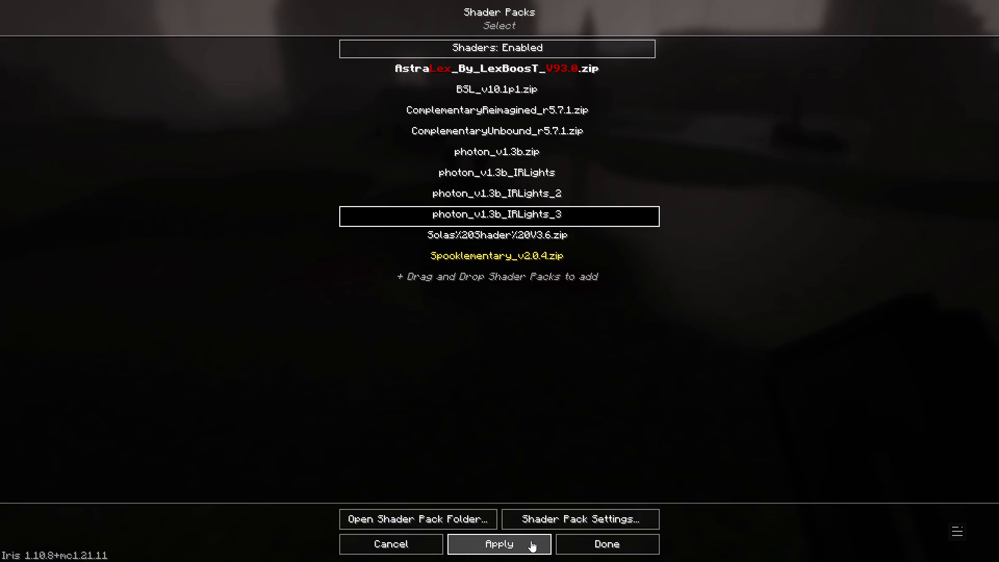
pyautogui.press('Escape')
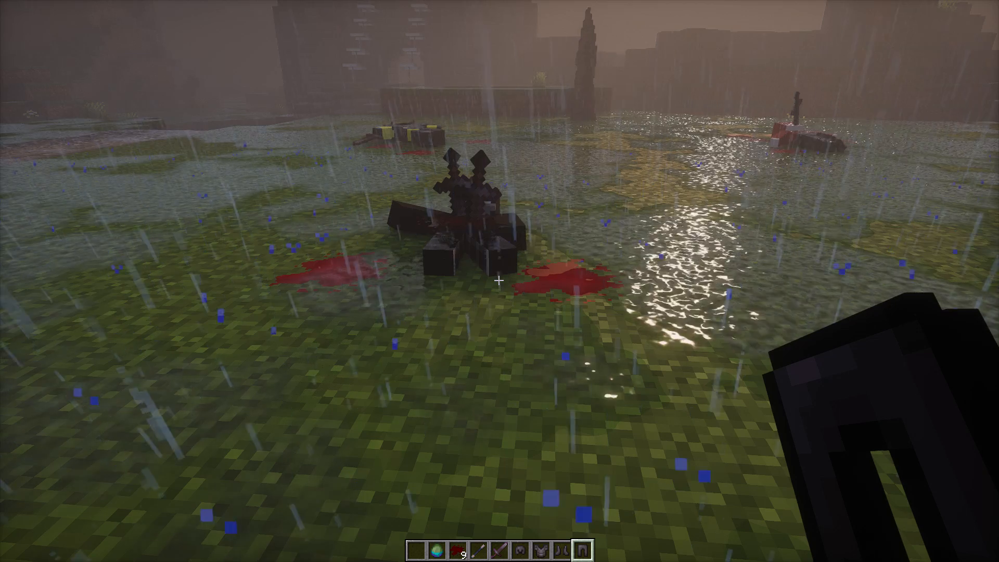
# Fly around the rainy battlefield and examine the fallen bodies and blood puddles under the applied shader.
pyautogui.press('w')
pyautogui.press('q')
pyautogui.scroll(6, 499, 281)
pyautogui.press('space')
pyautogui.press('space')
pyautogui.write('q')
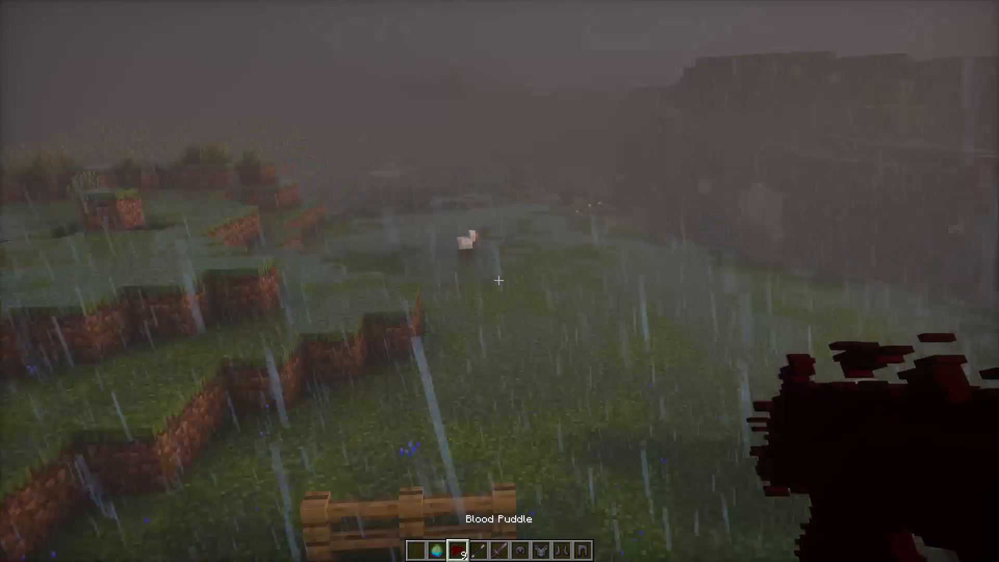
pyautogui.scroll(1, 499, 281)
pyautogui.hotkey('ctrl', 'z')
pyautogui.hotkey('ctrl', 'x')
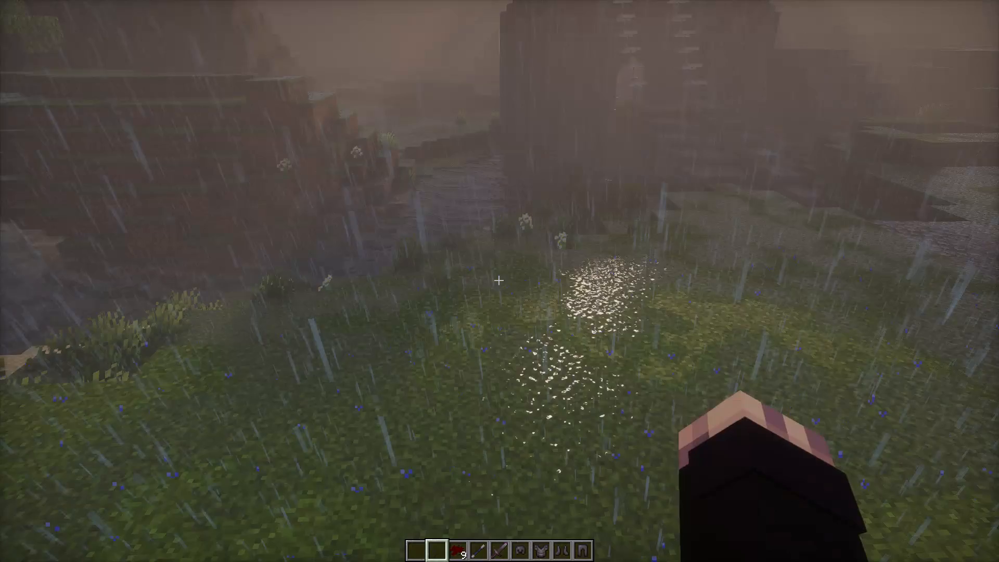
pyautogui.press('w')
pyautogui.press('q')
pyautogui.press('q')
pyautogui.press('q')
pyautogui.press('q')
pyautogui.press('q')
pyautogui.press('q')
pyautogui.press('q')
pyautogui.press('q')
pyautogui.press('q')
pyautogui.press('q')
pyautogui.press('q')
pyautogui.press('q')
pyautogui.press('q')
pyautogui.press('q')
pyautogui.press('space')
pyautogui.press('space')
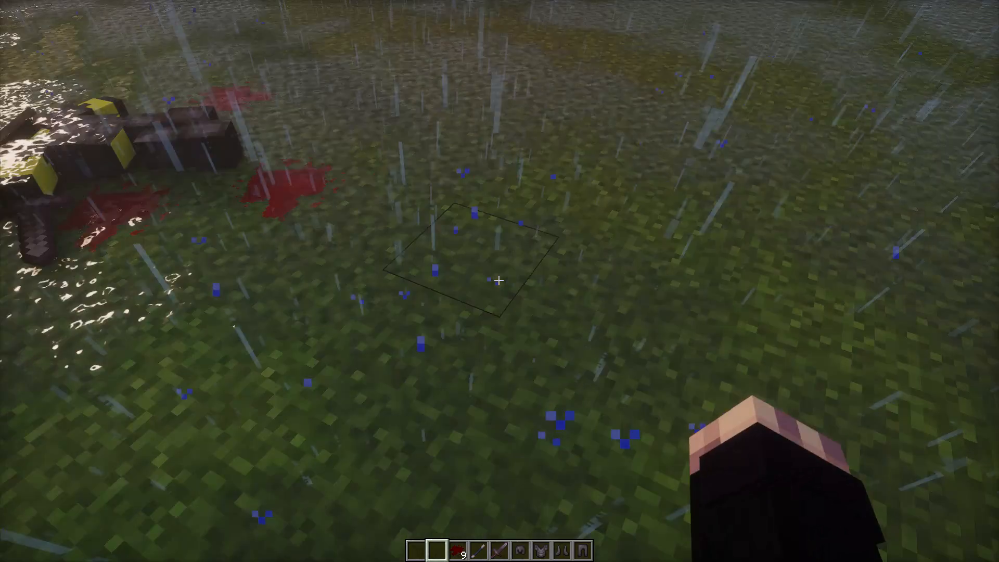
pyautogui.press('w')
pyautogui.press('q')
pyautogui.press('space')
pyautogui.press('space')
pyautogui.press('w')
pyautogui.press('q')
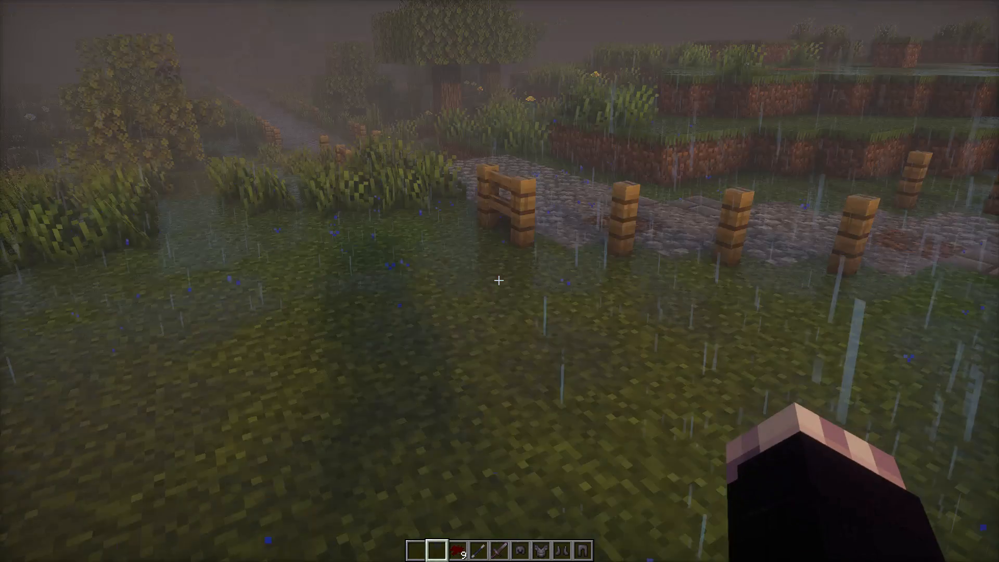
# Survey the cobbled path, fences and trees from above, returning to view the bodies in front of the castle.
pyautogui.press('space')
pyautogui.press('Tab')
pyautogui.press('Tab')
pyautogui.press('Tab')
pyautogui.press('a')
pyautogui.press('space')
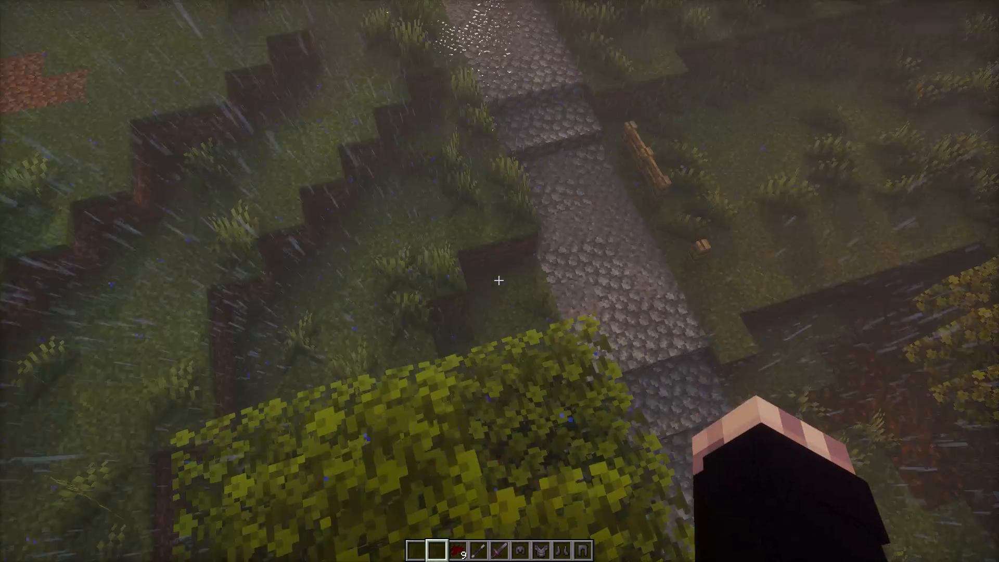
pyautogui.press('space')
pyautogui.press('space')
pyautogui.press('w')
pyautogui.press('q')
pyautogui.press('space')
pyautogui.press('space')
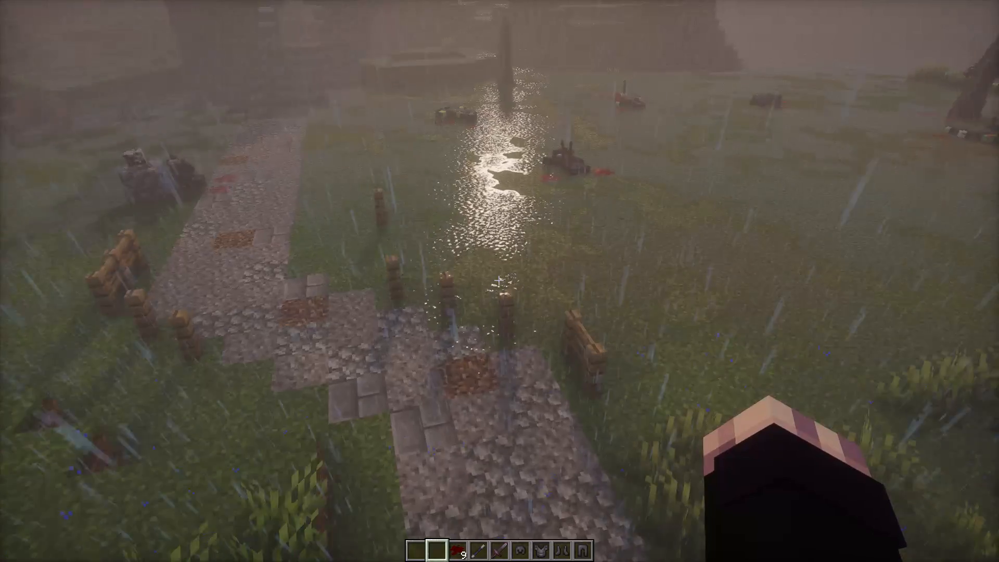
pyautogui.write('daawdsad')
pyautogui.press('w')
pyautogui.press('q')
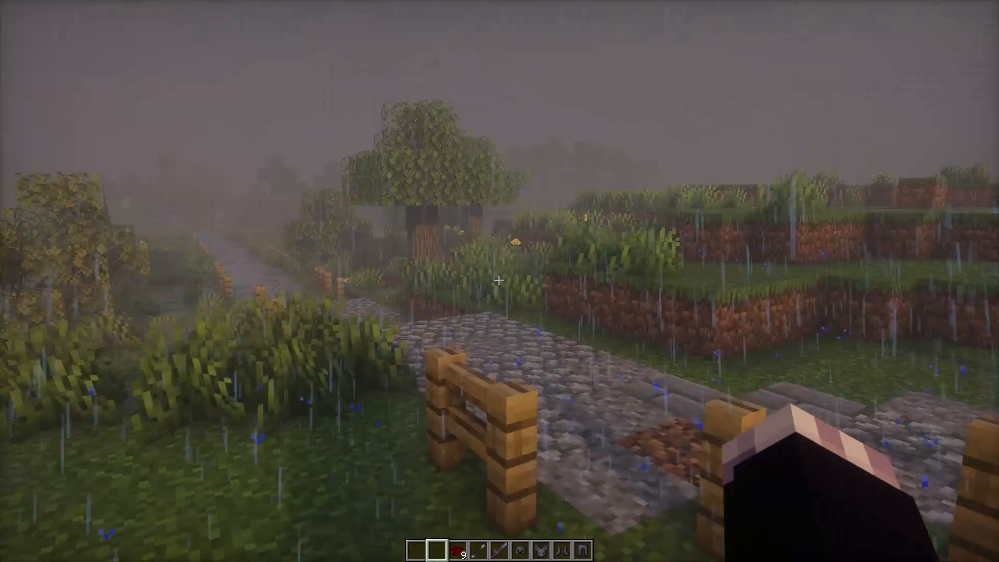
pyautogui.press('space')
pyautogui.press('space')
pyautogui.press('space')
pyautogui.press('space')
pyautogui.press('space')
pyautogui.press('space')
pyautogui.press('space')
pyautogui.press('space')
pyautogui.press('space')
pyautogui.press('space')
pyautogui.press('space')
pyautogui.press('space')
pyautogui.press('space')
pyautogui.press('space')
pyautogui.press('space')
pyautogui.press('space')
pyautogui.press('space')
pyautogui.press('space')
pyautogui.press('space')
pyautogui.press('space')
pyautogui.press('space')
pyautogui.press('space')
pyautogui.press('a')
pyautogui.press('a')
pyautogui.press('a')
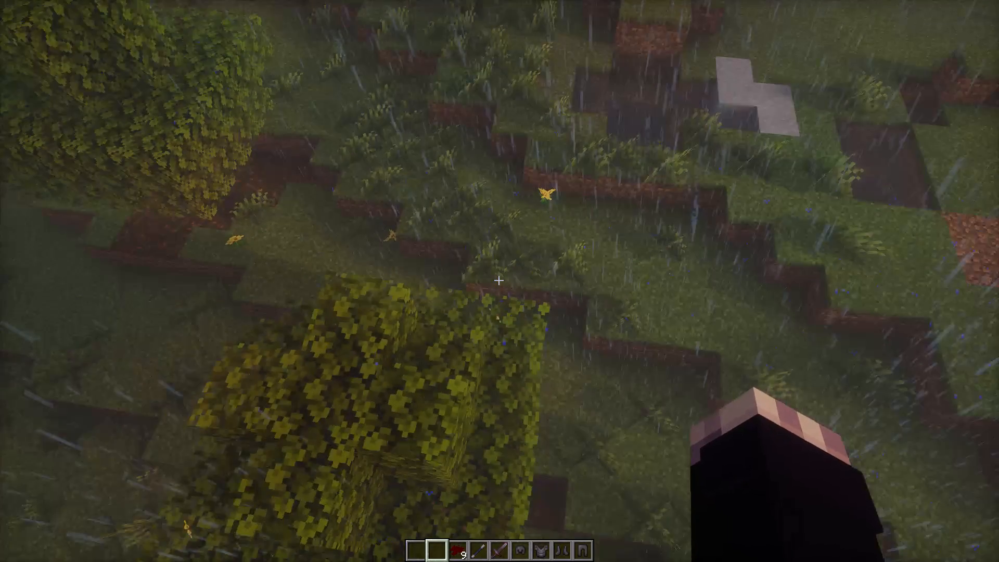
pyautogui.press('s')
pyautogui.press('s')
pyautogui.press('a')
pyautogui.press('space')
pyautogui.press('w')
pyautogui.press('space')
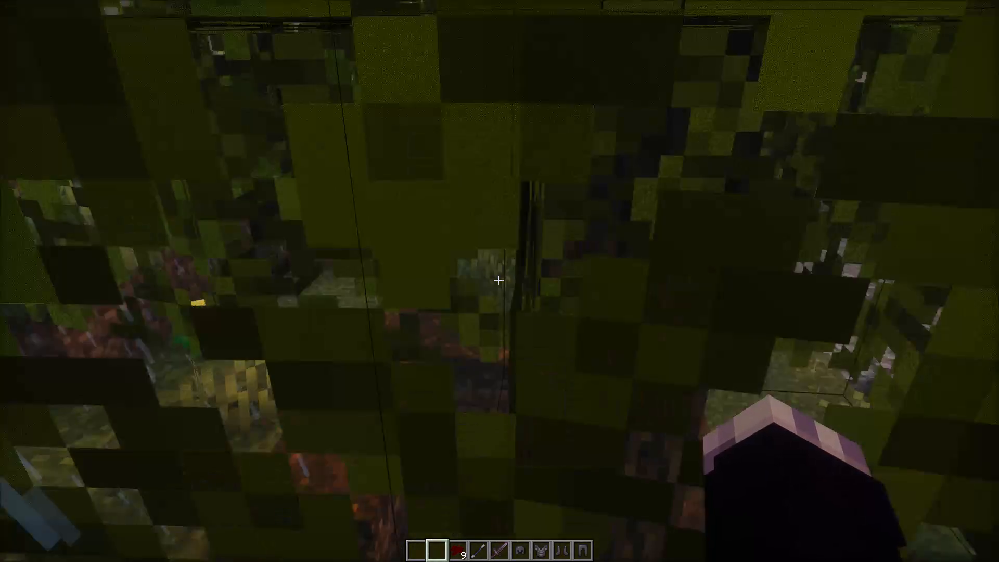
pyautogui.press('space')
pyautogui.write('w')
pyautogui.press('space')
pyautogui.press('space')
pyautogui.press('w')
pyautogui.press('q')
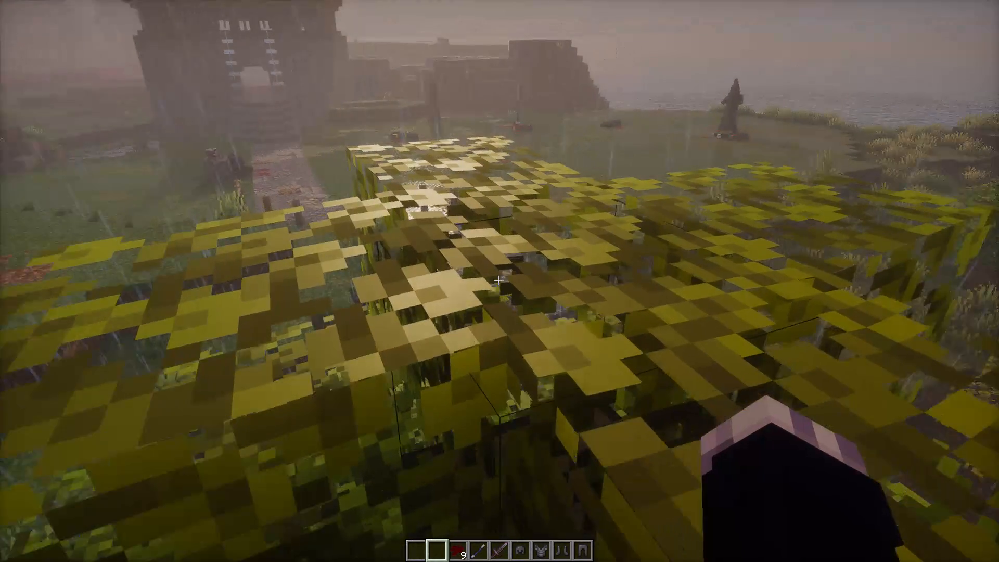
pyautogui.press('space')
pyautogui.press('space')
pyautogui.write('q')
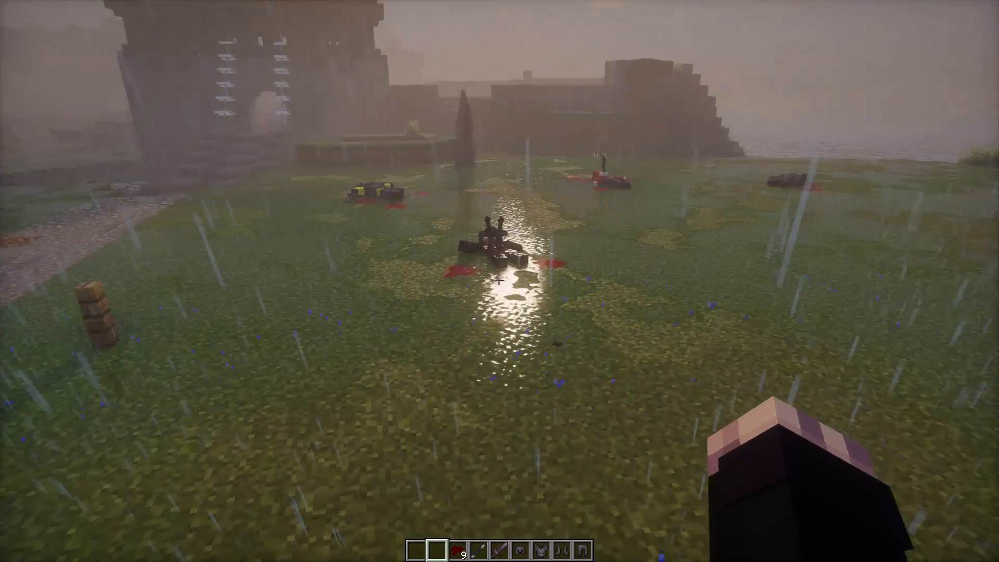
# Run the command /time set night to change the world time to night.
pyautogui.press('t')
pyautogui.press('Up')
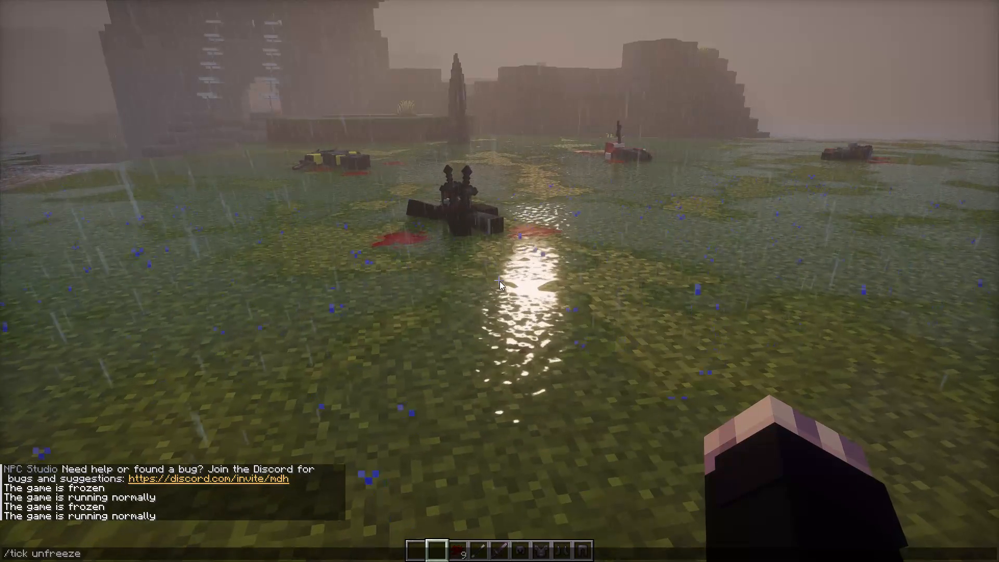
pyautogui.press('Up')
pyautogui.press('Up')
pyautogui.press('Up')
pyautogui.press('Up')
pyautogui.press('Up')
pyautogui.press('Up')
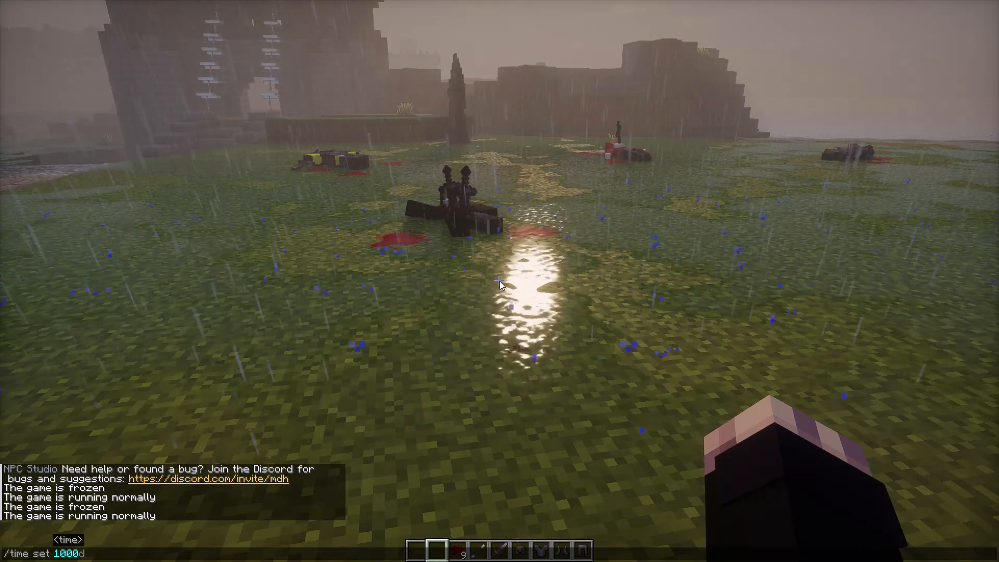
pyautogui.press('BackSpace')
pyautogui.press('BackSpace')
pyautogui.press('BackSpace')
pyautogui.press('BackSpace')
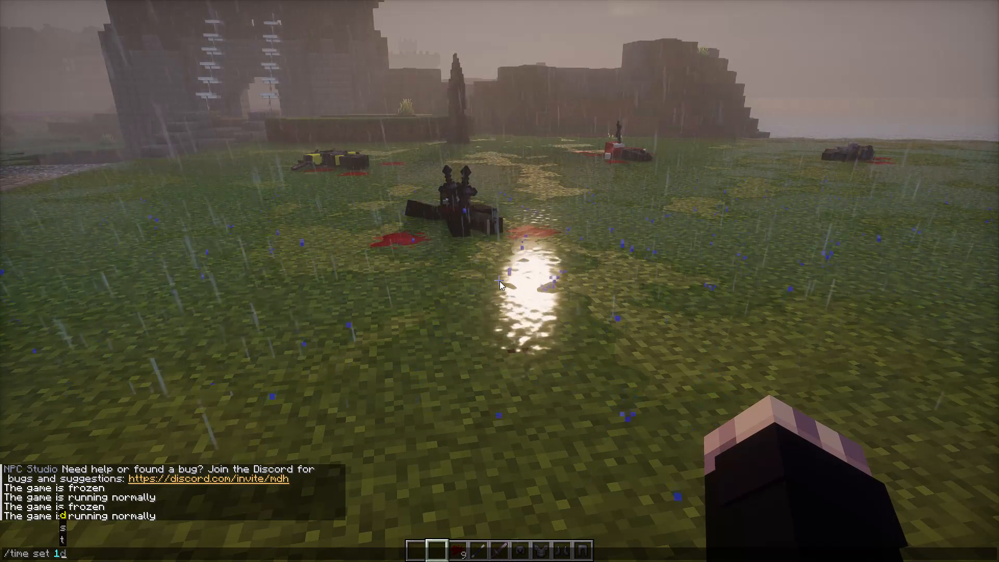
pyautogui.write('ni')
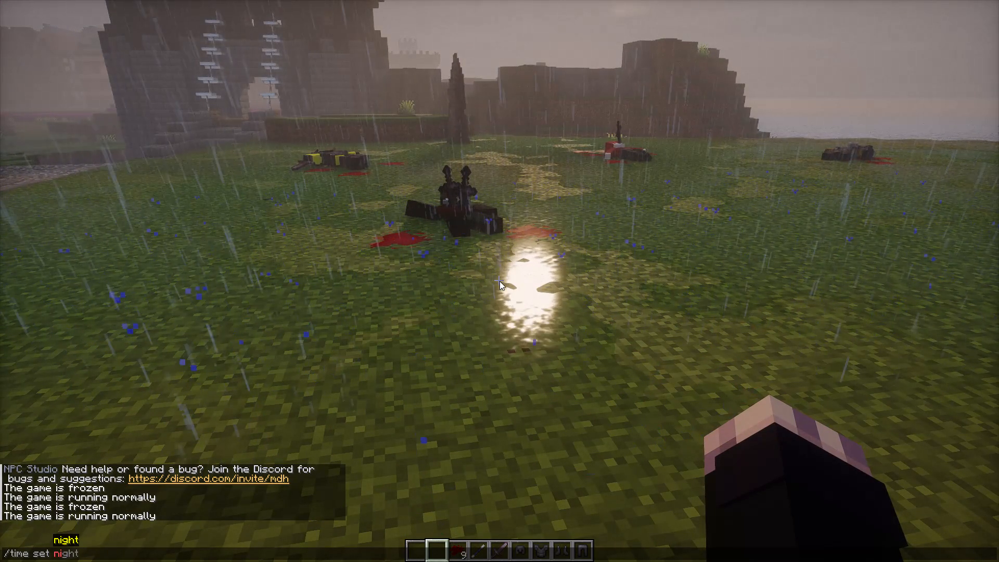
pyautogui.click(65, 535)
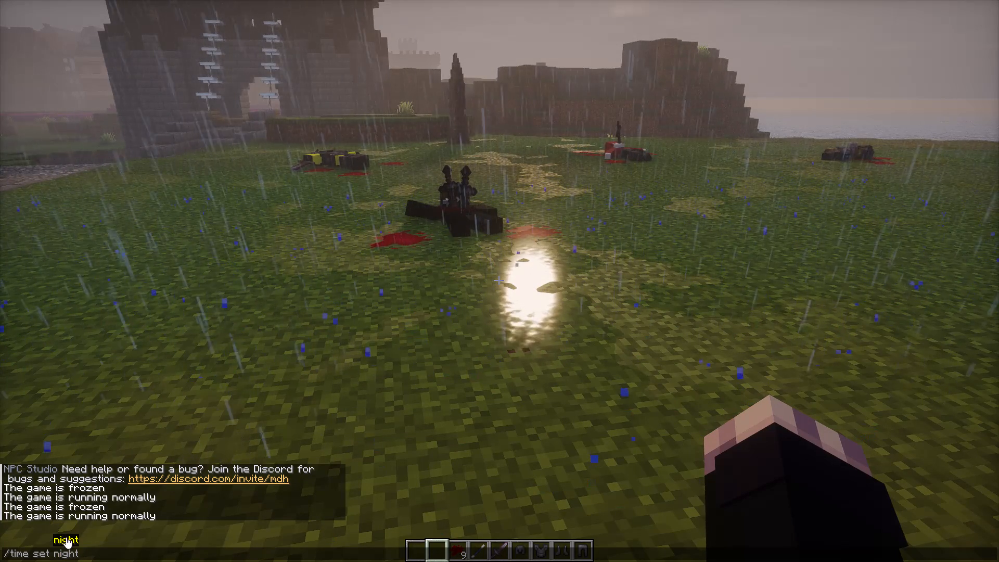
pyautogui.press('Return')
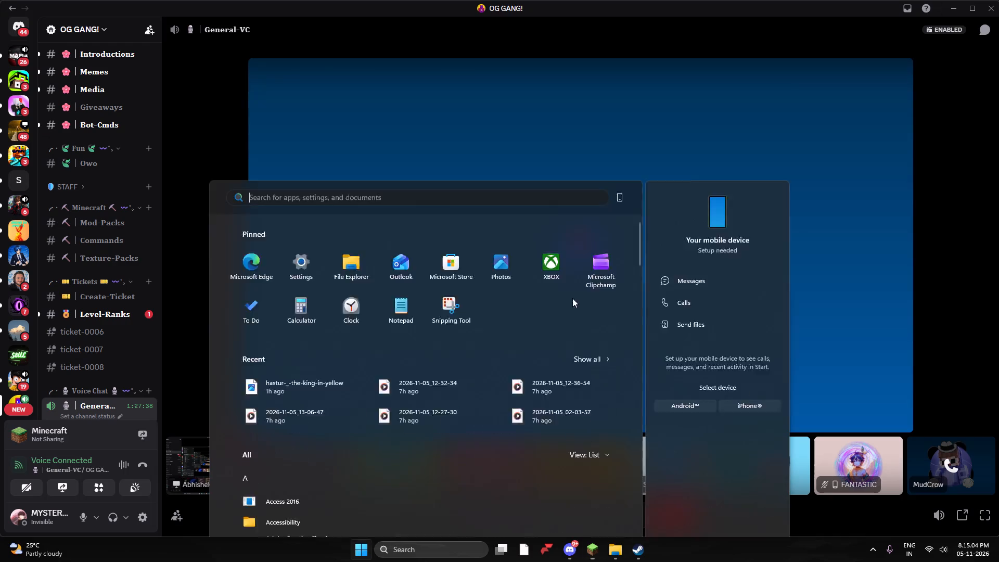
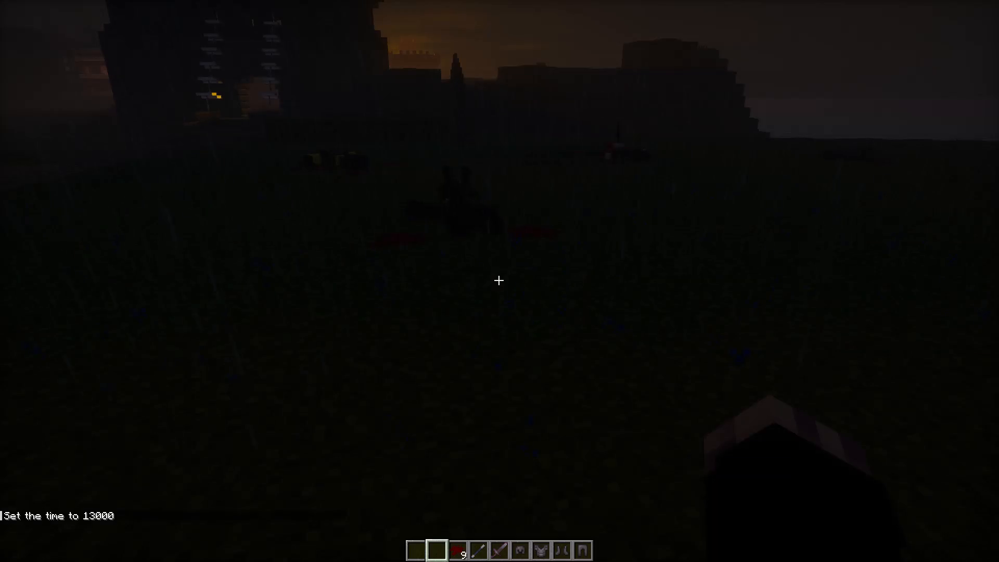
# Fly over the dark battlefield and examine the fallen bodies in front of the castle at night.
pyautogui.write('sa')
pyautogui.press('space')
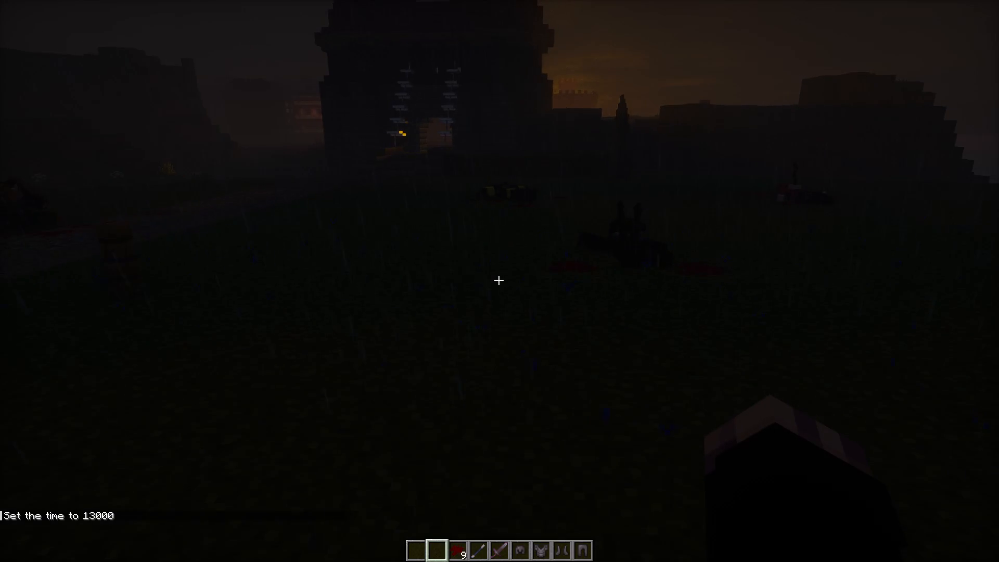
pyautogui.press('w')
pyautogui.press('q')
pyautogui.press('space')
pyautogui.press('space')
pyautogui.press('s')
pyautogui.press('d')
pyautogui.press('w')
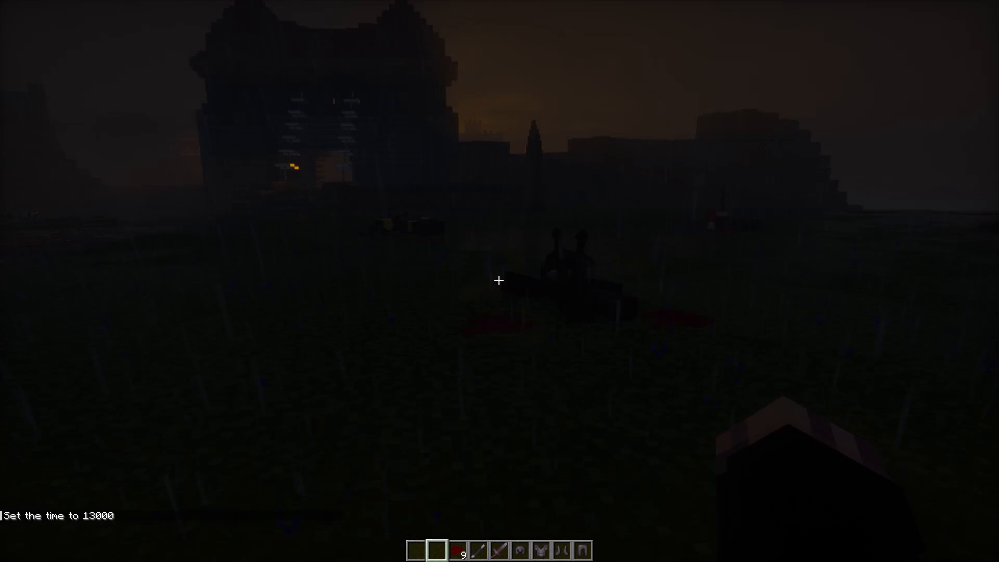
pyautogui.press('q')
pyautogui.press('space')
pyautogui.press('space')
pyautogui.press('s')
pyautogui.press('e')
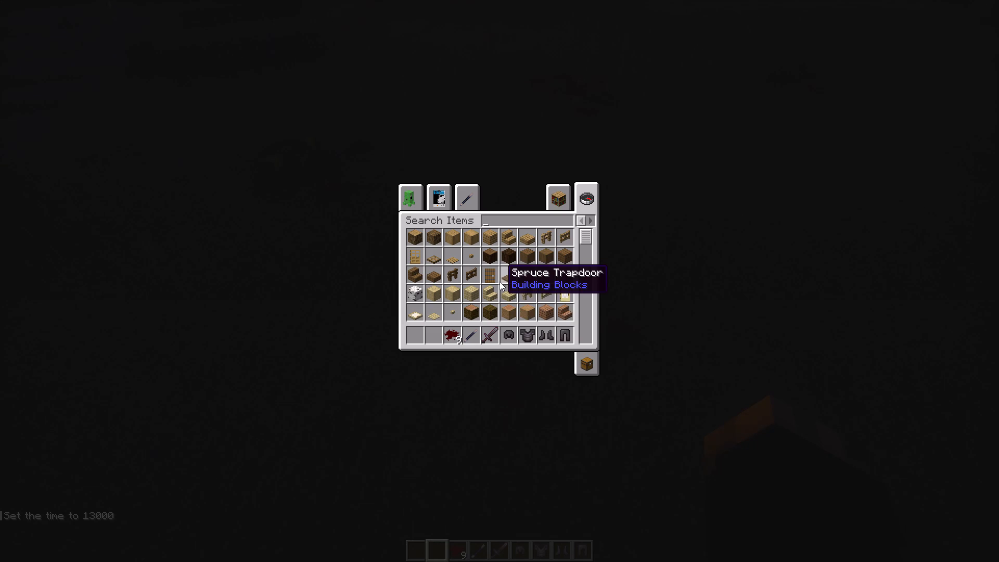
pyautogui.press('Escape')
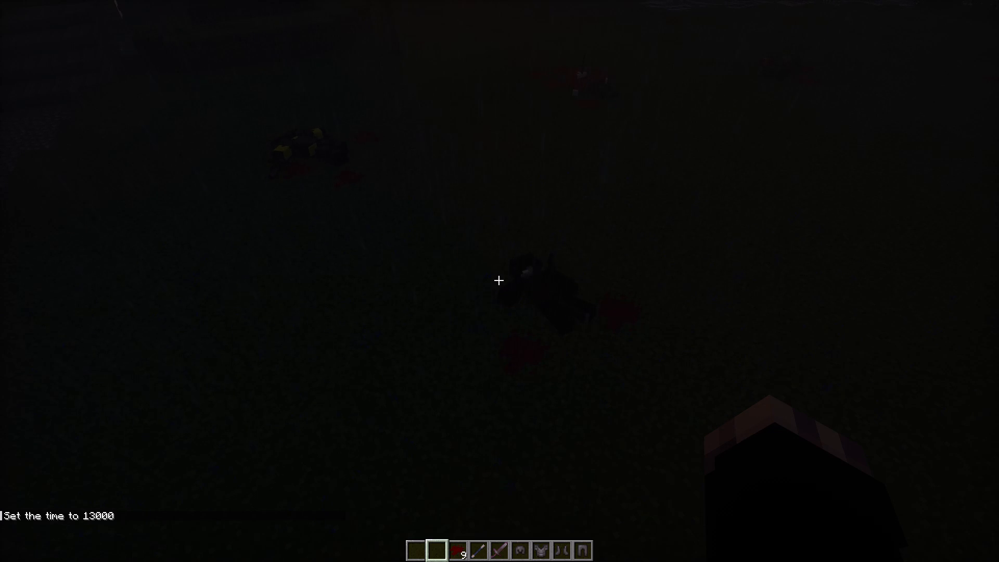
pyautogui.press('o')
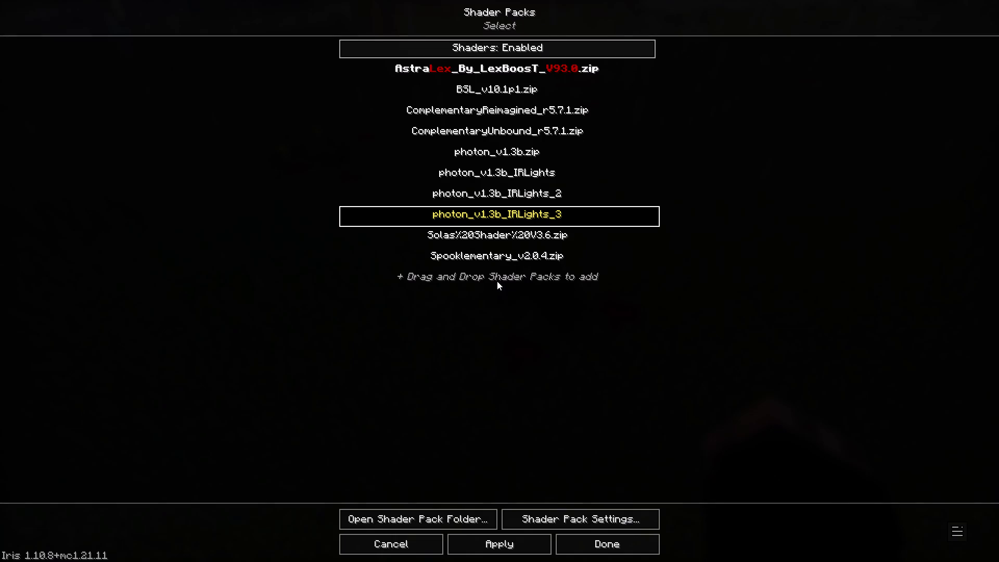
pyautogui.press('Escape')
# Open the film editor and add a Point light as a new replay.
pyautogui.press('0')
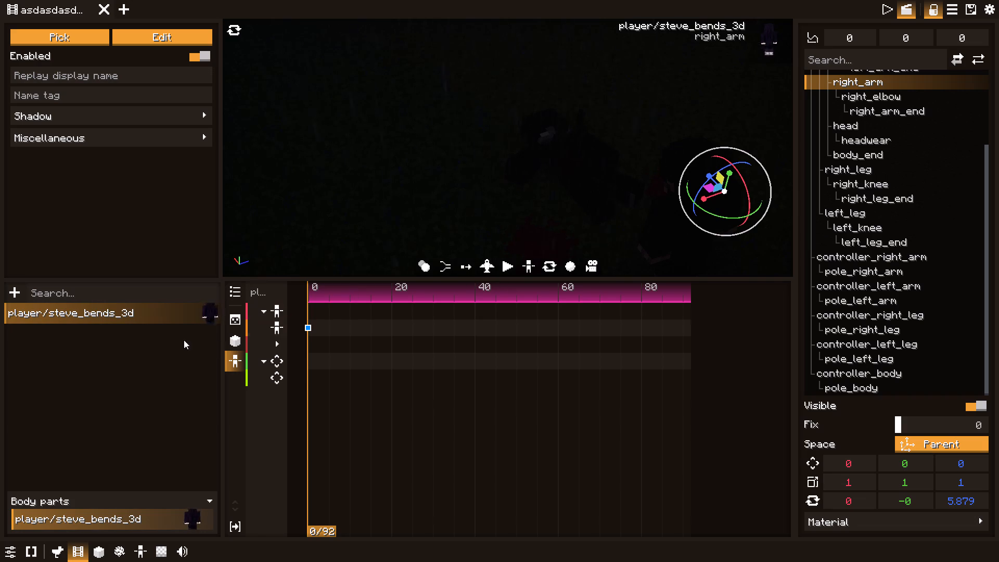
pyautogui.click(11, 295)
pyautogui.scroll(-6, 168, 313)
pyautogui.scroll(-6, 521, 308)
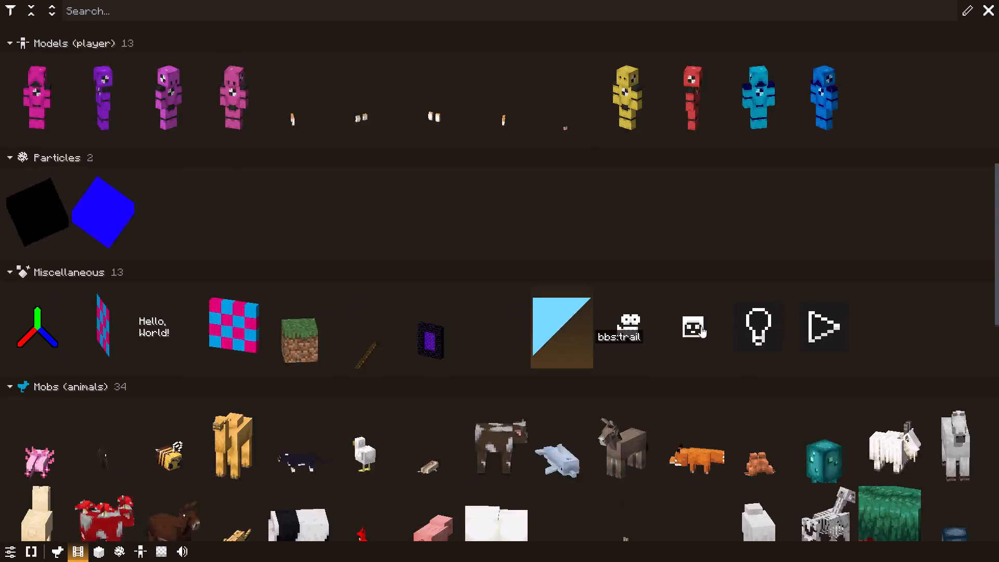
pyautogui.doubleClick(772, 275)
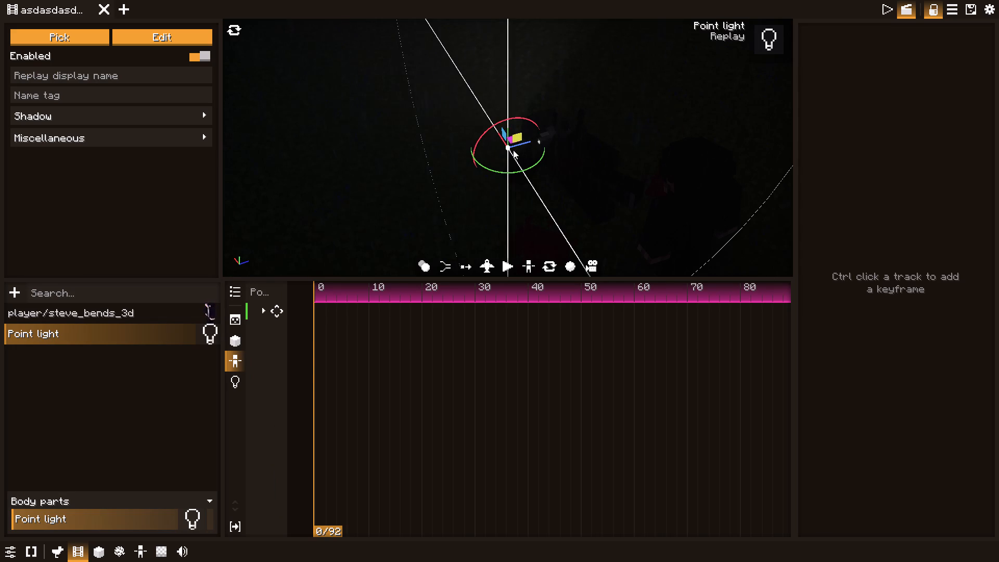
# Move and rotate the point light so that it hangs above the fallen body stuck with swords.
pyautogui.moveTo(508, 146); pyautogui.dragTo(604, 62)
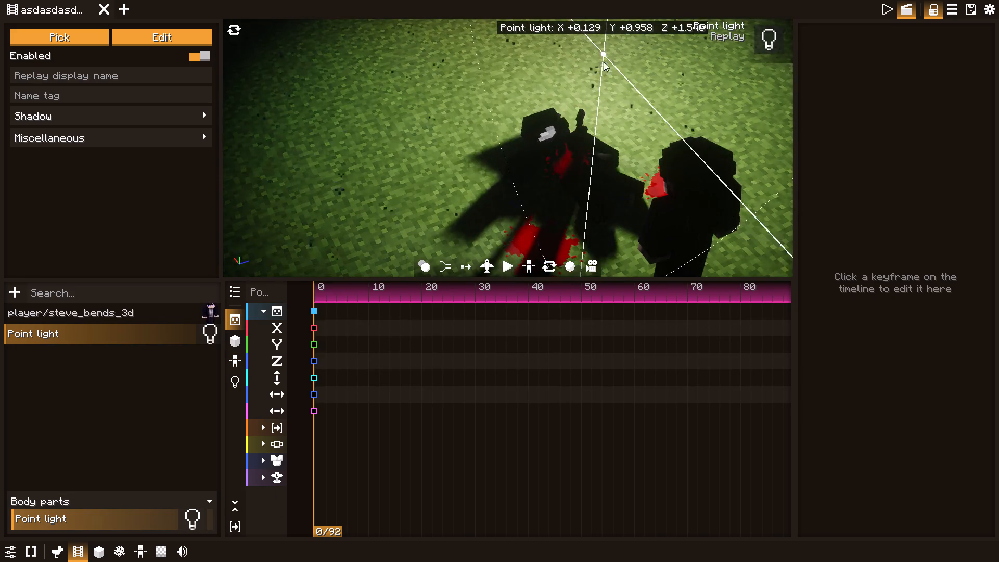
pyautogui.moveTo(604, 62); pyautogui.dragTo(547, 64)
pyautogui.moveTo(563, 88); pyautogui.dragTo(573, 96)
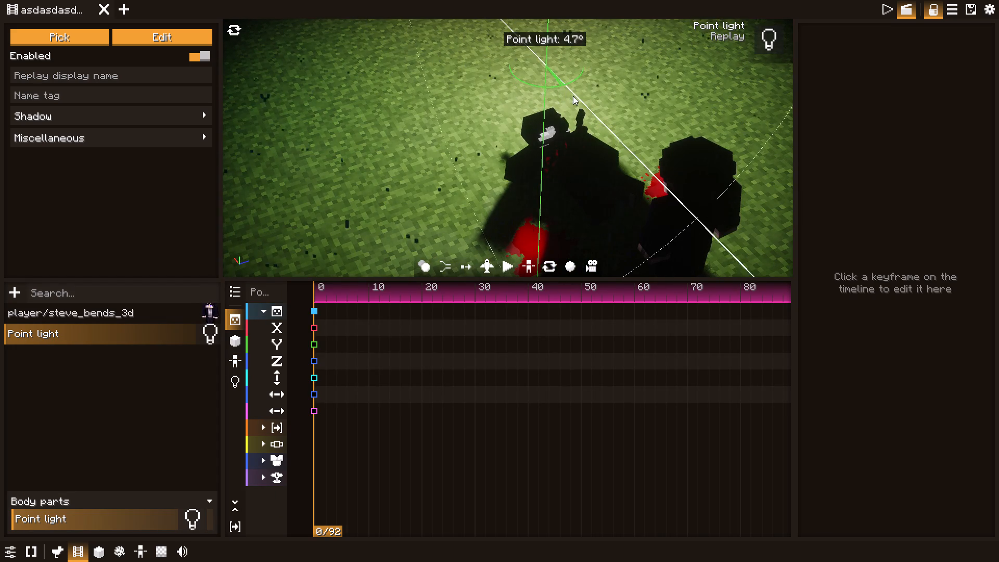
pyautogui.moveTo(573, 96); pyautogui.dragTo(592, 79)
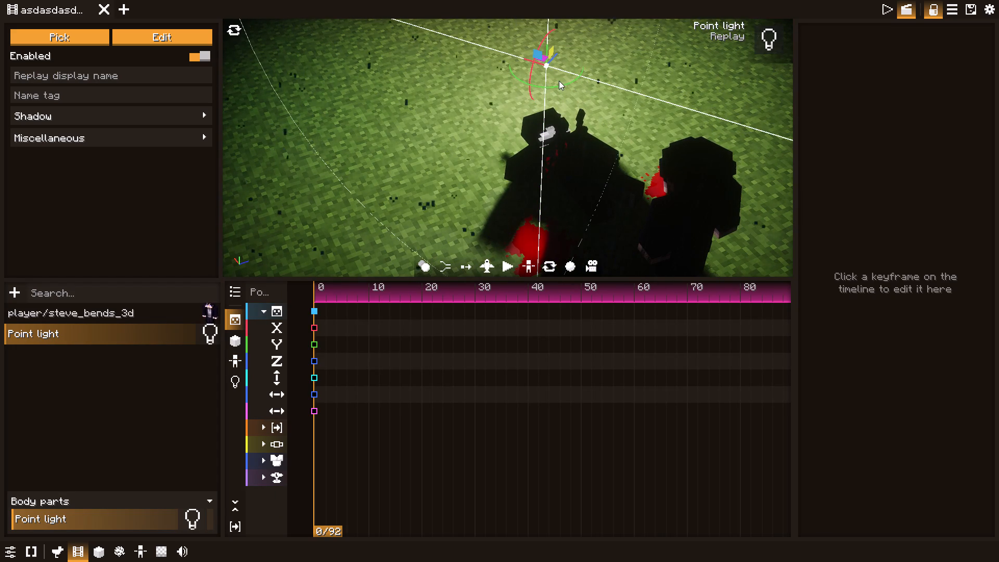
pyautogui.moveTo(548, 61); pyautogui.dragTo(560, 61)
pyautogui.moveTo(546, 59); pyautogui.dragTo(630, 95)
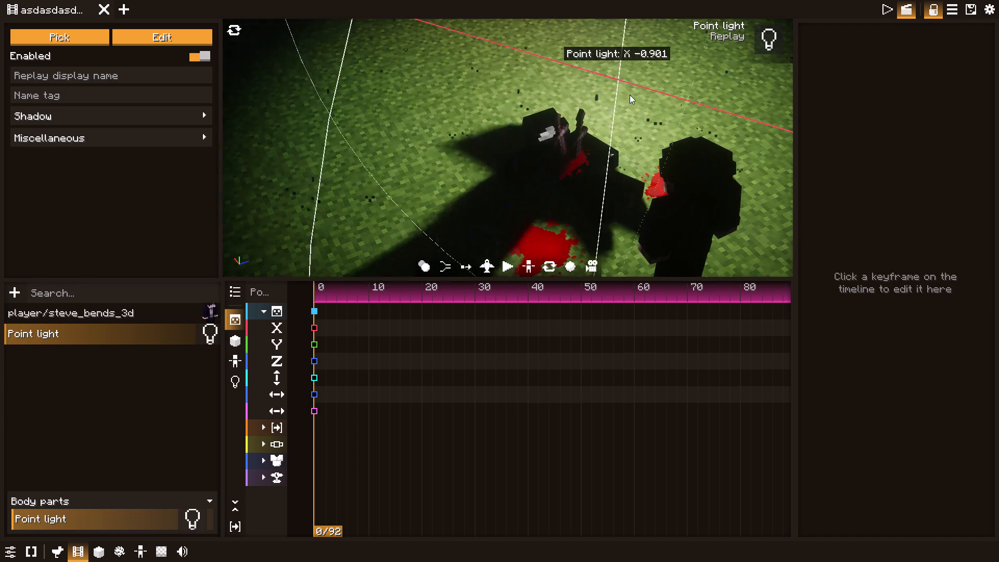
pyautogui.moveTo(630, 95); pyautogui.dragTo(648, 110)
pyautogui.moveTo(664, 83); pyautogui.dragTo(614, 137)
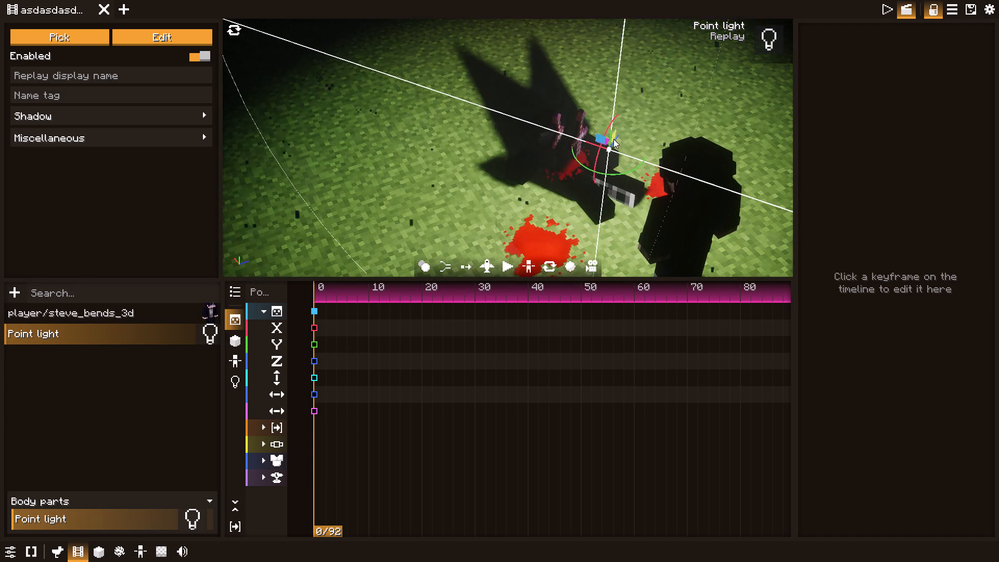
pyautogui.moveTo(607, 152); pyautogui.dragTo(621, 105)
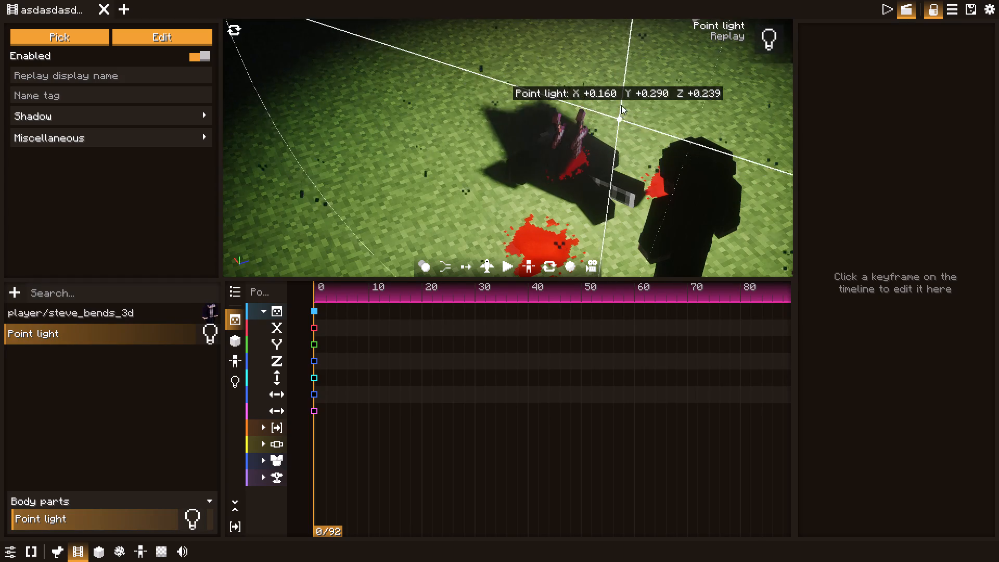
pyautogui.moveTo(621, 105); pyautogui.dragTo(583, 39)
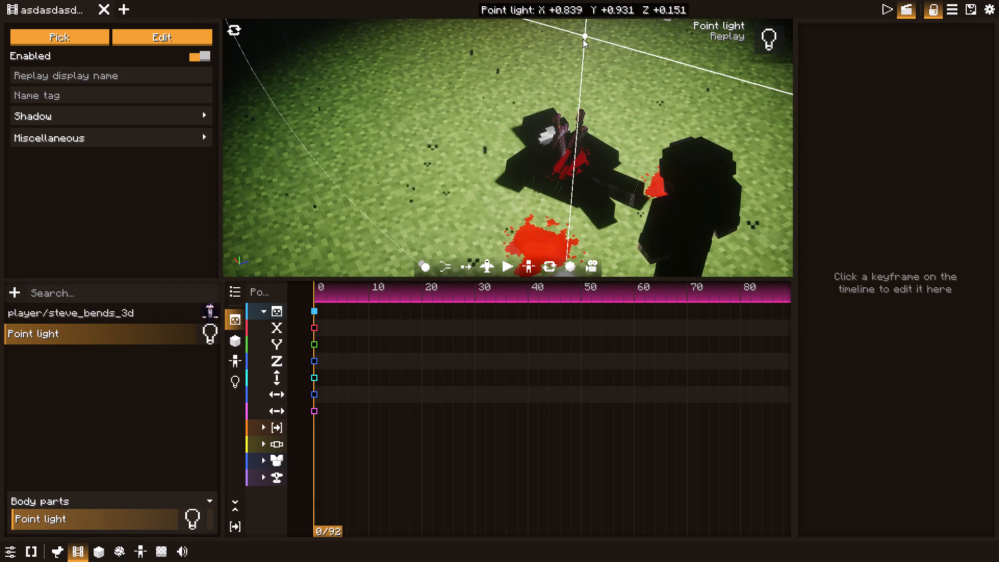
pyautogui.moveTo(583, 39); pyautogui.dragTo(582, 39)
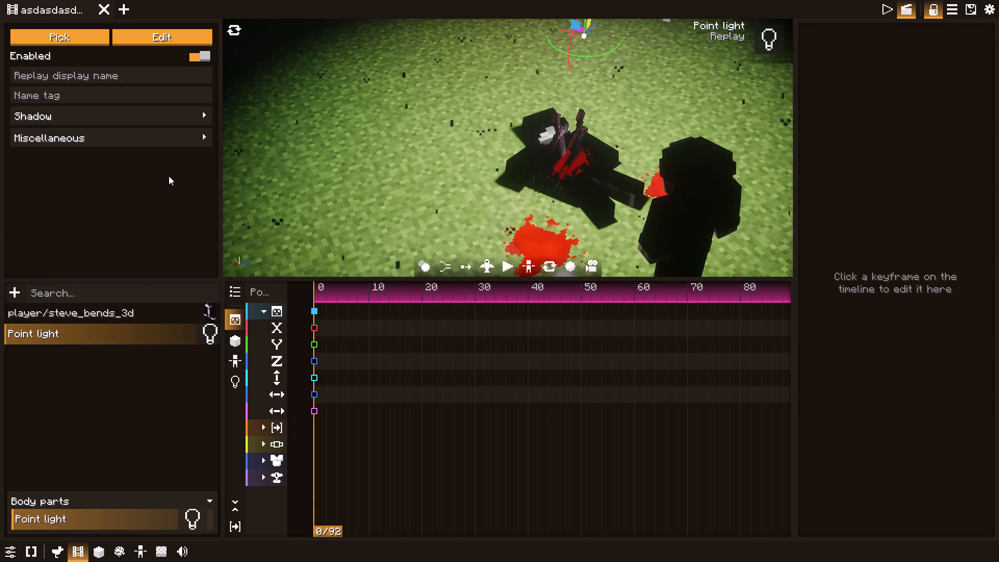
# Set the point light's color to pure red, #ffff0000.
pyautogui.click(175, 39)
pyautogui.click(802, 33)
pyautogui.click(808, 37)
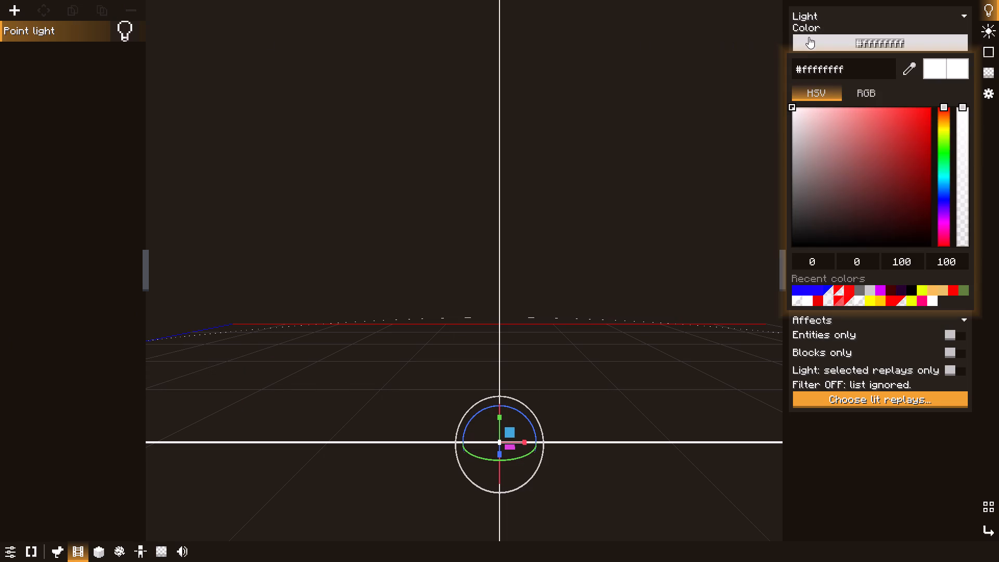
pyautogui.moveTo(883, 134); pyautogui.dragTo(941, 105)
pyautogui.click(592, 160)
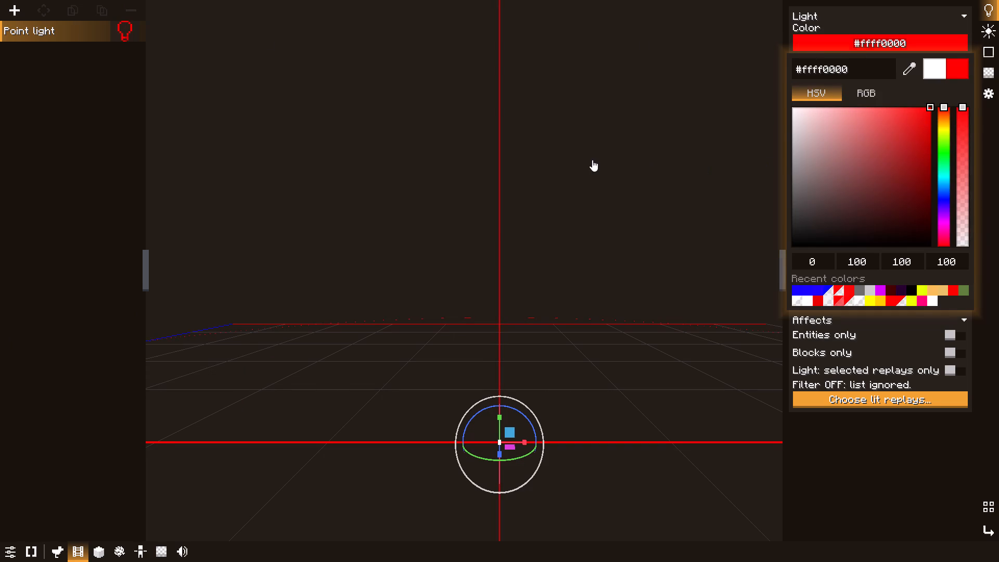
pyautogui.press('Escape')
pyautogui.press('Escape')
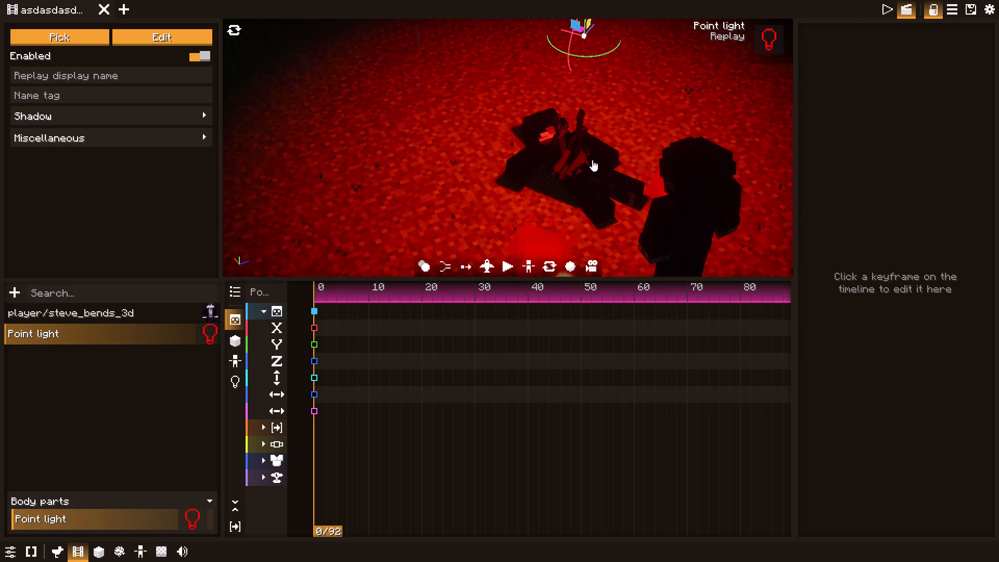
# Reopen the film editor and fly around the standing player and fallen body to examine the red lighting from several sides.
pyautogui.press('Escape')
pyautogui.press('Escape')
pyautogui.press('Escape')
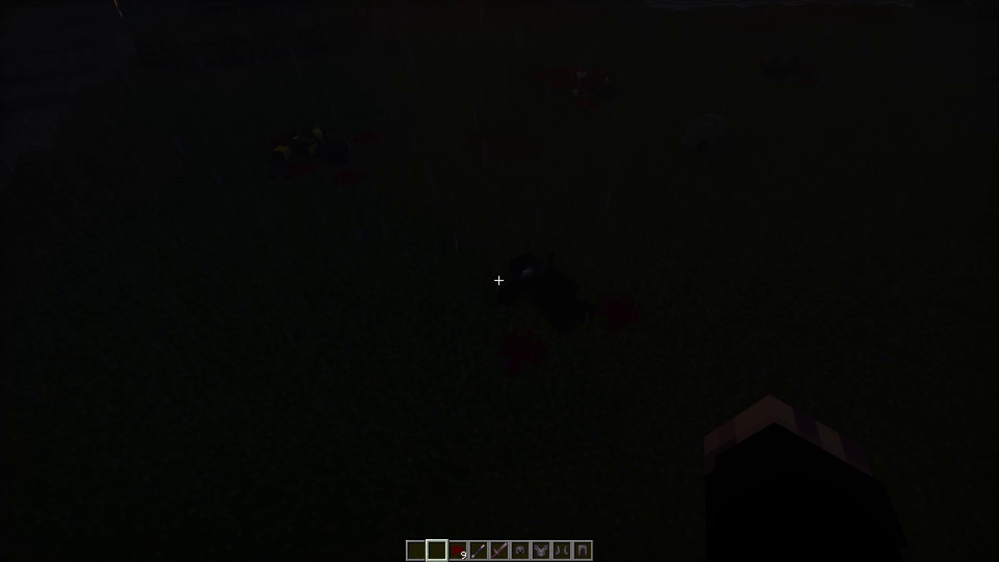
pyautogui.press('0')
pyautogui.click(489, 264)
pyautogui.moveTo(495, 238); pyautogui.dragTo(496, 235)
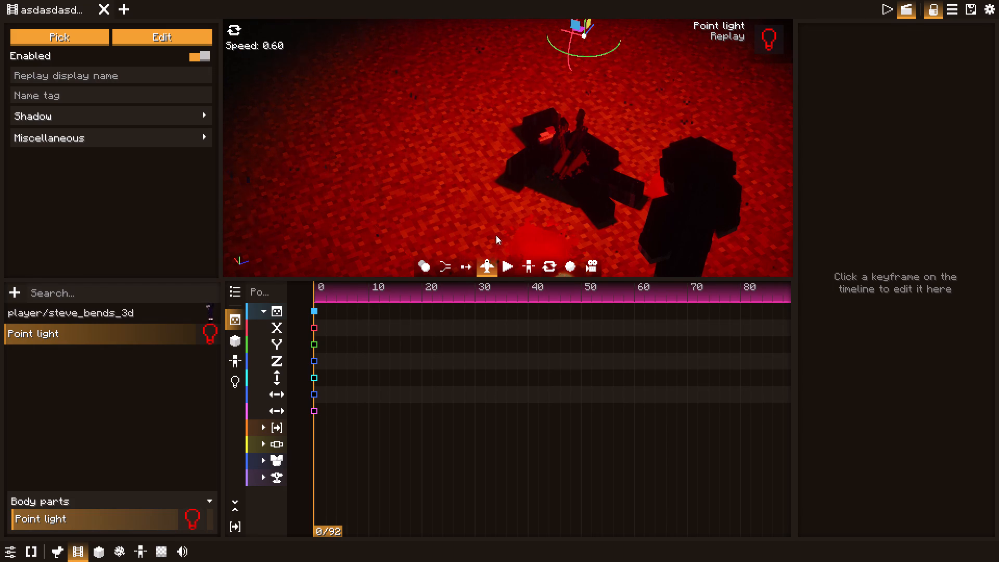
pyautogui.moveTo(496, 235); pyautogui.dragTo(514, 154)
pyautogui.hotkey('shift', 'z')
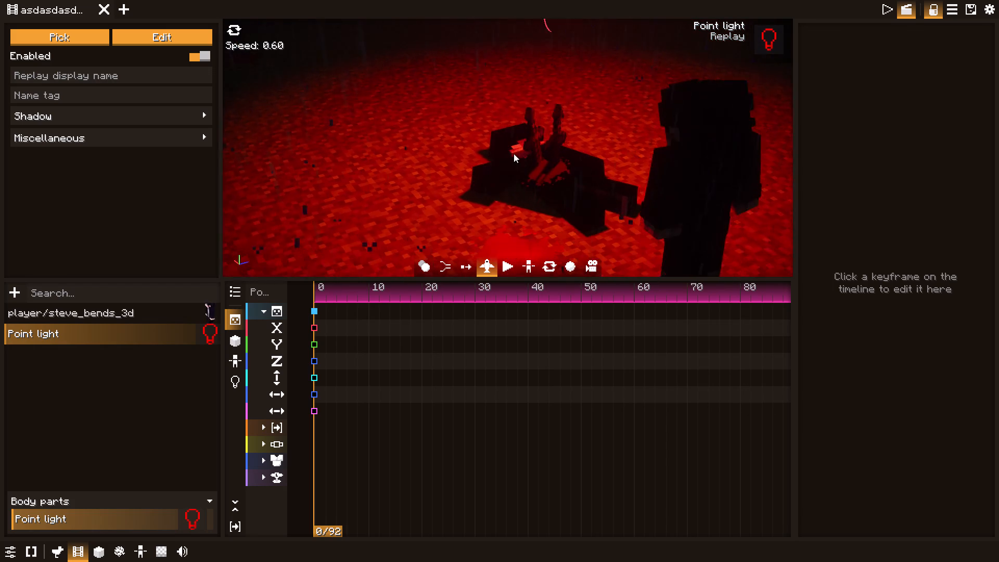
pyautogui.moveTo(514, 154); pyautogui.dragTo(528, 90)
pyautogui.press('a')
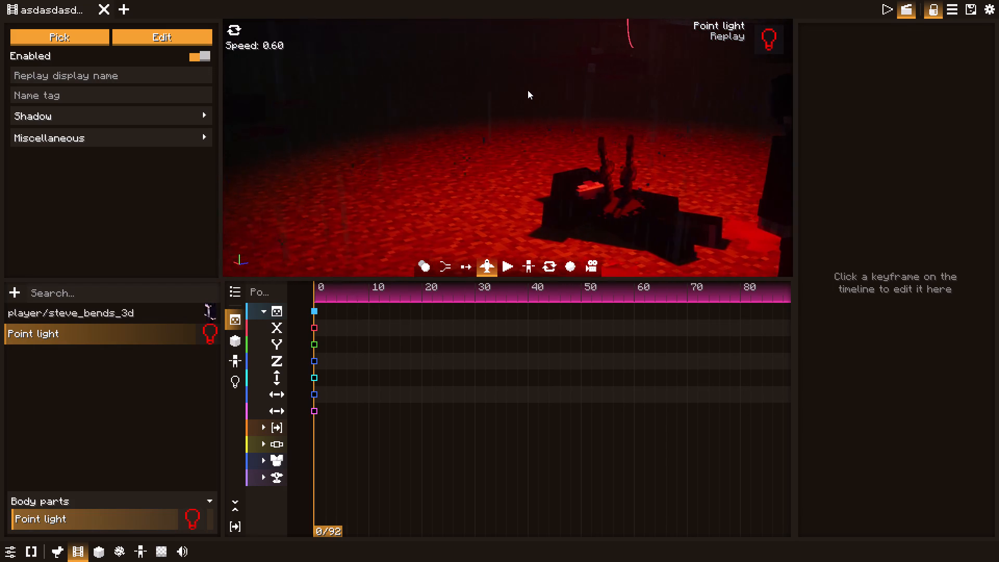
pyautogui.moveTo(528, 90); pyautogui.dragTo(622, 99)
pyautogui.press('w')
pyautogui.press('a')
pyautogui.press('a')
pyautogui.press('a')
pyautogui.press('a')
pyautogui.press('a')
pyautogui.press('a')
pyautogui.press('a')
pyautogui.press('a')
pyautogui.press('a')
pyautogui.press('a')
pyautogui.moveTo(687, 111); pyautogui.dragTo(877, 79)
pyautogui.moveTo(850, 90); pyautogui.dragTo(998, 85)
pyautogui.moveTo(587, 123); pyautogui.dragTo(607, 117)
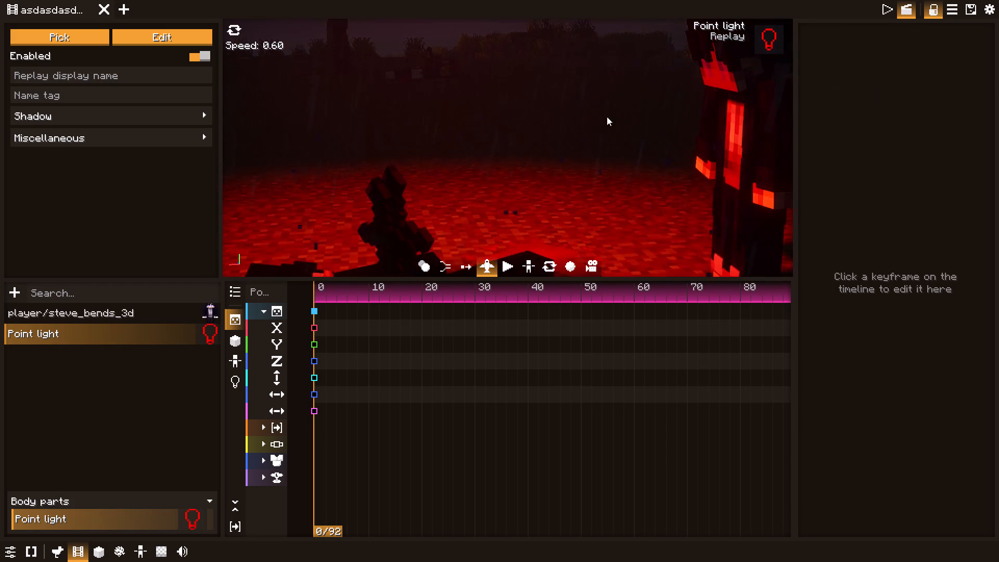
pyautogui.moveTo(607, 117); pyautogui.dragTo(748, 88)
pyautogui.press('a')
pyautogui.press('w')
pyautogui.moveTo(664, 113); pyautogui.dragTo(827, 114)
pyautogui.moveTo(749, 140); pyautogui.dragTo(837, 145)
pyautogui.moveTo(719, 154); pyautogui.dragTo(805, 168)
pyautogui.press('s')
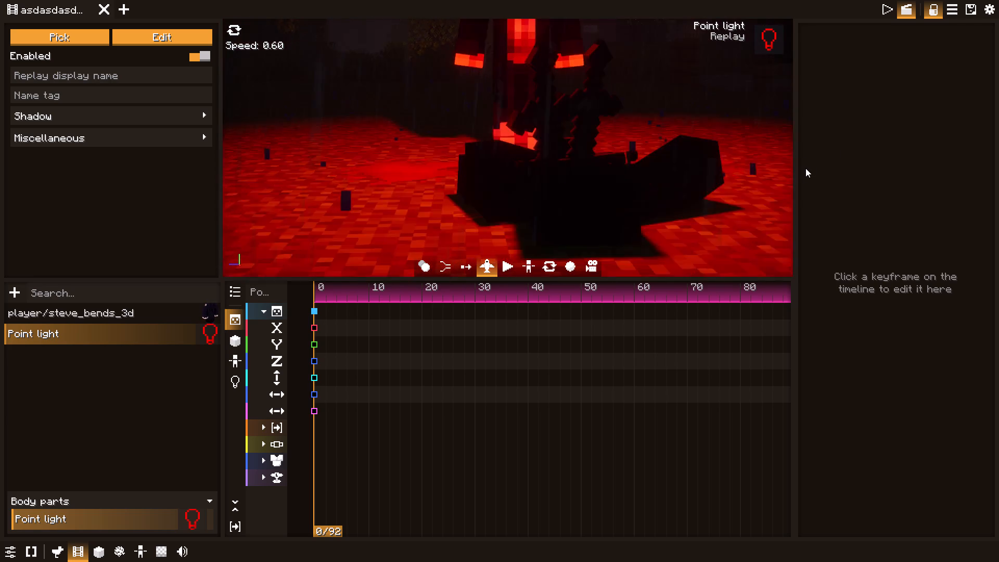
pyautogui.moveTo(805, 168); pyautogui.dragTo(864, 162)
pyautogui.press('a')
pyautogui.press('space')
pyautogui.press('s')
pyautogui.press('a')
pyautogui.press('s')
pyautogui.press('s')
pyautogui.press('s')
pyautogui.press('s')
pyautogui.press('s')
pyautogui.press('s')
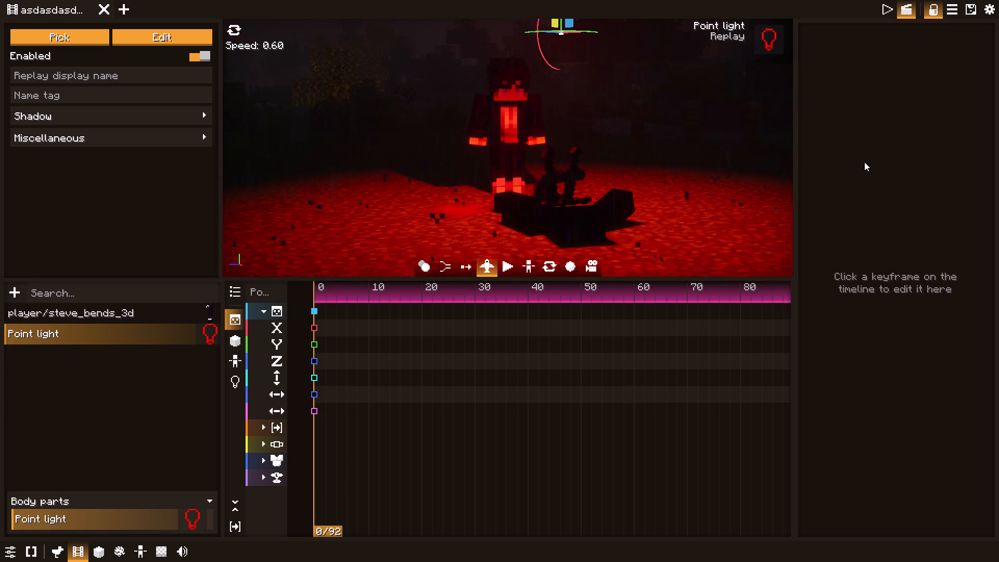
# View the scene from farther back and above, leave flight mode, and adjust the red point light's height along the Y axis.
pyautogui.moveTo(864, 162); pyautogui.dragTo(865, 242)
pyautogui.press('space')
pyautogui.press('space')
pyautogui.press('space')
pyautogui.press('space')
pyautogui.press('space')
pyautogui.press('space')
pyautogui.press('space')
pyautogui.press('space')
pyautogui.press('space')
pyautogui.press('space')
pyautogui.press('space')
pyautogui.press('space')
pyautogui.press('space')
pyautogui.press('space')
pyautogui.press('s')
pyautogui.press('s')
pyautogui.press('s')
pyautogui.press('s')
pyautogui.press('s')
pyautogui.press('s')
pyautogui.press('s')
pyautogui.press('s')
pyautogui.press('s')
pyautogui.press('s')
pyautogui.press('s')
pyautogui.press('s')
pyautogui.press('s')
pyautogui.press('s')
pyautogui.press('s')
pyautogui.press('s')
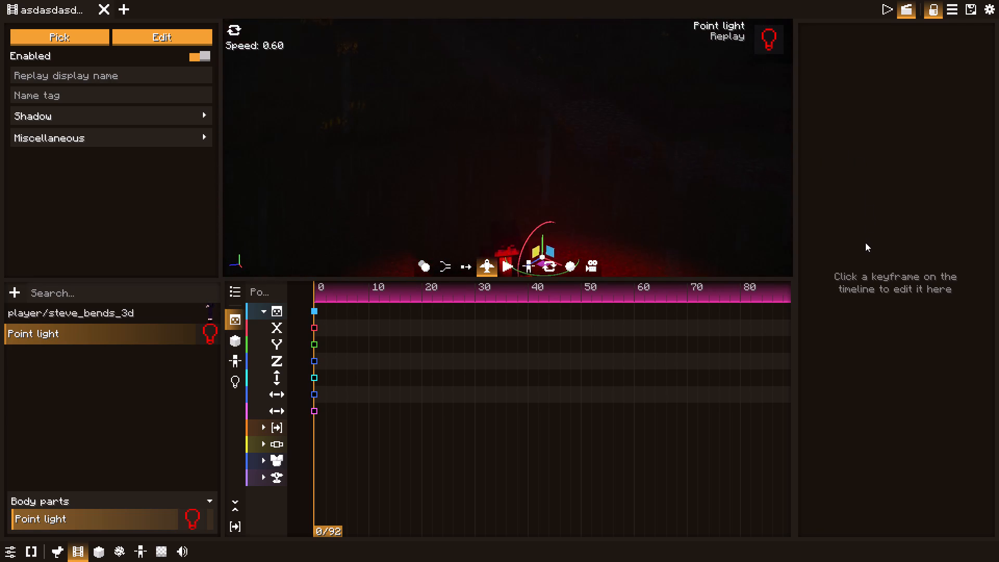
pyautogui.moveTo(865, 242); pyautogui.dragTo(862, 291)
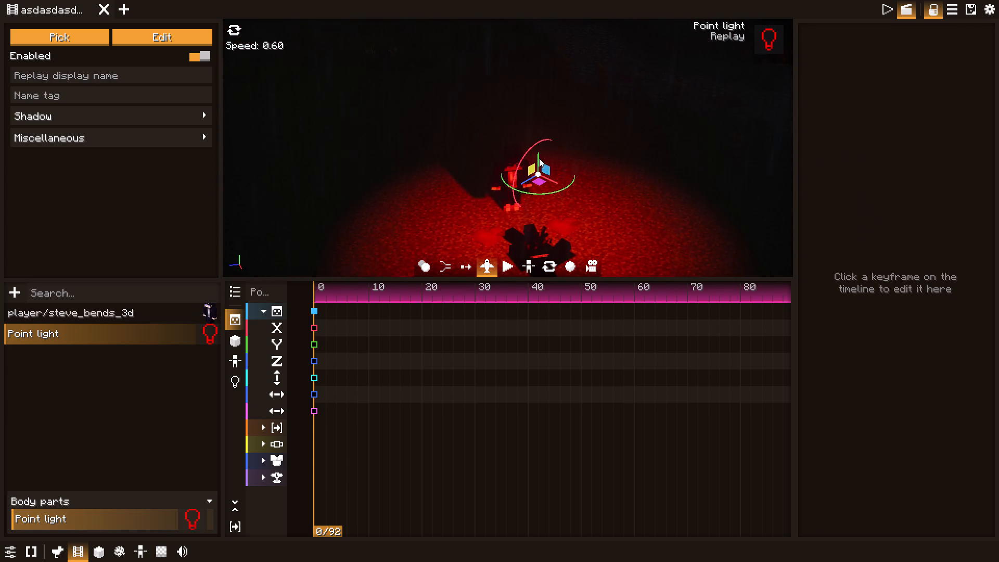
pyautogui.click(537, 158)
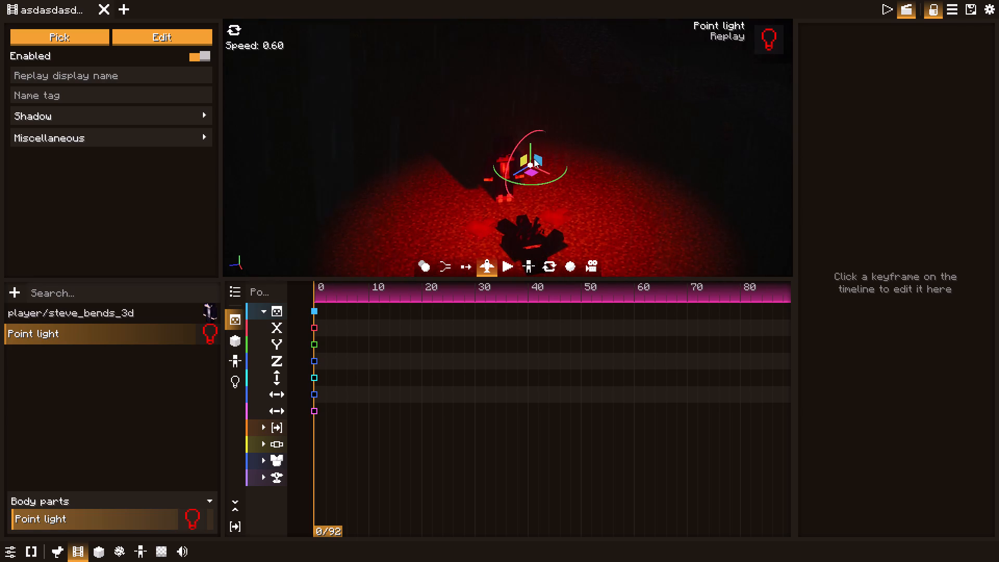
pyautogui.click(534, 158)
pyautogui.click(490, 263)
pyautogui.moveTo(531, 151); pyautogui.dragTo(530, 142)
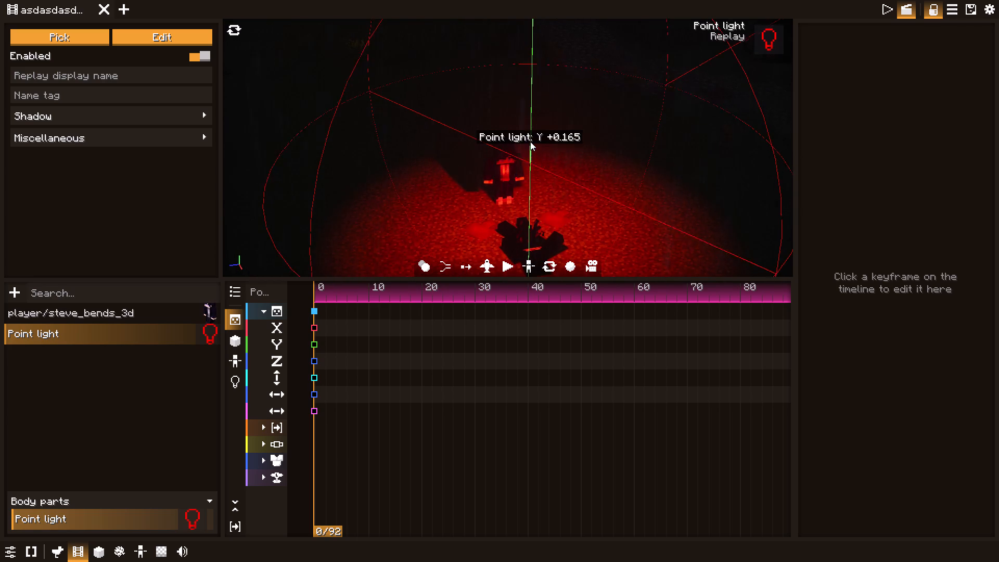
pyautogui.moveTo(530, 142); pyautogui.dragTo(543, 17)
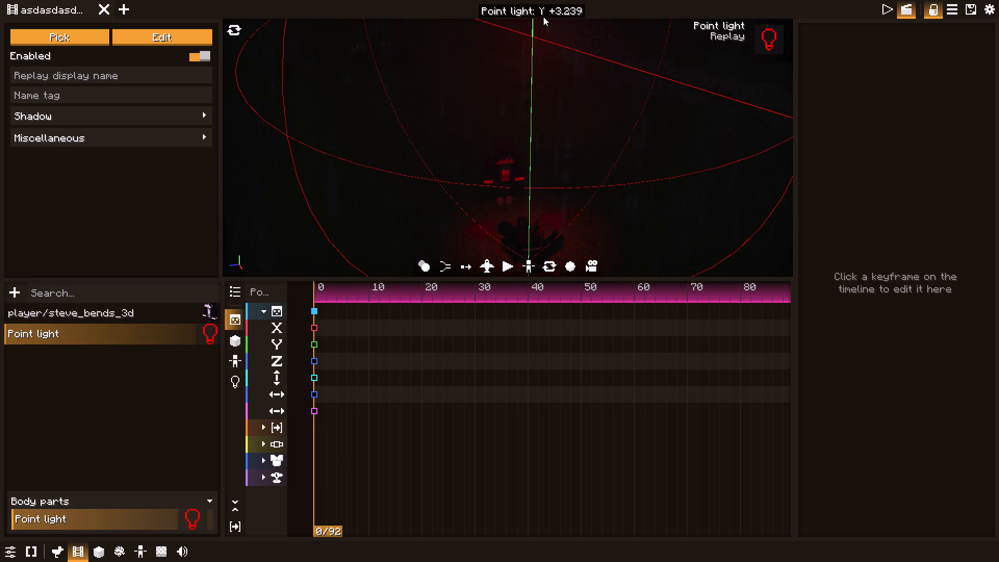
pyautogui.moveTo(543, 17); pyautogui.dragTo(543, 165)
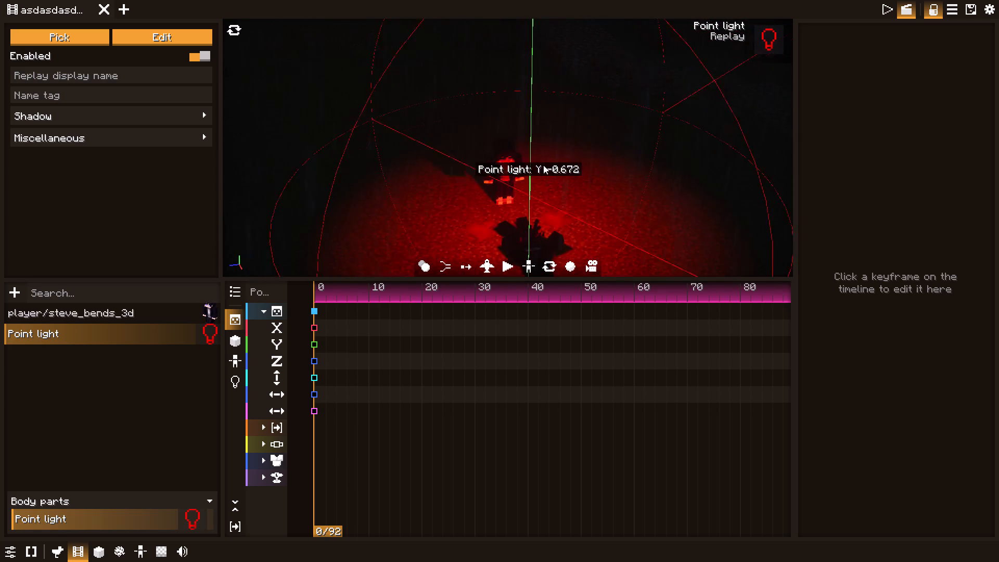
pyautogui.moveTo(543, 165); pyautogui.dragTo(546, 132)
# Leave and reopen the film editor, enable flight mode, and fly low toward the sword-stuck body to examine its red lighting up close.
pyautogui.press('Escape')
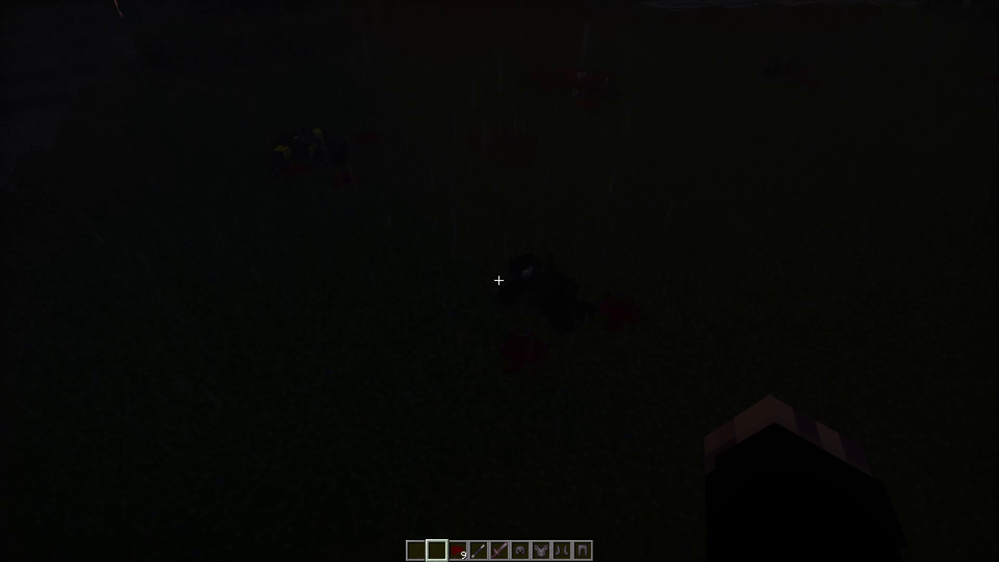
pyautogui.press('0')
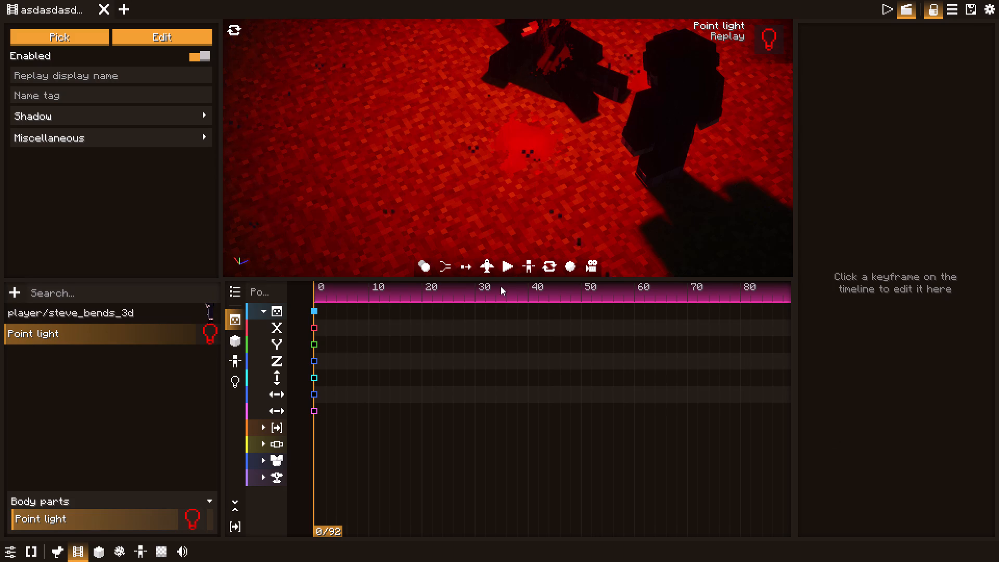
pyautogui.moveTo(491, 218); pyautogui.dragTo(498, 169)
pyautogui.press('s')
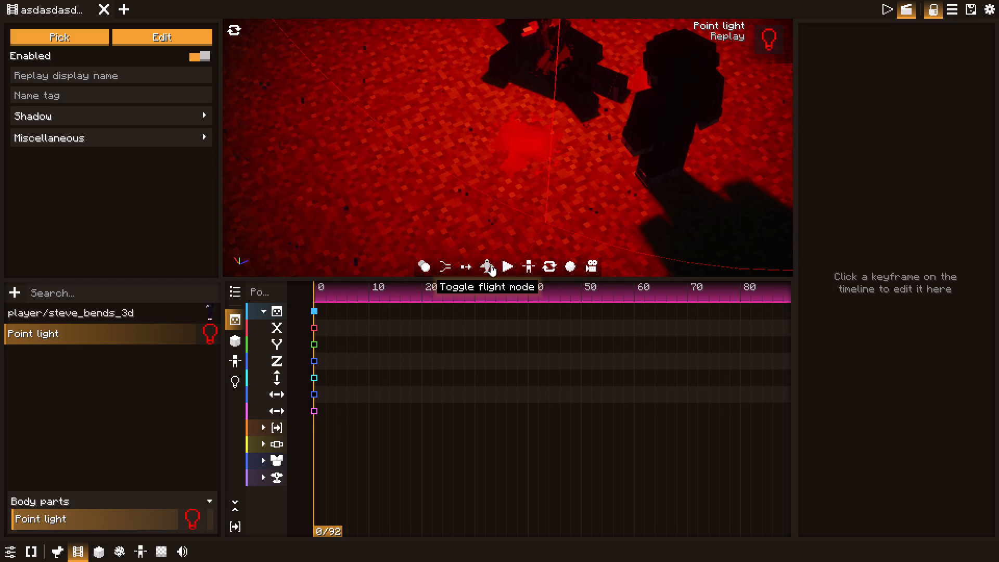
pyautogui.moveTo(491, 265); pyautogui.dragTo(489, 252)
pyautogui.moveTo(497, 214); pyautogui.dragTo(516, 64)
pyautogui.hotkey('shift', 's')
pyautogui.hotkey('shift', 's')
pyautogui.hotkey('shift', 's')
pyautogui.hotkey('shift', 's')
pyautogui.hotkey('shift', 's')
pyautogui.hotkey('shift', 's')
pyautogui.hotkey('shift', 's')
pyautogui.keyDown('shift'); pyautogui.moveTo(527, 126); pyautogui.dragTo(536, 66); pyautogui.keyUp('shift')
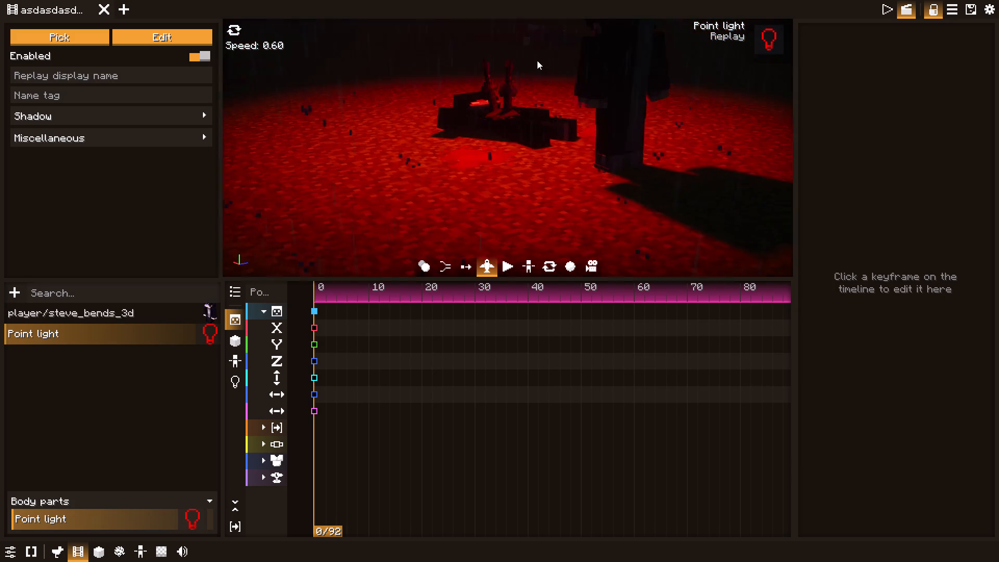
pyautogui.moveTo(537, 131); pyautogui.dragTo(687, 100)
pyautogui.press('w')
pyautogui.press('a')
pyautogui.press('w')
pyautogui.press('w')
pyautogui.press('w')
pyautogui.press('w')
pyautogui.press('w')
pyautogui.press('w')
pyautogui.press('w')
pyautogui.press('w')
pyautogui.press('w')
pyautogui.press('w')
pyautogui.press('w')
pyautogui.press('w')
pyautogui.press('w')
pyautogui.press('w')
pyautogui.press('w')
pyautogui.press('w')
pyautogui.press('w')
pyautogui.press('w')
pyautogui.press('w')
pyautogui.press('w')
pyautogui.moveTo(562, 129); pyautogui.dragTo(618, 118)
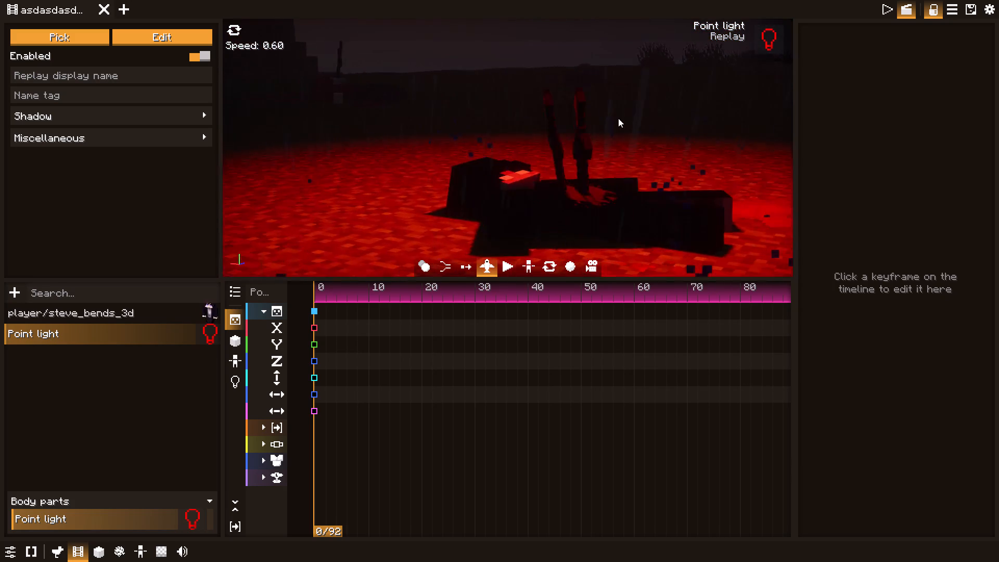
# Circle around the fallen body to examine the red light on the front of the standing player.
pyautogui.moveTo(618, 118); pyautogui.dragTo(746, 106)
pyautogui.moveTo(637, 126); pyautogui.dragTo(777, 128)
pyautogui.press('space')
pyautogui.press('s')
pyautogui.moveTo(579, 129); pyautogui.dragTo(689, 140)
pyautogui.moveTo(519, 164); pyautogui.dragTo(609, 170)
pyautogui.press('a')
pyautogui.press('a')
pyautogui.press('a')
pyautogui.press('a')
pyautogui.press('a')
pyautogui.press('a')
pyautogui.press('a')
pyautogui.press('a')
pyautogui.press('a')
pyautogui.press('a')
pyautogui.press('a')
pyautogui.press('a')
pyautogui.press('a')
pyautogui.press('a')
pyautogui.press('a')
pyautogui.press('a')
pyautogui.press('a')
pyautogui.press('a')
pyautogui.press('a')
pyautogui.press('a')
pyautogui.moveTo(593, 158); pyautogui.dragTo(711, 158)
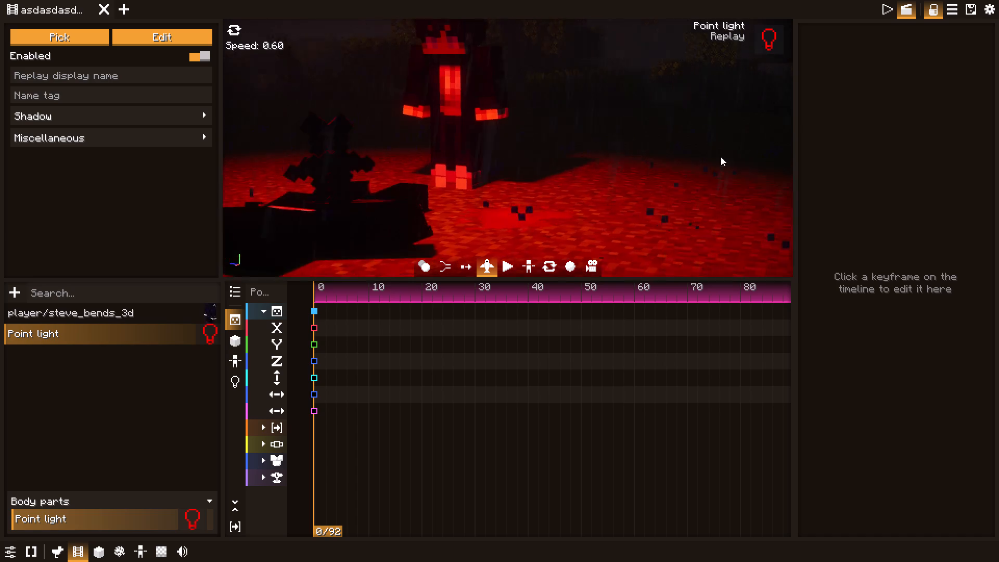
pyautogui.moveTo(381, 146); pyautogui.dragTo(526, 137)
pyautogui.moveTo(507, 135); pyautogui.dragTo(634, 138)
pyautogui.press('s')
pyautogui.press('a')
pyautogui.press('w')
pyautogui.press('s')
# Back away at a low angle to view the standing player and the sword-stuck body together in the red light.
pyautogui.moveTo(633, 138); pyautogui.dragTo(617, 73, button='middle')
pyautogui.moveTo(617, 73); pyautogui.dragTo(615, 58)
pyautogui.press('s')
pyautogui.press('s')
pyautogui.press('s')
pyautogui.press('s')
pyautogui.press('s')
pyautogui.press('s')
pyautogui.press('s')
pyautogui.press('s')
pyautogui.press('s')
pyautogui.press('s')
pyautogui.press('s')
pyautogui.press('s')
pyautogui.press('s')
pyautogui.press('s')
pyautogui.press('s')
pyautogui.press('s')
pyautogui.press('s')
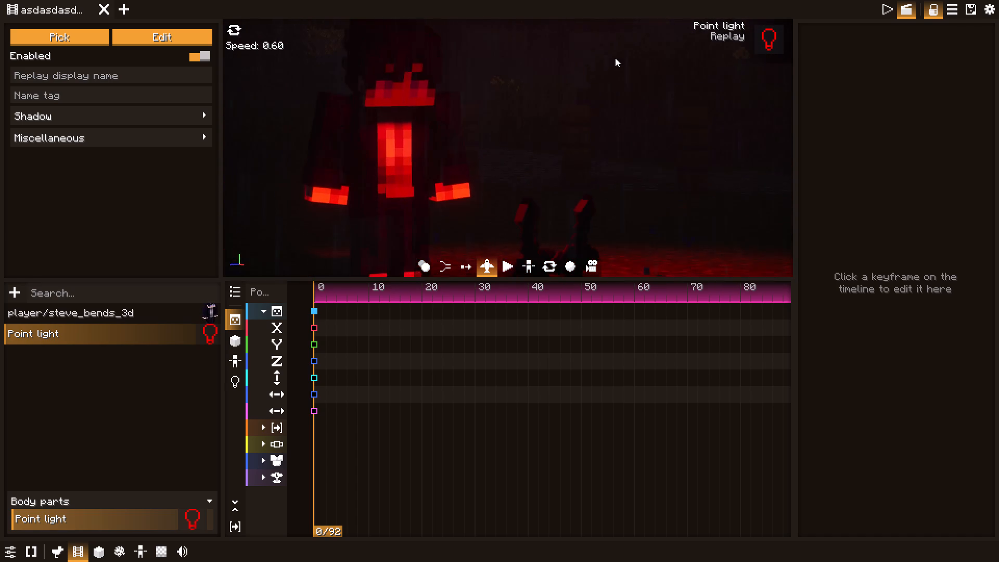
pyautogui.moveTo(615, 58); pyautogui.dragTo(614, 43)
pyautogui.write('wa')
pyautogui.moveTo(614, 43); pyautogui.dragTo(621, 42)
pyautogui.press('s')
pyautogui.press('s')
pyautogui.press('s')
pyautogui.press('s')
pyautogui.press('s')
pyautogui.press('s')
pyautogui.press('s')
pyautogui.press('s')
pyautogui.press('s')
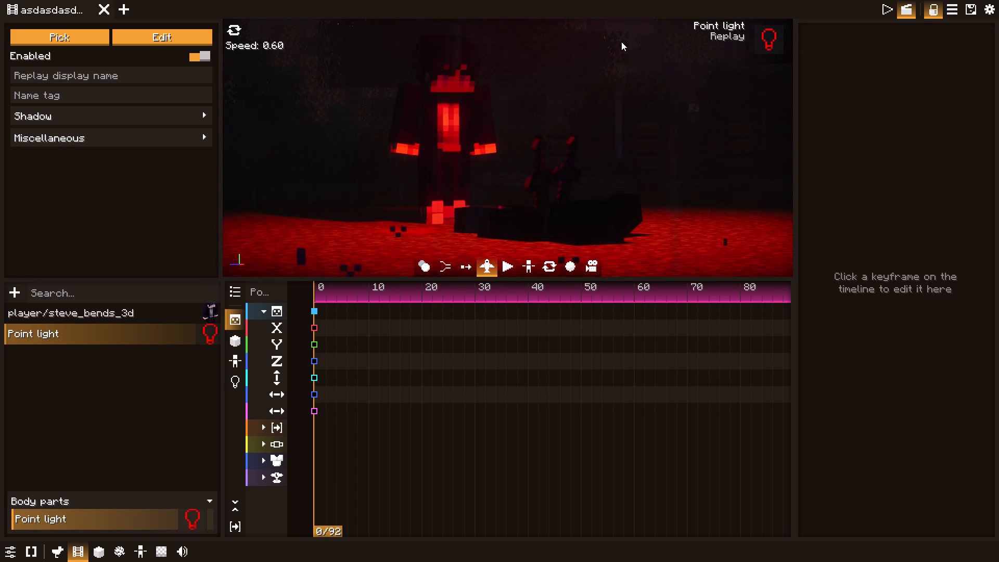
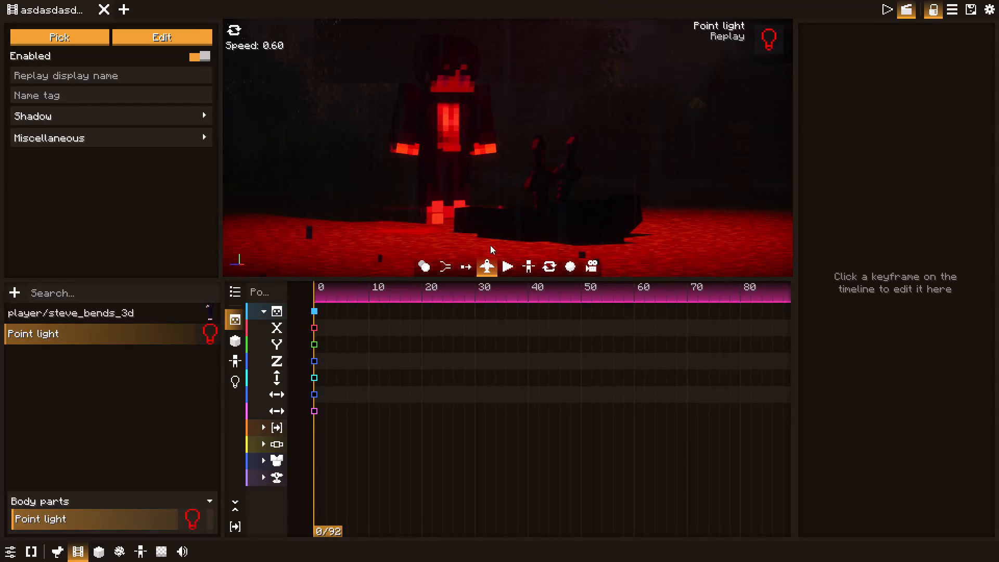
# Fly up around the sword-stuck body to examine its red lighting and shadows from above.
pyautogui.press('space')
pyautogui.moveTo(487, 227); pyautogui.dragTo(553, 310)
pyautogui.press('w')
pyautogui.press('a')
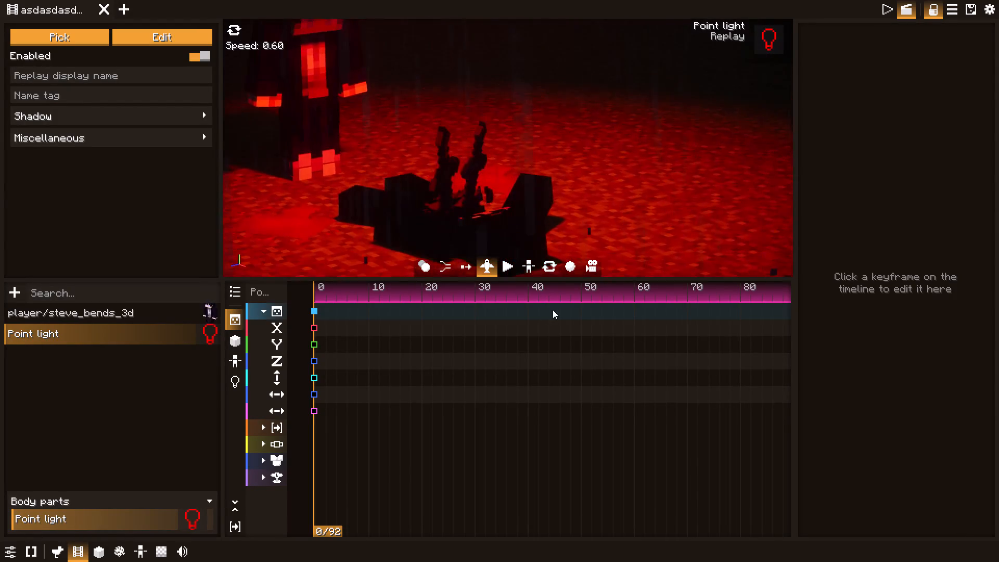
pyautogui.moveTo(553, 310); pyautogui.dragTo(549, 312)
pyautogui.moveTo(349, 189); pyautogui.dragTo(424, 285)
pyautogui.press('a')
pyautogui.press('w')
pyautogui.press('space')
pyautogui.moveTo(367, 136); pyautogui.dragTo(465, 200)
pyautogui.press('a')
pyautogui.press('a')
pyautogui.press('a')
pyautogui.press('a')
pyautogui.press('a')
pyautogui.press('a')
pyautogui.press('a')
pyautogui.press('a')
pyautogui.press('a')
pyautogui.press('a')
pyautogui.press('a')
pyautogui.press('a')
pyautogui.press('a')
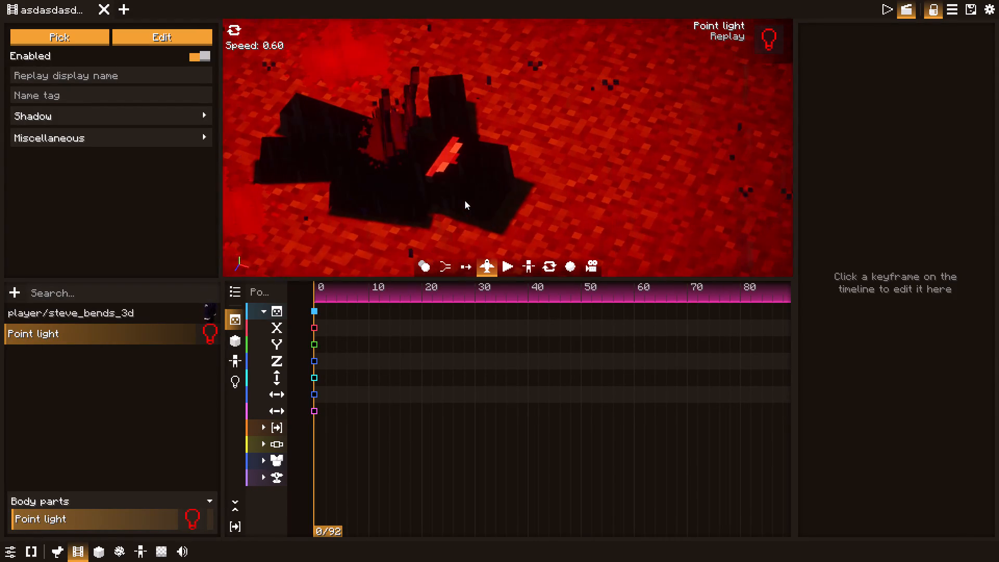
# Move directly over the sword-stuck body to examine the red light on it and the surrounding ground.
pyautogui.moveTo(465, 200); pyautogui.dragTo(547, 250)
pyautogui.press('w')
pyautogui.press('a')
pyautogui.press('w')
pyautogui.moveTo(428, 146); pyautogui.dragTo(534, 221)
pyautogui.press('a')
pyautogui.press('space')
pyautogui.moveTo(400, 116); pyautogui.dragTo(424, 117)
pyautogui.press('w')
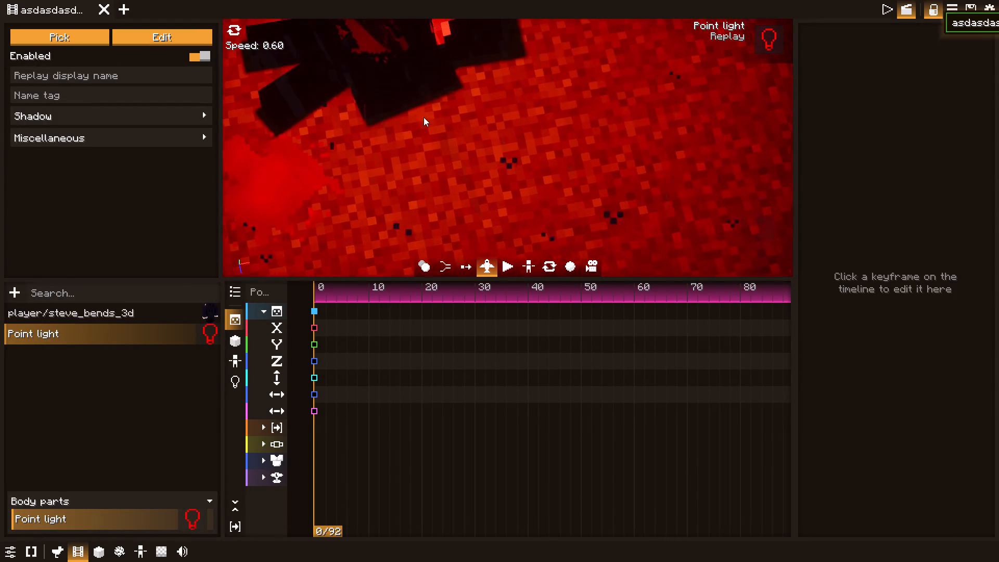
pyautogui.moveTo(424, 117); pyautogui.dragTo(592, 139)
pyautogui.press('a')
pyautogui.press('w')
pyautogui.press('w')
pyautogui.press('w')
pyautogui.press('w')
pyautogui.press('w')
pyautogui.press('w')
pyautogui.press('w')
pyautogui.moveTo(526, 134); pyautogui.dragTo(558, 136)
pyautogui.write('s')
pyautogui.press('space')
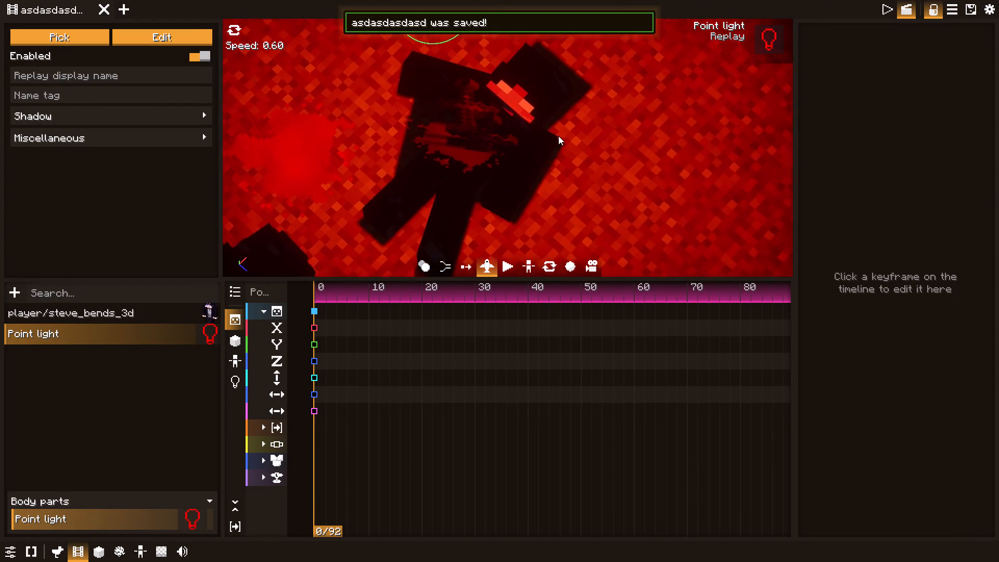
# Pull back overhead to examine the standing player, the fallen body and their shadows in the red light.
pyautogui.moveTo(558, 136); pyautogui.dragTo(550, 149)
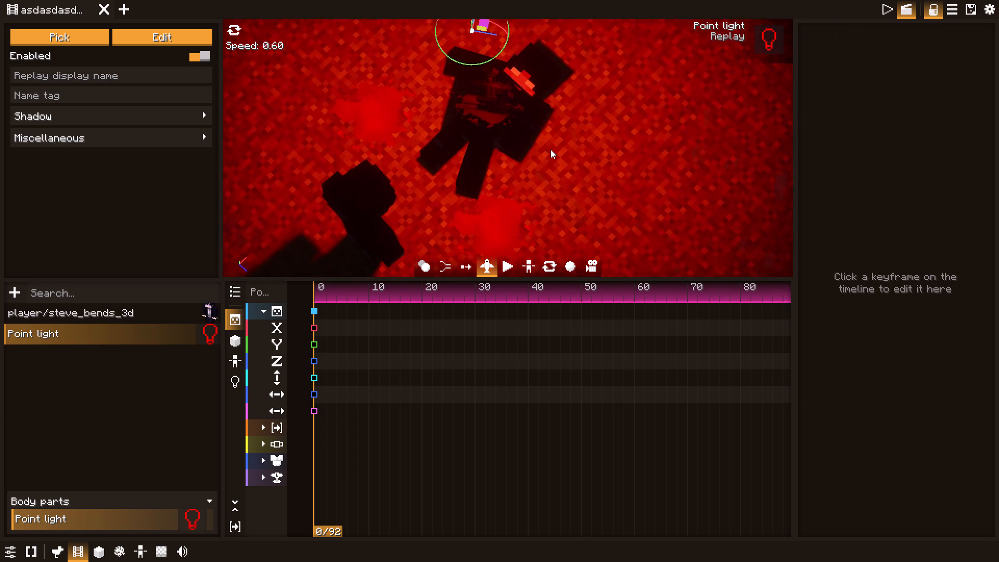
pyautogui.moveTo(550, 149); pyautogui.dragTo(589, 138)
pyautogui.press('s')
pyautogui.press('a')
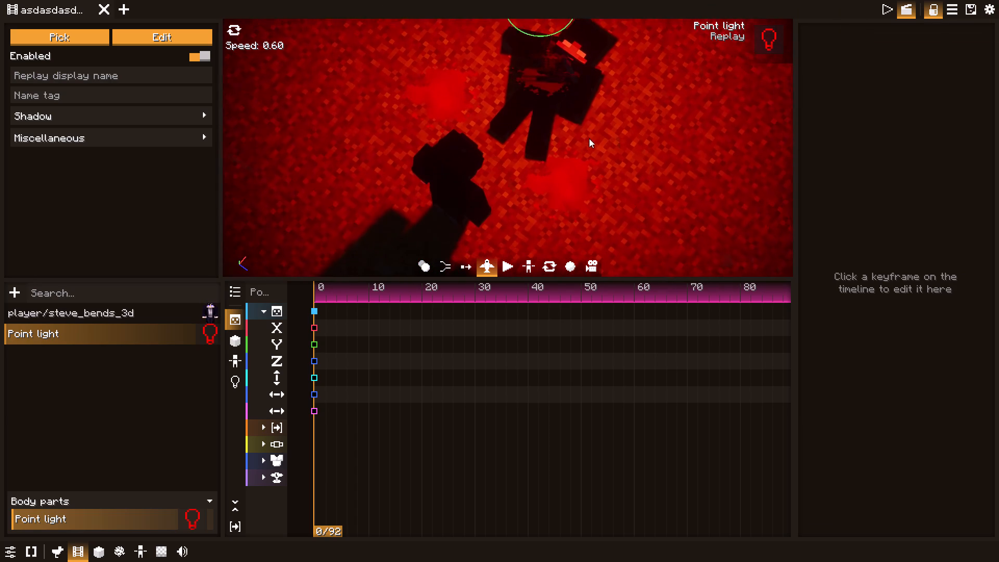
pyautogui.moveTo(589, 138); pyautogui.dragTo(599, 90)
pyautogui.hotkey('shift', 's')
pyautogui.hotkey('shift', 's')
pyautogui.hotkey('shift', 's')
pyautogui.hotkey('shift', 's')
pyautogui.hotkey('shift', 's')
pyautogui.hotkey('shift', 's')
pyautogui.hotkey('shift', 's')
pyautogui.hotkey('shift', 's')
pyautogui.hotkey('shift', 's')
pyautogui.hotkey('shift', 's')
pyautogui.hotkey('shift', 's')
pyautogui.hotkey('shift', 's')
pyautogui.hotkey('shift', 's')
pyautogui.hotkey('shift', 's')
pyautogui.hotkey('shift', 's')
pyautogui.hotkey('shift', 's')
pyautogui.hotkey('shift', 's')
pyautogui.hotkey('shift', 's')
pyautogui.hotkey('shift', 's')
pyautogui.hotkey('shift', 's')
pyautogui.hotkey('shift', 's')
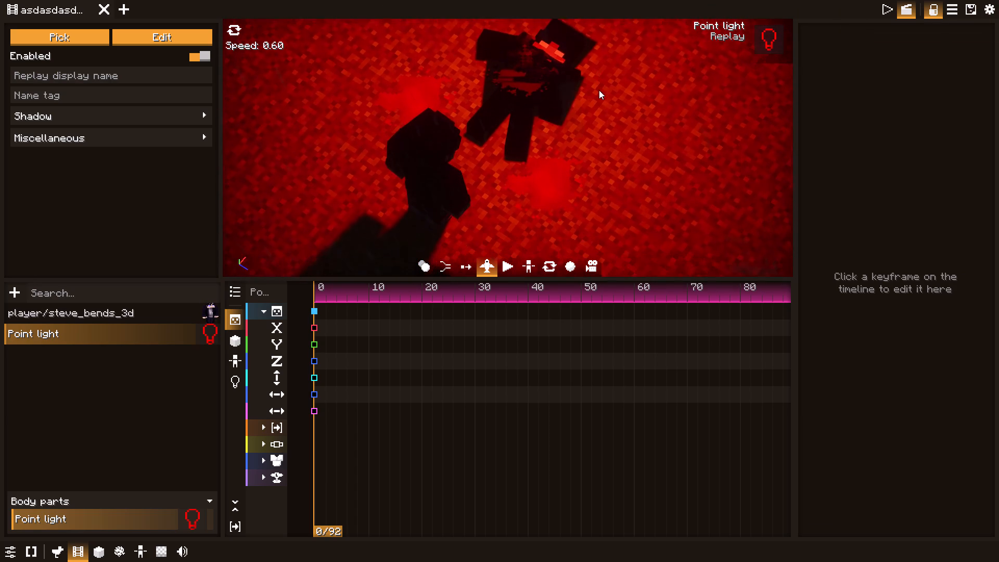
# Turn toward the unlit area, raise the flight speed to 1.00, and examine the dark body with yellow parts.
pyautogui.moveTo(599, 90); pyautogui.dragTo(596, 54)
pyautogui.moveTo(578, 133); pyautogui.dragTo(604, 0)
pyautogui.moveTo(574, 105); pyautogui.dragTo(634, 87)
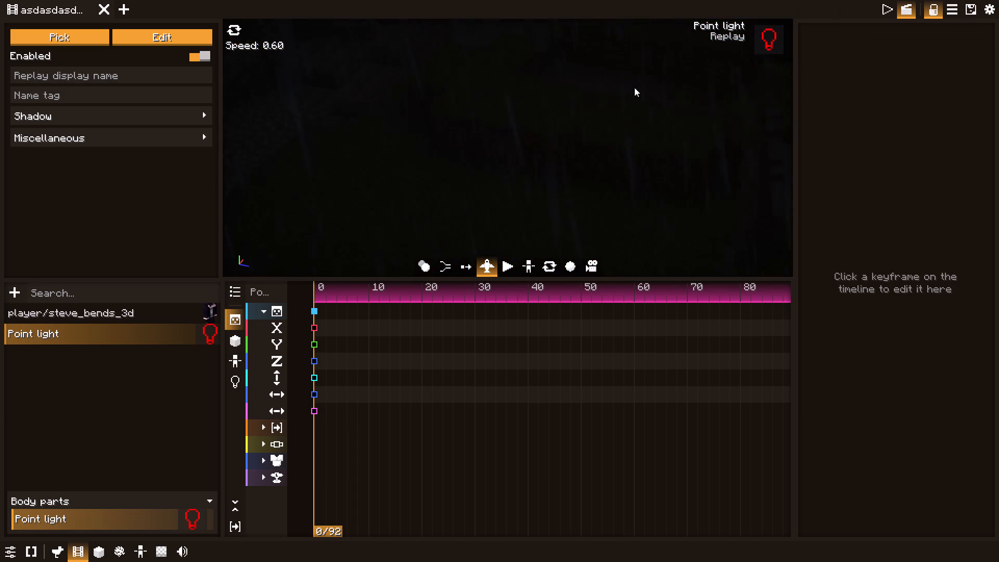
pyautogui.moveTo(634, 87); pyautogui.dragTo(562, 145)
pyautogui.press('d')
pyautogui.press('s')
pyautogui.press('d')
pyautogui.press('d')
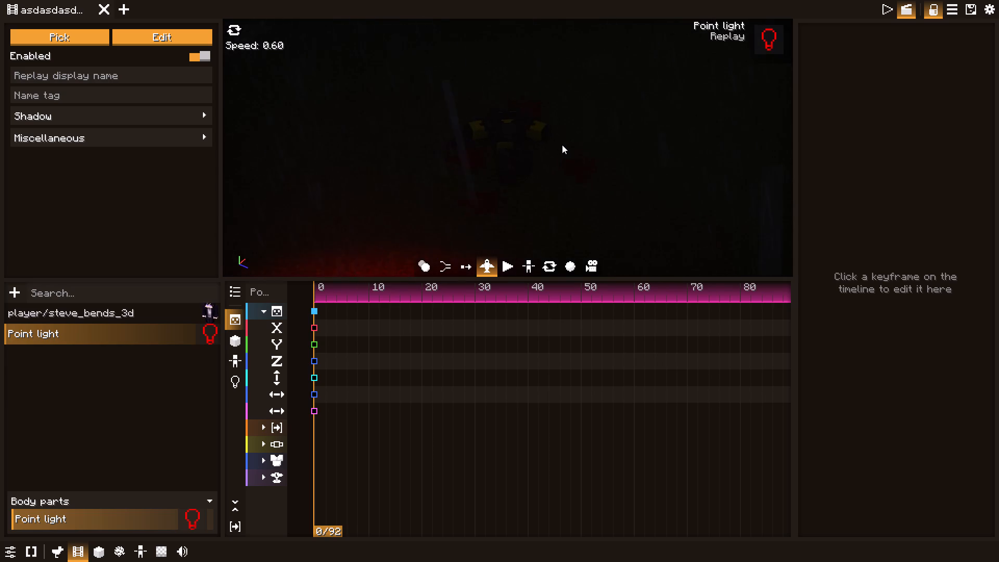
pyautogui.moveTo(562, 145); pyautogui.dragTo(556, 147)
pyautogui.write('wq')
pyautogui.scroll(4, 555, 145)
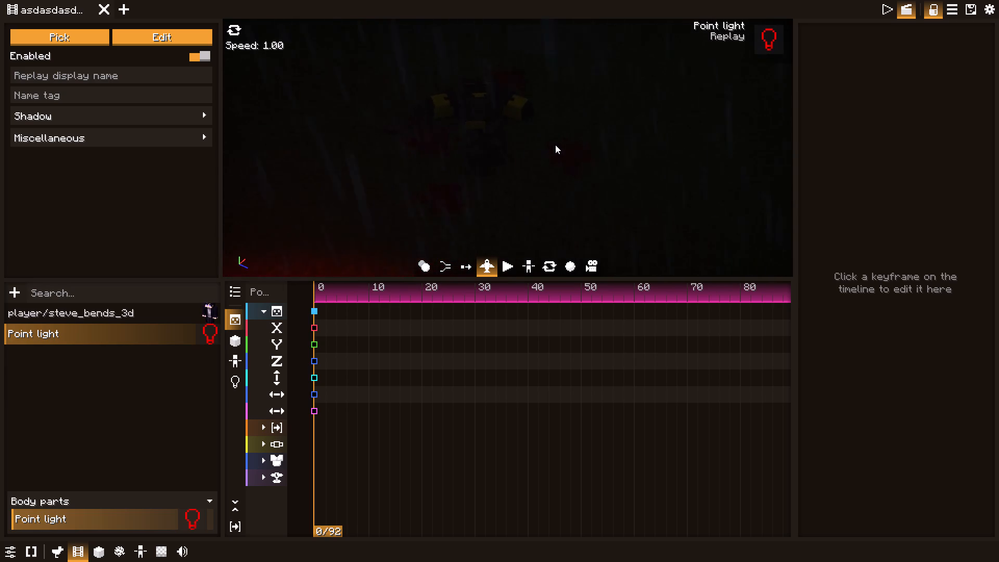
pyautogui.moveTo(555, 145); pyautogui.dragTo(471, 132)
pyautogui.press('d')
pyautogui.press('d')
pyautogui.press('d')
pyautogui.press('d')
pyautogui.press('d')
pyautogui.press('d')
pyautogui.press('d')
pyautogui.press('d')
pyautogui.press('d')
pyautogui.press('d')
pyautogui.press('d')
pyautogui.press('d')
pyautogui.press('d')
pyautogui.press('d')
pyautogui.press('d')
pyautogui.press('d')
pyautogui.press('d')
pyautogui.press('d')
pyautogui.press('d')
pyautogui.press('d')
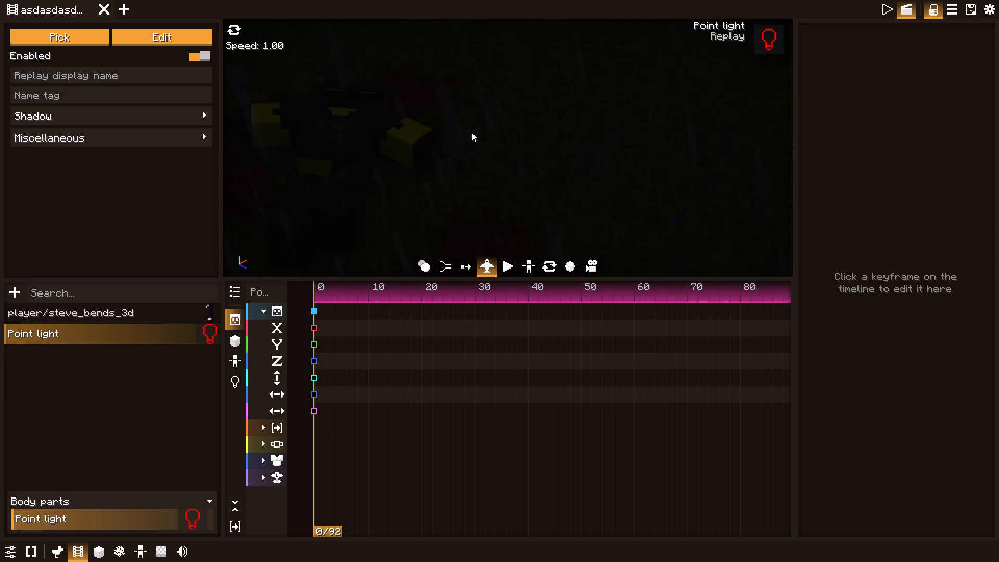
# Circle around the dark body and back away to compare the red-lit circle with the unlit ground beyond it.
pyautogui.moveTo(471, 132); pyautogui.dragTo(301, 113)
pyautogui.moveTo(514, 150); pyautogui.dragTo(207, 97)
pyautogui.moveTo(478, 180); pyautogui.dragTo(465, 185)
pyautogui.press('d')
pyautogui.press('s')
pyautogui.press('s')
pyautogui.press('s')
pyautogui.press('s')
pyautogui.press('s')
pyautogui.press('s')
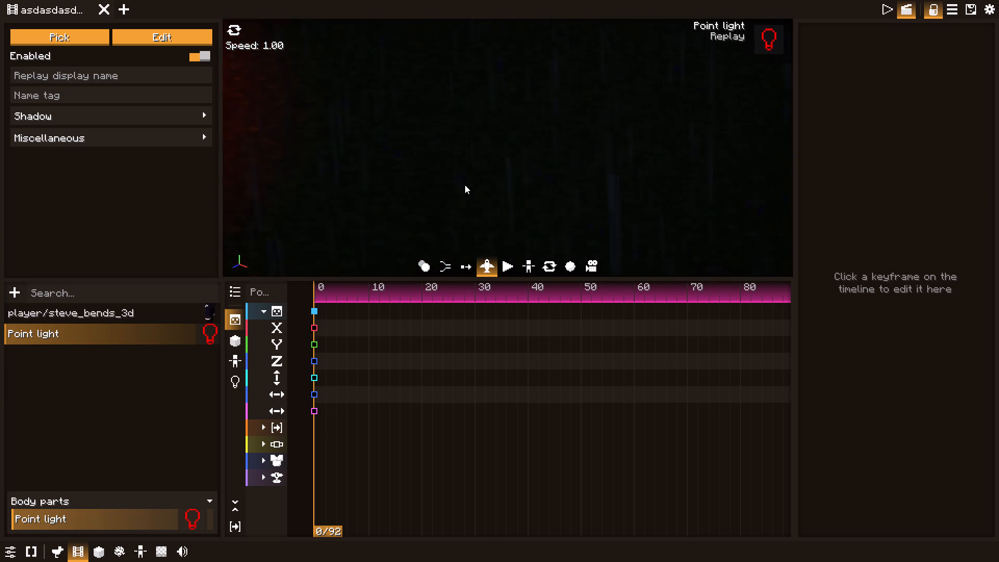
pyautogui.moveTo(465, 185); pyautogui.dragTo(265, 178)
pyautogui.press('d')
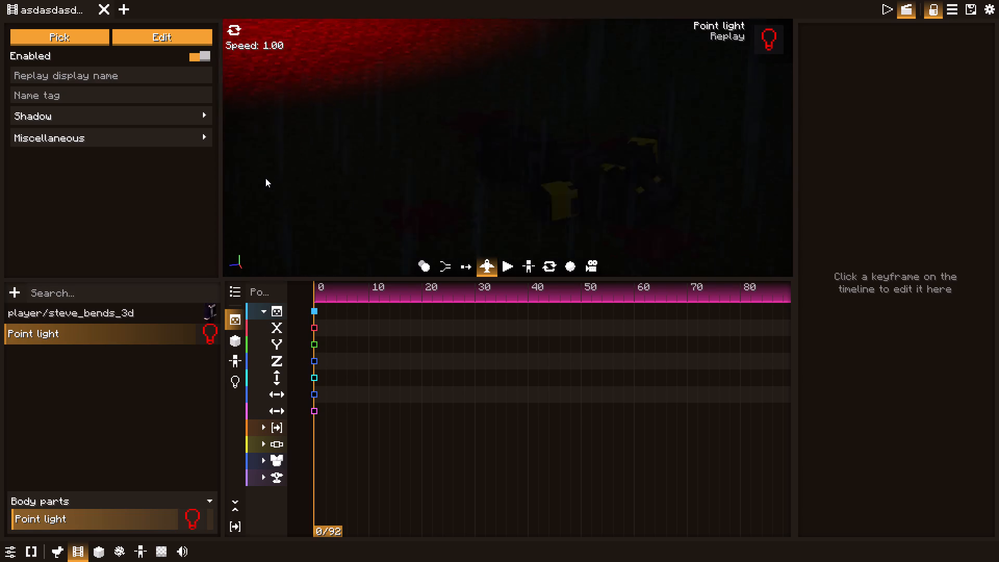
pyautogui.moveTo(265, 178); pyautogui.dragTo(199, 114)
pyautogui.hotkey('shift', 'd')
pyautogui.press('d')
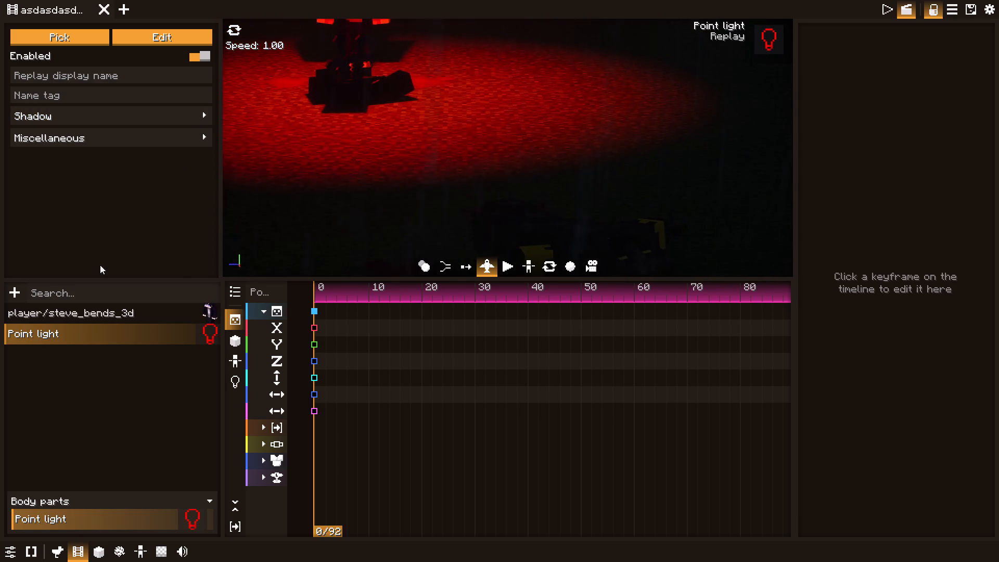
# Open the Point light replay's form for editing and set its light intensity to 20.
pyautogui.tripleClick(28, 336)
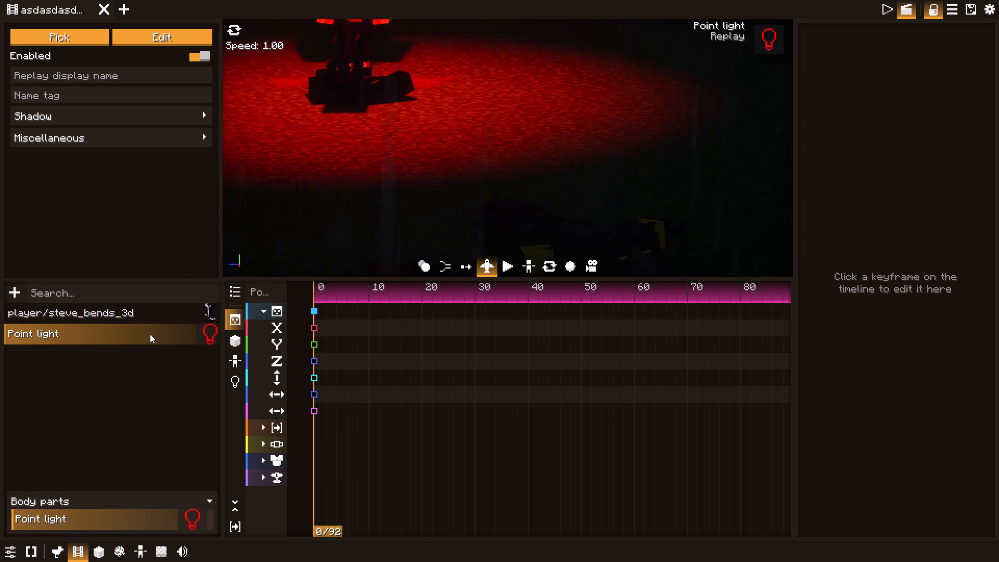
pyautogui.click(165, 337)
pyautogui.rightClick(165, 337)
pyautogui.click(164, 335)
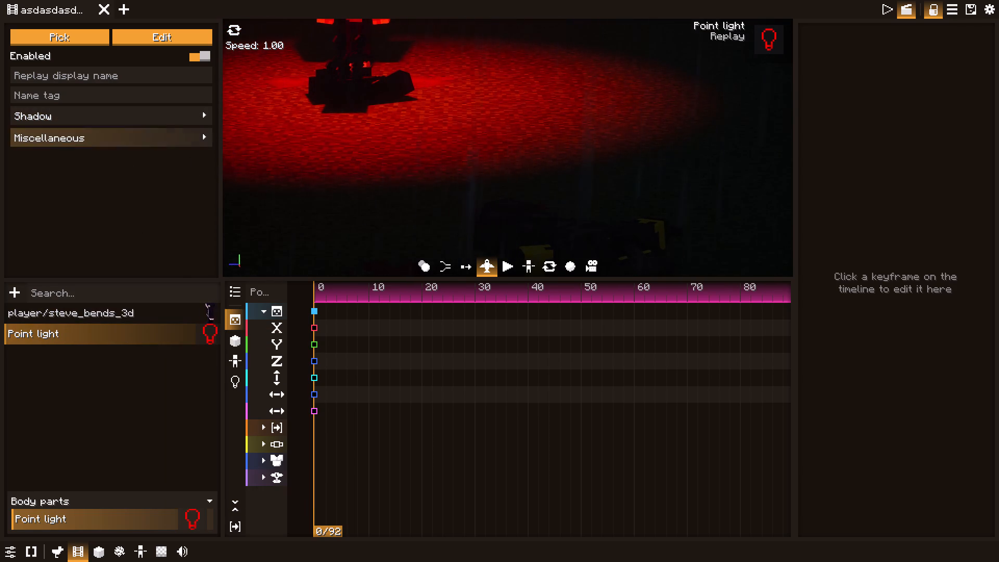
pyautogui.click(151, 37)
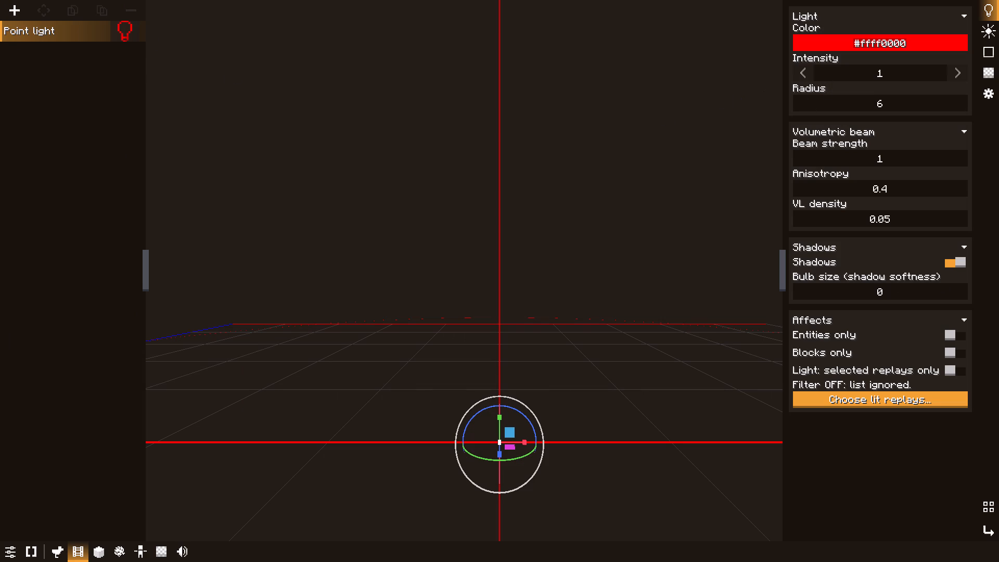
pyautogui.tripleClick(805, 78)
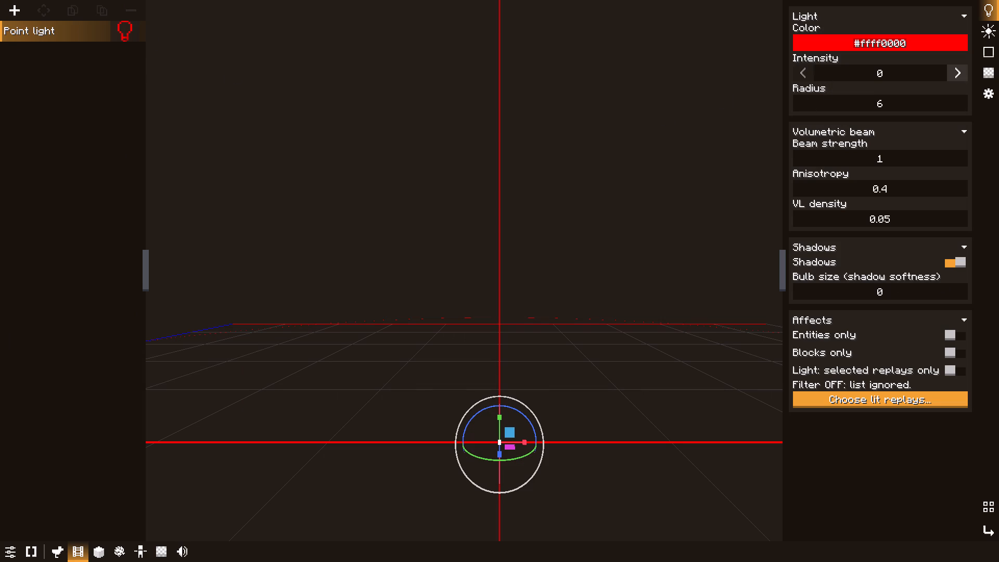
pyautogui.tripleClick(960, 74)
pyautogui.tripleClick(960, 74)
pyautogui.tripleClick(960, 74)
pyautogui.tripleClick(960, 74)
pyautogui.tripleClick(960, 74)
pyautogui.tripleClick(960, 74)
pyautogui.tripleClick(960, 74)
pyautogui.tripleClick(960, 74)
pyautogui.tripleClick(960, 74)
pyautogui.tripleClick(960, 74)
pyautogui.click(960, 74)
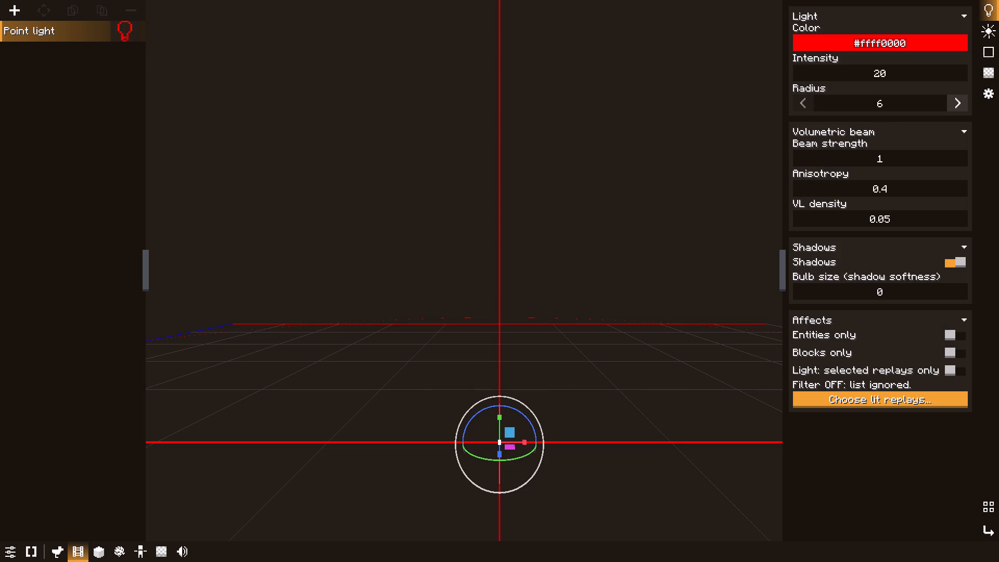
# Set the point light's radius to 39 and return to the film scene.
pyautogui.tripleClick(954, 101)
pyautogui.tripleClick(955, 101)
pyautogui.tripleClick(955, 101)
pyautogui.tripleClick(955, 101)
pyautogui.tripleClick(957, 101)
pyautogui.tripleClick(958, 101)
pyautogui.tripleClick(958, 101)
pyautogui.tripleClick(958, 101)
pyautogui.tripleClick(958, 101)
pyautogui.tripleClick(958, 101)
pyautogui.tripleClick(958, 101)
pyautogui.press('Escape')
pyautogui.press('Escape')
# Raise the point light straight up along its vertical axis, well above the standing player's head.
pyautogui.press('s')
pyautogui.press('s')
pyautogui.press('s')
pyautogui.press('s')
pyautogui.press('s')
pyautogui.press('s')
pyautogui.press('s')
pyautogui.press('s')
pyautogui.press('s')
pyautogui.press('s')
pyautogui.press('s')
pyautogui.press('s')
pyautogui.press('s')
pyautogui.press('s')
pyautogui.press('s')
pyautogui.press('s')
pyautogui.press('s')
pyautogui.press('s')
pyautogui.press('s')
pyautogui.press('s')
pyautogui.moveTo(720, 133); pyautogui.dragTo(710, 120)
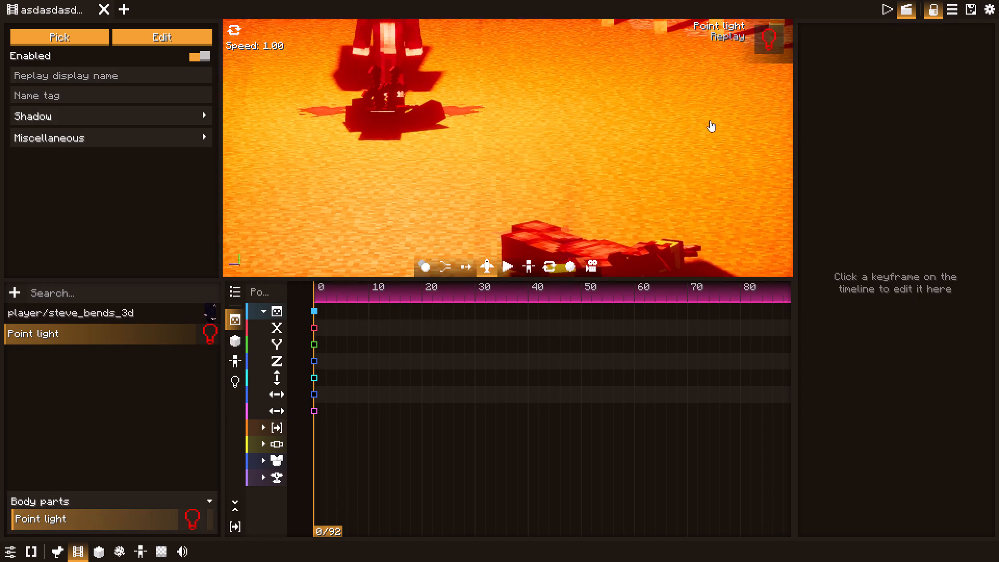
pyautogui.moveTo(710, 120); pyautogui.dragTo(702, 101)
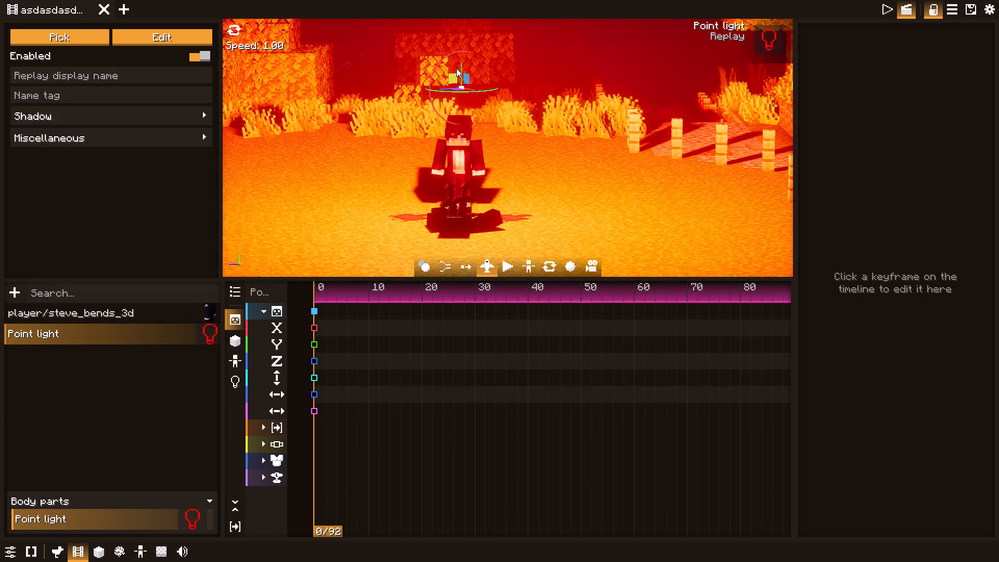
pyautogui.moveTo(459, 68); pyautogui.dragTo(459, 49)
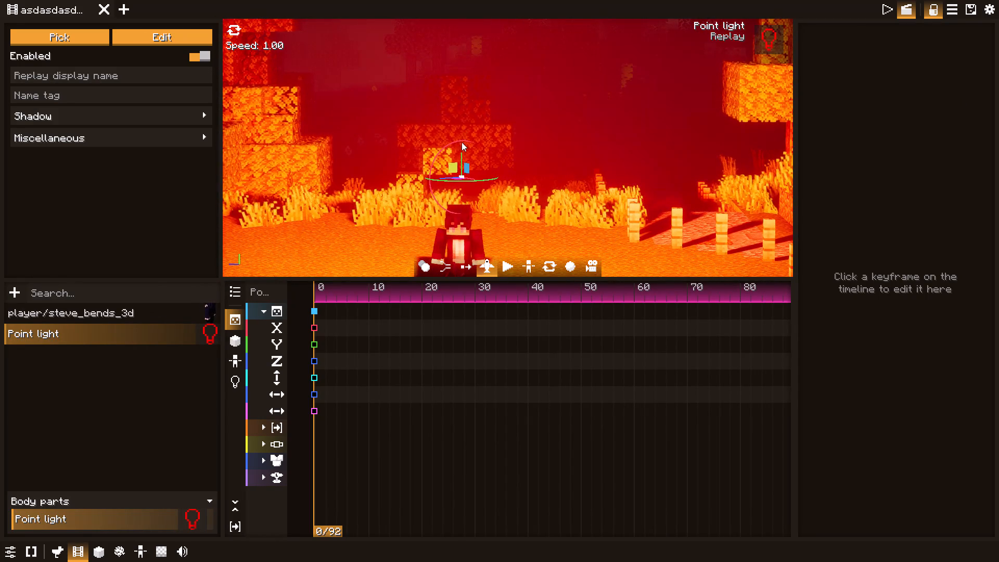
pyautogui.click(485, 265)
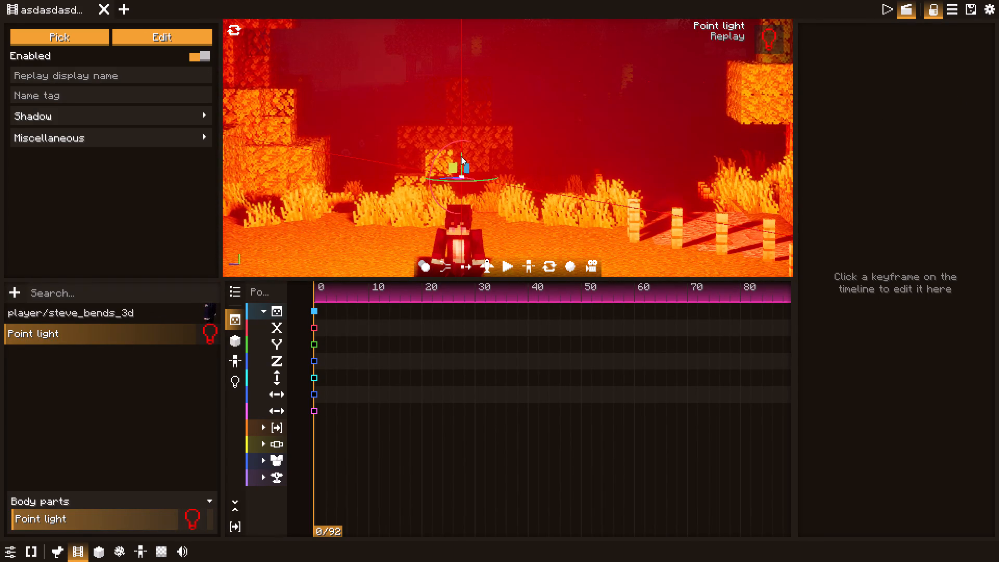
pyautogui.moveTo(461, 156); pyautogui.dragTo(464, 0)
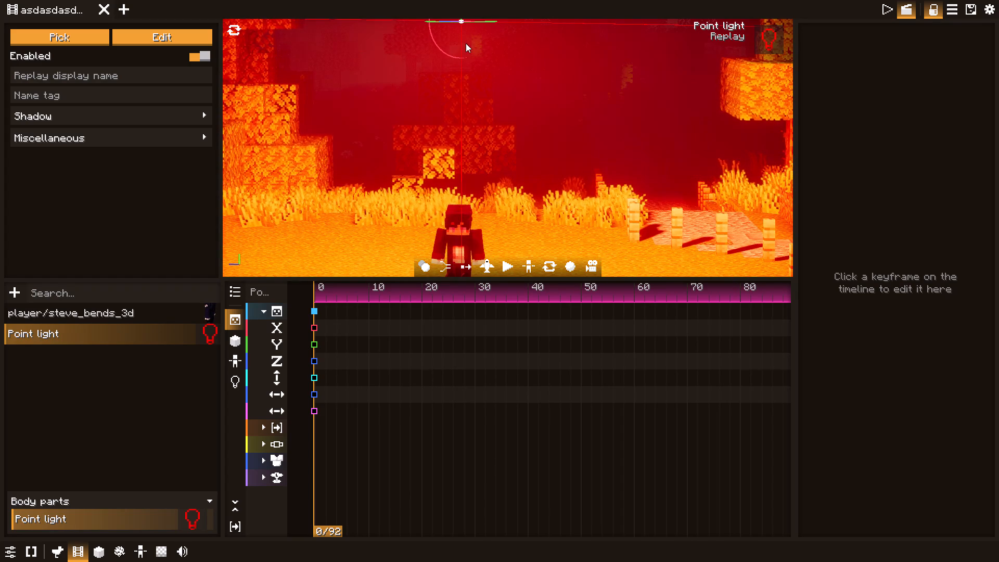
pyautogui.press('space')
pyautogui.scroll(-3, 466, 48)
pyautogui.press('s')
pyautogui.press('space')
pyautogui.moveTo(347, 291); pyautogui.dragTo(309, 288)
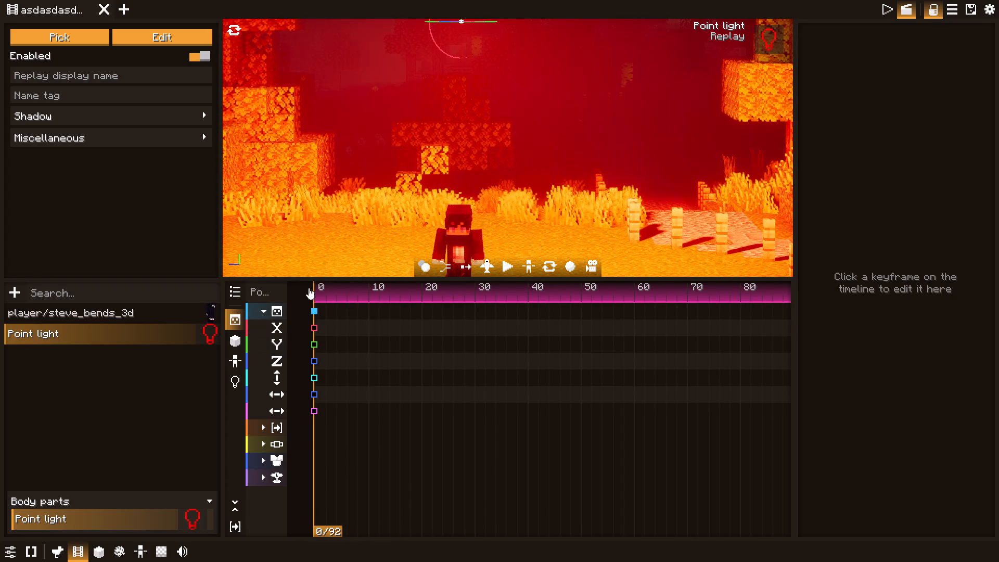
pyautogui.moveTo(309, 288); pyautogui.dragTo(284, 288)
# Raise the point light much higher along its vertical axis, working from a view above the field and path.
pyautogui.click(486, 263)
pyautogui.press('space')
pyautogui.moveTo(491, 245); pyautogui.dragTo(497, 304)
pyautogui.press('s')
pyautogui.press('s')
pyautogui.press('s')
pyautogui.press('s')
pyautogui.press('s')
pyautogui.press('s')
pyautogui.press('s')
pyautogui.press('s')
pyautogui.press('s')
pyautogui.press('s')
pyautogui.press('s')
pyautogui.press('s')
pyautogui.press('s')
pyautogui.press('s')
pyautogui.press('s')
pyautogui.press('s')
pyautogui.press('s')
pyautogui.press('s')
pyautogui.press('s')
pyautogui.press('s')
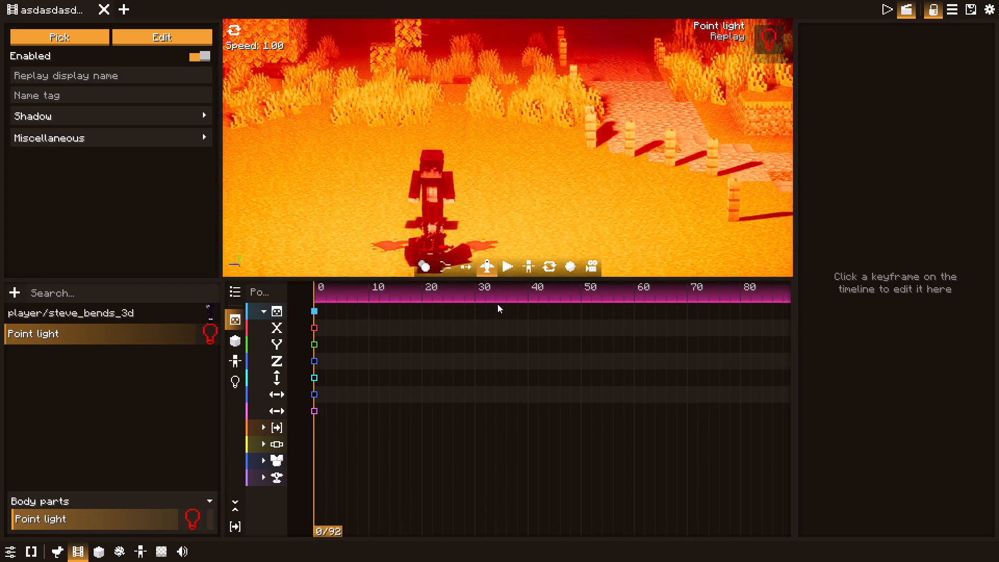
pyautogui.moveTo(497, 304); pyautogui.dragTo(503, 373)
pyautogui.press('space')
pyautogui.press('space')
pyautogui.press('space')
pyautogui.press('space')
pyautogui.press('space')
pyautogui.press('space')
pyautogui.press('space')
pyautogui.press('space')
pyautogui.press('space')
pyautogui.press('space')
pyautogui.press('space')
pyautogui.press('space')
pyautogui.press('space')
pyautogui.press('space')
pyautogui.press('space')
pyautogui.press('space')
pyautogui.press('space')
pyautogui.press('space')
pyautogui.press('space')
pyautogui.press('space')
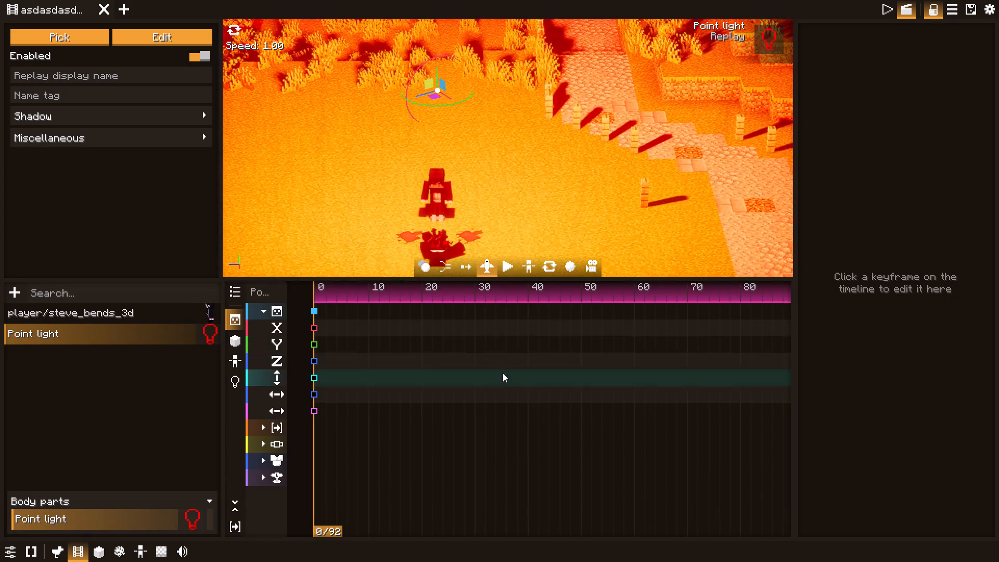
pyautogui.moveTo(503, 373); pyautogui.dragTo(501, 403)
pyautogui.press('space')
pyautogui.press('space')
pyautogui.press('space')
pyautogui.press('space')
pyautogui.press('space')
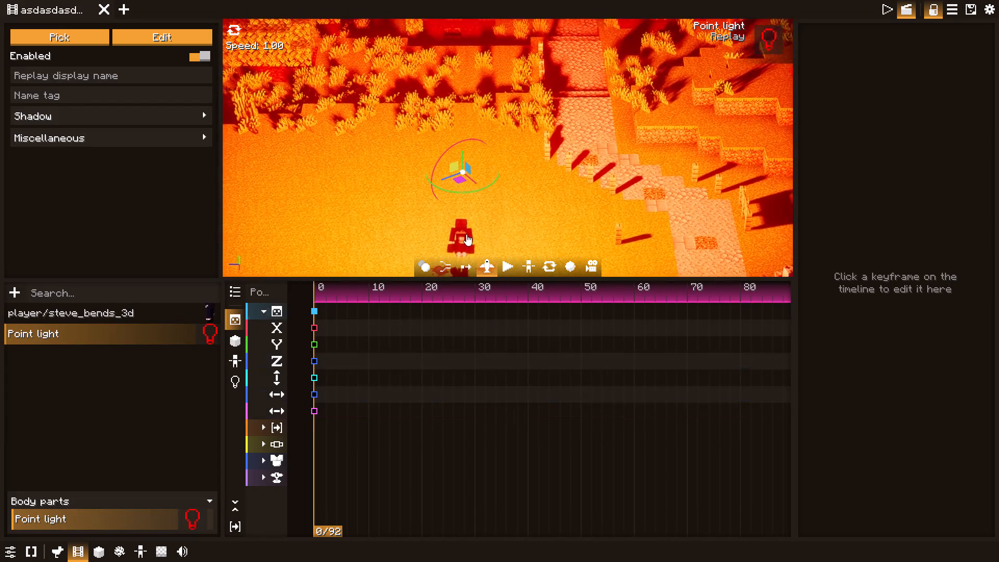
pyautogui.moveTo(465, 155); pyautogui.dragTo(466, 149)
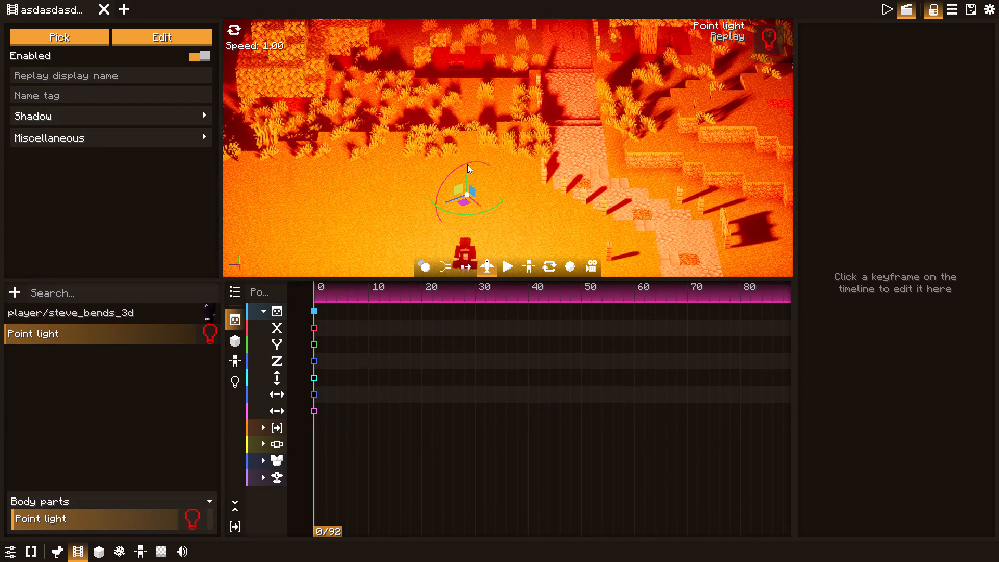
pyautogui.click(481, 267)
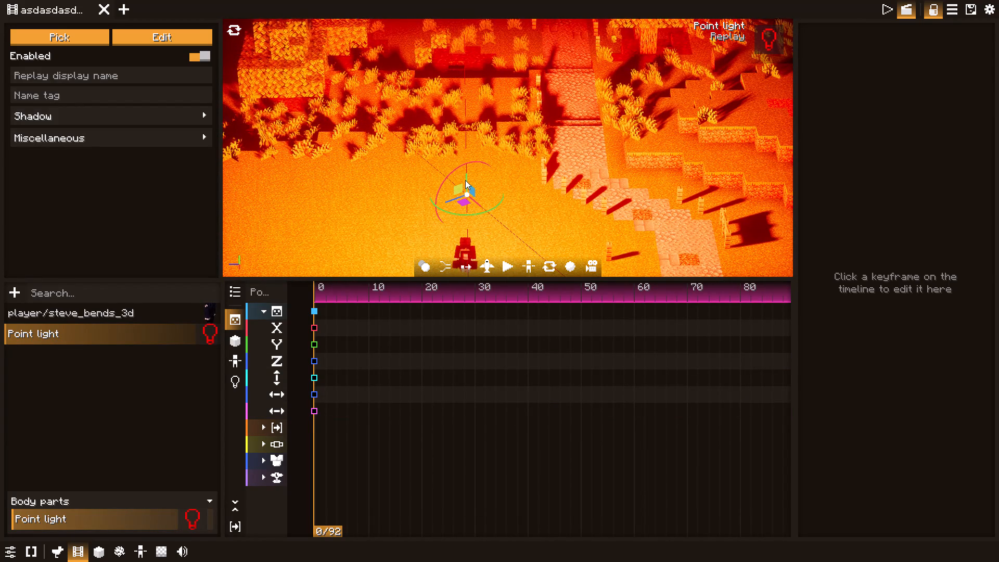
pyautogui.moveTo(466, 180); pyautogui.dragTo(476, 0)
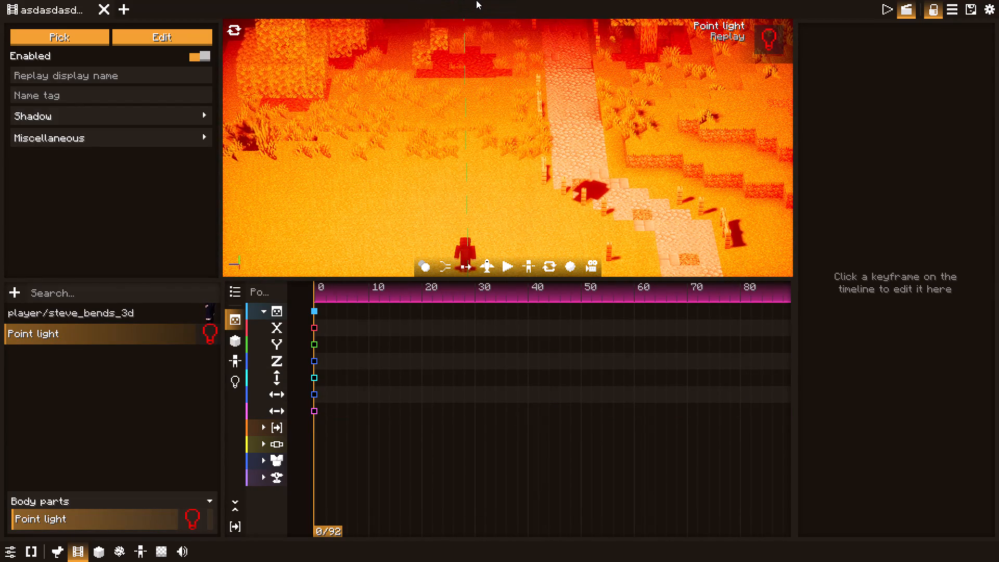
pyautogui.moveTo(476, 0); pyautogui.dragTo(477, 0)
pyautogui.moveTo(506, 125); pyautogui.dragTo(529, 117)
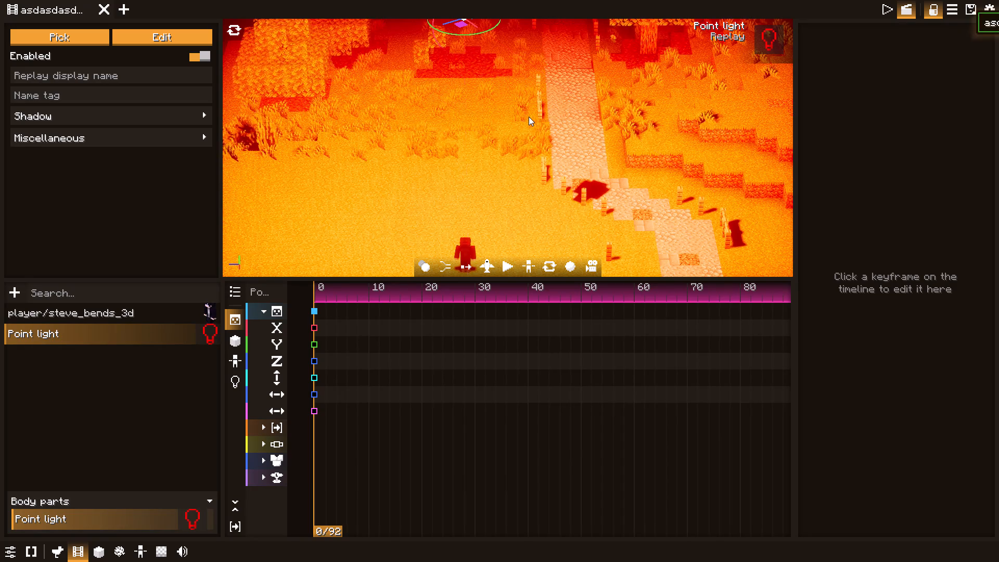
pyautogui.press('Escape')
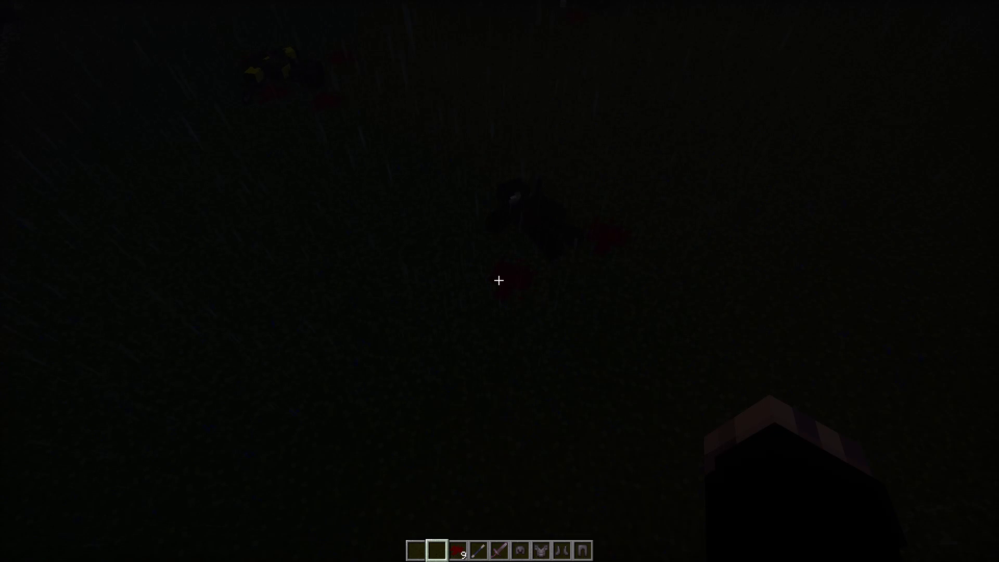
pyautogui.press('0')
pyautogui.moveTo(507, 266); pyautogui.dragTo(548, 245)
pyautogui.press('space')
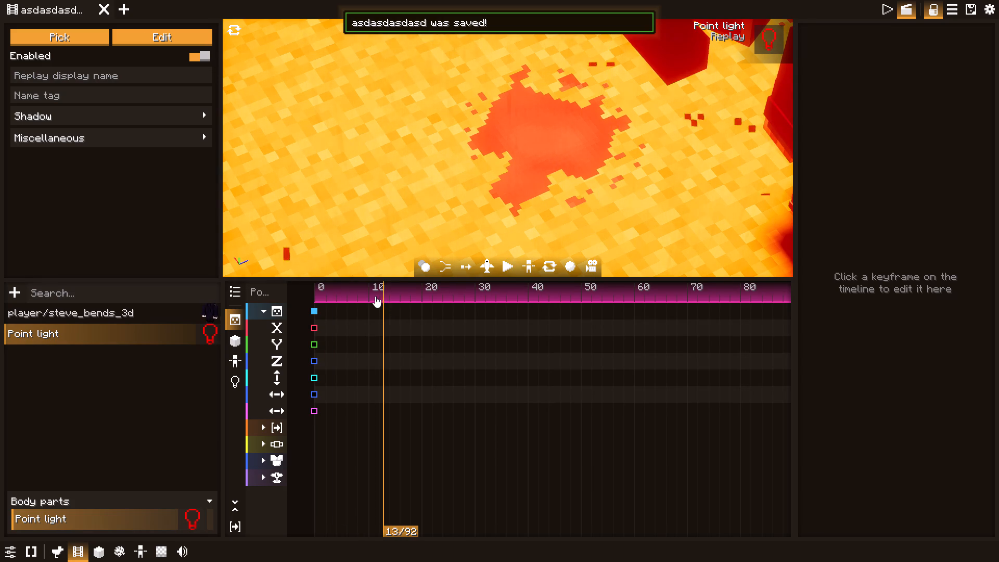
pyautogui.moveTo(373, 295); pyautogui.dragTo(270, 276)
# Fly back from the fallen body and examine it, the standing player and their shadows under the raised light.
pyautogui.click(485, 262)
pyautogui.press('s')
pyautogui.moveTo(484, 242); pyautogui.dragTo(526, 225)
pyautogui.press('space')
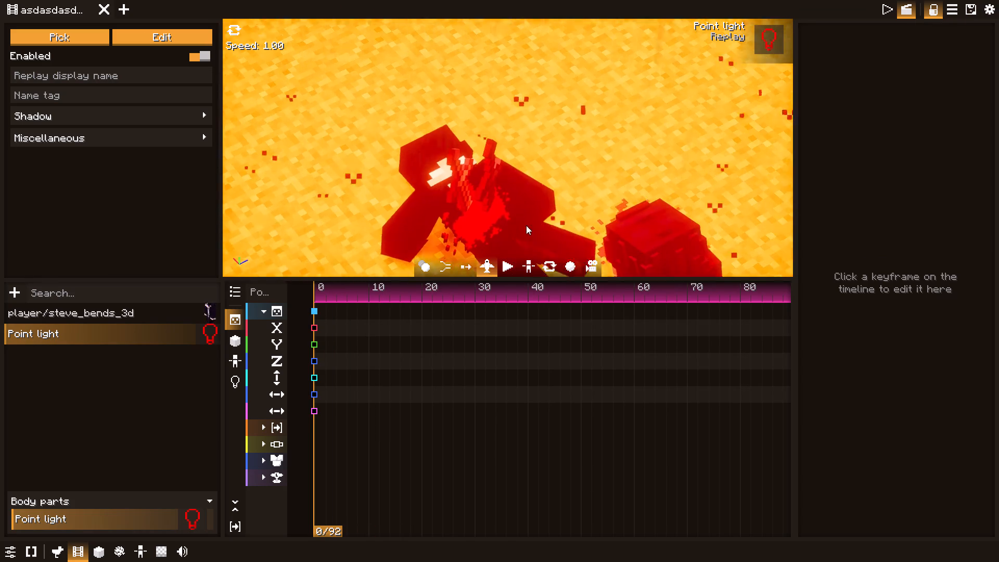
pyautogui.moveTo(526, 225); pyautogui.dragTo(533, 149)
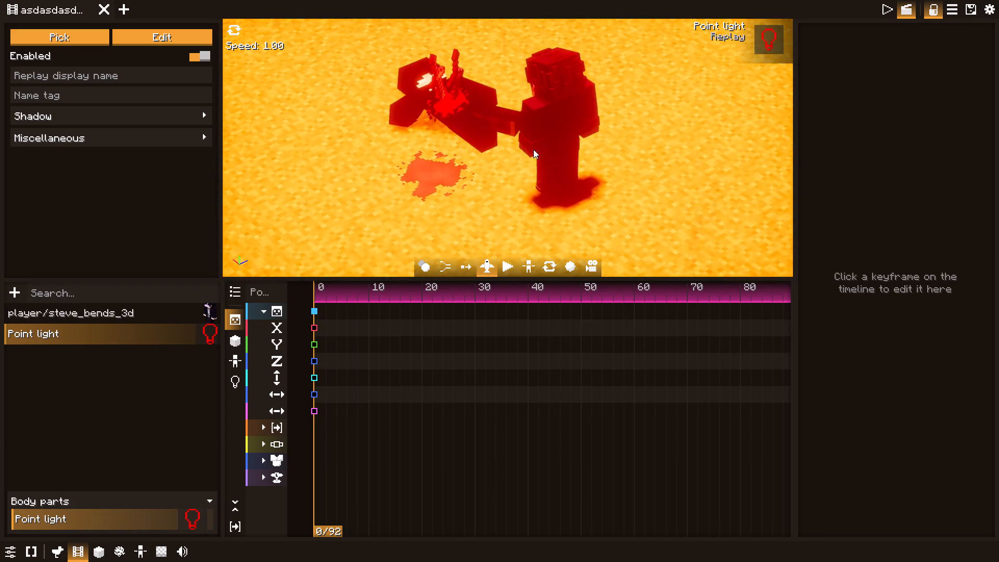
pyautogui.moveTo(533, 149); pyautogui.dragTo(530, 18)
pyautogui.hotkey('shift', 'w')
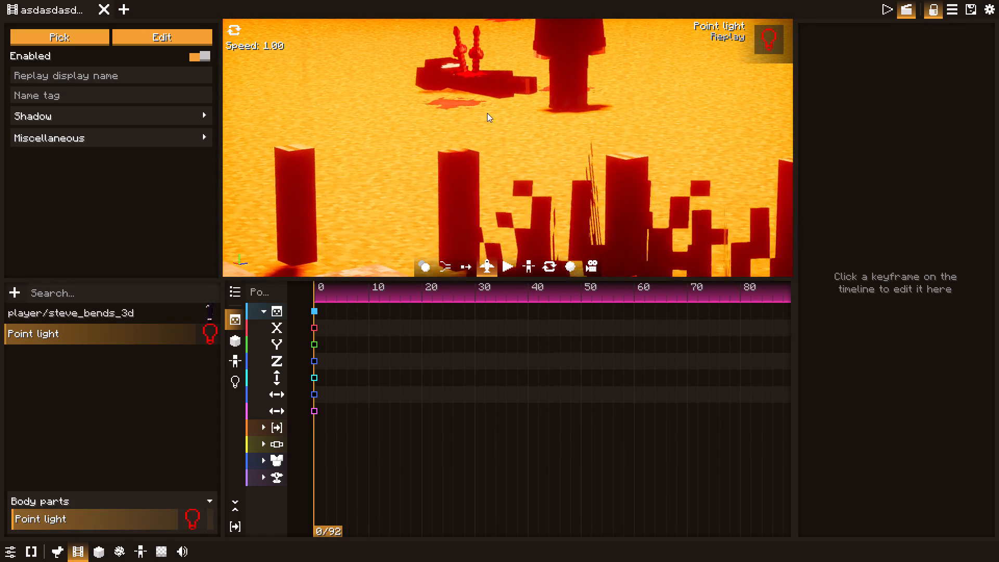
pyautogui.press('w')
pyautogui.click(493, 110)
pyautogui.press('space')
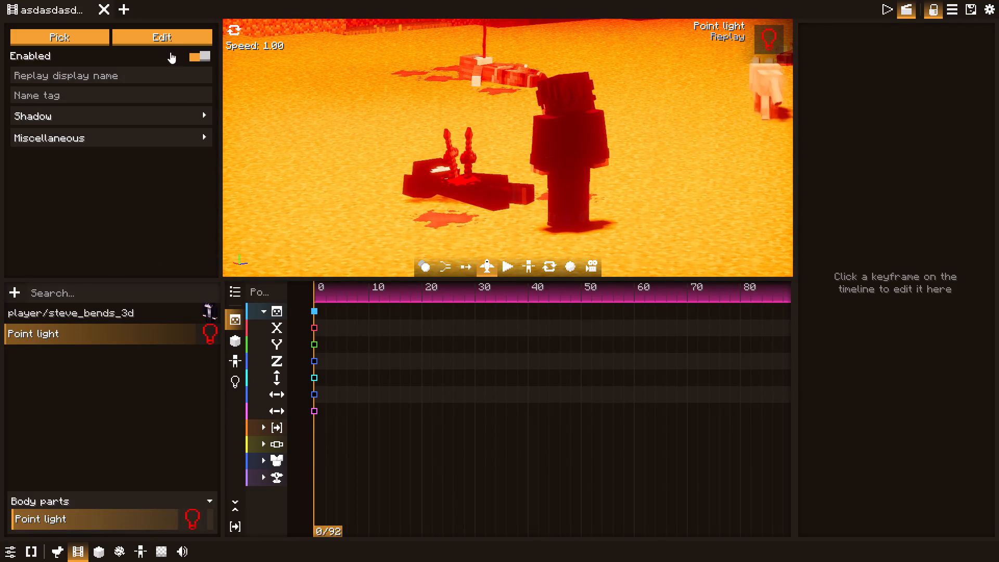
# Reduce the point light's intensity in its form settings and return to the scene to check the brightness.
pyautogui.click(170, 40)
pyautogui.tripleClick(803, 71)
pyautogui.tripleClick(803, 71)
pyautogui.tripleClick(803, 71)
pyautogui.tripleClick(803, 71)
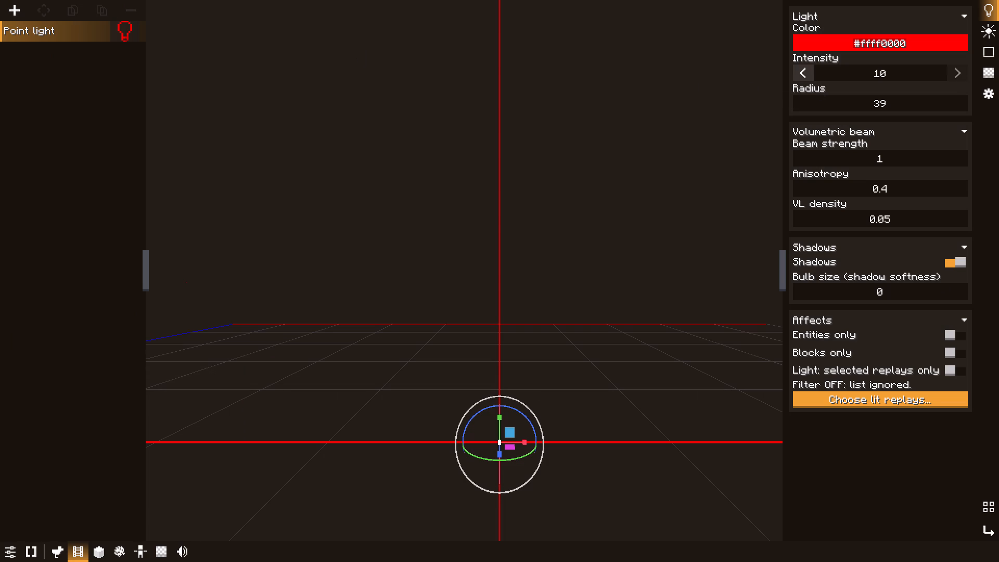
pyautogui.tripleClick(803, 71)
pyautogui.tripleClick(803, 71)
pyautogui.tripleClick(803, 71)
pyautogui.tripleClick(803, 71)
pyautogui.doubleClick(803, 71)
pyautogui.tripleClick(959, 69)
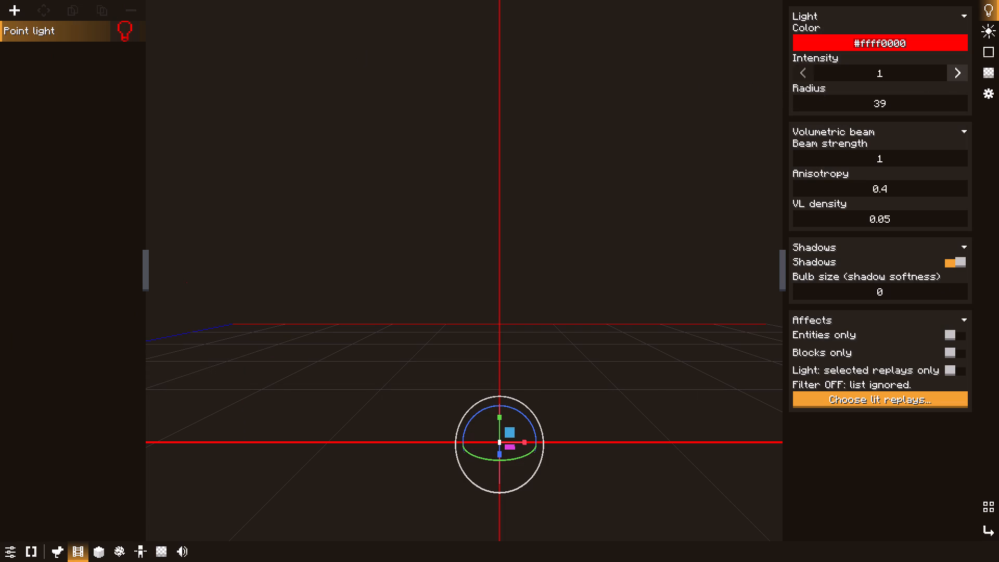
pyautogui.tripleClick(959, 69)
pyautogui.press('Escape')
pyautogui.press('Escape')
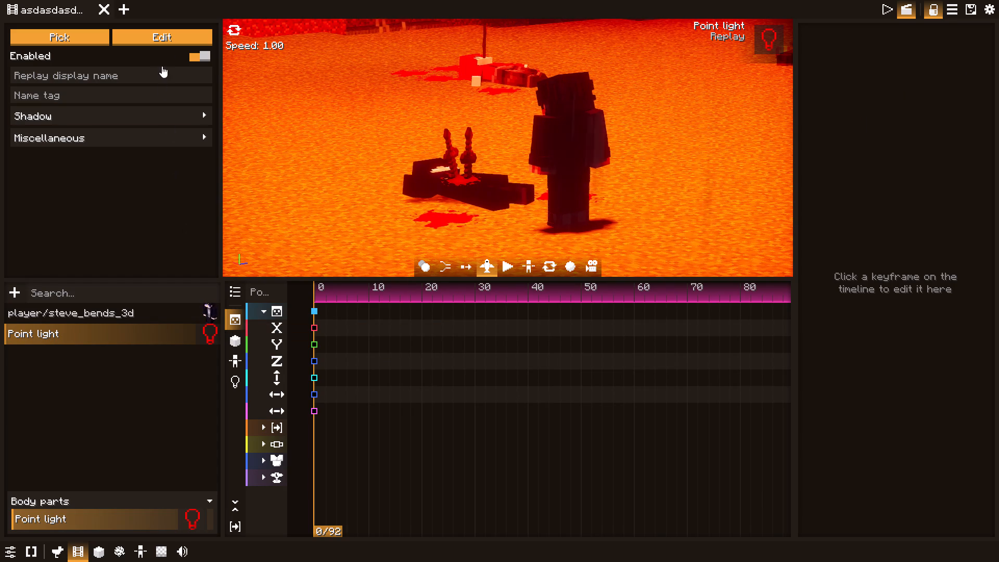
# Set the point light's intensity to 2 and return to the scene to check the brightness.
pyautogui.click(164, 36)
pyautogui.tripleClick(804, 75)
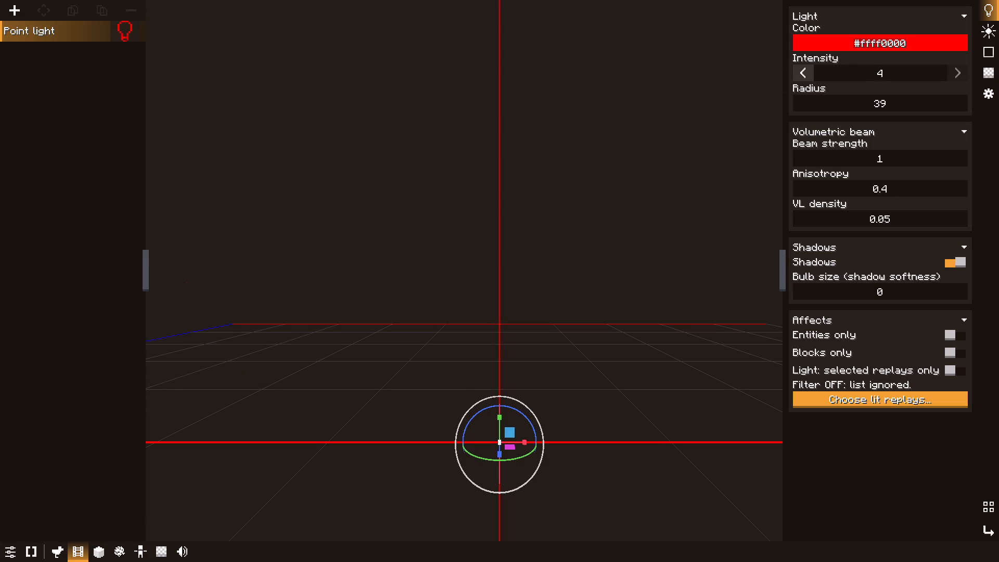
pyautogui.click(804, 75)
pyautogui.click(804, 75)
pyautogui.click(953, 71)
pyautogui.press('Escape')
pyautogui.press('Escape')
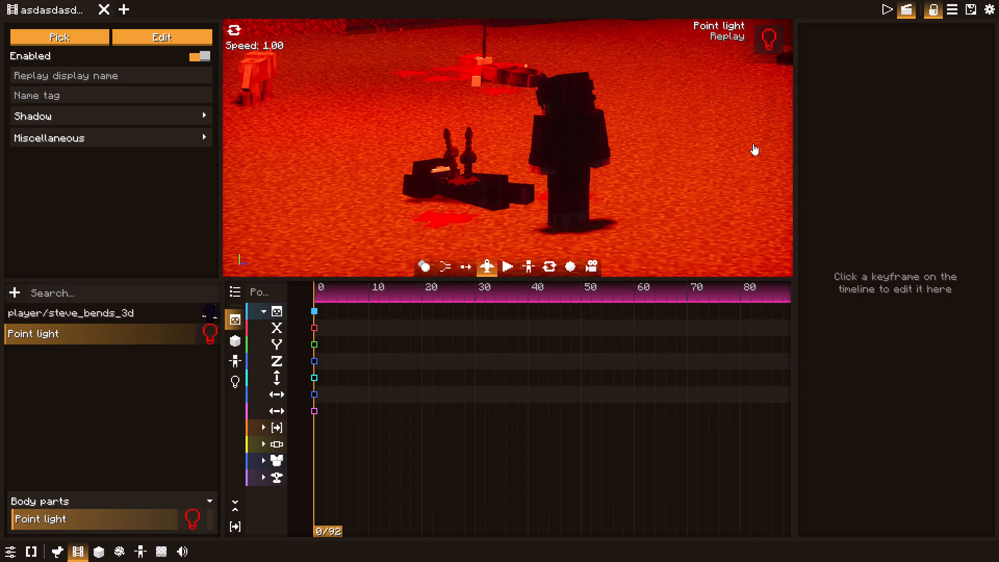
# Set the point light's intensity to 1 and return to the scene.
pyautogui.click(169, 36)
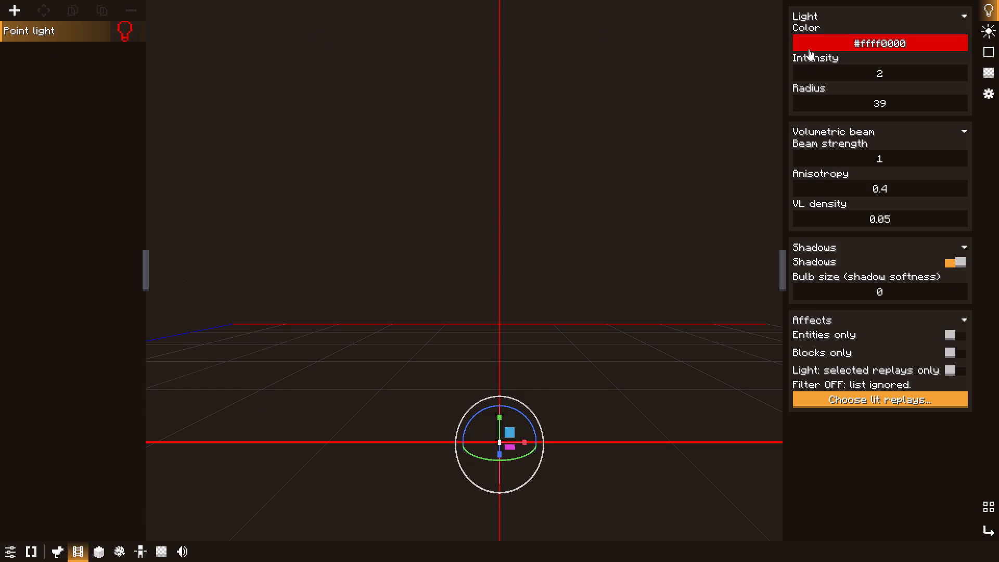
pyautogui.click(801, 75)
pyautogui.press('Escape')
pyautogui.press('Escape')
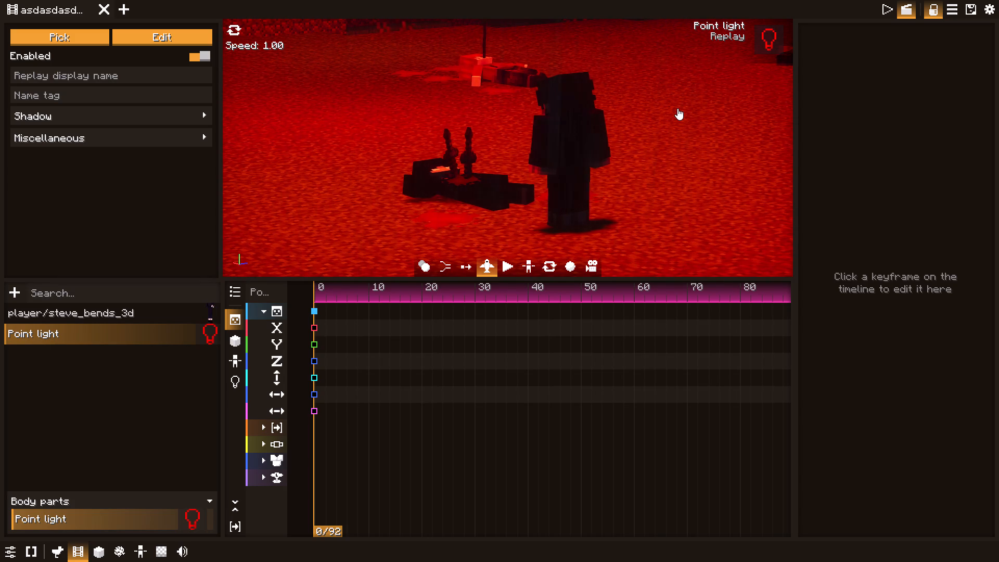
# Lower the opacity of the point light's red colour to 68, giving #adff0000, and return to the scene.
pyautogui.click(208, 343)
pyautogui.click(182, 338)
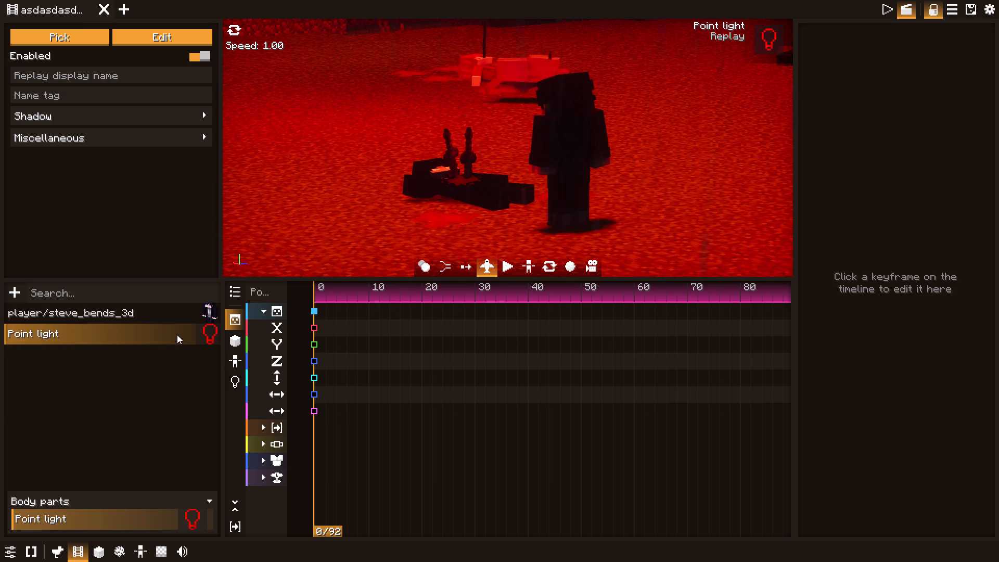
pyautogui.click(129, 33)
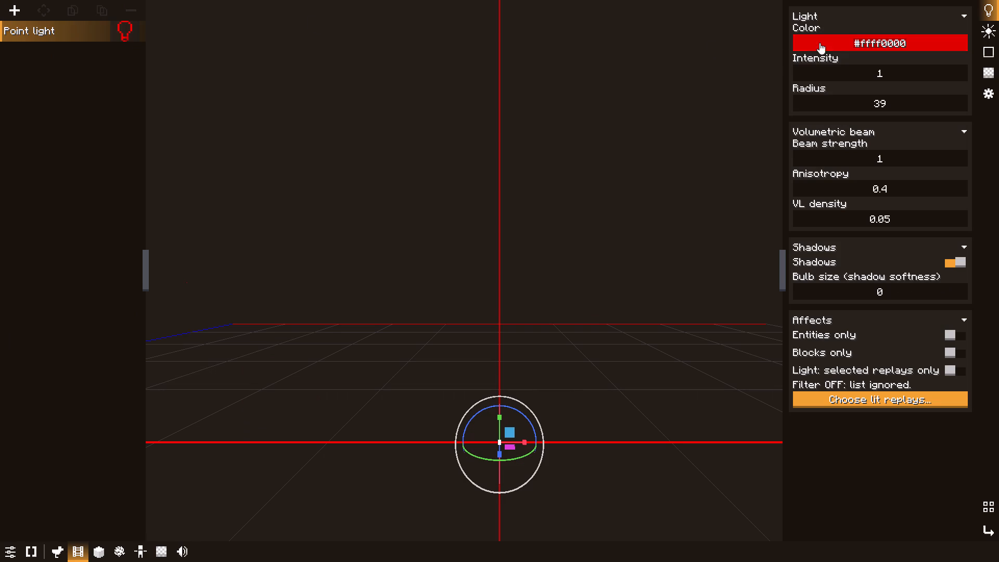
pyautogui.click(820, 43)
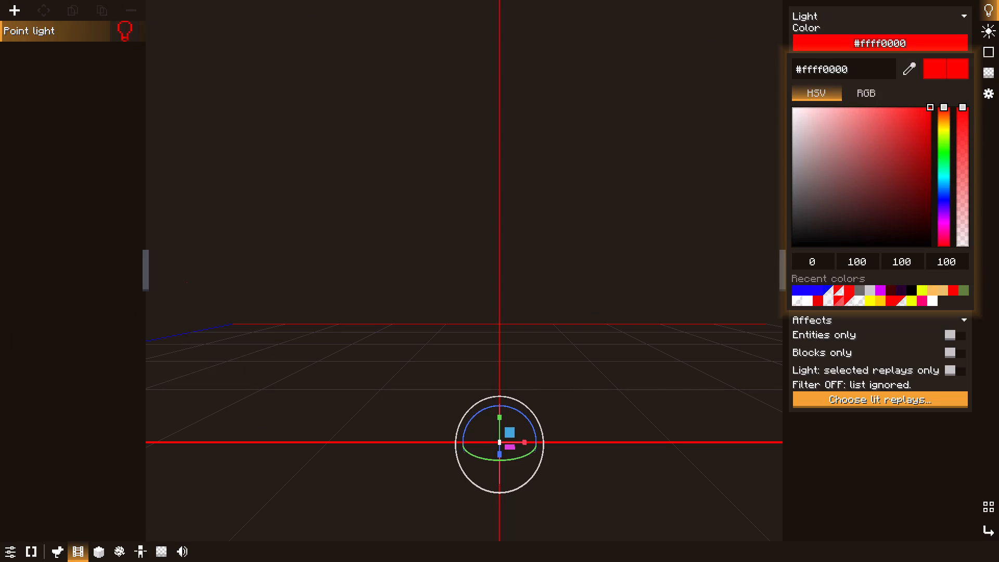
pyautogui.moveTo(960, 110); pyautogui.dragTo(964, 152)
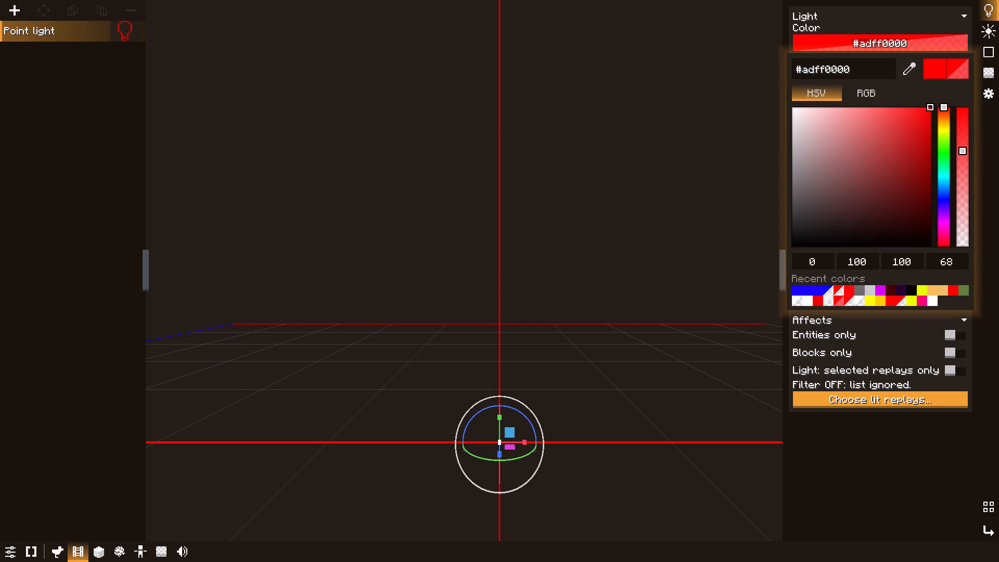
pyautogui.press('Escape')
pyautogui.press('Escape')
pyautogui.press('Escape')
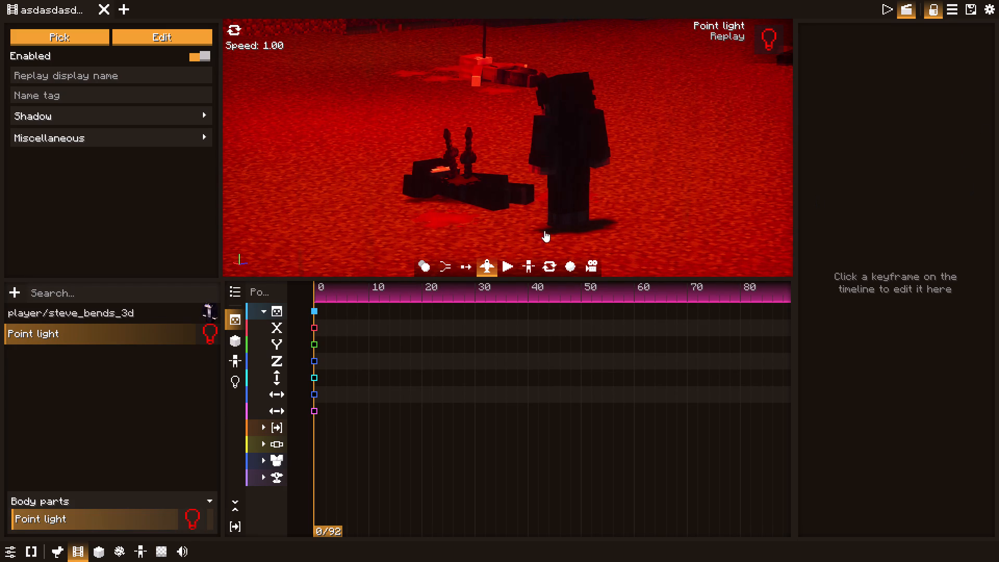
# Examine the red lighting on the standing figure and the sword-pierced body from low, side and raised viewpoints.
pyautogui.moveTo(537, 227); pyautogui.dragTo(561, 174)
pyautogui.press('w')
pyautogui.press('a')
pyautogui.press('a')
pyautogui.press('a')
pyautogui.press('a')
pyautogui.press('a')
pyautogui.press('a')
pyautogui.press('a')
pyautogui.press('a')
pyautogui.press('a')
pyautogui.press('a')
pyautogui.press('a')
pyautogui.press('a')
pyautogui.press('a')
pyautogui.press('a')
pyautogui.press('a')
pyautogui.press('a')
pyautogui.press('a')
pyautogui.press('a')
pyautogui.press('a')
pyautogui.press('a')
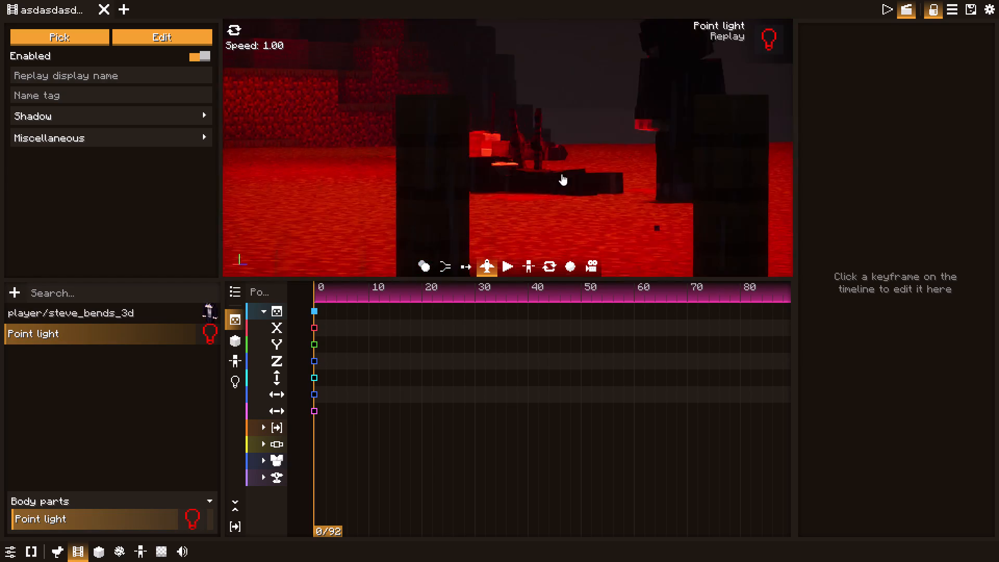
pyautogui.moveTo(561, 174); pyautogui.dragTo(856, 171)
pyautogui.moveTo(595, 124); pyautogui.dragTo(624, 129)
pyautogui.press('a')
pyautogui.press('a')
pyautogui.press('a')
pyautogui.press('a')
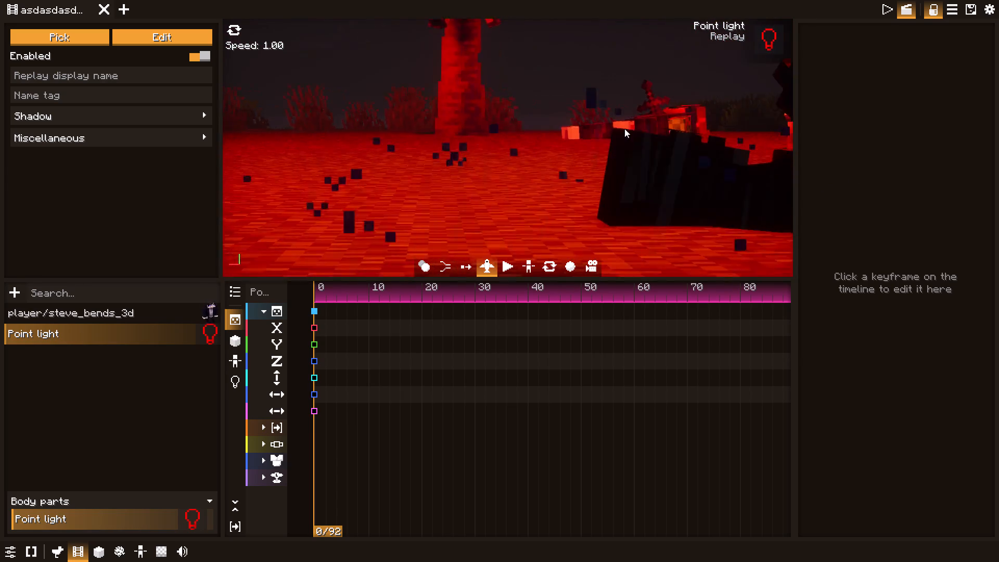
pyautogui.moveTo(624, 129); pyautogui.dragTo(880, 110)
pyautogui.press('s')
pyautogui.moveTo(617, 107); pyautogui.dragTo(793, 101)
pyautogui.press('a')
pyautogui.press('a')
pyautogui.press('a')
pyautogui.press('a')
pyautogui.press('a')
pyautogui.press('a')
pyautogui.press('a')
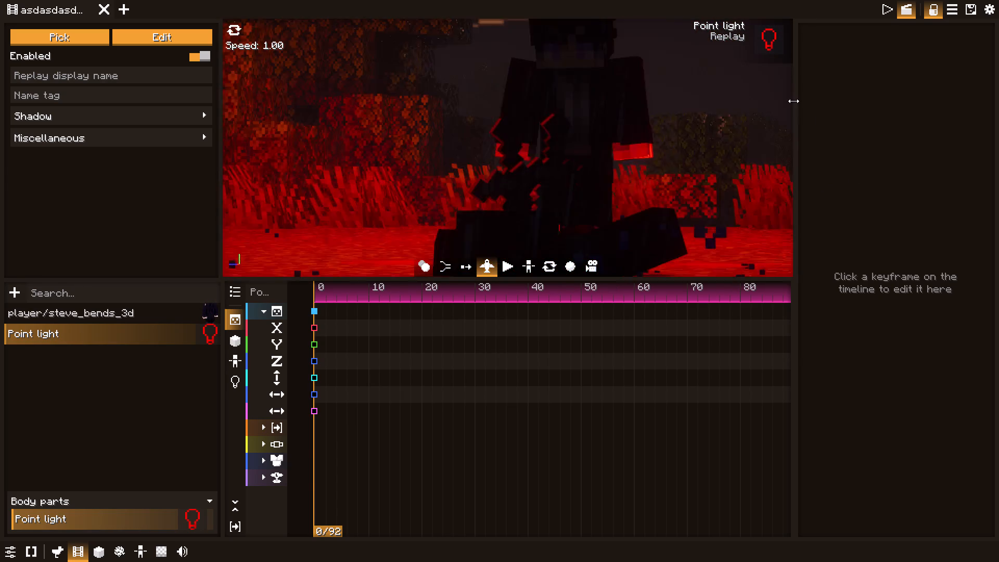
pyautogui.moveTo(793, 101); pyautogui.dragTo(793, 101)
pyautogui.write('sa')
pyautogui.press('space')
pyautogui.moveTo(715, 113); pyautogui.dragTo(845, 241)
pyautogui.press('a')
pyautogui.press('s')
pyautogui.press('s')
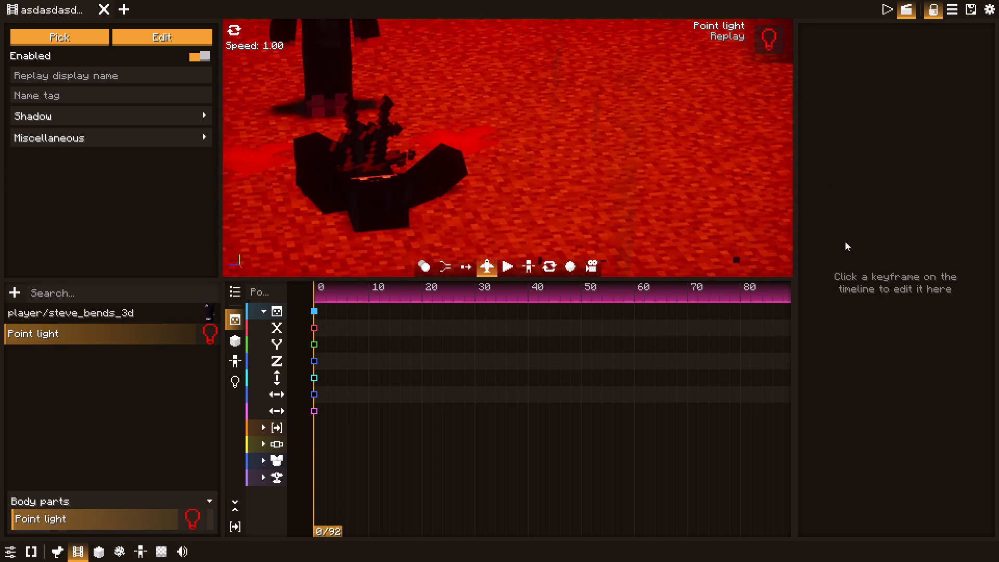
pyautogui.moveTo(845, 241); pyautogui.dragTo(851, 168)
pyautogui.press('a')
pyautogui.press('s')
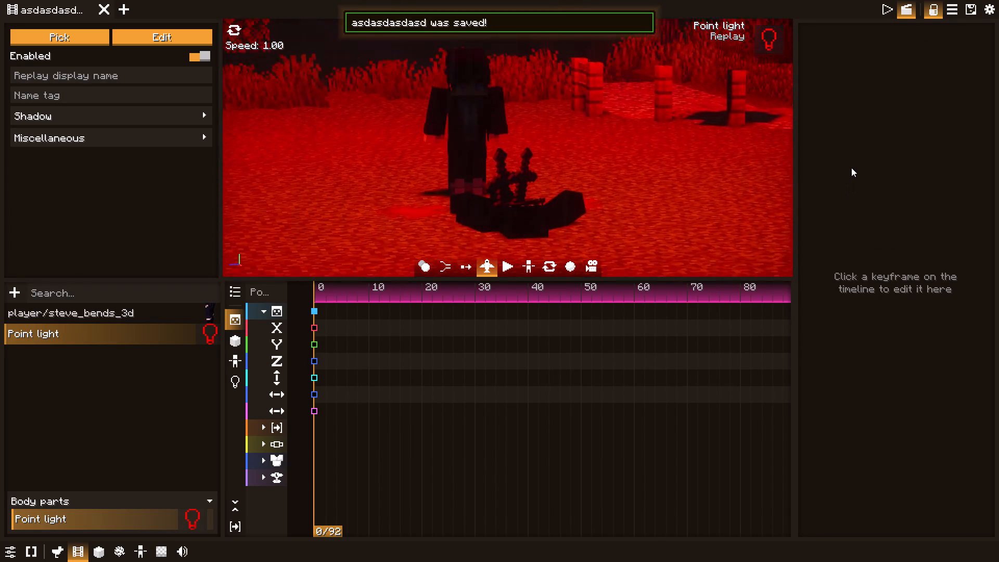
pyautogui.moveTo(851, 168); pyautogui.dragTo(621, 146)
pyautogui.press('d')
pyautogui.press('w')
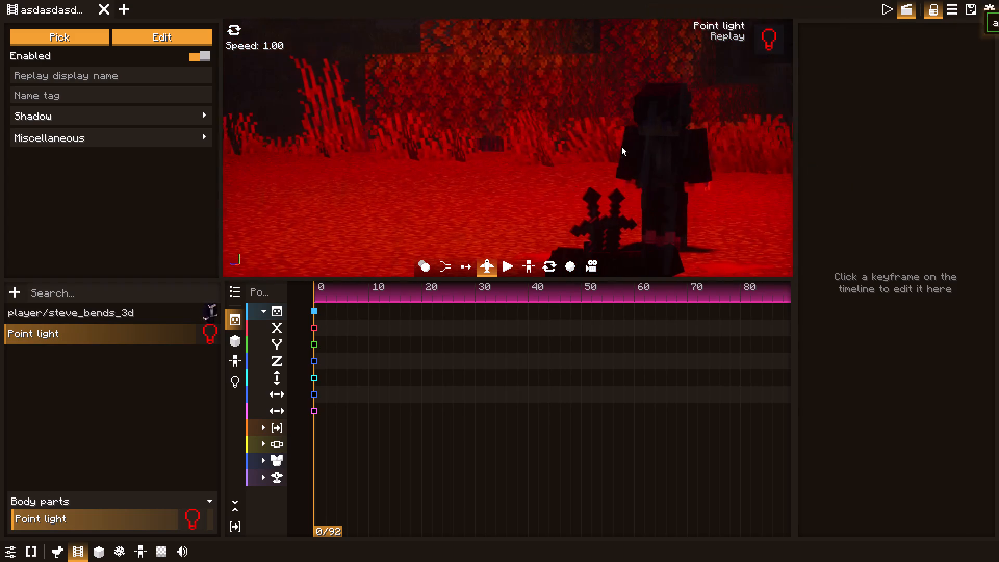
# Examine how the red light falls on the tall spike with posed models around it and the surrounding ground, from above.
pyautogui.moveTo(621, 146); pyautogui.dragTo(414, 110)
pyautogui.hotkey('shift', 'd')
pyautogui.press('d')
pyautogui.press('d')
pyautogui.press('d')
pyautogui.press('d')
pyautogui.press('d')
pyautogui.press('d')
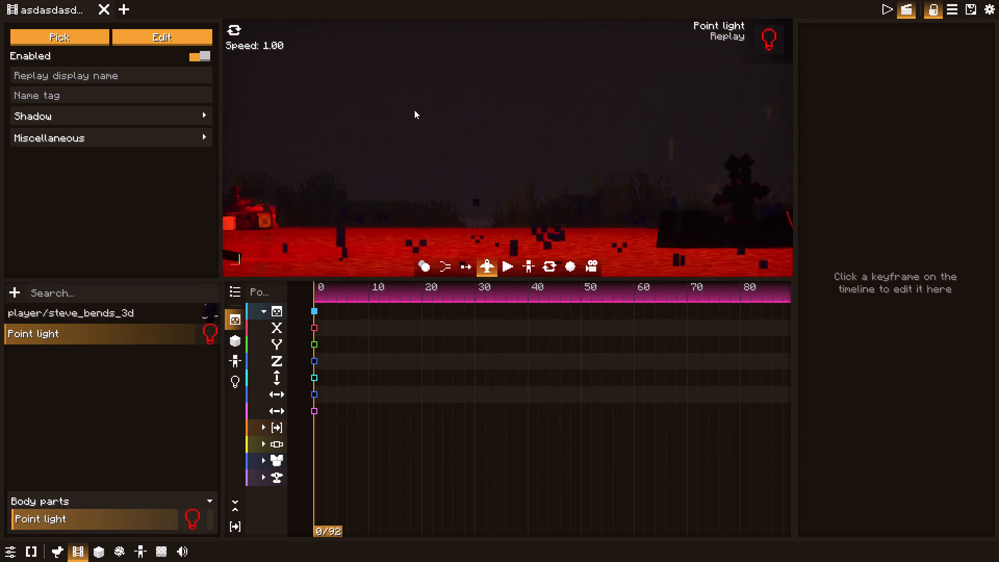
pyautogui.moveTo(414, 110); pyautogui.dragTo(310, 188)
pyautogui.press('space')
pyautogui.write('w')
pyautogui.press('q')
pyautogui.press('q')
pyautogui.press('q')
pyautogui.press('q')
pyautogui.press('q')
pyautogui.press('q')
pyautogui.press('q')
pyautogui.press('q')
pyautogui.press('q')
pyautogui.press('q')
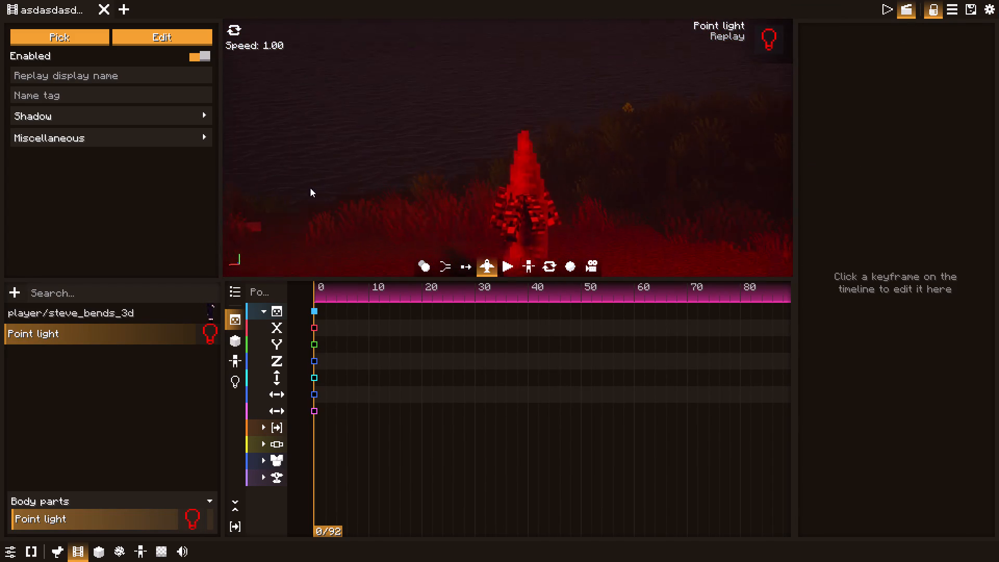
pyautogui.moveTo(310, 188); pyautogui.dragTo(407, 259)
pyautogui.press('a')
pyautogui.press('q')
pyautogui.press('space')
pyautogui.press('a')
pyautogui.press('a')
pyautogui.press('a')
pyautogui.press('a')
pyautogui.press('a')
pyautogui.press('a')
pyautogui.press('a')
pyautogui.press('a')
pyautogui.press('a')
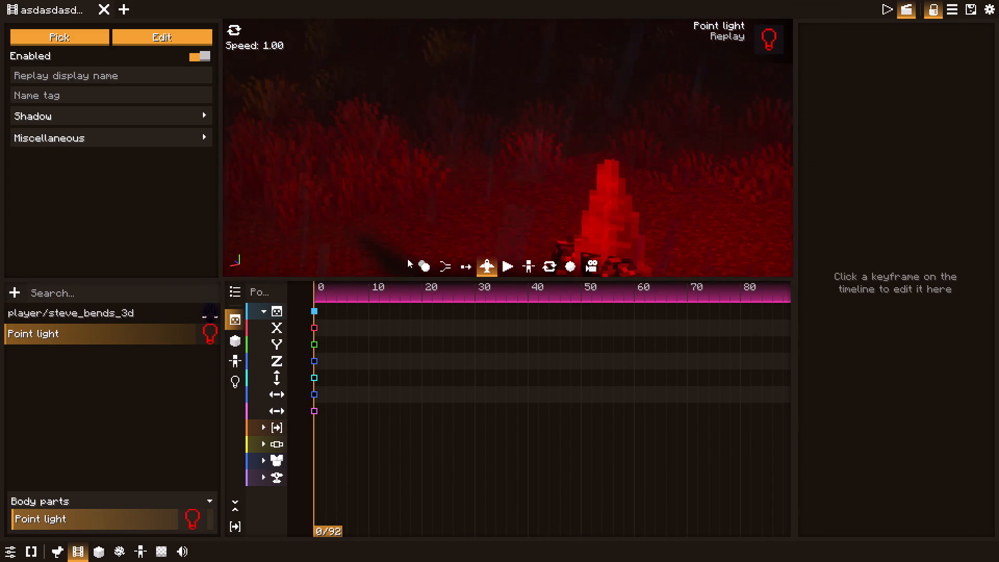
pyautogui.moveTo(407, 259); pyautogui.dragTo(699, 360)
pyautogui.press('space')
pyautogui.press('a')
pyautogui.press('s')
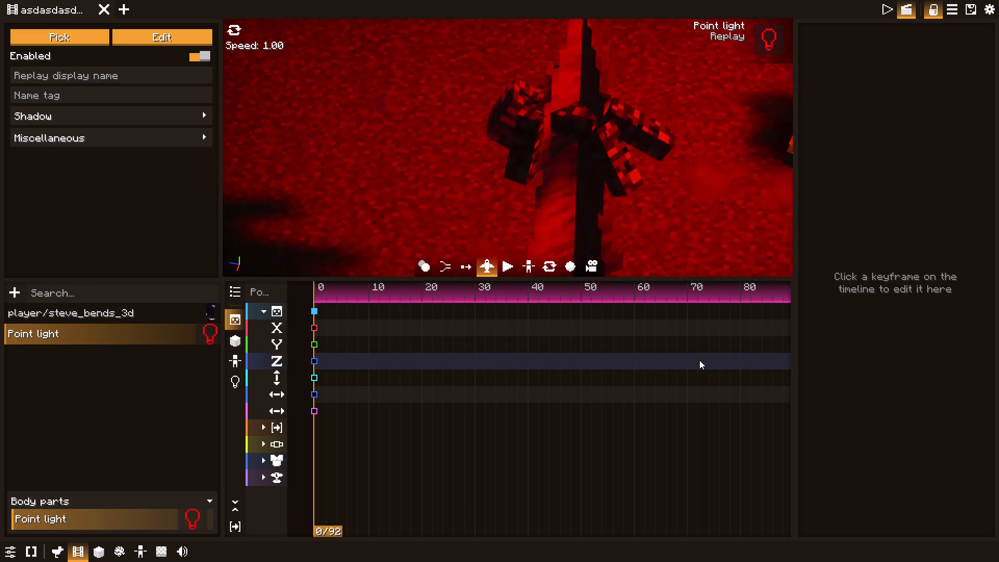
pyautogui.moveTo(699, 360); pyautogui.dragTo(727, 339)
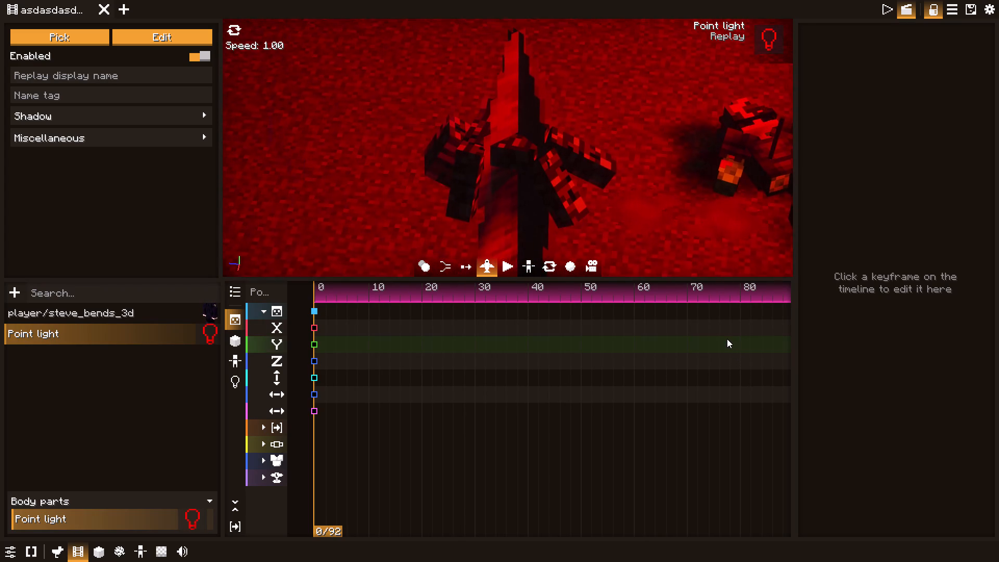
pyautogui.moveTo(727, 339); pyautogui.dragTo(726, 325)
pyautogui.press('s')
pyautogui.press('s')
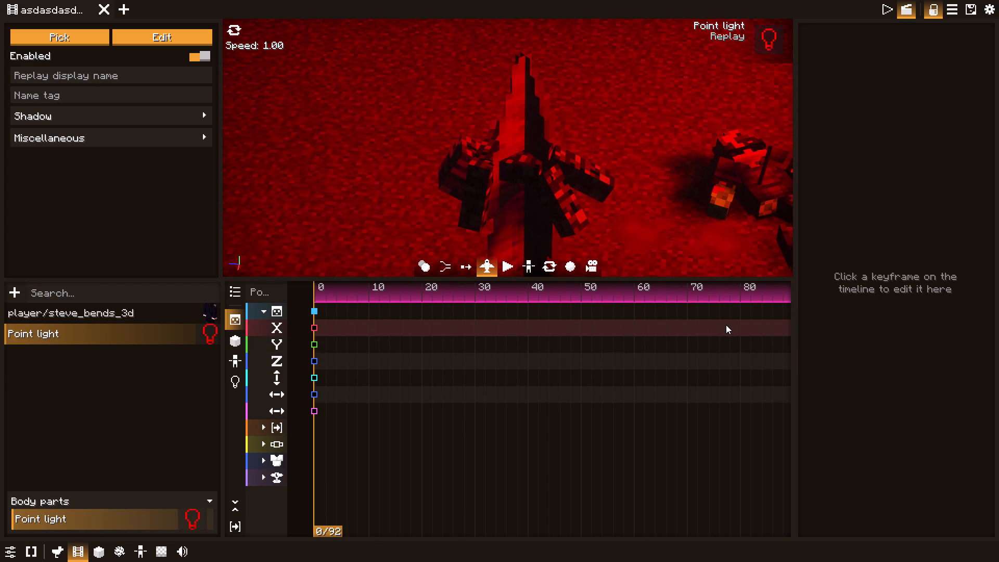
# Switch to the camera editor and, in flight mode, examine the spike and its posed models from above on several sides.
pyautogui.click(892, 11)
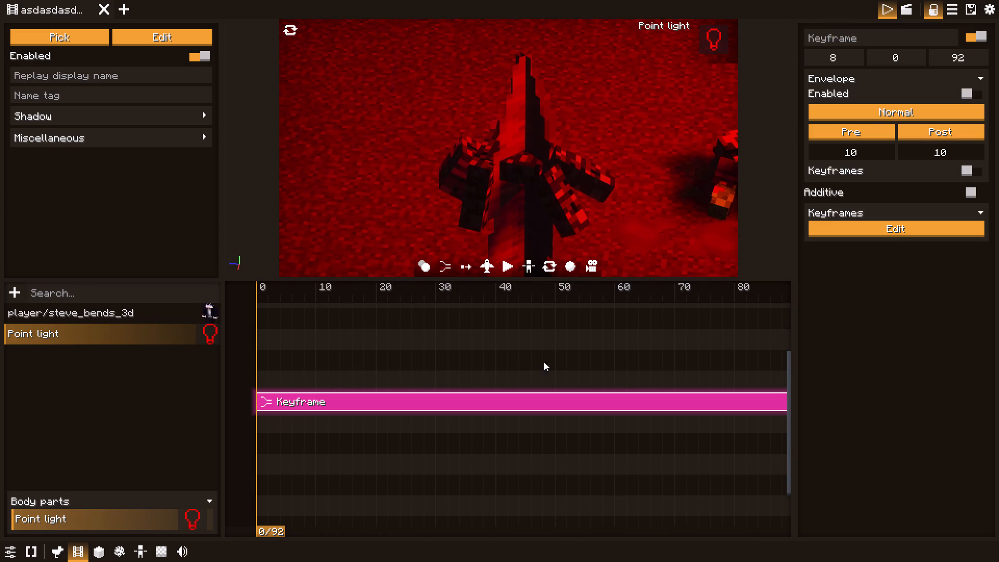
pyautogui.moveTo(536, 225); pyautogui.dragTo(538, 236)
pyautogui.press('s')
pyautogui.click(488, 261)
pyautogui.press('s')
pyautogui.press('s')
pyautogui.press('s')
pyautogui.press('s')
pyautogui.moveTo(490, 250); pyautogui.dragTo(494, 237)
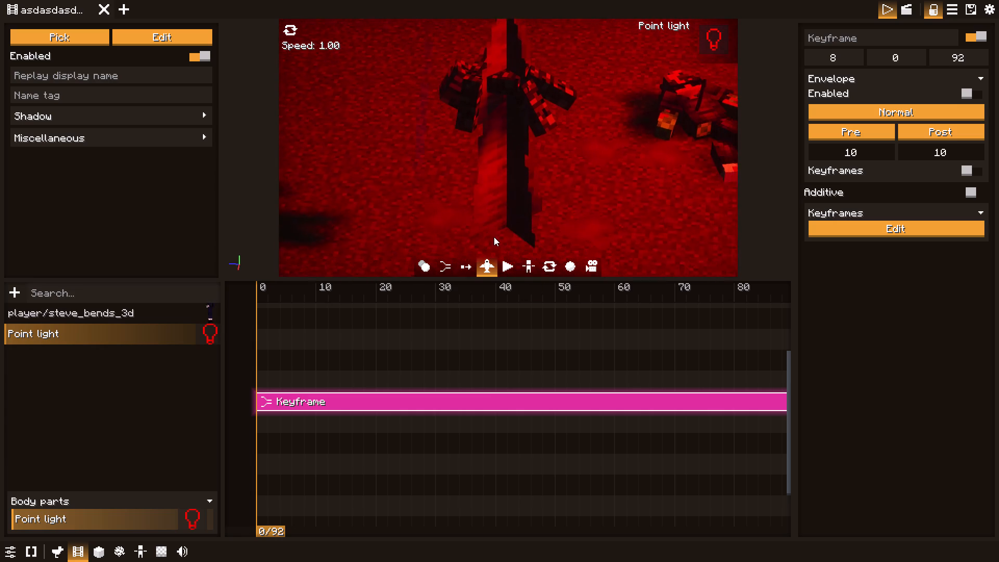
pyautogui.moveTo(494, 237); pyautogui.dragTo(643, 332)
pyautogui.write('w')
pyautogui.press('space')
pyautogui.press('a')
pyautogui.press('space')
pyautogui.press('w')
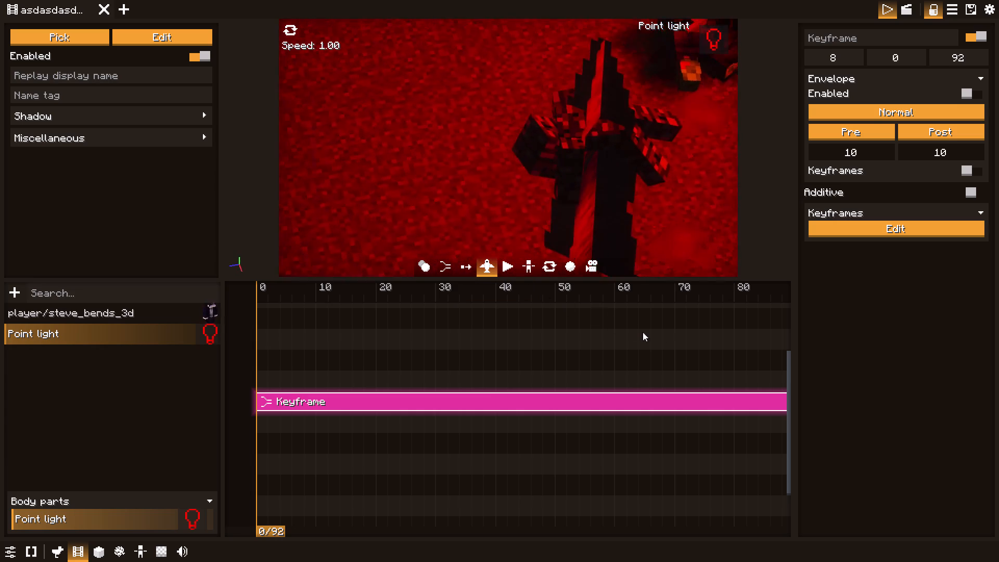
pyautogui.press('w')
pyautogui.moveTo(643, 332); pyautogui.dragTo(751, 342)
pyautogui.moveTo(534, 223); pyautogui.dragTo(714, 259)
pyautogui.press('a')
pyautogui.press('space')
pyautogui.press('w')
pyautogui.press('w')
pyautogui.press('w')
pyautogui.press('w')
pyautogui.press('space')
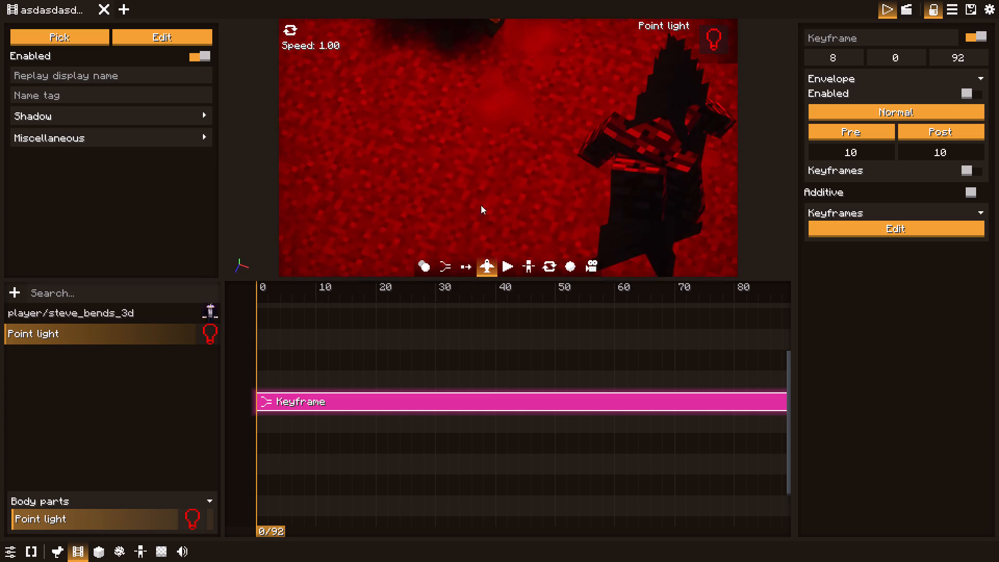
pyautogui.moveTo(474, 203); pyautogui.dragTo(658, 213)
pyautogui.press('a')
pyautogui.press('space')
pyautogui.press('w')
pyautogui.moveTo(443, 205); pyautogui.dragTo(690, 190)
pyautogui.press('a')
pyautogui.press('s')
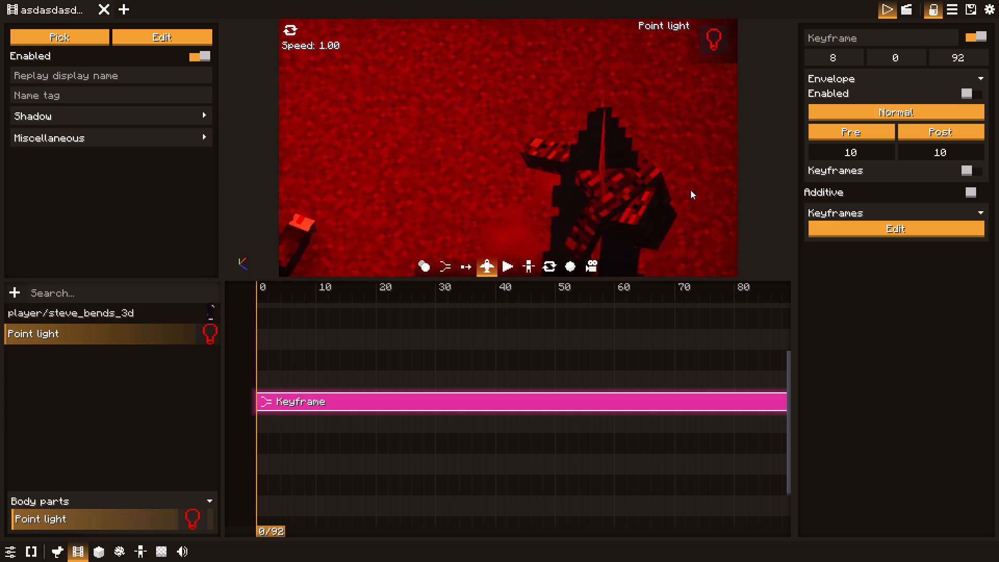
pyautogui.moveTo(690, 190); pyautogui.dragTo(703, 200)
pyautogui.press('a')
pyautogui.press('a')
pyautogui.press('a')
pyautogui.press('a')
pyautogui.press('a')
pyautogui.press('a')
pyautogui.press('a')
pyautogui.press('a')
pyautogui.press('a')
pyautogui.press('a')
pyautogui.press('a')
pyautogui.moveTo(666, 184); pyautogui.dragTo(849, 172)
pyautogui.moveTo(737, 184); pyautogui.dragTo(776, 169)
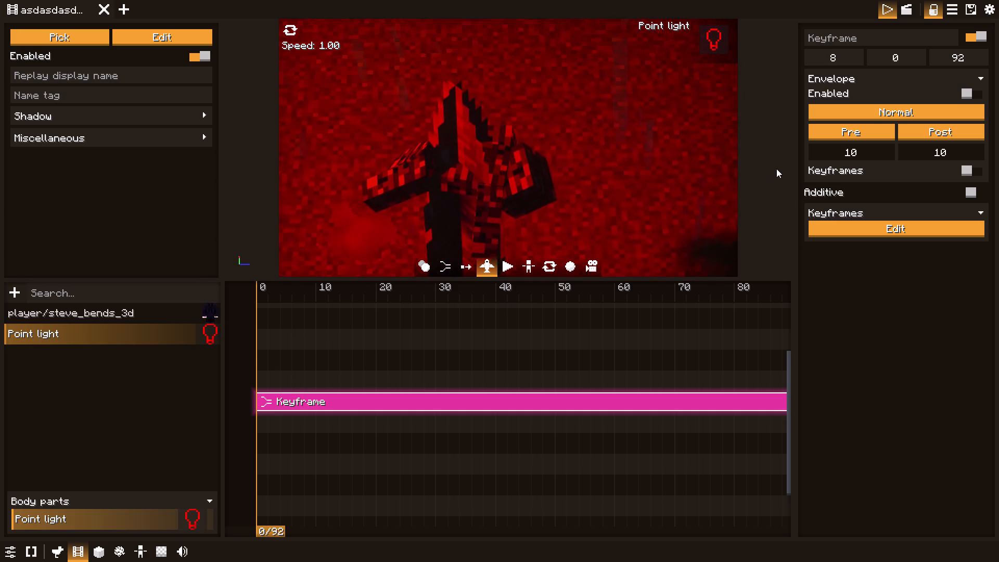
pyautogui.moveTo(776, 169); pyautogui.dragTo(759, 137)
pyautogui.press('s')
pyautogui.press('s')
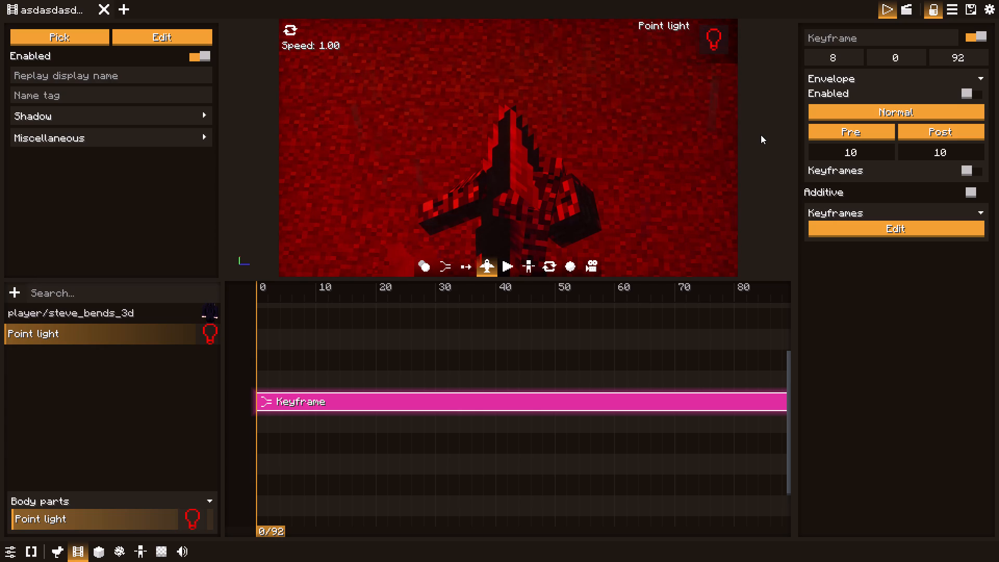
pyautogui.moveTo(639, 164); pyautogui.dragTo(641, 177, button='middle')
pyautogui.moveTo(511, 239); pyautogui.dragTo(511, 227)
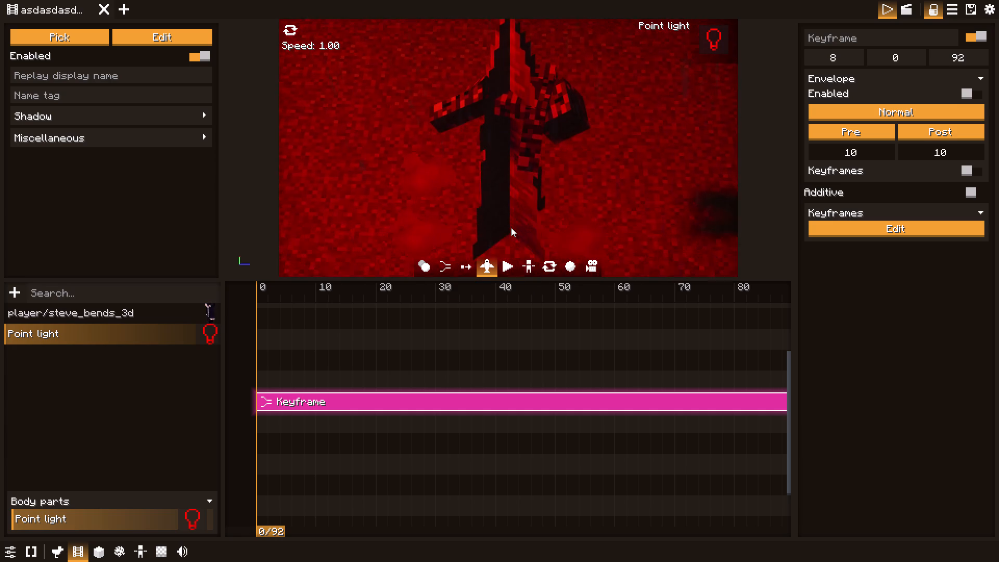
# Examine the spike and the posed models on it from above, from close overhead and steeply tilted viewpoints.
pyautogui.moveTo(511, 227); pyautogui.dragTo(618, 264)
pyautogui.press('a')
pyautogui.press('space')
pyautogui.press('w')
pyautogui.press('w')
pyautogui.press('w')
pyautogui.press('w')
pyautogui.press('w')
pyautogui.press('w')
pyautogui.press('w')
pyautogui.press('w')
pyautogui.press('w')
pyautogui.press('w')
pyautogui.press('w')
pyautogui.press('w')
pyautogui.press('w')
pyautogui.press('w')
pyautogui.press('w')
pyautogui.press('w')
pyautogui.press('w')
pyautogui.press('w')
pyautogui.press('w')
pyautogui.press('w')
pyautogui.press('w')
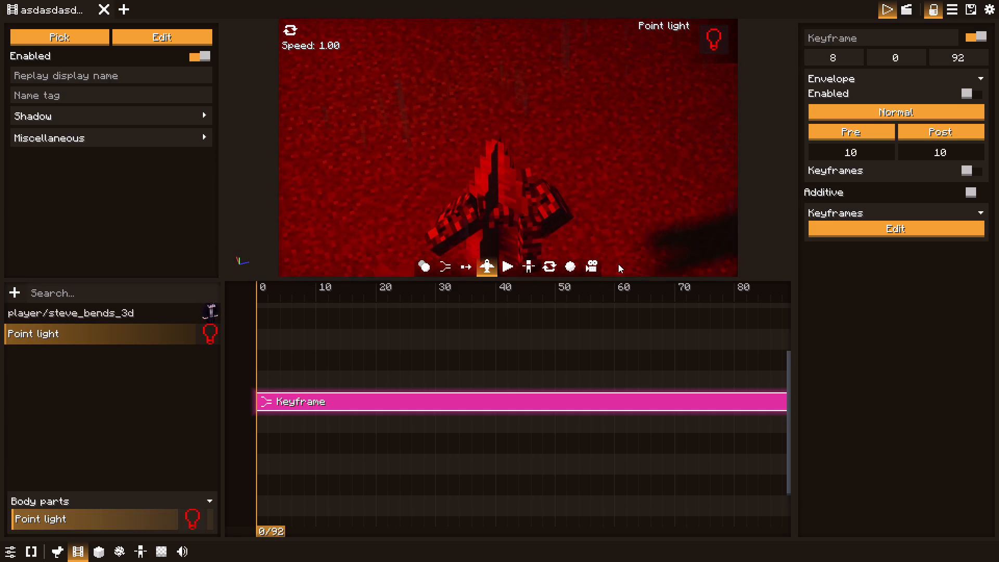
pyautogui.moveTo(618, 264); pyautogui.dragTo(612, 367)
pyautogui.press('space')
pyautogui.press('space')
pyautogui.press('space')
pyautogui.press('space')
pyautogui.press('space')
pyautogui.press('space')
pyautogui.press('space')
pyautogui.press('space')
pyautogui.press('space')
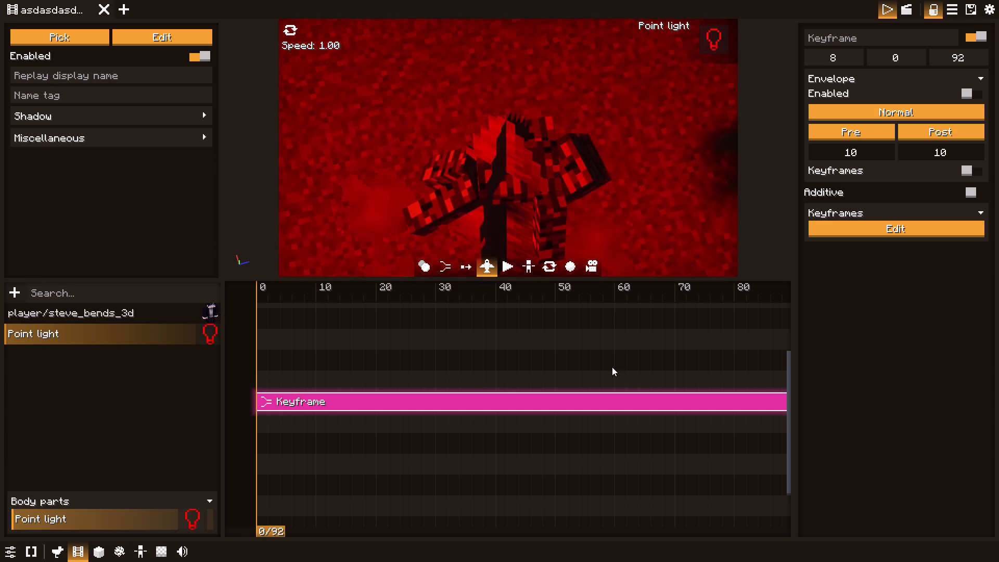
pyautogui.moveTo(612, 367); pyautogui.dragTo(611, 369)
pyautogui.moveTo(574, 154); pyautogui.dragTo(580, 205)
pyautogui.moveTo(587, 129); pyautogui.dragTo(579, 125)
pyautogui.press('w')
pyautogui.press('space')
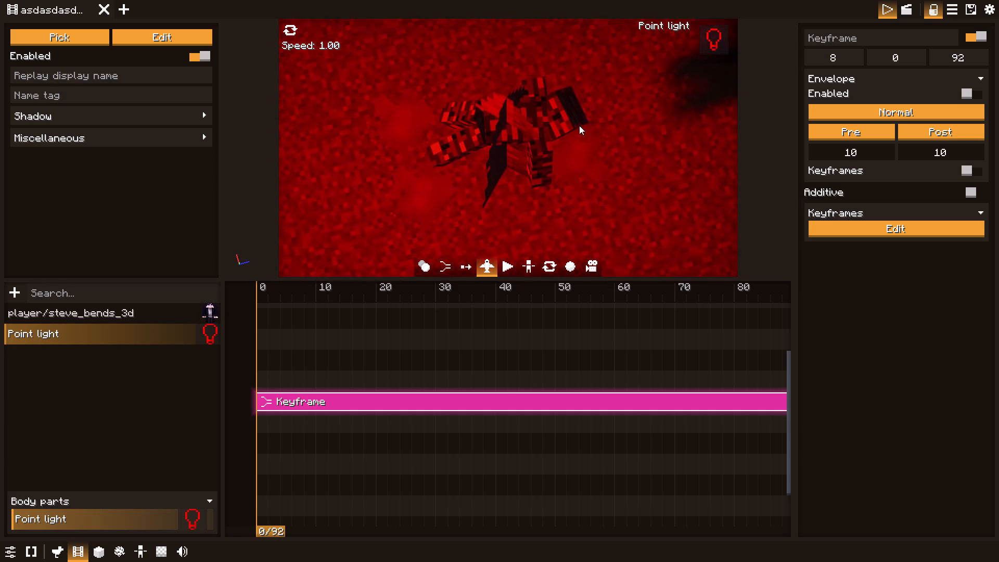
# Examine the spike's dark side and the ground beside it from closer and sideways viewpoints.
pyautogui.moveTo(579, 125); pyautogui.dragTo(270, 0)
pyautogui.hotkey('shift', 's')
pyautogui.hotkey('shift', 'd')
pyautogui.hotkey('shift', 'd')
pyautogui.hotkey('shift', 'd')
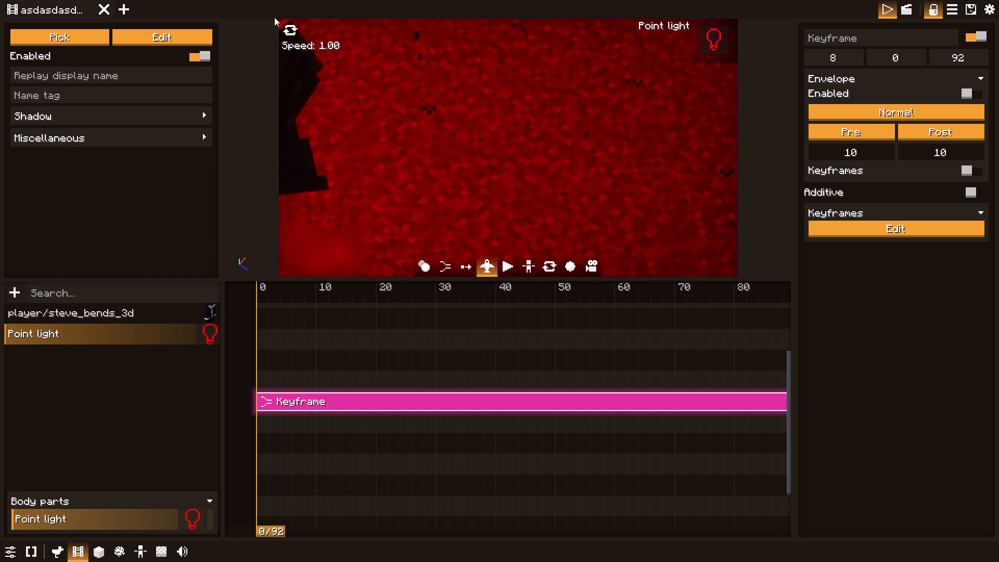
pyautogui.moveTo(440, 121); pyautogui.dragTo(293, 61)
pyautogui.press('a')
pyautogui.press('a')
pyautogui.press('a')
pyautogui.press('a')
pyautogui.press('a')
pyautogui.press('a')
pyautogui.press('a')
pyautogui.press('a')
pyautogui.press('a')
pyautogui.press('a')
pyautogui.press('a')
pyautogui.press('a')
pyautogui.press('a')
pyautogui.press('a')
pyautogui.press('a')
pyautogui.press('a')
pyautogui.press('a')
pyautogui.press('a')
pyautogui.press('a')
pyautogui.press('a')
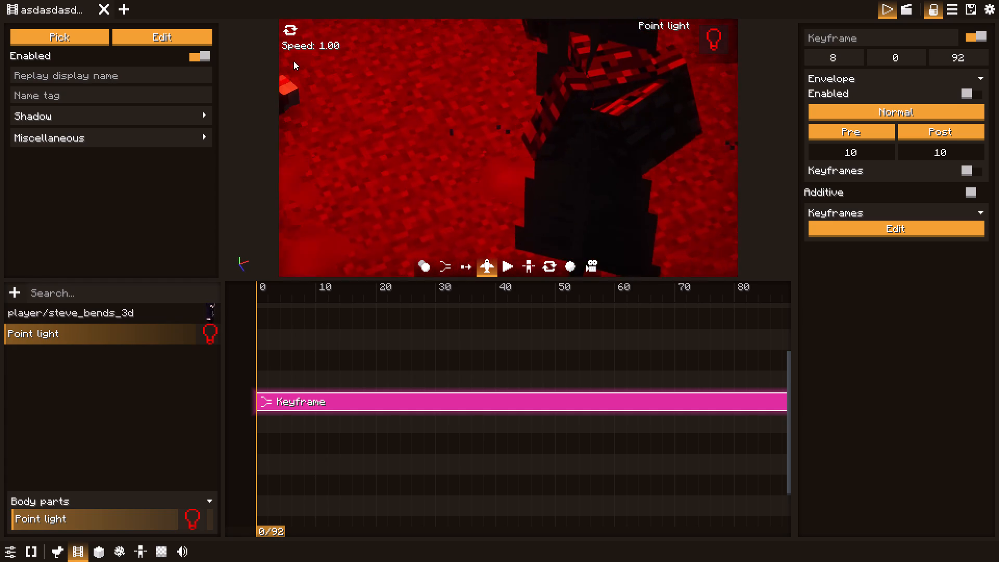
pyautogui.moveTo(293, 61); pyautogui.dragTo(651, 49)
pyautogui.press('space')
pyautogui.moveTo(581, 105); pyautogui.dragTo(628, 101)
pyautogui.press('a')
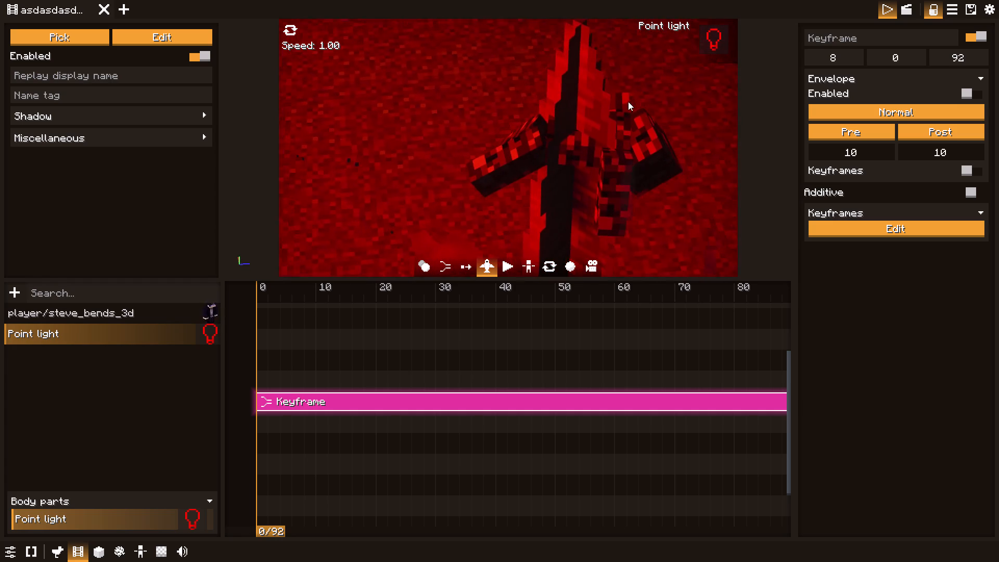
# Fly the camera around the spike to its brightly lit side, keeping the posed models in view.
pyautogui.moveTo(628, 101); pyautogui.dragTo(712, 90)
pyautogui.press('a')
pyautogui.press('a')
pyautogui.press('a')
pyautogui.press('a')
pyautogui.press('a')
pyautogui.press('a')
pyautogui.press('a')
pyautogui.press('a')
pyautogui.press('a')
pyautogui.press('a')
pyautogui.press('a')
pyautogui.press('a')
pyautogui.press('a')
pyautogui.press('a')
pyautogui.press('a')
pyautogui.press('a')
pyautogui.press('a')
pyautogui.press('a')
pyautogui.press('a')
pyautogui.press('a')
pyautogui.moveTo(566, 116); pyautogui.dragTo(664, 106)
pyautogui.moveTo(584, 122); pyautogui.dragTo(709, 106)
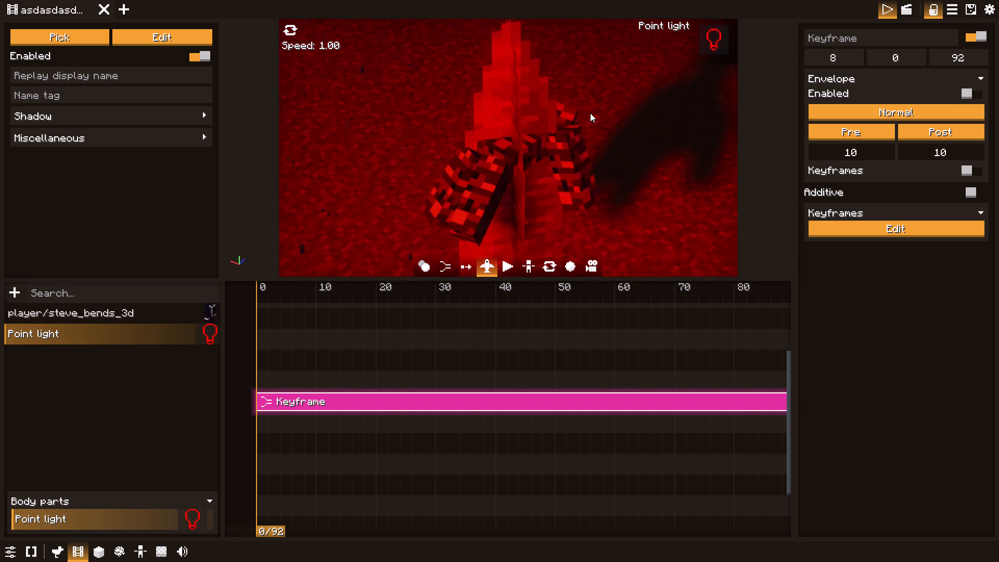
pyautogui.moveTo(590, 113); pyautogui.dragTo(673, 99)
pyautogui.press('a')
pyautogui.press('a')
pyautogui.press('a')
pyautogui.press('a')
pyautogui.press('a')
pyautogui.press('a')
pyautogui.press('a')
pyautogui.press('a')
pyautogui.press('a')
pyautogui.press('a')
pyautogui.press('a')
pyautogui.press('a')
pyautogui.press('a')
pyautogui.press('a')
pyautogui.press('a')
pyautogui.press('a')
pyautogui.press('a')
pyautogui.press('a')
pyautogui.press('a')
pyautogui.press('a')
pyautogui.moveTo(637, 114); pyautogui.dragTo(757, 134)
pyautogui.moveTo(606, 158); pyautogui.dragTo(731, 139)
pyautogui.moveTo(646, 149); pyautogui.dragTo(659, 150)
pyautogui.press('a')
pyautogui.press('a')
pyautogui.press('a')
pyautogui.press('a')
pyautogui.press('a')
pyautogui.press('a')
pyautogui.press('a')
pyautogui.press('a')
pyautogui.press('a')
pyautogui.press('a')
pyautogui.press('a')
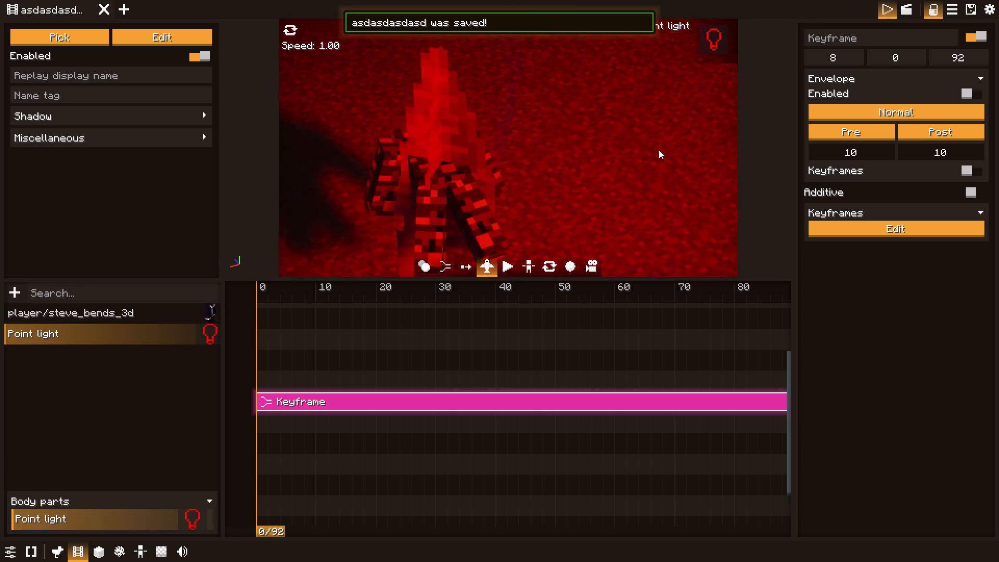
pyautogui.moveTo(659, 150); pyautogui.dragTo(780, 150)
pyautogui.keyDown('shift'); pyautogui.moveTo(696, 161); pyautogui.dragTo(728, 130); pyautogui.keyUp('shift')
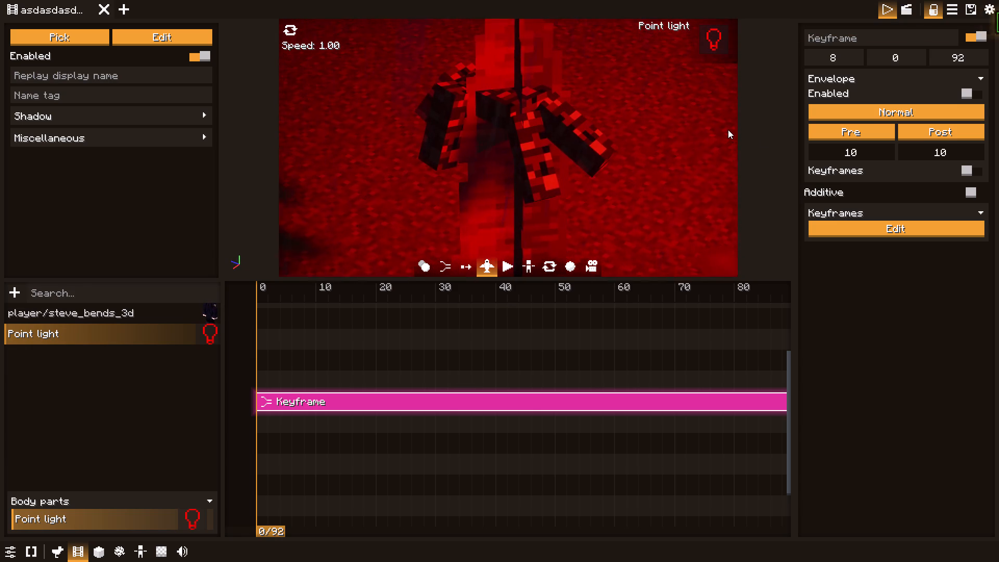
# Frame the camera's tick 0 view from farther back, centring the spike and its posed models with the surrounding ground visible.
pyautogui.keyDown('shift'); pyautogui.moveTo(728, 130); pyautogui.dragTo(726, 92); pyautogui.keyUp('shift')
pyautogui.press('s')
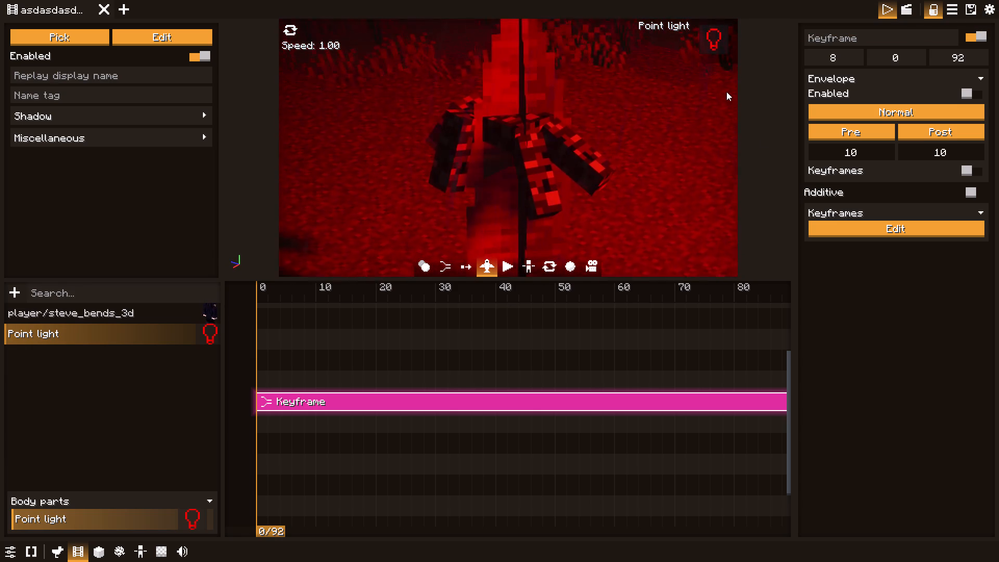
pyautogui.keyDown('shift'); pyautogui.moveTo(726, 92); pyautogui.dragTo(725, 135); pyautogui.keyUp('shift')
pyautogui.press('space')
pyautogui.press('s')
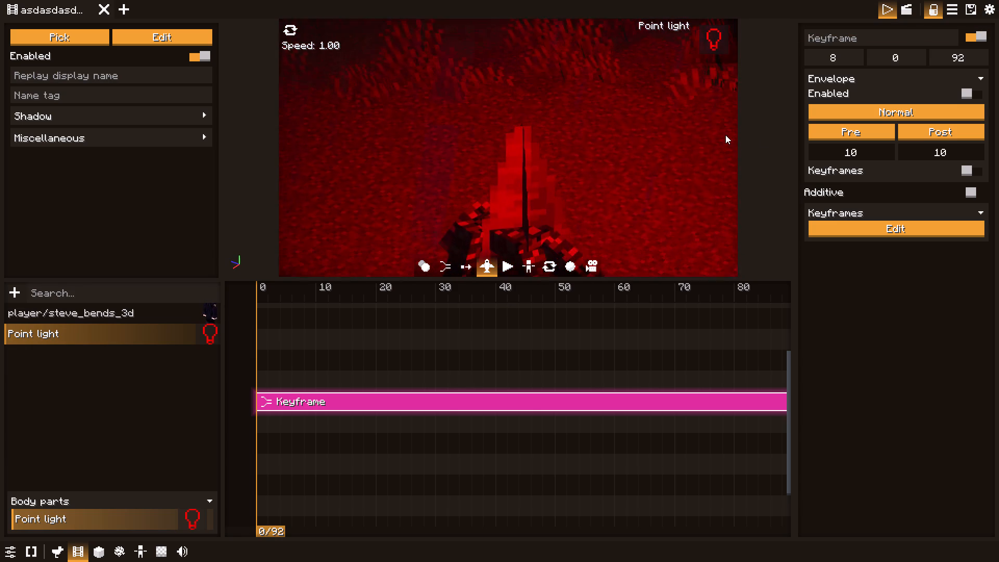
pyautogui.keyDown('shift'); pyautogui.moveTo(725, 135); pyautogui.dragTo(725, 102); pyautogui.keyUp('shift')
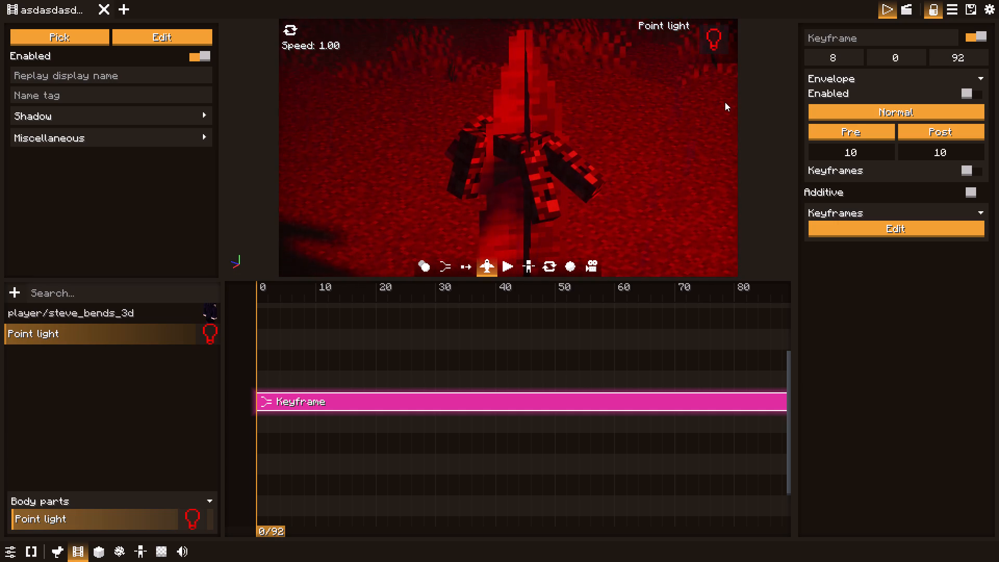
pyautogui.keyDown('shift'); pyautogui.moveTo(725, 102); pyautogui.dragTo(727, 106); pyautogui.keyUp('shift')
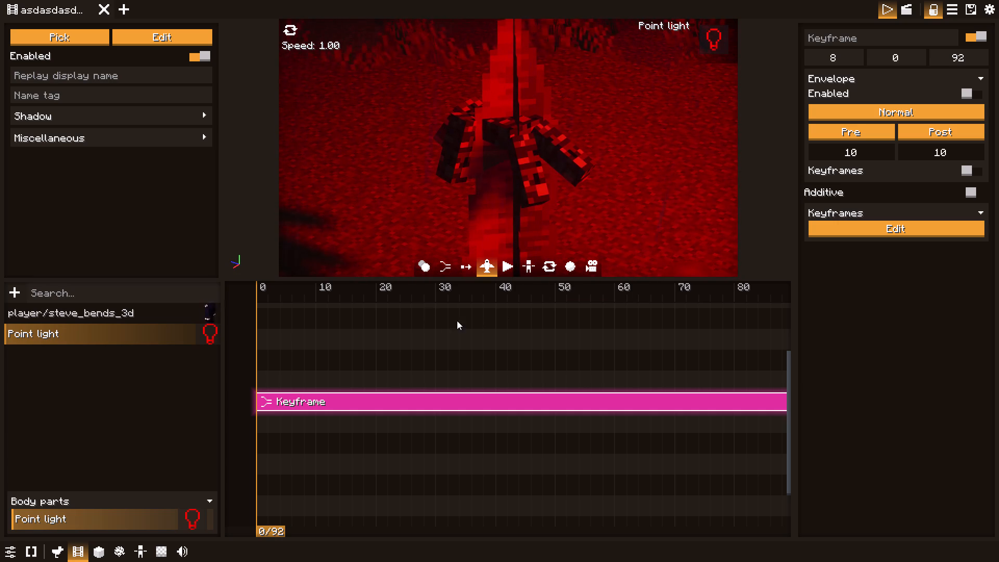
pyautogui.moveTo(500, 187); pyautogui.dragTo(500, 182)
pyautogui.press('s')
pyautogui.press('s')
pyautogui.press('s')
pyautogui.press('s')
pyautogui.press('s')
pyautogui.press('s')
pyautogui.press('s')
pyautogui.press('s')
pyautogui.press('s')
pyautogui.press('s')
pyautogui.press('s')
pyautogui.press('s')
pyautogui.press('s')
pyautogui.press('s')
pyautogui.press('s')
pyautogui.press('s')
pyautogui.press('s')
pyautogui.press('w')
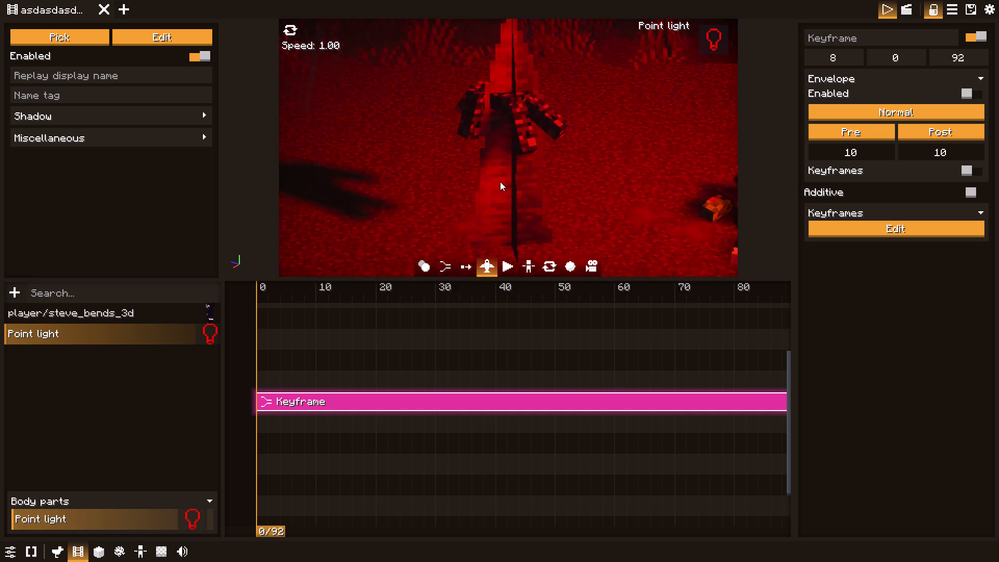
pyautogui.moveTo(500, 182); pyautogui.dragTo(499, 180)
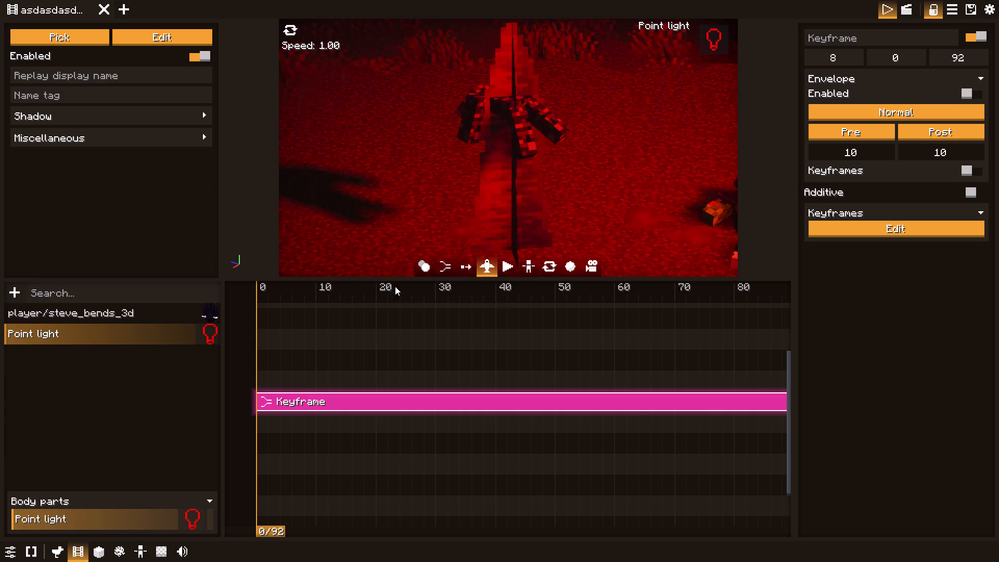
# Delete the camera clip's end keyframes, around tick 93, on all seven channels, leaving only those at tick 0.
pyautogui.click(850, 227)
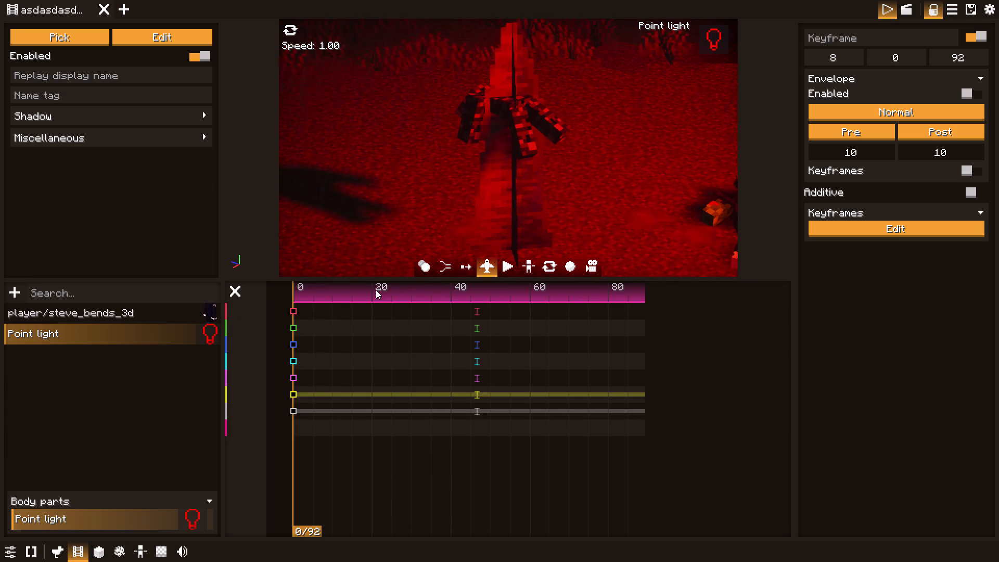
pyautogui.click(490, 263)
pyautogui.moveTo(317, 297); pyautogui.dragTo(406, 293)
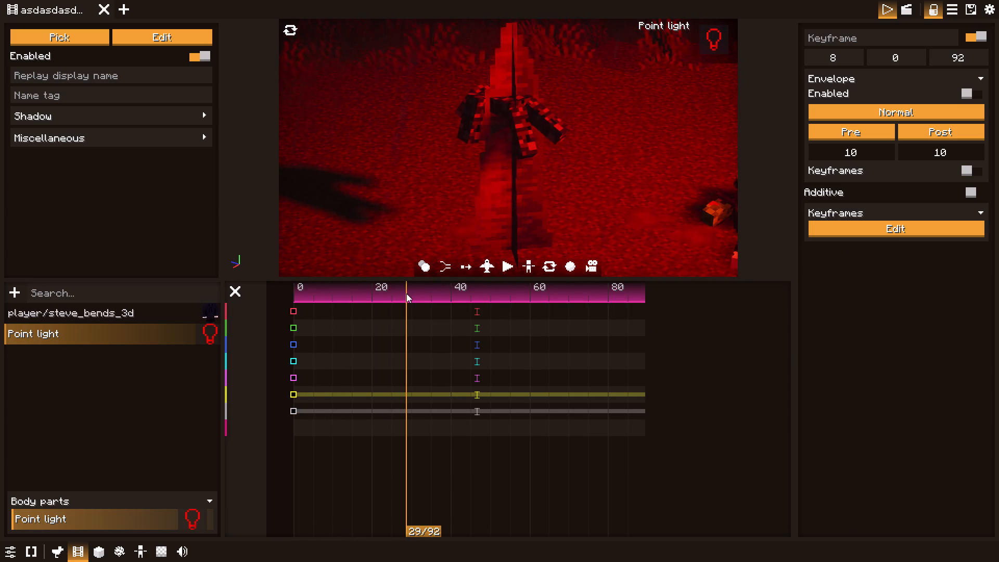
pyautogui.moveTo(406, 293); pyautogui.dragTo(478, 296)
pyautogui.scroll(-5, 493, 349)
pyautogui.moveTo(587, 297); pyautogui.dragTo(590, 383)
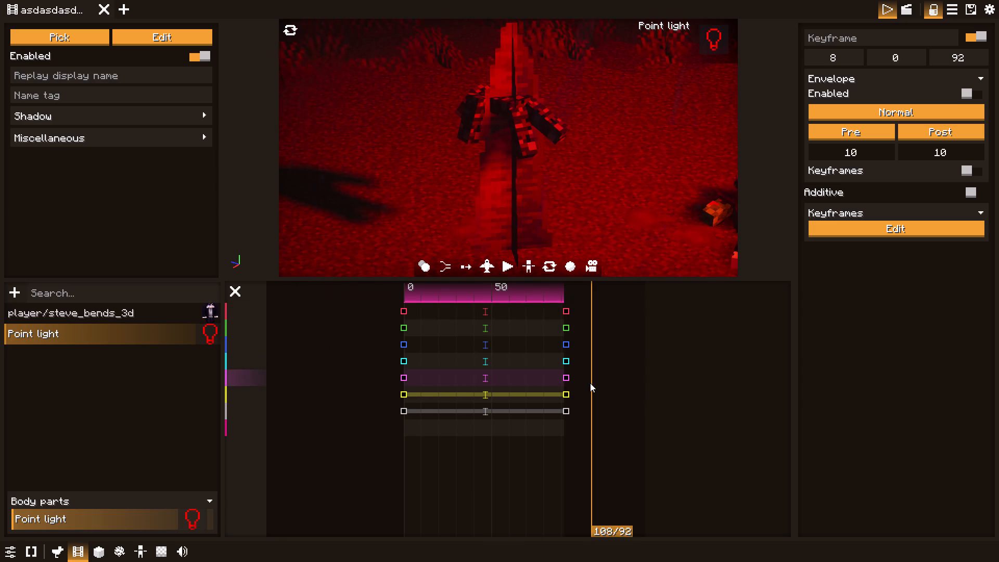
pyautogui.moveTo(590, 383); pyautogui.dragTo(575, 371)
pyautogui.moveTo(583, 306); pyautogui.dragTo(586, 346)
pyautogui.moveTo(588, 303); pyautogui.dragTo(575, 367)
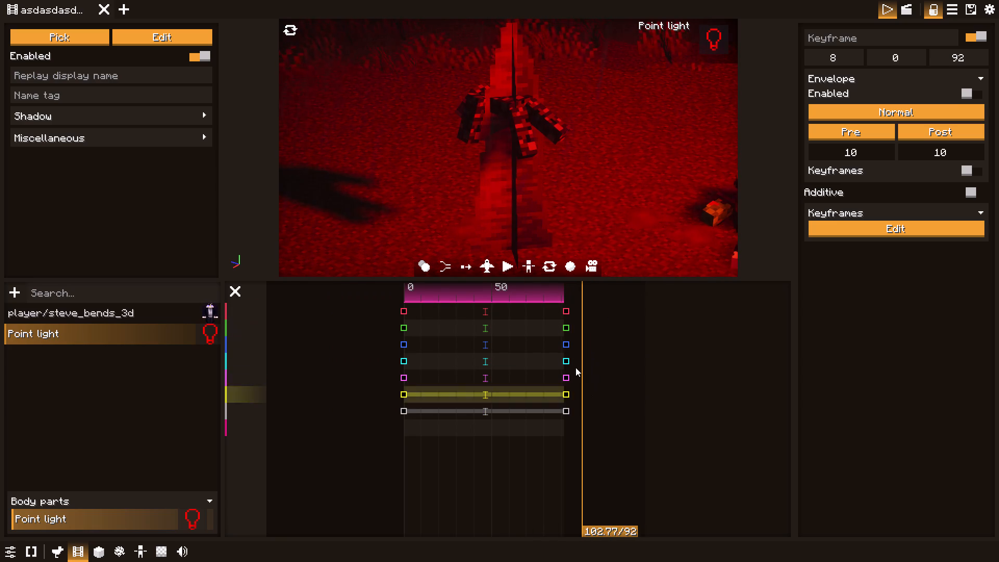
pyautogui.moveTo(575, 367); pyautogui.dragTo(575, 366)
pyautogui.keyDown('shift'); pyautogui.moveTo(573, 303); pyautogui.dragTo(561, 423); pyautogui.keyUp('shift')
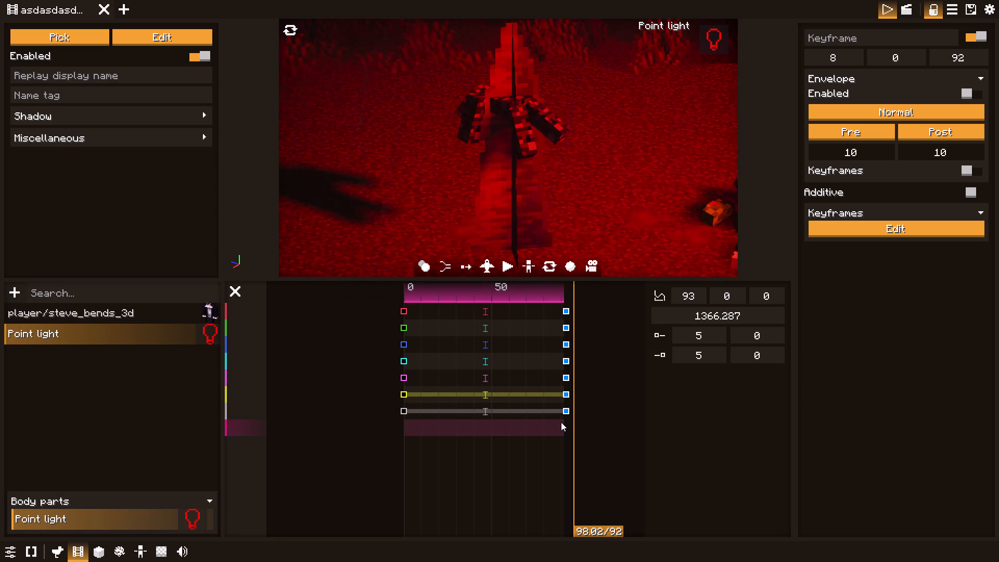
pyautogui.press('Delete')
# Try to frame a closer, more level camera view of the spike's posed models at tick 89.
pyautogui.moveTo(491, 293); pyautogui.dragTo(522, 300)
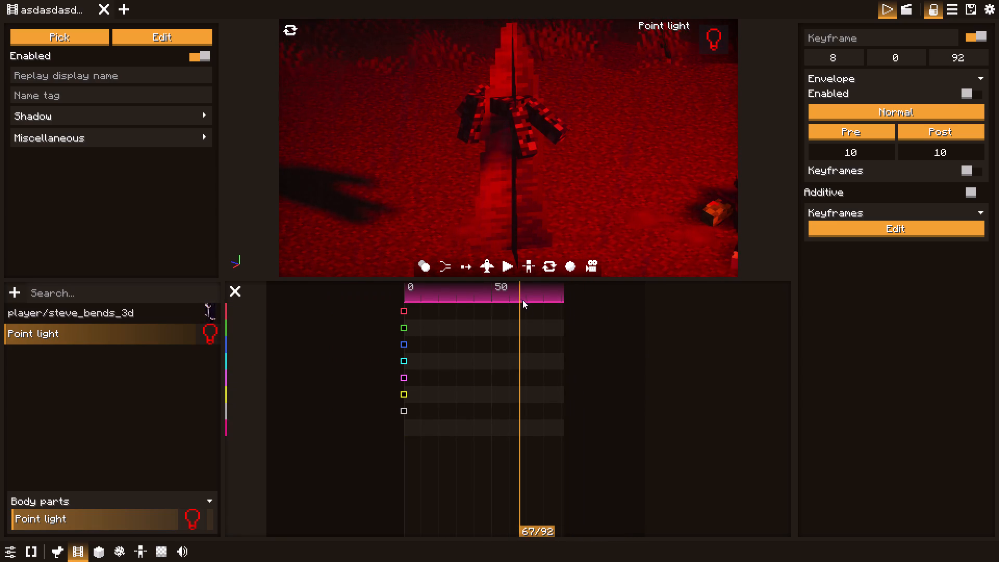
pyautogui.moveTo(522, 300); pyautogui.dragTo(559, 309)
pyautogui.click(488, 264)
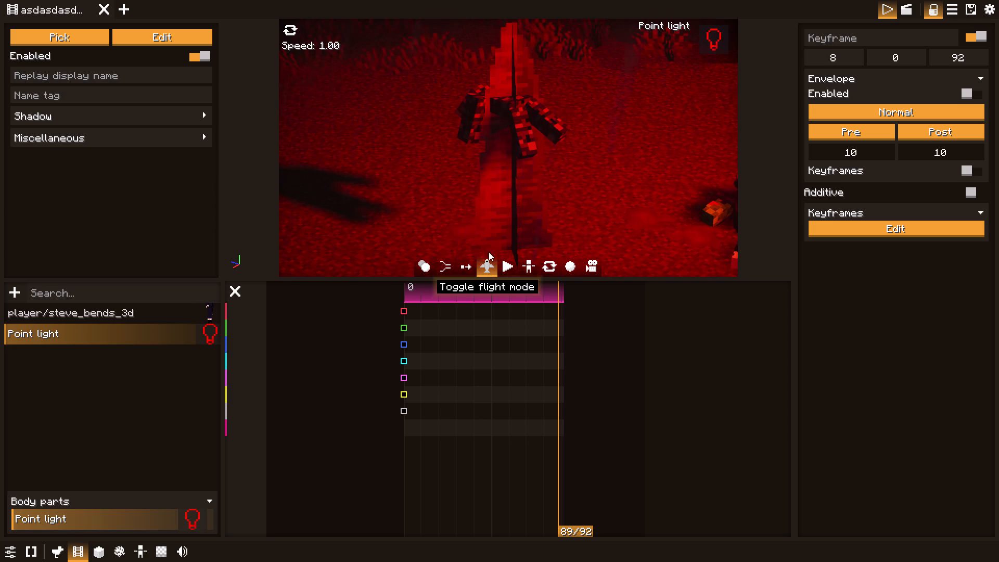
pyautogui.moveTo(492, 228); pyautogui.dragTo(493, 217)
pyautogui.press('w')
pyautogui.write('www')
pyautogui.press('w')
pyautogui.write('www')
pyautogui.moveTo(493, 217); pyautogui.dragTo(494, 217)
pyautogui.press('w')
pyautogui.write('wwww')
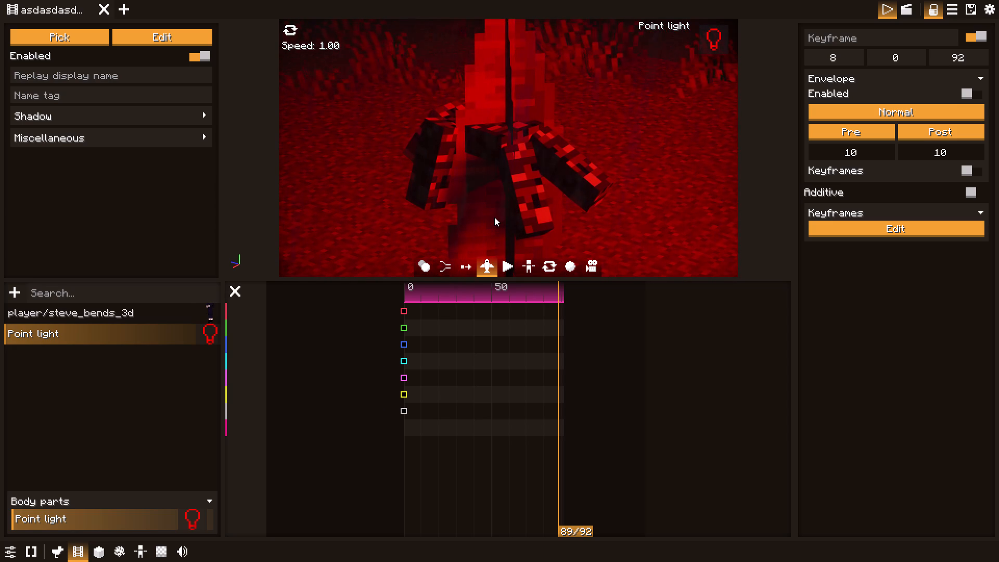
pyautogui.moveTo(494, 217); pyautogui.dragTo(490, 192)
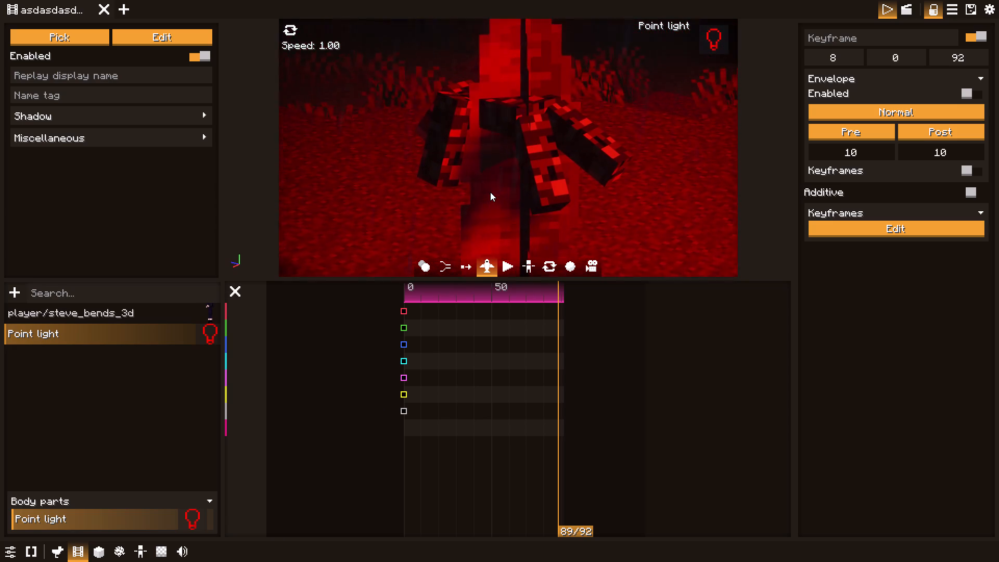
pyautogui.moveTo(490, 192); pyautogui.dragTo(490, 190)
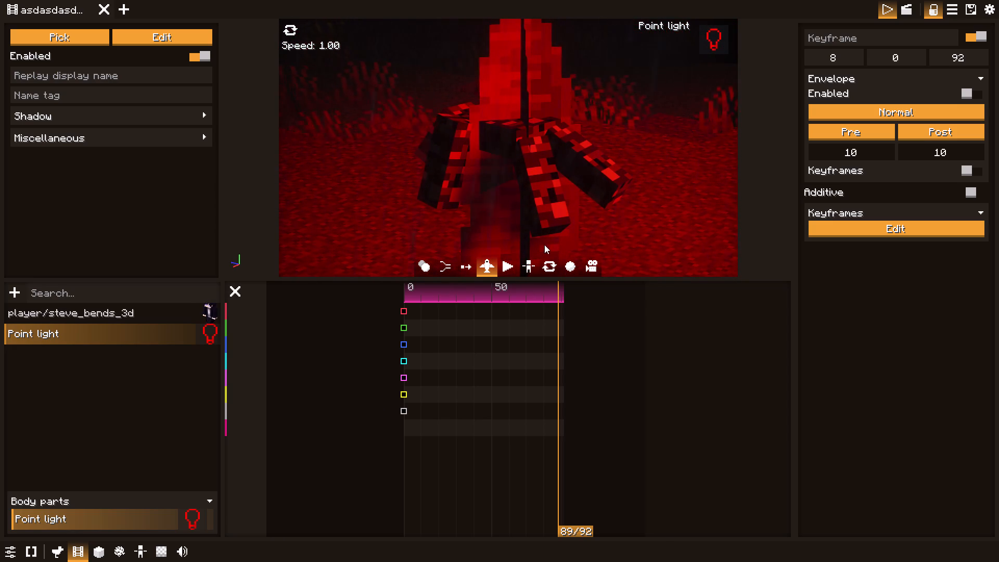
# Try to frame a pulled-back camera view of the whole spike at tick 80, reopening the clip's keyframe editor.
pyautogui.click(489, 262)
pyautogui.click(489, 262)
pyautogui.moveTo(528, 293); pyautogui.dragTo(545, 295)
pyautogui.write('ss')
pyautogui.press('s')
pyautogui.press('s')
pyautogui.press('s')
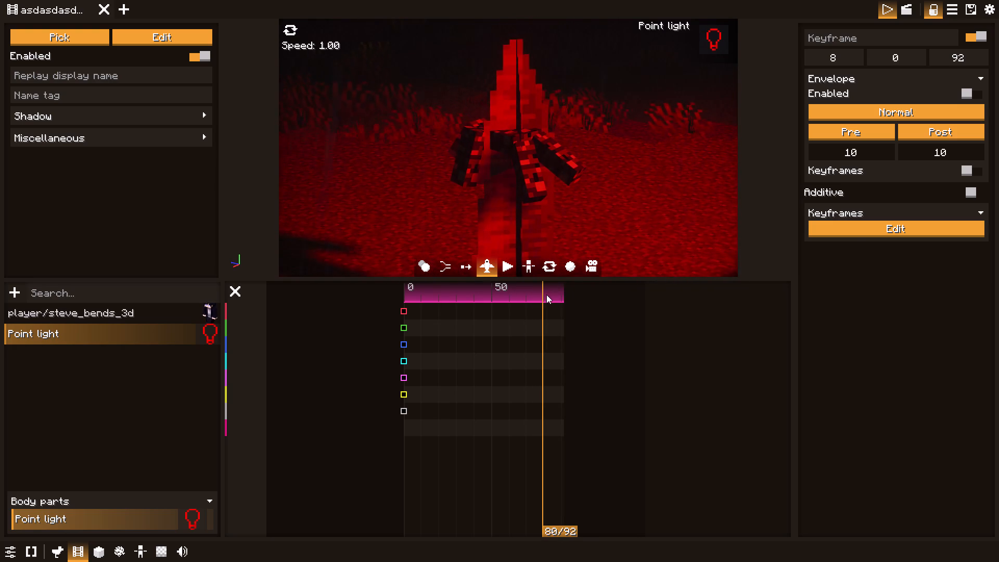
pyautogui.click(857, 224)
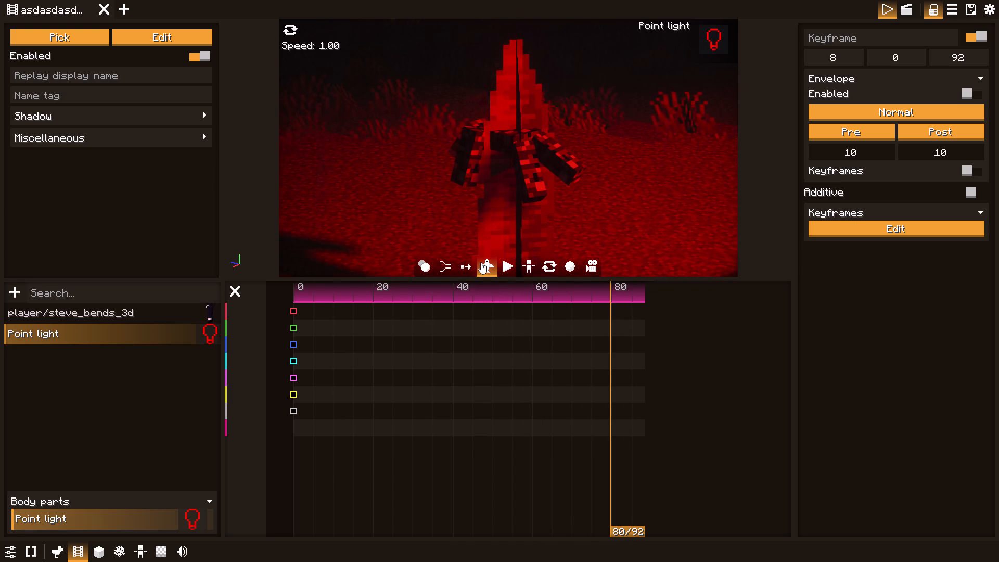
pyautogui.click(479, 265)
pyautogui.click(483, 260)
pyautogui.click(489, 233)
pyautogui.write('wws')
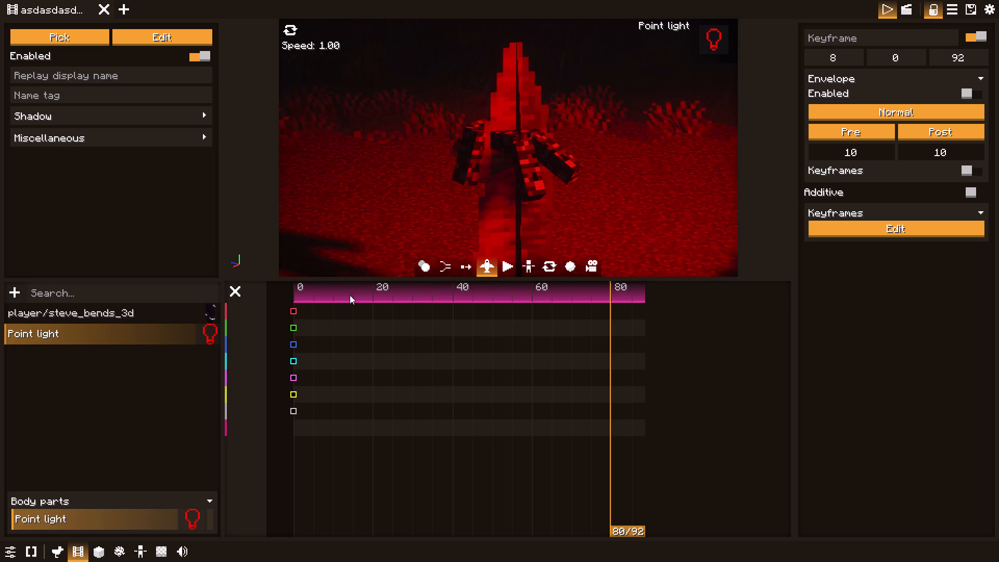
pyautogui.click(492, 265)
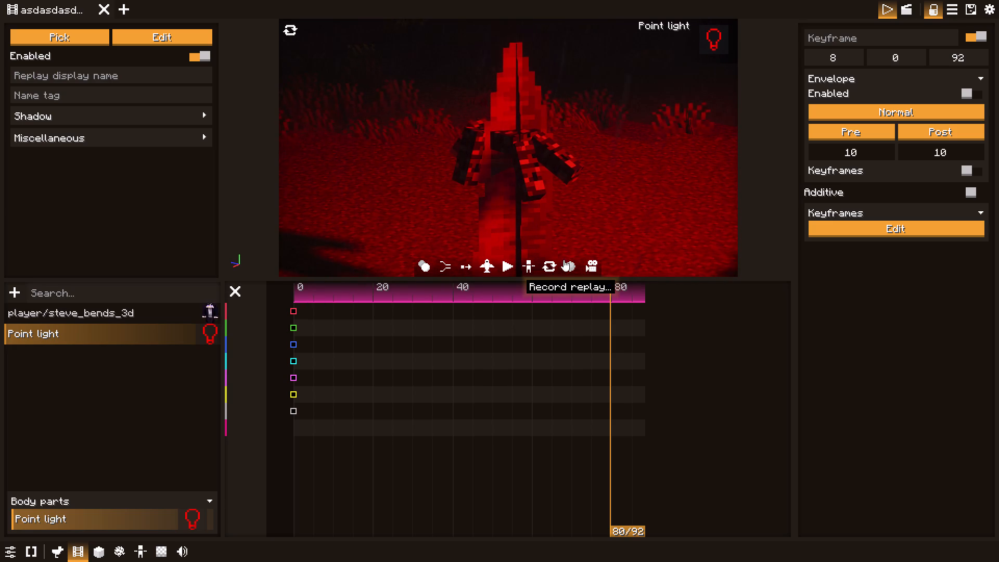
# Switch the viewport to camera mode so it looks through the clip's camera.
pyautogui.click(550, 259)
pyautogui.click(568, 267)
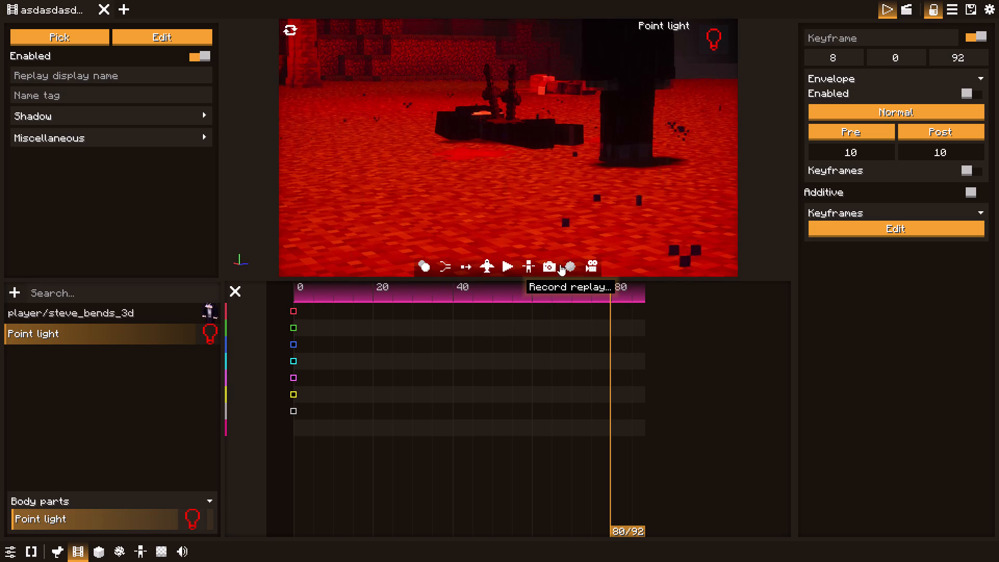
# At tick 0, turn the flying camera away from the fallen models and head towards the central spike.
pyautogui.moveTo(348, 295); pyautogui.dragTo(275, 295)
pyautogui.click(488, 263)
pyautogui.moveTo(496, 231); pyautogui.dragTo(309, 201)
pyautogui.press('space')
pyautogui.press('space')
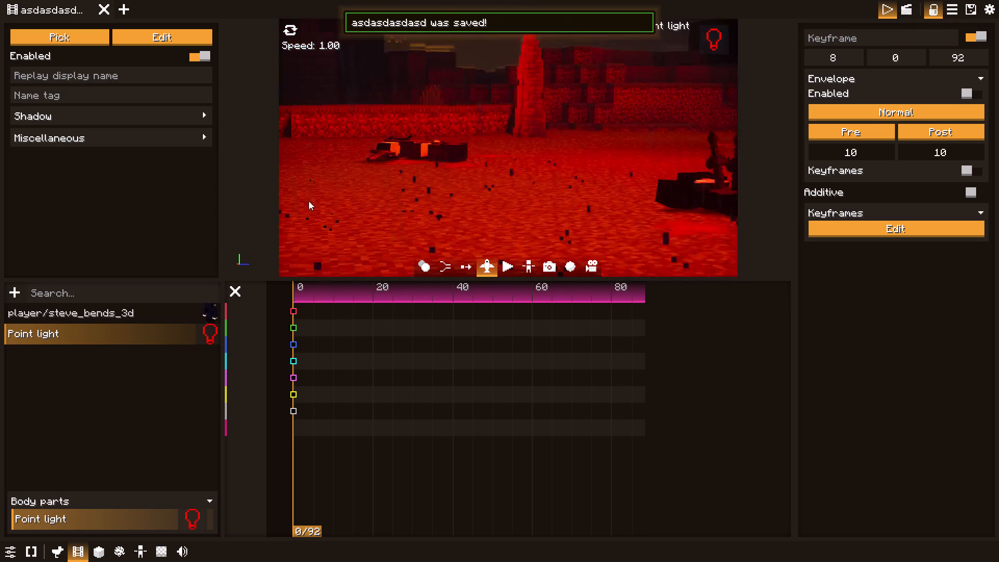
pyautogui.moveTo(309, 201); pyautogui.dragTo(227, 201)
pyautogui.moveTo(442, 168); pyautogui.dragTo(298, 180)
pyautogui.press('w')
pyautogui.moveTo(590, 170); pyautogui.dragTo(372, 180)
pyautogui.press('d')
pyautogui.moveTo(592, 162); pyautogui.dragTo(403, 177)
pyautogui.moveTo(495, 174); pyautogui.dragTo(402, 182)
pyautogui.press('d')
pyautogui.moveTo(531, 170); pyautogui.dragTo(376, 170)
pyautogui.moveTo(445, 164); pyautogui.dragTo(268, 163)
pyautogui.press('d')
pyautogui.moveTo(438, 136); pyautogui.dragTo(280, 140)
pyautogui.moveTo(413, 135); pyautogui.dragTo(253, 145)
pyautogui.moveTo(549, 138); pyautogui.dragTo(363, 130)
pyautogui.moveTo(513, 118); pyautogui.dragTo(410, 116)
pyautogui.press('w')
pyautogui.press('w')
pyautogui.press('w')
pyautogui.moveTo(544, 117); pyautogui.dragTo(460, 117)
# Bring the camera nearer the spike and circle it sideways, keeping the posed models in view.
pyautogui.moveTo(475, 111); pyautogui.dragTo(534, 98)
pyautogui.press('q')
pyautogui.press('q')
pyautogui.press('q')
pyautogui.press('q')
pyautogui.press('q')
pyautogui.press('q')
pyautogui.press('q')
pyautogui.press('q')
pyautogui.press('q')
pyautogui.press('q')
pyautogui.press('q')
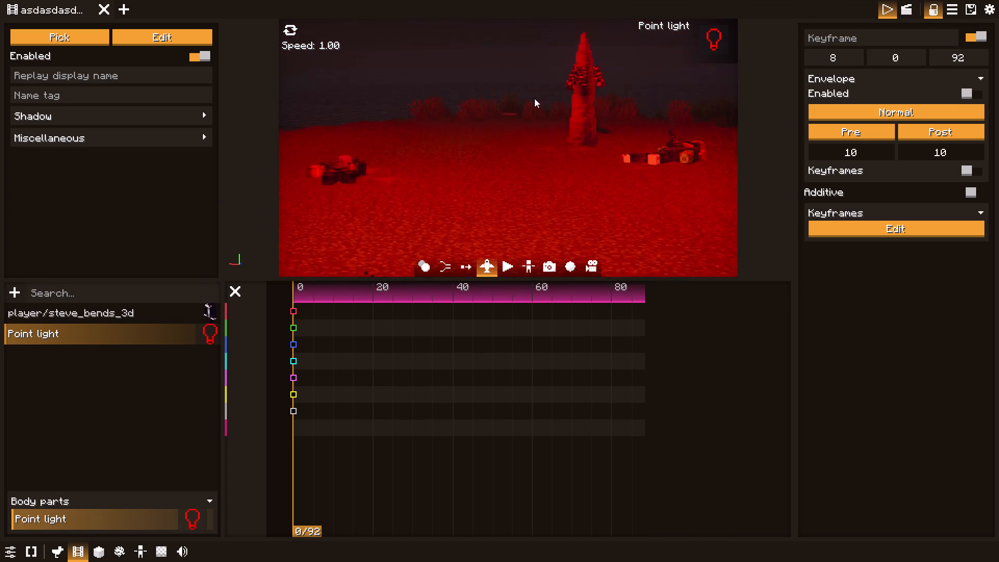
pyautogui.moveTo(534, 98); pyautogui.dragTo(653, 97)
pyautogui.press('space')
pyautogui.write('q')
pyautogui.press('a')
pyautogui.press('a')
pyautogui.press('a')
pyautogui.press('a')
pyautogui.press('a')
pyautogui.press('a')
pyautogui.press('a')
pyautogui.press('a')
pyautogui.press('a')
pyautogui.press('a')
pyautogui.press('a')
pyautogui.press('a')
pyautogui.press('a')
pyautogui.press('a')
pyautogui.press('a')
pyautogui.press('a')
pyautogui.press('a')
pyautogui.press('a')
pyautogui.press('a')
pyautogui.press('a')
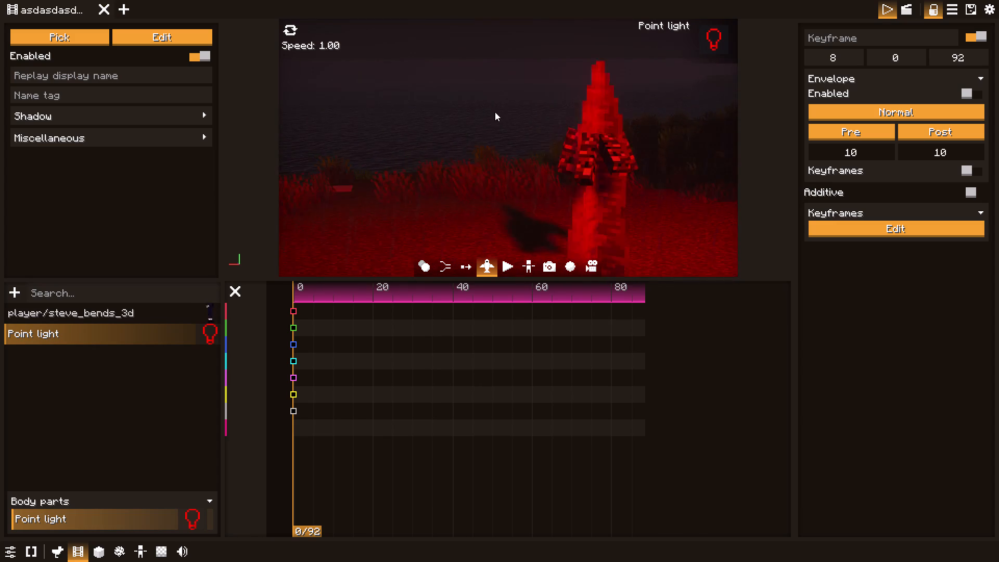
# Frame the tick 0 view level with the spike's posed models, with the spike near centre against the dark background.
pyautogui.moveTo(507, 111); pyautogui.dragTo(743, 99)
pyautogui.press('w')
pyautogui.write('as')
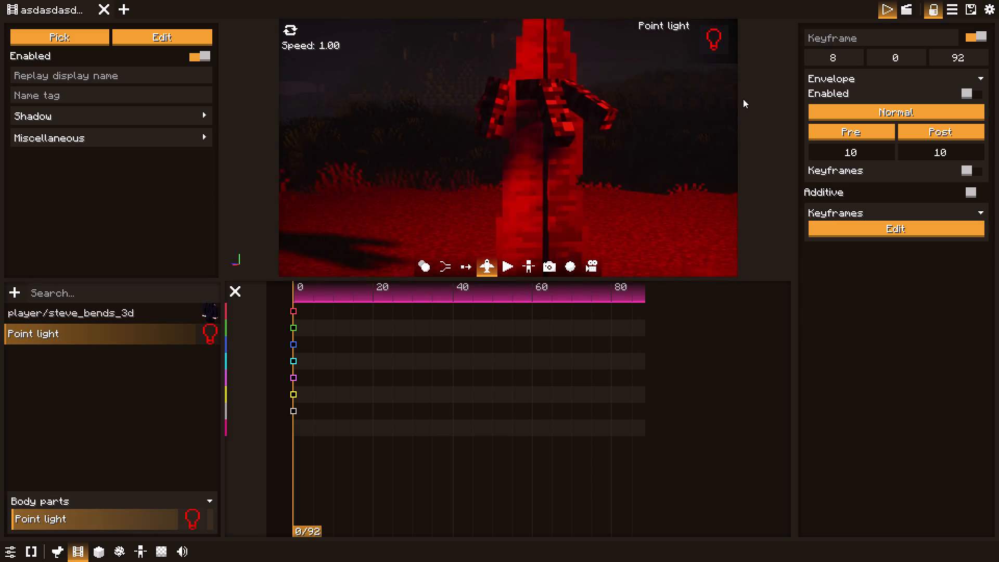
pyautogui.moveTo(743, 99); pyautogui.dragTo(745, 85)
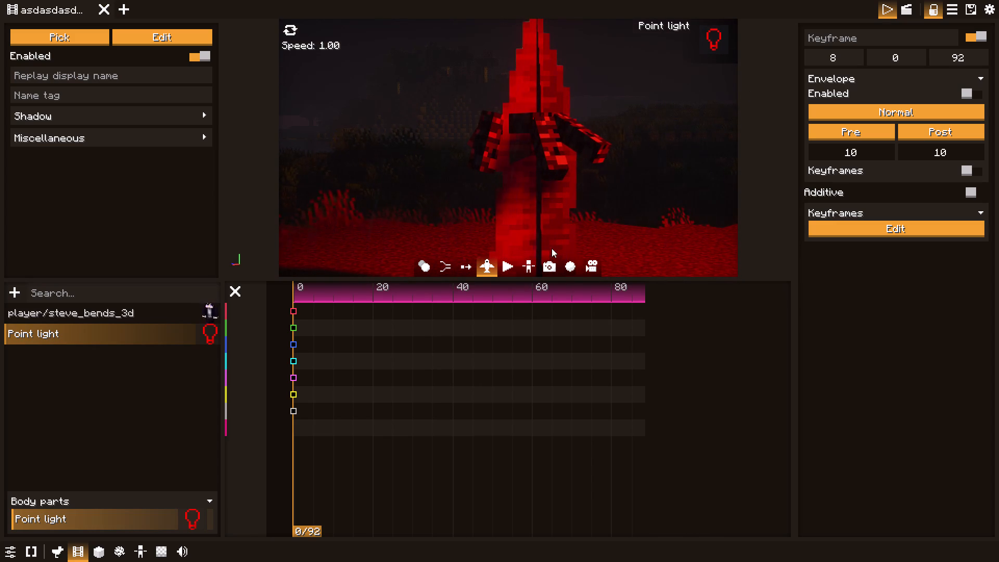
pyautogui.click(485, 271)
pyautogui.click(485, 264)
# Keyframe the camera at tick 88 with a closer view looking steeply down on the spike's posed models.
pyautogui.moveTo(515, 288); pyautogui.dragTo(625, 287)
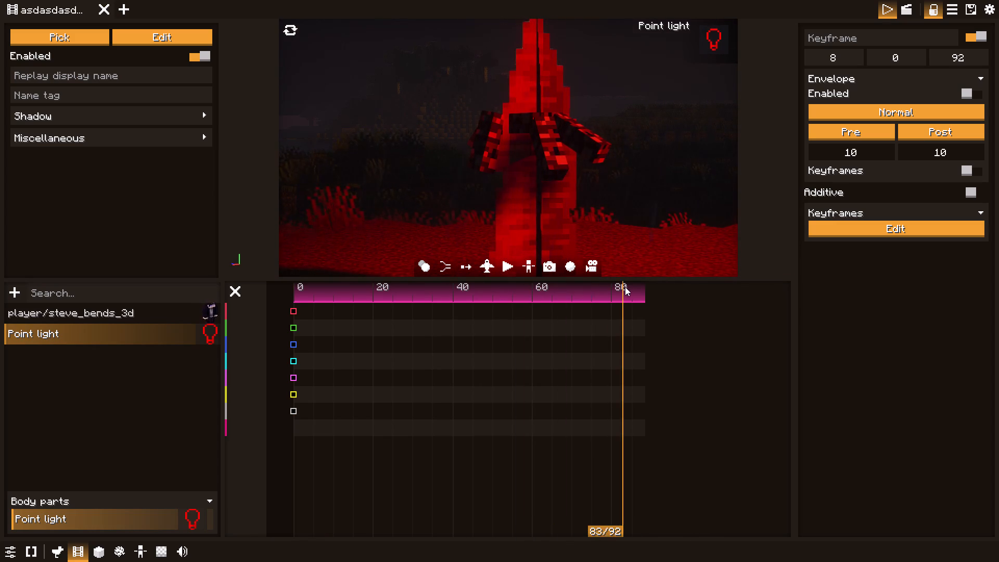
pyautogui.moveTo(625, 287); pyautogui.dragTo(645, 287)
pyautogui.click(483, 257)
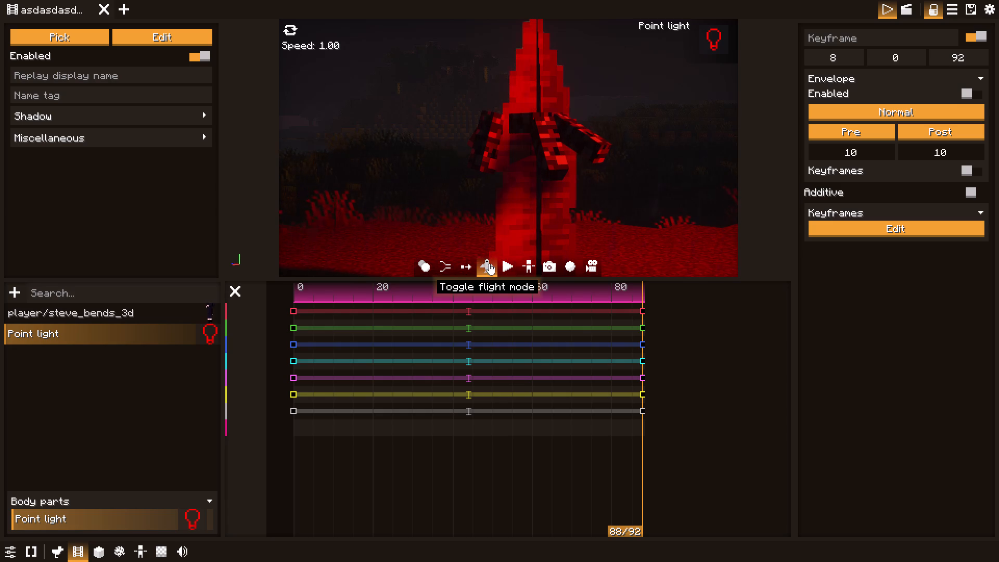
pyautogui.moveTo(503, 226); pyautogui.dragTo(515, 263)
pyautogui.write('ww')
pyautogui.press('space')
pyautogui.press('w')
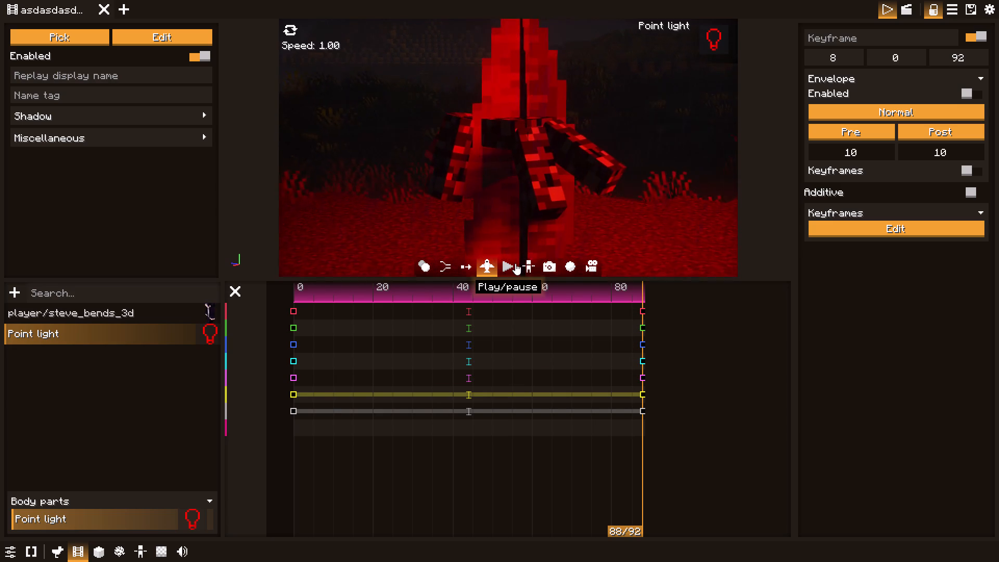
pyautogui.moveTo(515, 263); pyautogui.dragTo(516, 266)
pyautogui.press('w')
pyautogui.press('w')
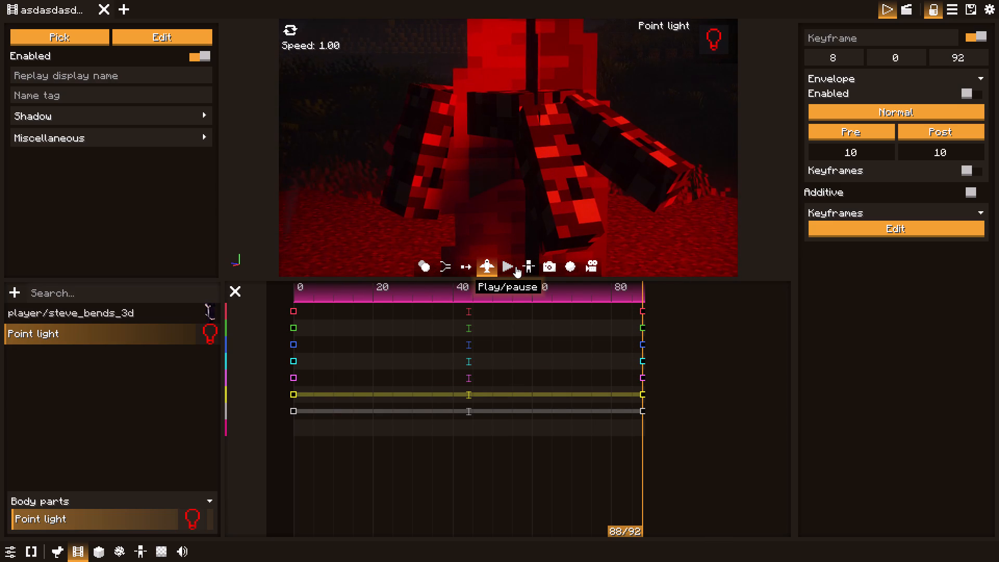
pyautogui.moveTo(516, 266); pyautogui.dragTo(532, 423)
pyautogui.press('space')
pyautogui.press('s')
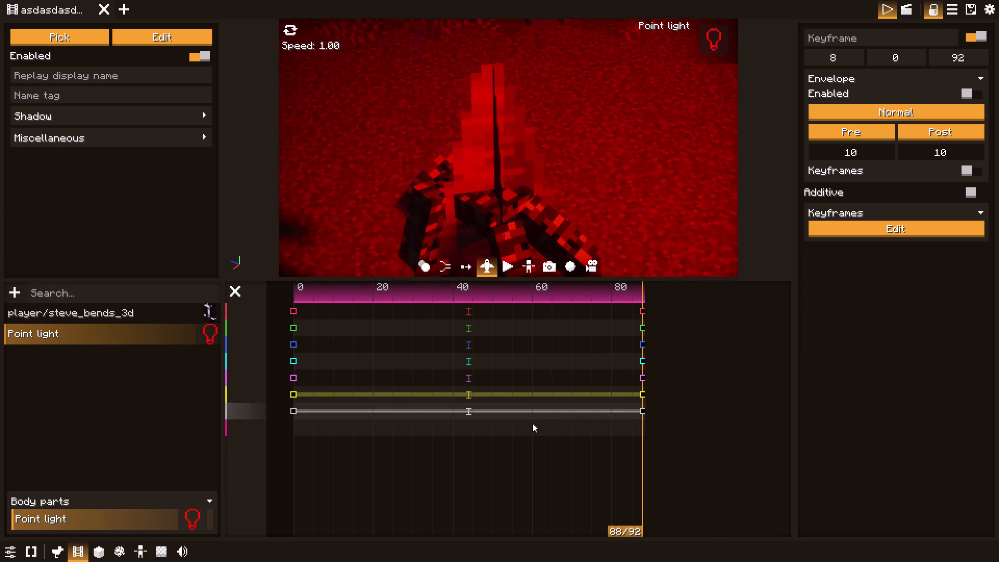
pyautogui.moveTo(532, 423); pyautogui.dragTo(533, 459)
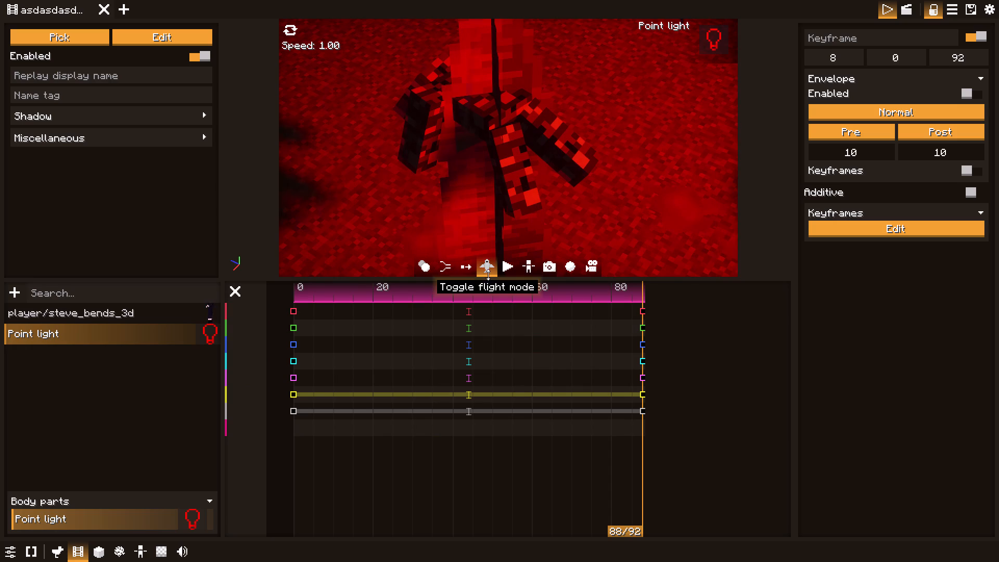
pyautogui.click(482, 267)
# Return to tick 0 and start a video recording of the camera shot.
pyautogui.moveTo(476, 288); pyautogui.dragTo(314, 282)
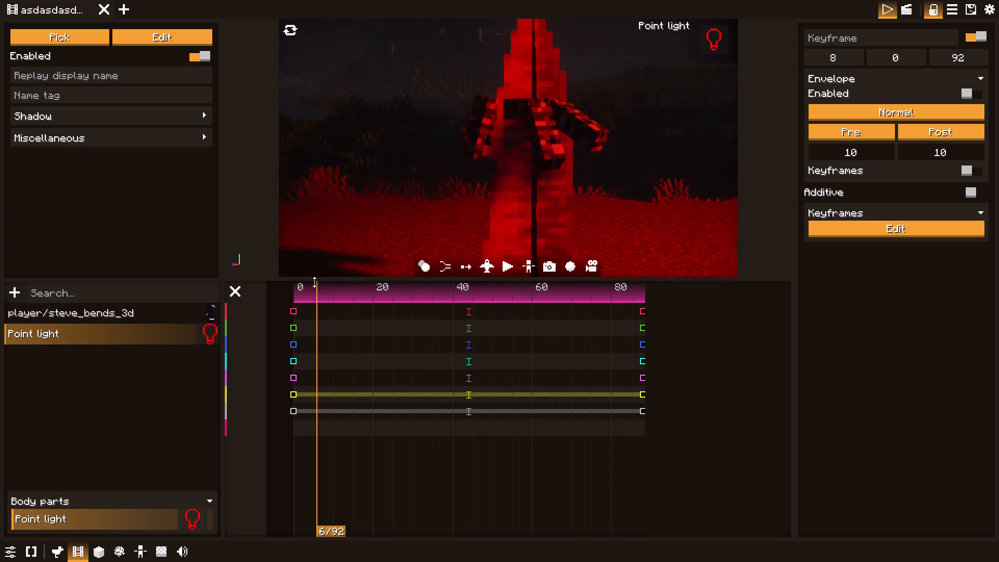
pyautogui.moveTo(314, 282); pyautogui.dragTo(270, 276)
pyautogui.click(587, 262)
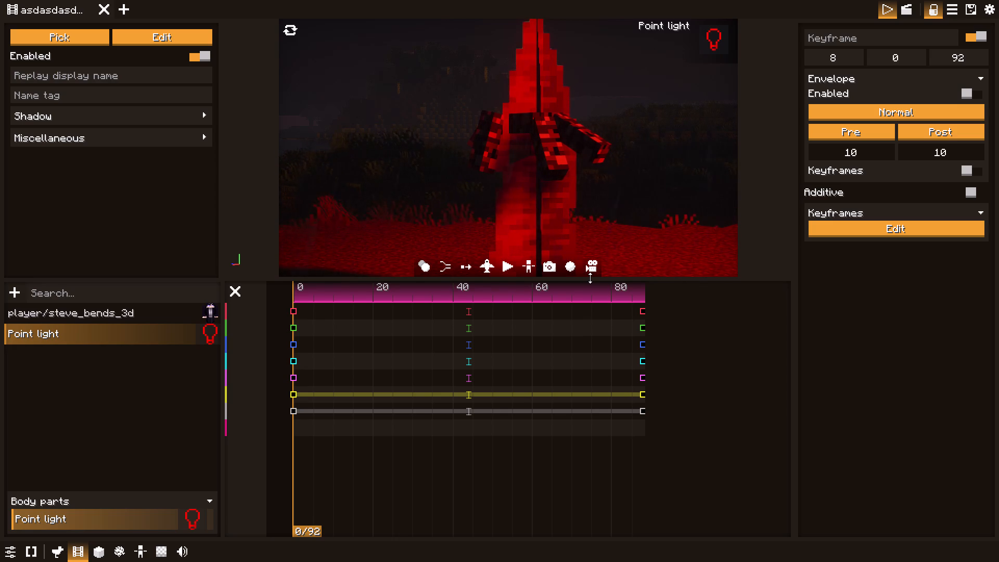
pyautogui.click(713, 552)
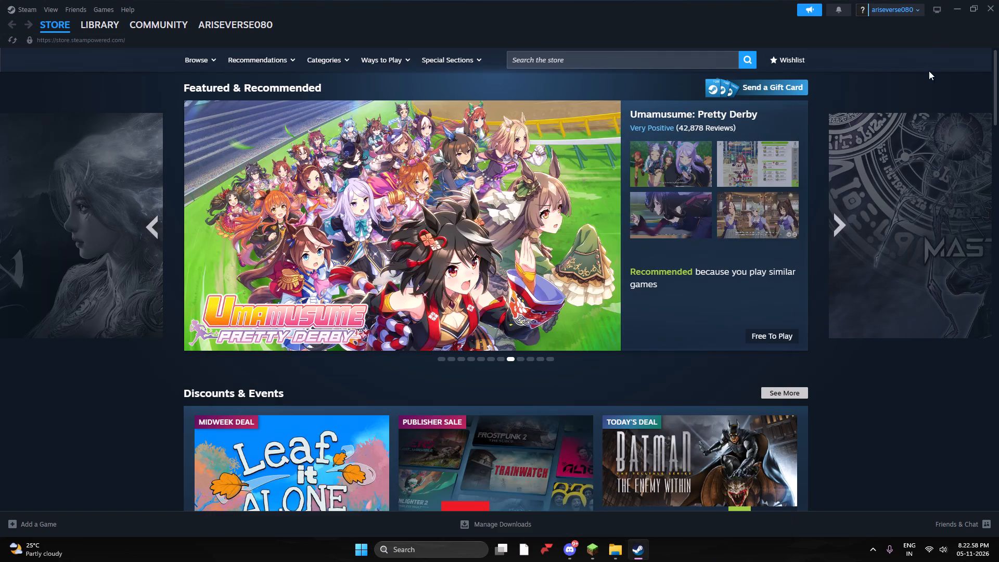
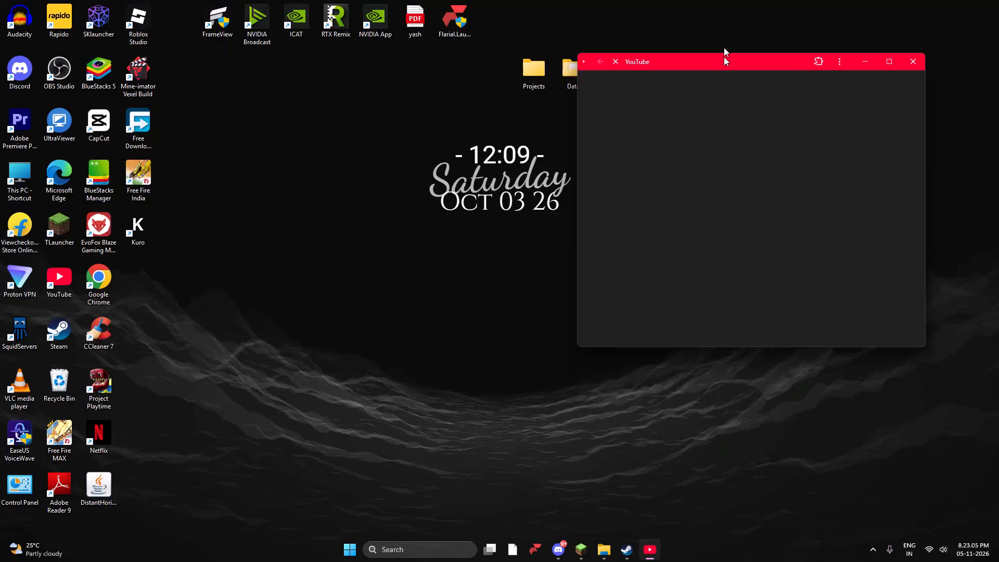
# Switch to YouTube in a maximized window, search for "doctor jalebi" and open the Doctor Jalebi channel.
pyautogui.moveTo(724, 47); pyautogui.dragTo(724, 0)
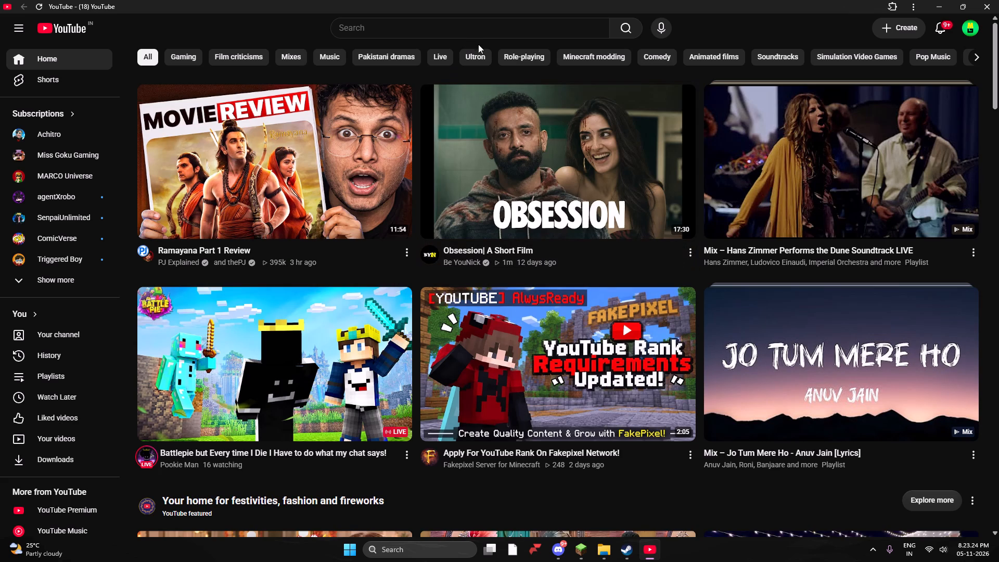
pyautogui.click(478, 27)
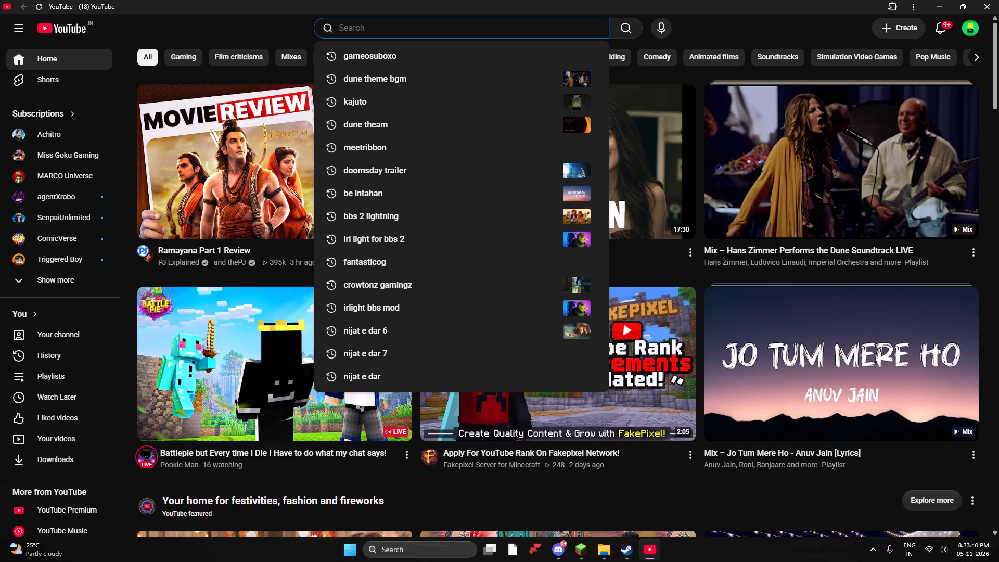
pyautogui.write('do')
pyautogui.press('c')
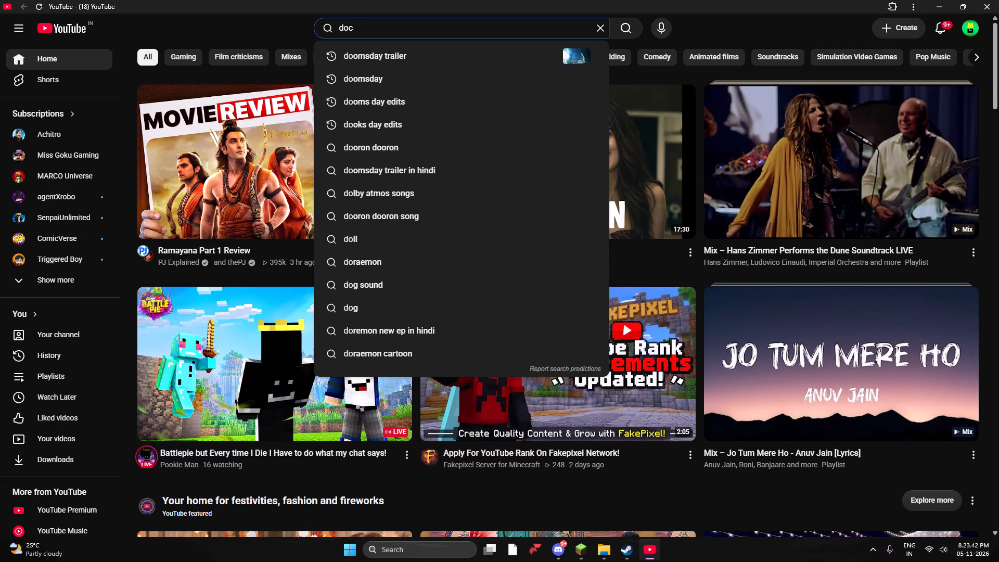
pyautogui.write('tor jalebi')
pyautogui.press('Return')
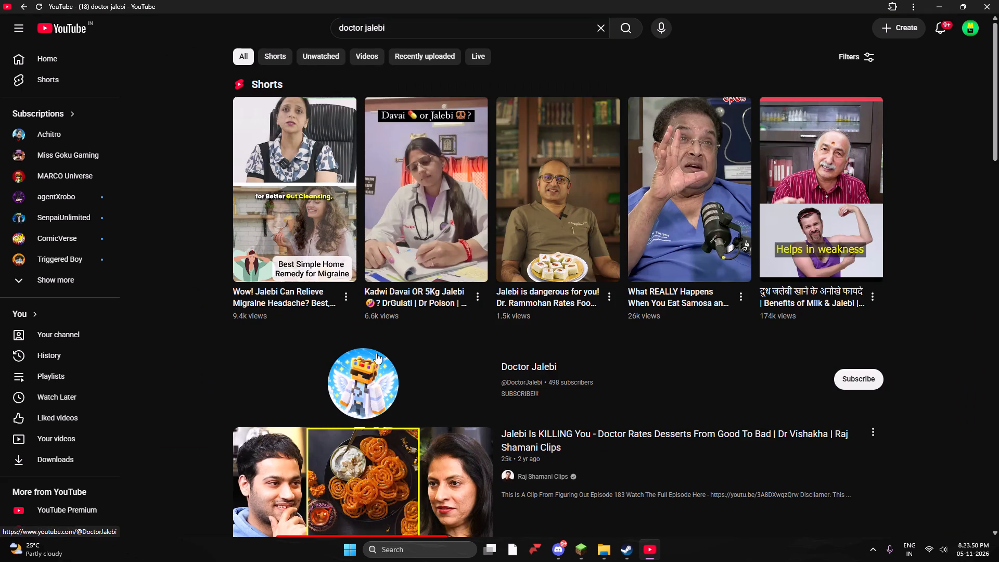
pyautogui.click(375, 357)
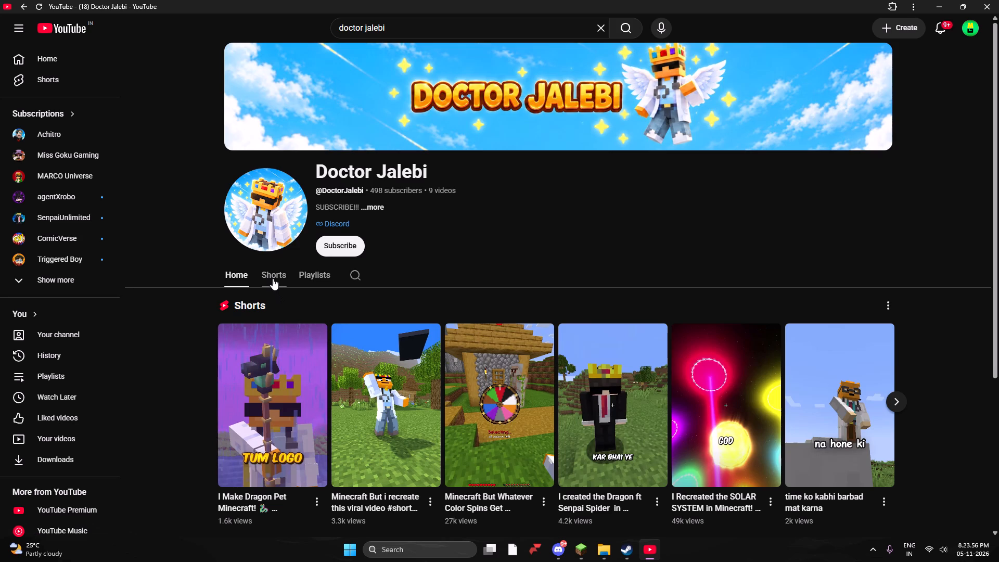
# Subscribe to the Doctor Jalebi channel.
pyautogui.click(336, 247)
# Browse the Doctor Jalebi channel's Shorts, from the latest to the end of the list.
pyautogui.click(264, 269)
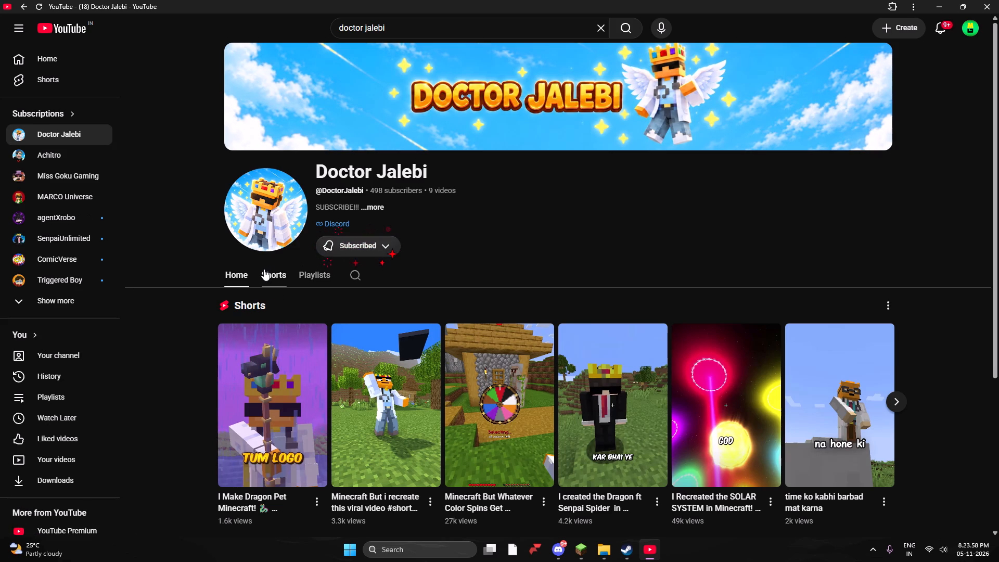
pyautogui.click(234, 269)
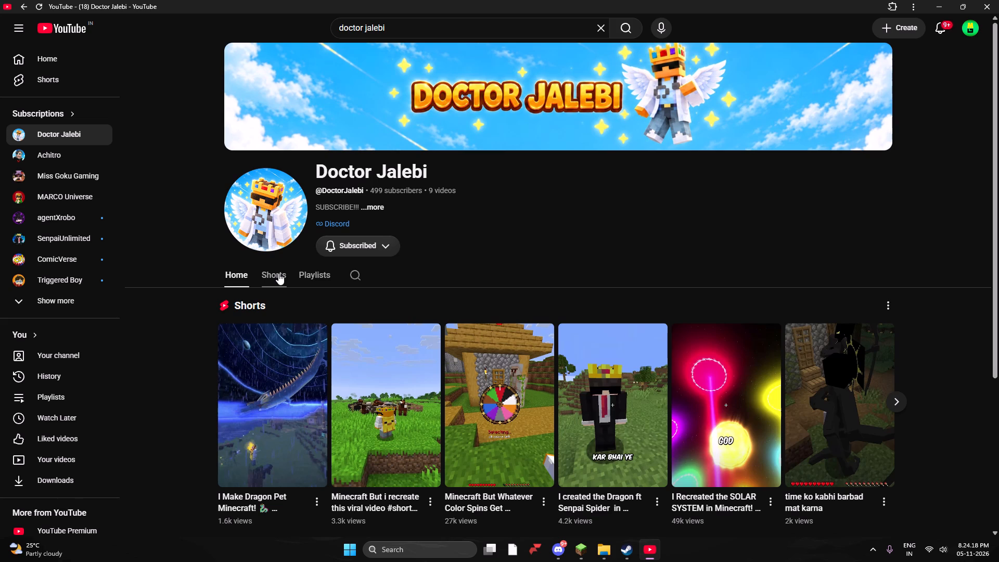
pyautogui.click(278, 273)
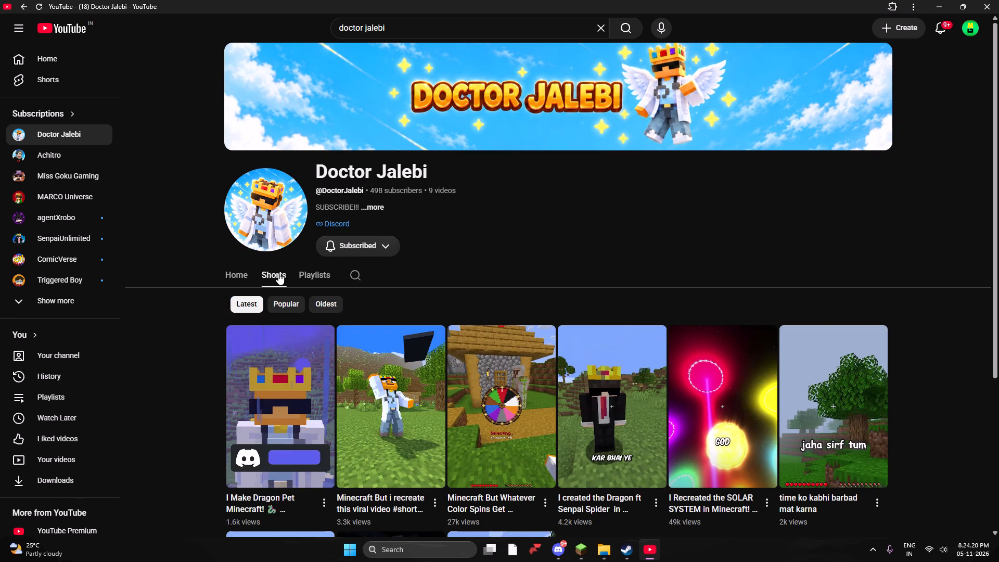
pyautogui.scroll(-4, 348, 405)
pyautogui.scroll(-3, 523, 391)
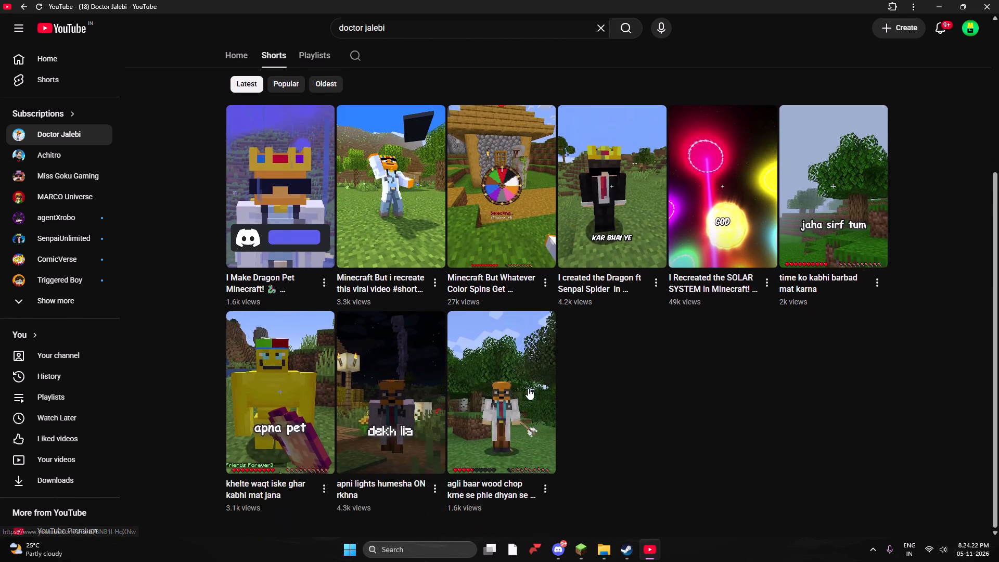
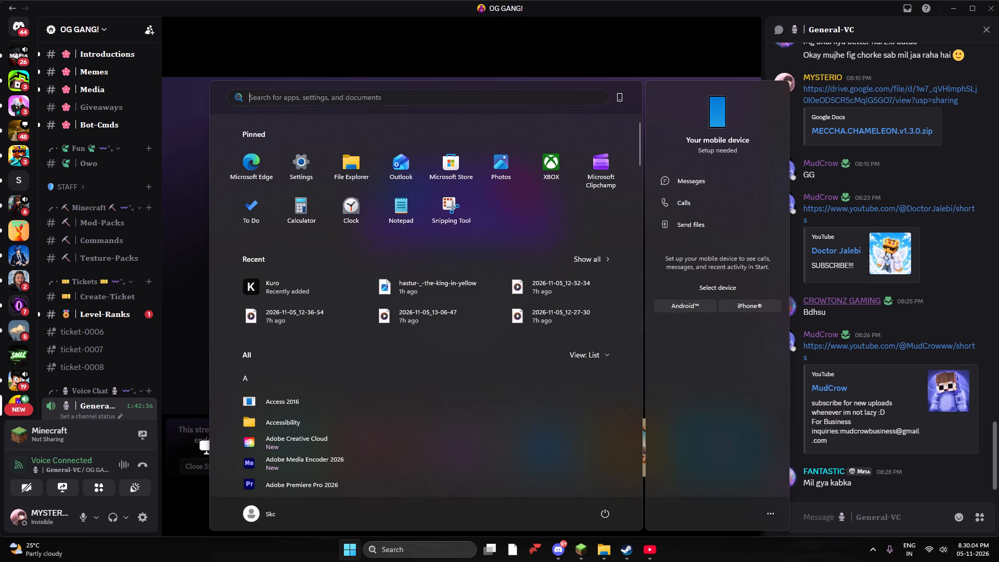
# Switch to File Explorer, open the bbs folder and play back the recorded video 2026-11-05_20-22-39.
pyautogui.click(601, 547)
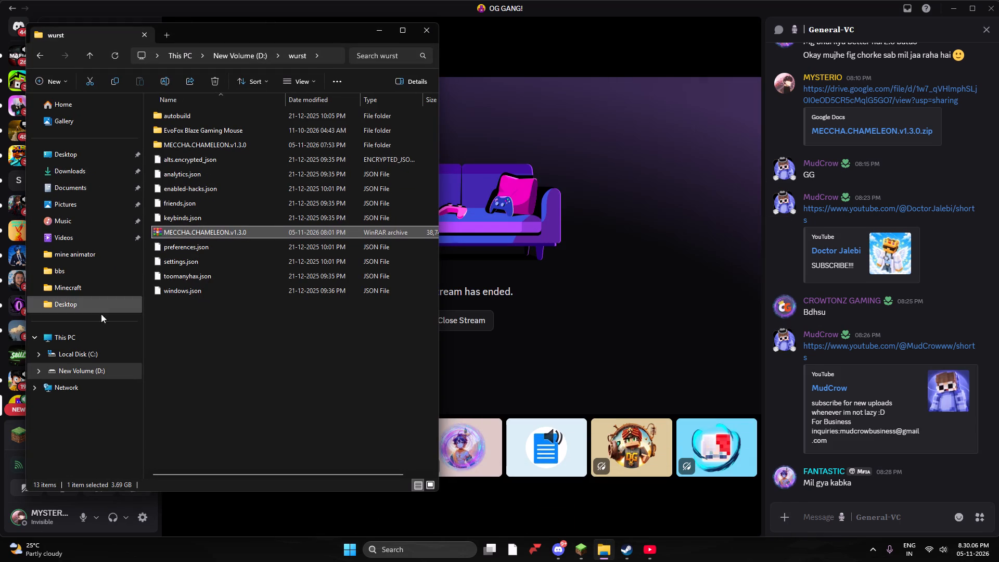
pyautogui.click(88, 274)
pyautogui.scroll(-20, 301, 276)
pyautogui.scroll(-1, 301, 276)
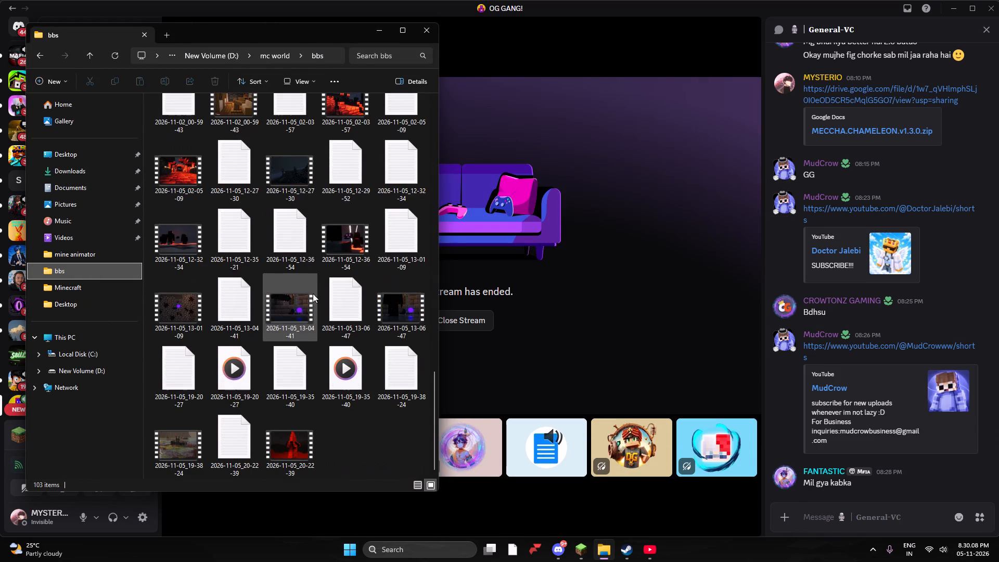
pyautogui.doubleClick(284, 453)
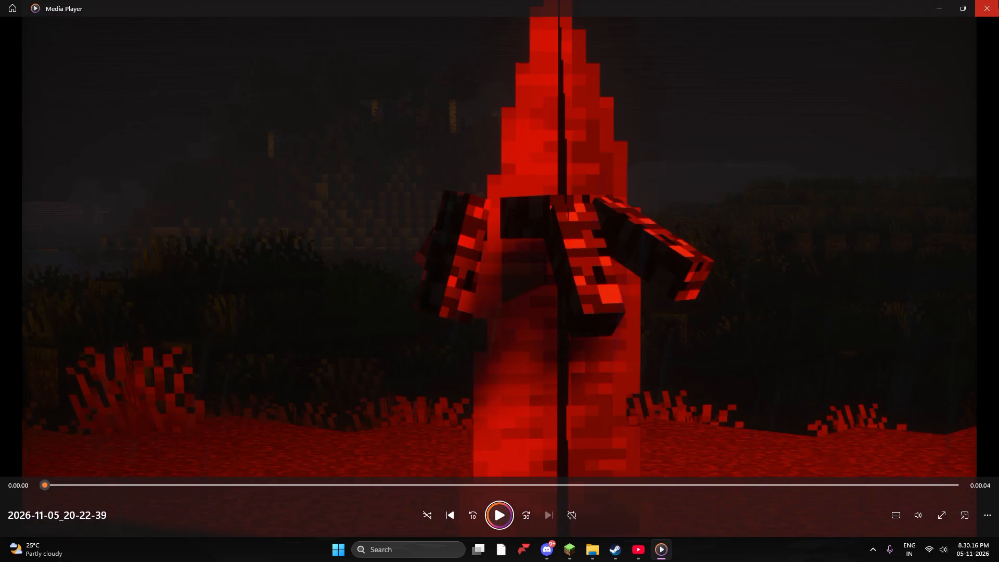
pyautogui.click(998, 0)
# Switch back to Minecraft's film editor with the Point light's keyframe timeline.
pyautogui.click(654, 551)
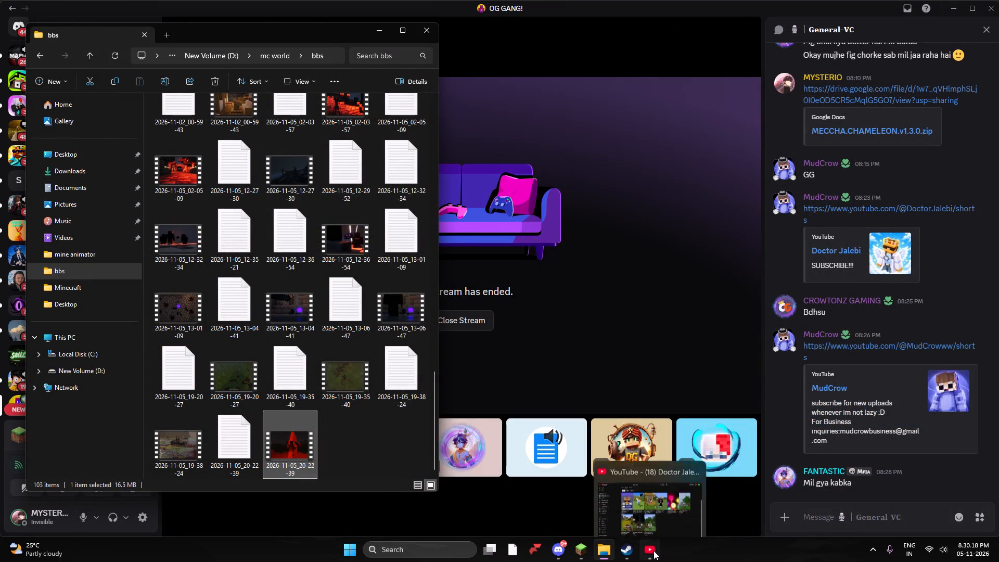
pyautogui.click(610, 547)
pyautogui.click(579, 551)
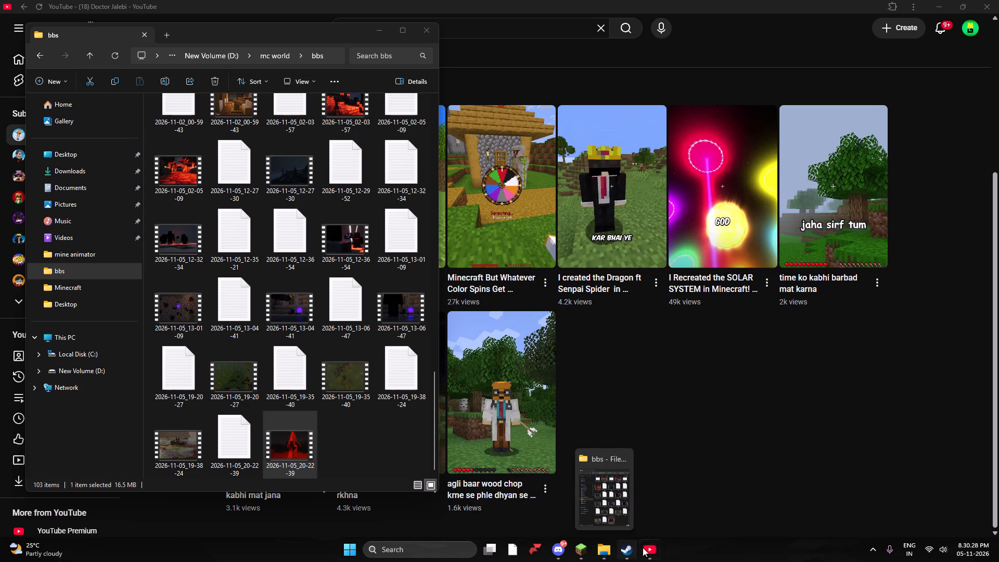
pyautogui.click(587, 550)
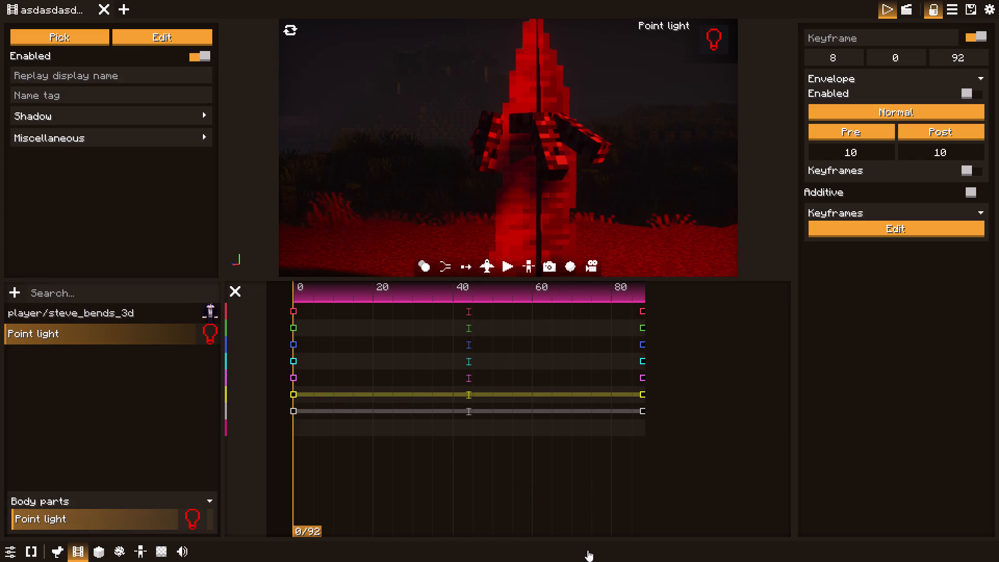
pyautogui.scroll(-1, 502, 360)
pyautogui.keyDown('shift'); pyautogui.scroll(-6, 502, 360); pyautogui.keyUp('shift')
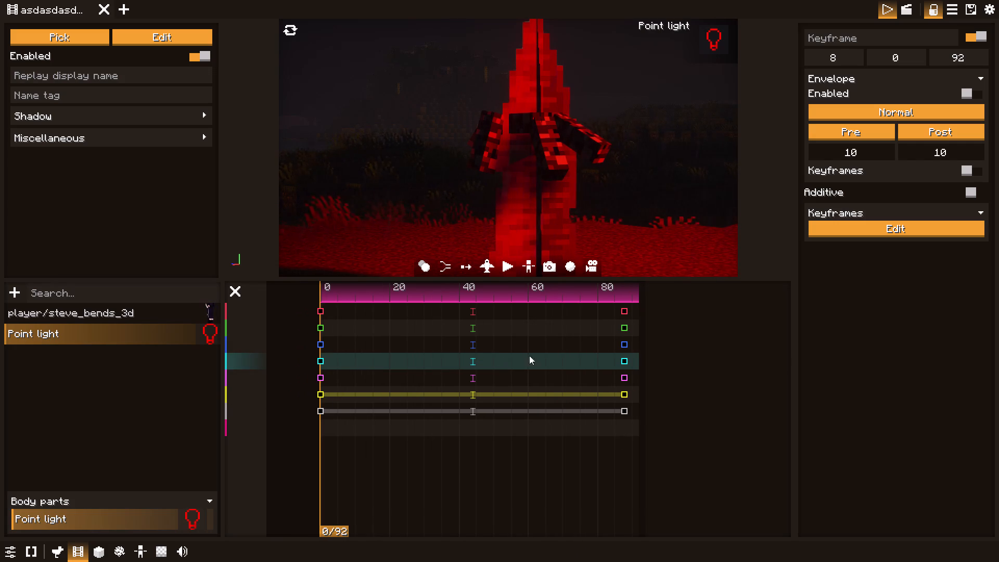
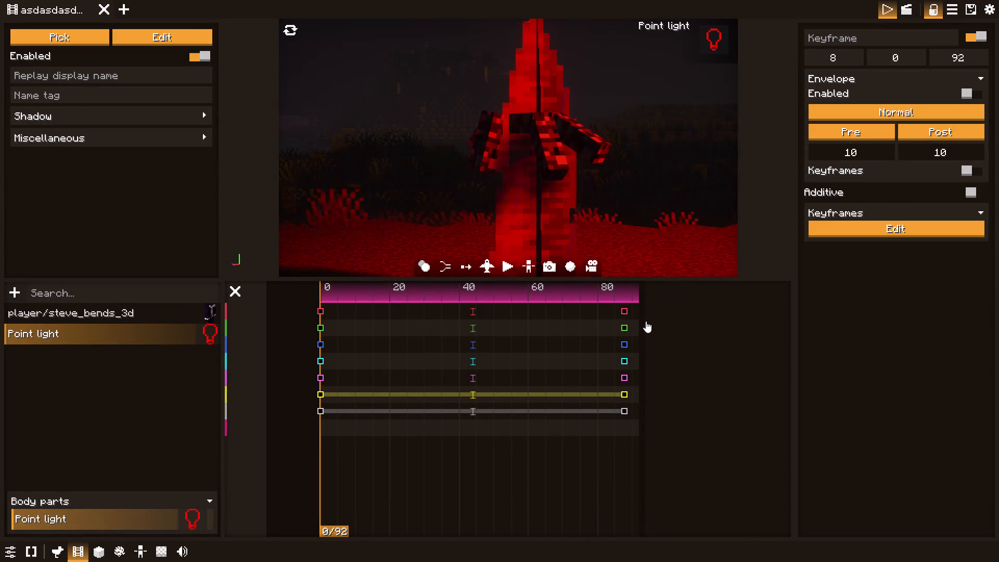
# Delete every existing keyframe of the camera's Keyframe clip, at both its start and its end.
pyautogui.keyDown('shift'); pyautogui.moveTo(638, 304); pyautogui.dragTo(393, 441); pyautogui.keyUp('shift')
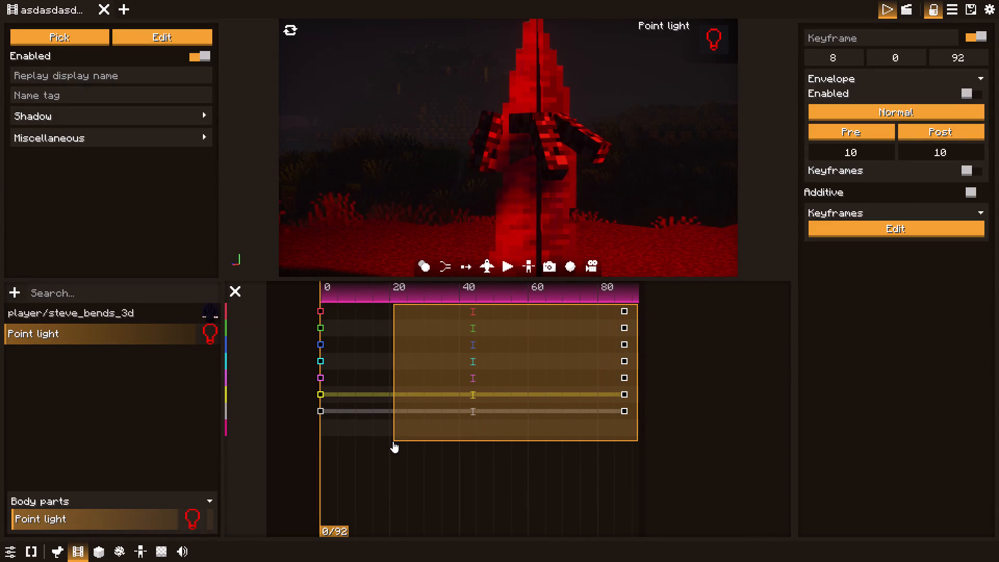
pyautogui.keyDown('shift'); pyautogui.moveTo(393, 441); pyautogui.dragTo(242, 423); pyautogui.keyUp('shift')
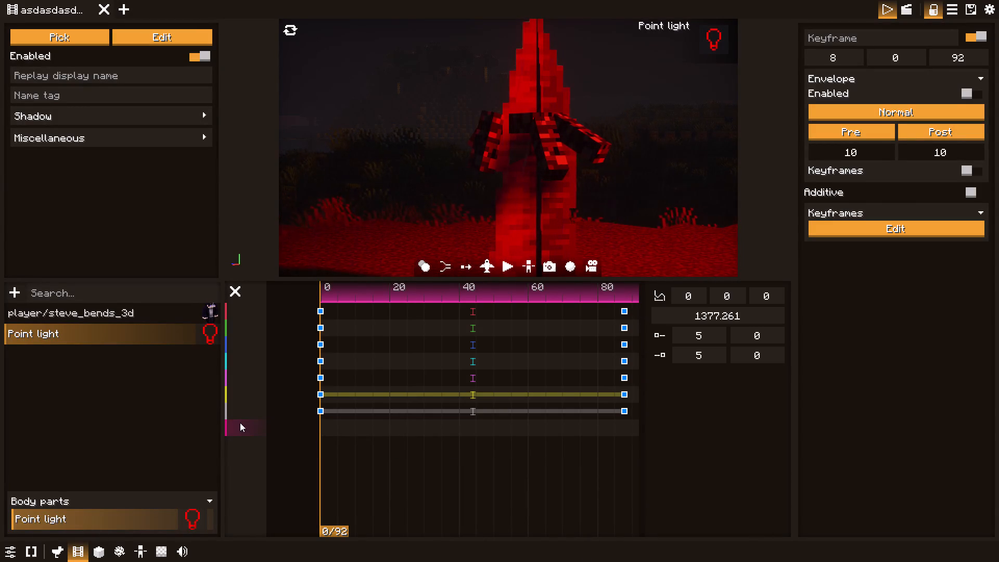
pyautogui.press('Delete')
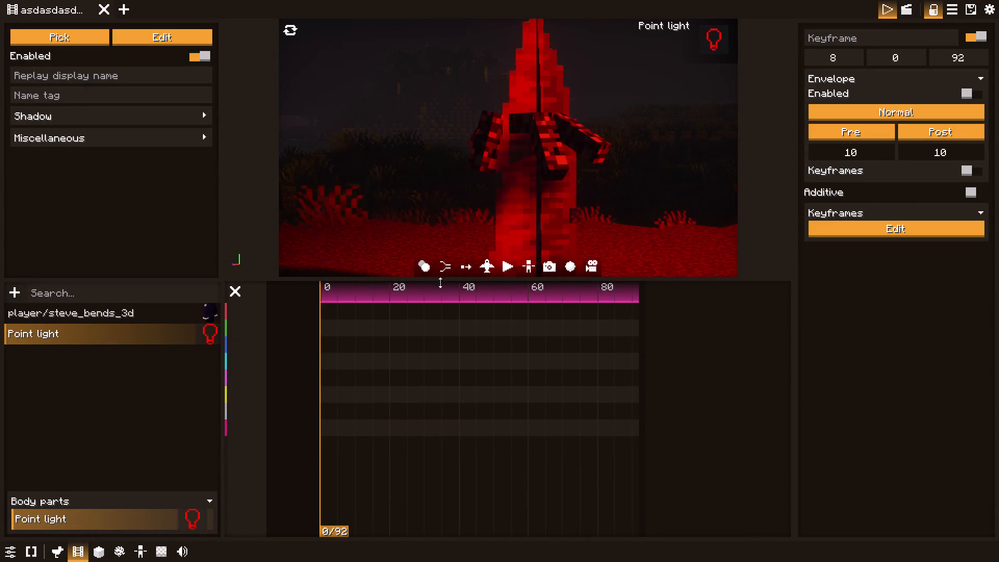
# Enable camera flight at frame 0 and survey the red-lit field, from the spire to the standing figure and nearby body.
pyautogui.click(485, 261)
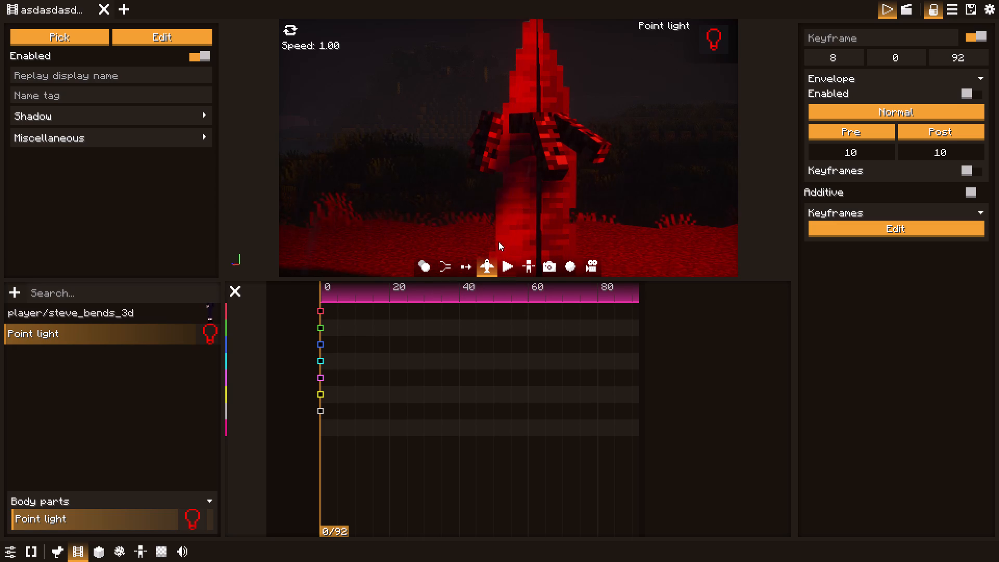
pyautogui.moveTo(500, 239); pyautogui.dragTo(252, 245)
pyautogui.press('a')
pyautogui.moveTo(541, 231); pyautogui.dragTo(404, 256)
pyautogui.press('space')
pyautogui.press('s')
pyautogui.moveTo(611, 174); pyautogui.dragTo(383, 204)
pyautogui.press('d')
pyautogui.moveTo(530, 173); pyautogui.dragTo(316, 196)
pyautogui.moveTo(506, 164); pyautogui.dragTo(335, 178)
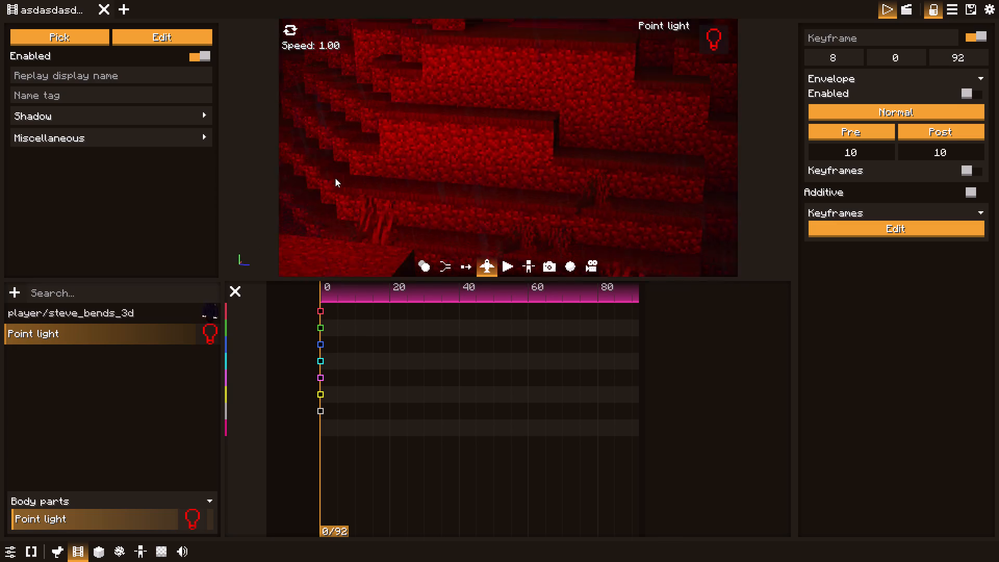
pyautogui.moveTo(335, 178); pyautogui.dragTo(275, 179)
pyautogui.press('d')
pyautogui.moveTo(365, 175); pyautogui.dragTo(256, 170)
pyautogui.press('w')
pyautogui.moveTo(479, 159); pyautogui.dragTo(532, 140)
pyautogui.press('q')
pyautogui.press('space')
pyautogui.press('q')
pyautogui.press('space')
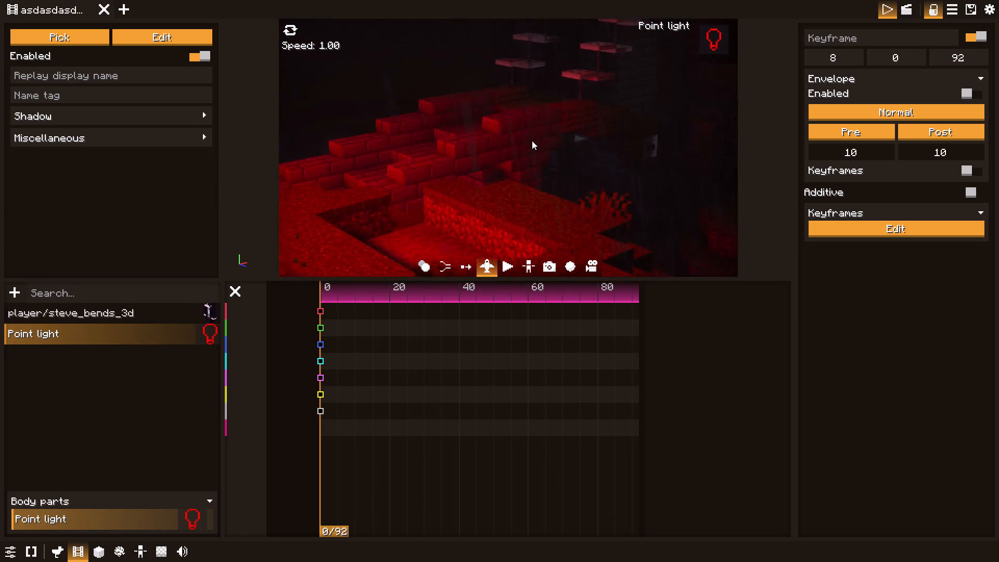
pyautogui.moveTo(532, 140); pyautogui.dragTo(709, 133)
pyautogui.press('a')
pyautogui.moveTo(503, 174); pyautogui.dragTo(688, 153)
pyautogui.press('s')
pyautogui.press('s')
pyautogui.moveTo(483, 167); pyautogui.dragTo(684, 149)
pyautogui.moveTo(465, 167); pyautogui.dragTo(673, 172)
pyautogui.press('d')
pyautogui.press('a')
pyautogui.press('a')
pyautogui.press('a')
pyautogui.press('a')
pyautogui.press('a')
pyautogui.press('a')
pyautogui.press('a')
pyautogui.press('a')
pyautogui.press('a')
pyautogui.press('a')
pyautogui.press('a')
pyautogui.moveTo(561, 184); pyautogui.dragTo(761, 189)
pyautogui.moveTo(596, 189); pyautogui.dragTo(797, 188)
pyautogui.moveTo(771, 221); pyautogui.dragTo(767, 247)
pyautogui.moveTo(611, 218); pyautogui.dragTo(558, 213)
pyautogui.hotkey('shift', 'w')
pyautogui.press('q')
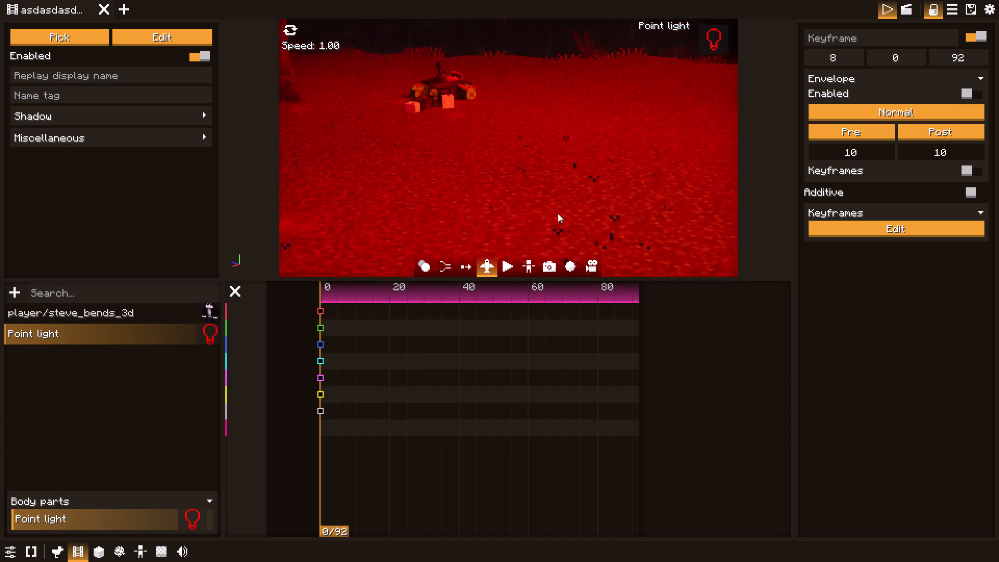
pyautogui.moveTo(558, 213); pyautogui.dragTo(847, 196)
pyautogui.press('space')
pyautogui.press('a')
pyautogui.press('s')
pyautogui.press('w')
pyautogui.press('q')
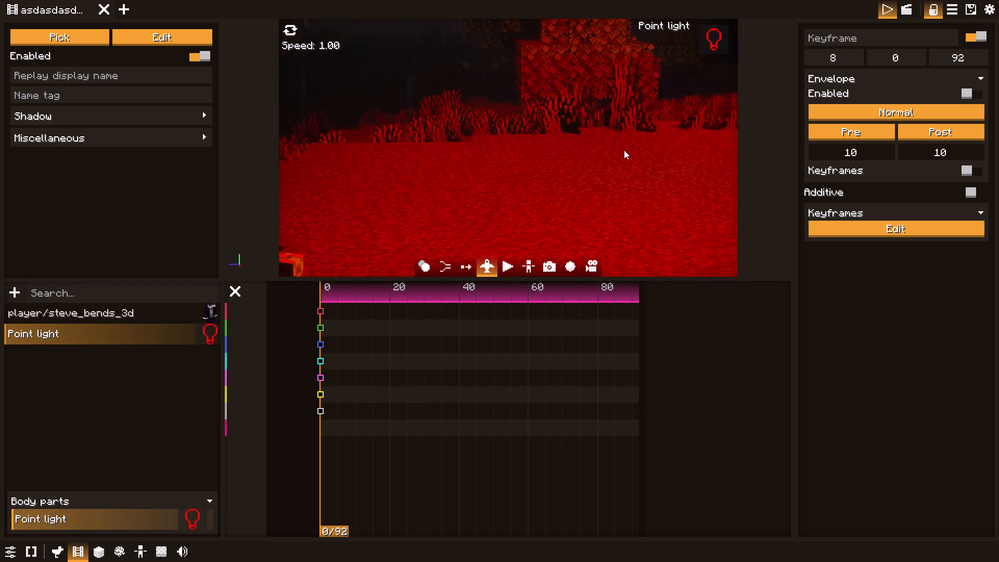
pyautogui.moveTo(624, 150); pyautogui.dragTo(740, 152)
pyautogui.press('space')
pyautogui.press('a')
pyautogui.moveTo(466, 154); pyautogui.dragTo(605, 156)
pyautogui.moveTo(548, 154); pyautogui.dragTo(706, 152)
pyautogui.press('w')
pyautogui.press('space')
pyautogui.press('q')
pyautogui.moveTo(546, 153); pyautogui.dragTo(638, 166)
pyautogui.press('q')
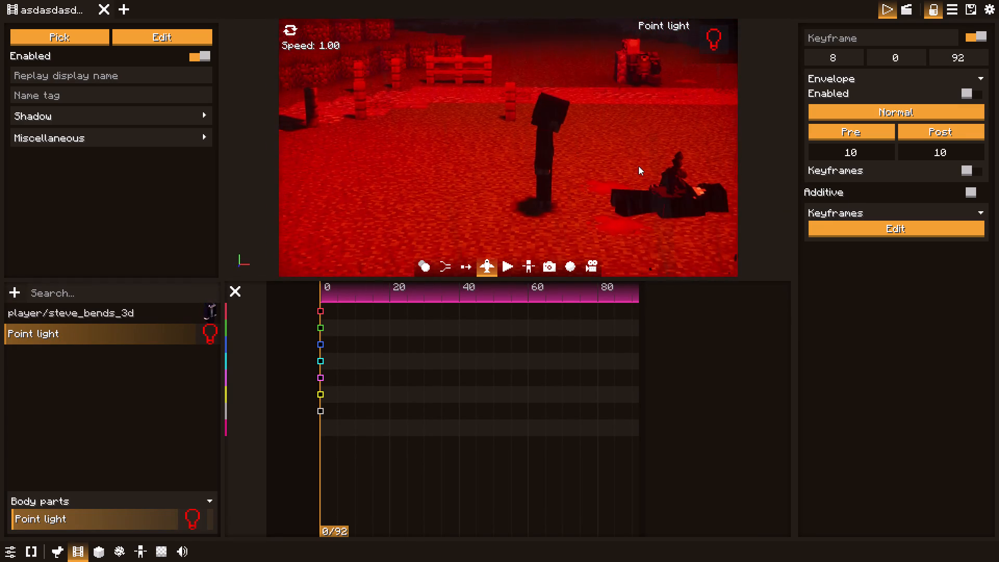
# Fly low across the field and examine the seated figure and the head on the stone block from several sides.
pyautogui.moveTo(638, 166); pyautogui.dragTo(673, 127)
pyautogui.press('q')
pyautogui.press('q')
pyautogui.press('q')
pyautogui.press('q')
pyautogui.press('q')
pyautogui.press('q')
pyautogui.press('q')
pyautogui.press('q')
pyautogui.press('q')
pyautogui.press('q')
pyautogui.press('q')
pyautogui.press('q')
pyautogui.press('q')
pyautogui.press('q')
pyautogui.press('q')
pyautogui.press('d')
pyautogui.press('d')
pyautogui.press('d')
pyautogui.press('d')
pyautogui.press('d')
pyautogui.press('d')
pyautogui.press('d')
pyautogui.press('d')
pyautogui.press('d')
pyautogui.press('d')
pyautogui.press('d')
pyautogui.press('d')
pyautogui.press('d')
pyautogui.press('d')
pyautogui.press('d')
pyautogui.press('d')
pyautogui.press('d')
pyautogui.press('d')
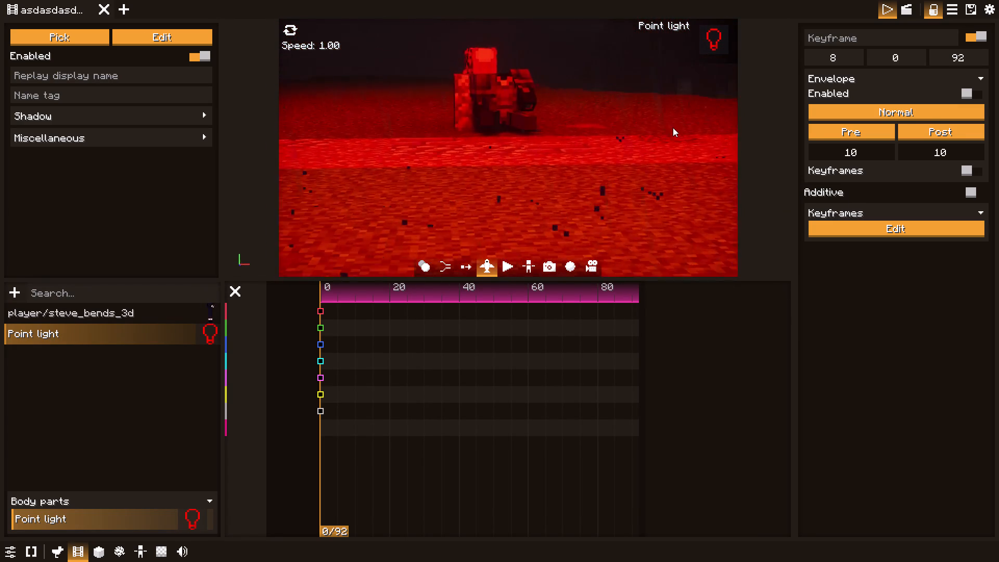
pyautogui.moveTo(673, 127); pyautogui.dragTo(362, 132)
pyautogui.press('space')
pyautogui.press('d')
pyautogui.press('w')
pyautogui.press('space')
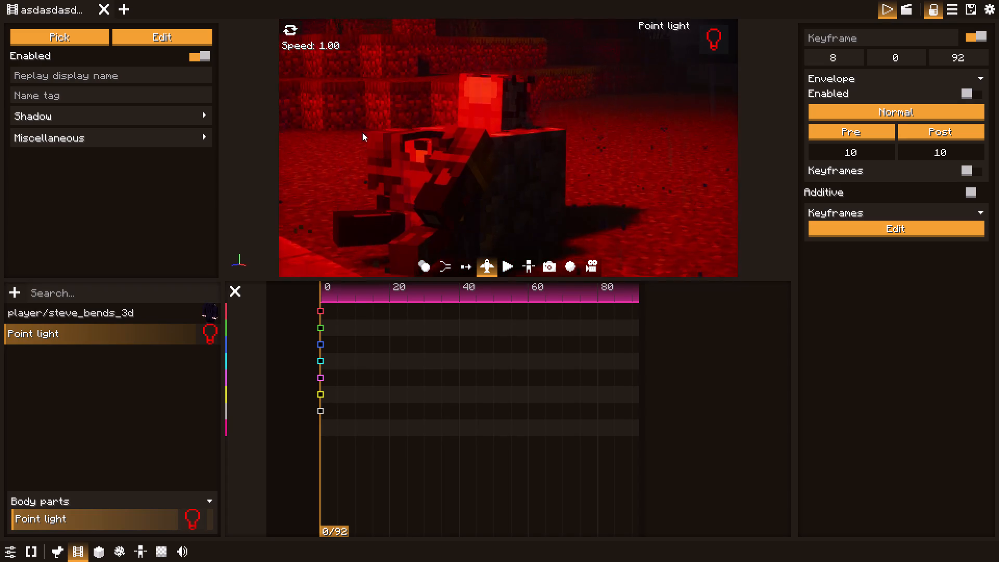
pyautogui.moveTo(362, 132); pyautogui.dragTo(347, 184)
pyautogui.press('space')
pyautogui.write('w')
pyautogui.press('w')
pyautogui.write('w a')
pyautogui.moveTo(347, 184); pyautogui.dragTo(848, 246)
pyautogui.press('s')
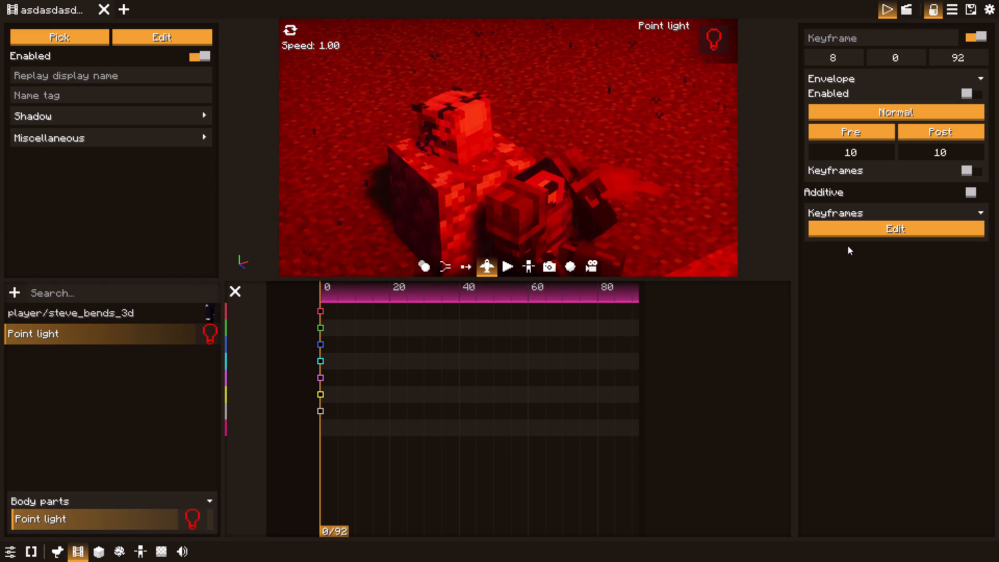
pyautogui.moveTo(848, 246); pyautogui.dragTo(997, 253)
pyautogui.press('a')
pyautogui.press('w')
pyautogui.press('w')
pyautogui.moveTo(612, 188); pyautogui.dragTo(829, 175)
pyautogui.press('a')
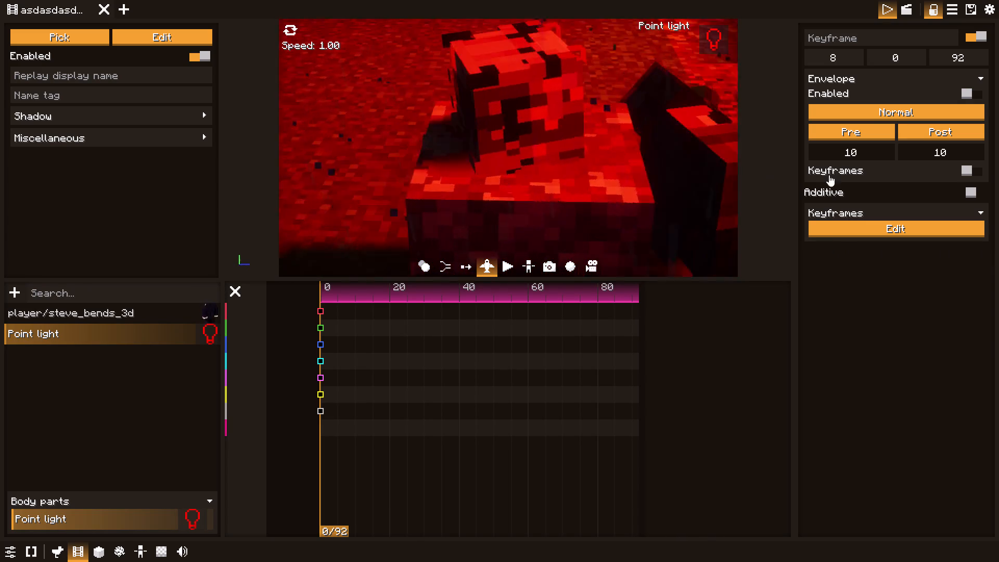
# Frame the camera at frame 0 as a low wide view with the stone block nearby and the spire in the distance, then leave keyframe editing.
pyautogui.moveTo(829, 175); pyautogui.dragTo(864, 170)
pyautogui.press('w')
pyautogui.moveTo(460, 209); pyautogui.dragTo(654, 130)
pyautogui.moveTo(416, 143); pyautogui.dragTo(609, 121)
pyautogui.moveTo(446, 137); pyautogui.dragTo(598, 114)
pyautogui.press('a')
pyautogui.press('s')
pyautogui.press('a')
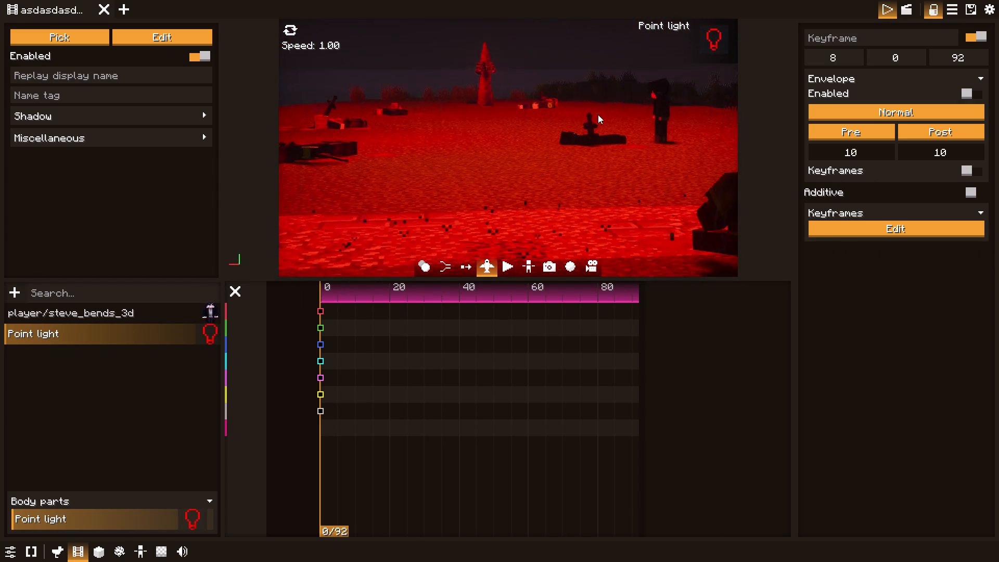
pyautogui.moveTo(598, 114); pyautogui.dragTo(622, 83)
pyautogui.press('s')
pyautogui.press('s')
pyautogui.press('s')
pyautogui.press('s')
pyautogui.press('s')
pyautogui.press('s')
pyautogui.press('s')
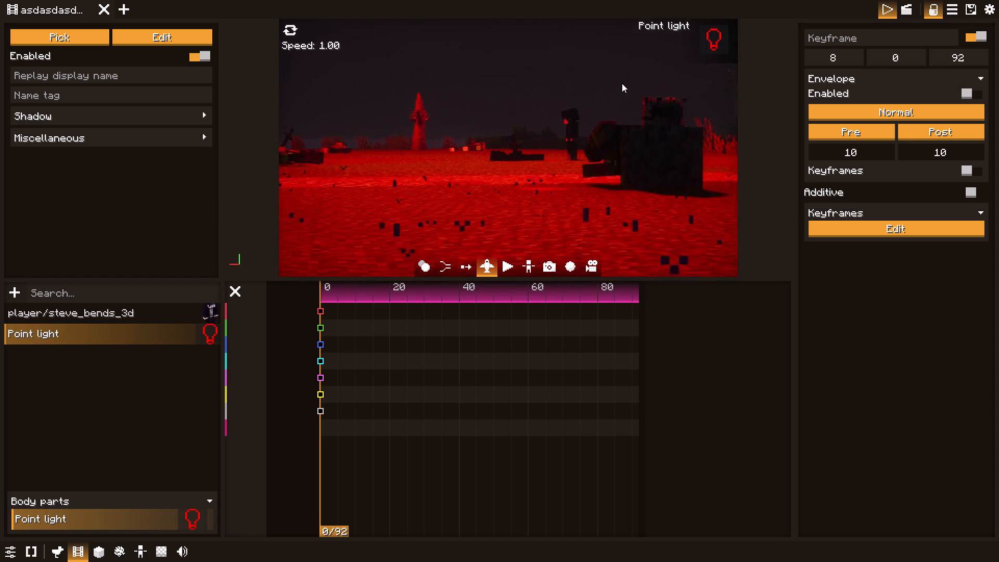
pyautogui.moveTo(622, 83); pyautogui.dragTo(625, 85)
pyautogui.write('dda')
pyautogui.press('Escape')
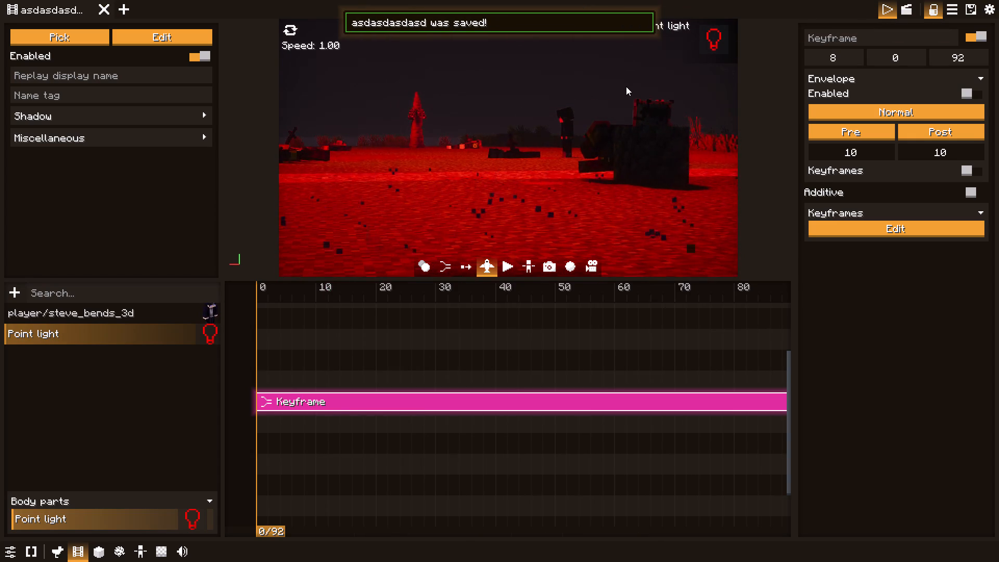
# Leave the film editor and travel through the dark world to the seated figure beside the stone block.
pyautogui.press('Escape')
pyautogui.press('w')
pyautogui.press('q')
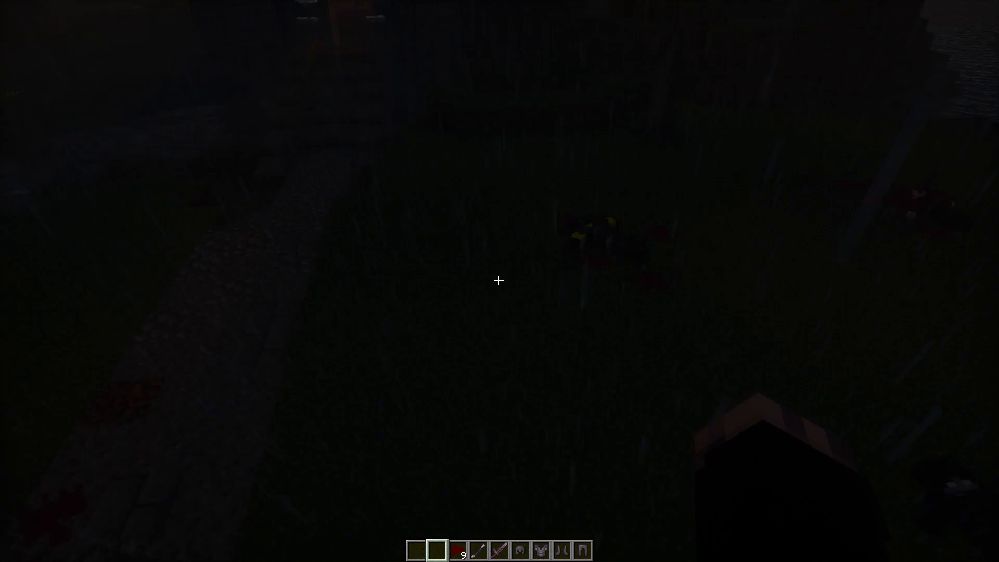
pyautogui.press('space')
pyautogui.press('space')
pyautogui.press('w')
pyautogui.press('q')
pyautogui.press('q')
pyautogui.press('q')
pyautogui.press('q')
pyautogui.press('q')
pyautogui.press('q')
pyautogui.press('q')
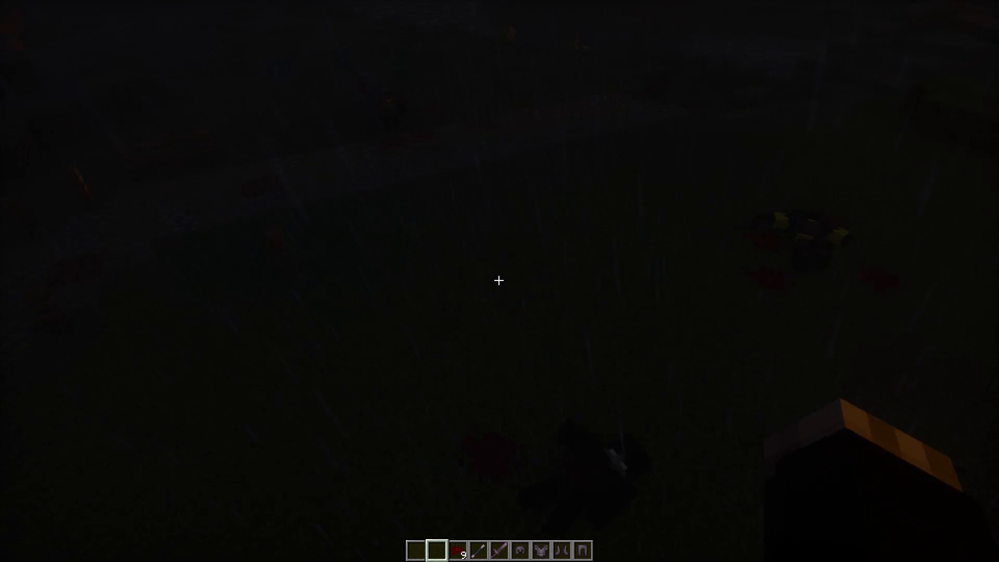
pyautogui.press('q')
pyautogui.press('w')
pyautogui.press('space')
pyautogui.press('space')
pyautogui.press('a')
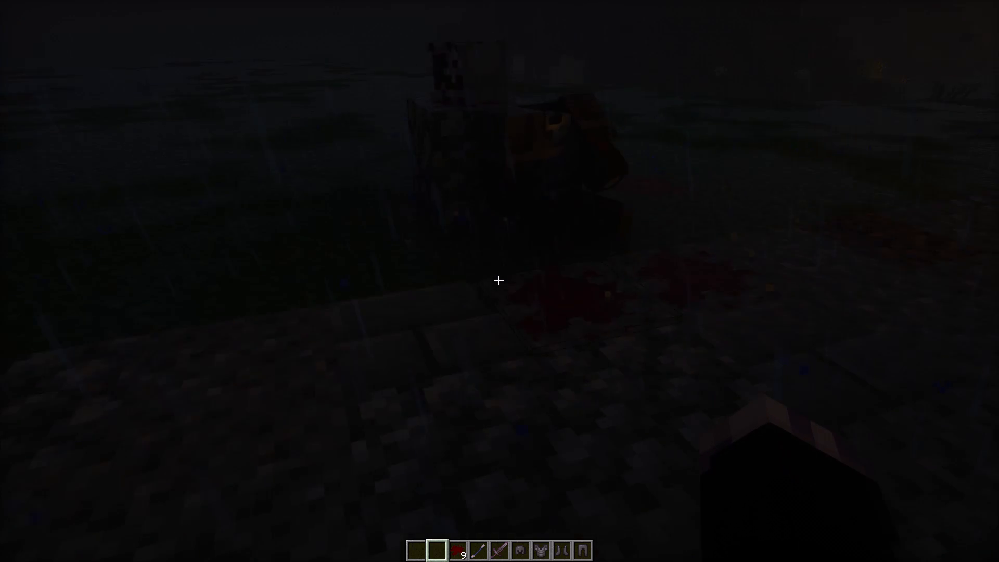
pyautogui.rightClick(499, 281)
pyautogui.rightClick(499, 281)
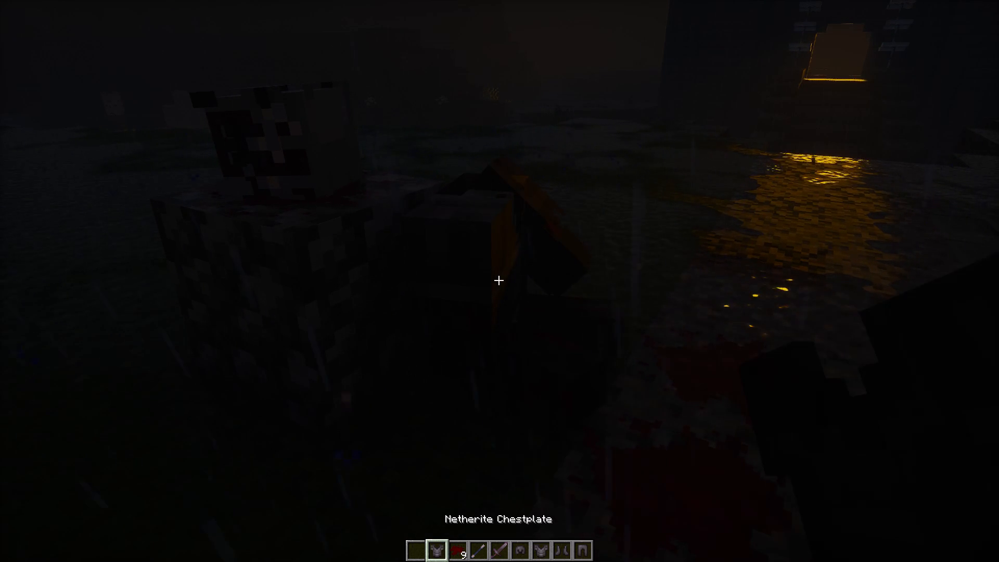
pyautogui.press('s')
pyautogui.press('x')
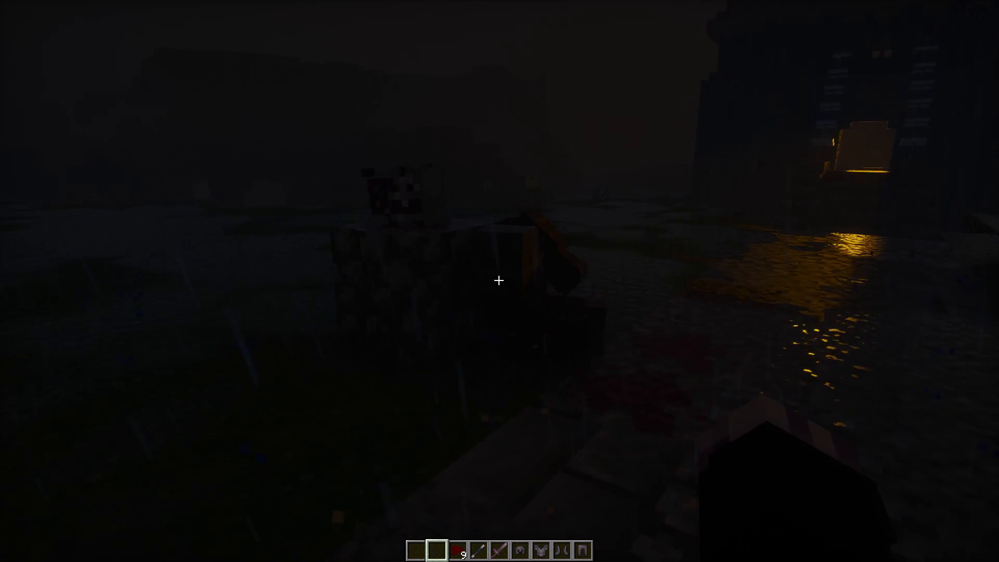
# Select the seated NPC with the NPC Wand and lower it to a height of about 65.24.
pyautogui.scroll(-2, 499, 281)
pyautogui.rightClick(499, 281)
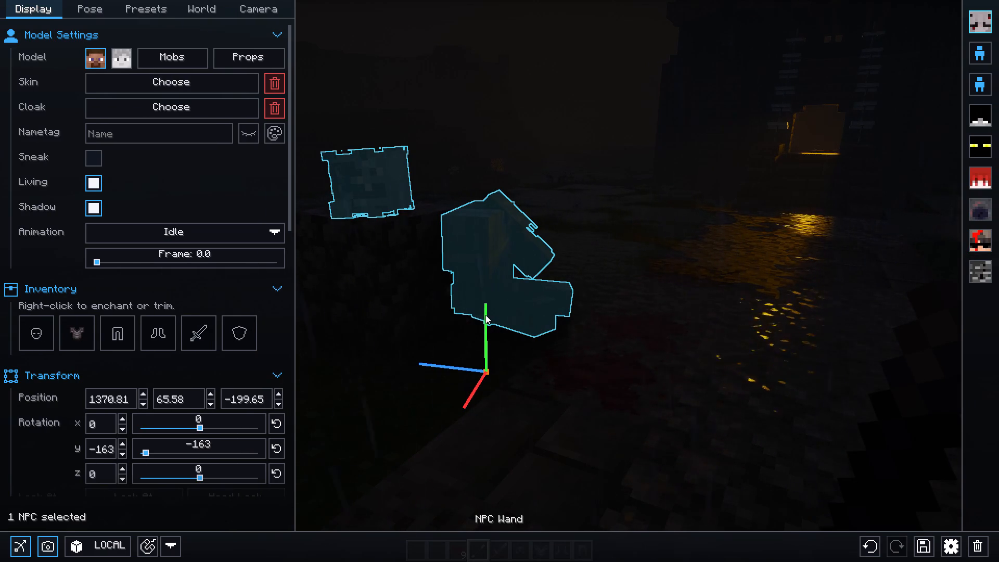
pyautogui.moveTo(485, 315); pyautogui.dragTo(480, 348)
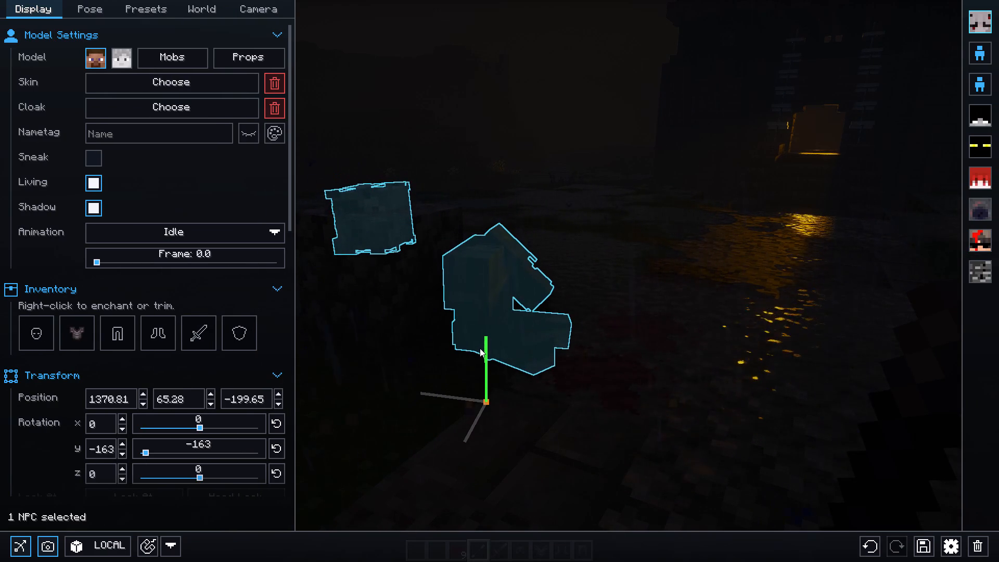
pyautogui.moveTo(480, 348); pyautogui.dragTo(480, 353)
# Raise the NPC's head bone onto the stone block, to about 0.80, -8.67, 12.73, and inspect it from nearby.
pyautogui.doubleClick(362, 222)
pyautogui.doubleClick(372, 210)
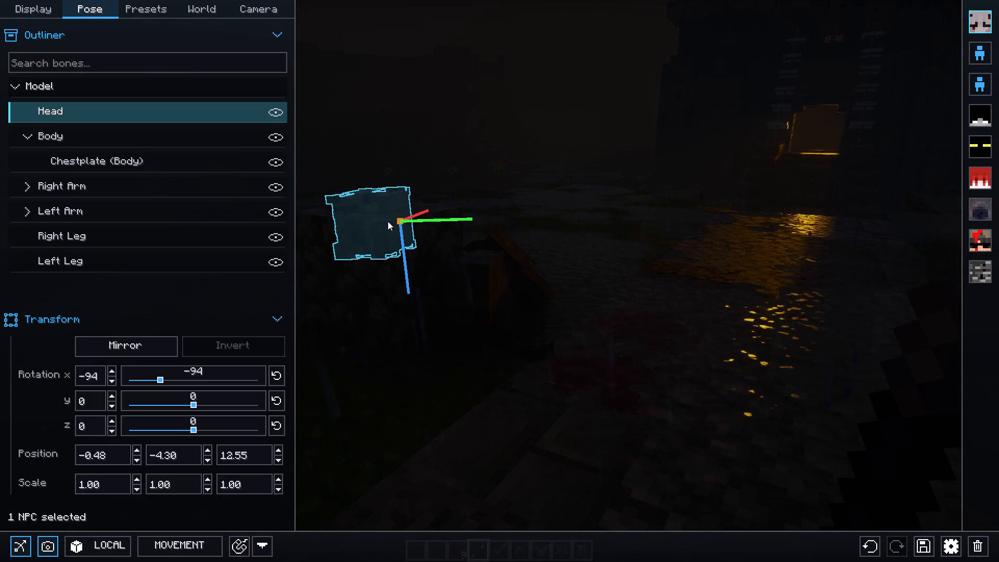
pyautogui.moveTo(403, 220); pyautogui.dragTo(403, 181)
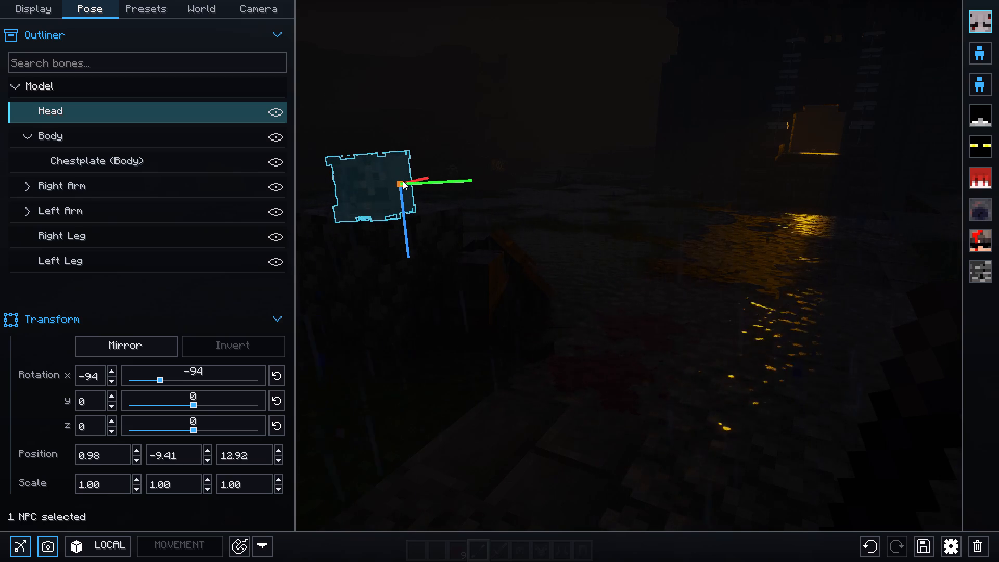
pyautogui.moveTo(403, 181); pyautogui.dragTo(404, 186)
pyautogui.press('Escape')
pyautogui.press('w')
pyautogui.press('d')
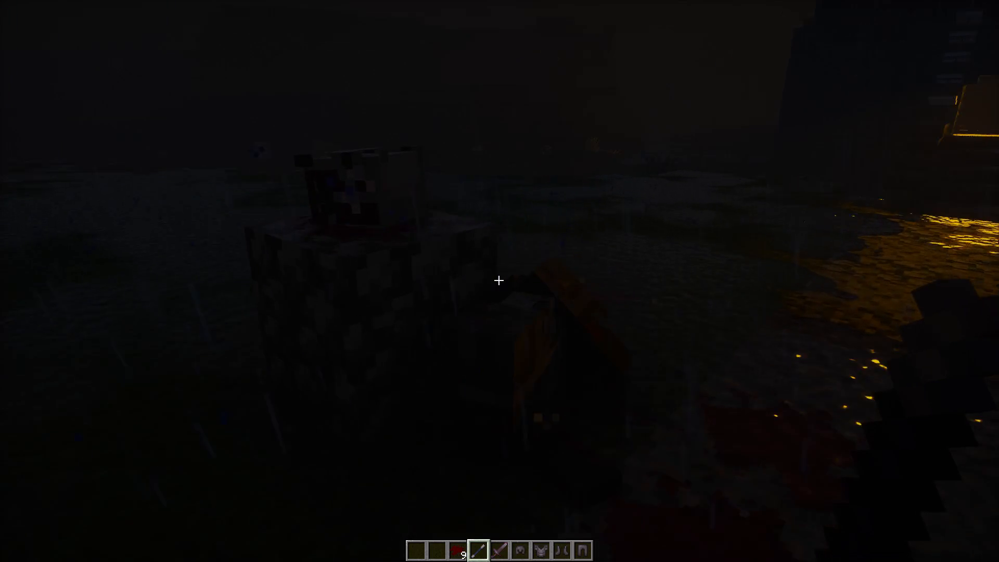
pyautogui.press('a')
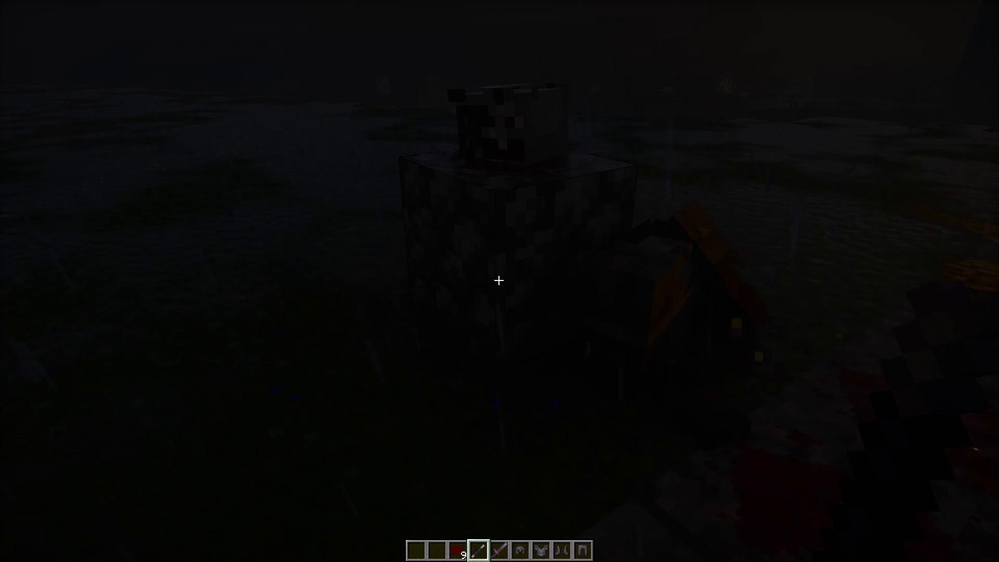
# Raise the seated NPC slightly, to a position of about 1370.85, 65.35, -199.68.
pyautogui.press('s')
pyautogui.rightClick(499, 281)
pyautogui.press('w')
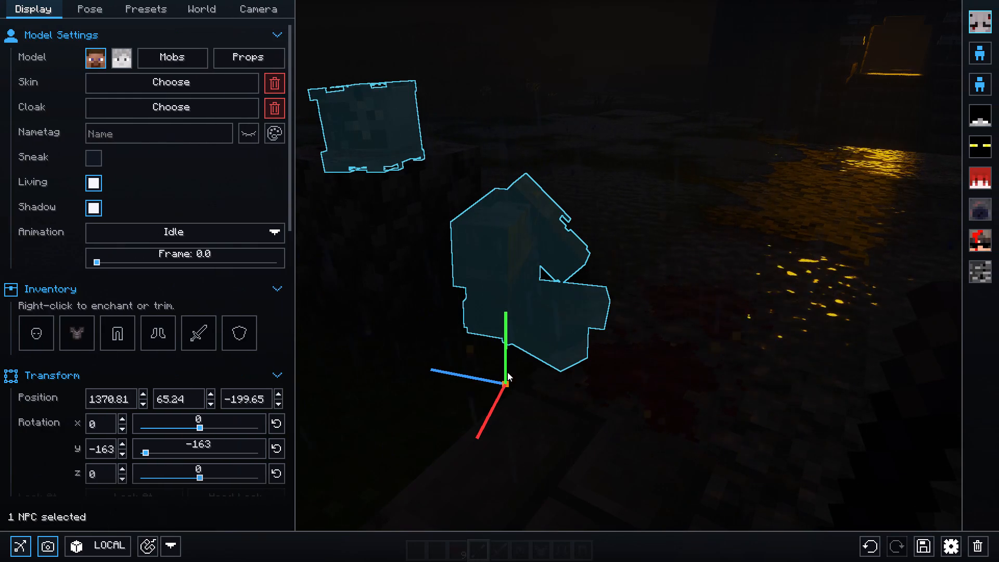
pyautogui.moveTo(505, 379); pyautogui.dragTo(505, 364)
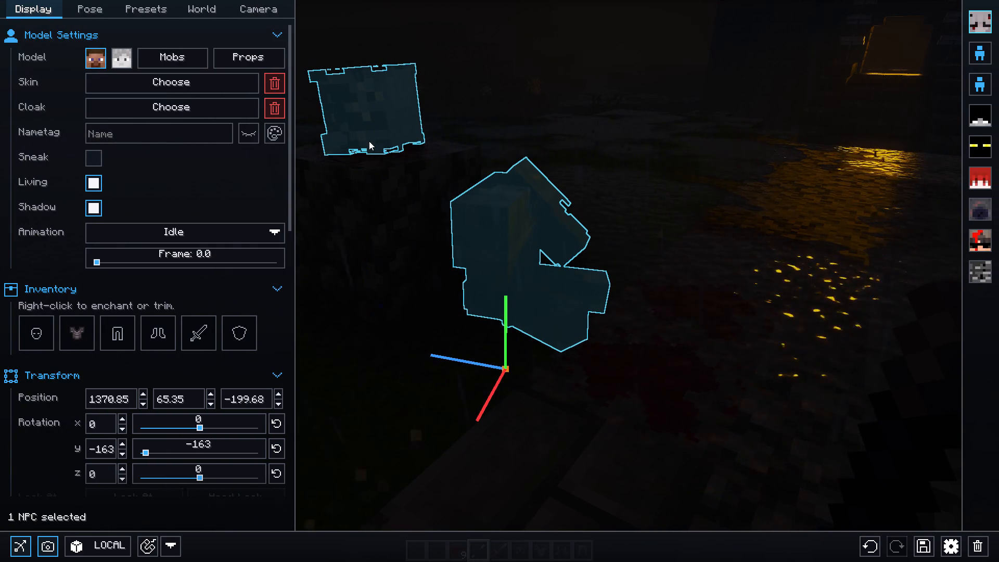
# Lower the seated NPC's head bone slightly onto the stone block, leave the NPC editor and inspect the placement.
pyautogui.tripleClick(368, 133)
pyautogui.click(374, 118)
pyautogui.click(373, 112)
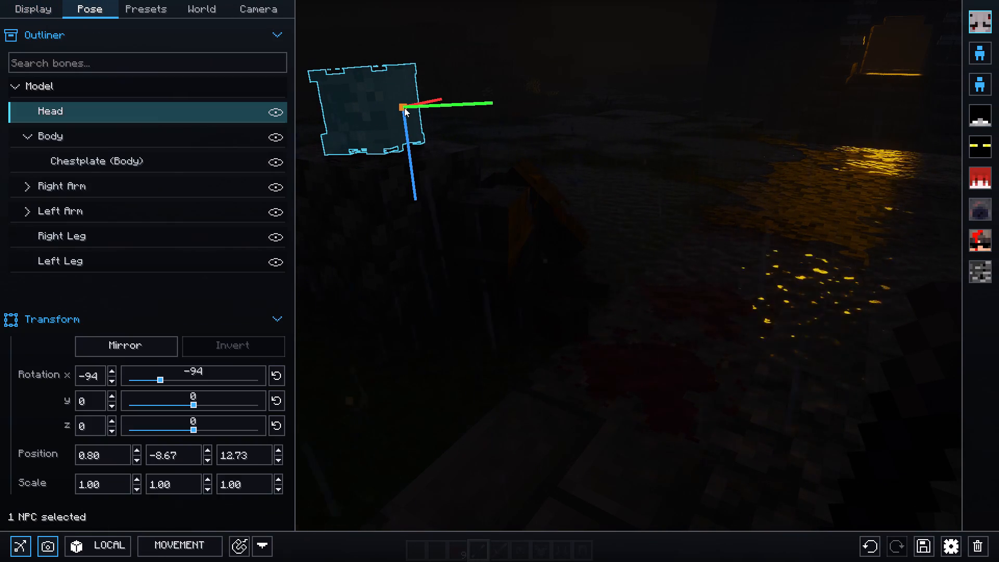
pyautogui.moveTo(404, 108); pyautogui.dragTo(406, 123)
pyautogui.press('`')
pyautogui.press('Escape')
pyautogui.press('w')
pyautogui.press('d')
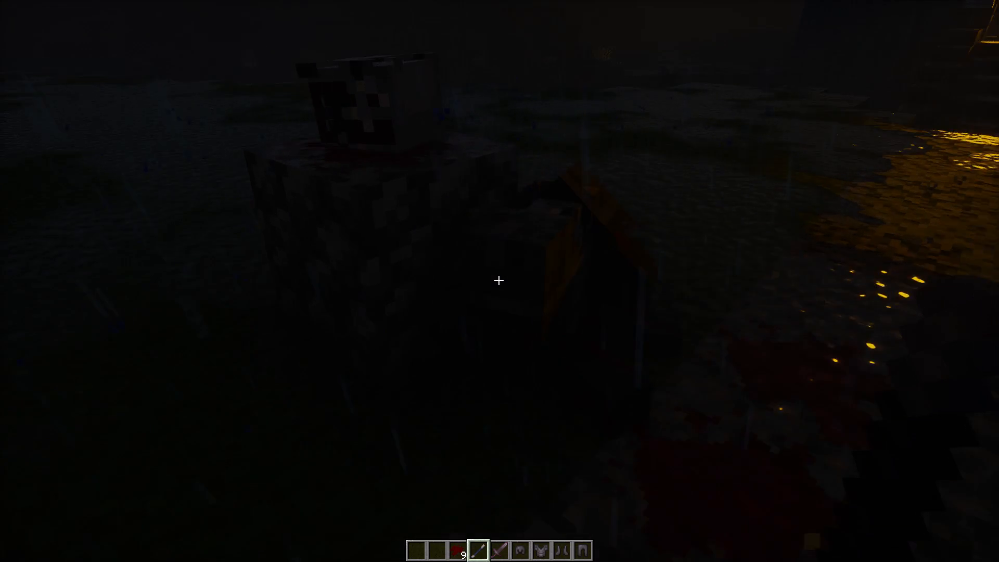
# Fly away from the stone block over the dark field and reopen the film editor.
pyautogui.press('w')
pyautogui.press('q')
pyautogui.press('space')
pyautogui.write('q')
pyautogui.press('space')
pyautogui.press('space')
pyautogui.press('s')
pyautogui.press('s')
pyautogui.press('s')
pyautogui.press('s')
pyautogui.press('s')
pyautogui.press('s')
pyautogui.press('s')
pyautogui.press('s')
pyautogui.press('s')
pyautogui.press('s')
pyautogui.press('s')
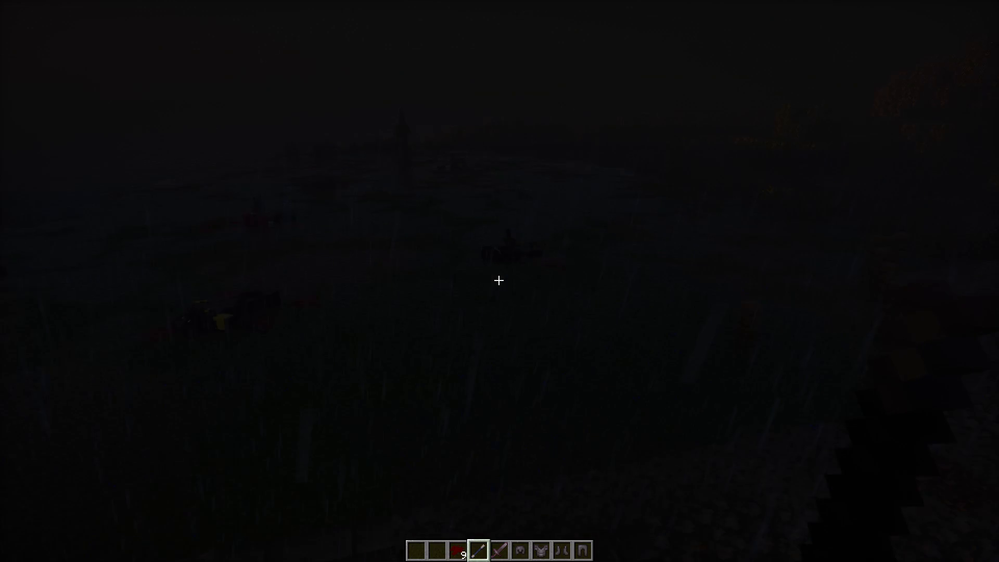
pyautogui.press('0')
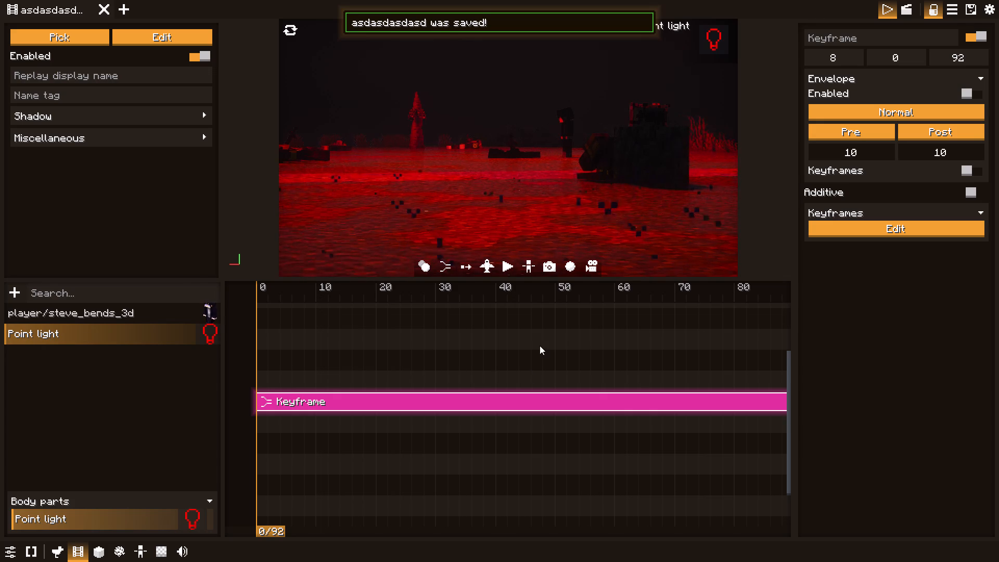
# Open the camera clip's keyframes and reframe frame 0 as a low wide view of the spire, standing figure and stone block.
pyautogui.click(514, 199)
pyautogui.press('s')
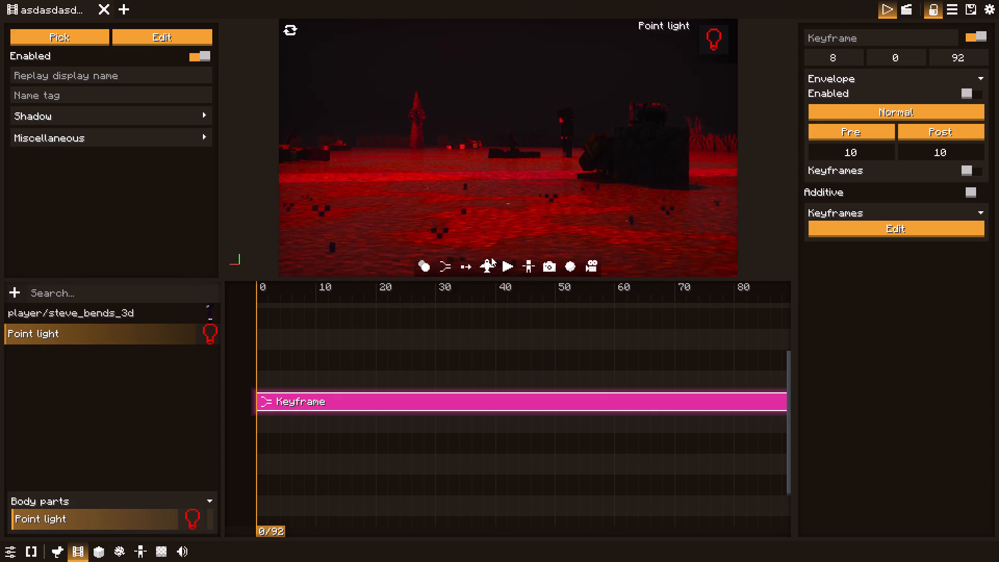
pyautogui.click(489, 260)
pyautogui.click(851, 225)
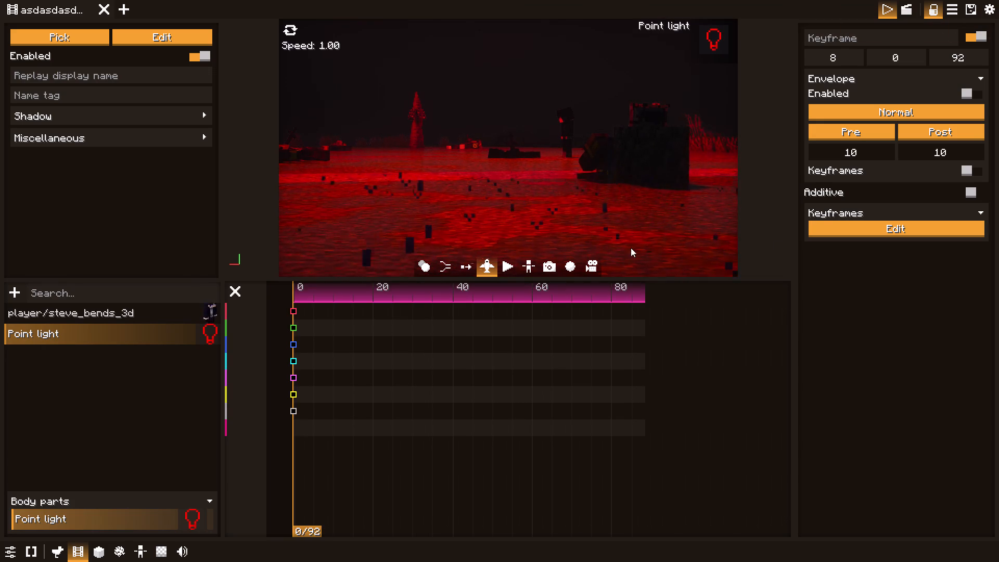
pyautogui.moveTo(644, 211); pyautogui.dragTo(658, 200)
pyautogui.press('s')
pyautogui.press('a')
pyautogui.press('w')
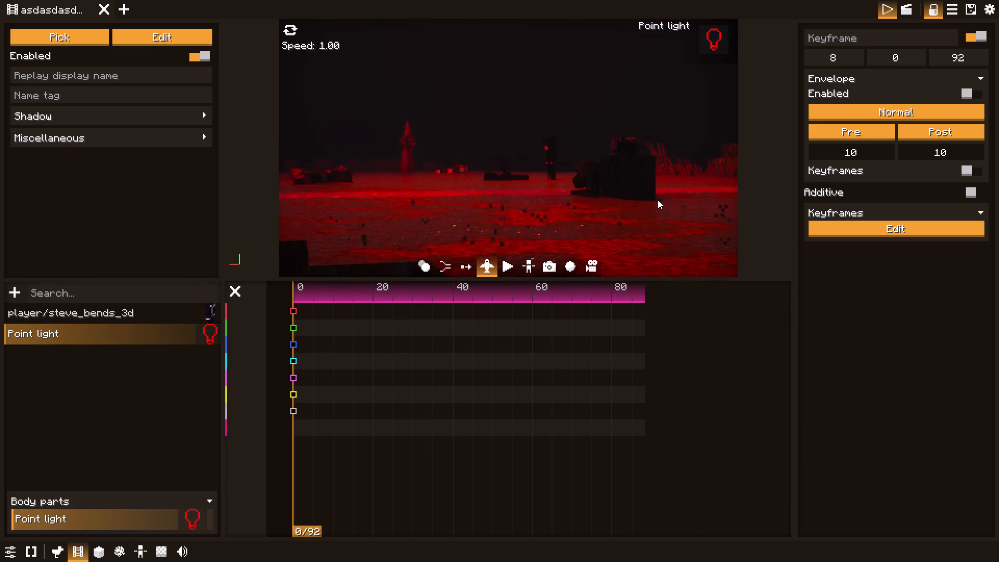
pyautogui.moveTo(658, 200); pyautogui.dragTo(656, 200)
pyautogui.press('w')
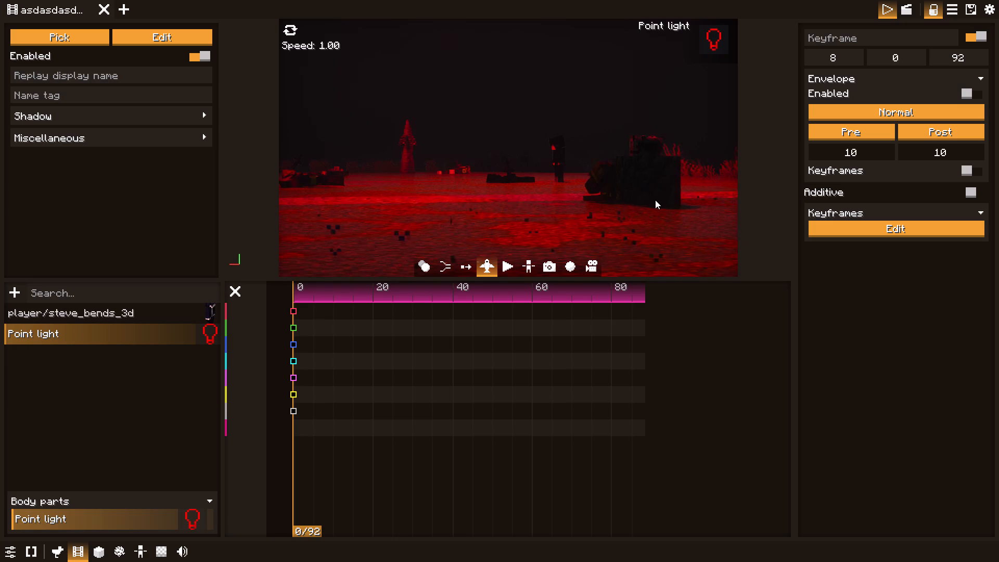
# Open the replay editor in Free camera mode and fly close to the standing figure beside the lying body.
pyautogui.click(904, 8)
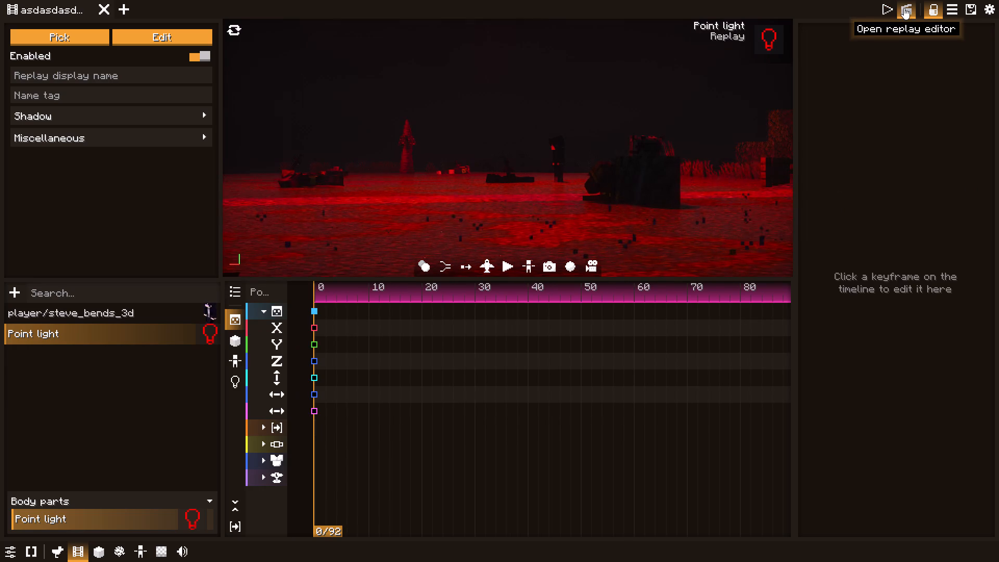
pyautogui.click(556, 264)
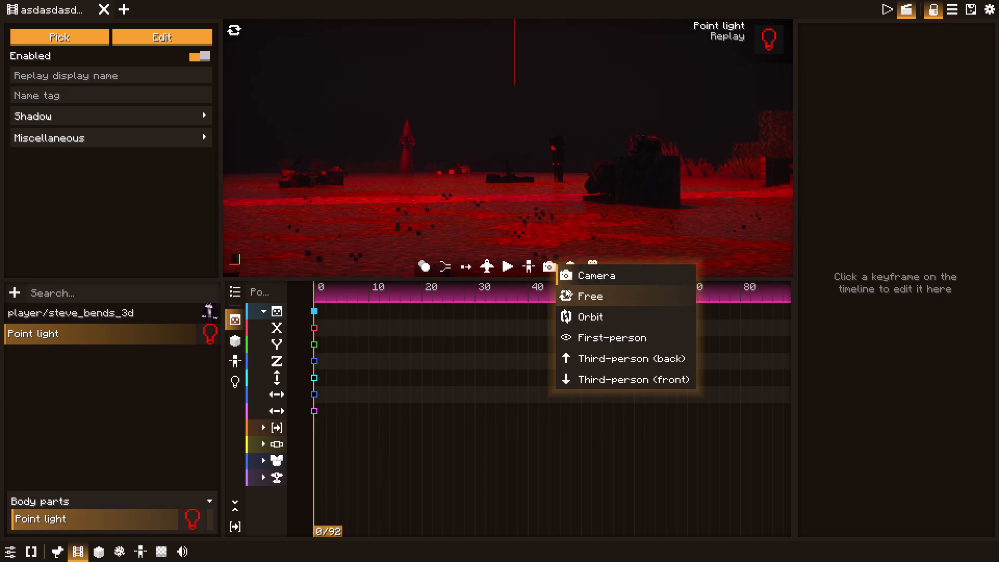
pyautogui.click(566, 290)
pyautogui.click(543, 245)
pyautogui.press('w')
pyautogui.press('q')
pyautogui.click(480, 265)
pyautogui.press('w')
pyautogui.press('q')
pyautogui.press('q')
pyautogui.press('q')
pyautogui.press('q')
pyautogui.press('q')
pyautogui.press('q')
pyautogui.press('q')
pyautogui.press('q')
pyautogui.press('q')
pyautogui.press('q')
pyautogui.moveTo(496, 238); pyautogui.dragTo(503, 237)
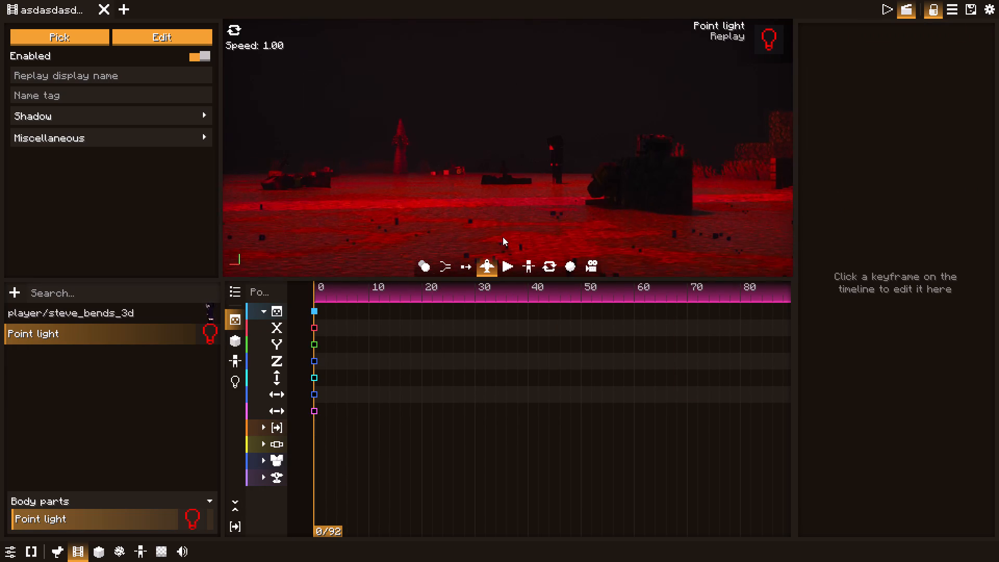
pyautogui.moveTo(503, 237); pyautogui.dragTo(513, 257)
pyautogui.press('q')
pyautogui.press('q')
pyautogui.press('q')
pyautogui.press('q')
pyautogui.press('q')
pyautogui.press('q')
pyautogui.press('q')
pyautogui.press('q')
pyautogui.press('q')
pyautogui.press('q')
pyautogui.press('q')
pyautogui.press('q')
pyautogui.press('q')
pyautogui.press('q')
pyautogui.press('q')
pyautogui.press('q')
pyautogui.press('q')
pyautogui.press('q')
pyautogui.press('q')
pyautogui.press('q')
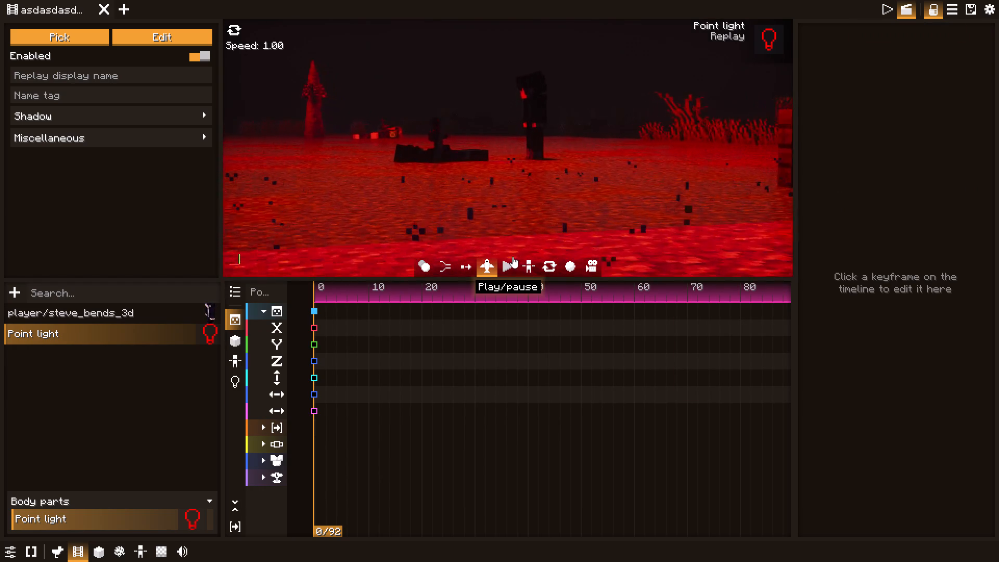
pyautogui.moveTo(513, 257); pyautogui.dragTo(465, 237)
pyautogui.press('d')
pyautogui.press('w')
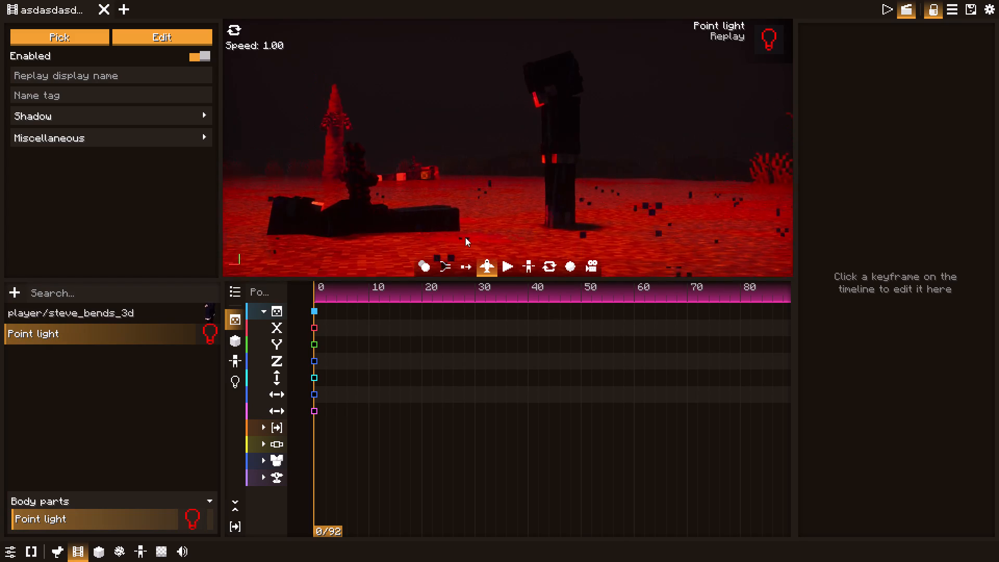
pyautogui.moveTo(465, 237); pyautogui.dragTo(454, 235)
pyautogui.doubleClick(577, 76)
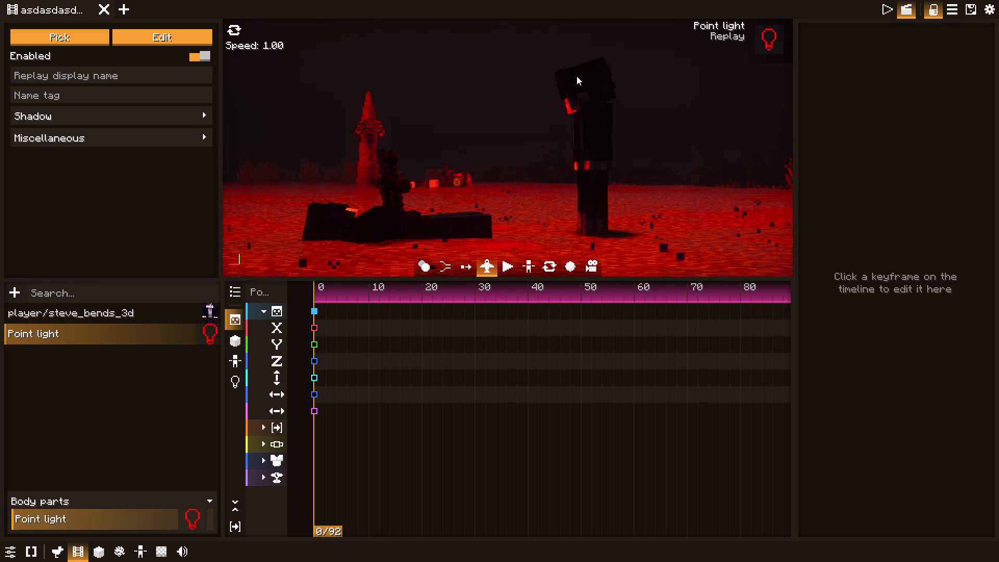
# Turn off camera flight and play the replay up to frame 18.
pyautogui.press('space')
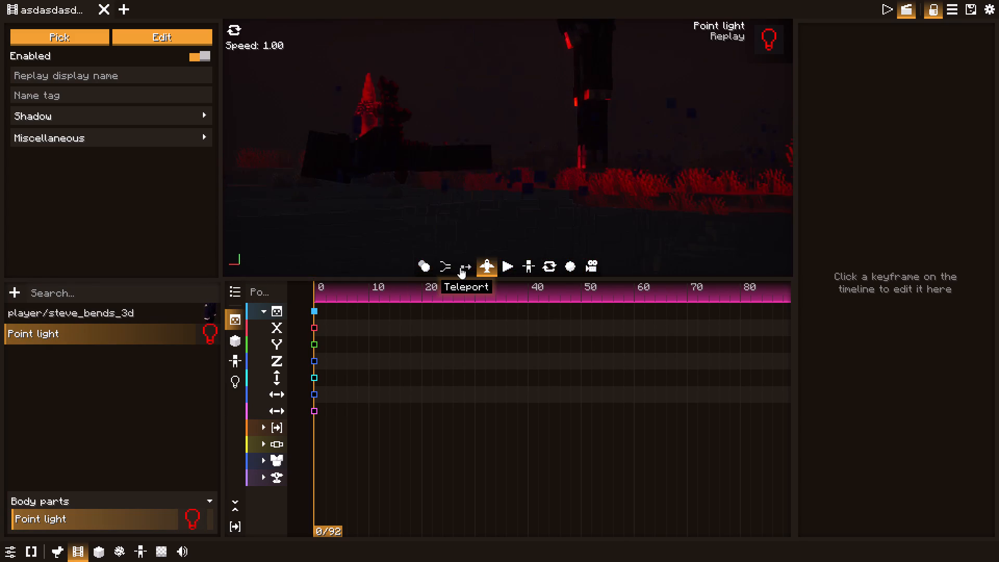
pyautogui.press('space')
pyautogui.click(489, 259)
pyautogui.press('space')
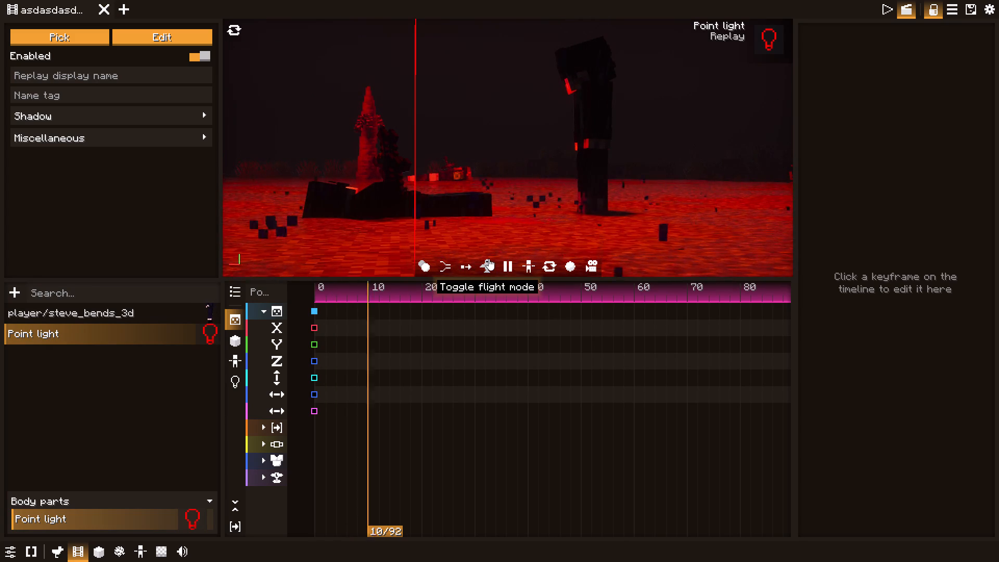
pyautogui.press('space')
# Add a transform overlay keyframe to the Point light at frame 18 and try to pick the standing figure in the view.
pyautogui.click(238, 352)
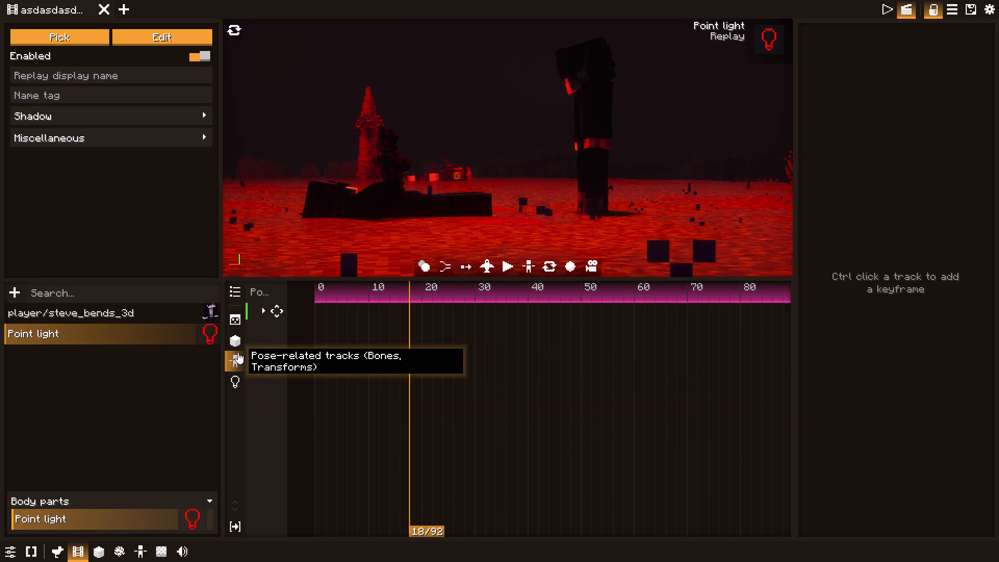
pyautogui.click(238, 342)
pyautogui.click(235, 365)
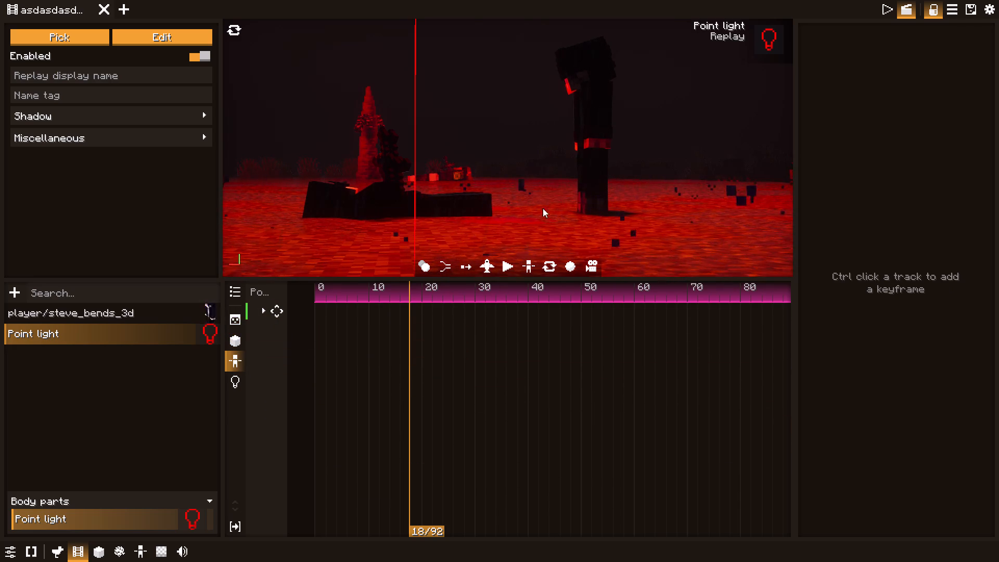
pyautogui.click(580, 79)
pyautogui.click(580, 79)
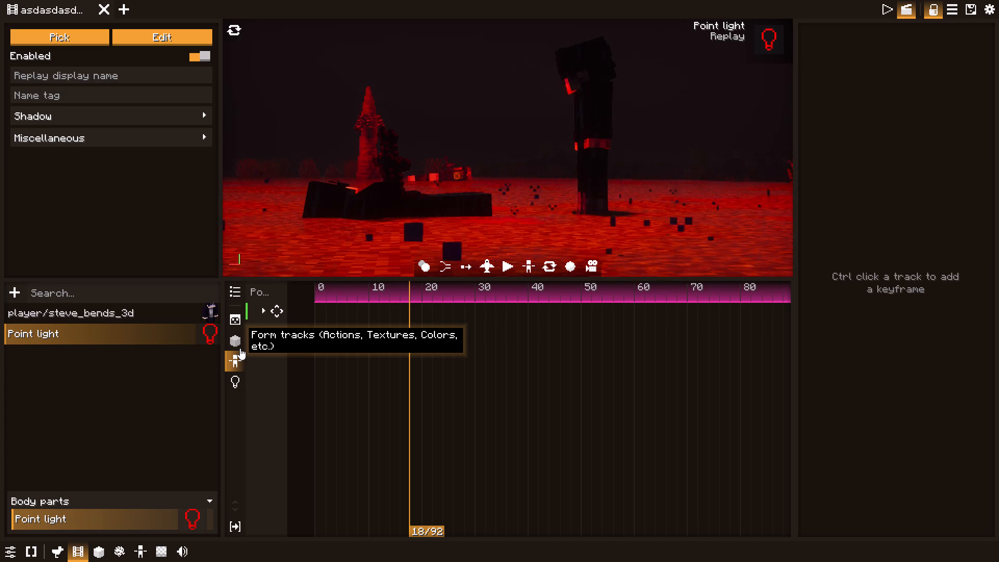
pyautogui.click(240, 347)
pyautogui.click(241, 359)
pyautogui.click(242, 378)
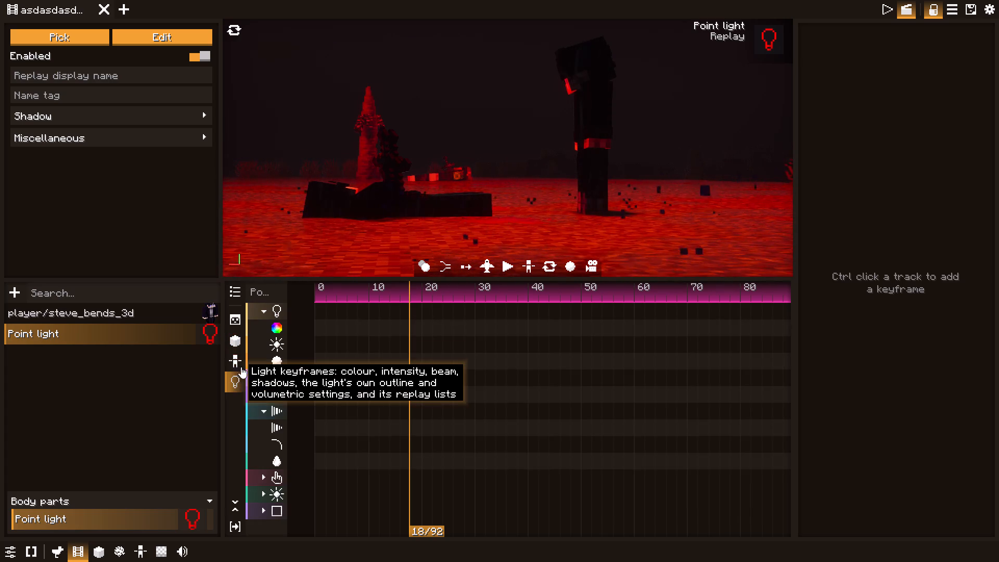
pyautogui.click(241, 361)
pyautogui.click(275, 310)
pyautogui.click(280, 333)
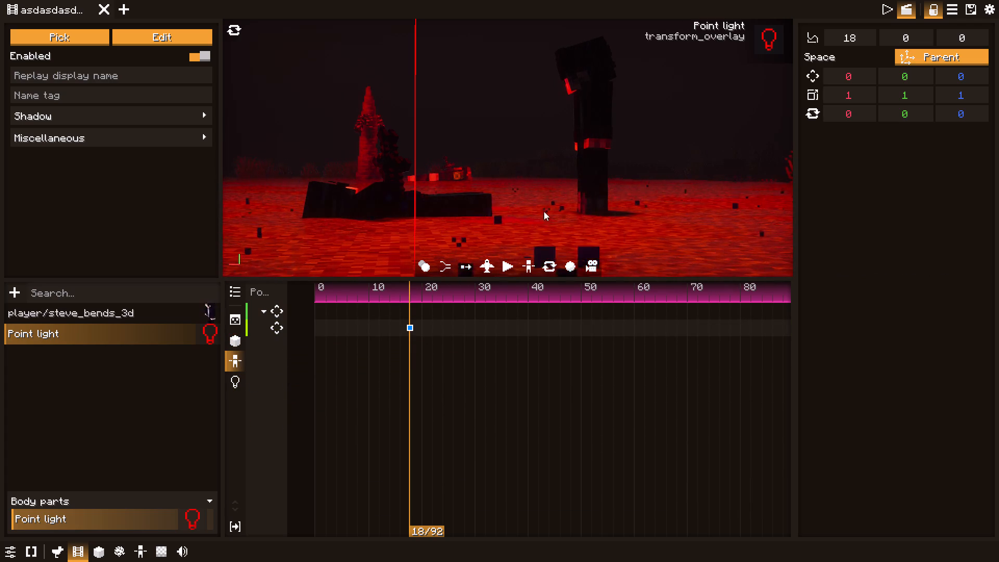
pyautogui.tripleClick(592, 65)
pyautogui.click(592, 65)
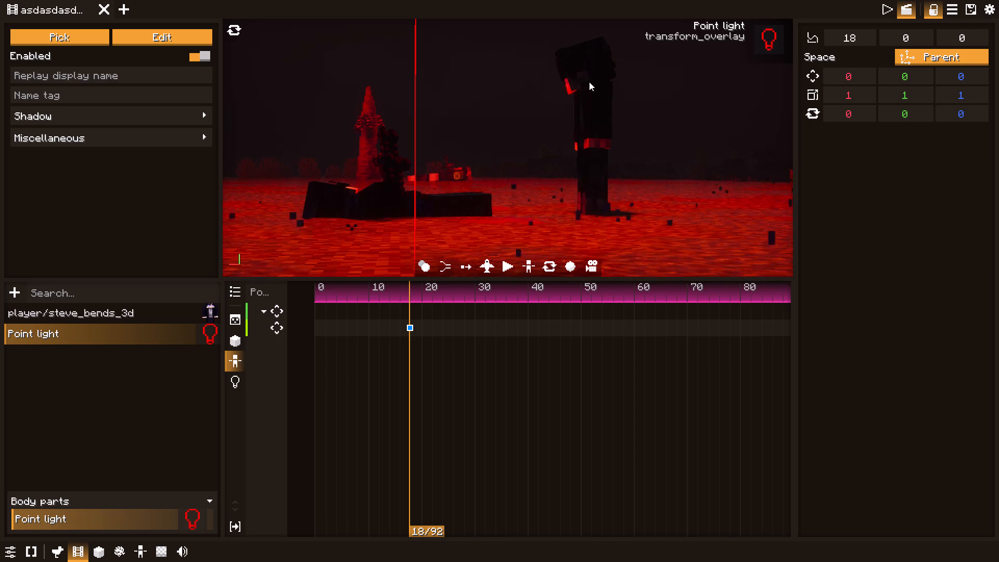
pyautogui.click(585, 101)
pyautogui.doubleClick(590, 118)
# Add a pose keyframe to the player/steve_bends_3d replay at frame 18 and rotate the head to about -24.7° on X.
pyautogui.click(140, 312)
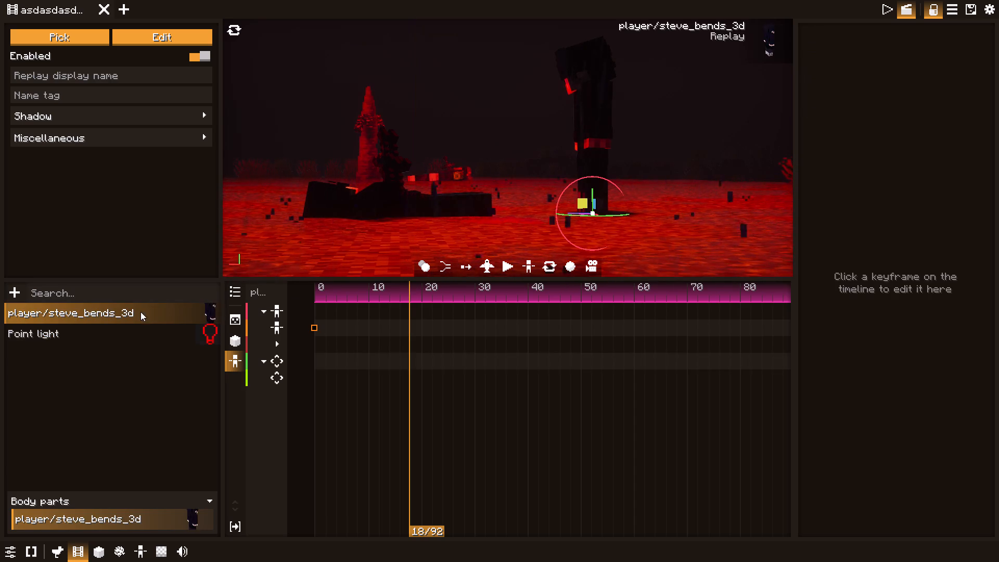
pyautogui.click(275, 328)
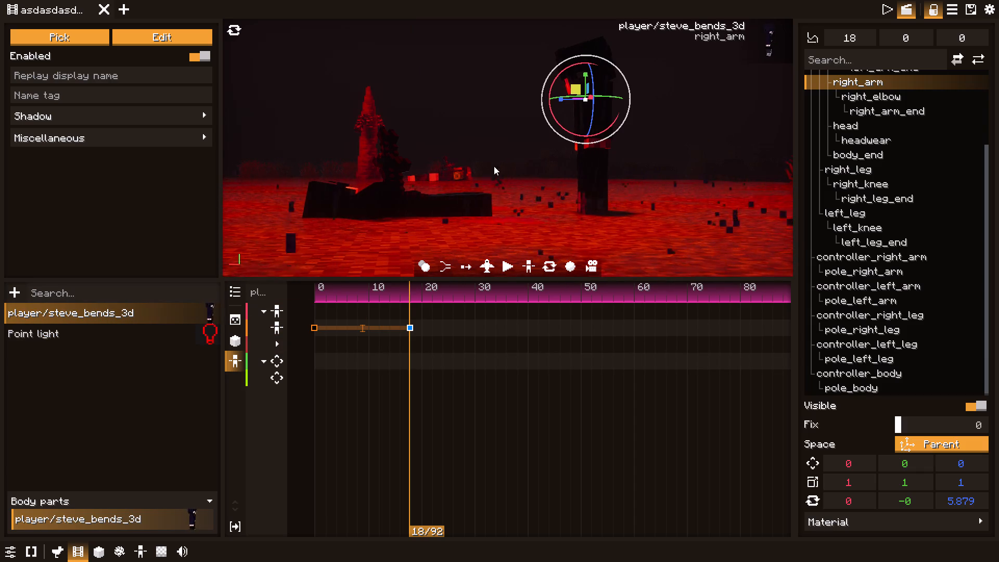
pyautogui.doubleClick(607, 111)
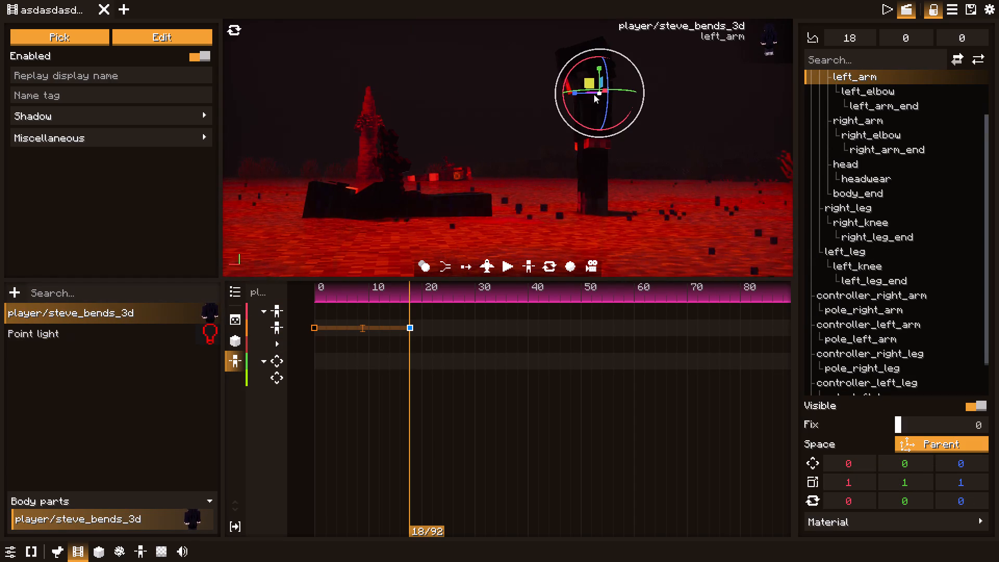
pyautogui.click(567, 53)
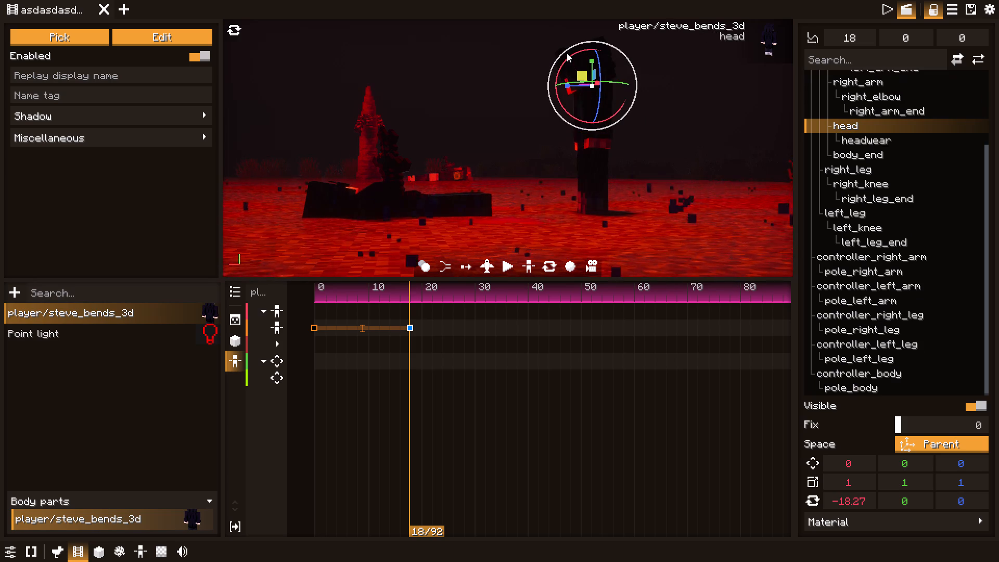
pyautogui.moveTo(562, 62); pyautogui.dragTo(561, 71)
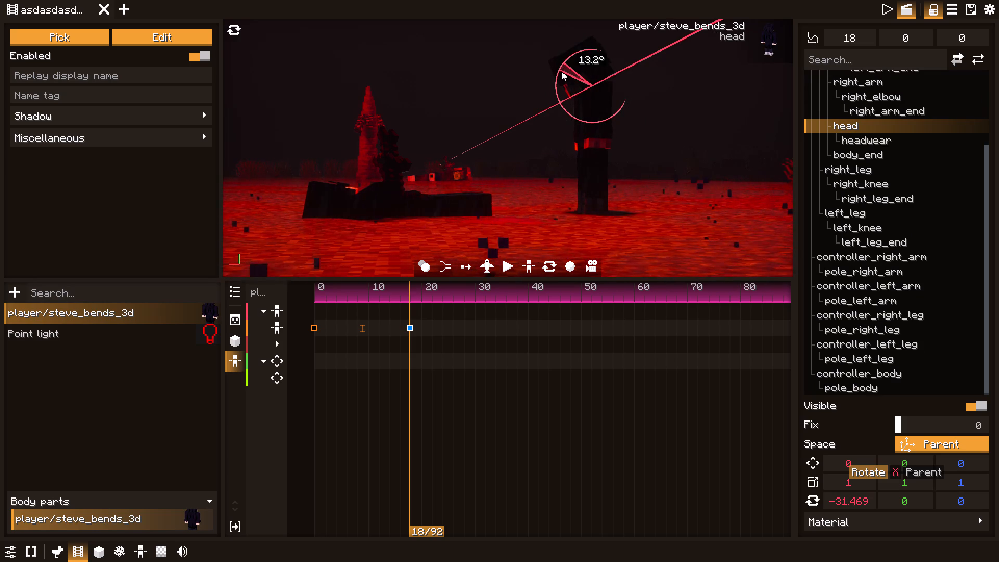
pyautogui.moveTo(561, 71); pyautogui.dragTo(563, 67)
# Rotate the standing figure's left_arm bone to about 38.7° on X, 1.6° on Y and 0.6° on Z.
pyautogui.click(600, 149)
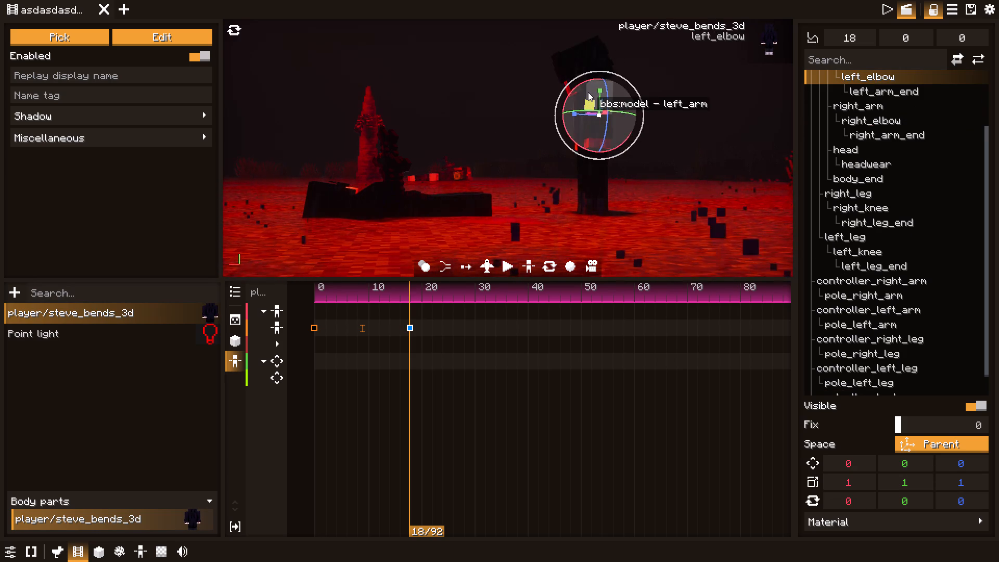
pyautogui.click(588, 92)
pyautogui.moveTo(569, 110); pyautogui.dragTo(564, 105)
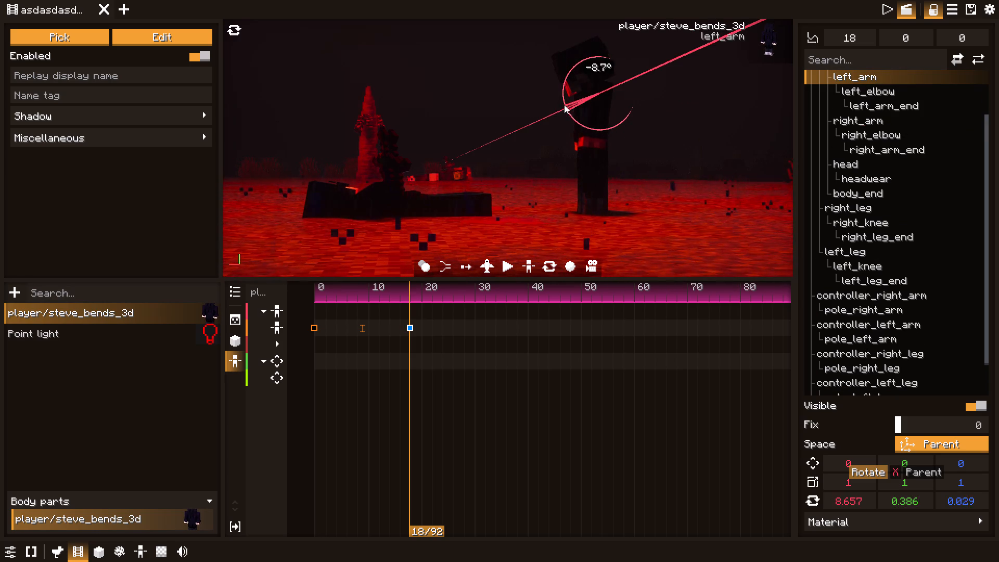
pyautogui.moveTo(564, 105); pyautogui.dragTo(562, 94)
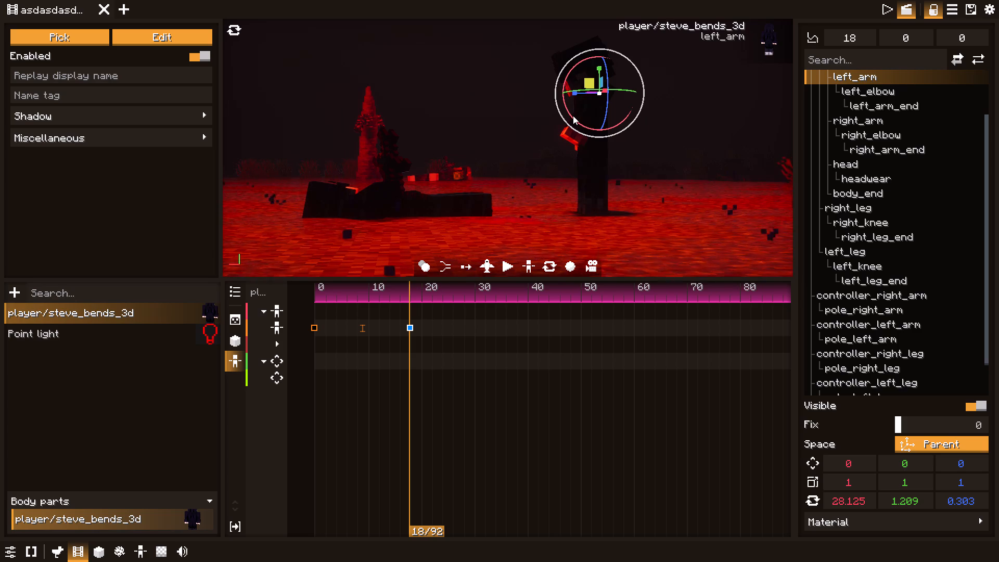
pyautogui.moveTo(570, 114); pyautogui.dragTo(566, 109)
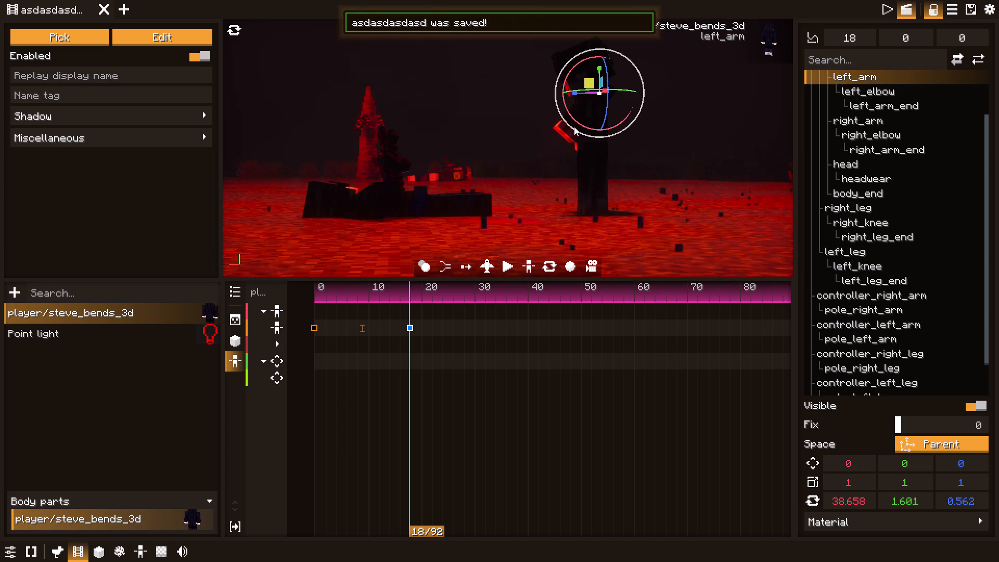
# Bend the standing figure's left_knee bone to about -12.4° X, -0.5° Y and -1.2° Z.
pyautogui.click(587, 190)
pyautogui.moveTo(559, 163); pyautogui.dragTo(559, 165)
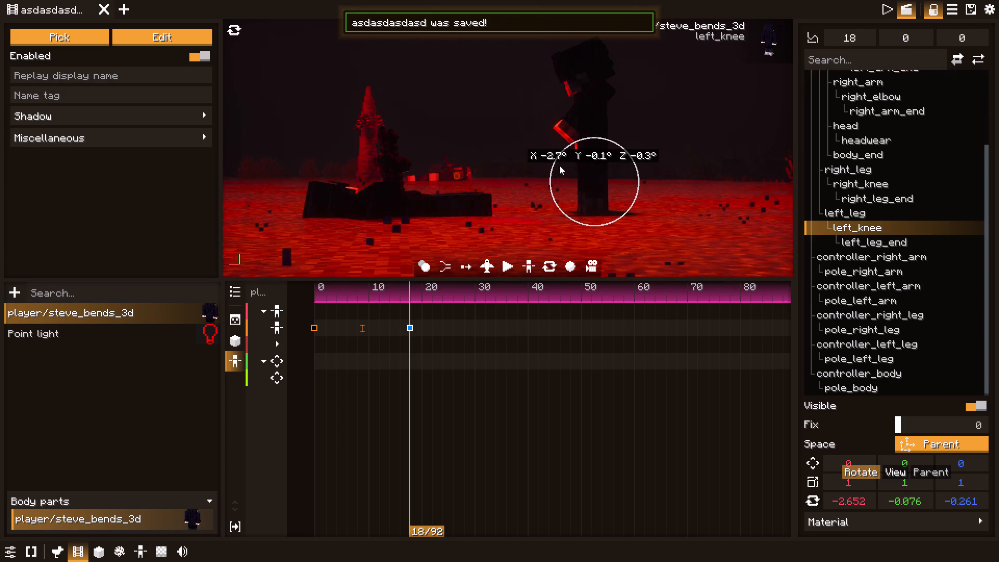
pyautogui.moveTo(559, 165); pyautogui.dragTo(560, 172)
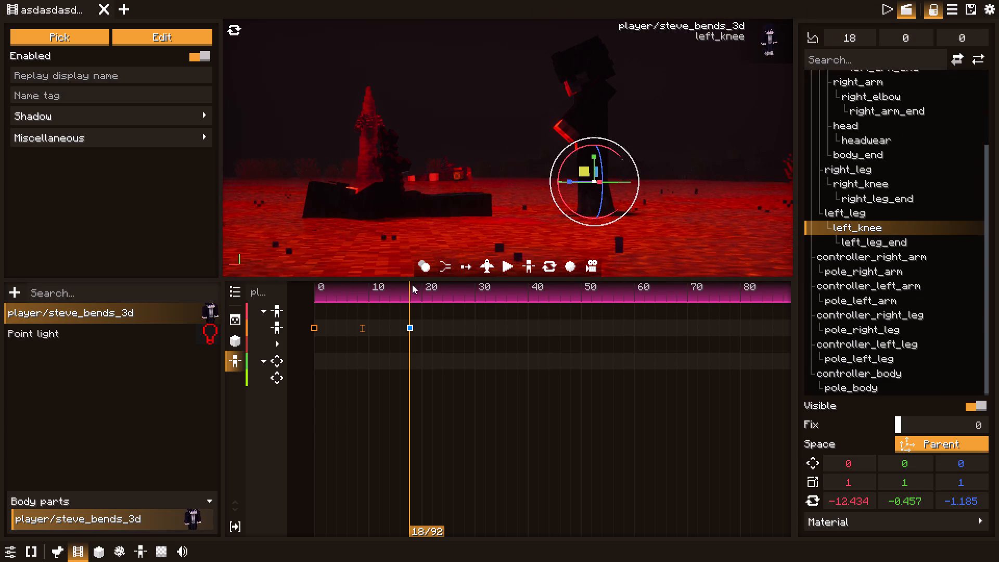
# Play the pose animation from the start and move the frame 18 pose keyframe to frame 12.
pyautogui.moveTo(407, 288); pyautogui.dragTo(316, 297)
pyautogui.press('space')
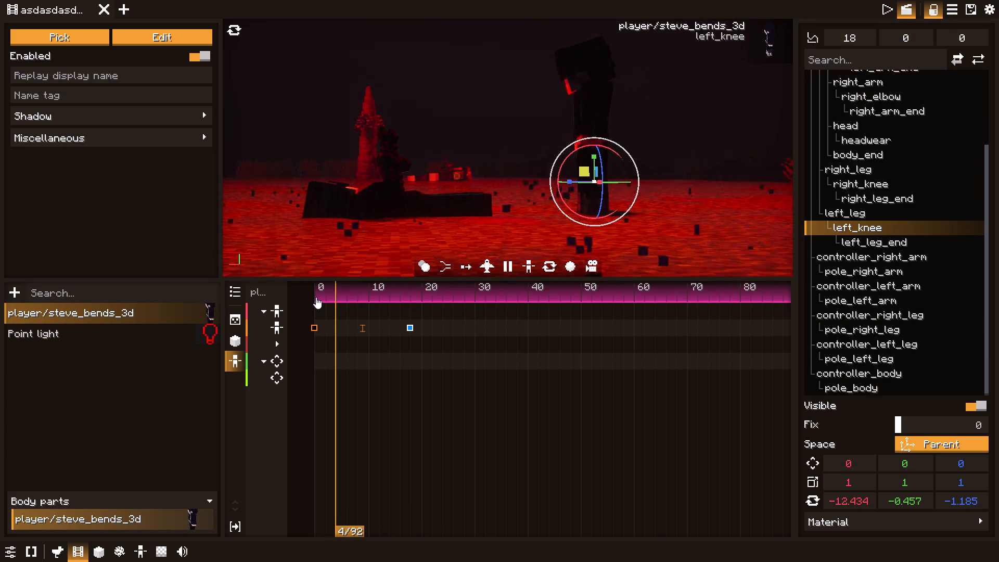
pyautogui.press('space')
pyautogui.press('space')
pyautogui.press('space')
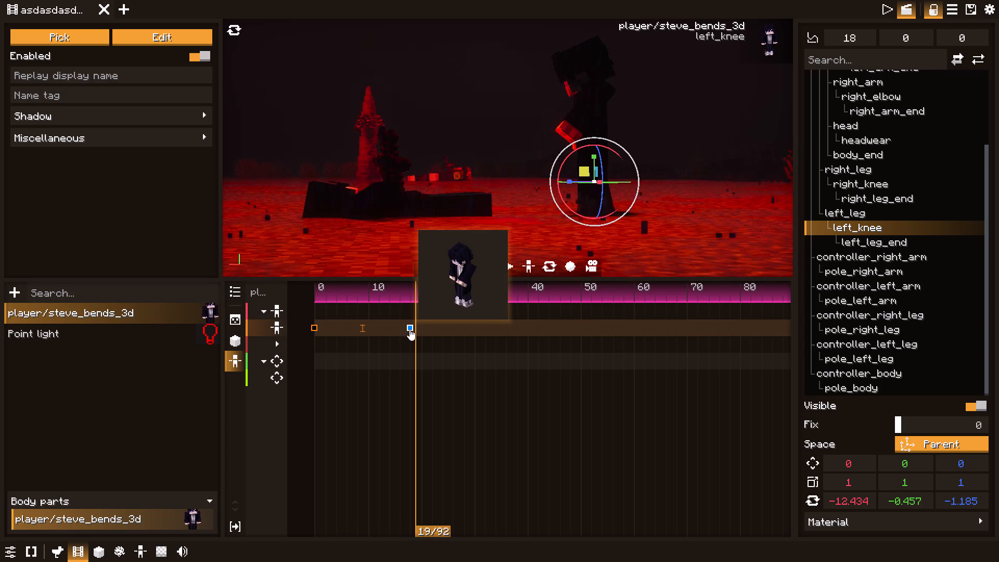
pyautogui.press('space')
pyautogui.press('space')
pyautogui.moveTo(411, 328); pyautogui.dragTo(383, 327)
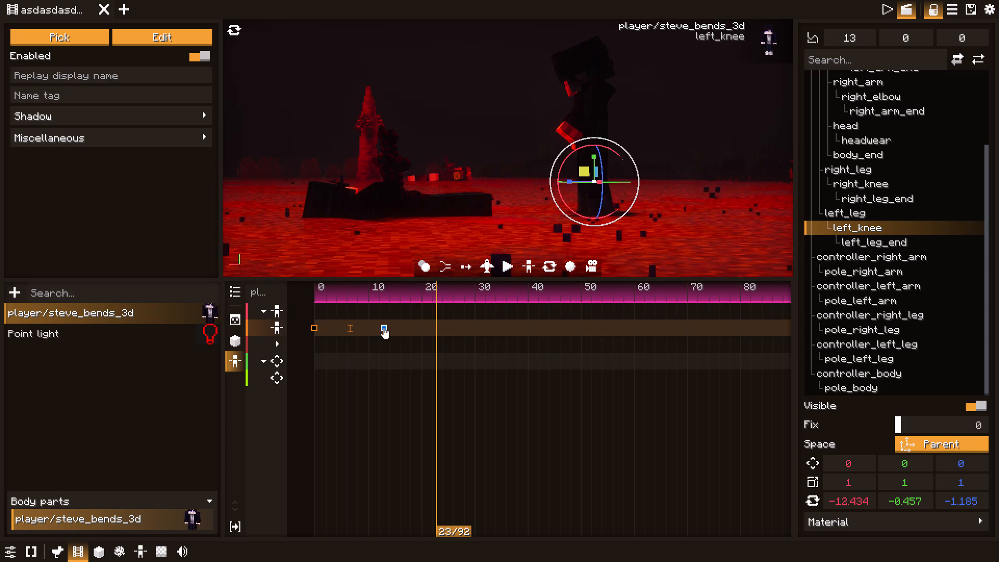
pyautogui.moveTo(383, 327); pyautogui.dragTo(381, 325)
# Play the retimed pose animation from frame 0 to check the movement, ending at frame 12.
pyautogui.moveTo(354, 293); pyautogui.dragTo(309, 295)
pyautogui.press('space')
pyautogui.press('space')
pyautogui.press('space')
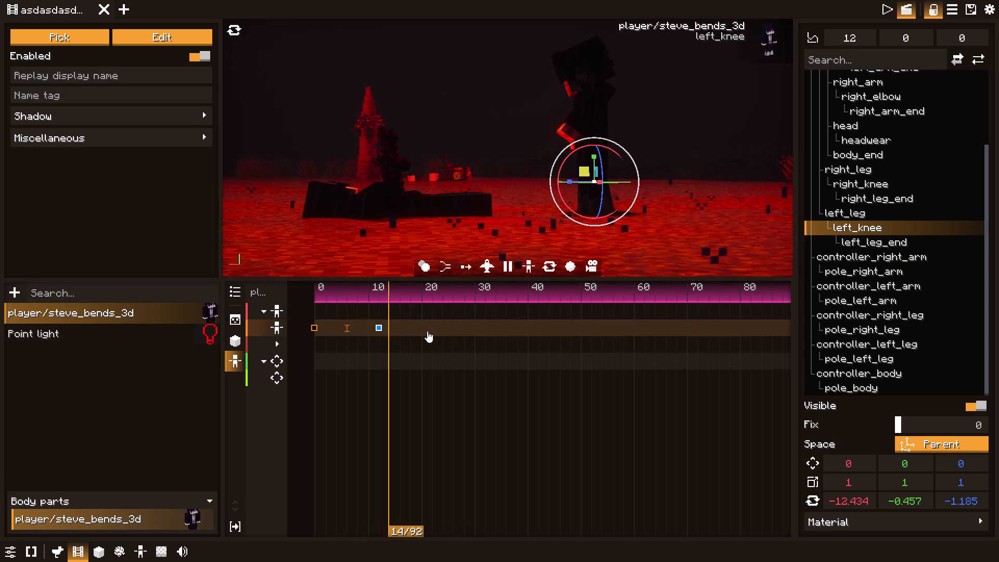
pyautogui.press('space')
pyautogui.press('space')
pyautogui.press('space')
# Rotate the standing figure's headwear bone to about -5° on X in the frame 12 pose.
pyautogui.click(584, 59)
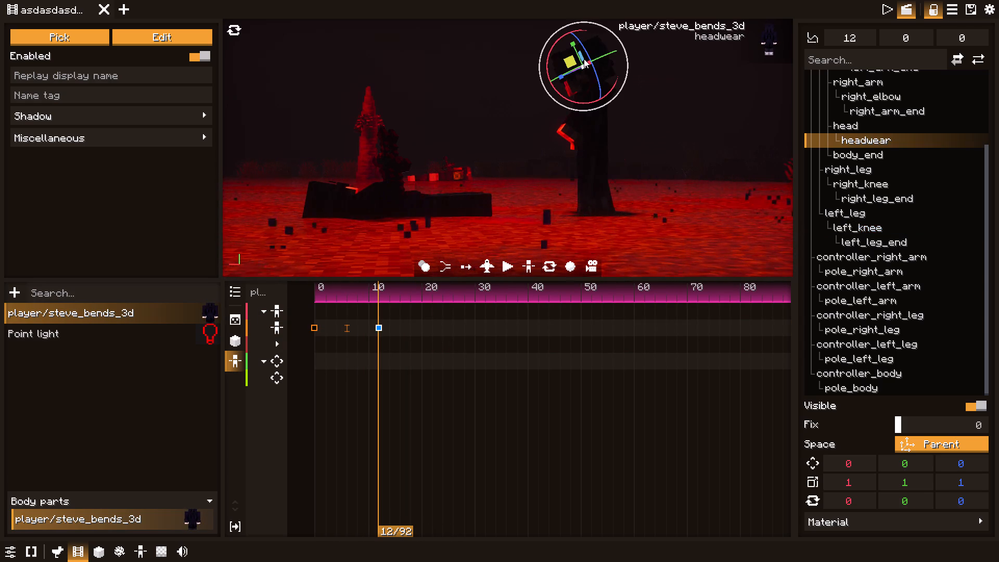
pyautogui.moveTo(557, 90); pyautogui.dragTo(552, 85)
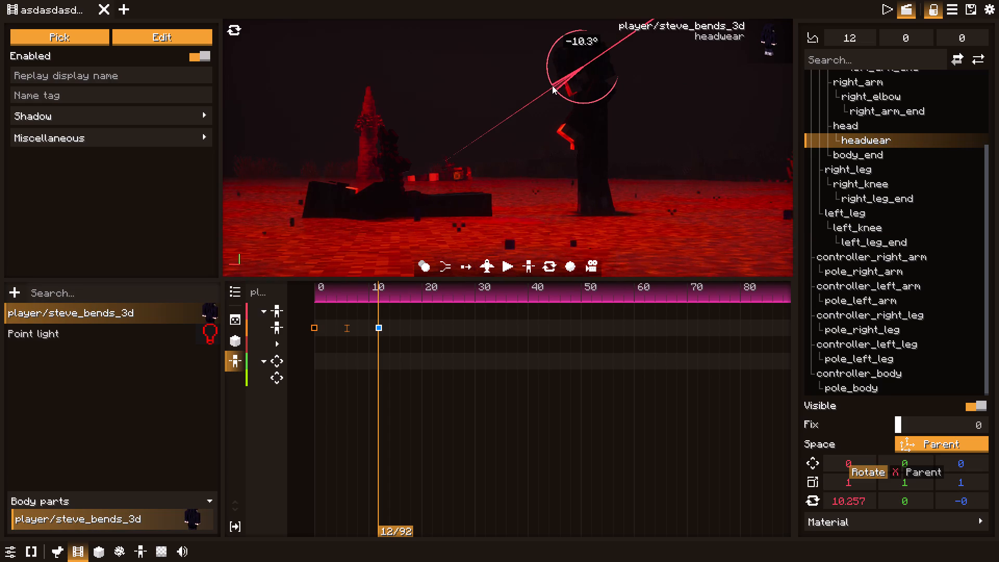
pyautogui.moveTo(552, 85); pyautogui.dragTo(552, 99)
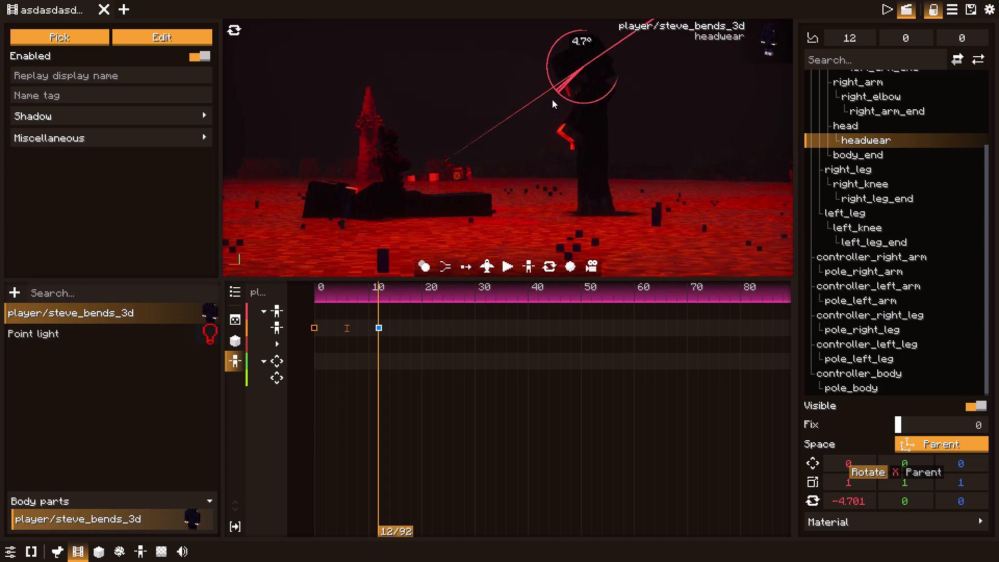
pyautogui.moveTo(552, 99); pyautogui.dragTo(552, 99)
# Rotate the standing figure's head bone to about -19.8° on X in the frame 12 pose.
pyautogui.click(863, 127)
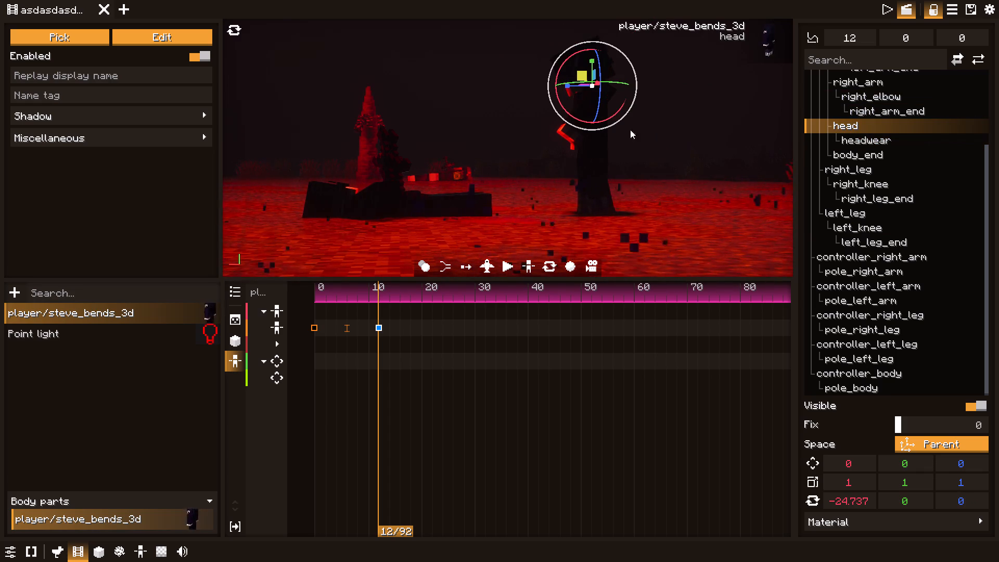
pyautogui.moveTo(584, 119); pyautogui.dragTo(573, 115)
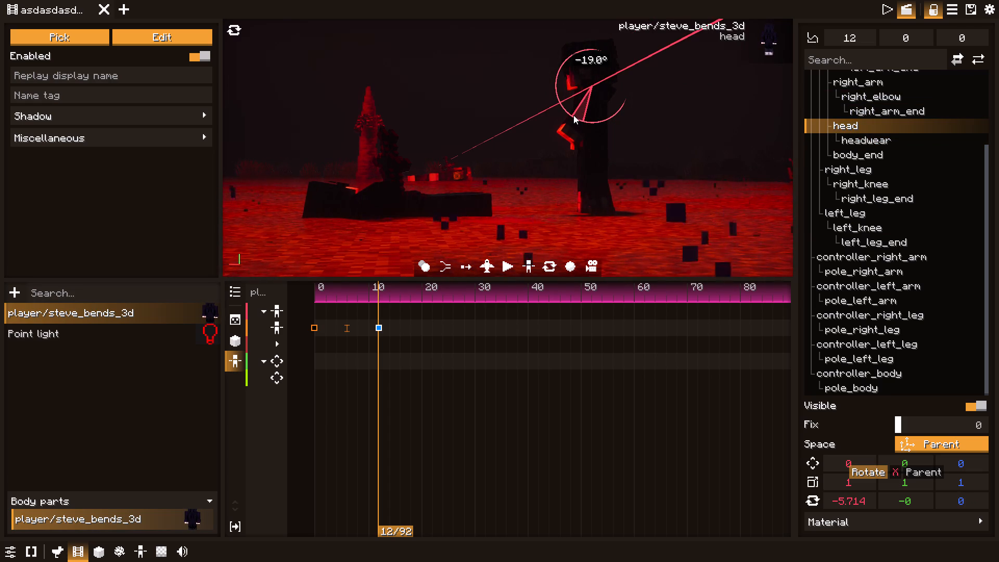
pyautogui.moveTo(573, 115); pyautogui.dragTo(580, 122)
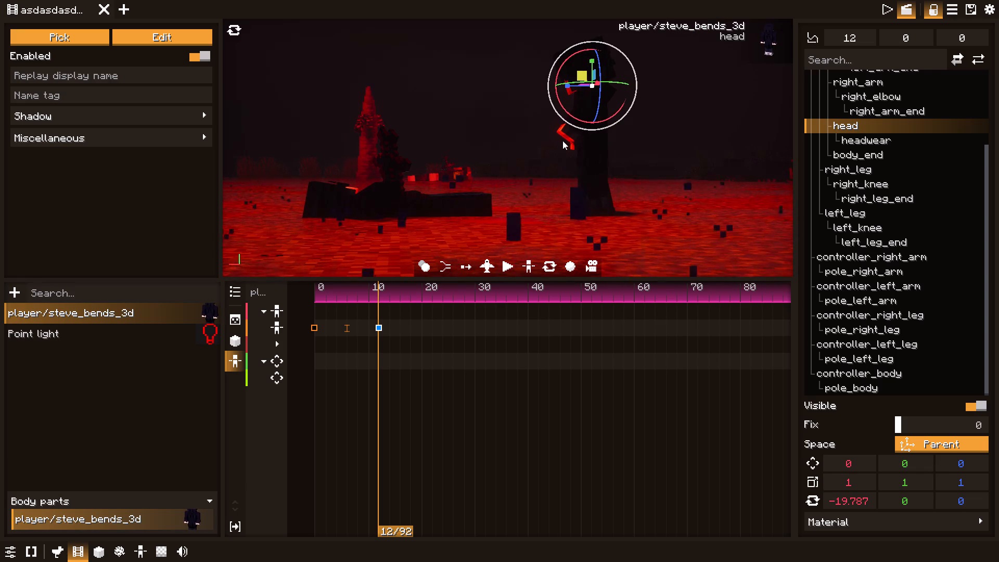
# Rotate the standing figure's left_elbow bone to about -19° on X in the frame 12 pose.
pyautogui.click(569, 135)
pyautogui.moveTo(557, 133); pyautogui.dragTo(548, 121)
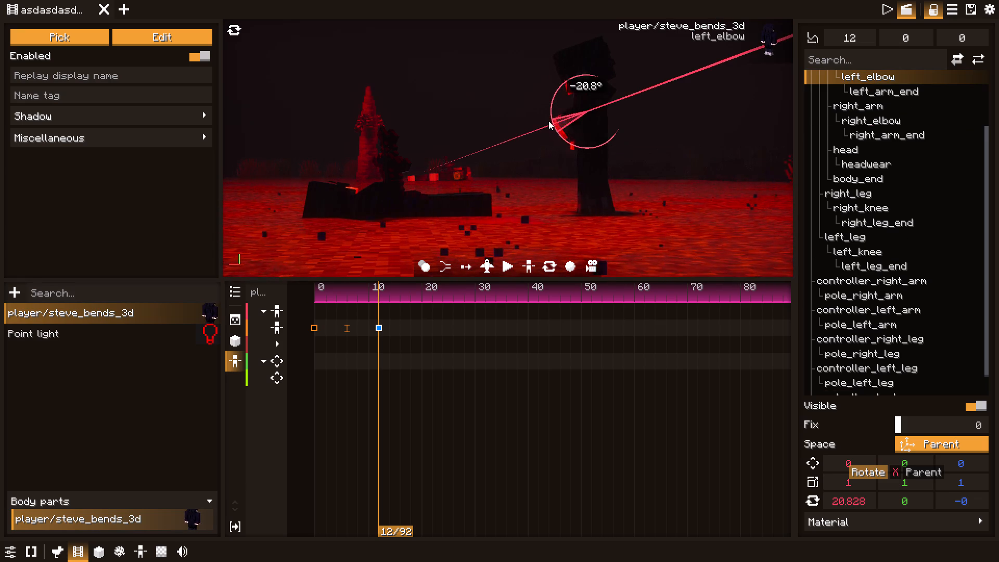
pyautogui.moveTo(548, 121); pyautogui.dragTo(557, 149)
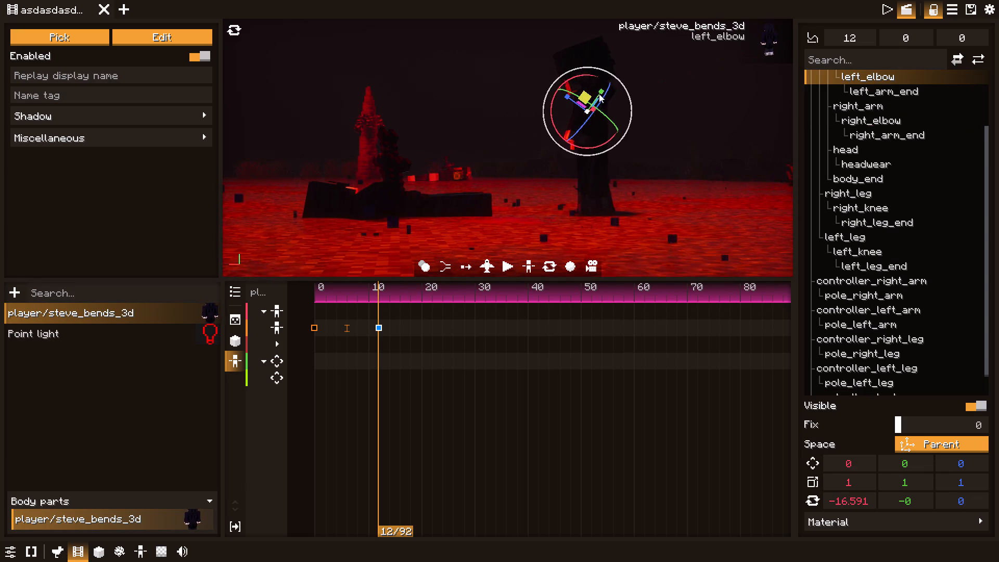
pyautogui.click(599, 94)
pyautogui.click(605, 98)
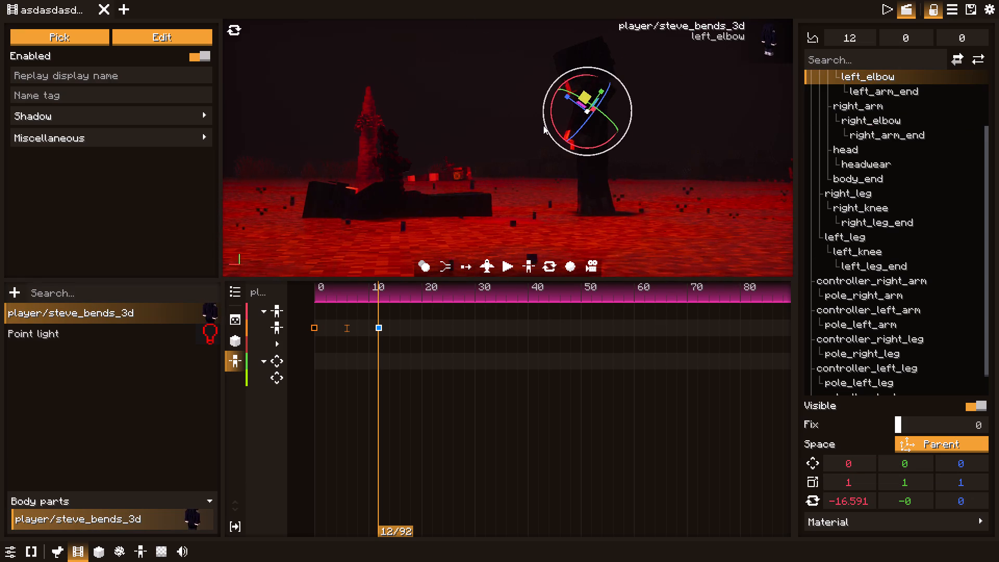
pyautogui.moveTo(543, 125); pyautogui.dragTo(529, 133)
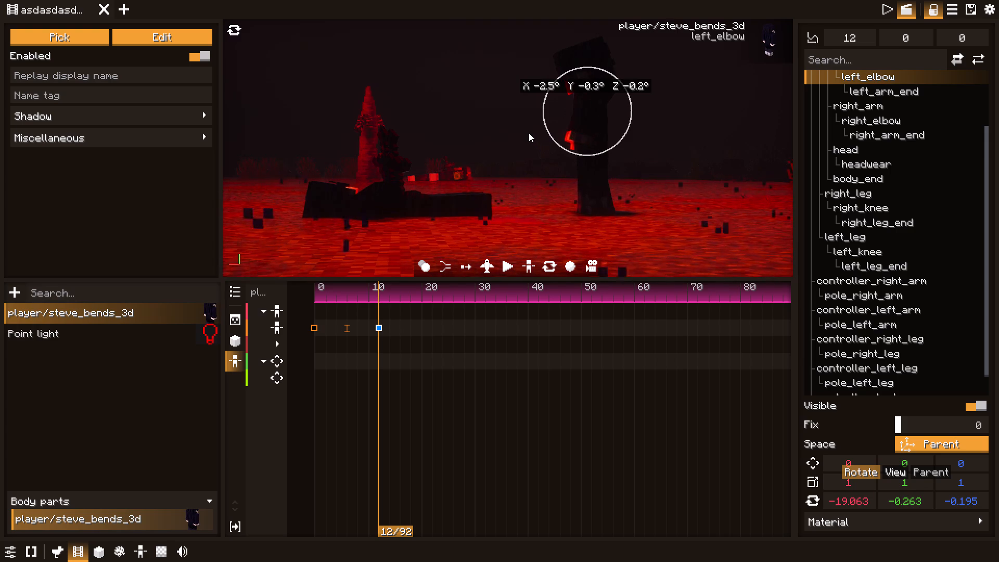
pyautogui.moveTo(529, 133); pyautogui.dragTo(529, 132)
# Raise the standing figure's left_arm bone to about 81.1° X, 1.9° Y and 7.8° Z.
pyautogui.click(587, 88)
pyautogui.click(593, 90)
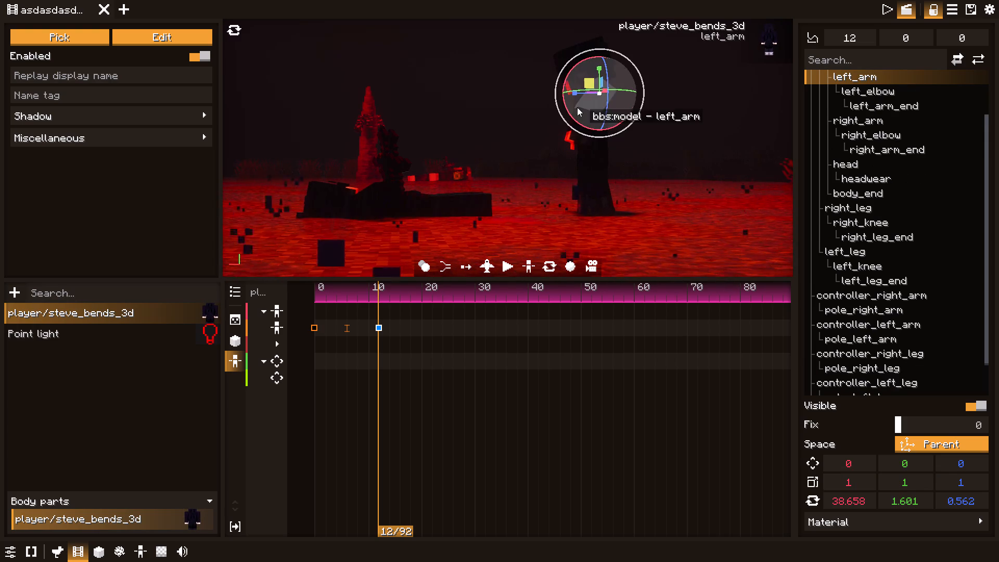
pyautogui.moveTo(562, 122); pyautogui.dragTo(533, 55)
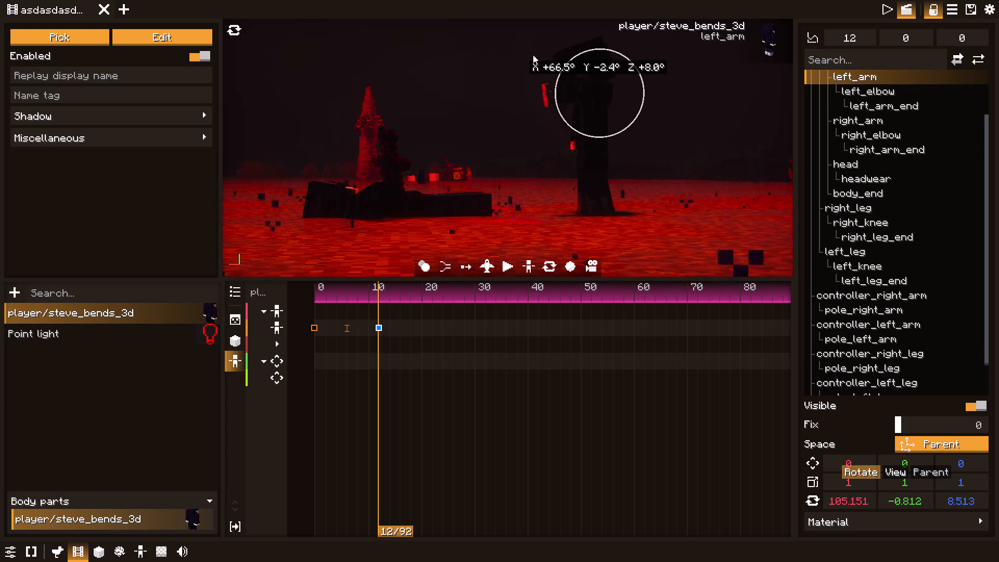
pyautogui.moveTo(533, 55); pyautogui.dragTo(531, 67)
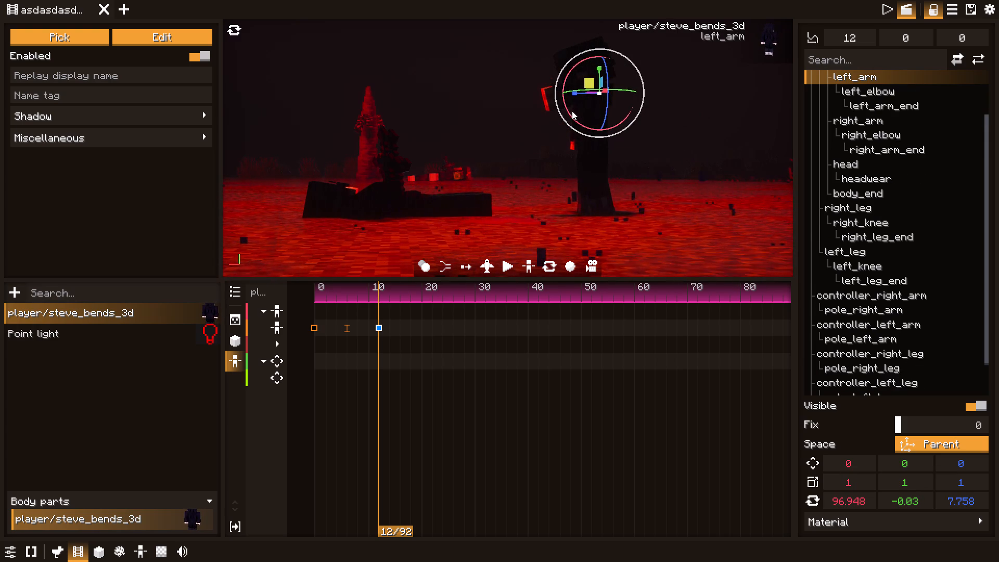
pyautogui.moveTo(570, 114); pyautogui.dragTo(569, 128)
pyautogui.click(566, 122)
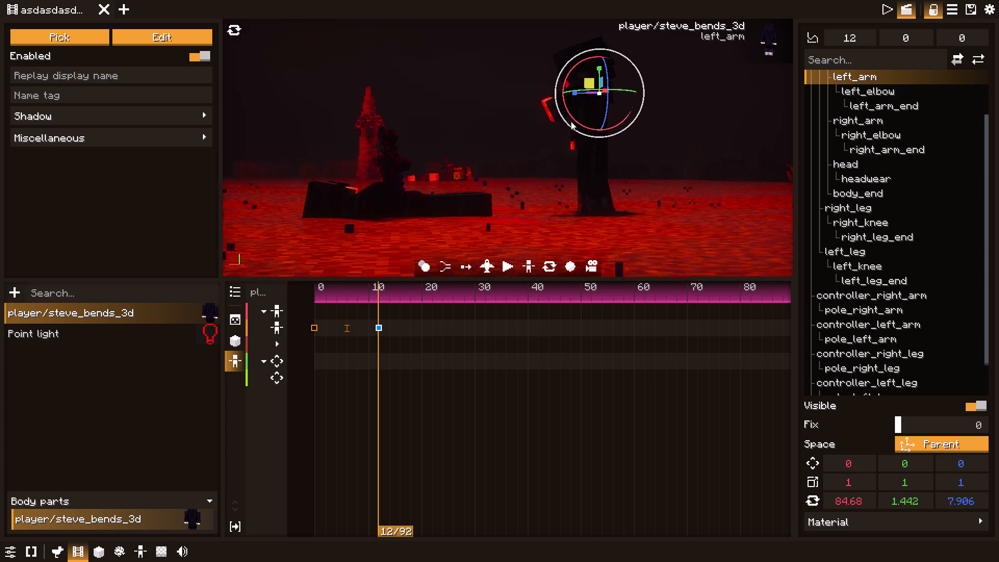
pyautogui.click(574, 120)
pyautogui.click(560, 111)
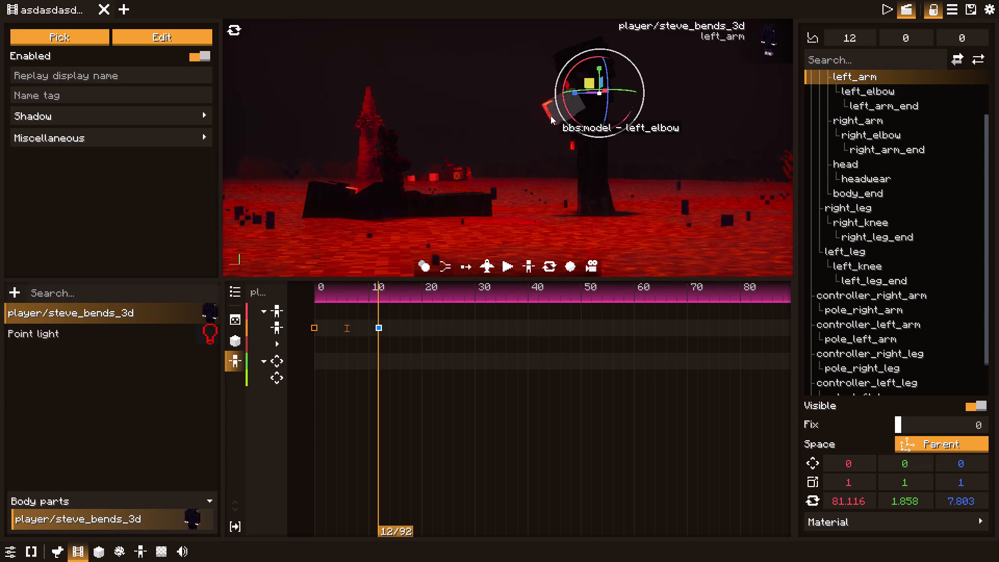
# Rotate the standing figure's left_elbow bone to about 5.3° X, -0.2° Y and -0.3° Z.
pyautogui.click(550, 116)
pyautogui.moveTo(557, 127); pyautogui.dragTo(546, 123)
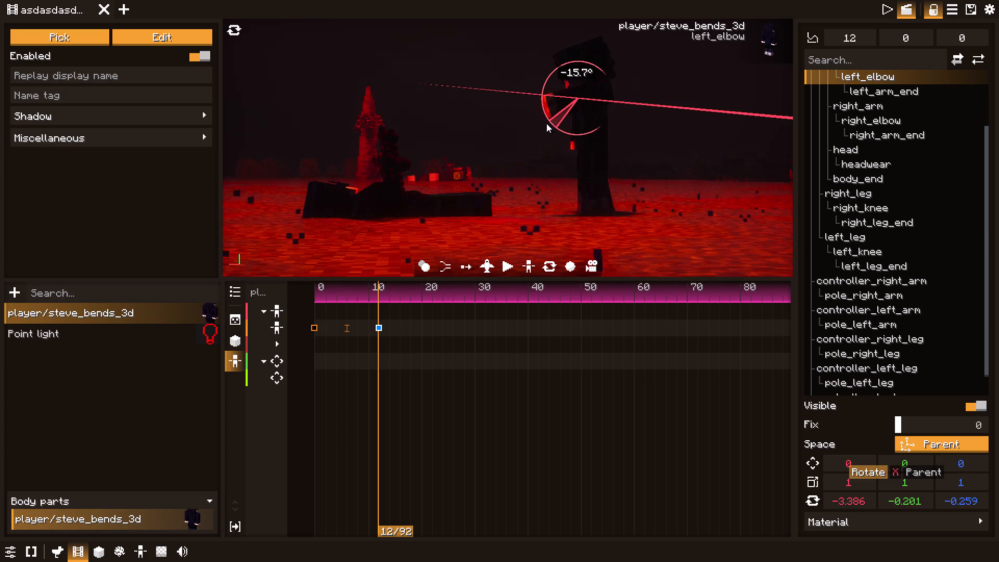
pyautogui.moveTo(546, 123); pyautogui.dragTo(544, 118)
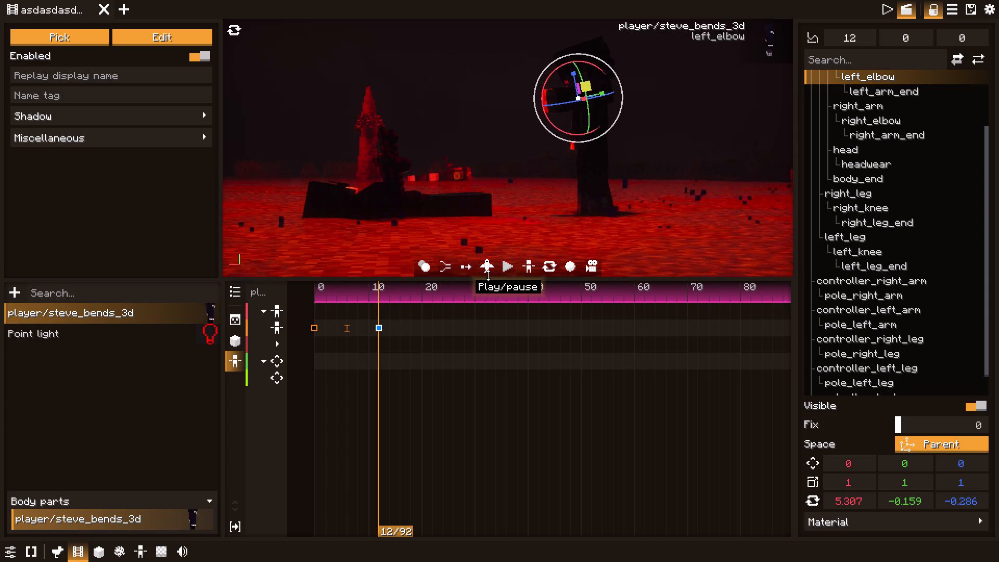
# Play the pose animation from frame 0 repeatedly to check the standing figure's movement into the frame 12 pose.
pyautogui.moveTo(367, 297); pyautogui.dragTo(332, 296)
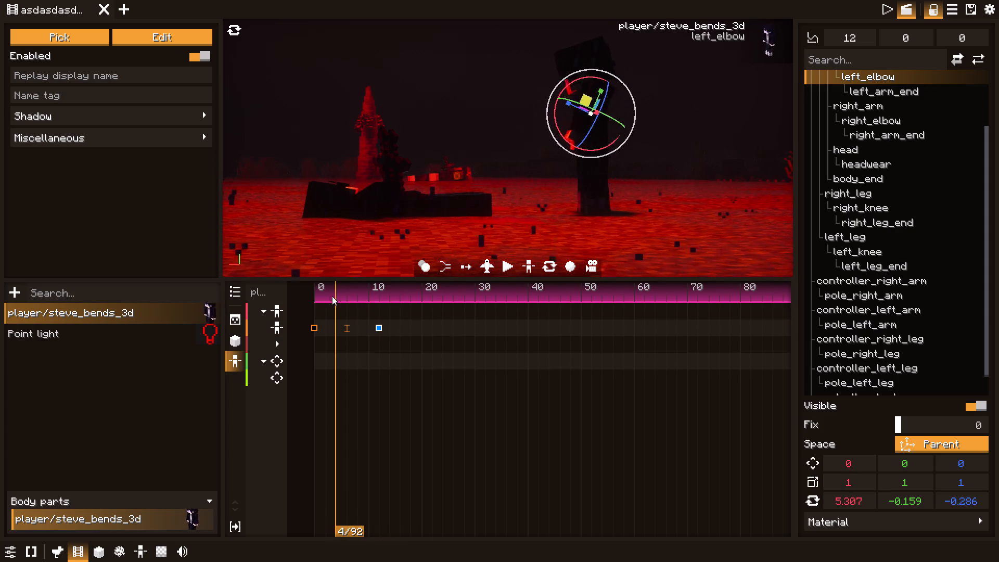
pyautogui.moveTo(332, 296); pyautogui.dragTo(306, 296)
pyautogui.press('space')
pyautogui.press('space')
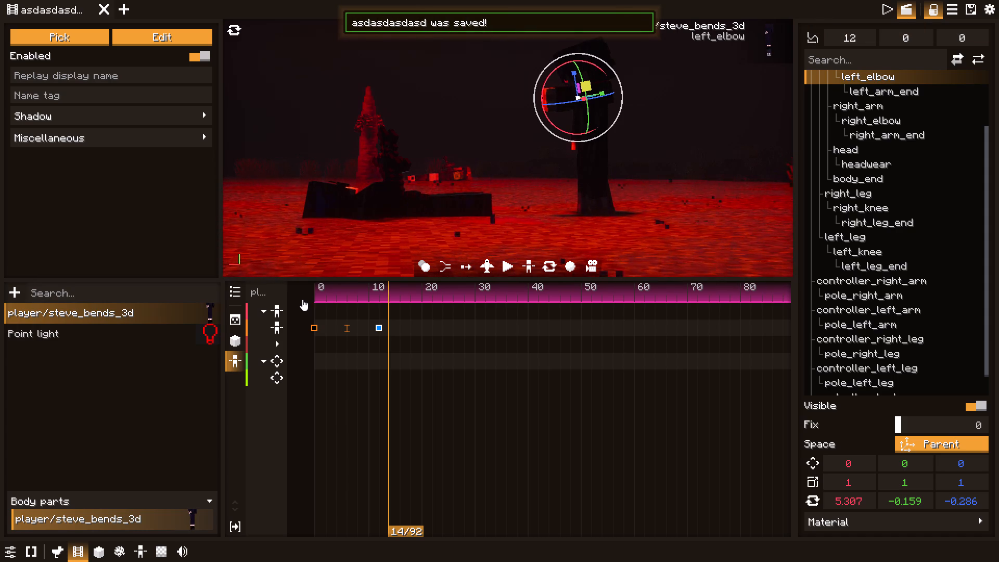
pyautogui.moveTo(343, 297); pyautogui.dragTo(306, 299)
pyautogui.press('space')
pyautogui.press('space')
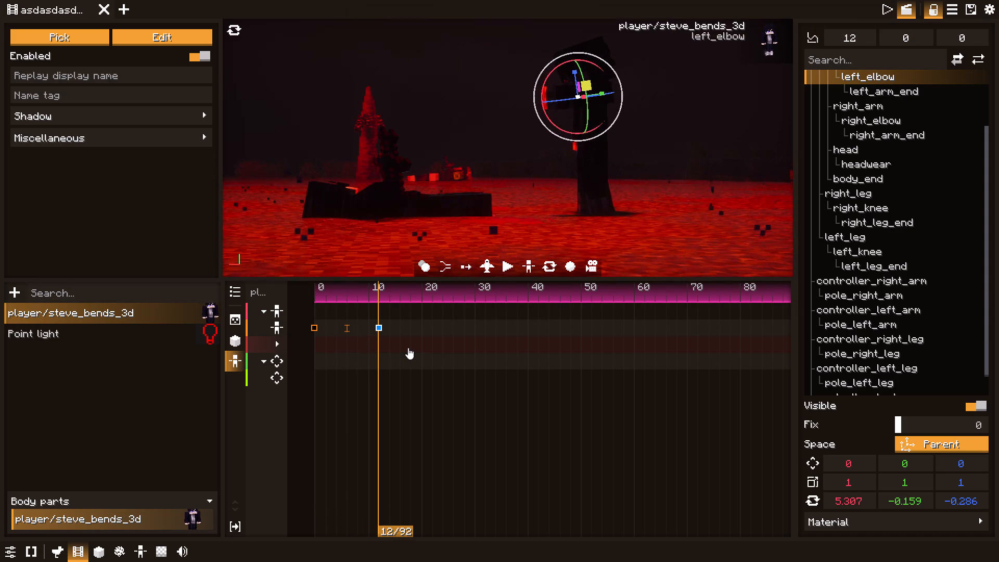
# Undo the recent left_arm and left_elbow rotations of the standing figure in the frame 12 pose.
pyautogui.hotkey('ctrl', 'z')
pyautogui.hotkey('ctrl', 'z')
pyautogui.hotkey('ctrl', 'z')
pyautogui.hotkey('ctrl', 'z')
pyautogui.hotkey('ctrl', 'z')
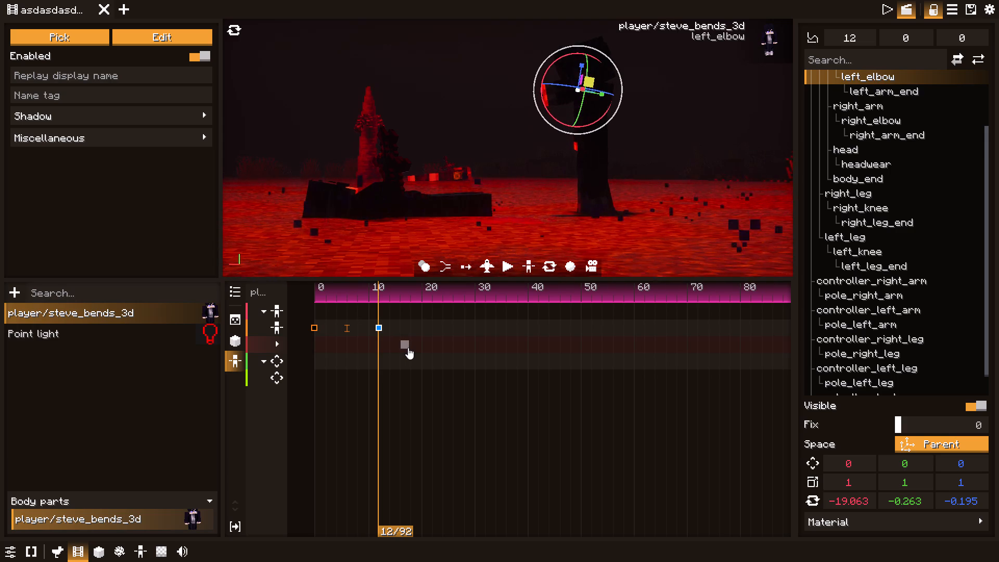
pyautogui.hotkey('ctrl', 'z')
pyautogui.hotkey('ctrl', 'z')
pyautogui.hotkey('ctrl', 'z')
pyautogui.hotkey('ctrl', 'z')
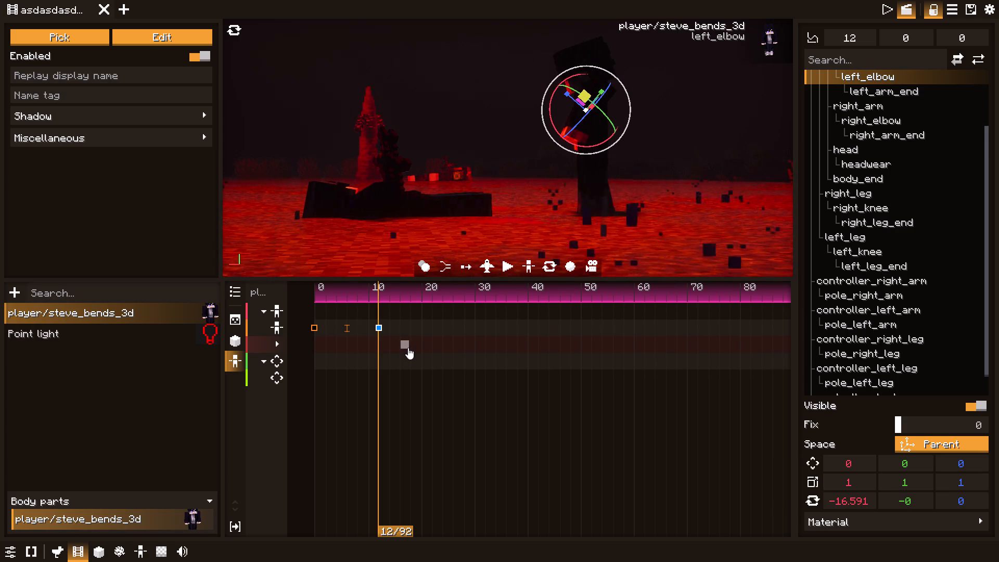
pyautogui.hotkey('ctrl', 'z')
pyautogui.hotkey('ctrl', 'z')
pyautogui.hotkey('ctrl', 'z')
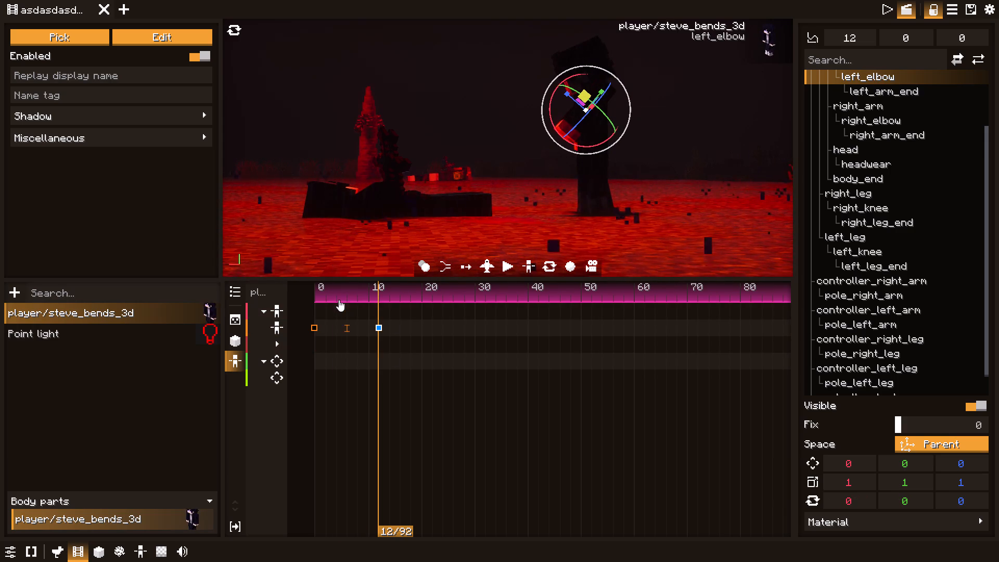
# Play the pose animation from frame 0, pause at frame 23 and add a pose keyframe for the standing figure there.
pyautogui.moveTo(339, 300); pyautogui.dragTo(310, 309)
pyautogui.press('space')
pyautogui.press('space')
pyautogui.press('space')
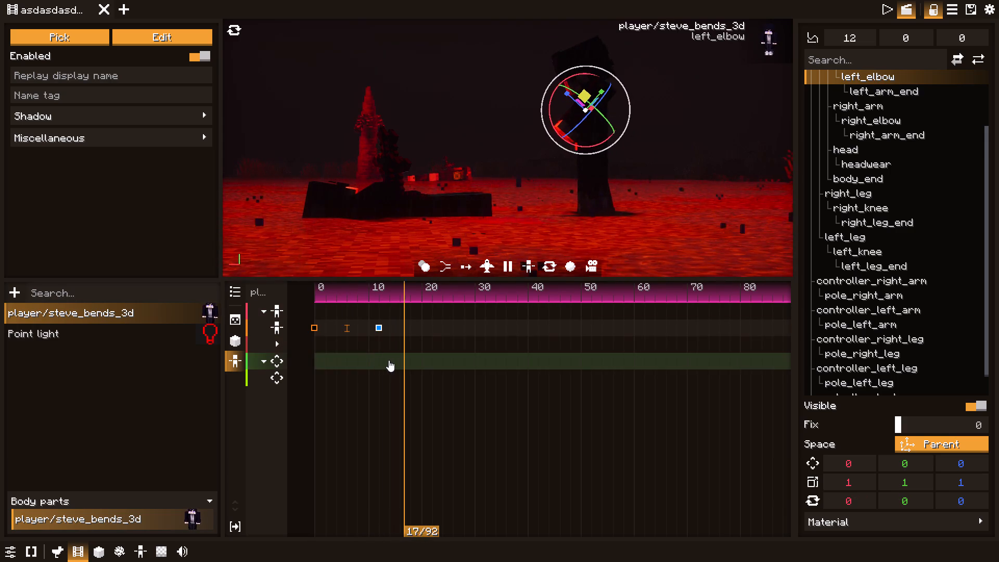
pyautogui.press('space')
pyautogui.click(279, 324)
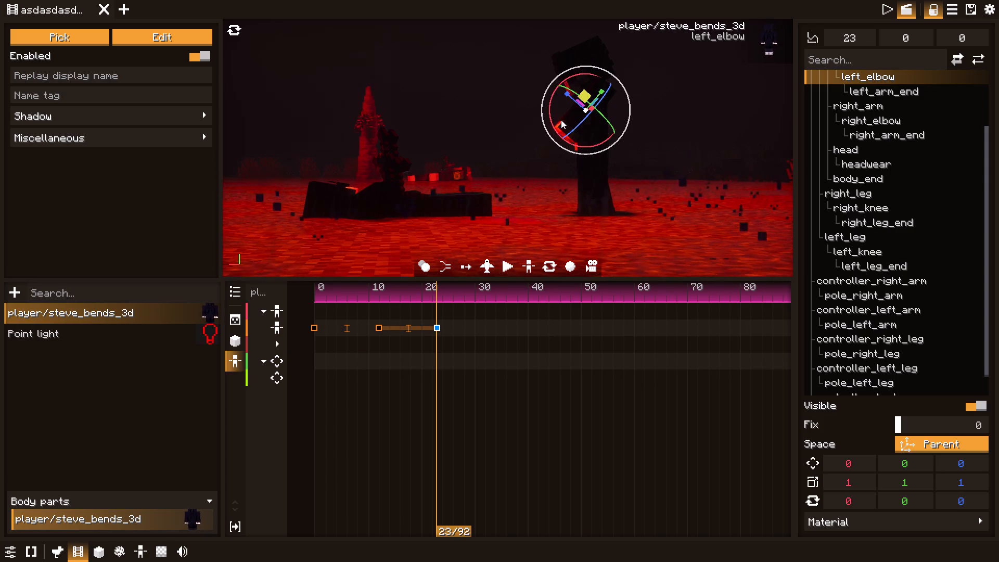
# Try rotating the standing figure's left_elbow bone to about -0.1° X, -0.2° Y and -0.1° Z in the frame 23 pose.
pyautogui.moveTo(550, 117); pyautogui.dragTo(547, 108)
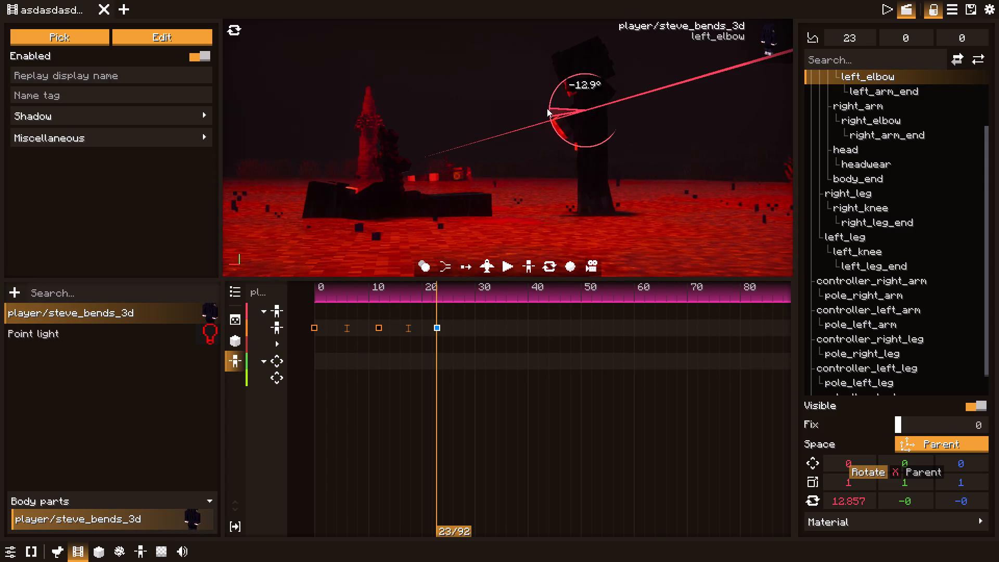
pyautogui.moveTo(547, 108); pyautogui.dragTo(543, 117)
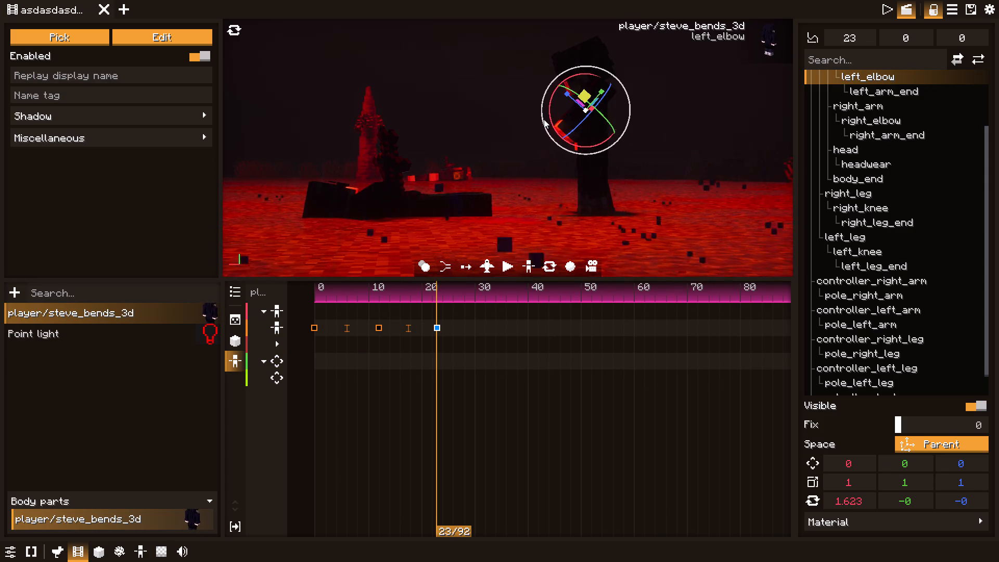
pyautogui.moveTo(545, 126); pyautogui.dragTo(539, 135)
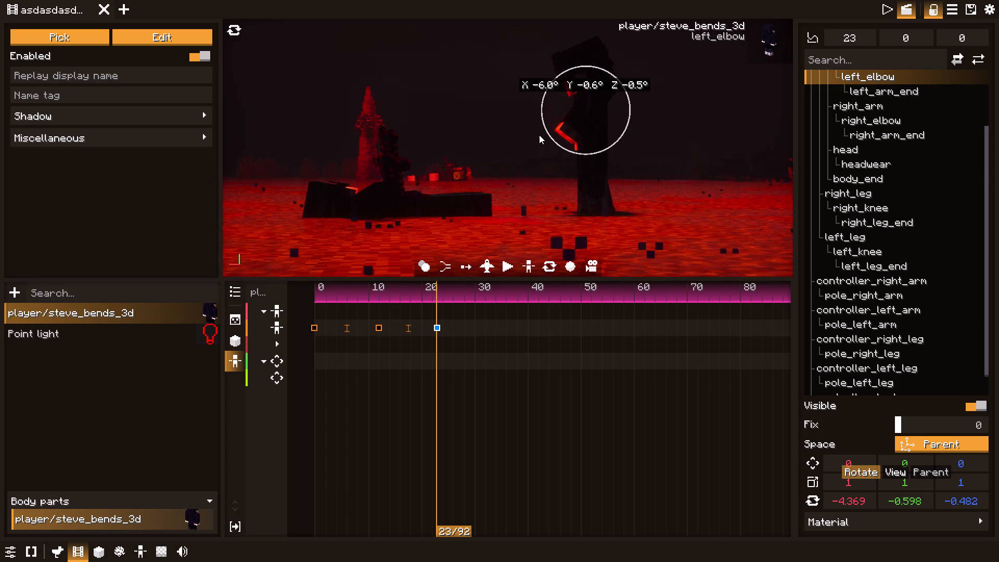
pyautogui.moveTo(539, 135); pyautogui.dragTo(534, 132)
# Raise the standing figure's left_arm bone to about 76.2° X, 0.7° Y and 5.2° Z in the frame 23 pose.
pyautogui.click(608, 94)
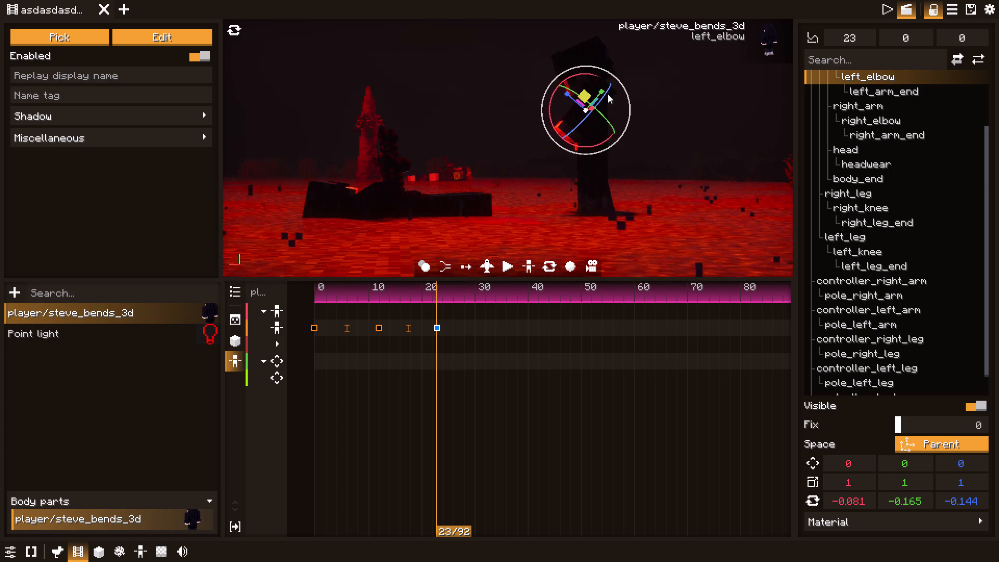
pyautogui.click(608, 94)
pyautogui.click(604, 91)
pyautogui.click(593, 84)
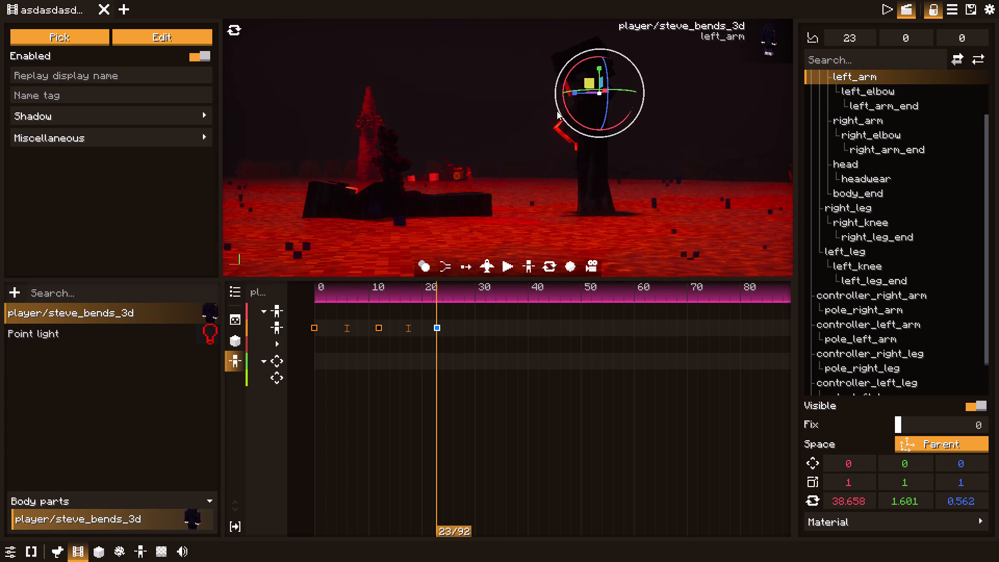
pyautogui.moveTo(557, 111); pyautogui.dragTo(539, 60)
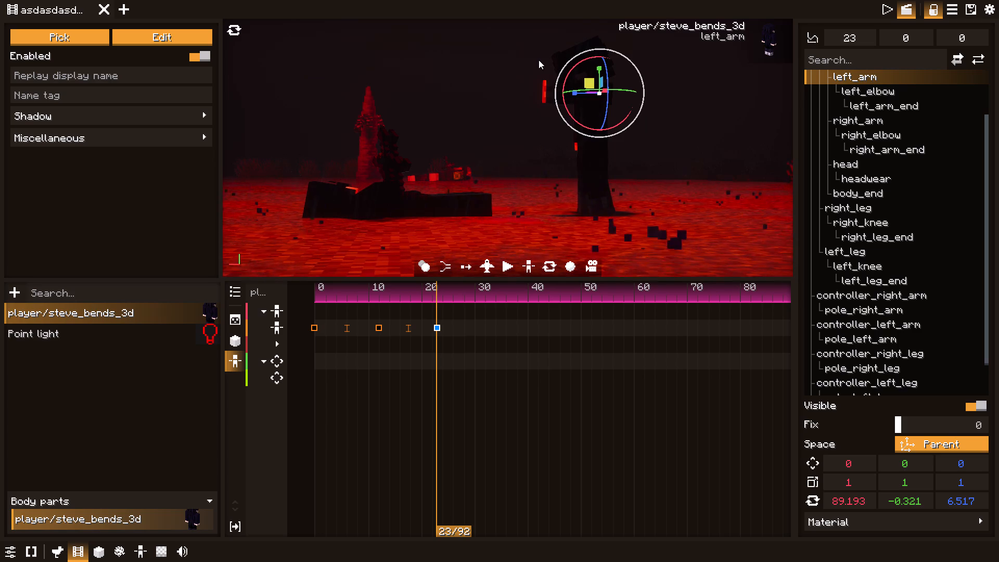
pyautogui.moveTo(560, 71); pyautogui.dragTo(559, 81)
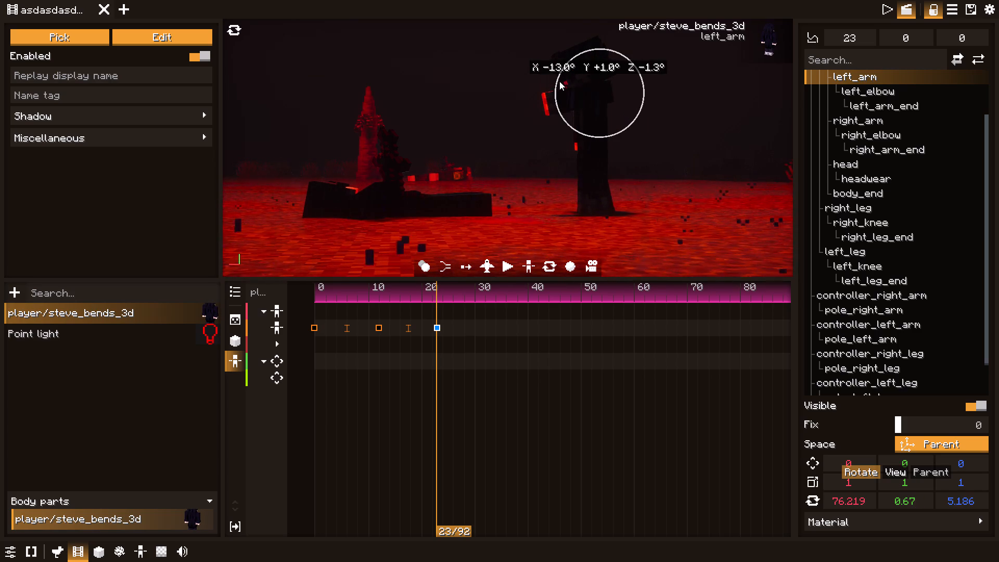
pyautogui.moveTo(559, 81); pyautogui.dragTo(559, 82)
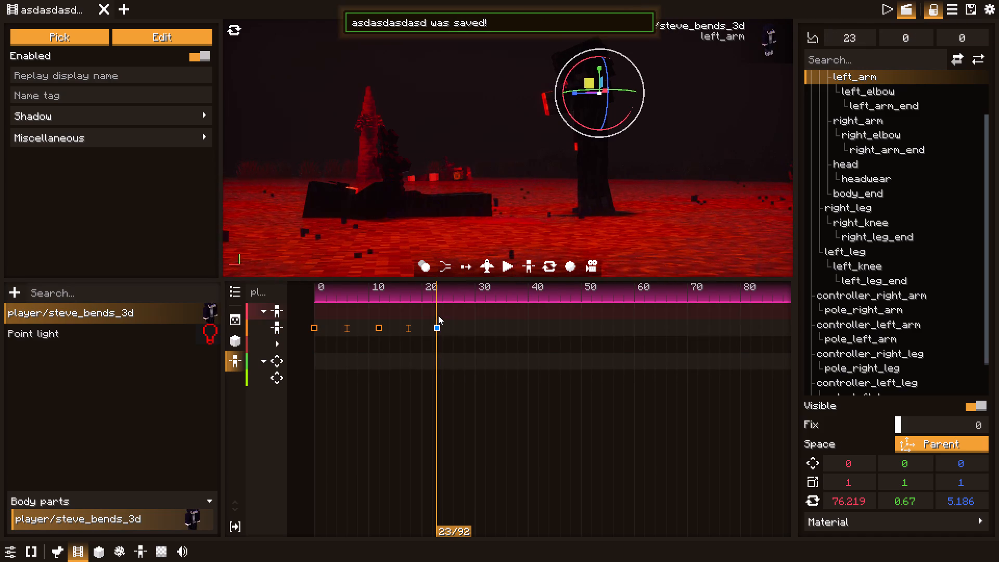
# Play the pose animation from near the start in short stretches to check the standing figure's arm movement past frame 23.
pyautogui.click(437, 330)
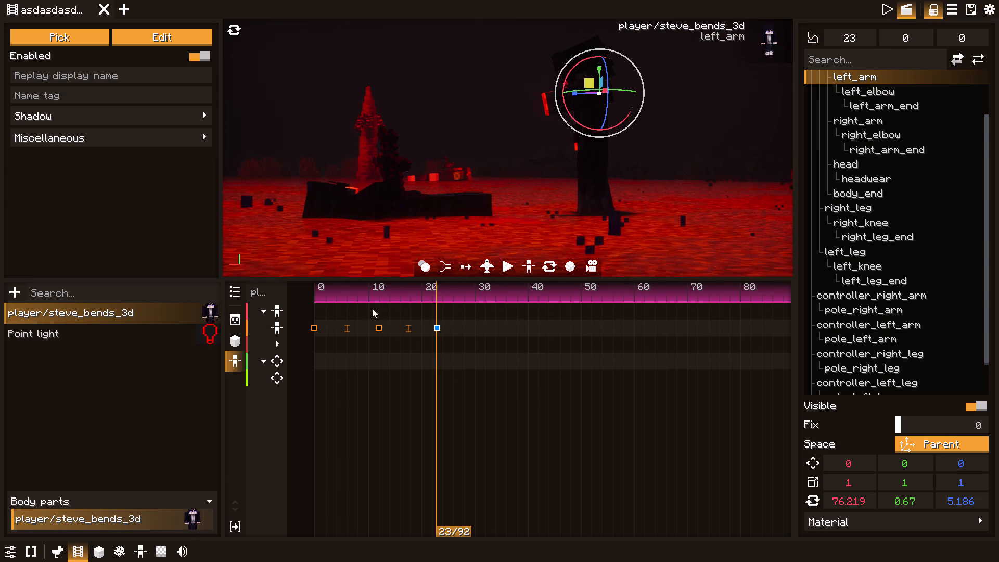
pyautogui.moveTo(364, 300); pyautogui.dragTo(325, 300)
pyautogui.press('space')
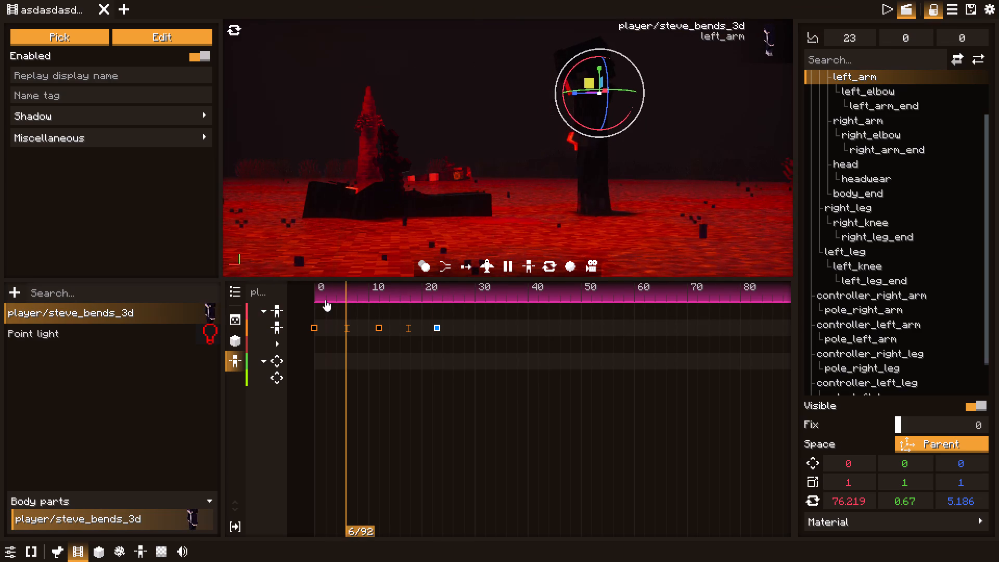
pyautogui.press('space')
pyautogui.press('space')
pyautogui.press('space')
pyautogui.press('space')
pyautogui.press('space')
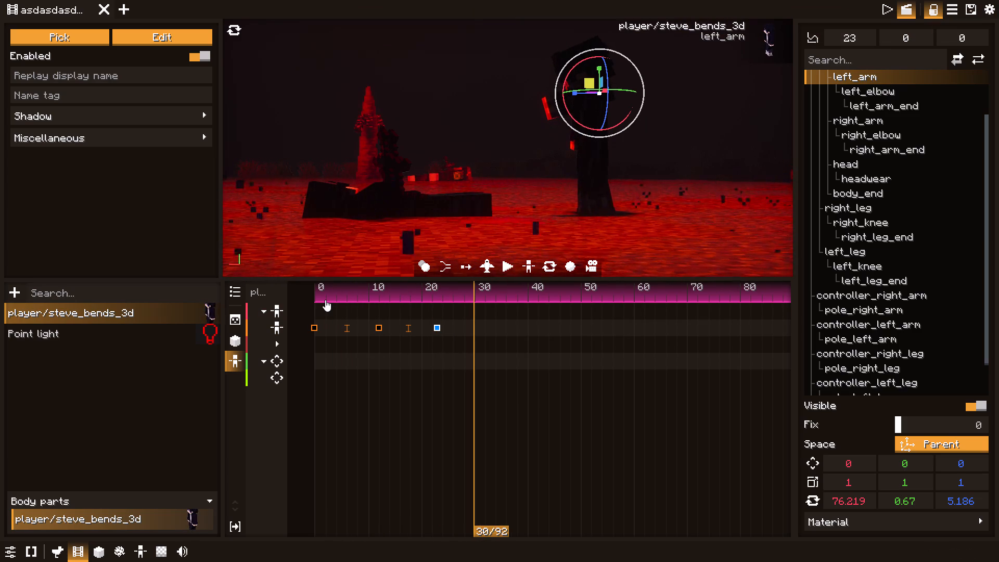
pyautogui.press('space')
pyautogui.press('space')
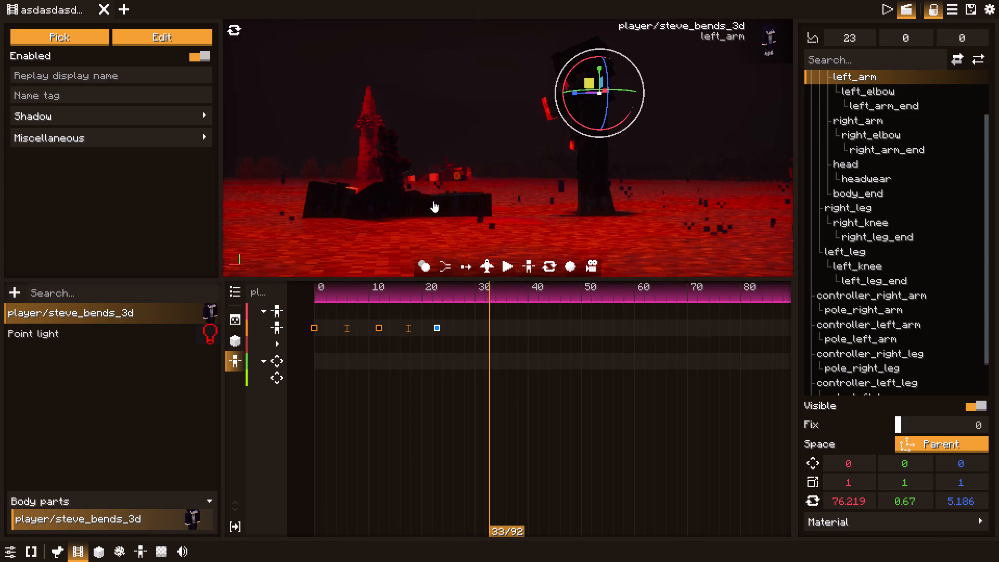
pyautogui.press('space')
pyautogui.press('space')
pyautogui.press('space')
pyautogui.press('space')
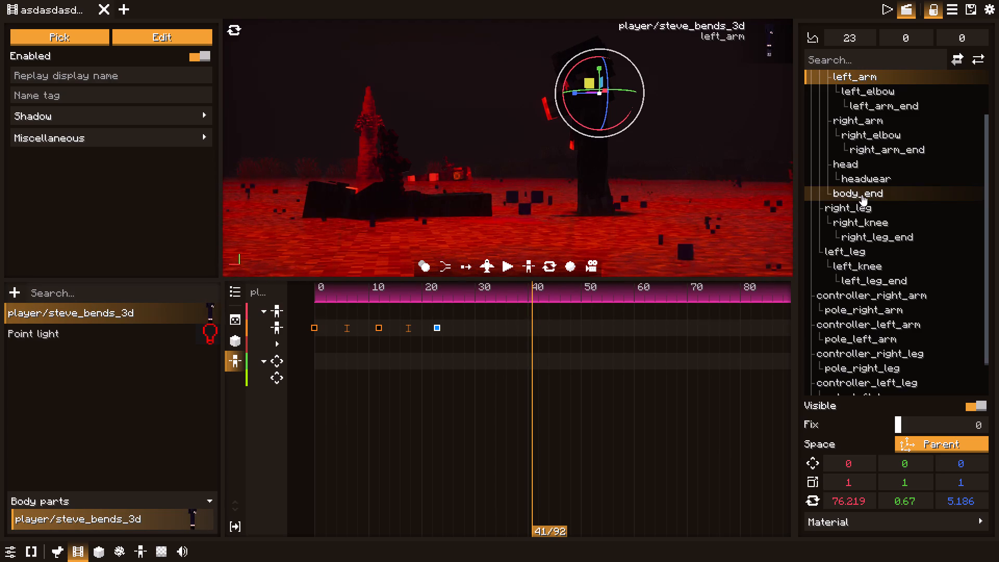
# Rotate the standing figure's left_elbow bone to about 9.6° X, 1.0° Y and -0.1° Z in the frame 23 pose.
pyautogui.scroll(4, 862, 195)
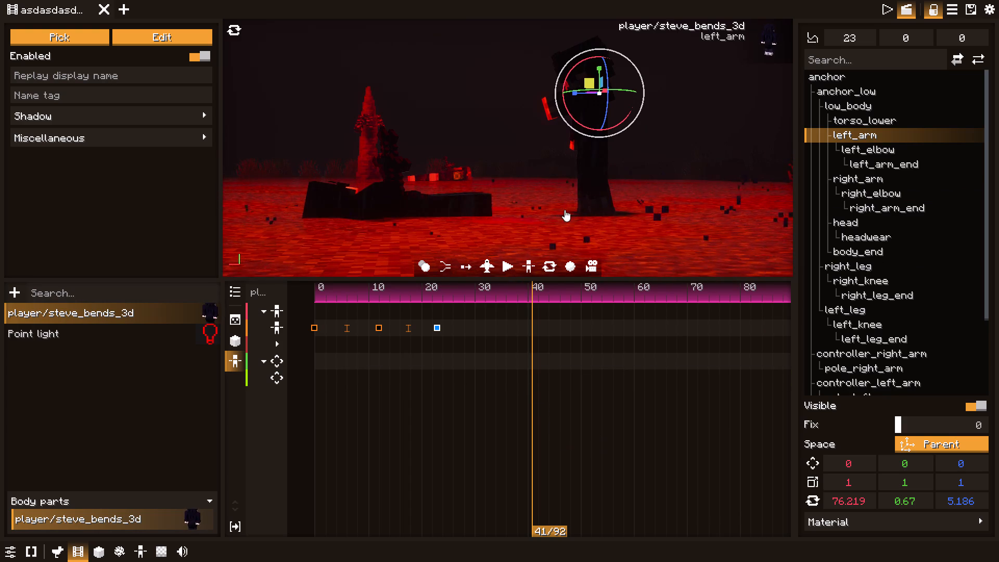
pyautogui.doubleClick(545, 111)
pyautogui.click(560, 114)
pyautogui.doubleClick(560, 114)
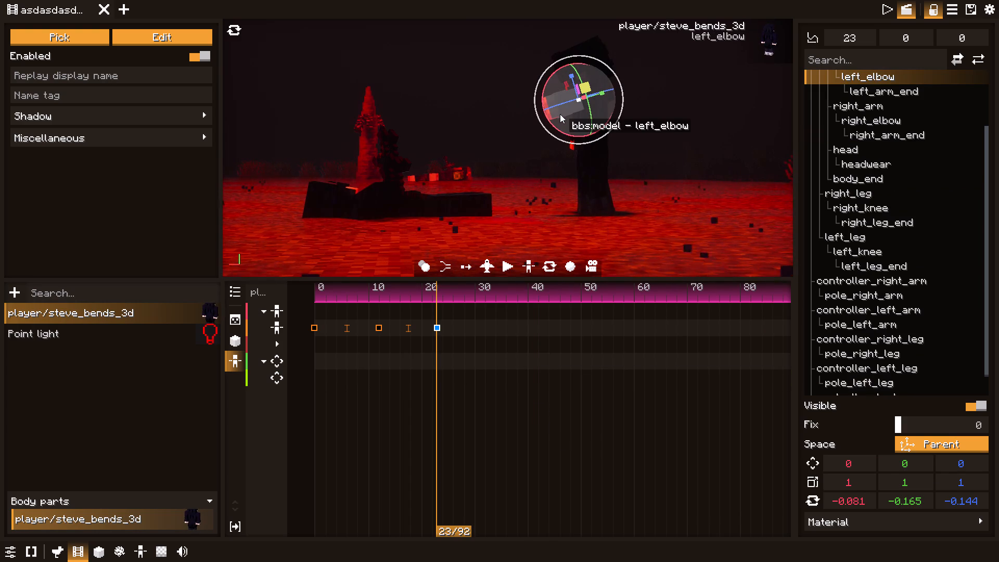
pyautogui.moveTo(551, 134); pyautogui.dragTo(546, 129)
# Return the timeline to frame 0 and open the camera's Keyframe clip for keyframe editing.
pyautogui.moveTo(404, 293); pyautogui.dragTo(388, 293)
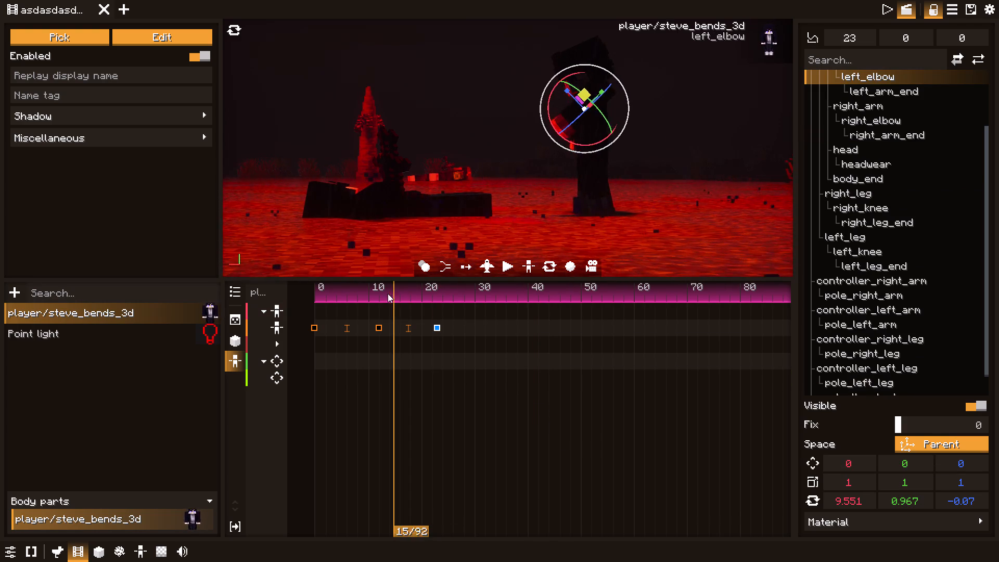
pyautogui.moveTo(388, 293); pyautogui.dragTo(293, 295)
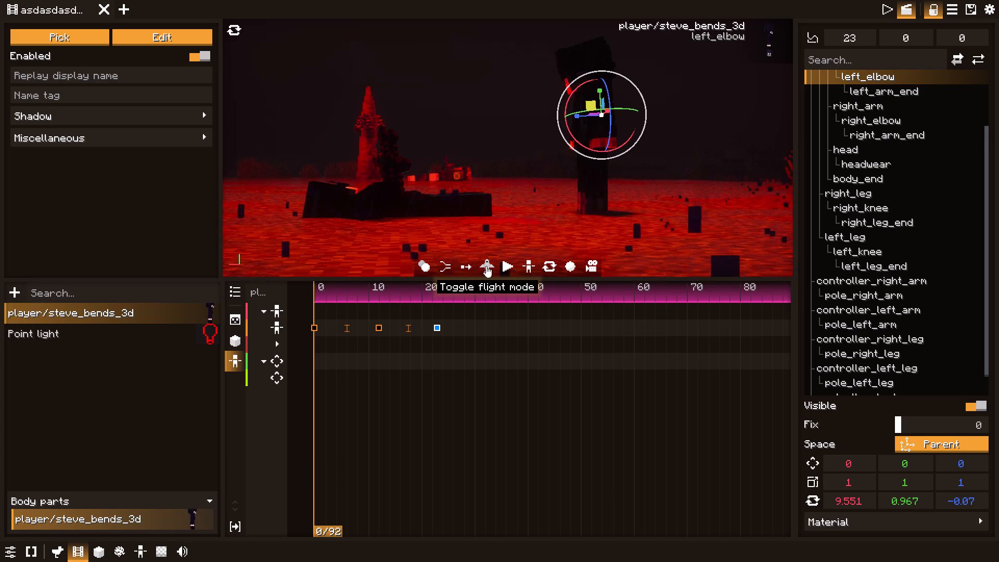
pyautogui.click(887, 14)
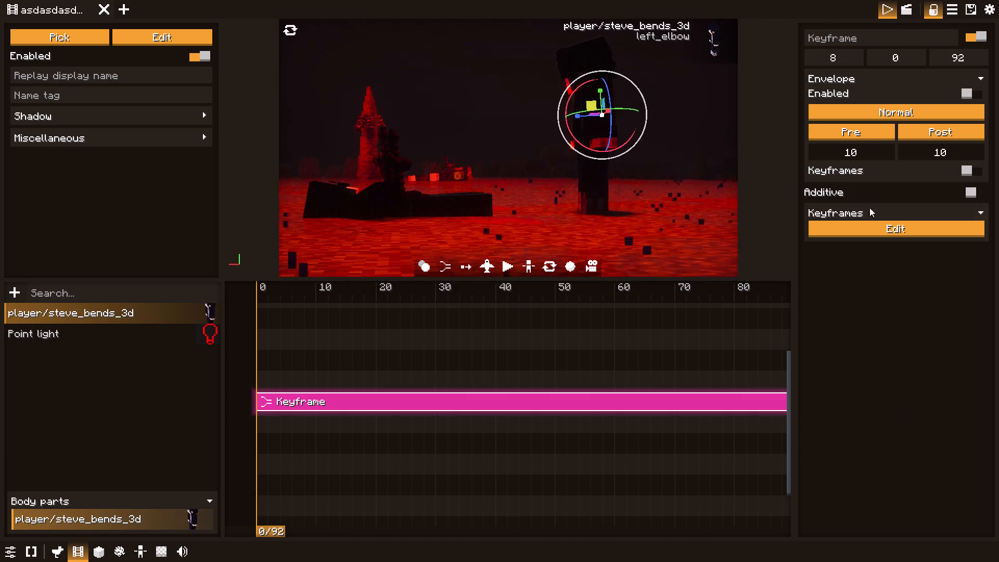
pyautogui.click(872, 227)
# Change the viewport's camera mode and enable flight mode for the camera at frame 0.
pyautogui.click(476, 178)
pyautogui.press('s')
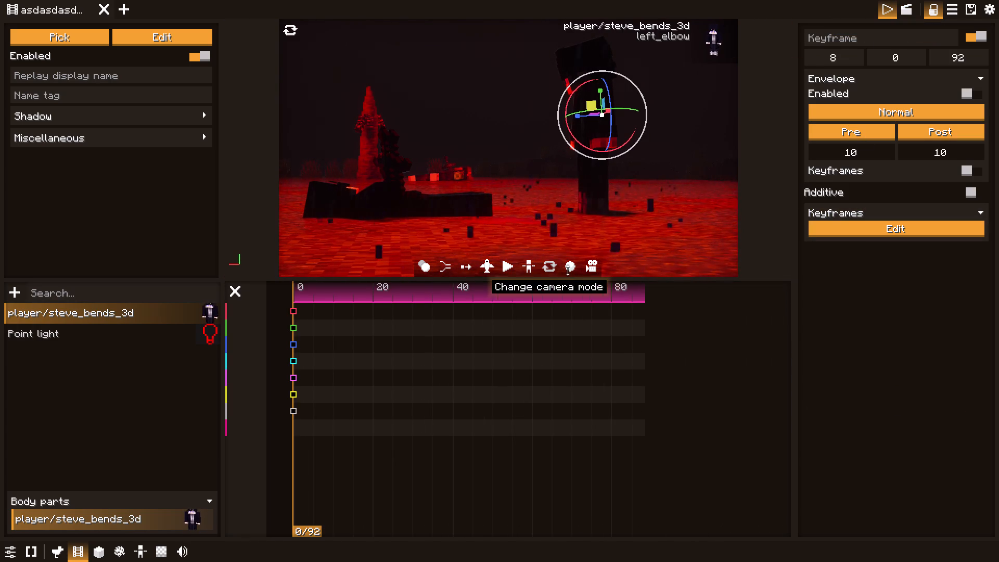
pyautogui.click(556, 269)
pyautogui.click(547, 268)
pyautogui.click(563, 272)
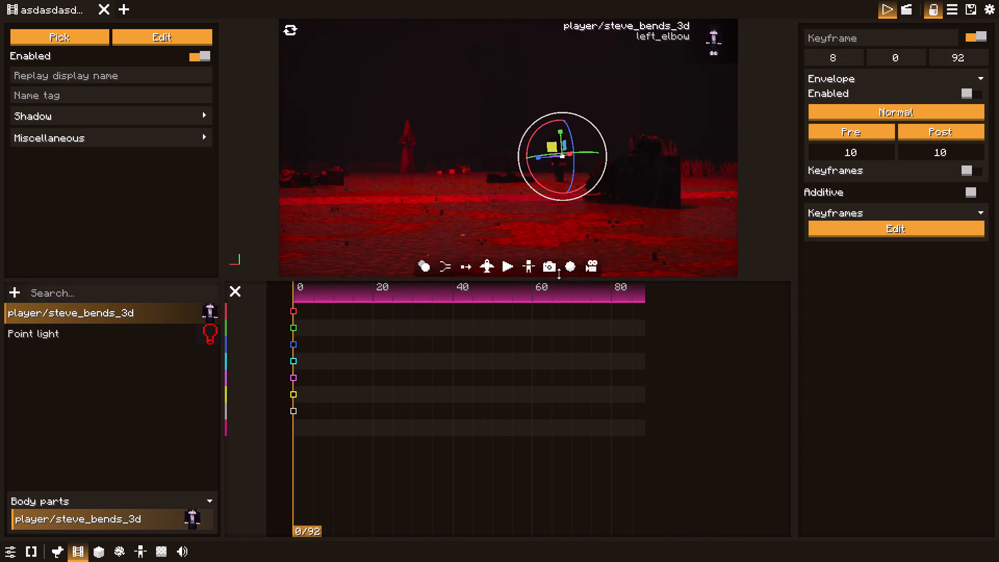
pyautogui.click(484, 264)
# Fly and turn the camera around the scene at frame 0 to find a new wide framing of the standing figure.
pyautogui.click(510, 232)
pyautogui.press('d')
pyautogui.press('d')
pyautogui.press('d')
pyautogui.press('d')
pyautogui.press('d')
pyautogui.press('d')
pyautogui.press('d')
pyautogui.press('d')
pyautogui.press('d')
pyautogui.press('d')
pyautogui.press('d')
pyautogui.press('d')
pyautogui.press('d')
pyautogui.press('d')
pyautogui.press('d')
pyautogui.press('d')
pyautogui.press('d')
pyautogui.press('d')
pyautogui.press('d')
pyautogui.press('d')
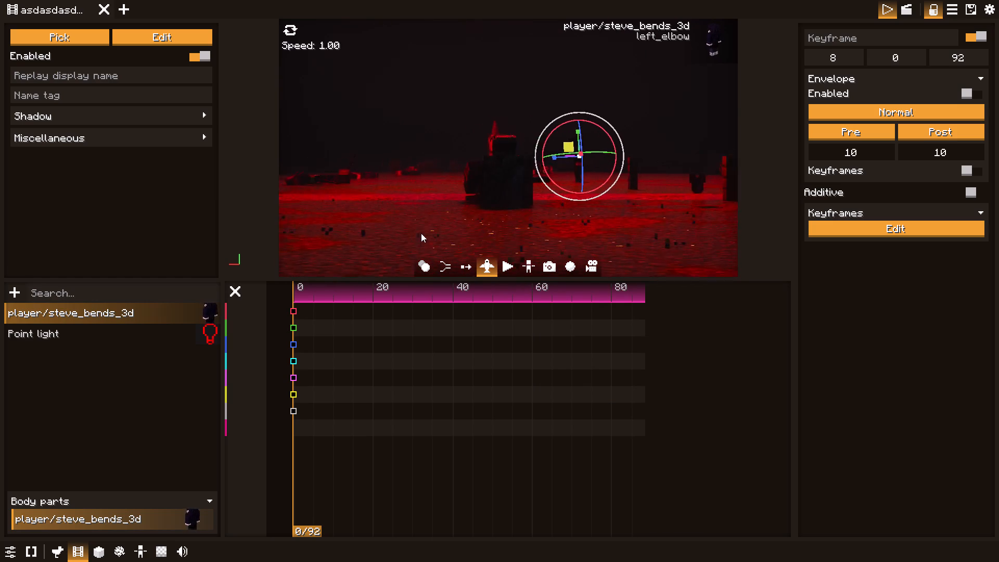
pyautogui.press('d')
pyautogui.press('d')
pyautogui.press('a')
pyautogui.press('w')
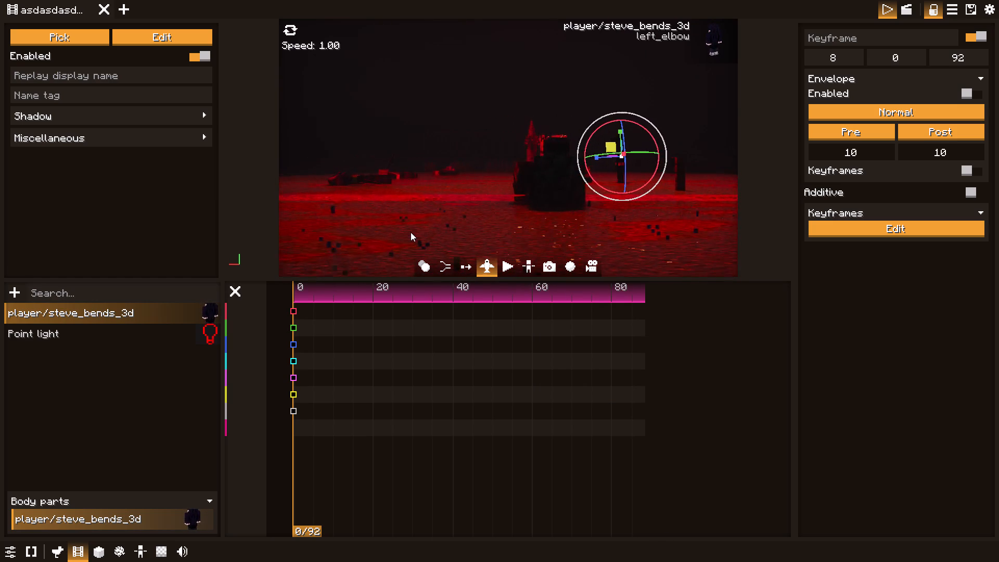
pyautogui.press('a')
pyautogui.press('a')
pyautogui.press('a')
pyautogui.press('a')
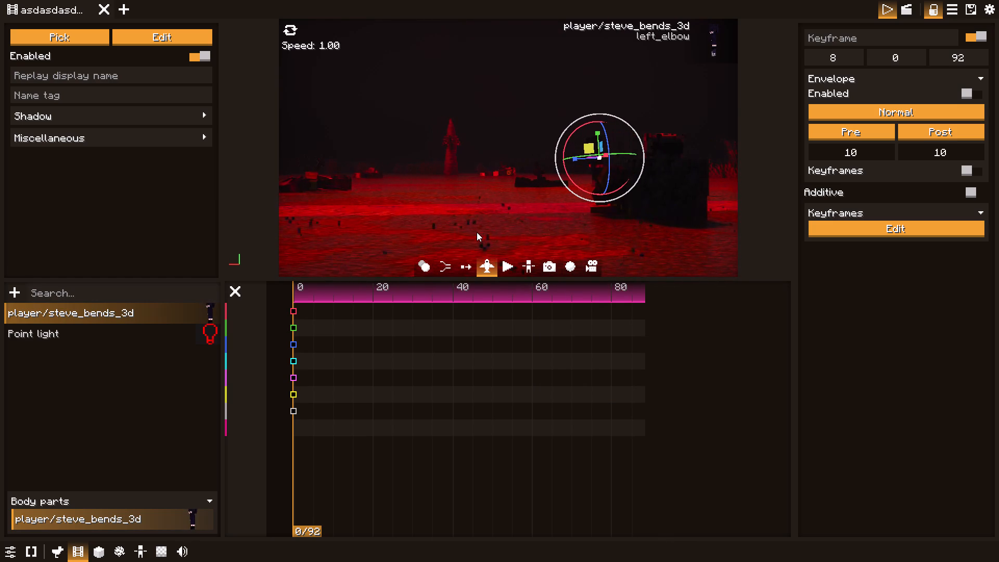
pyautogui.press('w')
pyautogui.press('a')
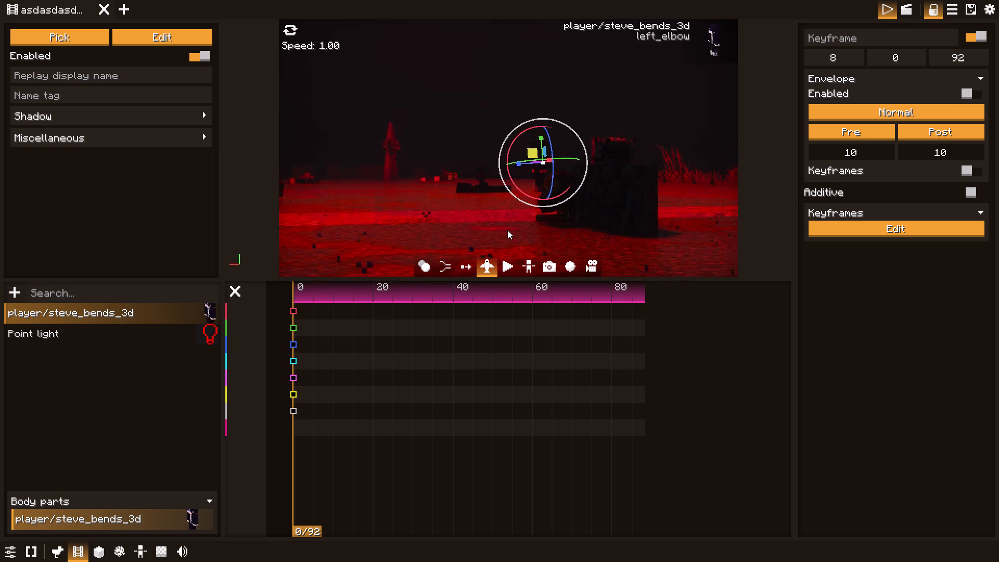
pyautogui.press('s')
pyautogui.moveTo(510, 229); pyautogui.dragTo(523, 157, button='middle')
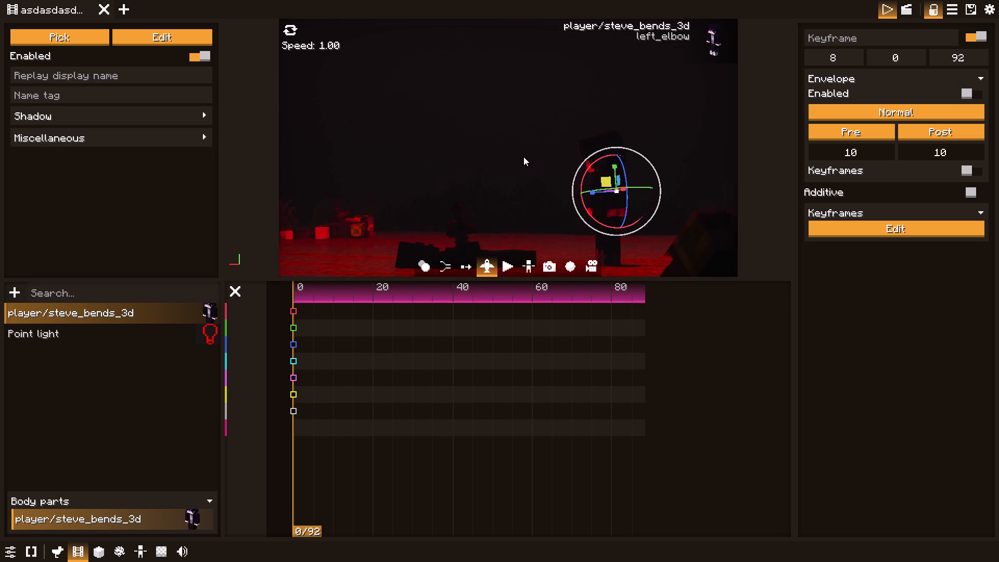
pyautogui.moveTo(523, 157); pyautogui.dragTo(524, 157, button='middle')
pyautogui.moveTo(526, 164); pyautogui.dragTo(533, 170)
pyautogui.press('s')
pyautogui.press('s')
pyautogui.press('s')
pyautogui.press('s')
pyautogui.press('s')
pyautogui.press('s')
pyautogui.press('s')
pyautogui.press('s')
pyautogui.press('s')
pyautogui.press('s')
pyautogui.press('s')
pyautogui.press('s')
pyautogui.press('s')
pyautogui.press('s')
pyautogui.press('s')
pyautogui.press('s')
pyautogui.press('s')
pyautogui.press('s')
pyautogui.press('s')
pyautogui.press('s')
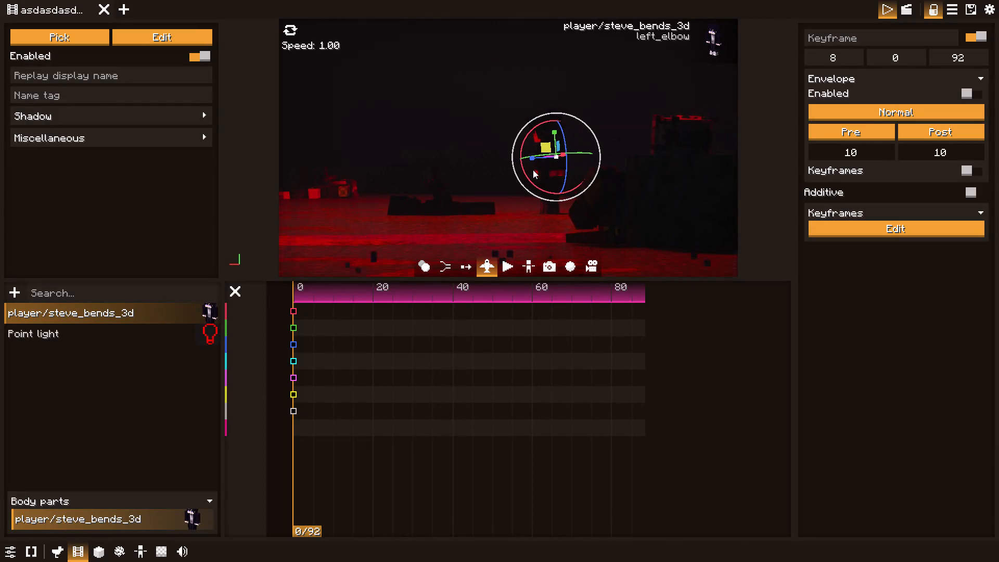
pyautogui.moveTo(533, 170); pyautogui.dragTo(532, 170)
pyautogui.moveTo(480, 160); pyautogui.dragTo(484, 200, button='middle')
pyautogui.press('w')
pyautogui.moveTo(497, 202); pyautogui.dragTo(468, 202)
pyautogui.press('d')
pyautogui.press('w')
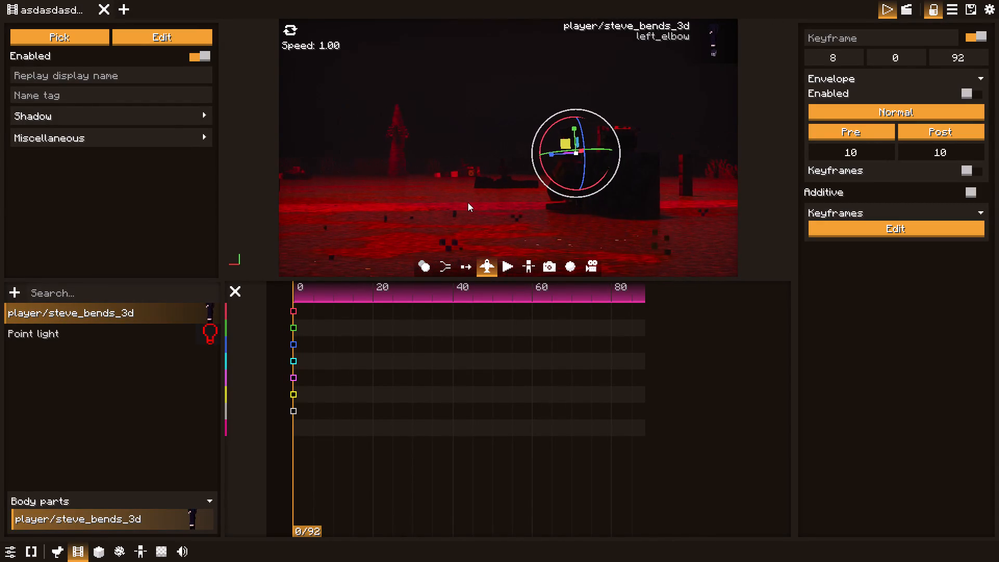
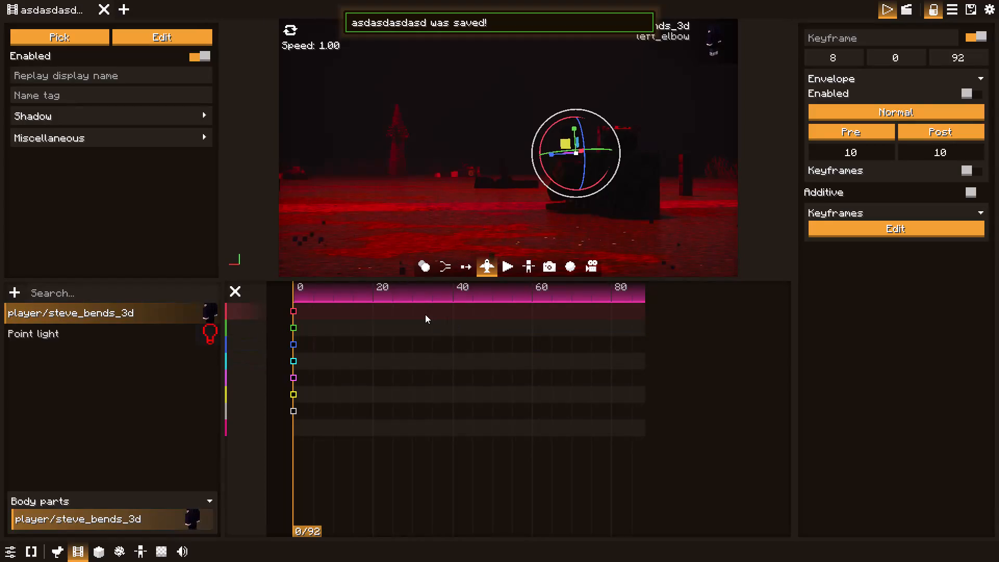
# Fly and turn the camera at frame 0 to frame the standing figure wide, with the dark block structure beside it.
pyautogui.press('space')
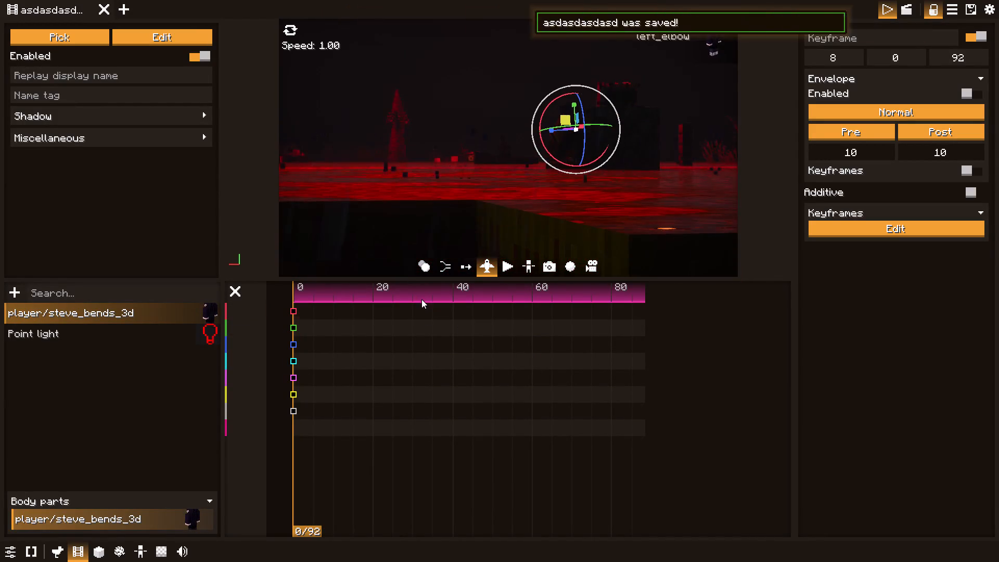
pyautogui.press('space')
pyautogui.moveTo(455, 195); pyautogui.dragTo(503, 188)
pyautogui.press('w')
pyautogui.press('a')
pyautogui.press('a')
pyautogui.press('w')
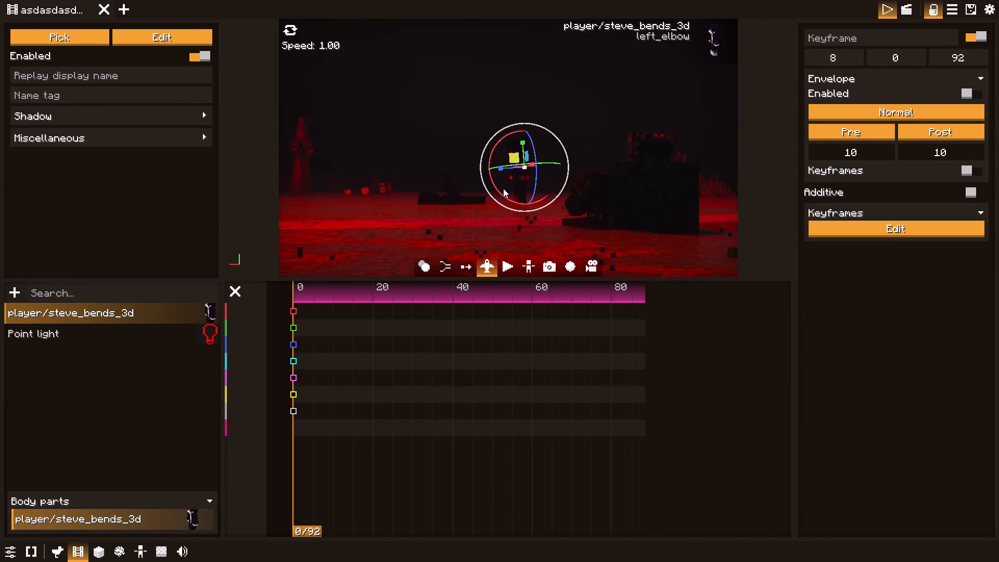
pyautogui.moveTo(503, 188); pyautogui.dragTo(504, 188)
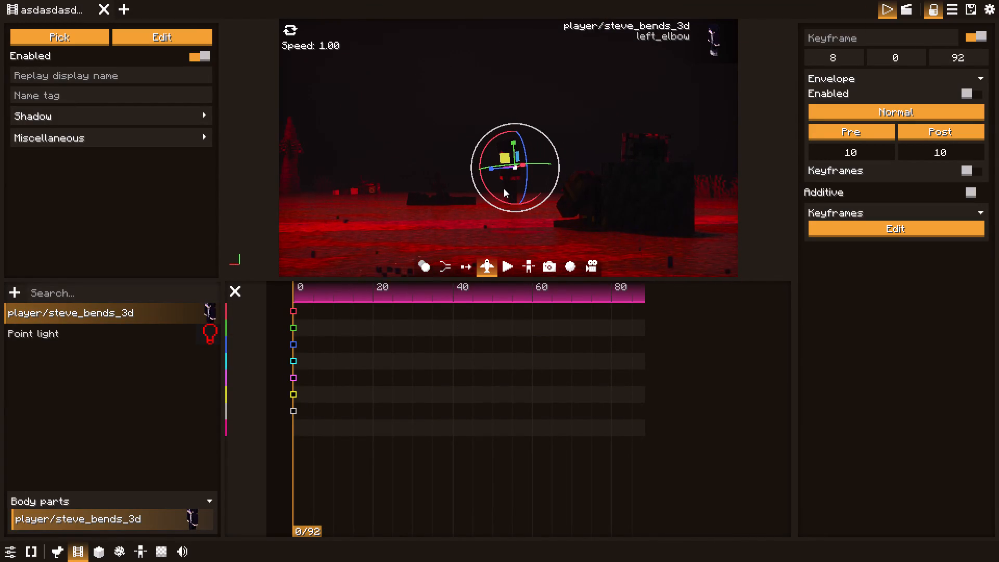
# Add a new replay to the scene using the white Point light form.
pyautogui.rightClick(39, 360)
pyautogui.click(44, 365)
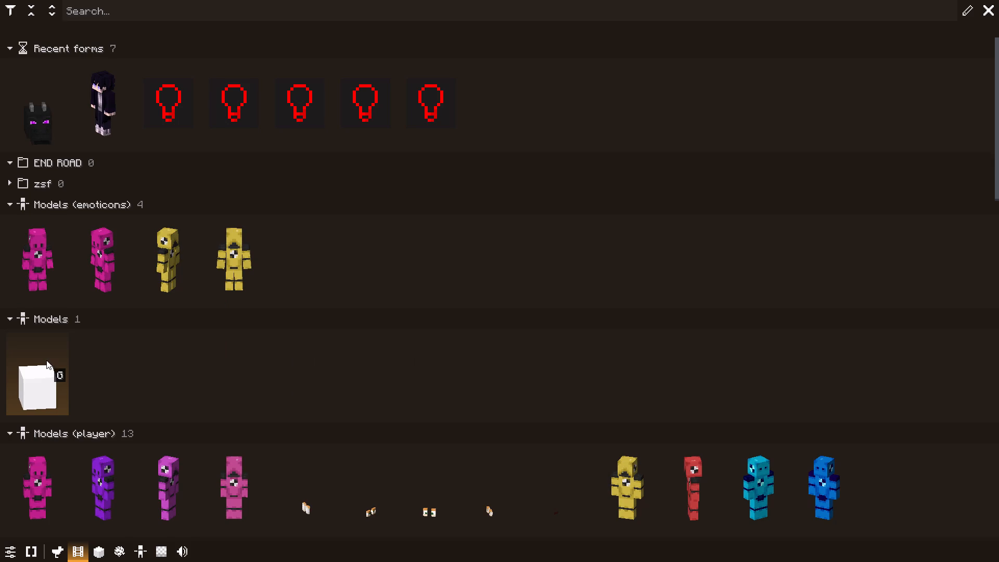
pyautogui.scroll(-5, 30, 369)
pyautogui.doubleClick(753, 393)
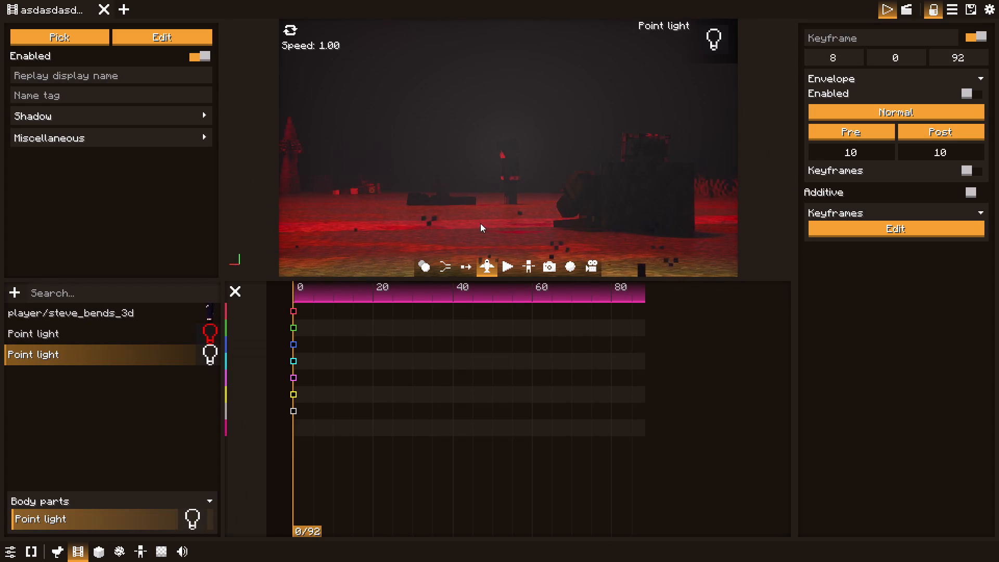
# Set the viewport to Free camera mode and fly close to the lying figure with the sword.
pyautogui.click(543, 265)
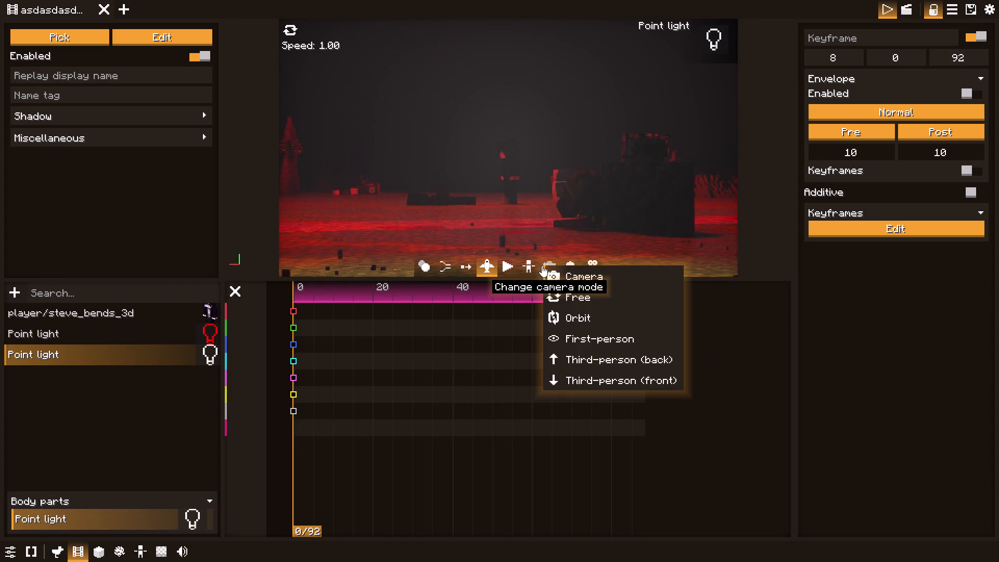
pyautogui.click(557, 288)
pyautogui.doubleClick(481, 264)
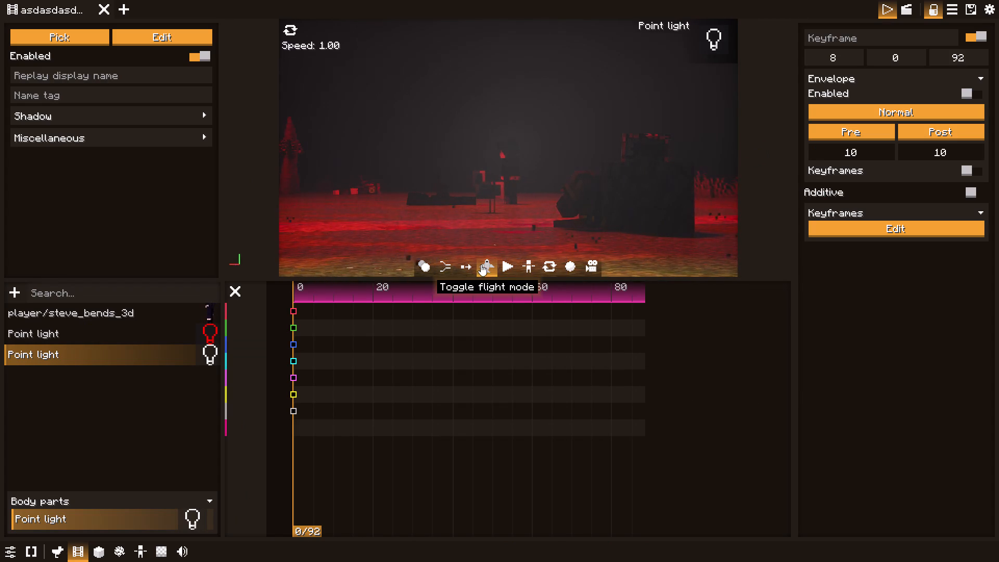
pyautogui.write('w')
pyautogui.press('space')
pyautogui.moveTo(483, 239); pyautogui.dragTo(482, 317)
pyautogui.press('q')
pyautogui.press('q')
pyautogui.press('q')
pyautogui.press('q')
pyautogui.press('q')
pyautogui.press('q')
pyautogui.press('a')
pyautogui.press('q')
pyautogui.press('q')
pyautogui.press('q')
pyautogui.press('q')
pyautogui.press('q')
pyautogui.press('q')
pyautogui.press('q')
pyautogui.press('q')
pyautogui.press('q')
pyautogui.press('q')
pyautogui.press('q')
pyautogui.press('q')
pyautogui.press('q')
pyautogui.press('q')
pyautogui.press('q')
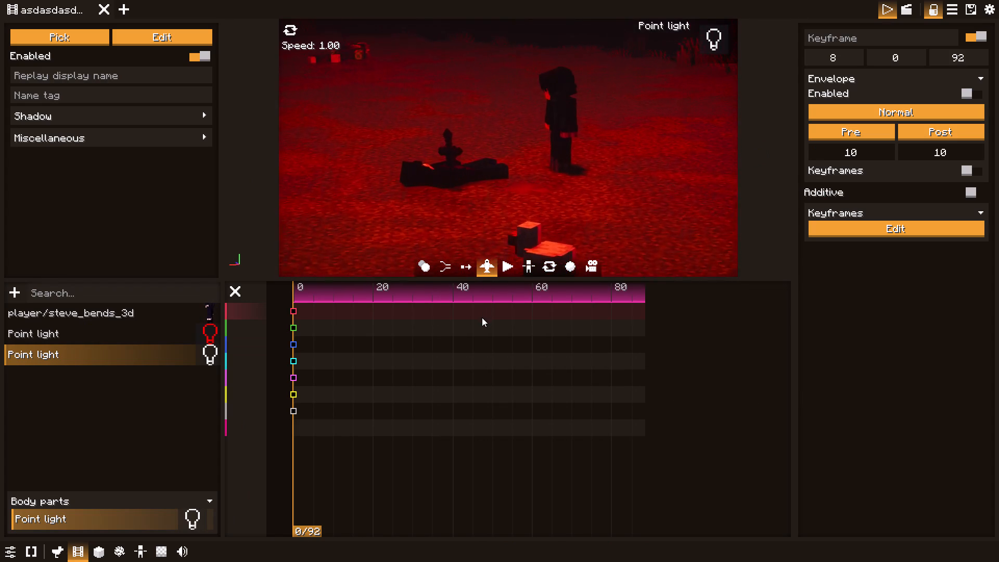
pyautogui.moveTo(482, 317); pyautogui.dragTo(597, 283)
pyautogui.press('a')
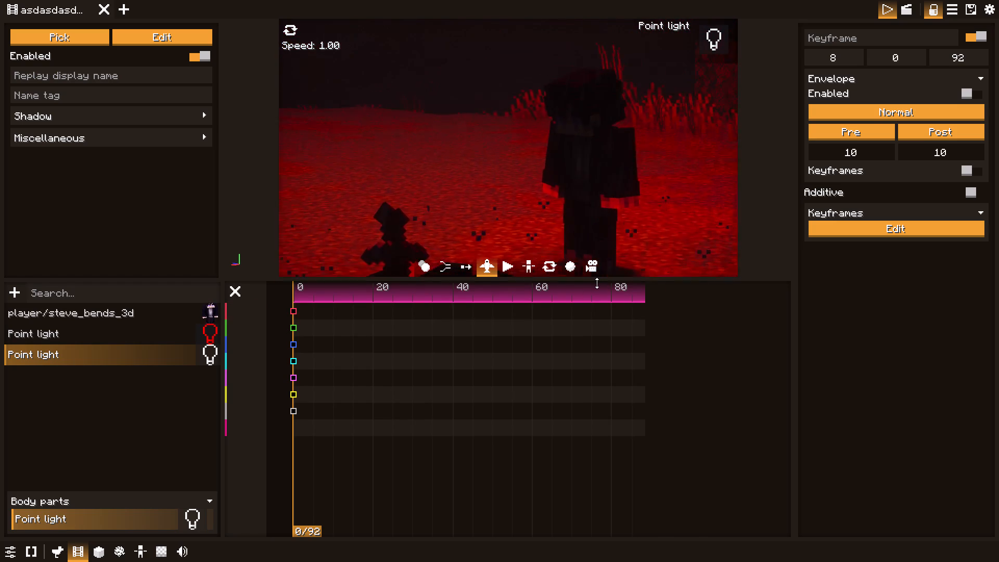
pyautogui.moveTo(597, 283); pyautogui.dragTo(531, 323)
pyautogui.press('s')
pyautogui.press('s')
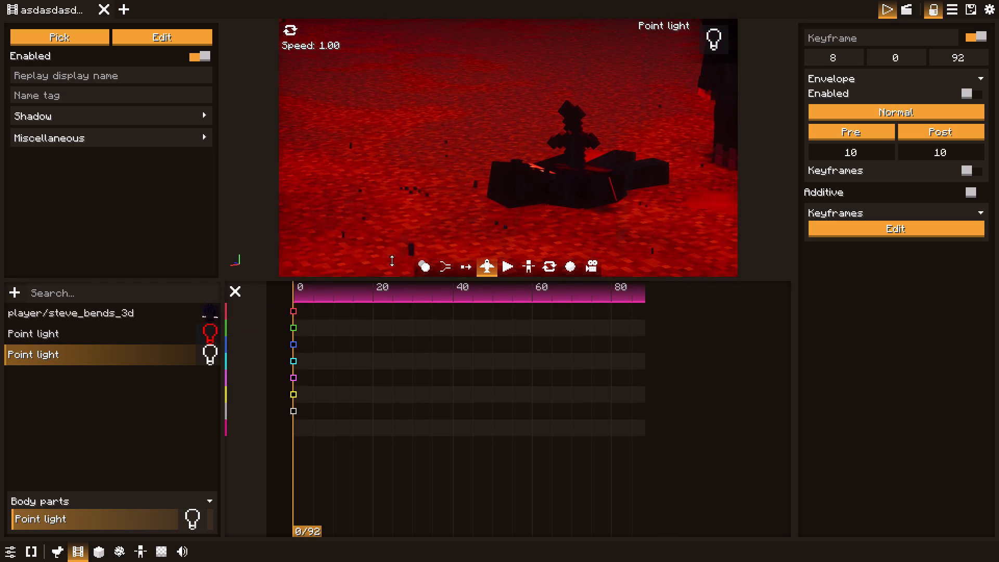
# In the replay editor, move the new point light's replay to the ground beside the lying figure.
pyautogui.rightClick(401, 231)
pyautogui.click(910, 0)
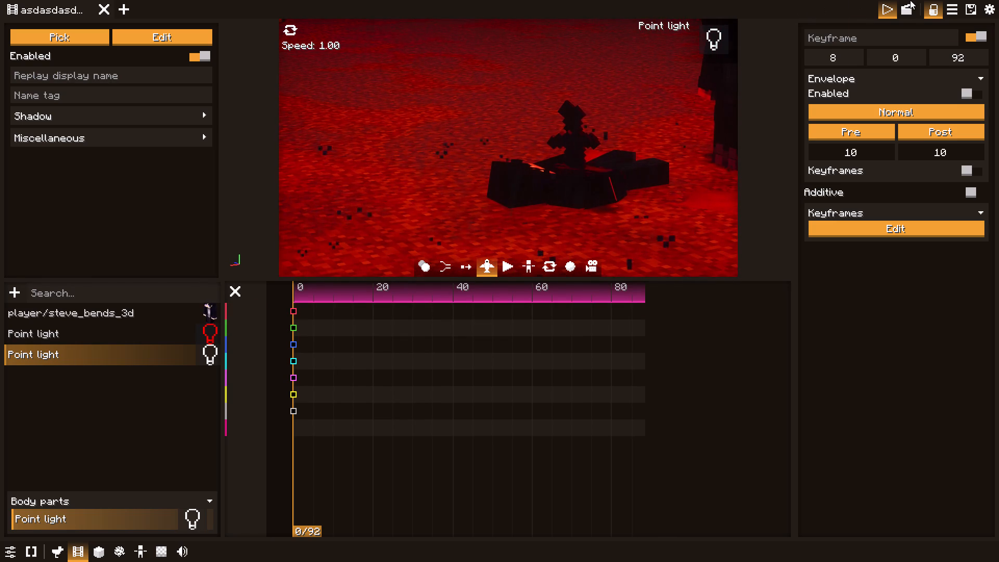
pyautogui.click(908, 3)
pyautogui.click(892, 6)
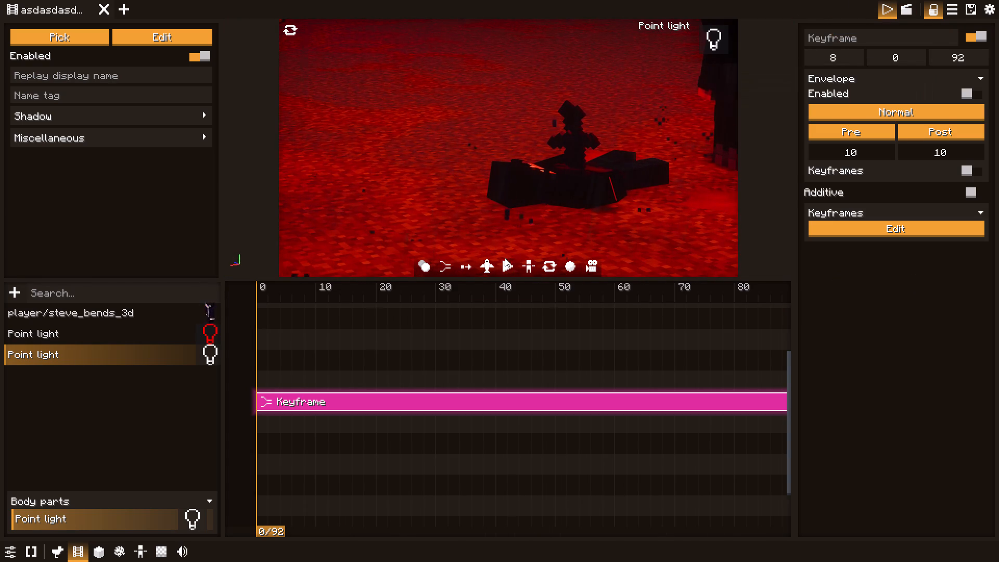
pyautogui.rightClick(433, 188)
pyautogui.rightClick(425, 199)
pyautogui.rightClick(425, 199)
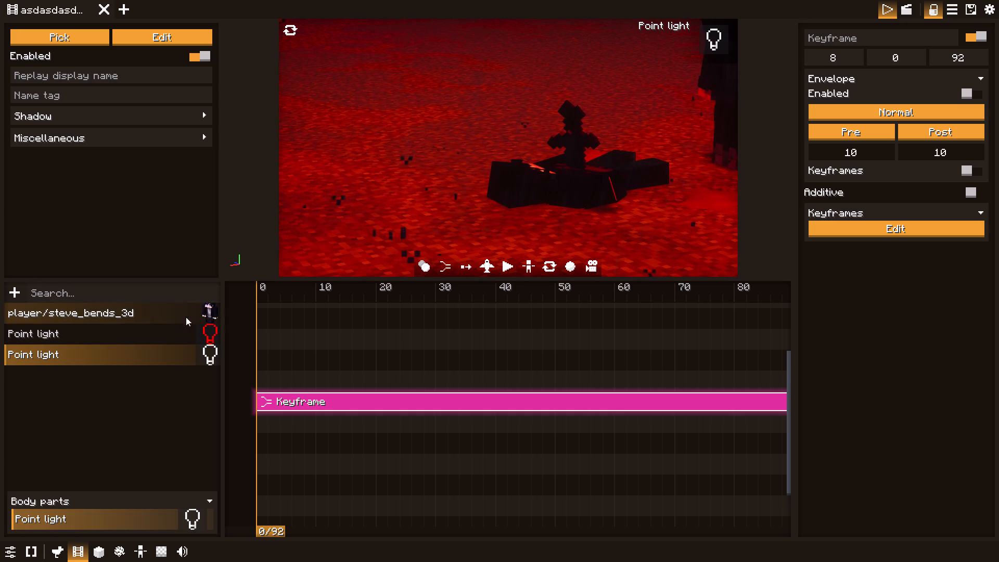
pyautogui.rightClick(315, 241)
pyautogui.rightClick(365, 207)
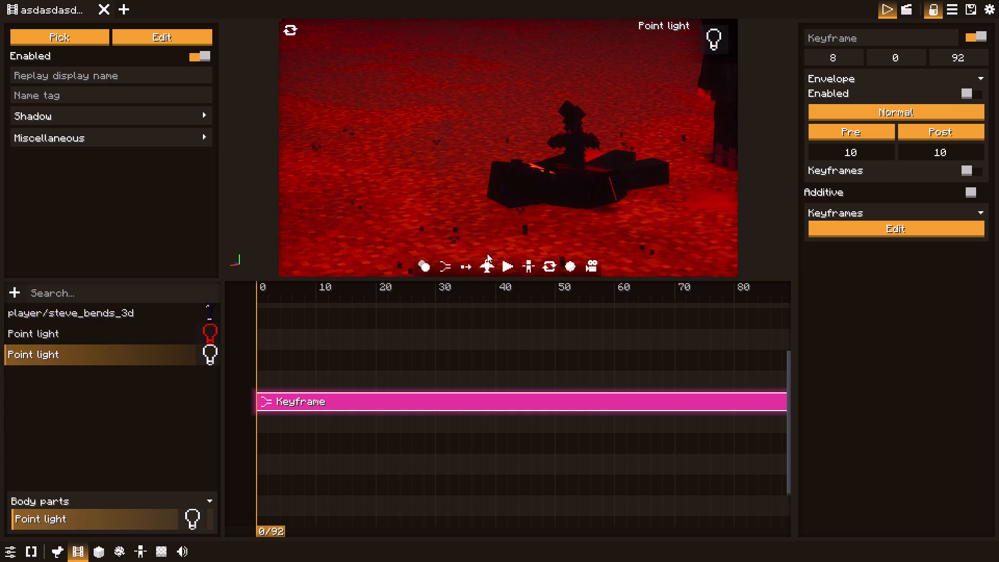
pyautogui.click(900, 7)
pyautogui.rightClick(396, 205)
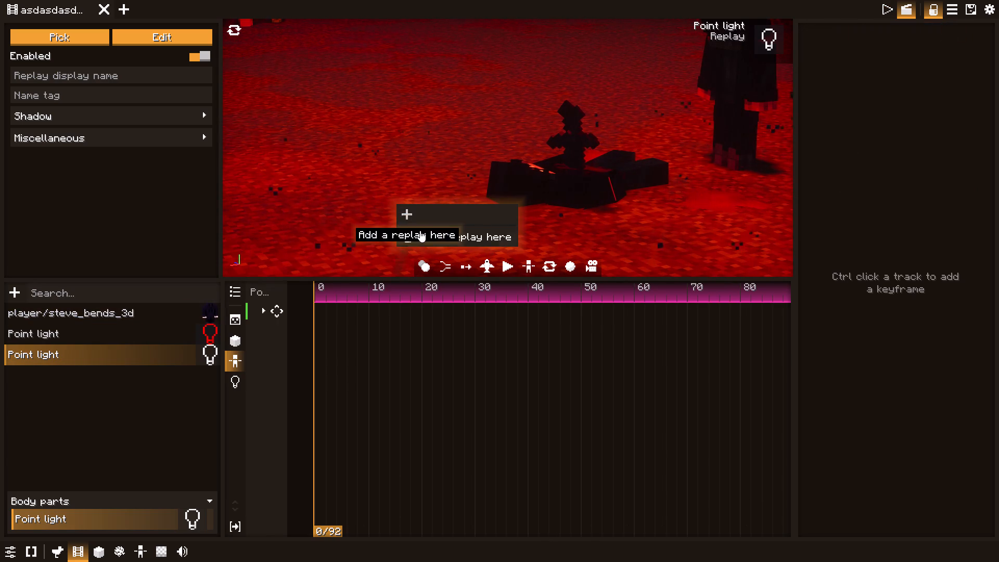
pyautogui.click(426, 236)
# Raise and shift the new point light so that it hangs in the air above the lying figure.
pyautogui.moveTo(393, 202); pyautogui.dragTo(403, 151)
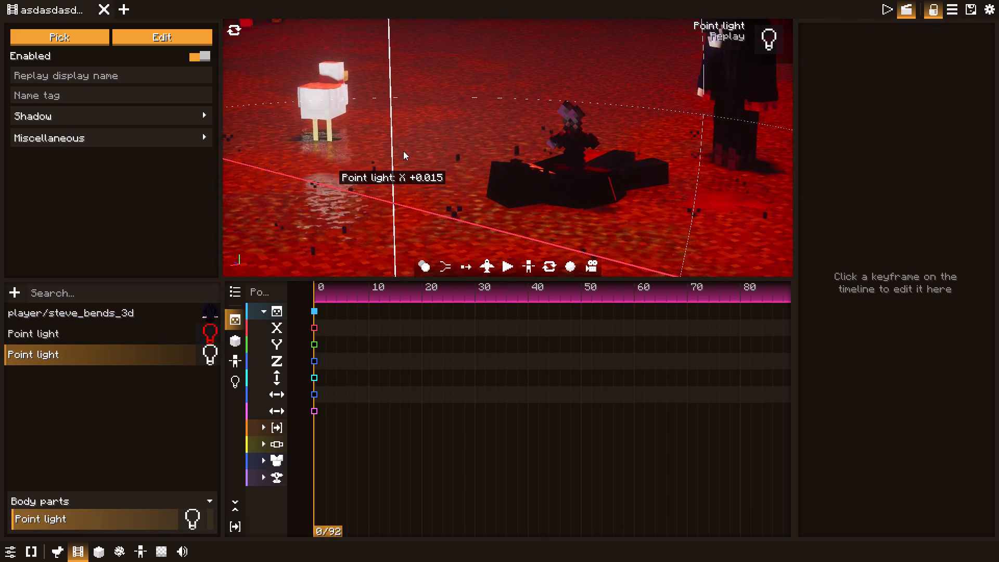
pyautogui.moveTo(403, 151); pyautogui.dragTo(408, 188)
pyautogui.moveTo(406, 207); pyautogui.dragTo(437, 132)
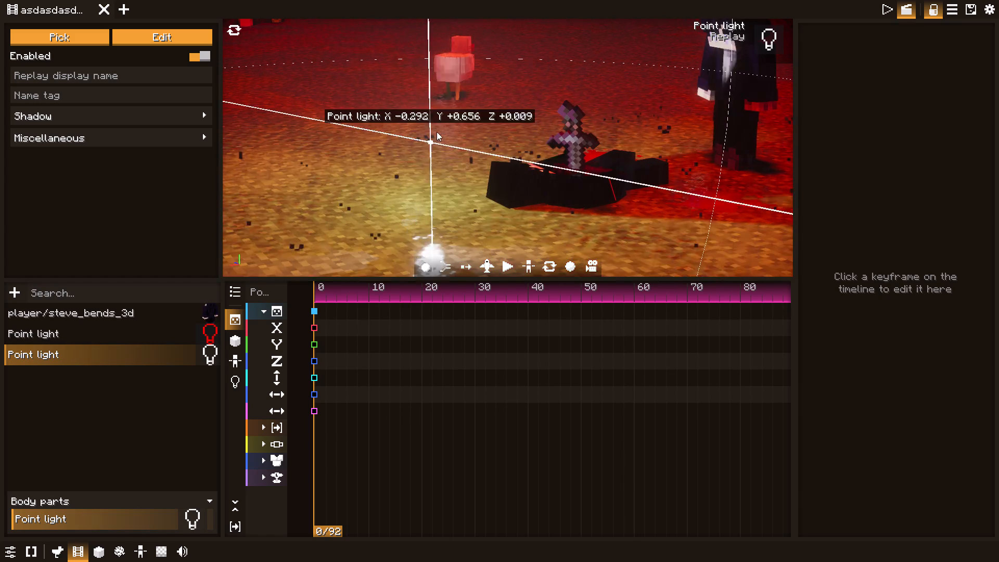
pyautogui.moveTo(437, 132); pyautogui.dragTo(527, 0)
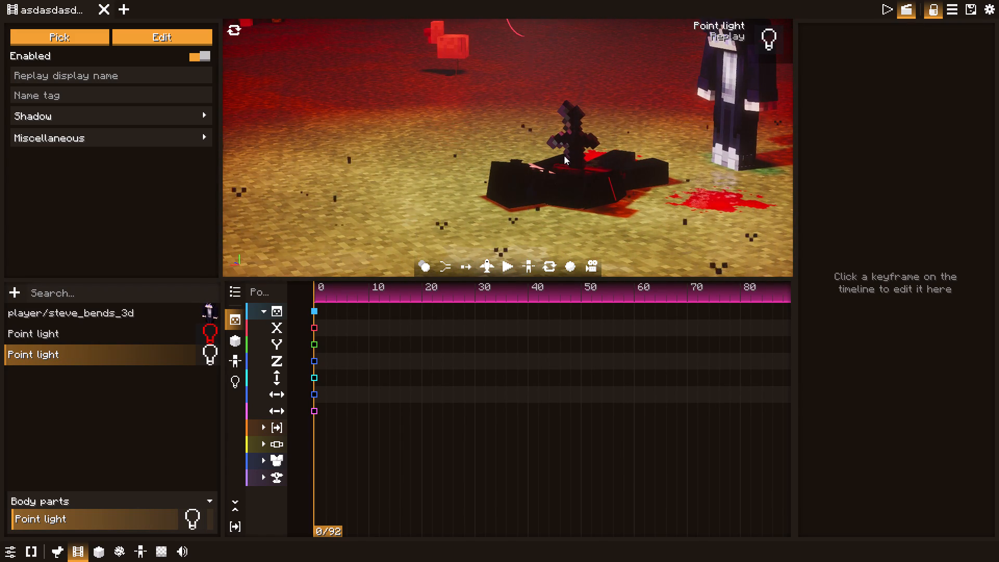
# Return the viewport to Camera mode and check the new light's effect in the wide shot.
pyautogui.click(548, 264)
pyautogui.click(564, 274)
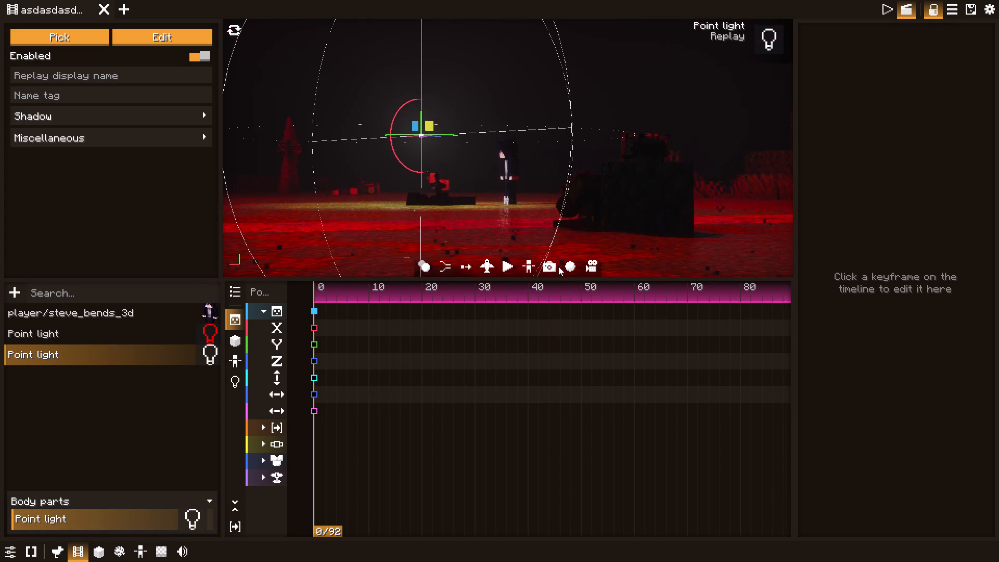
pyautogui.click(545, 231)
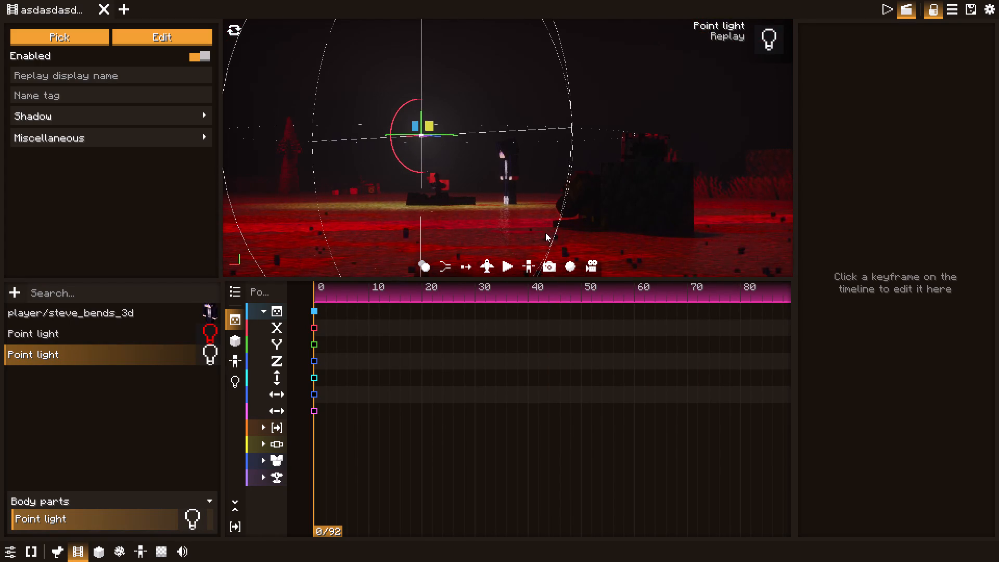
pyautogui.click(506, 220)
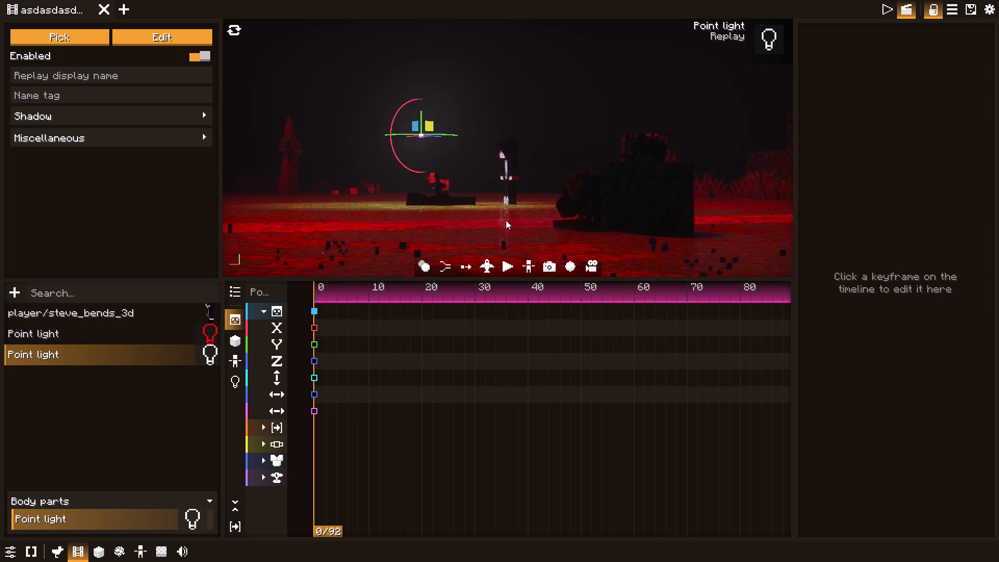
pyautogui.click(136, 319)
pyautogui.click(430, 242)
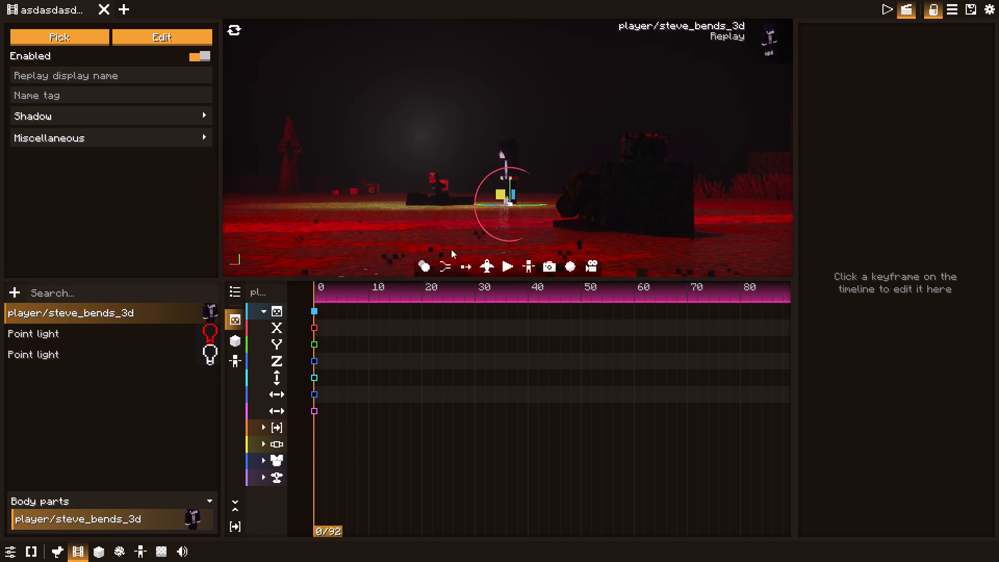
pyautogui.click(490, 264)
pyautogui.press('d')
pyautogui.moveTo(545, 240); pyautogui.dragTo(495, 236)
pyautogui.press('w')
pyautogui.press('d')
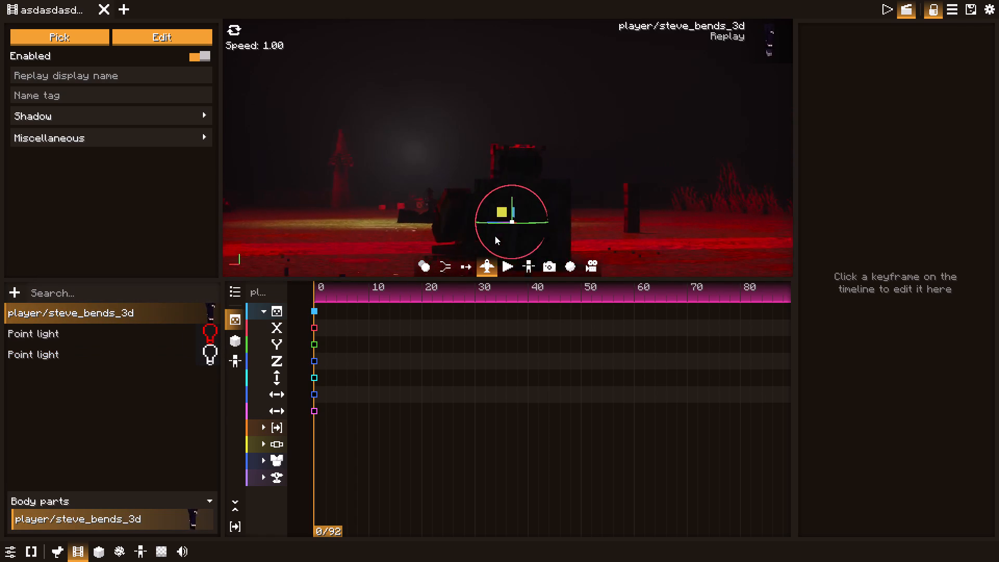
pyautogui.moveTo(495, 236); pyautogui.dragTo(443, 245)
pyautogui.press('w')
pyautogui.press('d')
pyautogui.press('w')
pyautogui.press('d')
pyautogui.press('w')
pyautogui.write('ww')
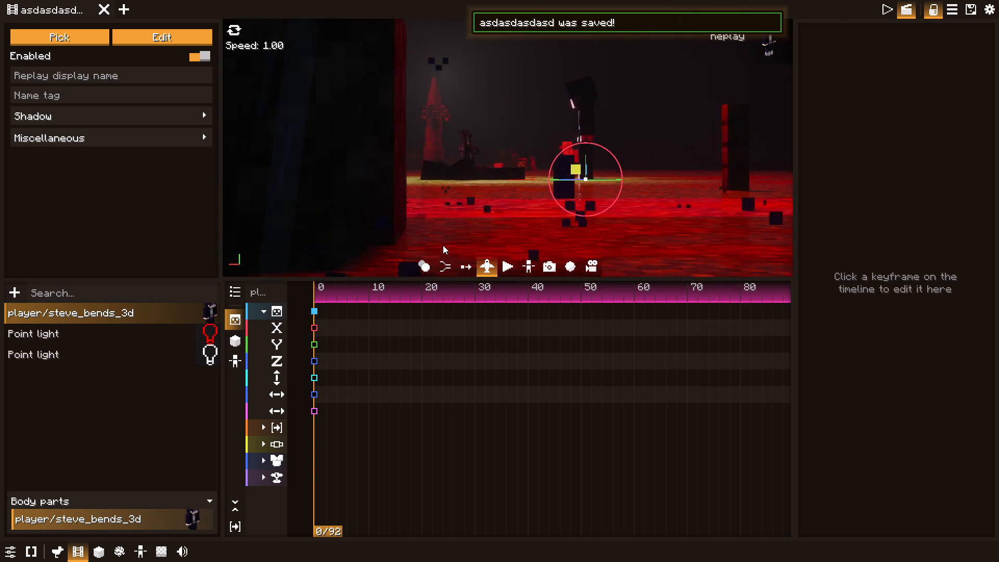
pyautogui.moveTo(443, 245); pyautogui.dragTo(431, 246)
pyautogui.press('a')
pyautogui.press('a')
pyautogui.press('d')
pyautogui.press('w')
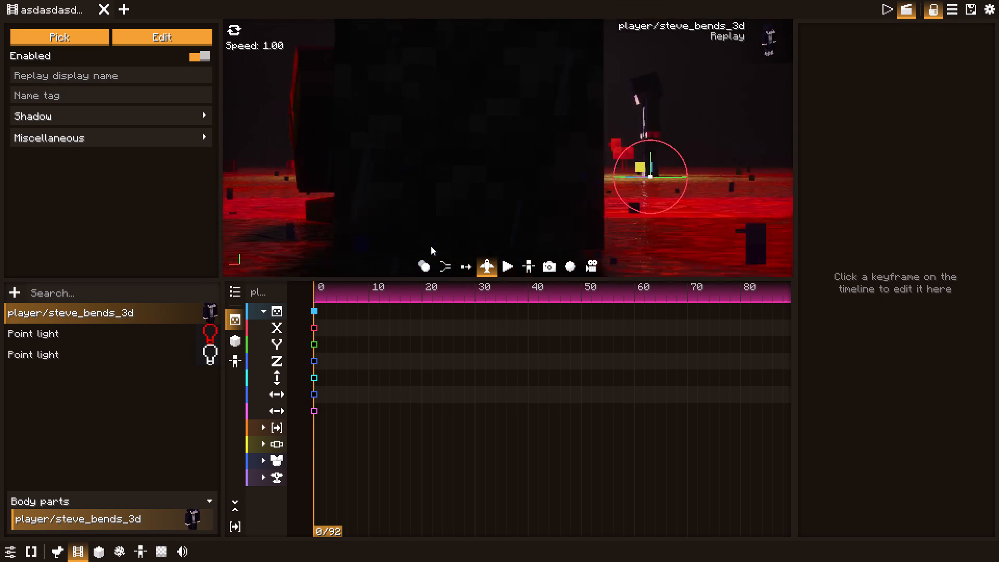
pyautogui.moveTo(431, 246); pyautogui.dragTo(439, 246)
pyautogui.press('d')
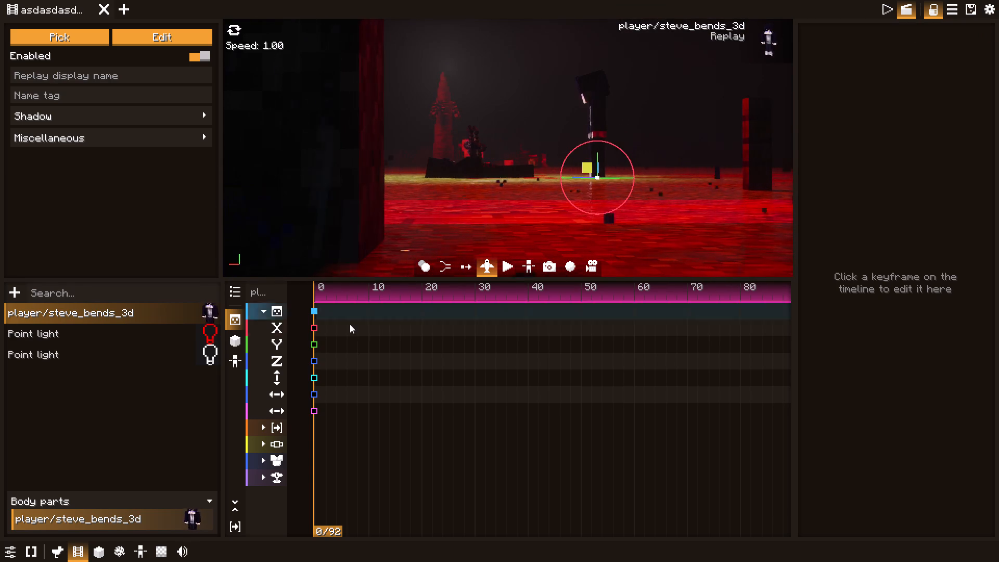
# Play the animation through the shot camera and pause at frame 32.
pyautogui.click(513, 263)
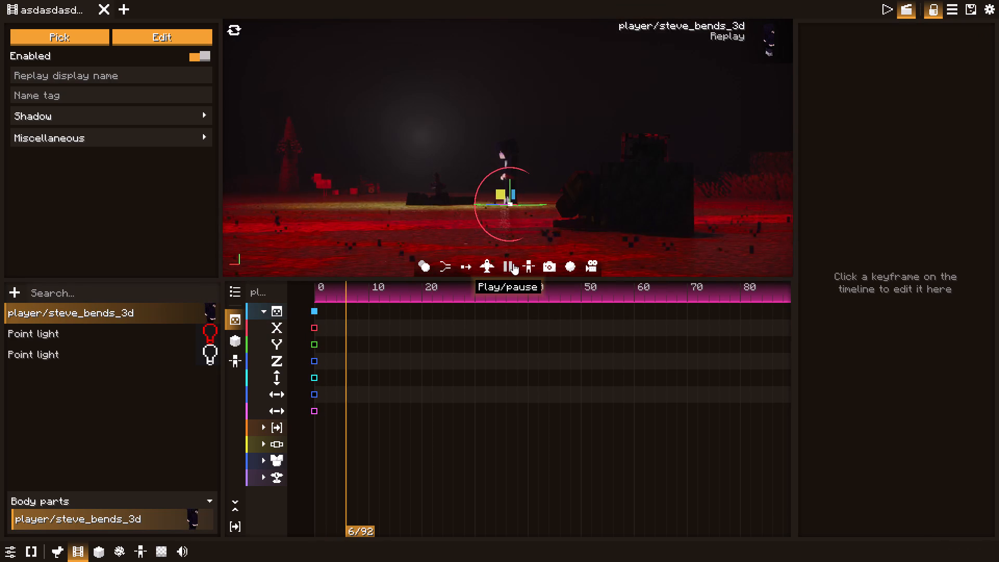
pyautogui.click(513, 263)
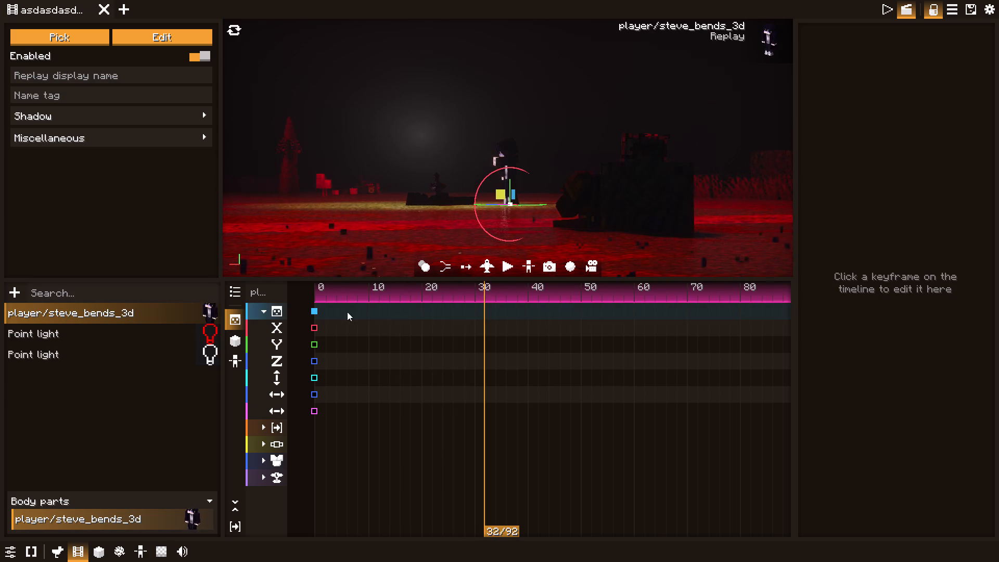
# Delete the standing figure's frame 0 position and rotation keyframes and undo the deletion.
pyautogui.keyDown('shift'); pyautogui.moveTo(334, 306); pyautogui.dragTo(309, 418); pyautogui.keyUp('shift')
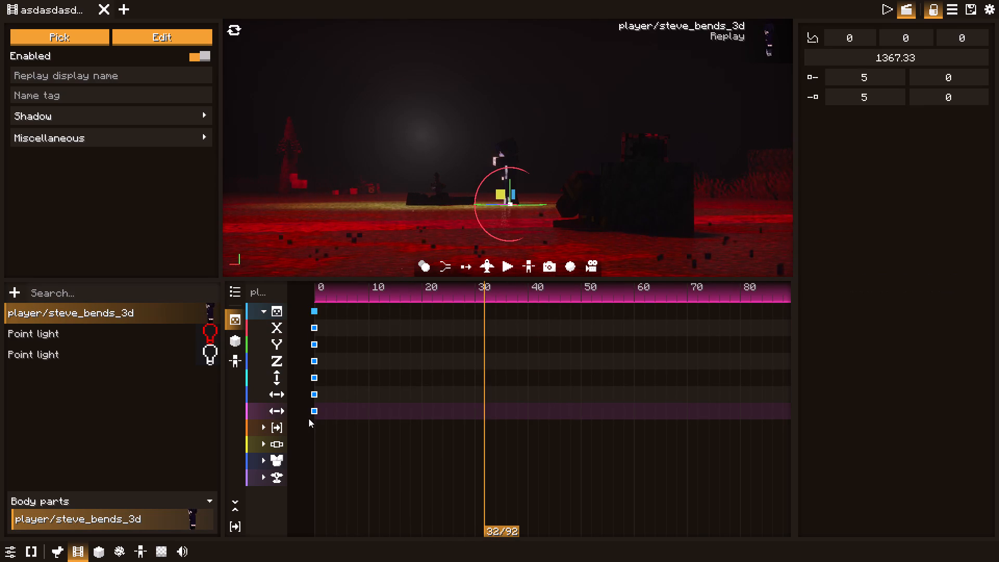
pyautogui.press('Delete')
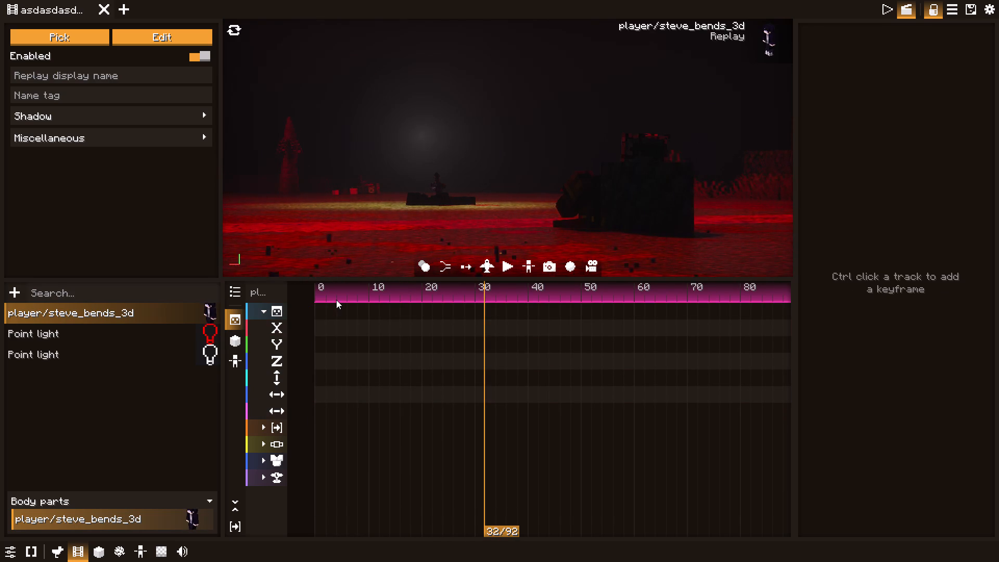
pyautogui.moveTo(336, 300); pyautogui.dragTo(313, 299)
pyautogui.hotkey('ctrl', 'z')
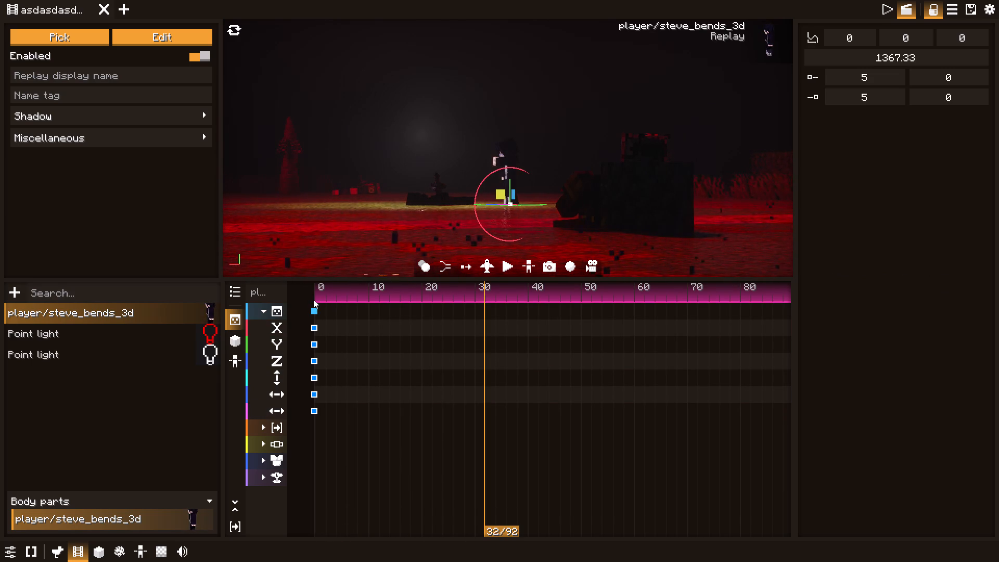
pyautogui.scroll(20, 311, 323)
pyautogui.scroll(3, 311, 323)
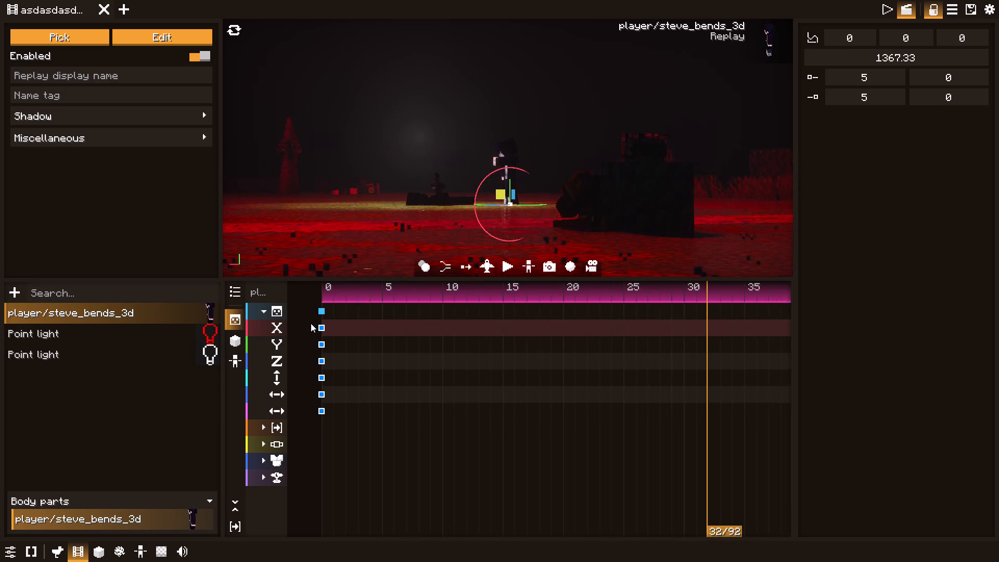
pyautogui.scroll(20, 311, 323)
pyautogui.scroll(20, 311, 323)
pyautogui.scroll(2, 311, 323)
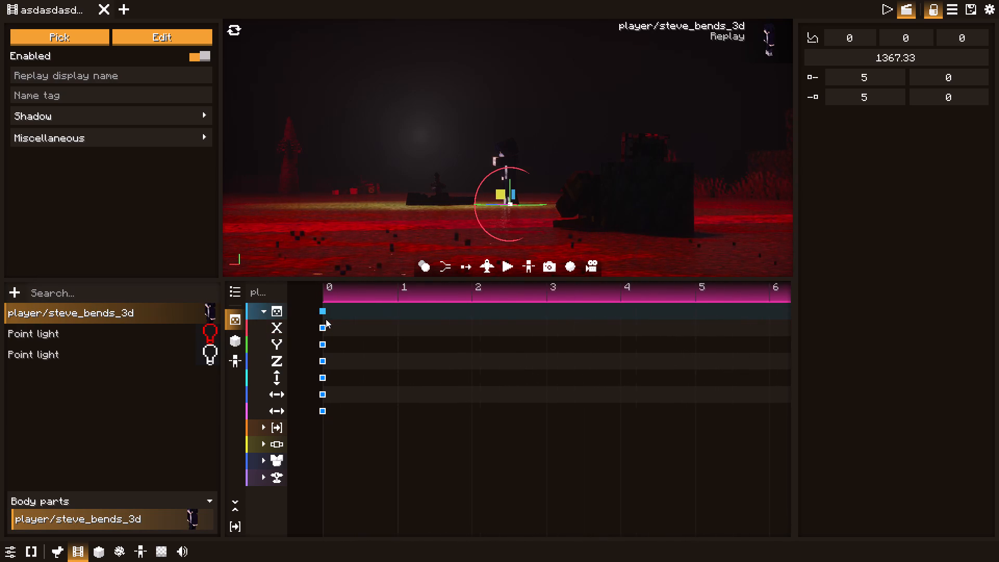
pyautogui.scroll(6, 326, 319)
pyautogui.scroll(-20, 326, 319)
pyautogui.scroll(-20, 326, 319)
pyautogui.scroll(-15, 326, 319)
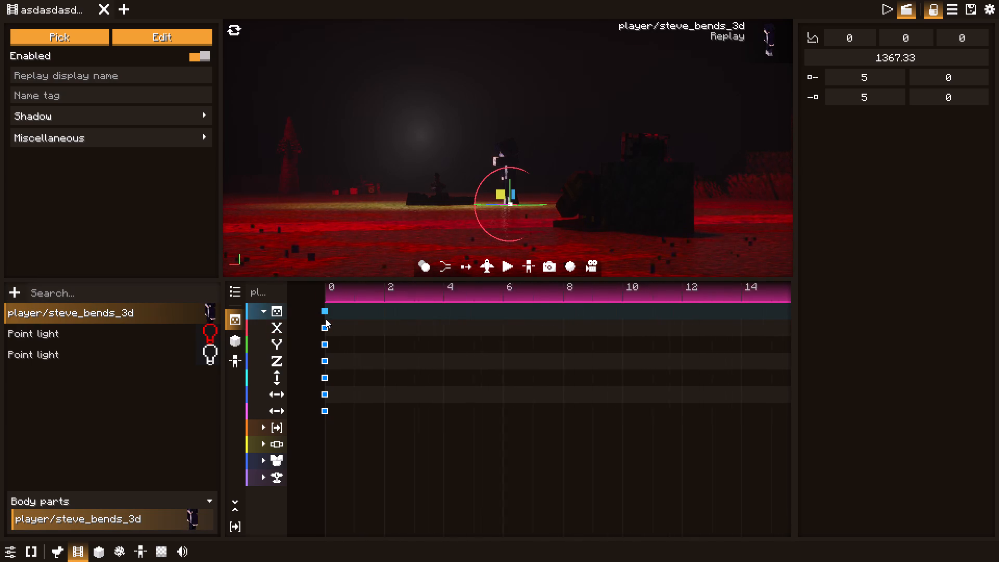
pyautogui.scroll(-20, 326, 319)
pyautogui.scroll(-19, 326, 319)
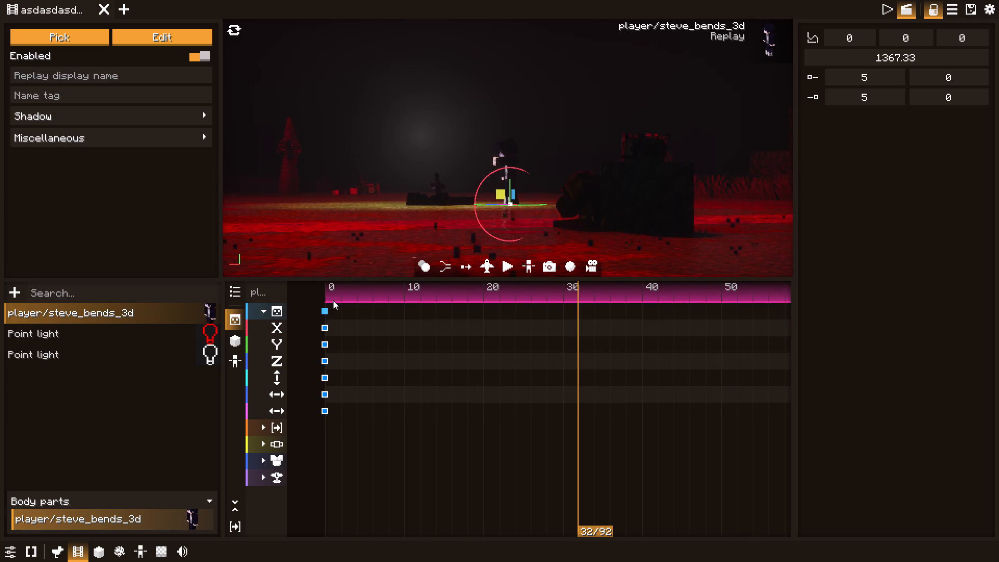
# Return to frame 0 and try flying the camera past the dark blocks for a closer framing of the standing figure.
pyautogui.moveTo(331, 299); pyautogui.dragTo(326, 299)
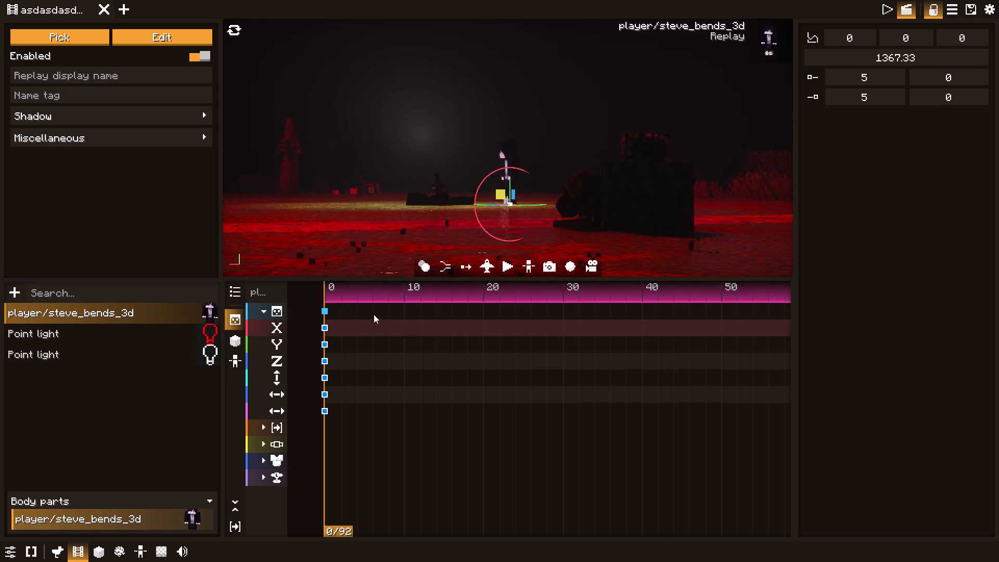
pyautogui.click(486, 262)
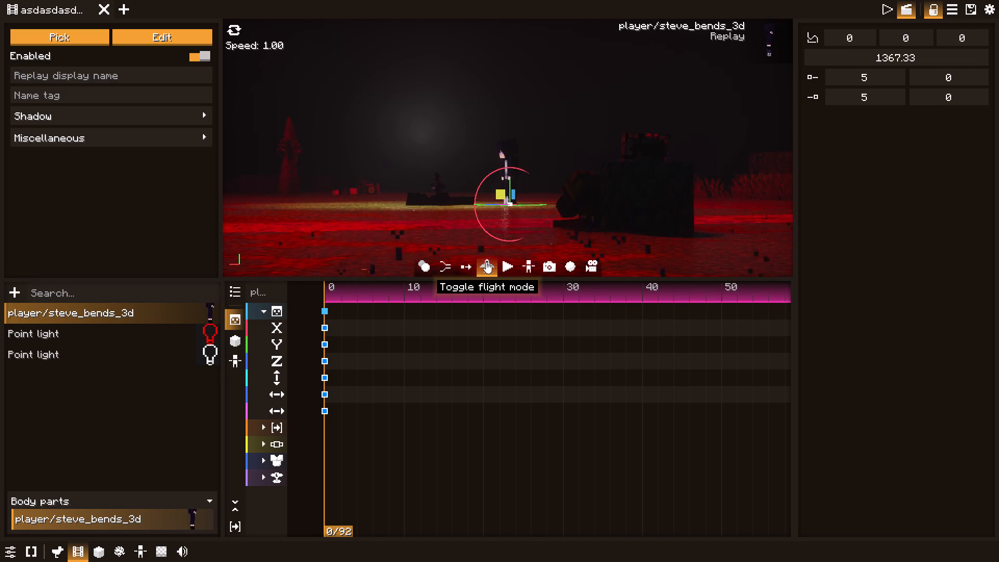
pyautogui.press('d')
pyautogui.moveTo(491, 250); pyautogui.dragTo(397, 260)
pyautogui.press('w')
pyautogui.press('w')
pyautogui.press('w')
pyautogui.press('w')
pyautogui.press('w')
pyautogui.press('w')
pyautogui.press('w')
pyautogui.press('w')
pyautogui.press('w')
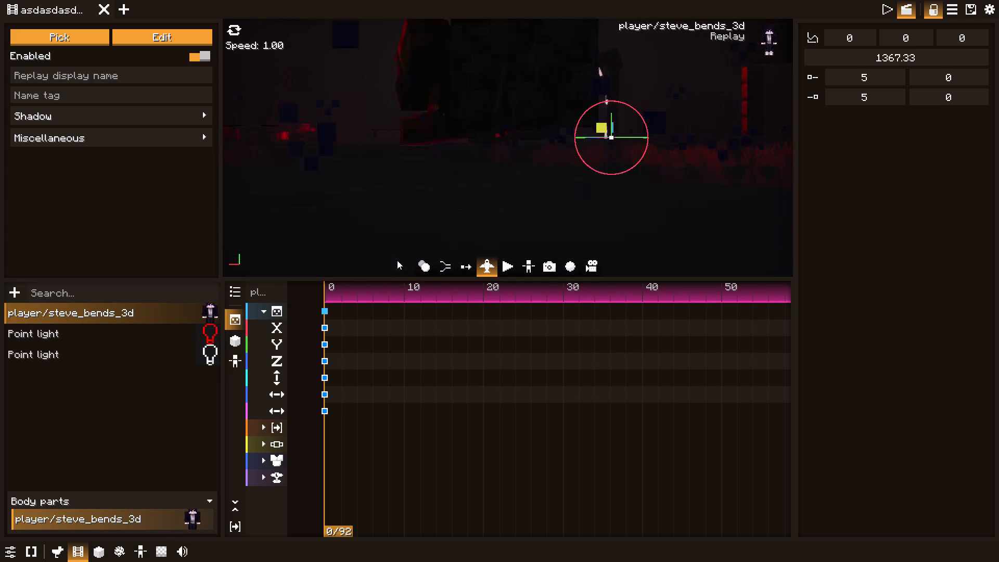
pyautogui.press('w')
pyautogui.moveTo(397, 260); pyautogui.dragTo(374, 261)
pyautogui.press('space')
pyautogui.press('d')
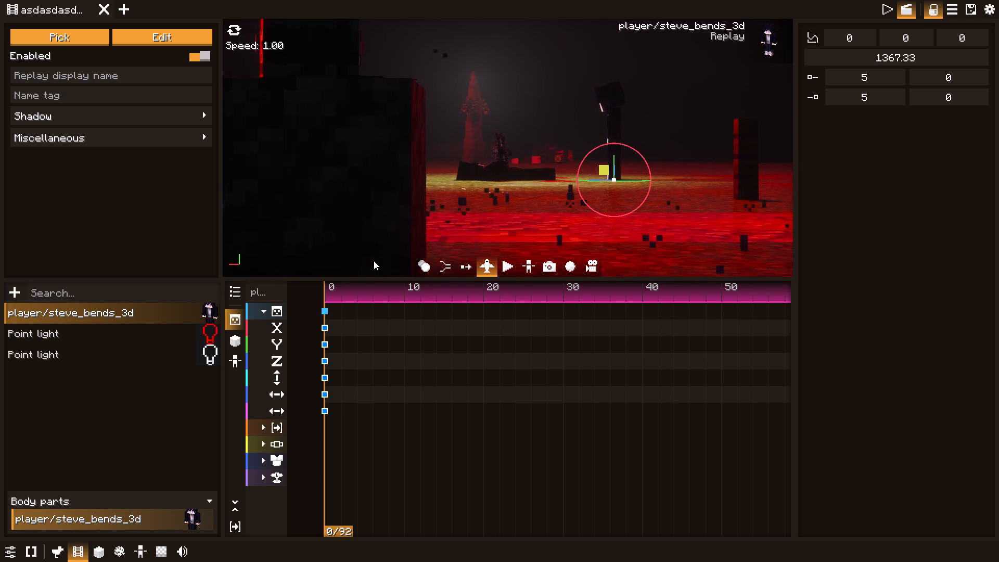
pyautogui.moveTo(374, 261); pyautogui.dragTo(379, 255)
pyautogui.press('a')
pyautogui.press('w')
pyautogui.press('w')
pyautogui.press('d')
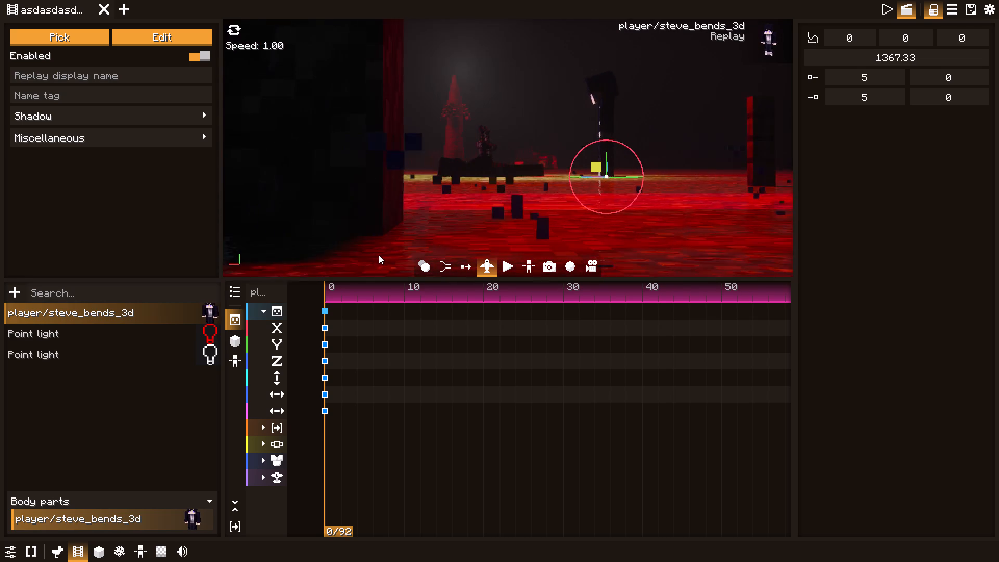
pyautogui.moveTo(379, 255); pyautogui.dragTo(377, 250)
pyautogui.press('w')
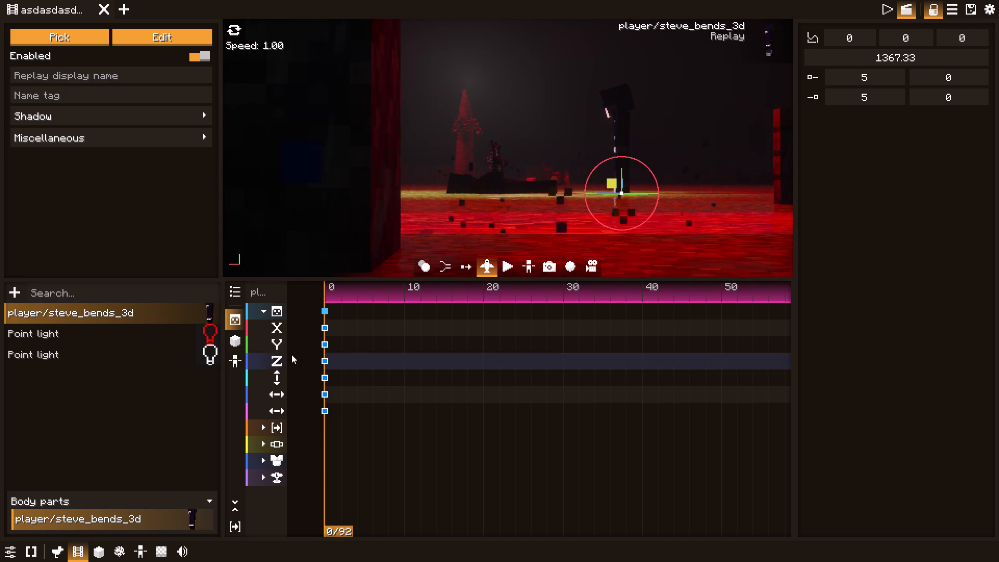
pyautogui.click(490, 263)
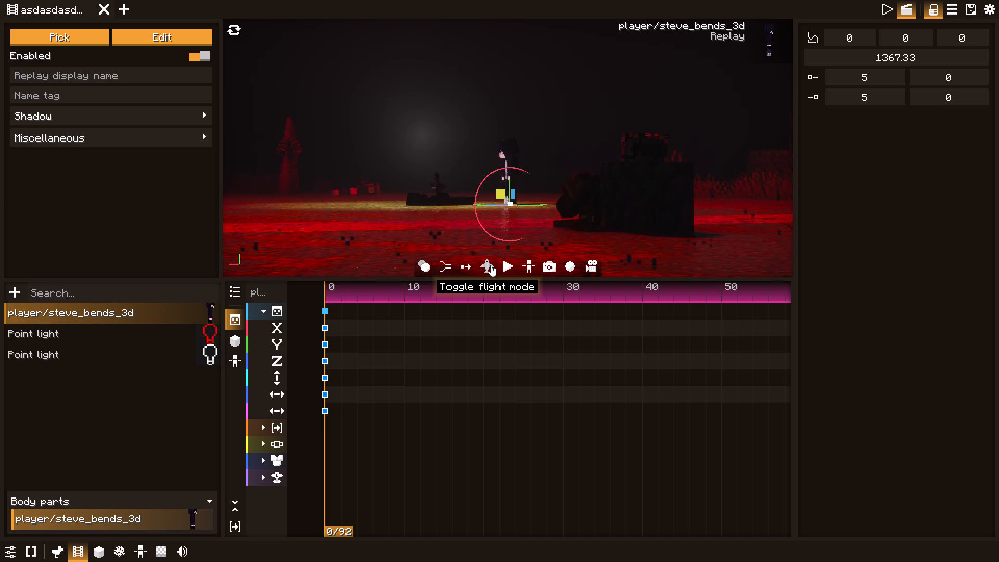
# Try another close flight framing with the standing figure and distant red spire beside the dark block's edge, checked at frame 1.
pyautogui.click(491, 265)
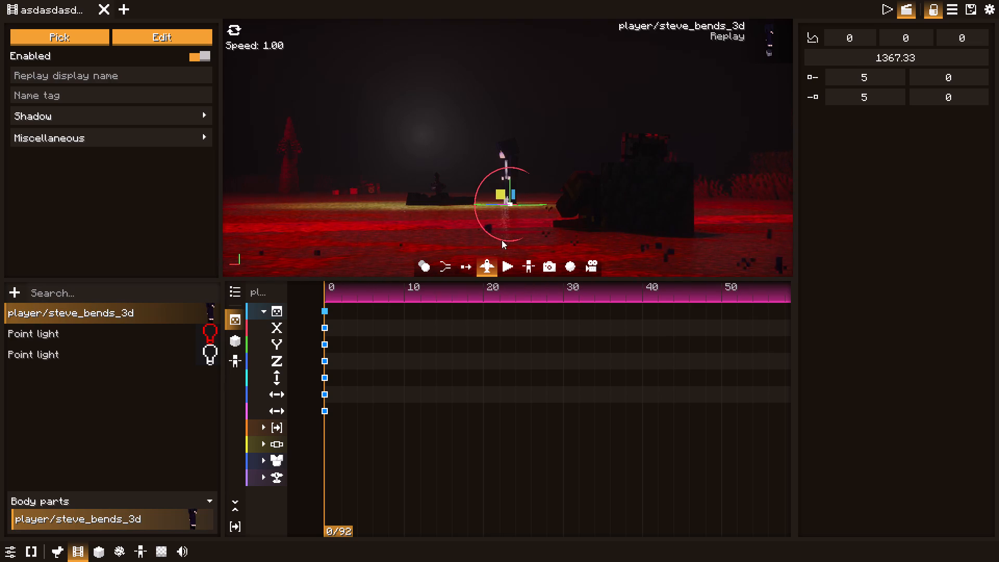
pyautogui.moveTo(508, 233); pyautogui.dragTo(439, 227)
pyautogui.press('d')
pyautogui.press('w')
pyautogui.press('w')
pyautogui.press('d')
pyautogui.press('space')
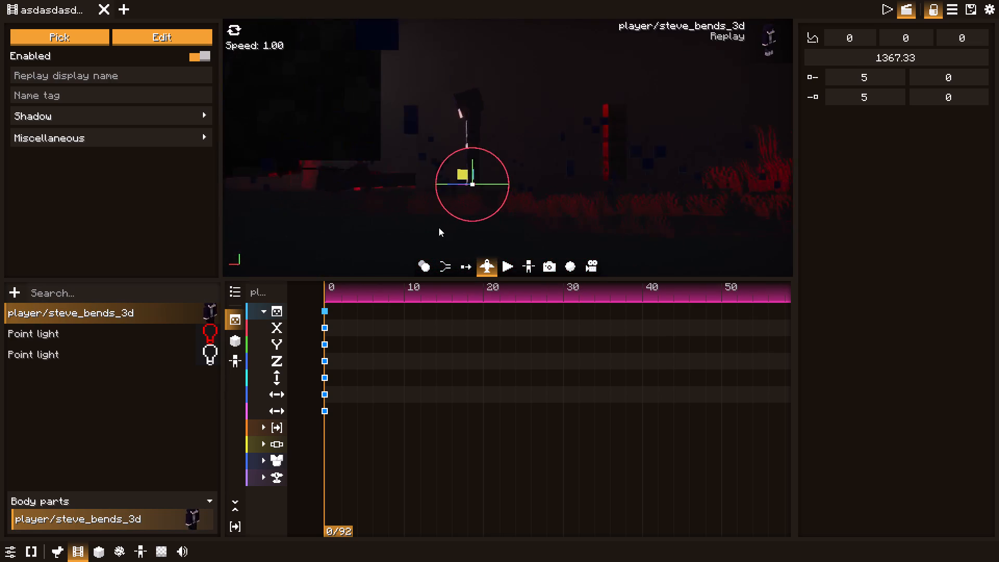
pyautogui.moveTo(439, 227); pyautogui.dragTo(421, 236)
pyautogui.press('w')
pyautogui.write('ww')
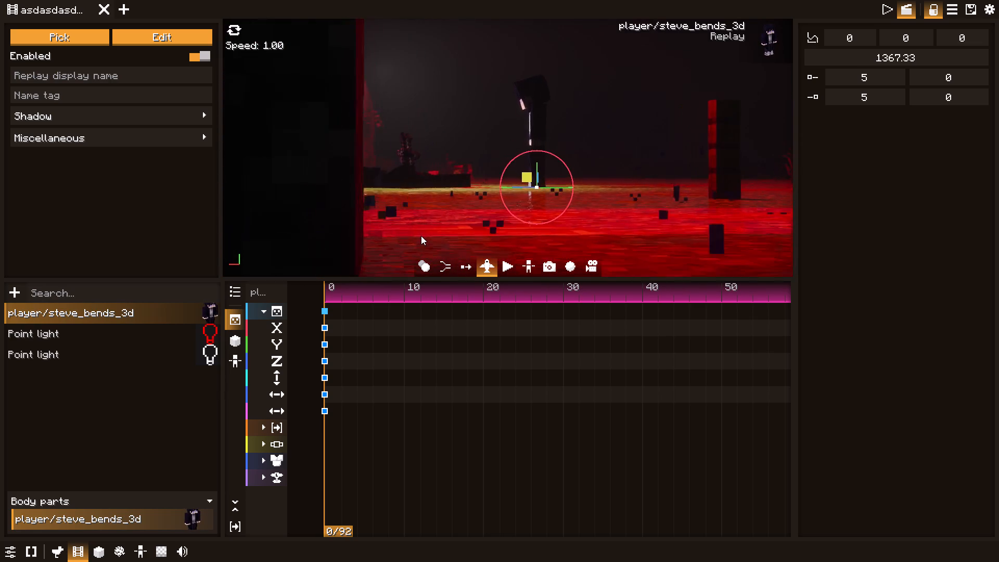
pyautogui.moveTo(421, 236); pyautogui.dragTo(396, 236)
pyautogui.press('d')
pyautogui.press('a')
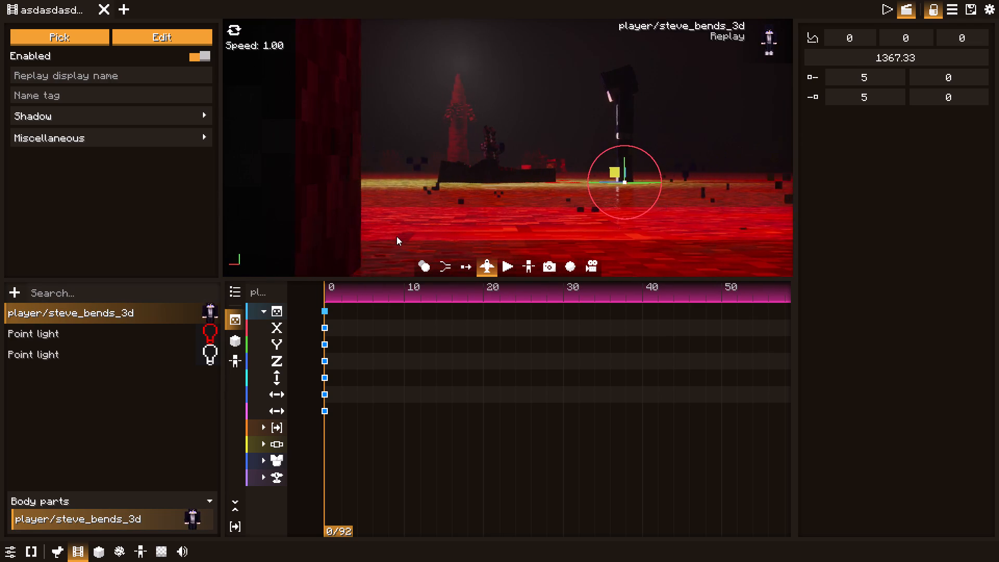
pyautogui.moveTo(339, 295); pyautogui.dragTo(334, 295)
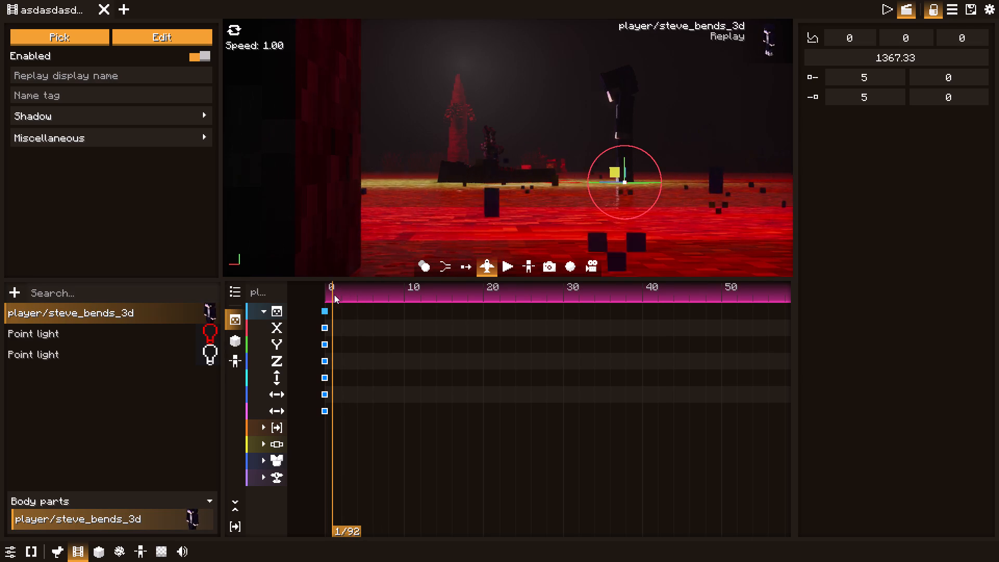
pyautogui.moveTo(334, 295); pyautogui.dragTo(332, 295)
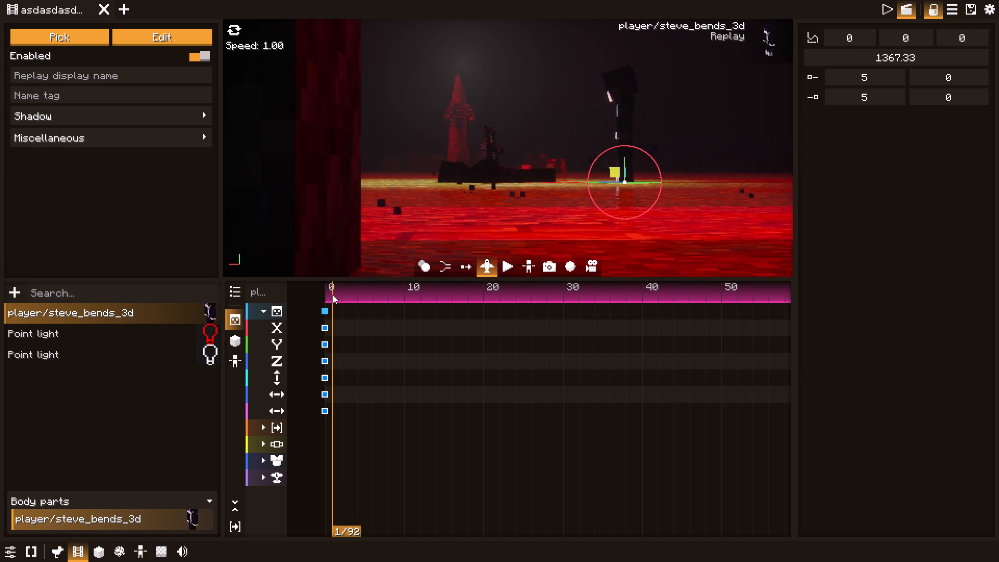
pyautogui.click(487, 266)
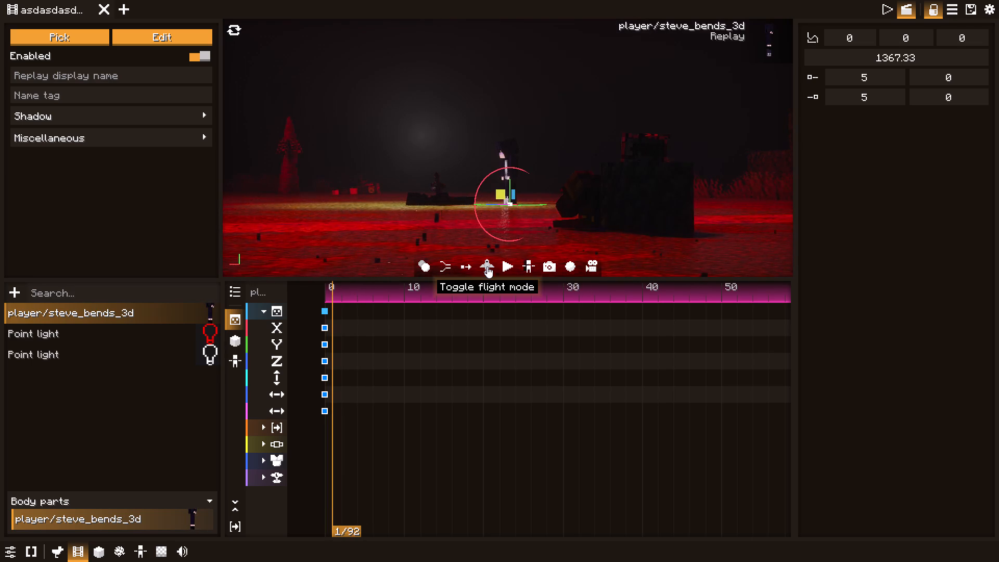
# Fly the camera from the wide shot toward the standing figure, keeping the large dark block in the foreground beside it.
pyautogui.click(487, 266)
pyautogui.press('d')
pyautogui.moveTo(488, 242); pyautogui.dragTo(426, 244)
pyautogui.press('w')
pyautogui.press('w')
pyautogui.press('w')
pyautogui.press('w')
pyautogui.press('w')
pyautogui.press('w')
pyautogui.press('w')
pyautogui.press('w')
pyautogui.press('w')
pyautogui.press('w')
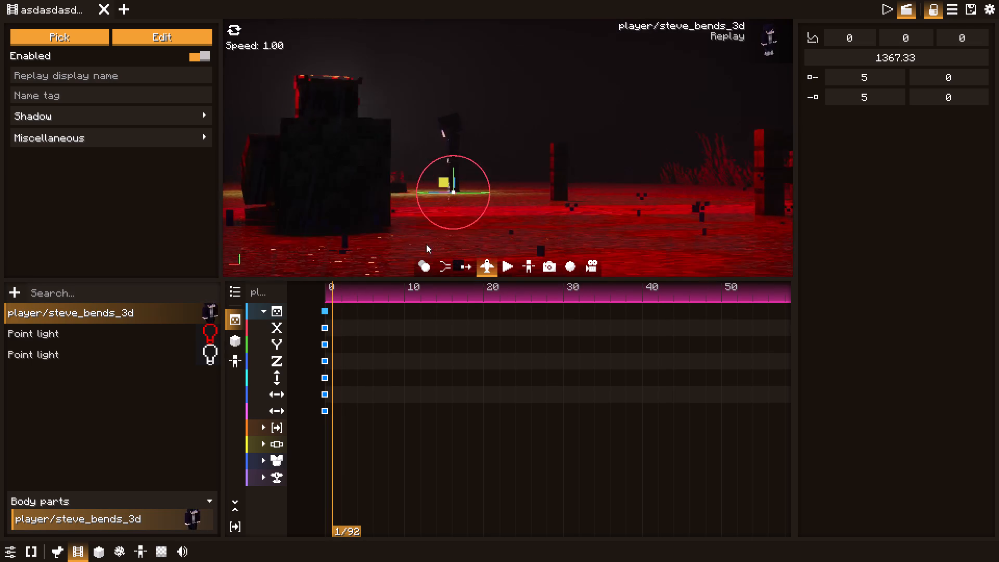
pyautogui.moveTo(426, 244); pyautogui.dragTo(389, 242)
pyautogui.press('w')
pyautogui.press('w')
pyautogui.press('w')
pyautogui.press('w')
pyautogui.press('w')
pyautogui.press('d')
pyautogui.press('a')
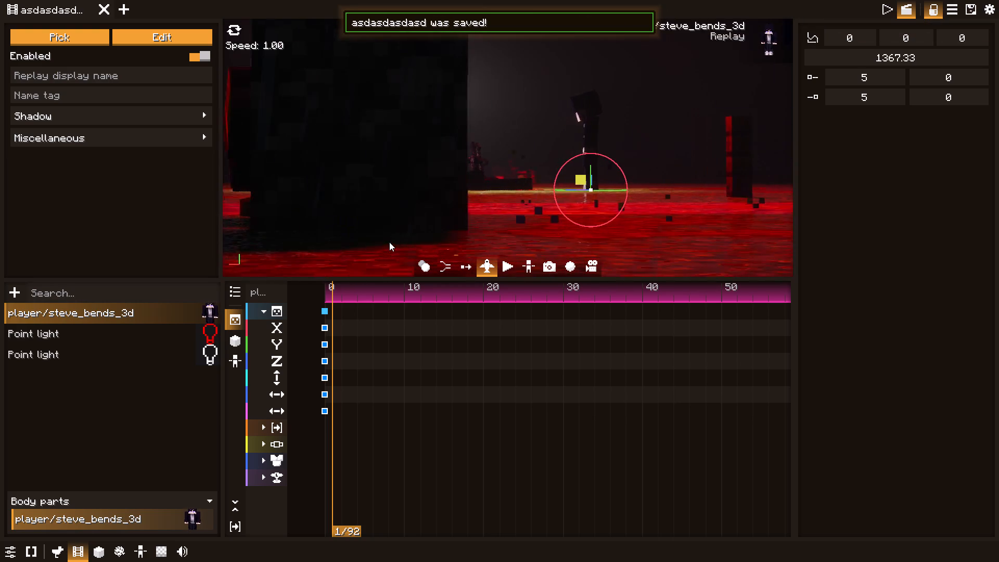
# Fine-tune the close framing with small forward and sideways moves so the dark block fills about half the shot beside the figure.
pyautogui.moveTo(389, 242); pyautogui.dragTo(391, 242)
pyautogui.press('w')
pyautogui.press('d')
pyautogui.press('a')
pyautogui.press('w')
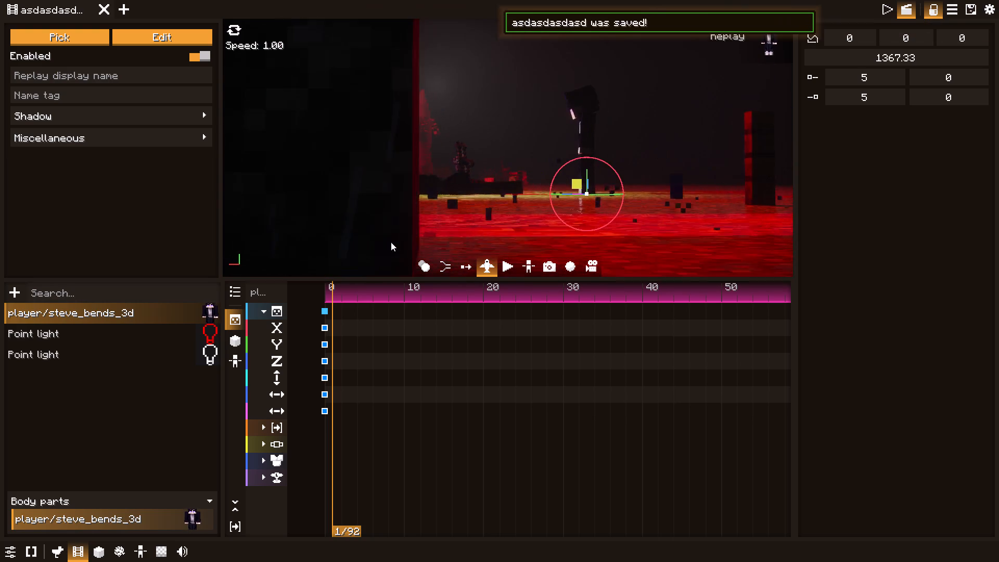
pyautogui.moveTo(391, 242); pyautogui.dragTo(392, 244)
pyautogui.press('d')
pyautogui.press('a')
pyautogui.press('a')
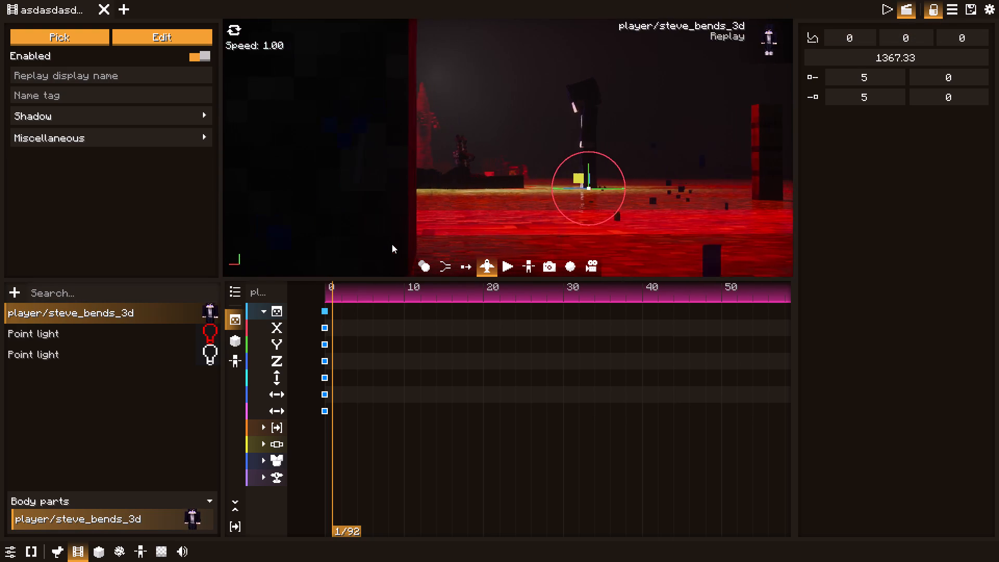
pyautogui.moveTo(392, 244); pyautogui.dragTo(378, 244)
pyautogui.press('w')
pyautogui.press('d')
pyautogui.press('a')
pyautogui.press('a')
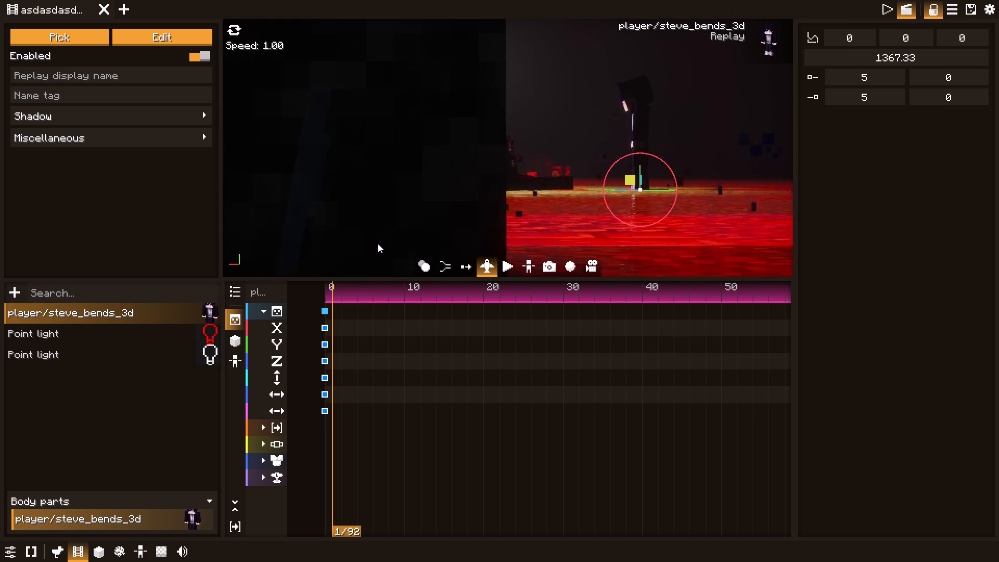
pyautogui.moveTo(378, 244); pyautogui.dragTo(379, 244)
pyautogui.write('dada')
pyautogui.press('d')
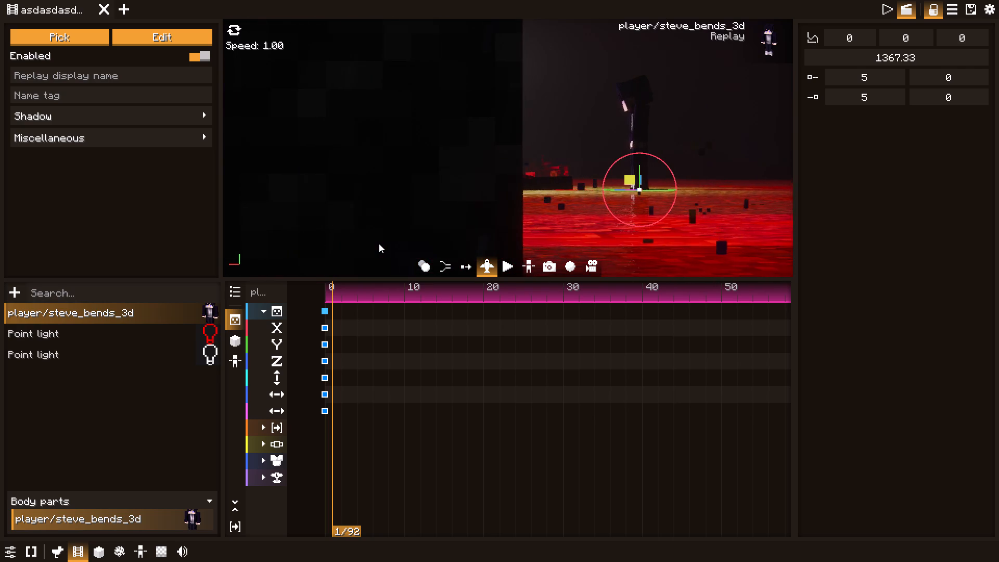
pyautogui.moveTo(379, 244); pyautogui.dragTo(379, 244)
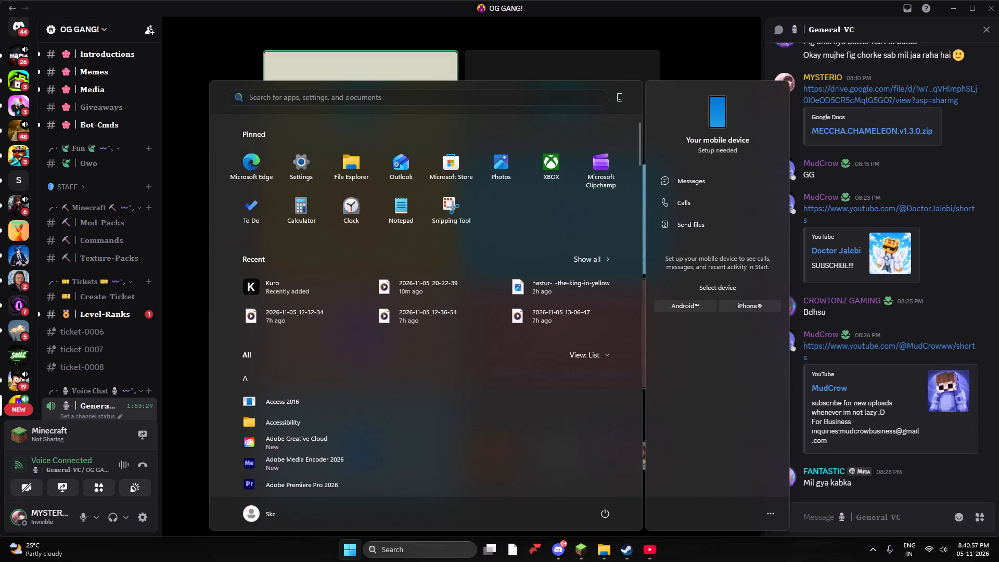
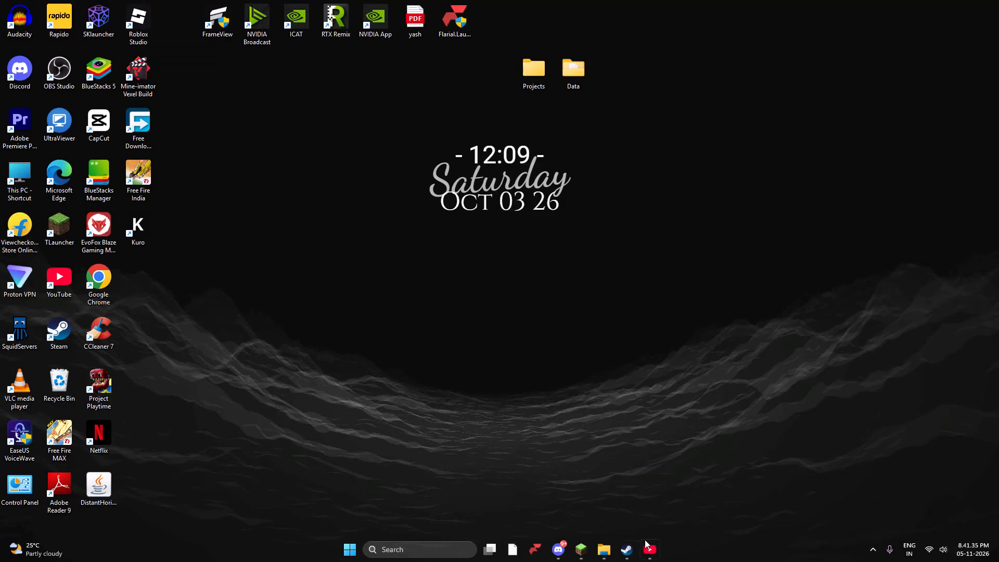
# Switch back to Minecraft, return to frame 0 and raise the flying camera slightly above the red ground.
pyautogui.click(582, 556)
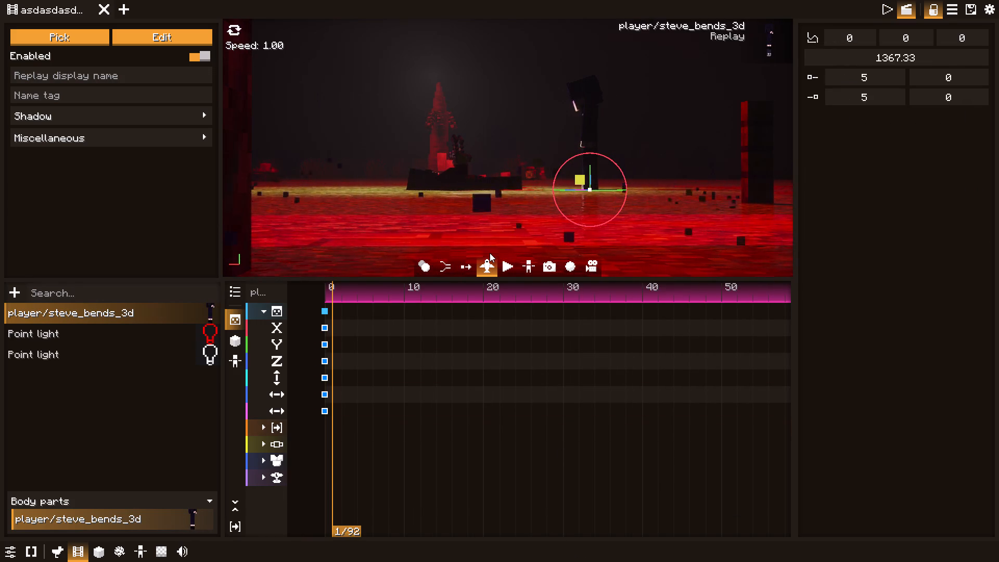
pyautogui.scroll(1, 491, 253)
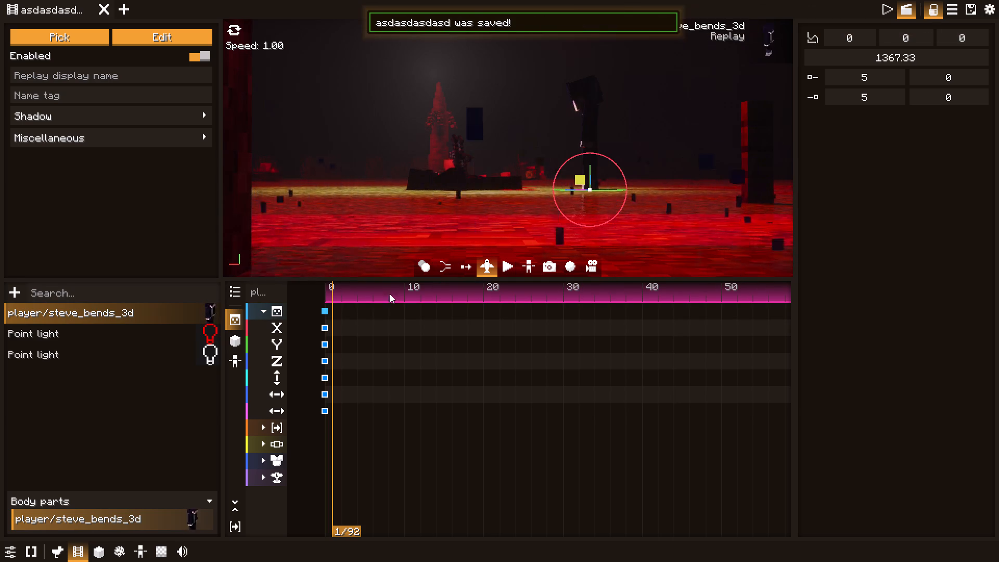
pyautogui.click(328, 295)
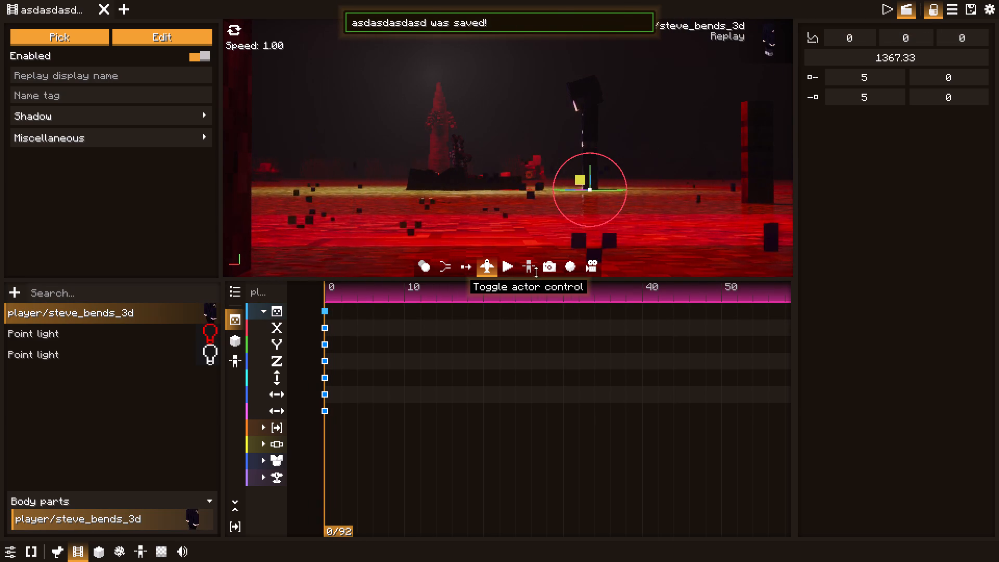
pyautogui.press('space')
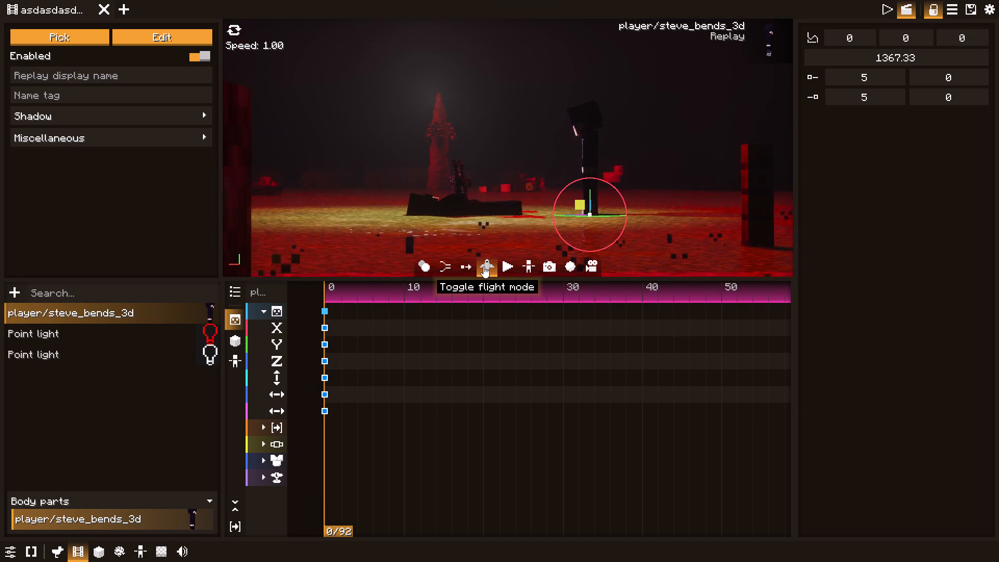
pyautogui.press('space')
# Preview the opening of the shot through the film camera and return the playhead to frame 0.
pyautogui.click(507, 265)
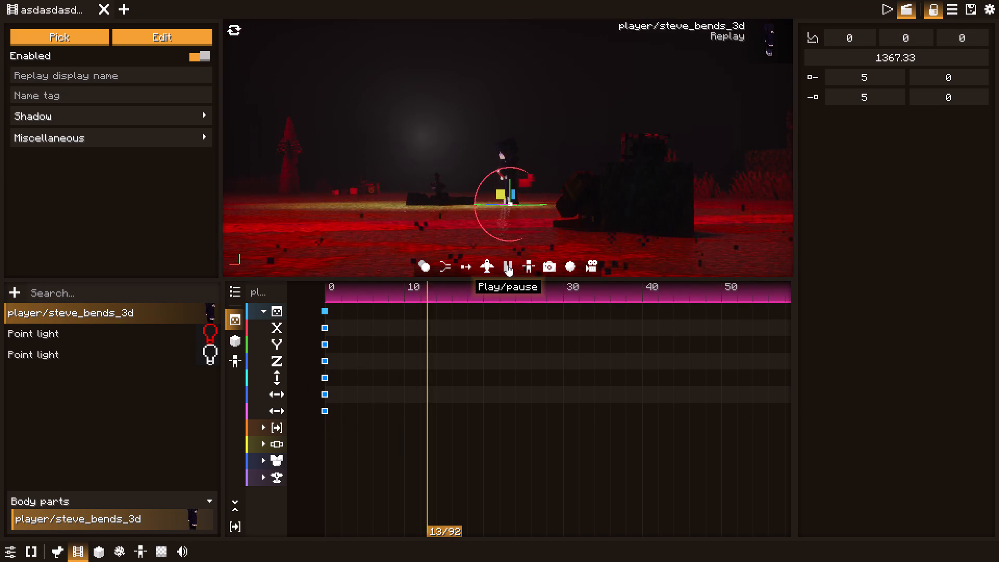
pyautogui.click(507, 265)
pyautogui.moveTo(377, 295); pyautogui.dragTo(328, 295)
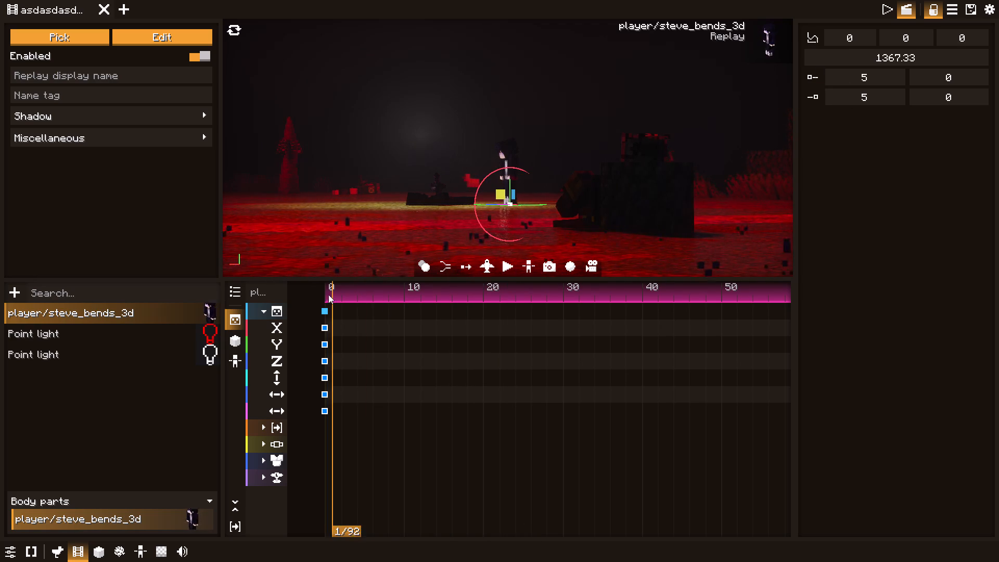
pyautogui.moveTo(328, 295); pyautogui.dragTo(317, 295)
# Open the camera clip's keyframes for editing and delete all of its keyframes at frame 0.
pyautogui.click(895, 4)
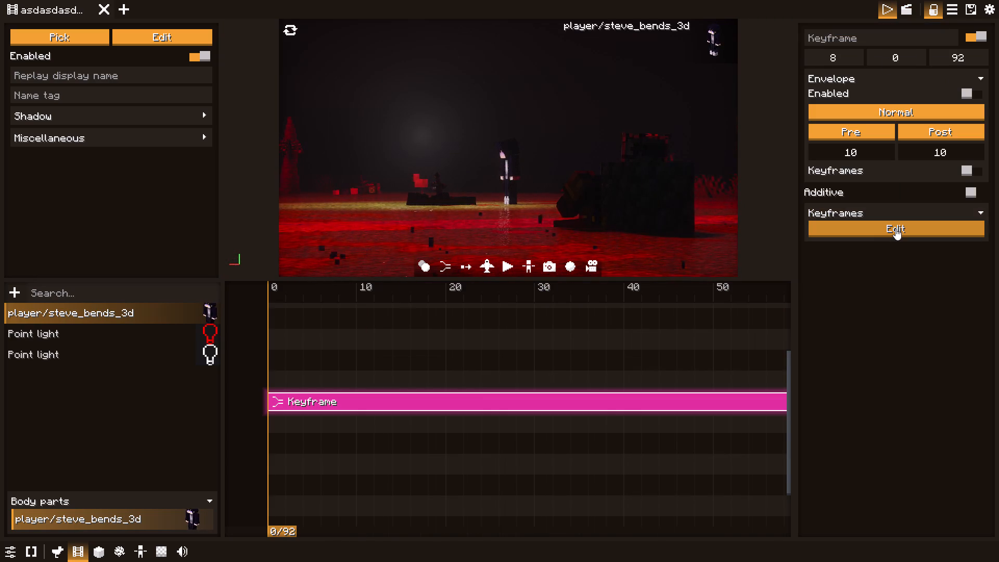
pyautogui.click(895, 228)
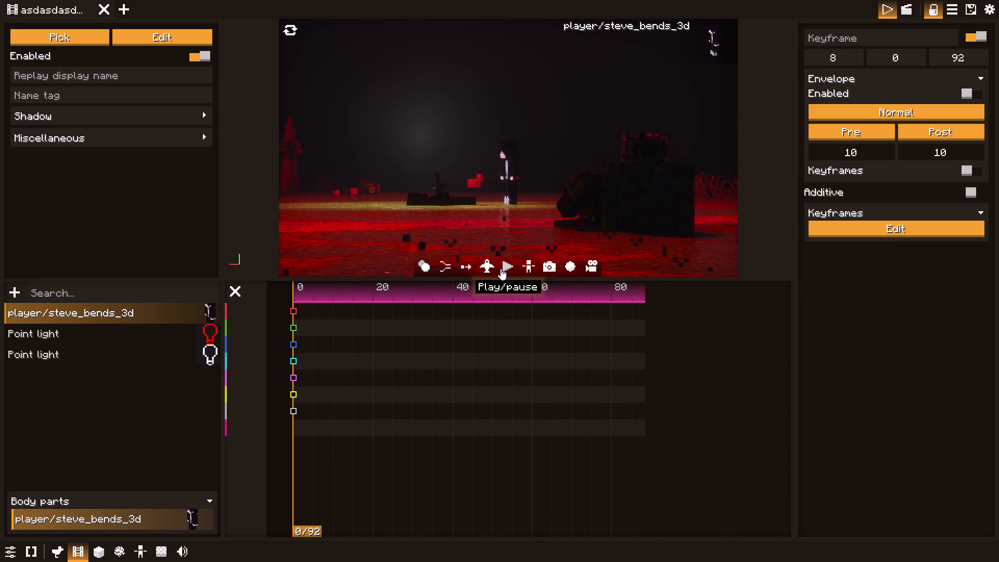
pyautogui.keyDown('shift'); pyautogui.moveTo(296, 307); pyautogui.dragTo(303, 361); pyautogui.keyUp('shift')
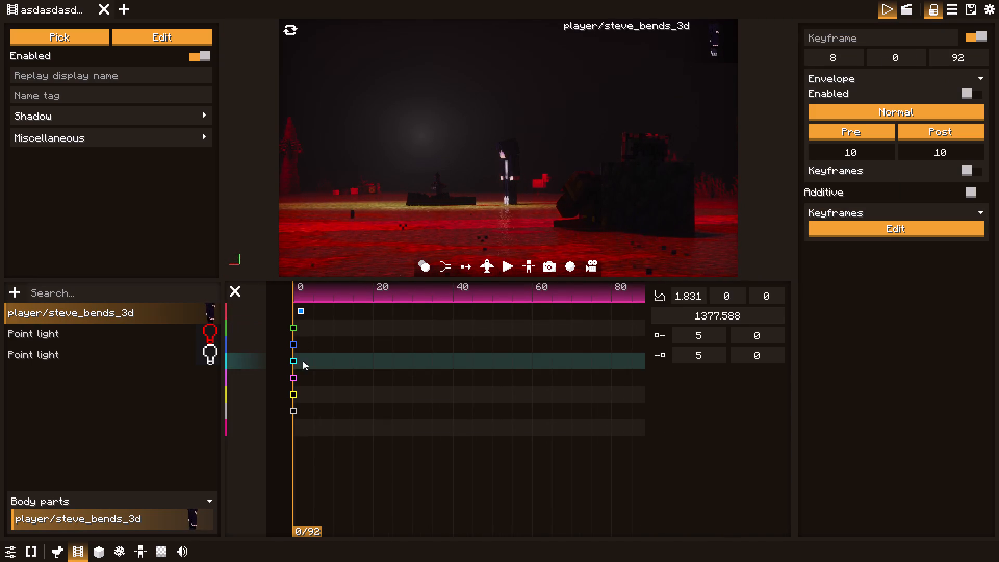
pyautogui.keyDown('shift'); pyautogui.moveTo(303, 361); pyautogui.dragTo(296, 359); pyautogui.keyUp('shift')
pyautogui.keyDown('shift'); pyautogui.moveTo(306, 306); pyautogui.dragTo(306, 334); pyautogui.keyUp('shift')
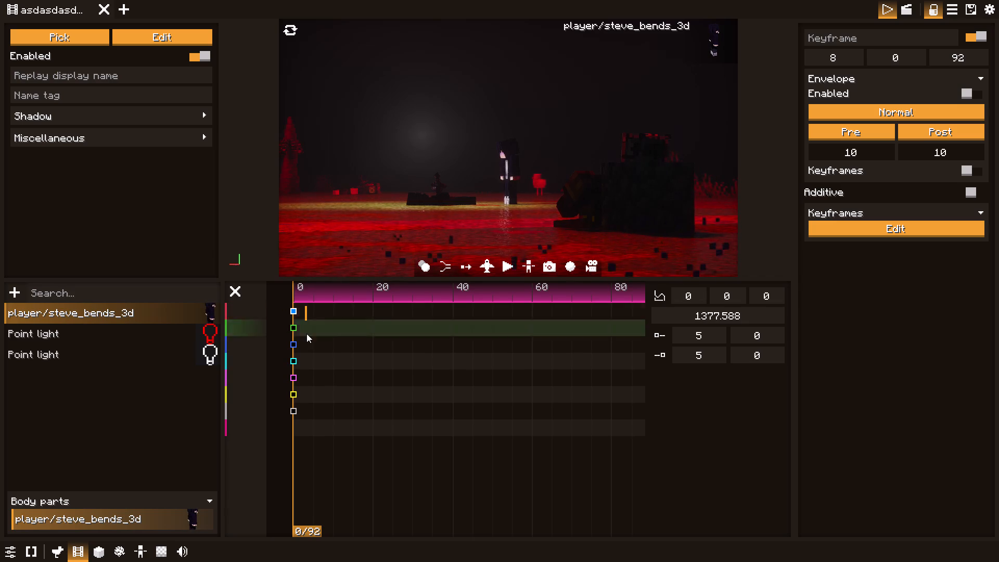
pyautogui.keyDown('shift'); pyautogui.moveTo(306, 334); pyautogui.dragTo(288, 420); pyautogui.keyUp('shift')
pyautogui.press('Delete')
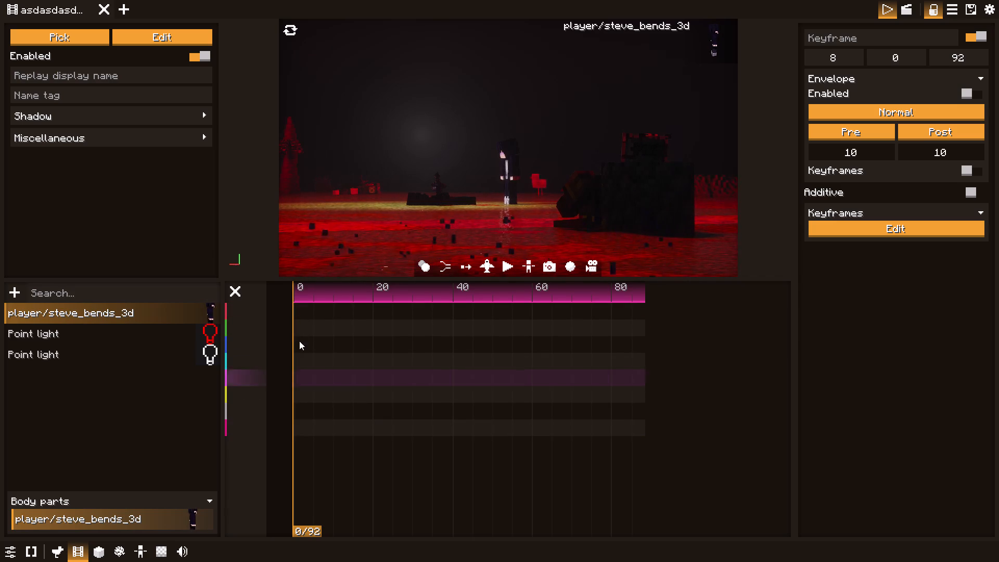
# Fly the camera at frame 0 beside the large dark block, framing the standing figure and the distant red spire.
pyautogui.click(488, 261)
pyautogui.press('d')
pyautogui.moveTo(488, 241); pyautogui.dragTo(502, 240)
pyautogui.press('w')
pyautogui.press('q')
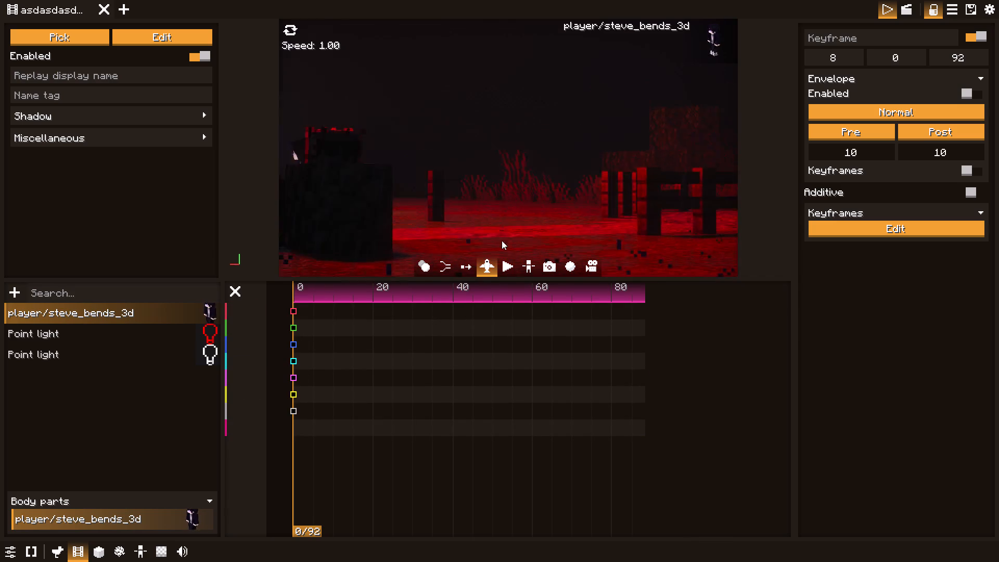
pyautogui.moveTo(502, 240); pyautogui.dragTo(372, 238)
pyautogui.press('d')
pyautogui.press('d')
pyautogui.press('d')
pyautogui.press('a')
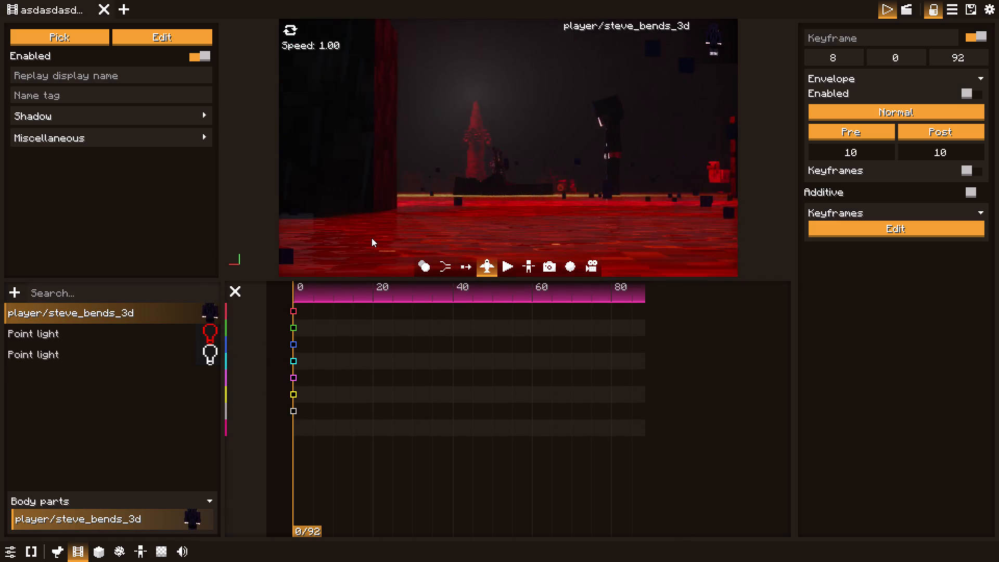
# Refine the frame 0 camera keyframes so the dark block fills almost half the shot beside the standing figure.
pyautogui.moveTo(372, 238); pyautogui.dragTo(385, 249)
pyautogui.press('w')
pyautogui.press('d')
pyautogui.press('space')
pyautogui.press('a')
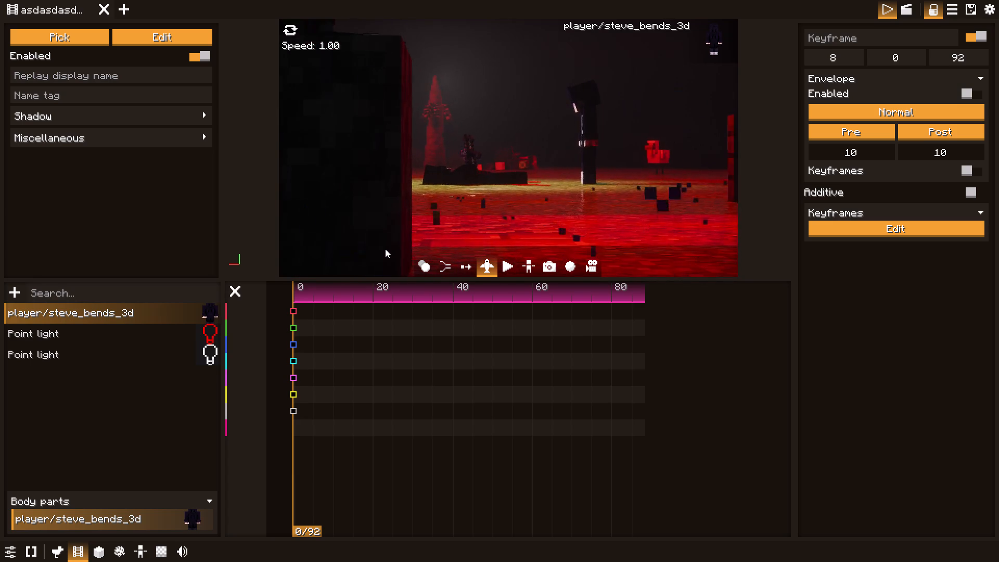
pyautogui.moveTo(385, 249); pyautogui.dragTo(405, 249)
pyautogui.press('a')
pyautogui.press('w')
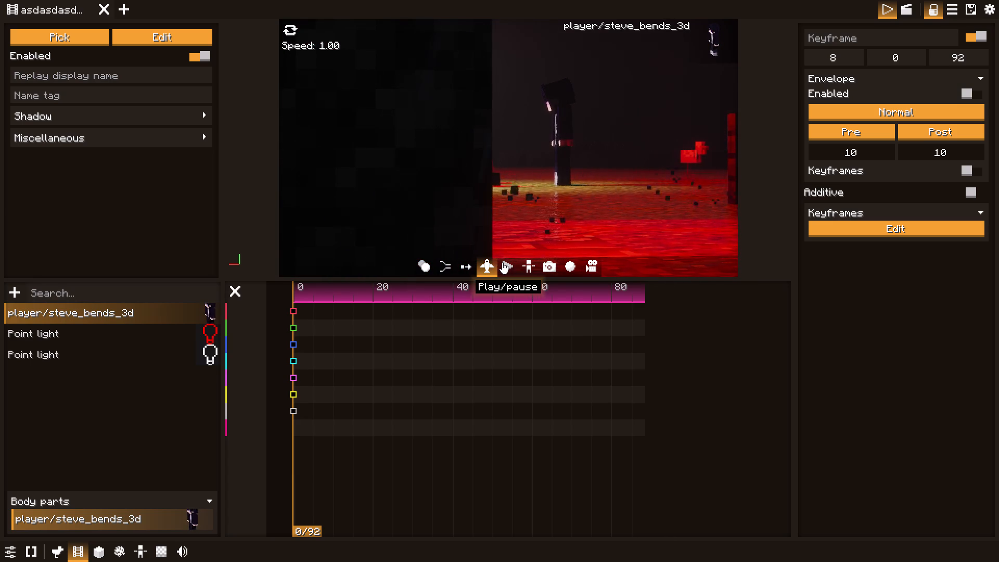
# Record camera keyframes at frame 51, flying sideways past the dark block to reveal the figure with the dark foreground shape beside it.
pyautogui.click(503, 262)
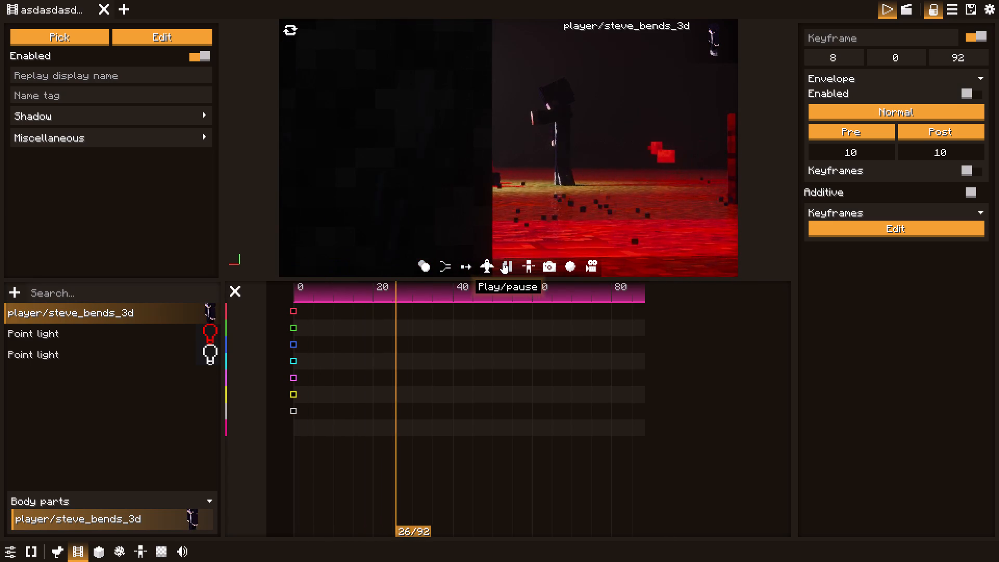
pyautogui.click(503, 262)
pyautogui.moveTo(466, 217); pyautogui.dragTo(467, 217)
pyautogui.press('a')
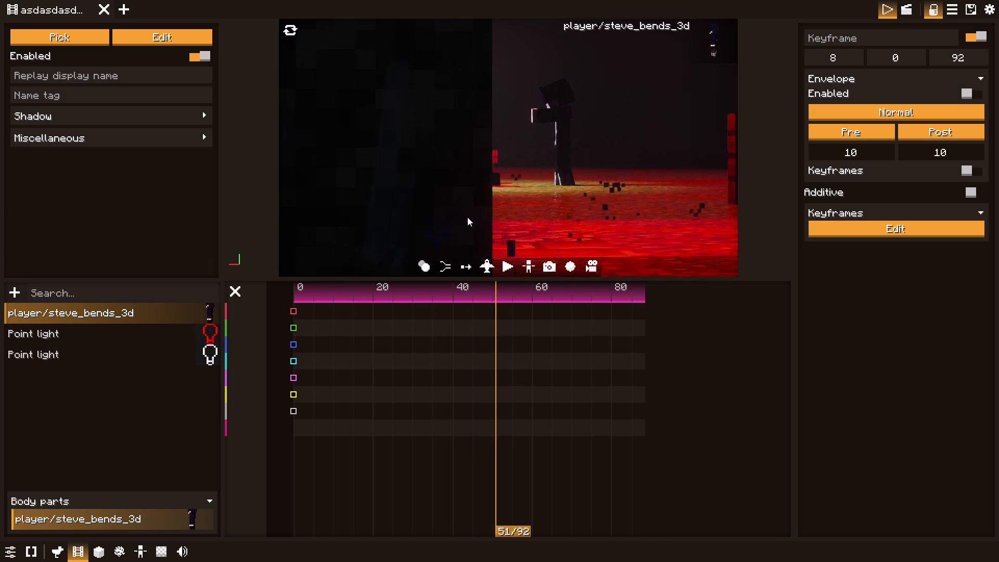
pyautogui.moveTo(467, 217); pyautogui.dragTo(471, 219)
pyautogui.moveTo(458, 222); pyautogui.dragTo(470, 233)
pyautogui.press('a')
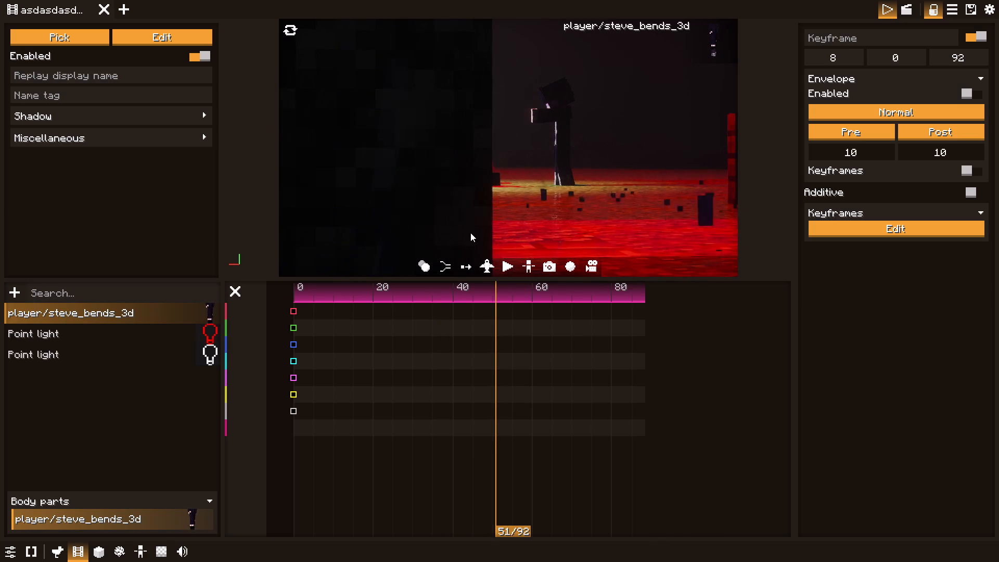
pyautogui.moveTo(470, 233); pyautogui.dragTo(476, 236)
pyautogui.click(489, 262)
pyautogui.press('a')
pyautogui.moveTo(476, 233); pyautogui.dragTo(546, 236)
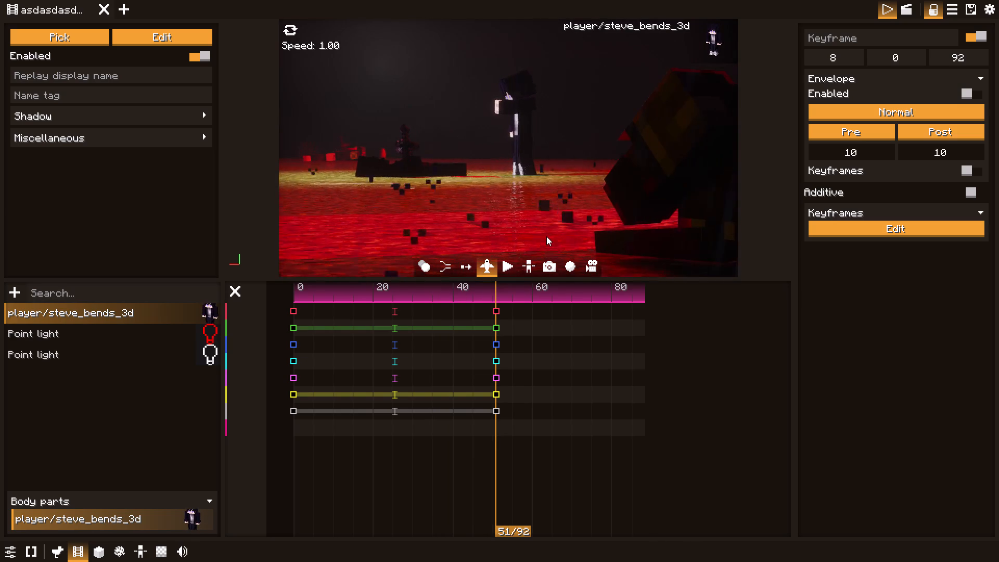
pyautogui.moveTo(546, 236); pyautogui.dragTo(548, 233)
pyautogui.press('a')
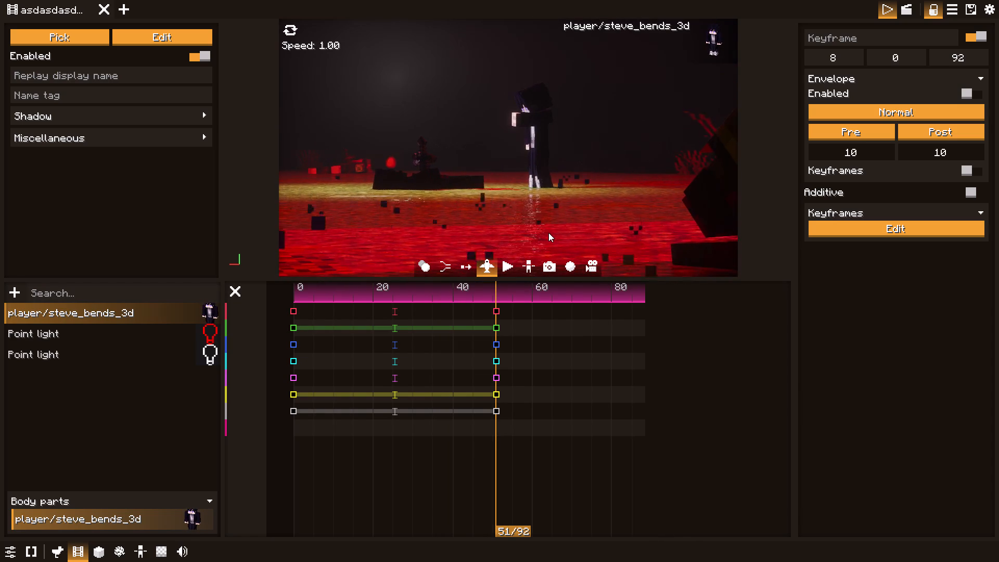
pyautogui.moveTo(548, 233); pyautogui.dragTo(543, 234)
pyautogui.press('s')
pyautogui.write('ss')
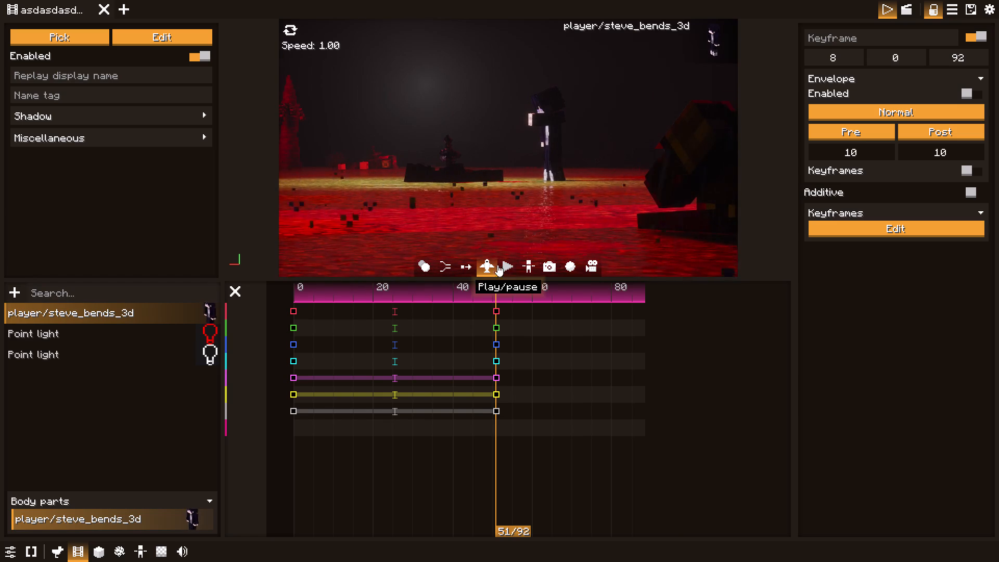
# Record camera keyframes at frame 69 with a closer framing of the standing figure and the low dark structure beside it.
pyautogui.click(487, 262)
pyautogui.click(501, 263)
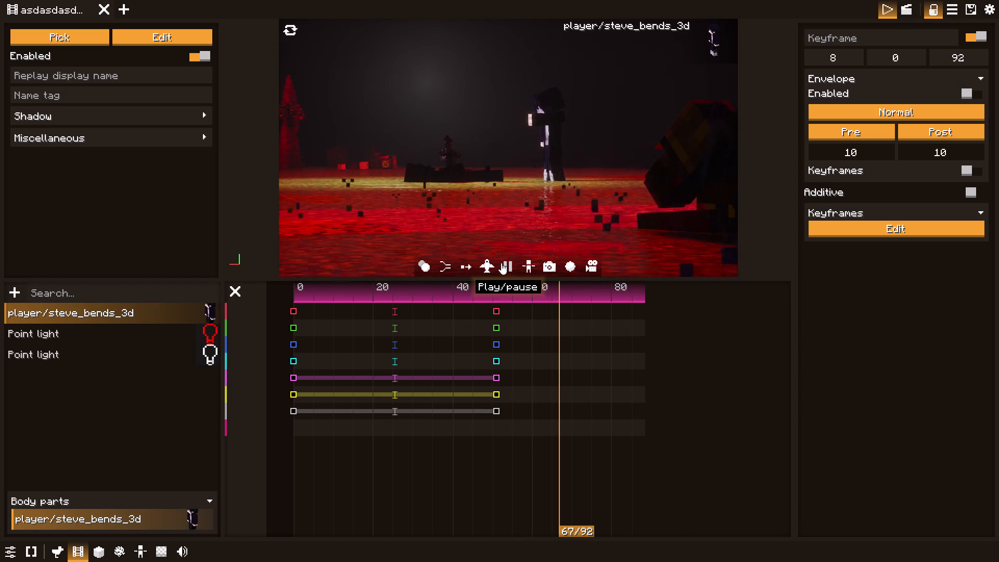
pyautogui.click(501, 263)
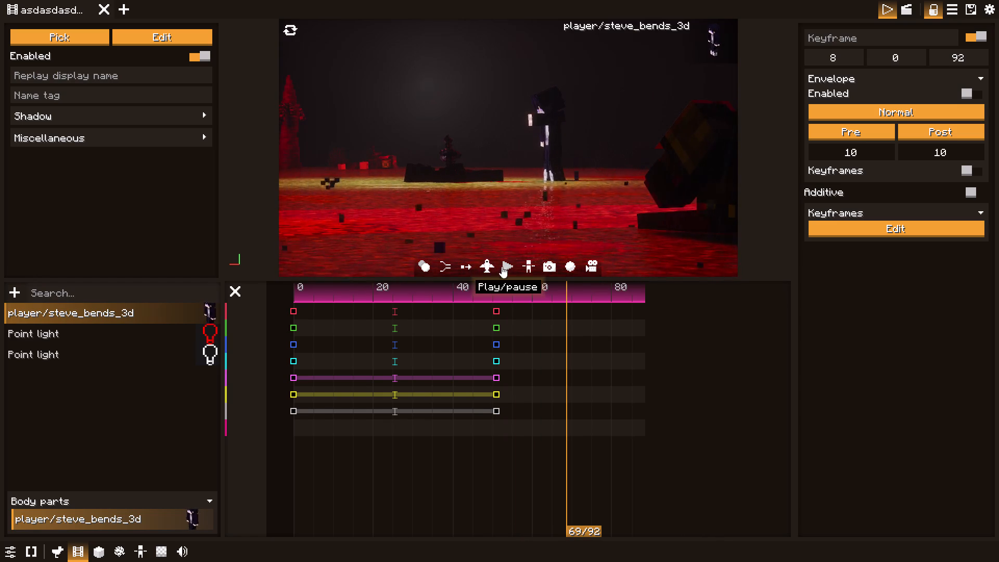
pyautogui.click(485, 264)
pyautogui.click(485, 238)
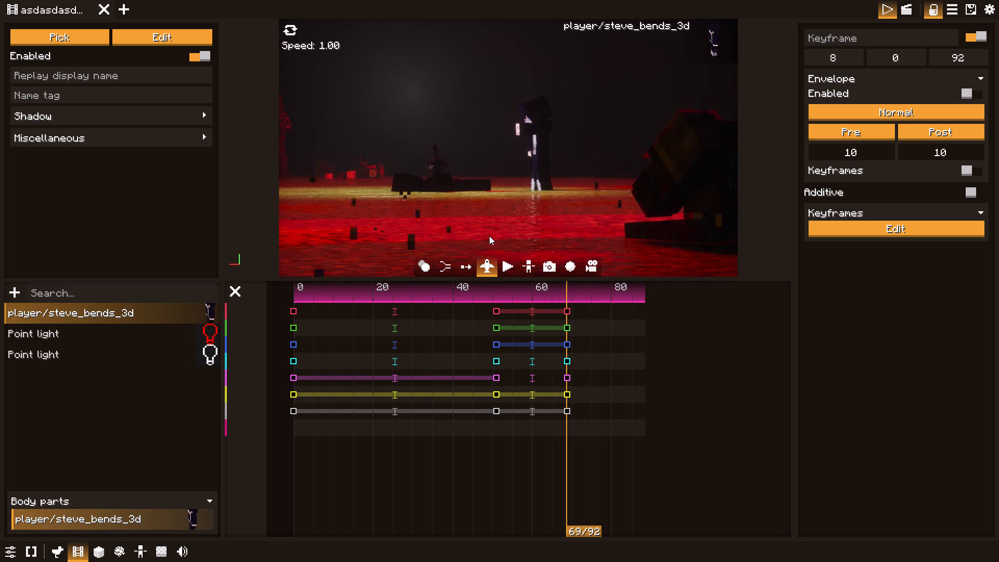
pyautogui.click(489, 236)
pyautogui.moveTo(489, 236); pyautogui.dragTo(484, 196, button='middle')
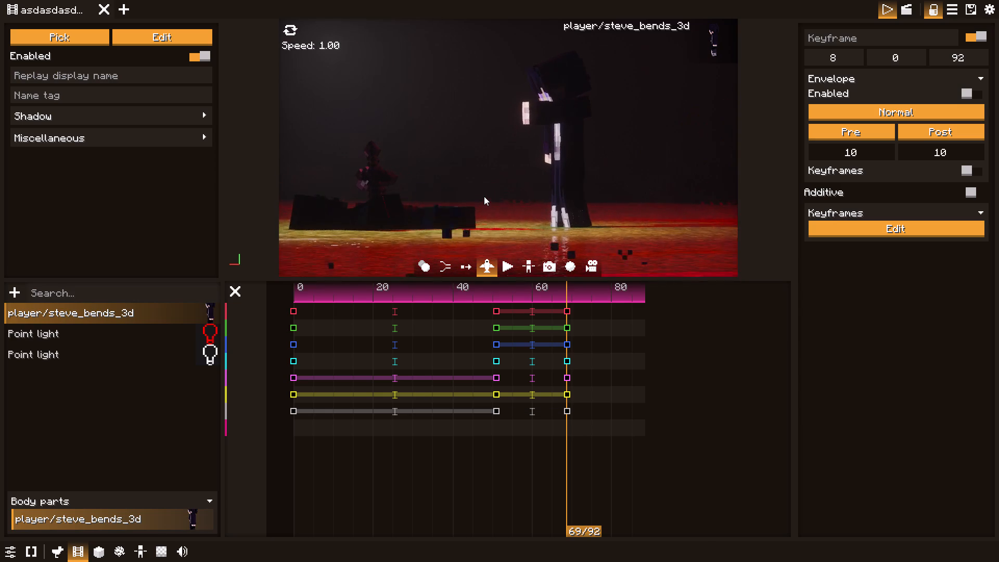
pyautogui.moveTo(484, 196); pyautogui.dragTo(481, 196, button='middle')
pyautogui.click(481, 196)
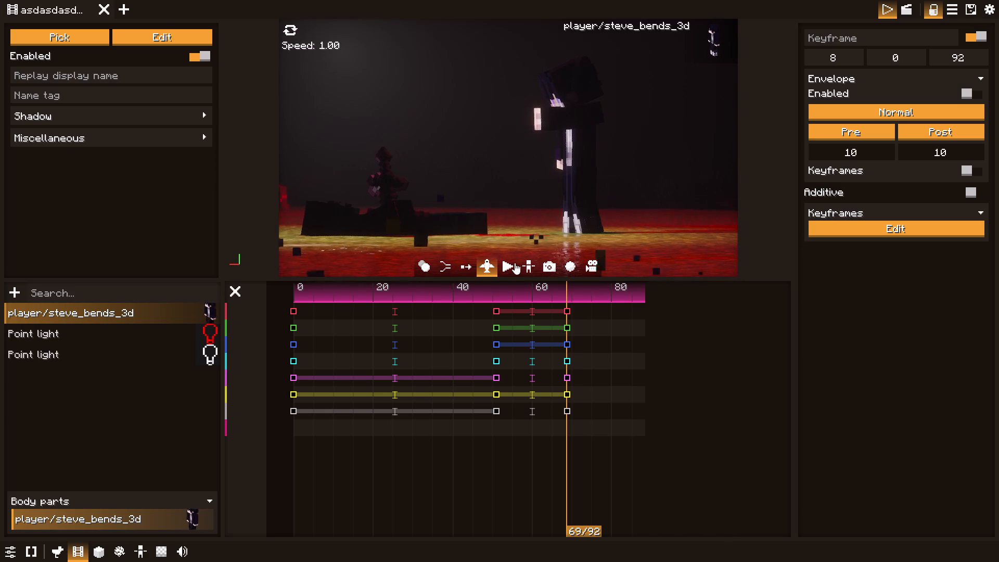
pyautogui.click(489, 262)
# Play the camera move from frame 0 to about frame 65 to check it.
pyautogui.moveTo(497, 283); pyautogui.dragTo(475, 284)
pyautogui.moveTo(480, 292); pyautogui.dragTo(449, 292)
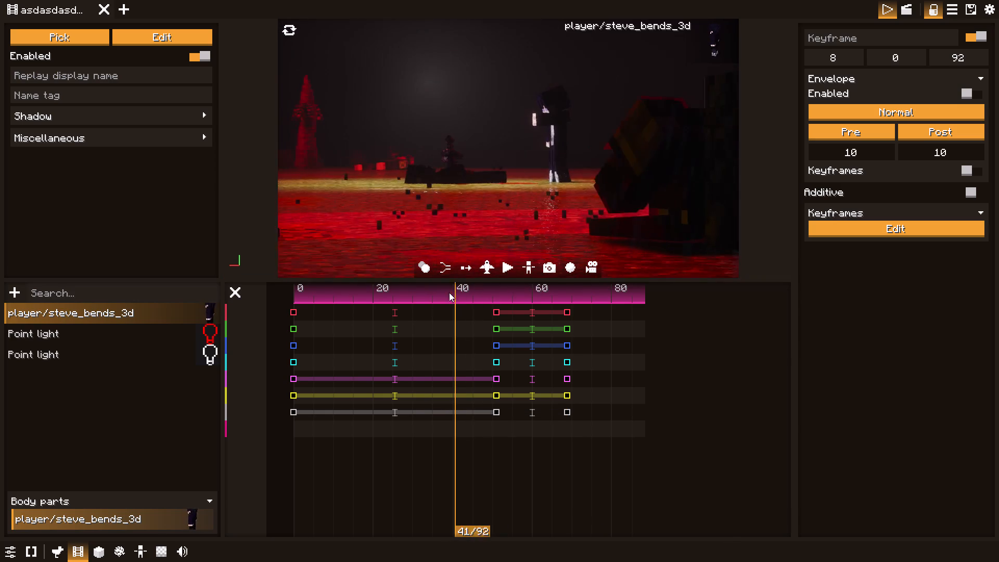
pyautogui.moveTo(449, 292); pyautogui.dragTo(277, 275)
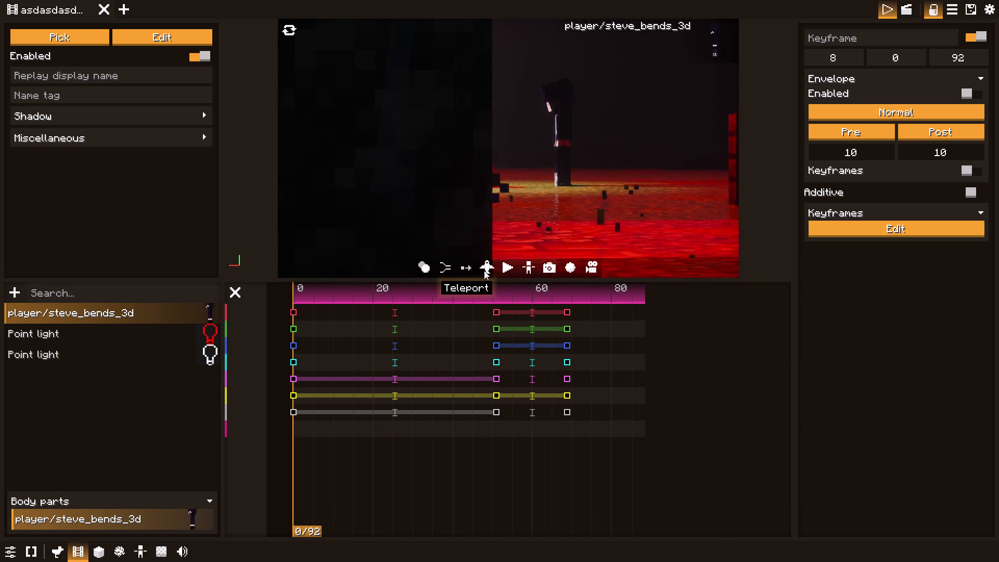
pyautogui.click(502, 266)
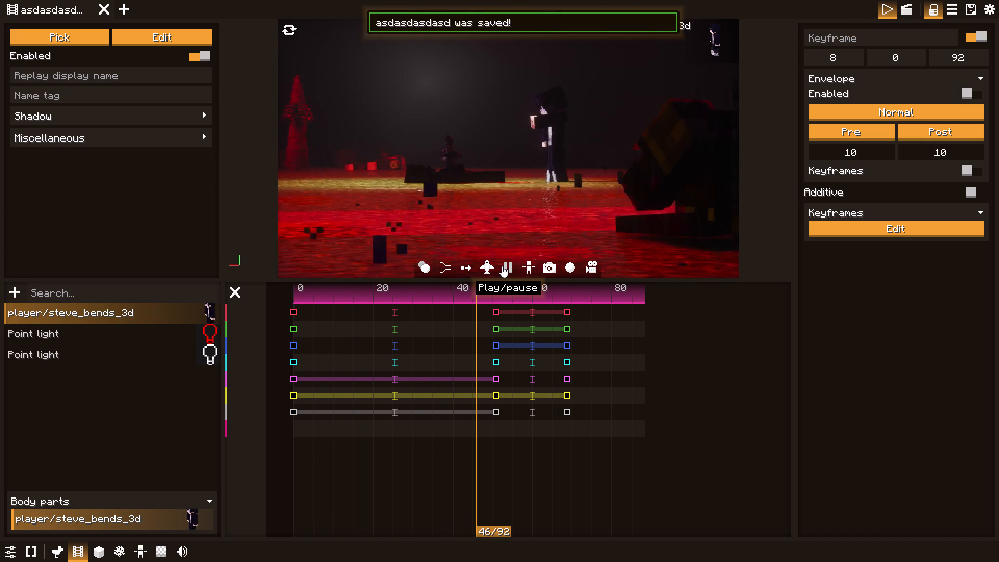
pyautogui.click(502, 266)
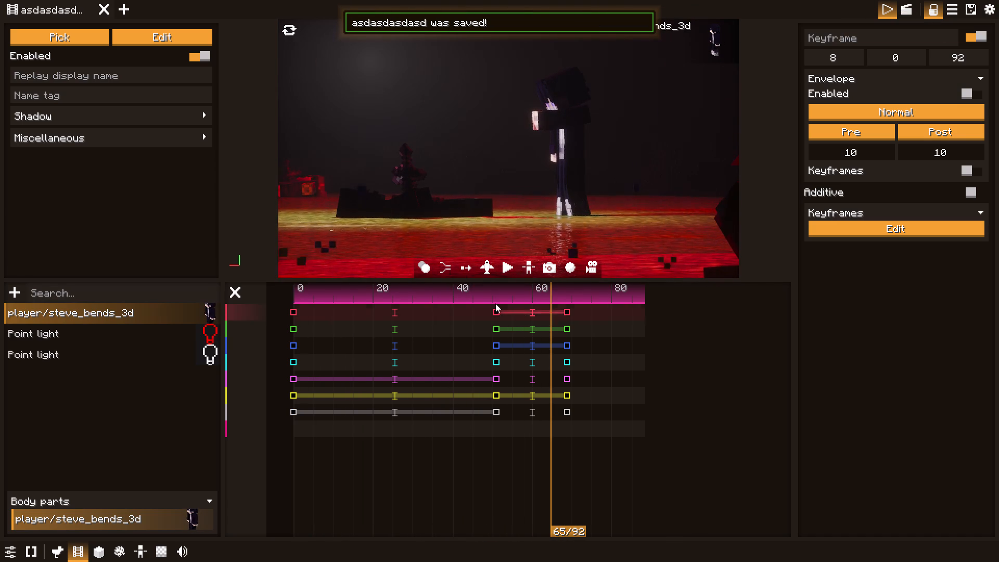
# Delete the frame 51 camera keyframes from all seven channels, leaving only those at frames 0 and 69.
pyautogui.click(495, 311)
pyautogui.press('Delete')
pyautogui.click(497, 334)
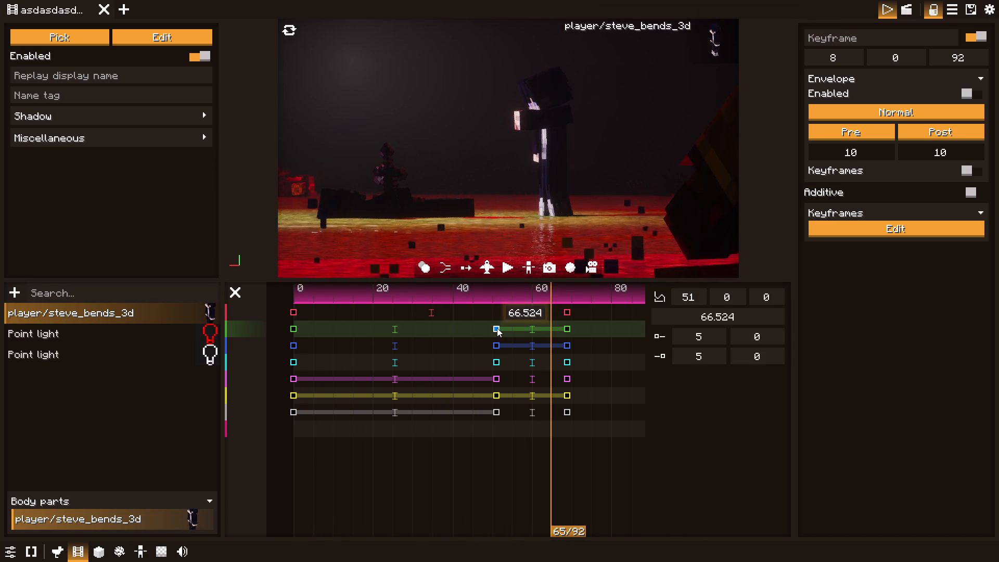
pyautogui.press('Delete')
pyautogui.click(499, 341)
pyautogui.click(496, 345)
pyautogui.press('Delete')
pyautogui.click(496, 362)
pyautogui.press('Delete')
pyautogui.click(496, 377)
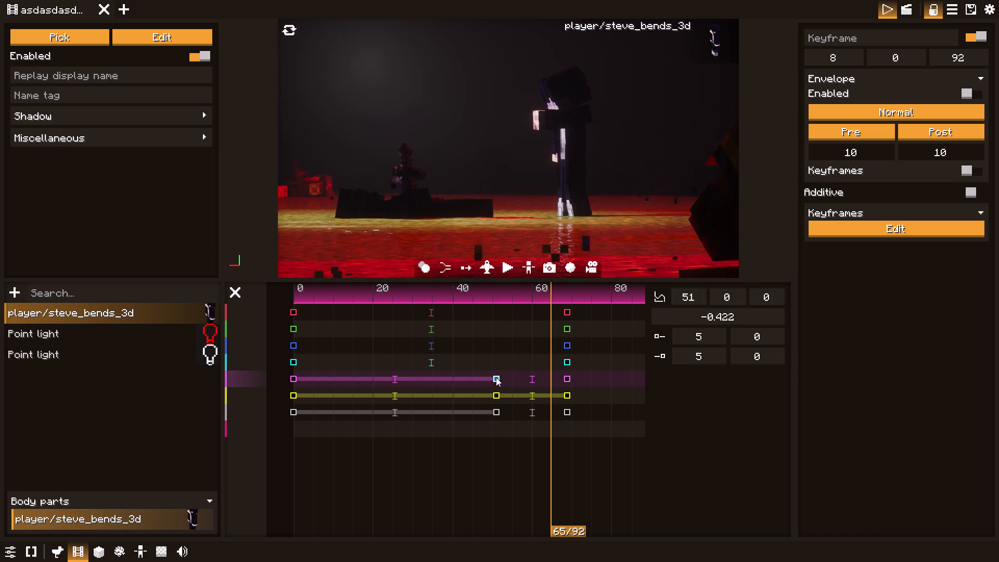
pyautogui.press('Delete')
pyautogui.click(497, 392)
pyautogui.press('Delete')
pyautogui.click(494, 408)
pyautogui.press('Delete')
pyautogui.click(496, 411)
pyautogui.press('Delete')
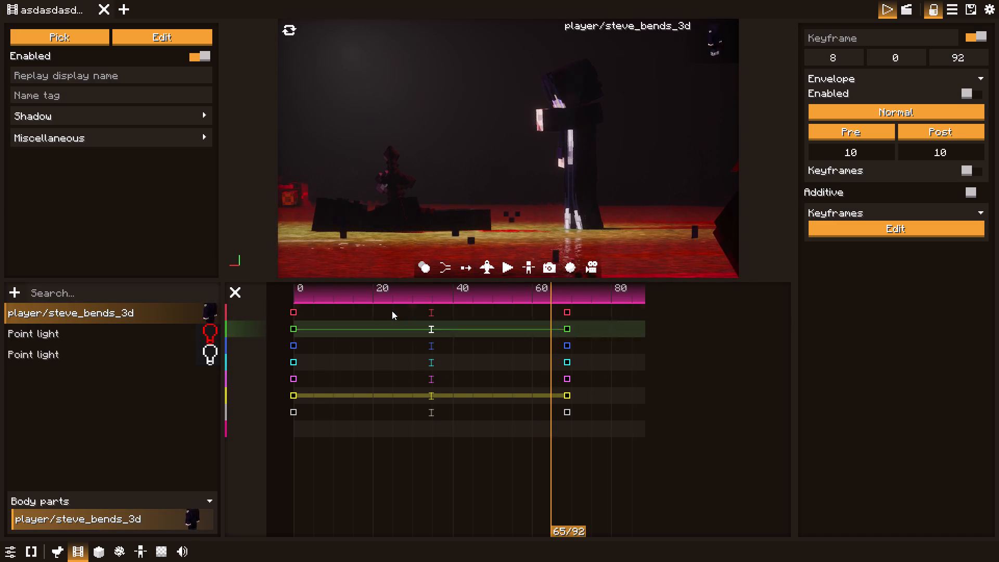
# Play the camera move from frame 0 to about frame 70, pausing along the way to check the path.
pyautogui.moveTo(371, 297); pyautogui.dragTo(251, 292)
pyautogui.press('space')
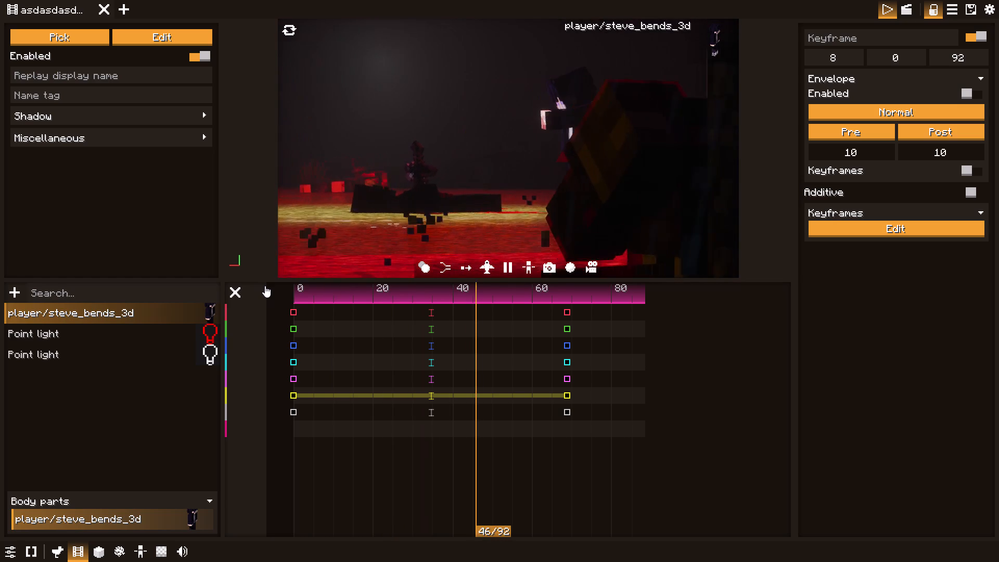
pyautogui.press('space')
pyautogui.press('space')
pyautogui.press('space')
pyautogui.press('space')
pyautogui.press('space')
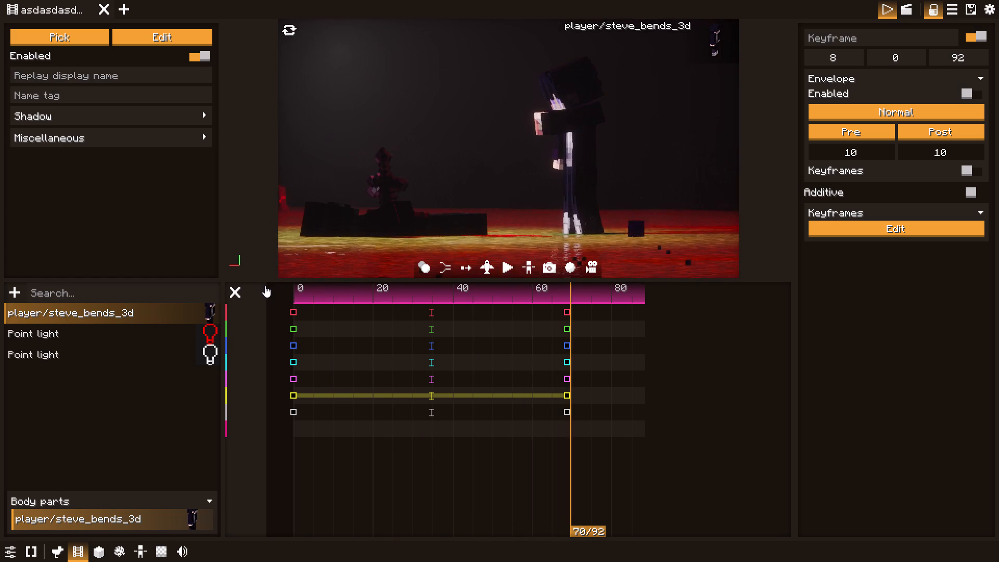
# Play the camera move from frame 0 to past frame 54, pausing briefly along the way to check its path.
pyautogui.press('space')
pyautogui.press('space')
pyautogui.press('space')
pyautogui.press('space')
pyautogui.moveTo(307, 295); pyautogui.dragTo(297, 295)
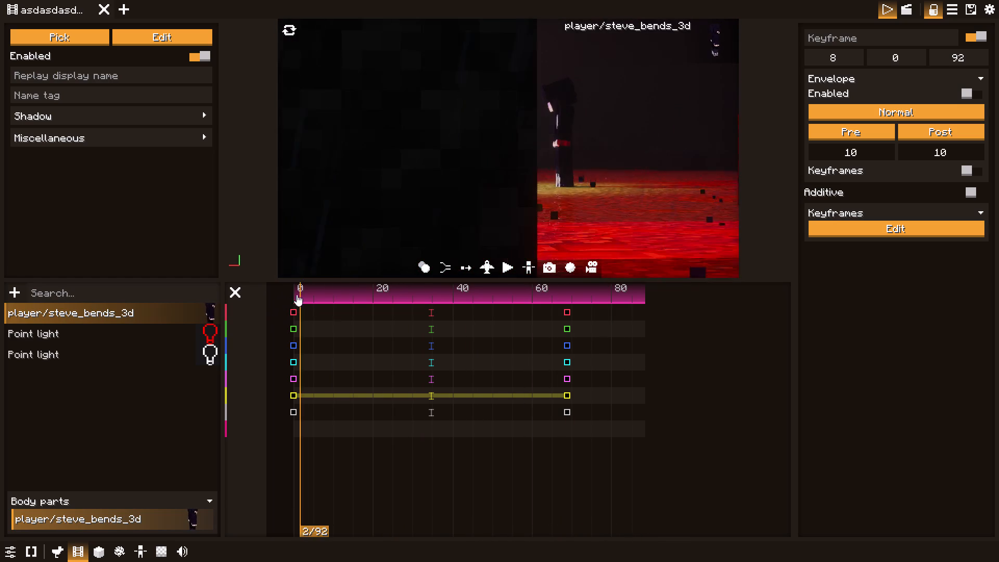
pyautogui.moveTo(297, 295); pyautogui.dragTo(283, 293)
pyautogui.press('space')
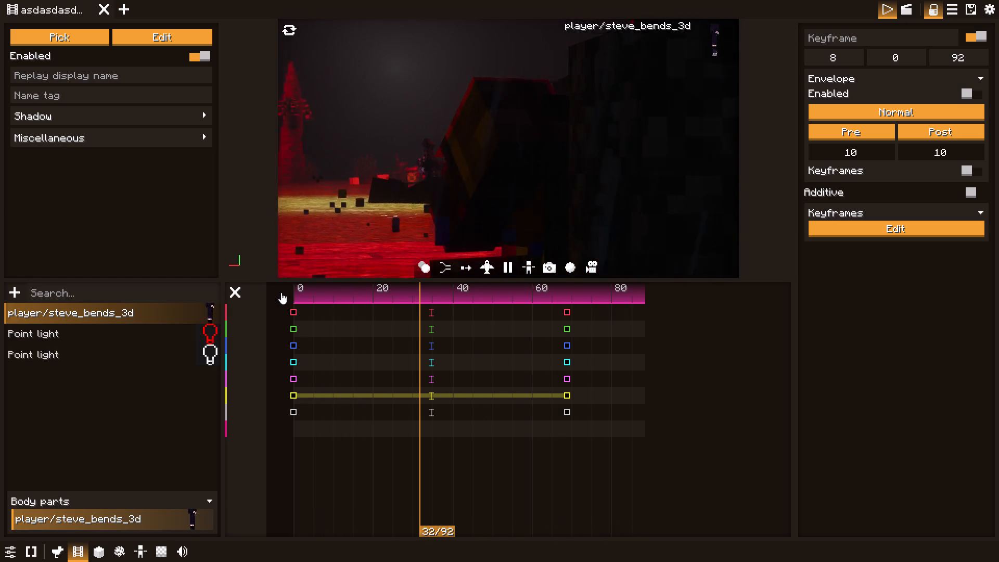
pyautogui.press('space')
pyautogui.press('space')
pyautogui.press('space')
pyautogui.press('space')
pyautogui.press('space')
pyautogui.press('space')
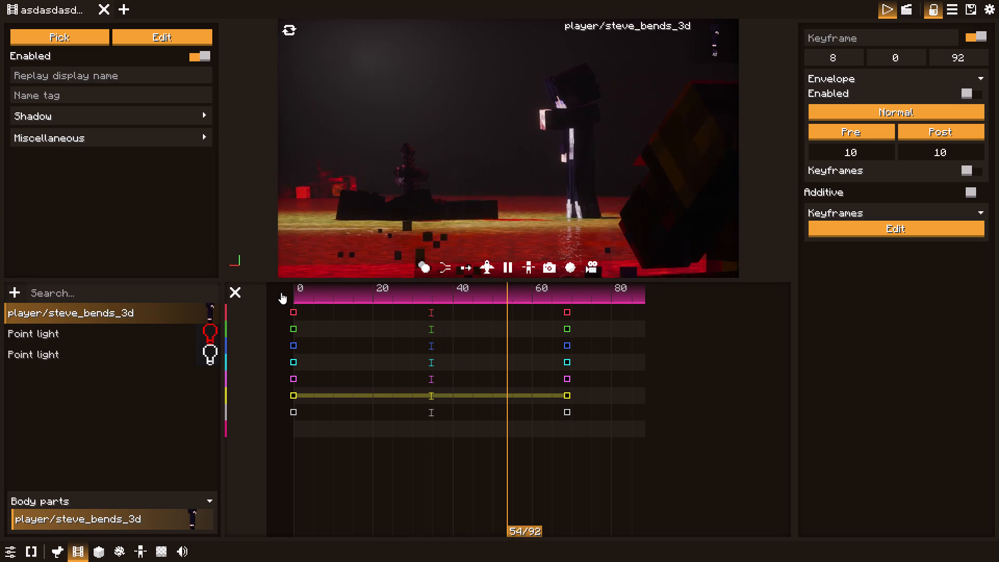
pyautogui.press('space')
# Replay the camera move from frame 0 to past frame 71, checking the framing of the standing figure.
pyautogui.moveTo(339, 301); pyautogui.dragTo(329, 301)
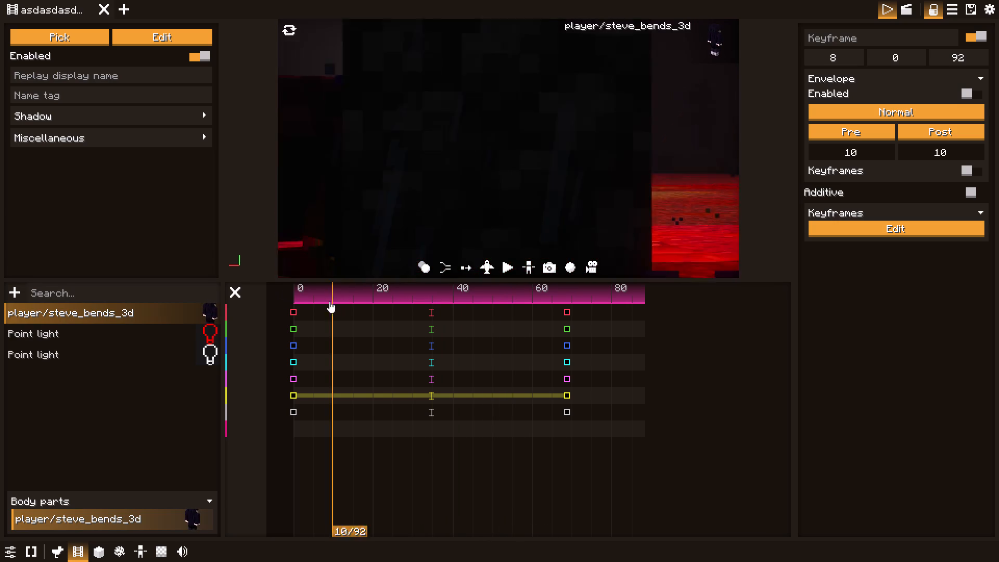
pyautogui.moveTo(329, 301); pyautogui.dragTo(284, 296)
pyautogui.press('space')
pyautogui.press('space')
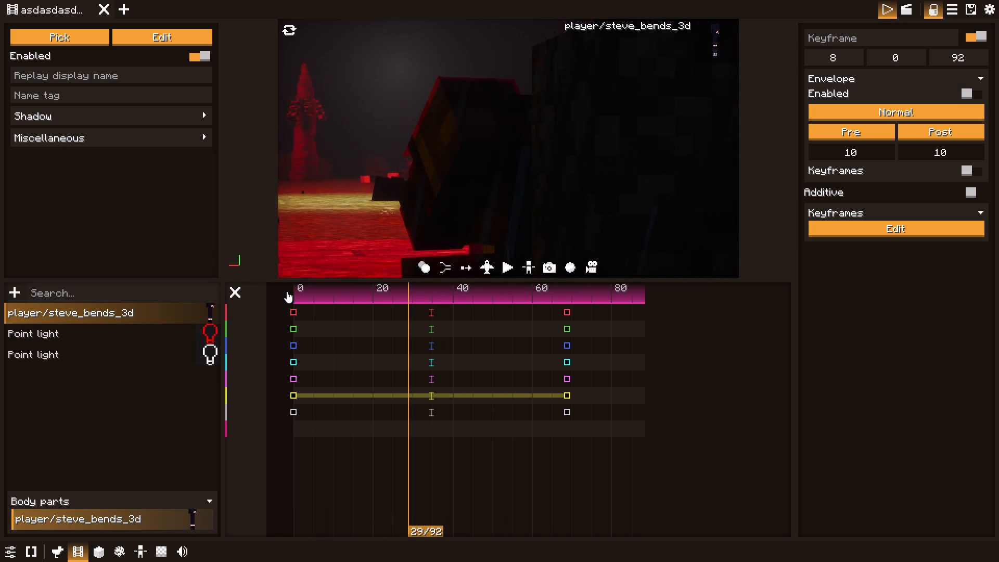
pyautogui.press('space')
pyautogui.press('space')
pyautogui.press('space')
pyautogui.press('space')
pyautogui.press('space')
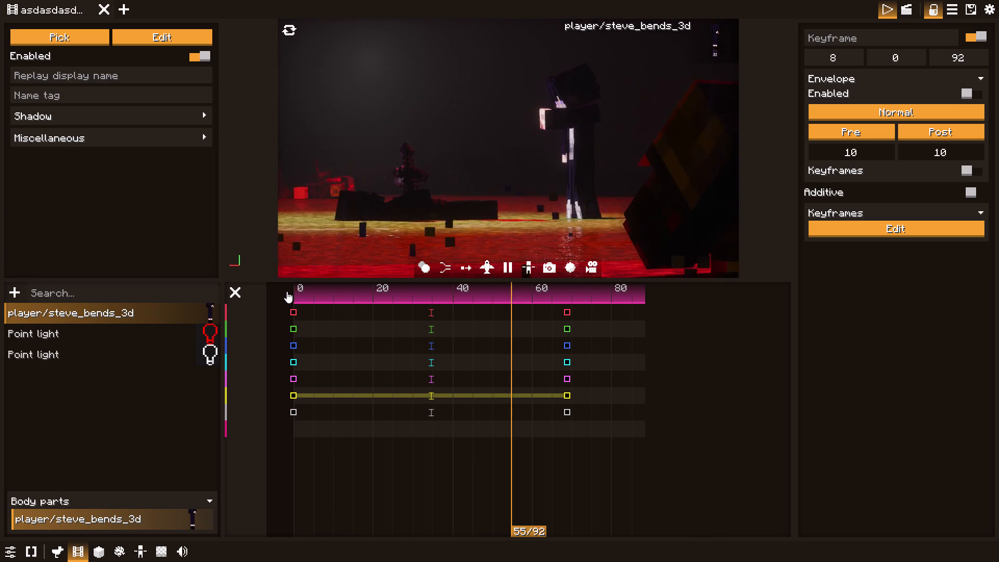
pyautogui.press('space')
pyautogui.press('space')
pyautogui.press('space')
pyautogui.press('space')
pyautogui.press('space')
pyautogui.press('space')
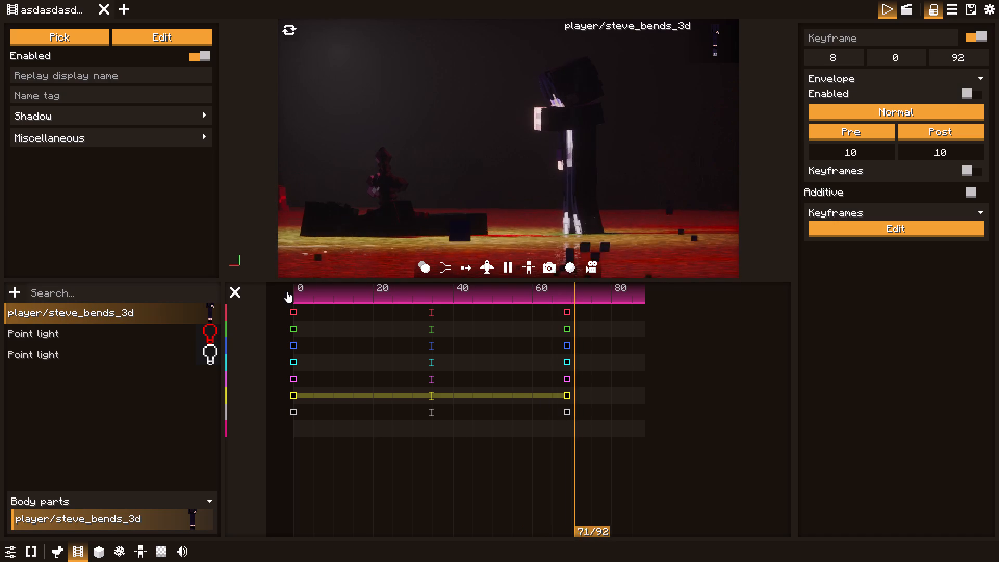
pyautogui.press('space')
# Return to the camera clip timeline and set the playback range from frame 0 to frame 80.
pyautogui.click(840, 224)
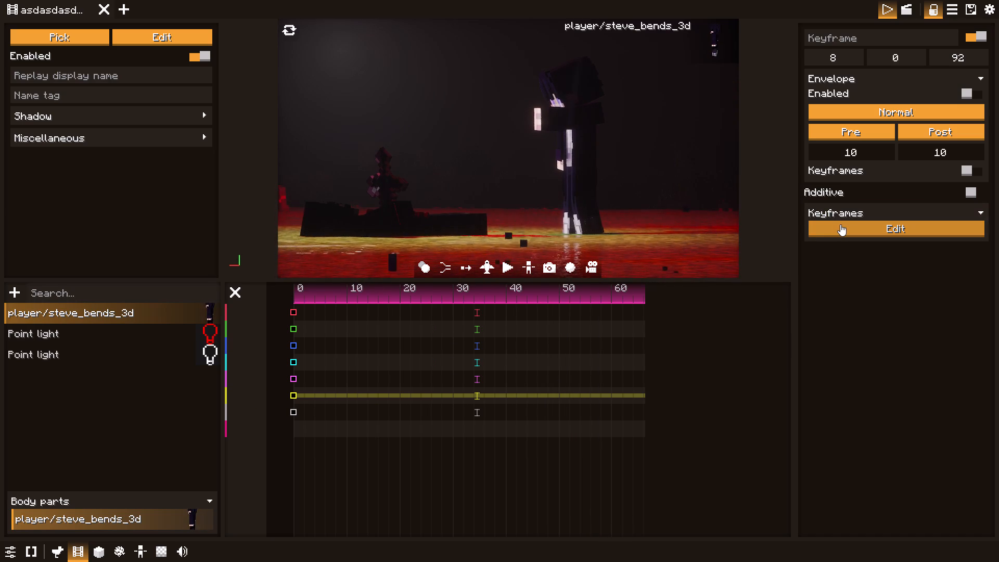
pyautogui.click(901, 2)
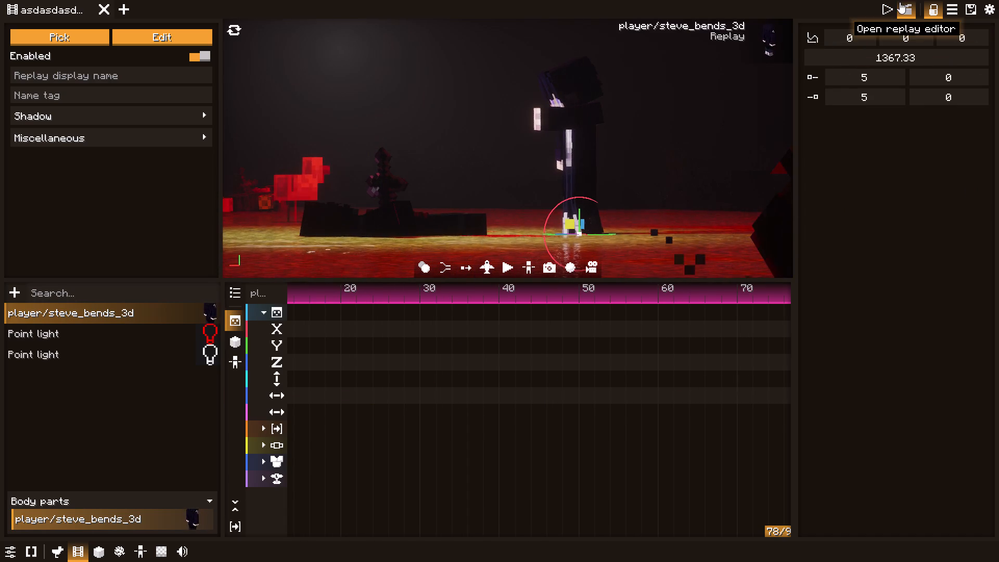
pyautogui.click(891, 3)
pyautogui.scroll(-9, 511, 435)
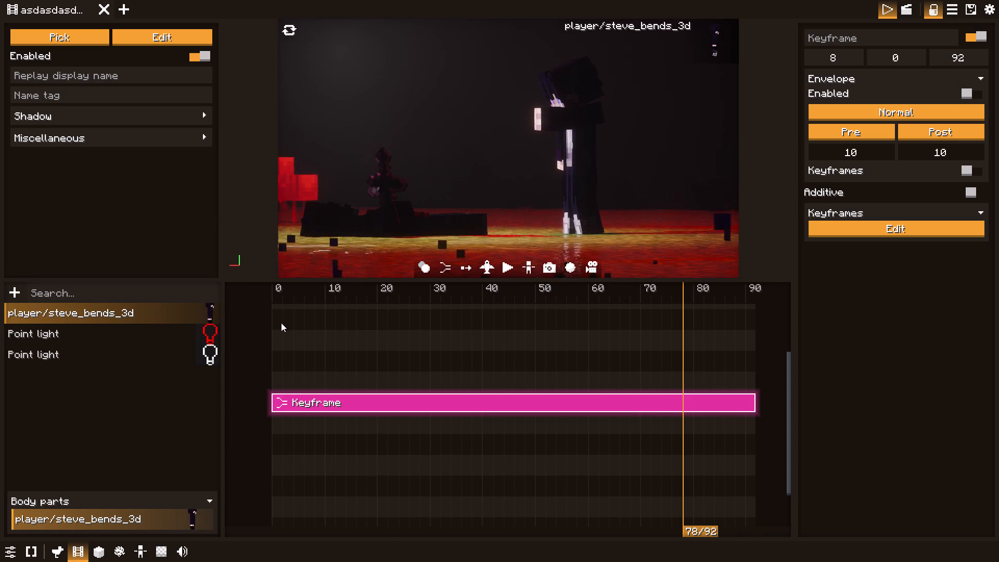
pyautogui.keyDown('alt'); pyautogui.moveTo(273, 320); pyautogui.dragTo(297, 323); pyautogui.keyUp('alt')
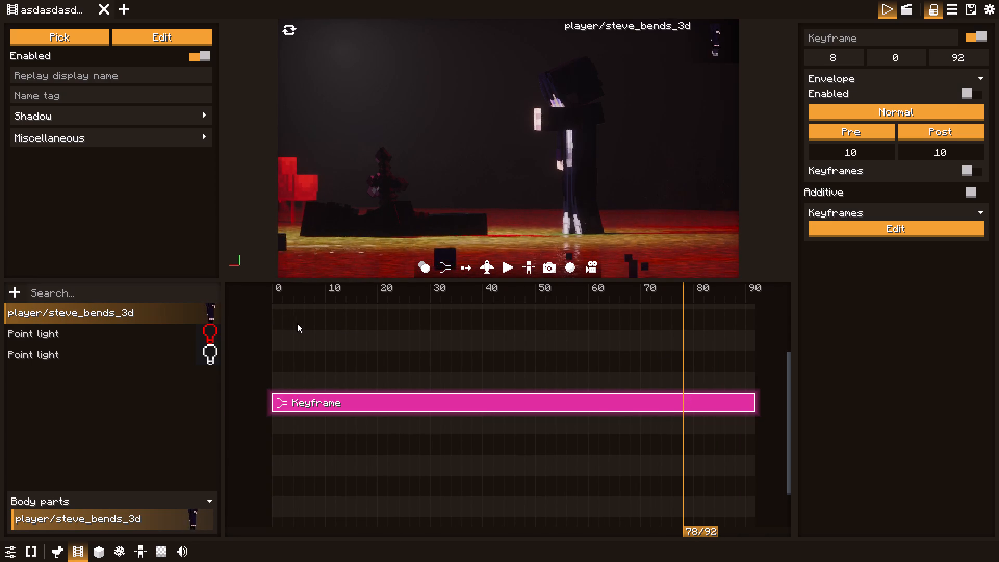
pyautogui.keyDown('alt'); pyautogui.moveTo(297, 323); pyautogui.dragTo(295, 323); pyautogui.keyUp('alt')
pyautogui.keyDown('alt'); pyautogui.moveTo(278, 316); pyautogui.dragTo(342, 341); pyautogui.keyUp('alt')
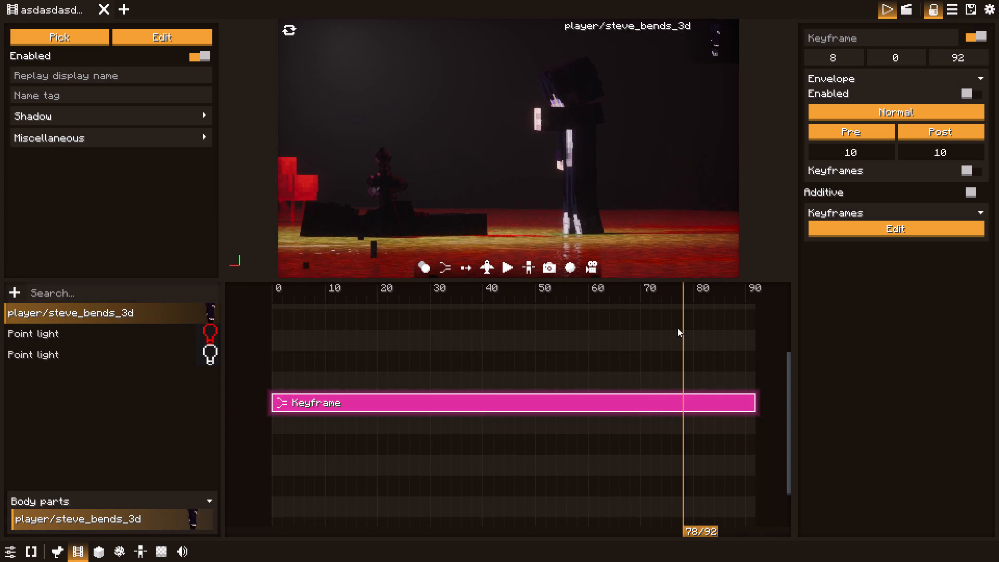
pyautogui.moveTo(681, 328); pyautogui.dragTo(674, 343)
pyautogui.moveTo(674, 343); pyautogui.dragTo(657, 347, button='right')
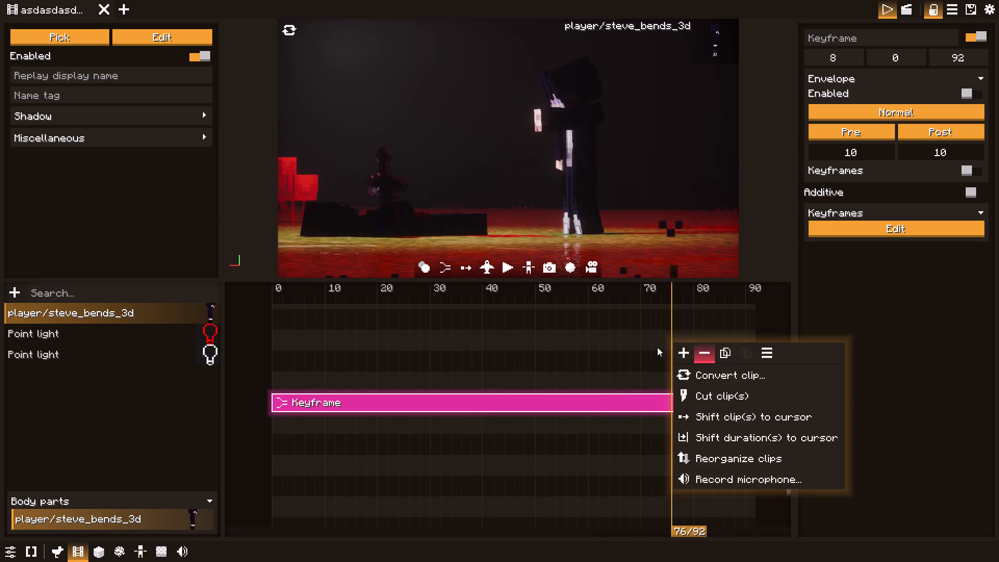
pyautogui.moveTo(657, 347); pyautogui.dragTo(656, 346, button='right')
pyautogui.click(644, 335)
pyautogui.moveTo(669, 325); pyautogui.dragTo(664, 341)
pyautogui.keyDown('alt'); pyautogui.moveTo(694, 327); pyautogui.dragTo(693, 352); pyautogui.keyUp('alt')
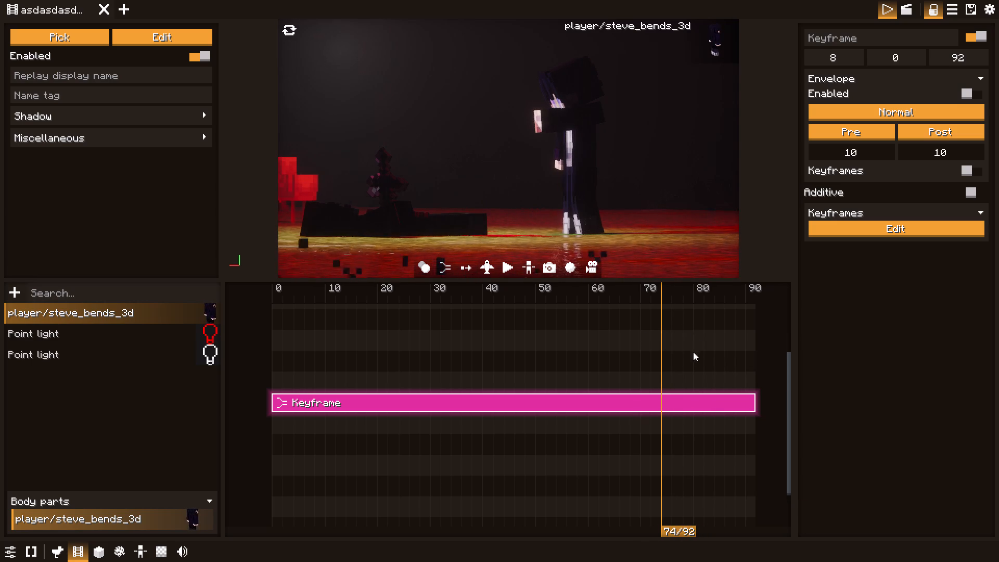
pyautogui.keyDown('alt'); pyautogui.moveTo(693, 352); pyautogui.dragTo(261, 388); pyautogui.keyUp('alt')
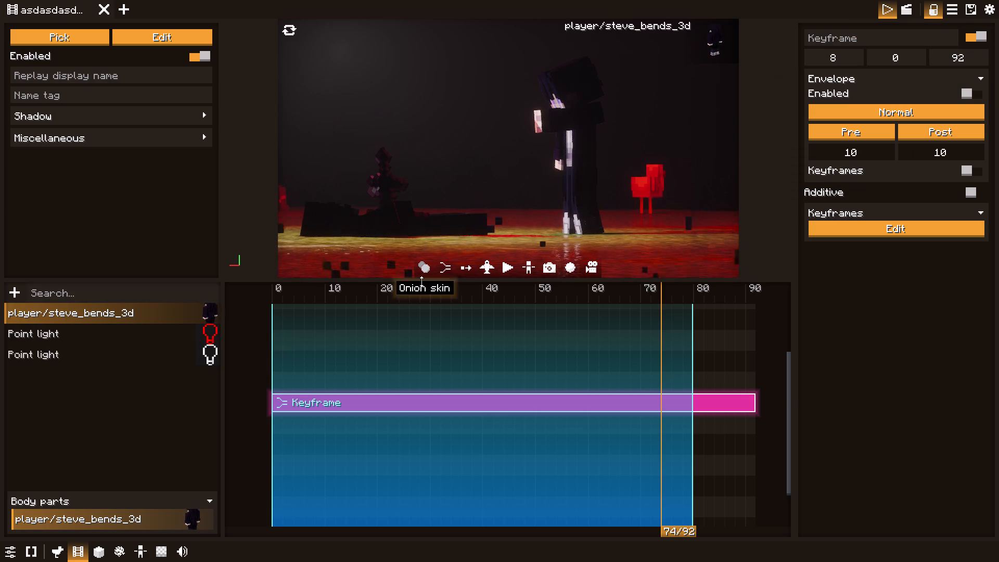
# Scrub through the marked range, rewind to frame 0 and record the shot as a video up to frame 80.
pyautogui.moveTo(658, 297); pyautogui.dragTo(446, 314)
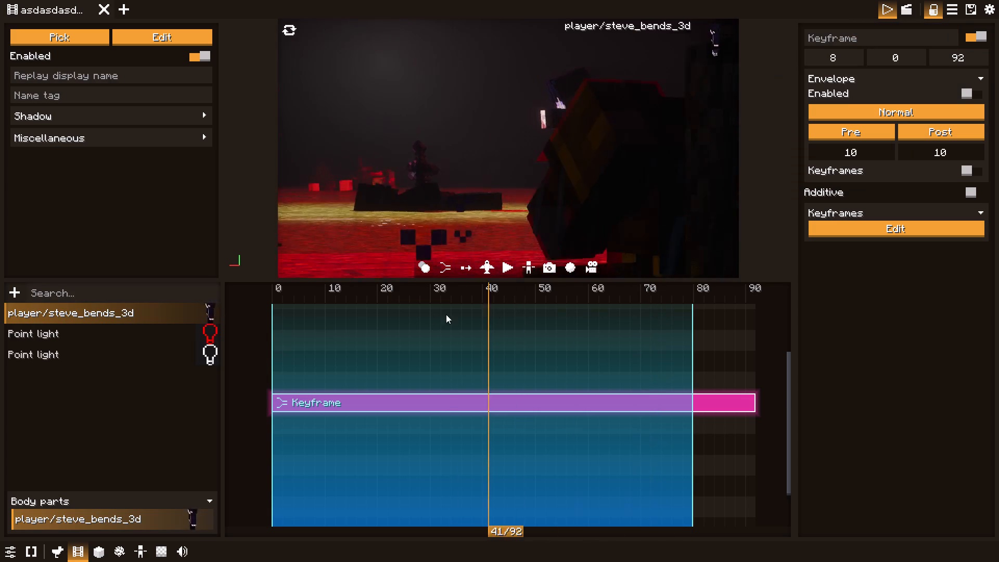
pyautogui.moveTo(446, 314); pyautogui.dragTo(662, 324)
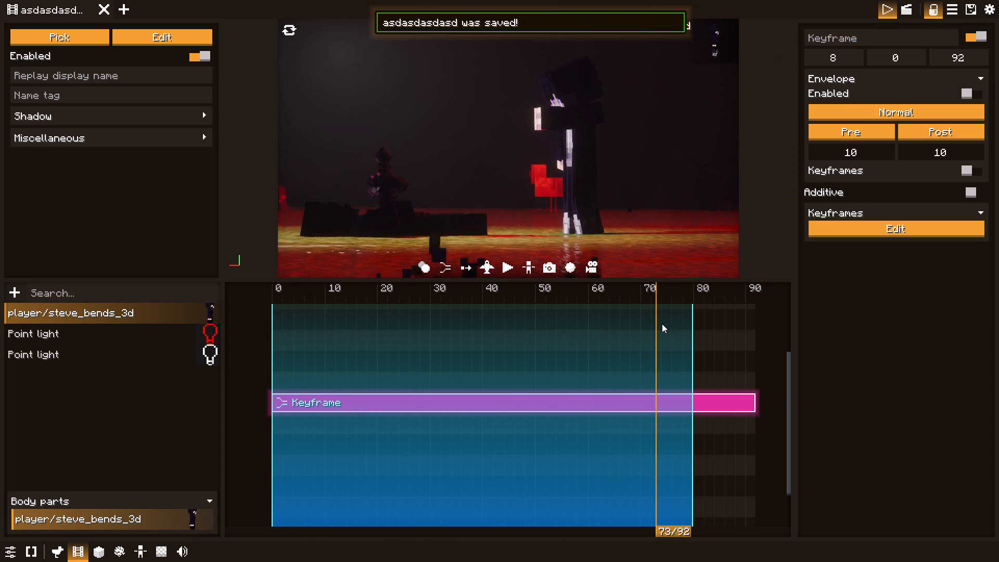
pyautogui.moveTo(662, 324); pyautogui.dragTo(689, 325)
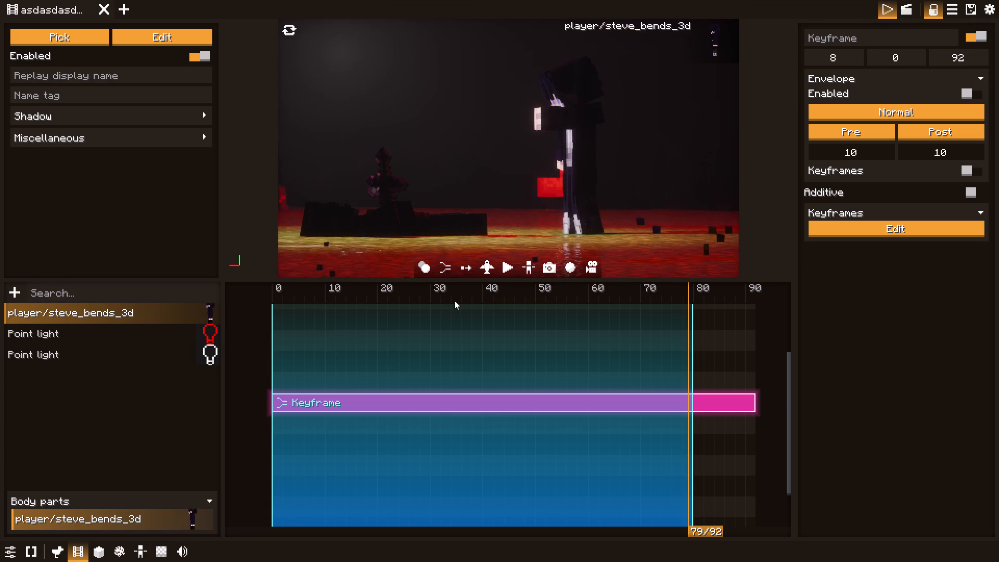
pyautogui.moveTo(441, 301); pyautogui.dragTo(243, 308)
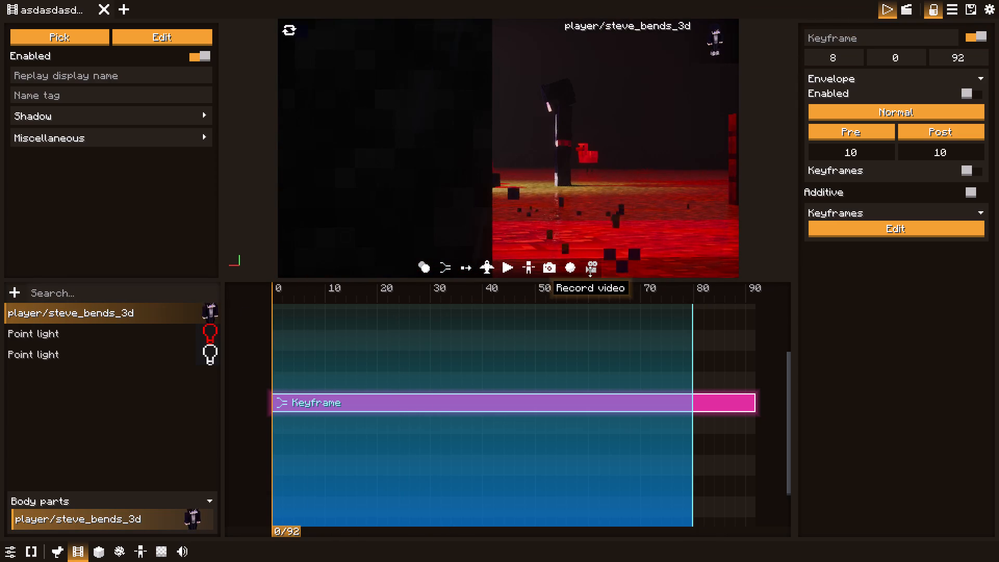
pyautogui.click(595, 267)
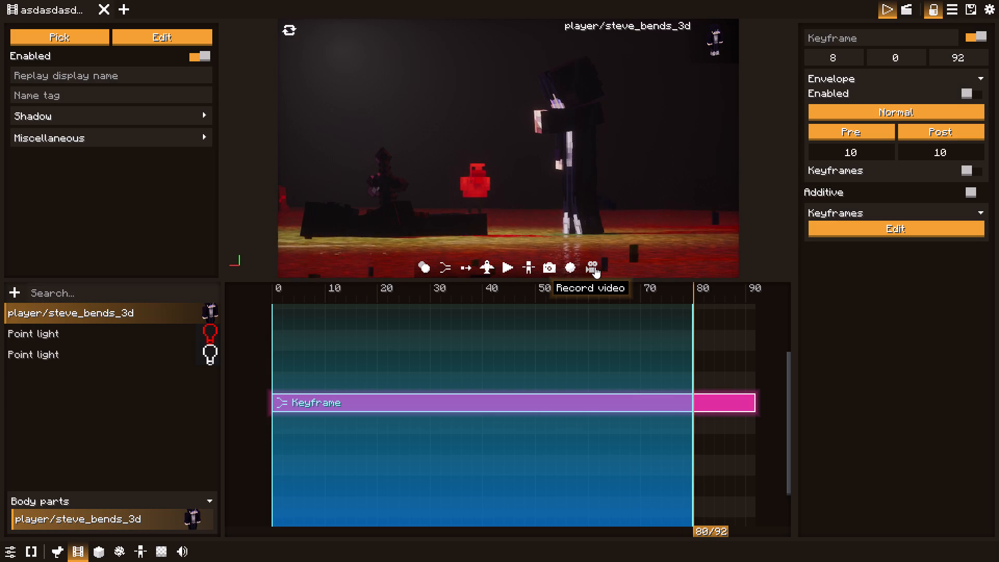
# Review the shot in the replay editor from frame 0 to about frame 69, watching for mobs wandering into view.
pyautogui.click(905, 4)
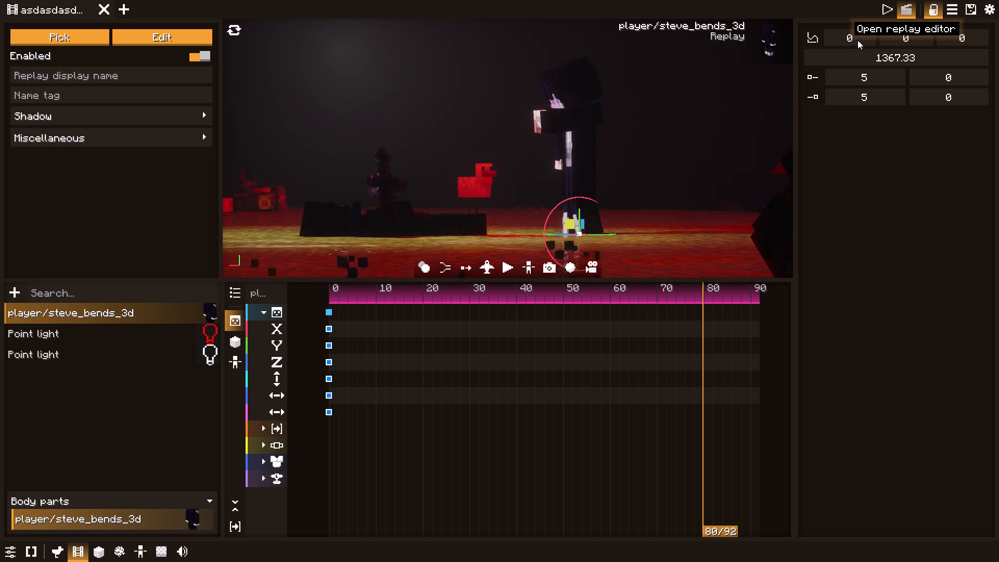
pyautogui.moveTo(368, 290); pyautogui.dragTo(368, 293)
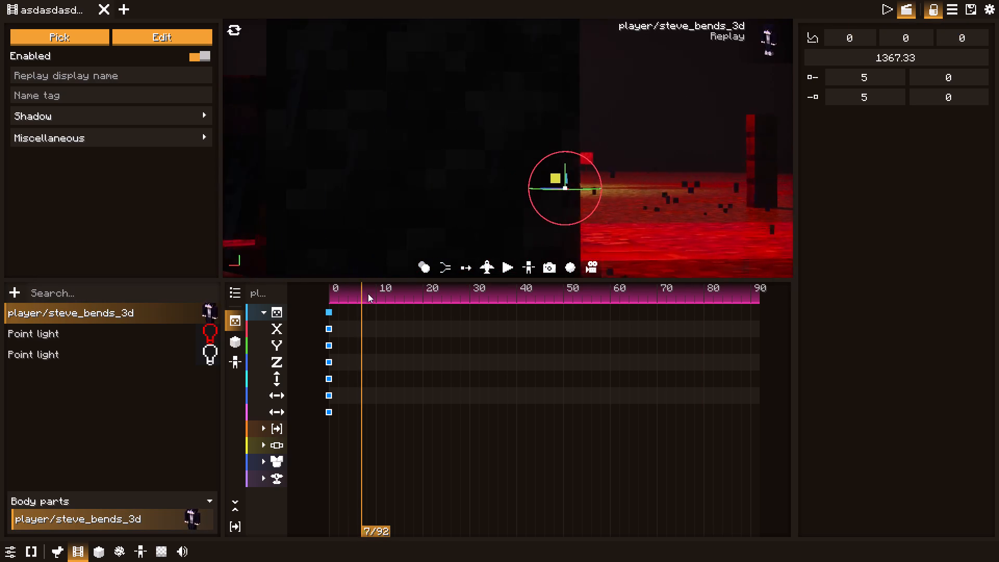
pyautogui.moveTo(368, 293); pyautogui.dragTo(652, 328)
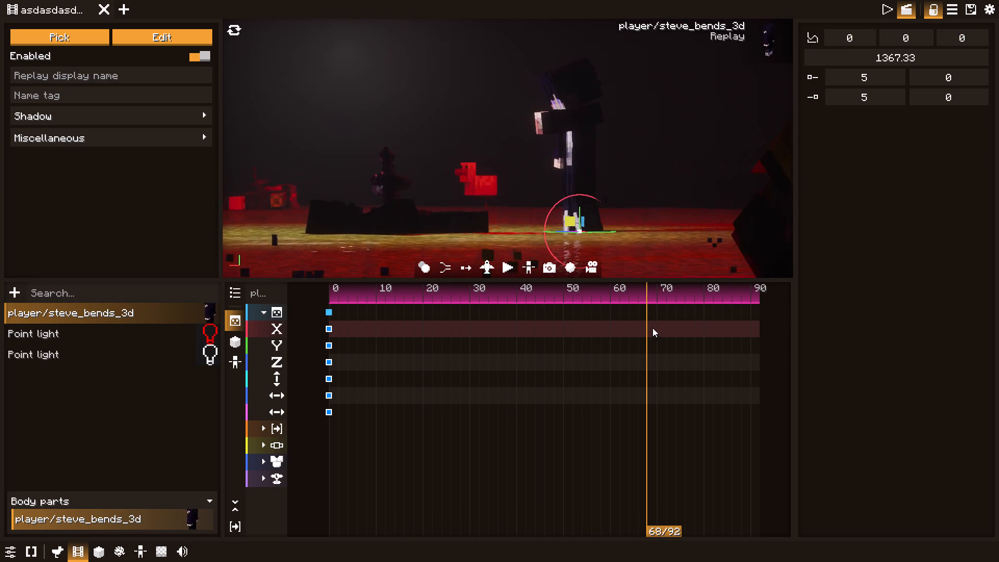
pyautogui.moveTo(652, 328); pyautogui.dragTo(659, 328)
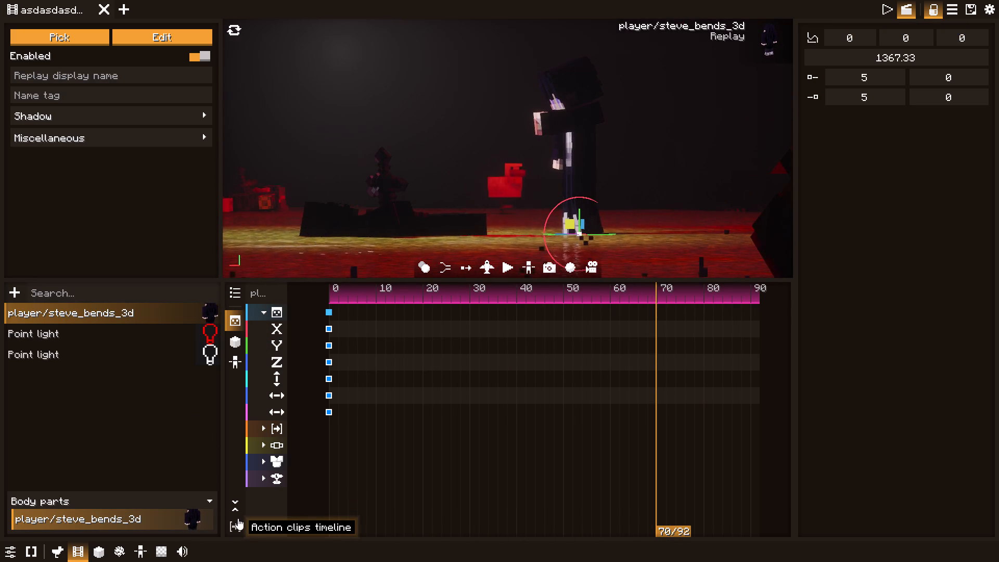
pyautogui.moveTo(468, 296); pyautogui.dragTo(330, 301)
pyautogui.press('space')
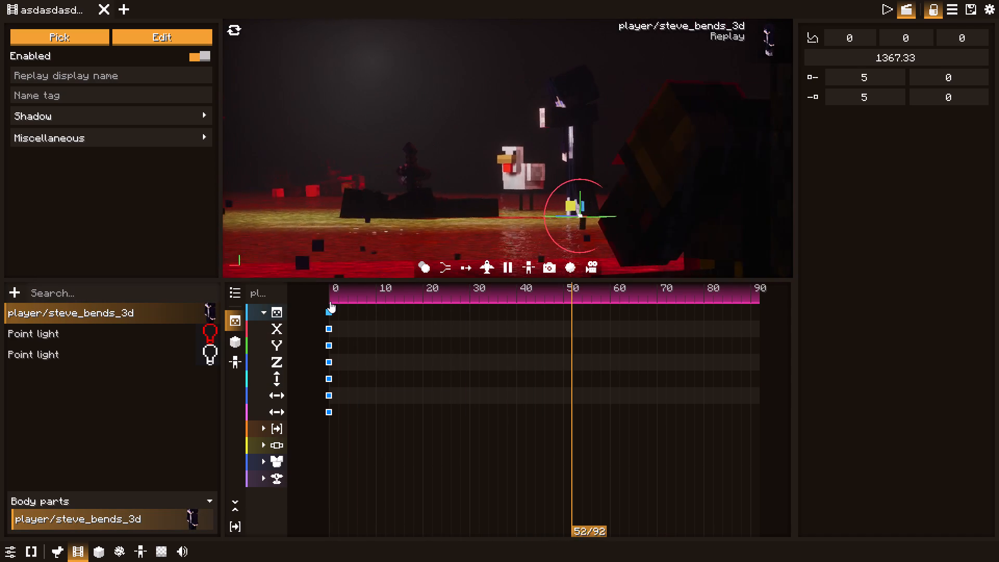
pyautogui.press('space')
pyautogui.press('space')
pyautogui.press('space')
pyautogui.press('space')
pyautogui.press('space')
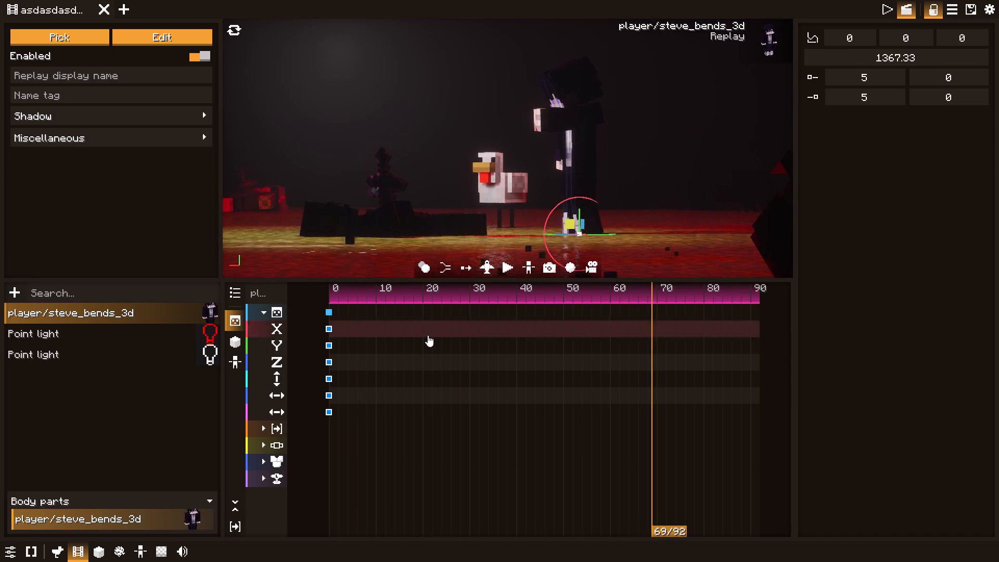
# Leave the film editor and attack the chicken near the set in the world with the Netherite Sword.
pyautogui.press('Escape')
pyautogui.press('w')
pyautogui.press('q')
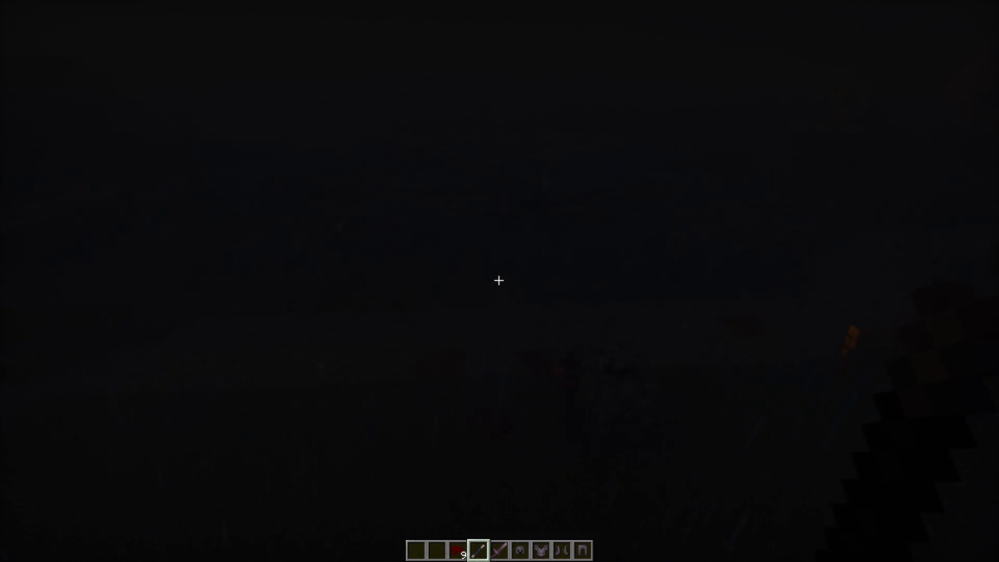
pyautogui.press('space')
pyautogui.press('space')
pyautogui.scroll(-1, 500, 281)
pyautogui.scroll(2, 499, 281)
pyautogui.scroll(-2, 502, 281)
pyautogui.press('w')
pyautogui.press('q')
pyautogui.press('space')
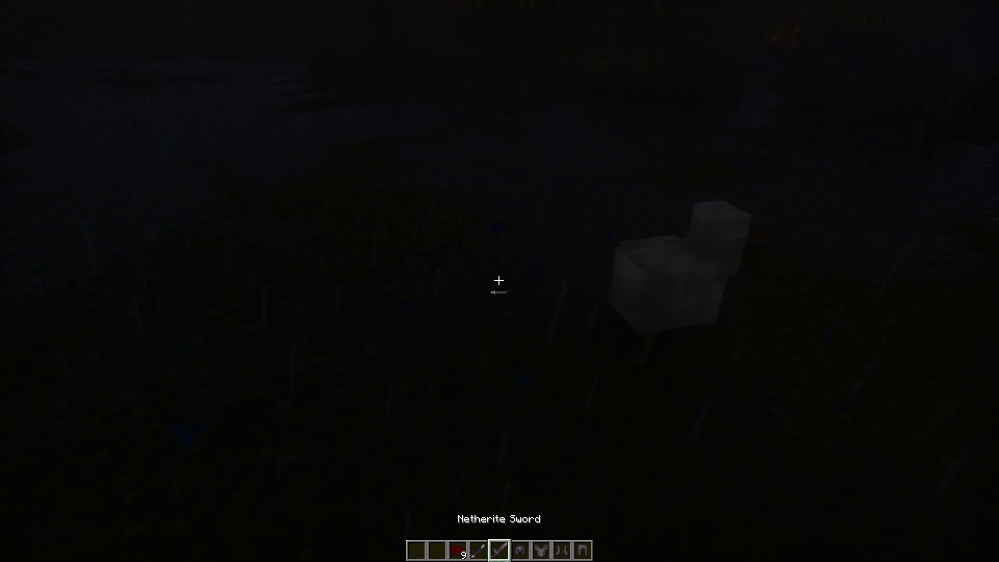
pyautogui.click(499, 281)
pyautogui.press('space')
pyautogui.moveTo(499, 282); pyautogui.dragTo(495, 281)
pyautogui.press('space')
pyautogui.press('w')
pyautogui.press('q')
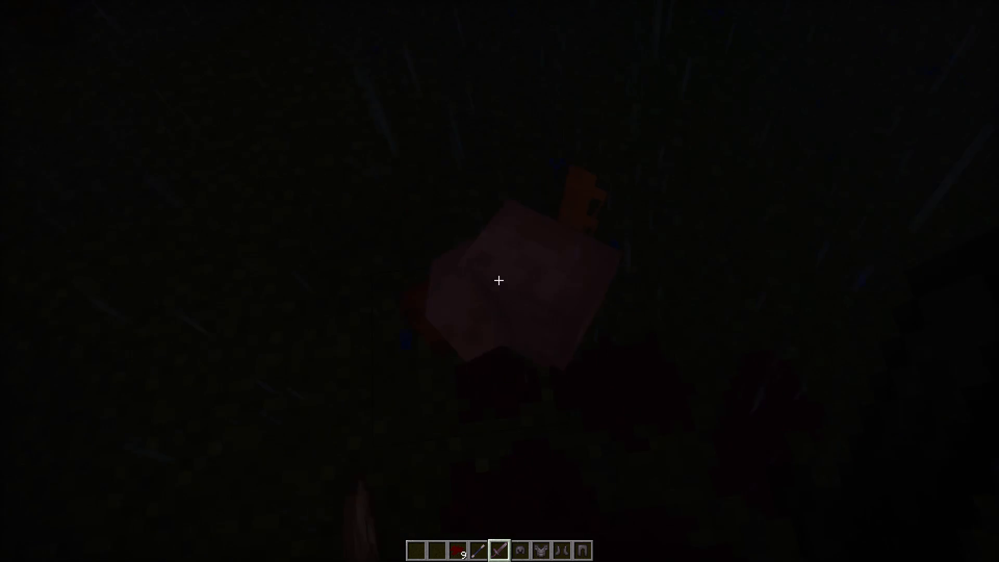
pyautogui.press('space')
pyautogui.press('space')
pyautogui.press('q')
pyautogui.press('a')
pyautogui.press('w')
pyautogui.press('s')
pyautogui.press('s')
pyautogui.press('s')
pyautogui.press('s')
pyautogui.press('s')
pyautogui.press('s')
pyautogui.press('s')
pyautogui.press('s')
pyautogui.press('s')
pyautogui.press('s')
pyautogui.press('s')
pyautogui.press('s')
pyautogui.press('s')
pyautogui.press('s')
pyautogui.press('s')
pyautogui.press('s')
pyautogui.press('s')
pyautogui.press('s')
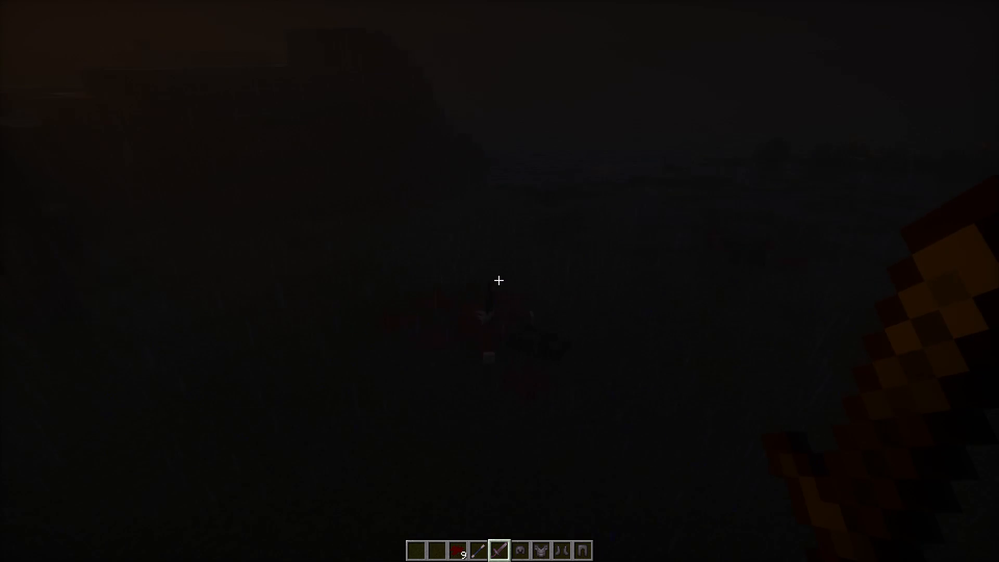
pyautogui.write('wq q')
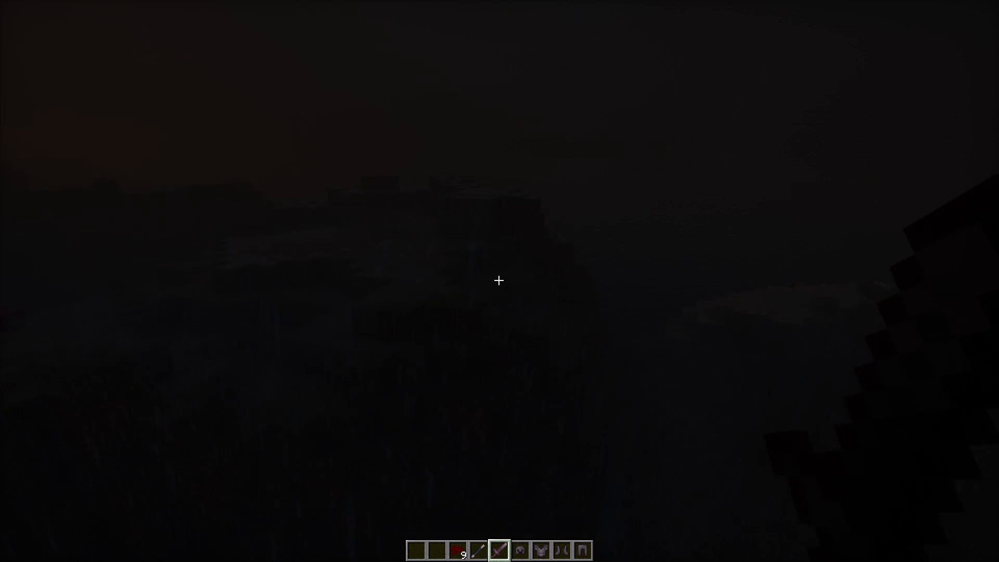
# Turn off mob spawning in the world by setting the gamerule spawn_mobs to false.
pyautogui.press('/')
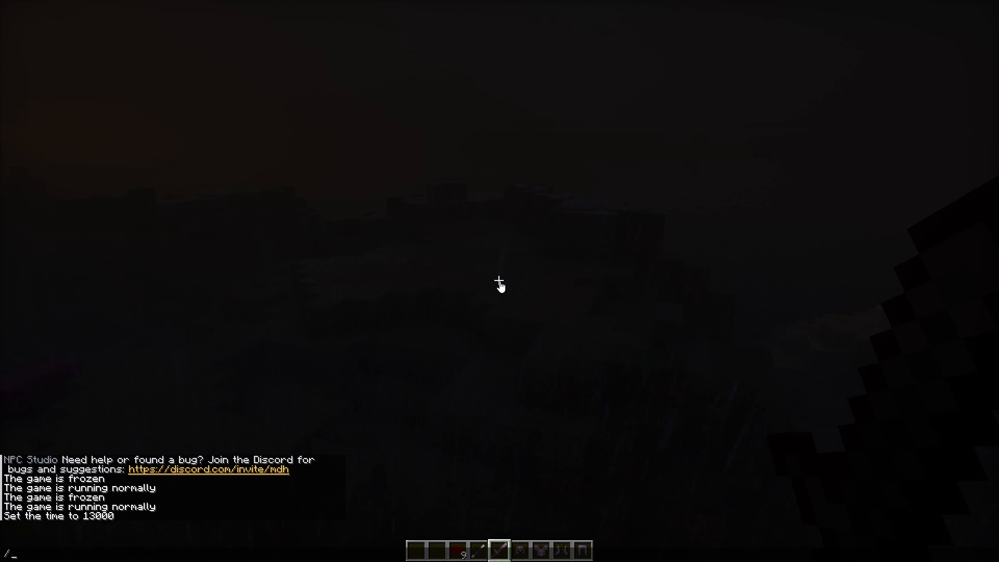
pyautogui.write('gamer')
pyautogui.click(45, 543)
pyautogui.press('space')
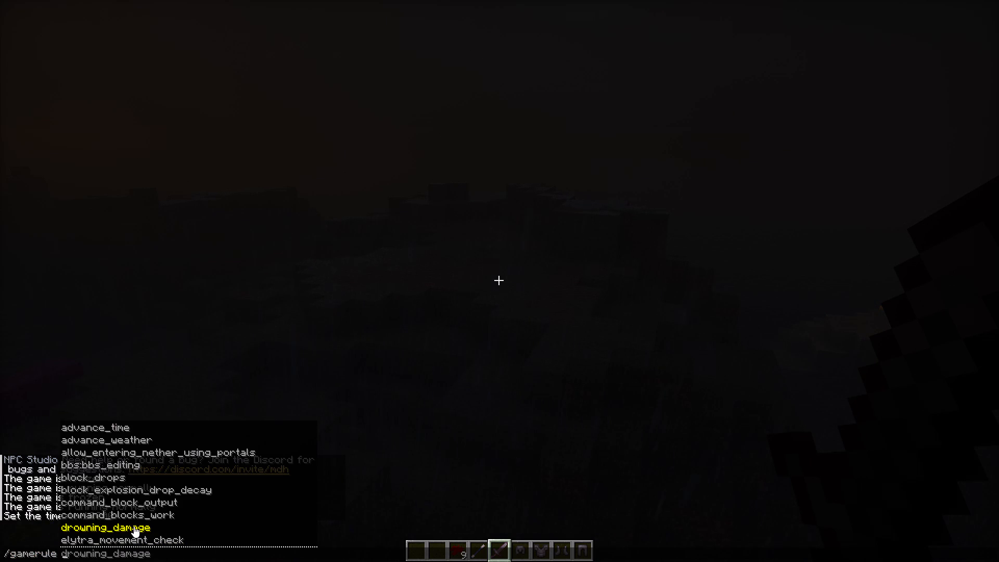
pyautogui.press('d')
pyautogui.press('BackSpace')
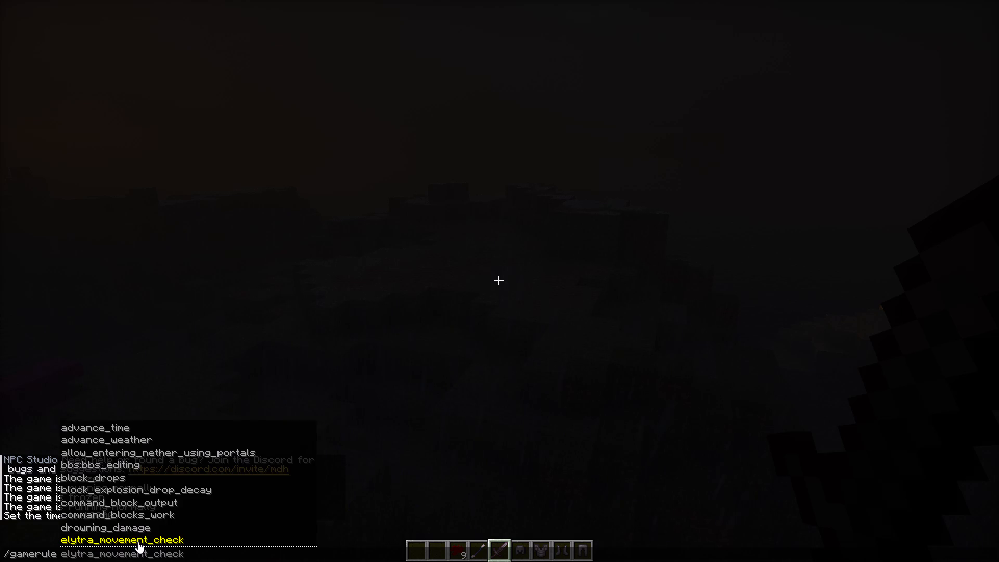
pyautogui.press('m')
pyautogui.press('o')
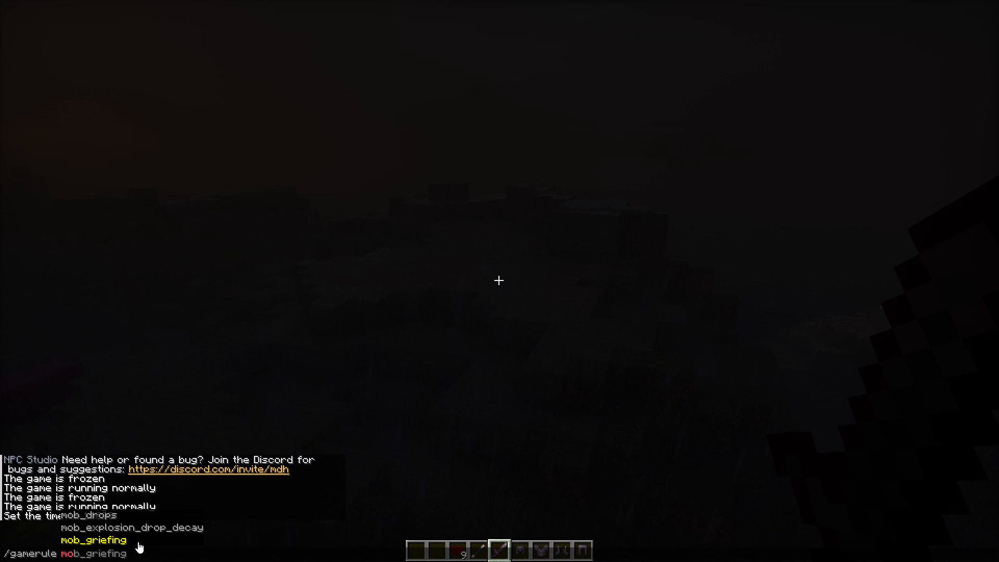
pyautogui.press('b')
pyautogui.scroll(2, 109, 520)
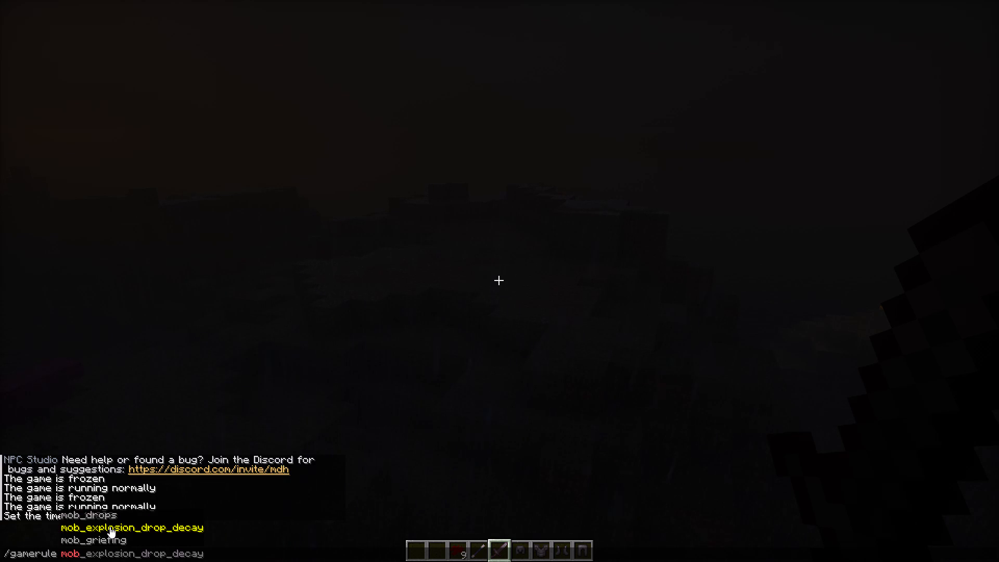
pyautogui.press('BackSpace')
pyautogui.press('BackSpace')
pyautogui.press('BackSpace')
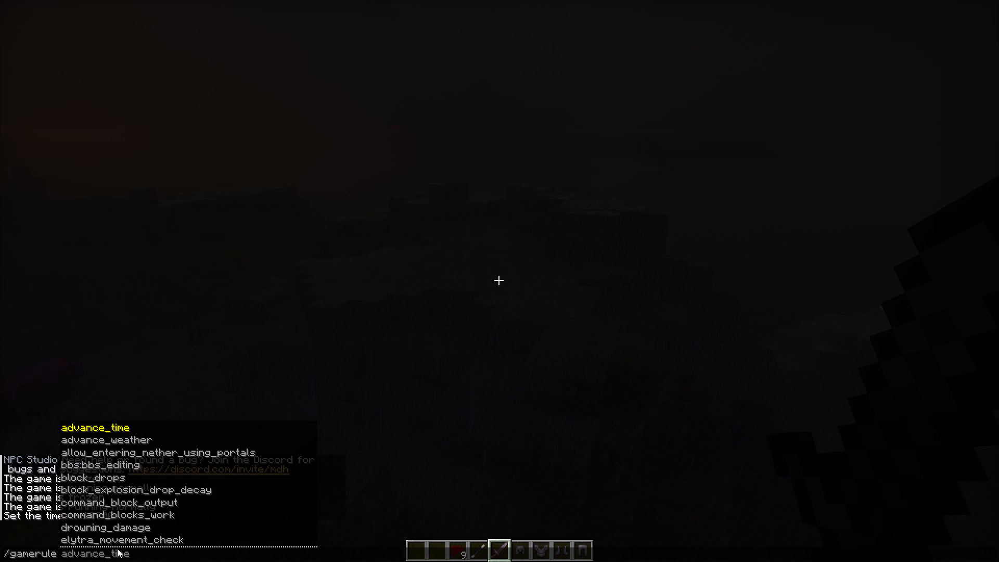
pyautogui.write('sp')
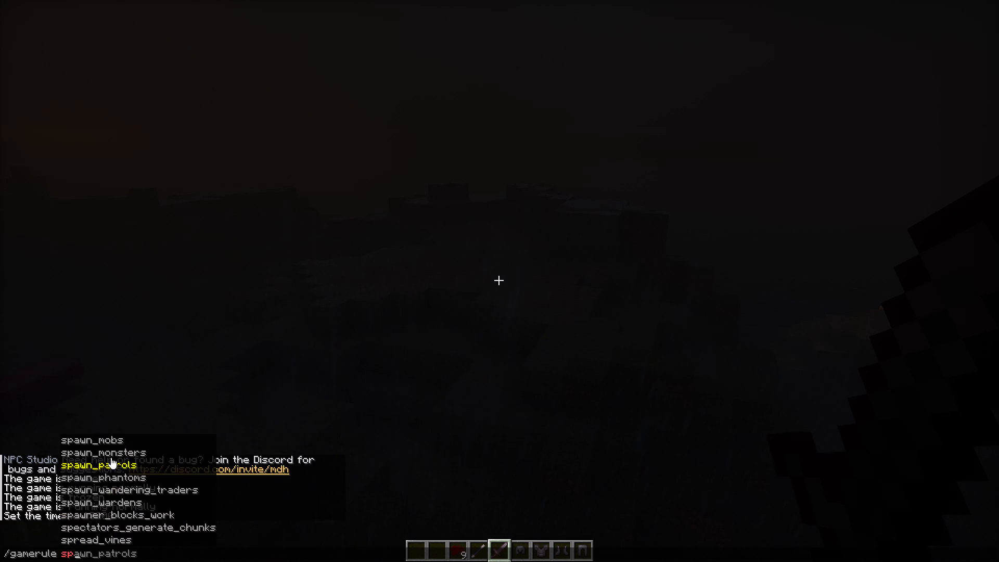
pyautogui.click(108, 441)
pyautogui.press('space')
pyautogui.click(142, 528)
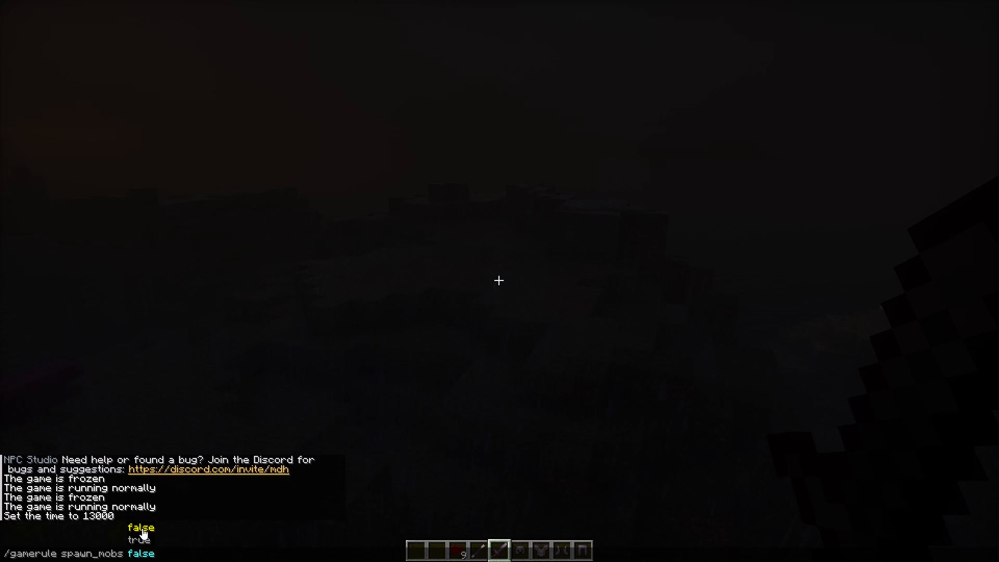
pyautogui.press('Return')
# Fly around the castle and the dark surroundings, then back to the set, examining the area for stray mobs.
pyautogui.write('wq')
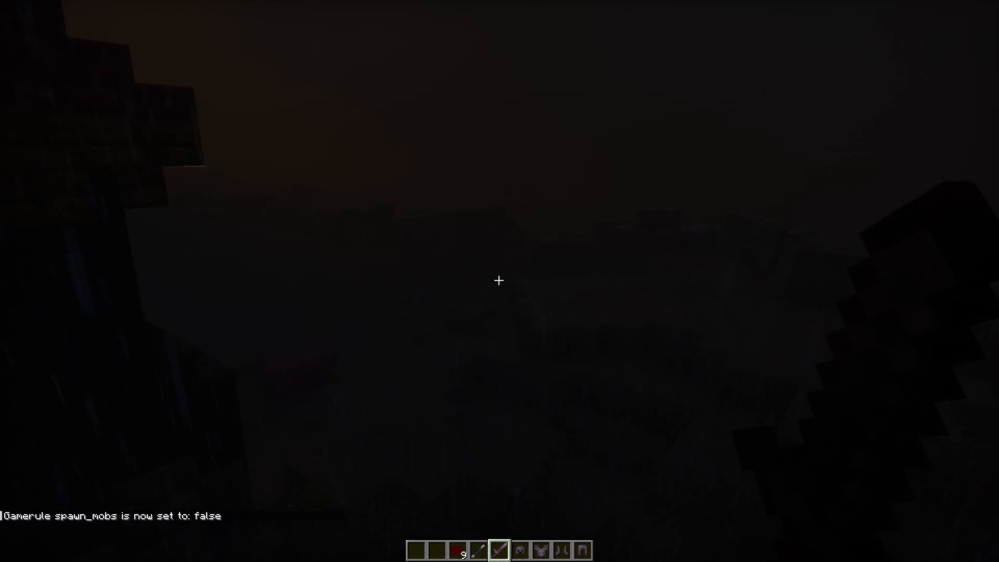
pyautogui.press('space')
pyautogui.press('w')
pyautogui.press('q')
pyautogui.press('space')
pyautogui.press('space')
pyautogui.write('q')
pyautogui.press('w')
pyautogui.press('q')
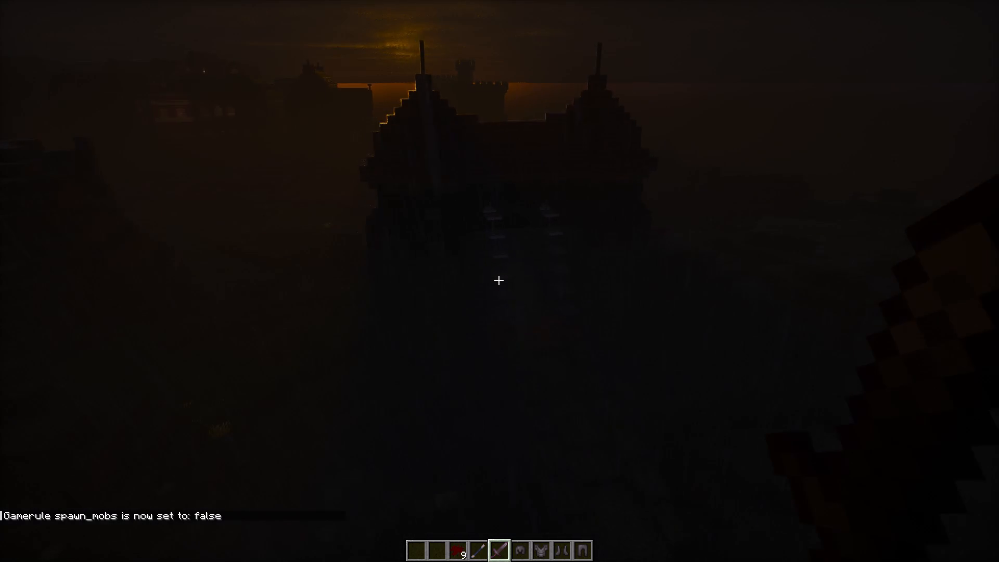
pyautogui.press('space')
pyautogui.write('q')
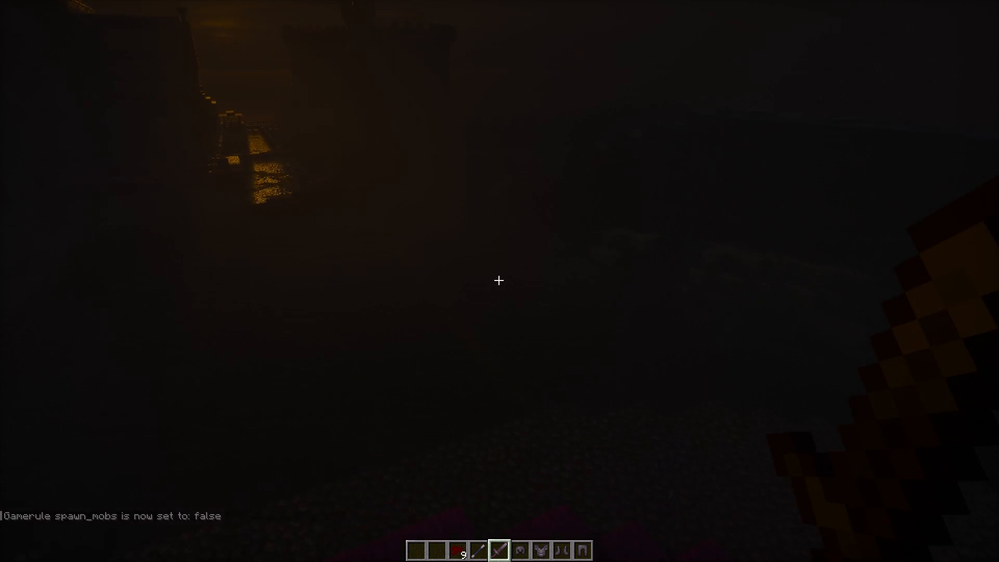
pyautogui.hotkey('shift', 'space')
pyautogui.press('q')
pyautogui.press('space')
pyautogui.press('q')
pyautogui.press('space')
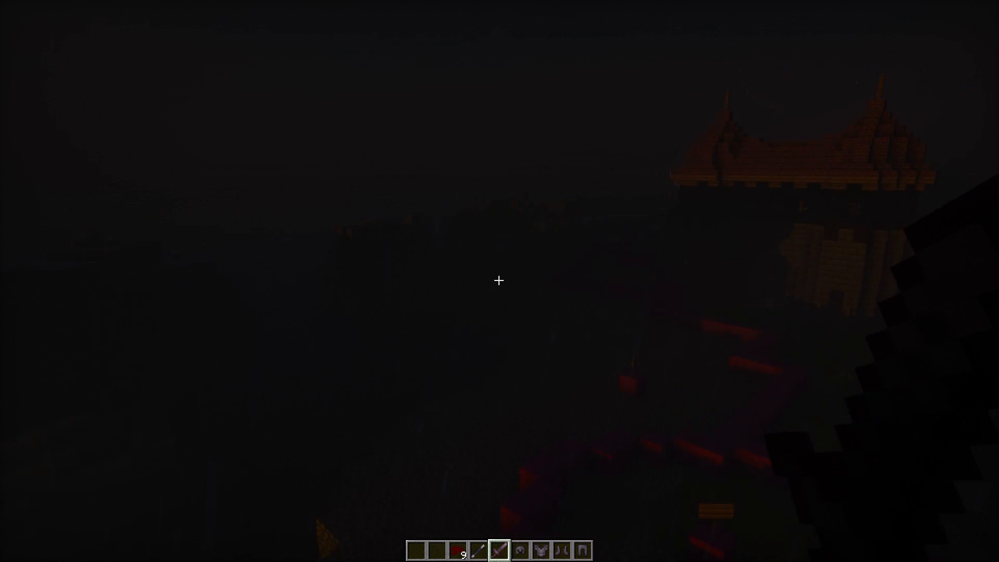
pyautogui.press('q')
pyautogui.press('space')
pyautogui.press('q')
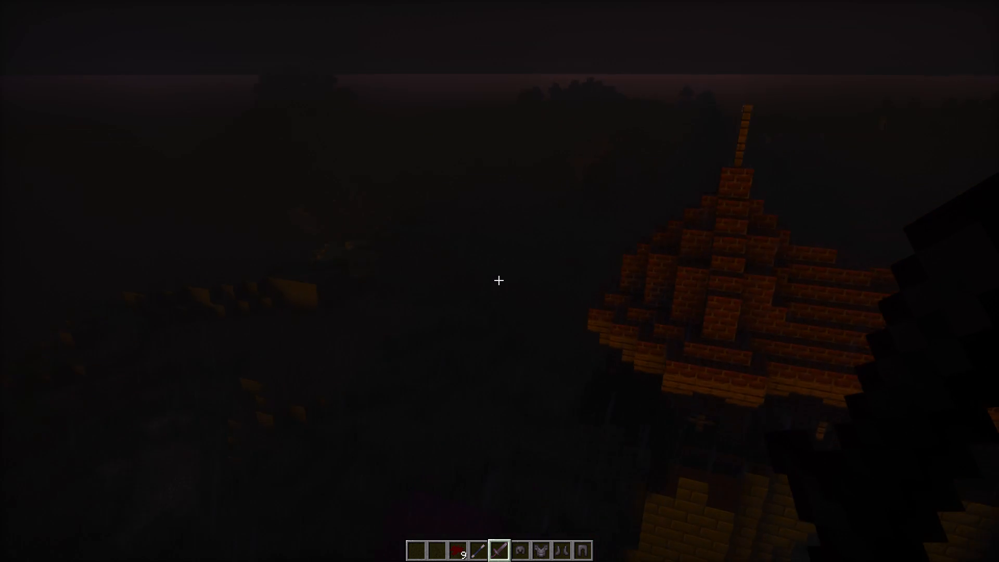
pyautogui.press('q')
pyautogui.press('q')
pyautogui.press('q')
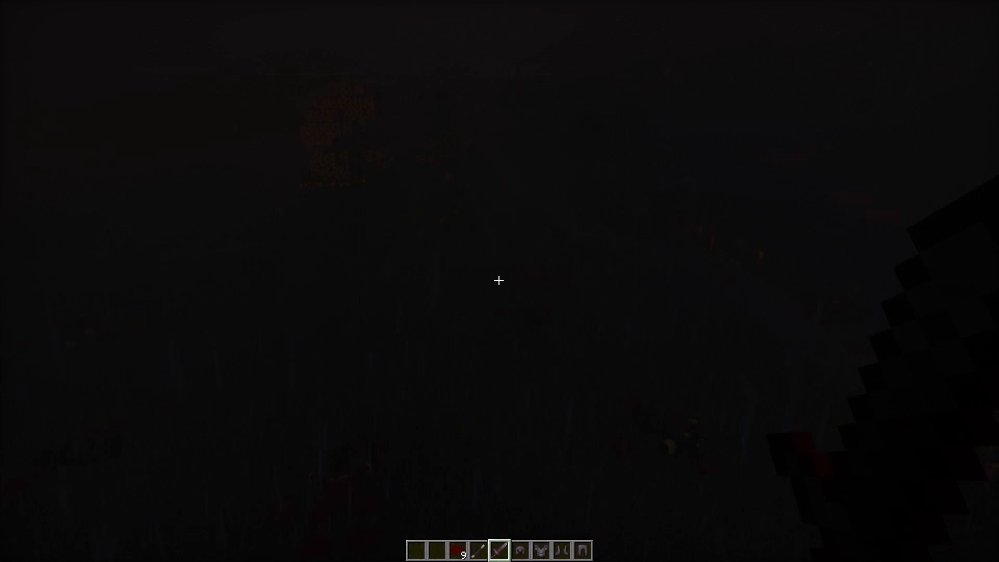
pyautogui.press('a')
pyautogui.press('s')
pyautogui.press('s')
pyautogui.press('a')
pyautogui.press('a')
pyautogui.press('a')
pyautogui.press('a')
pyautogui.press('a')
pyautogui.press('a')
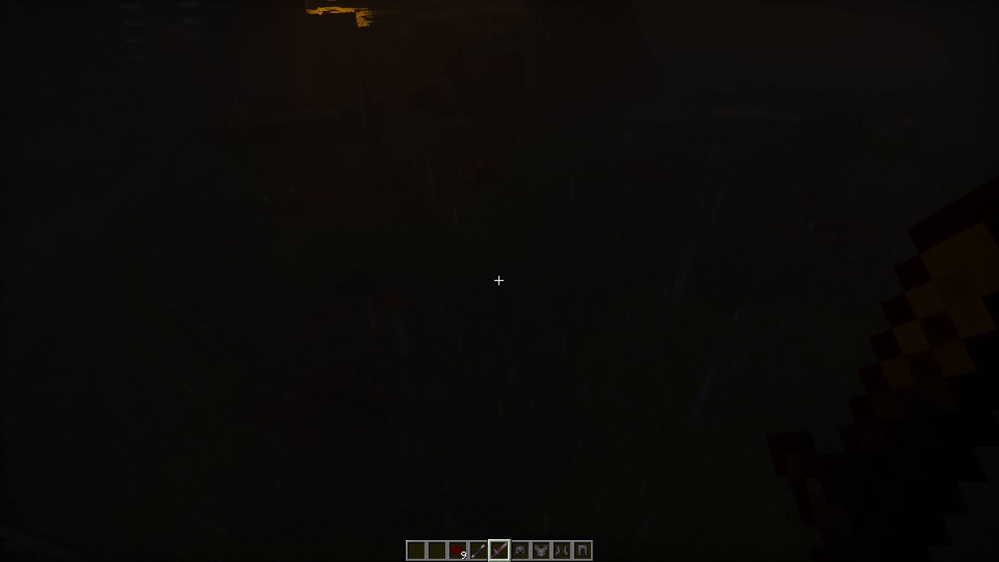
pyautogui.write('wq')
pyautogui.press('space')
pyautogui.press('a')
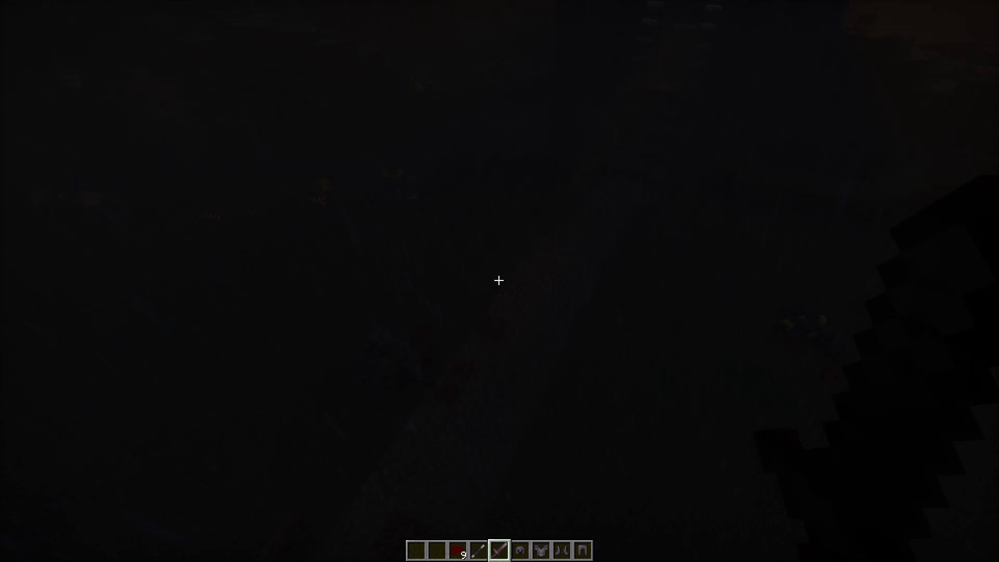
pyautogui.press('s')
pyautogui.hotkey('shift', 'a')
pyautogui.press('a')
pyautogui.press('a')
pyautogui.press('w')
pyautogui.write('wq')
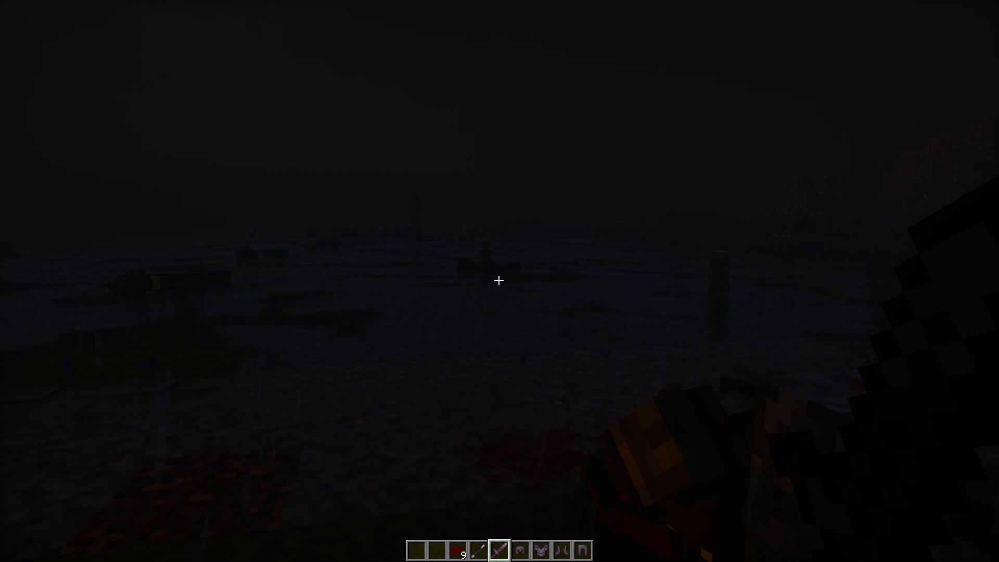
# Reopen the film editor and play the shot from frame 0 to about frame 33.
pyautogui.press('0')
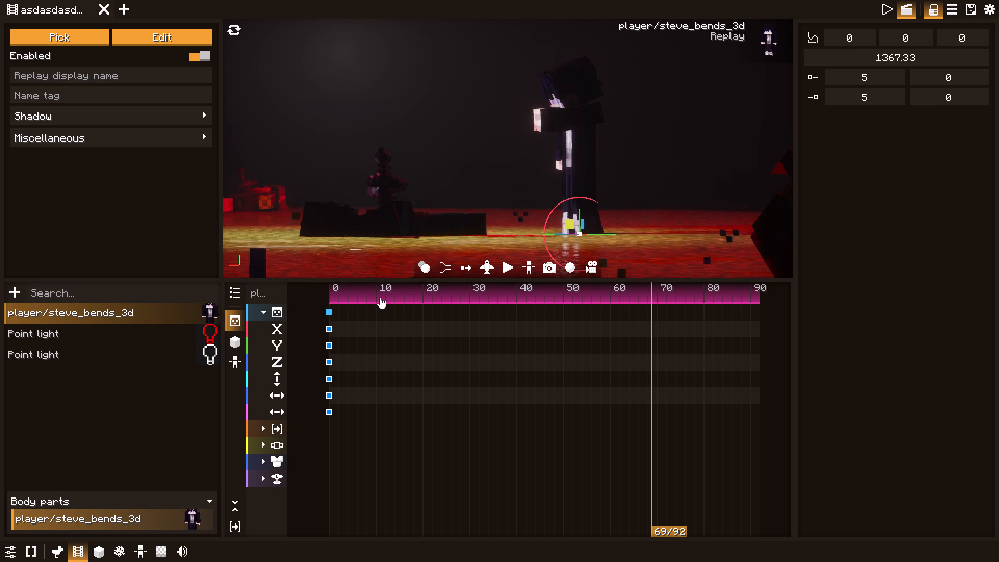
pyautogui.moveTo(373, 298); pyautogui.dragTo(315, 296)
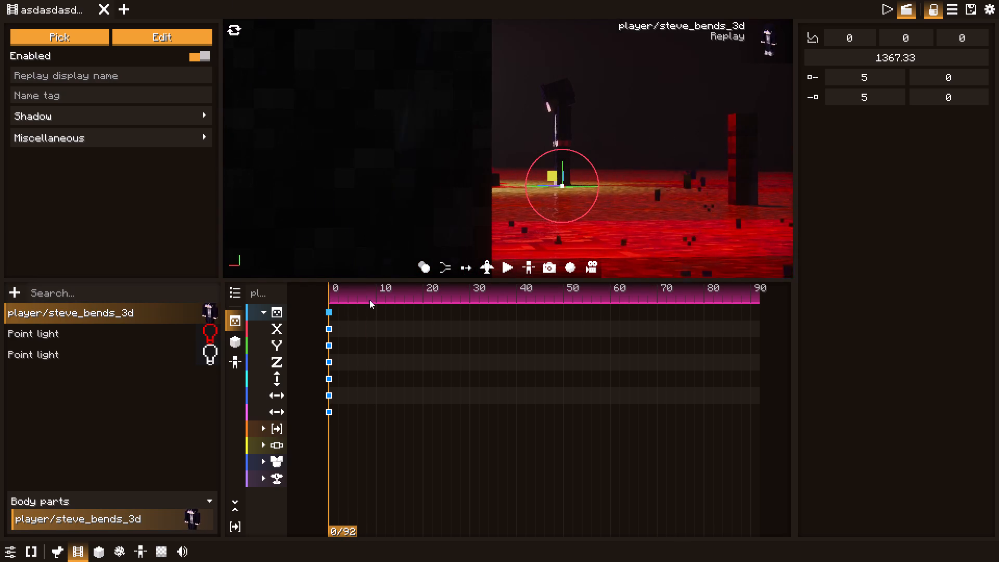
pyautogui.press('space')
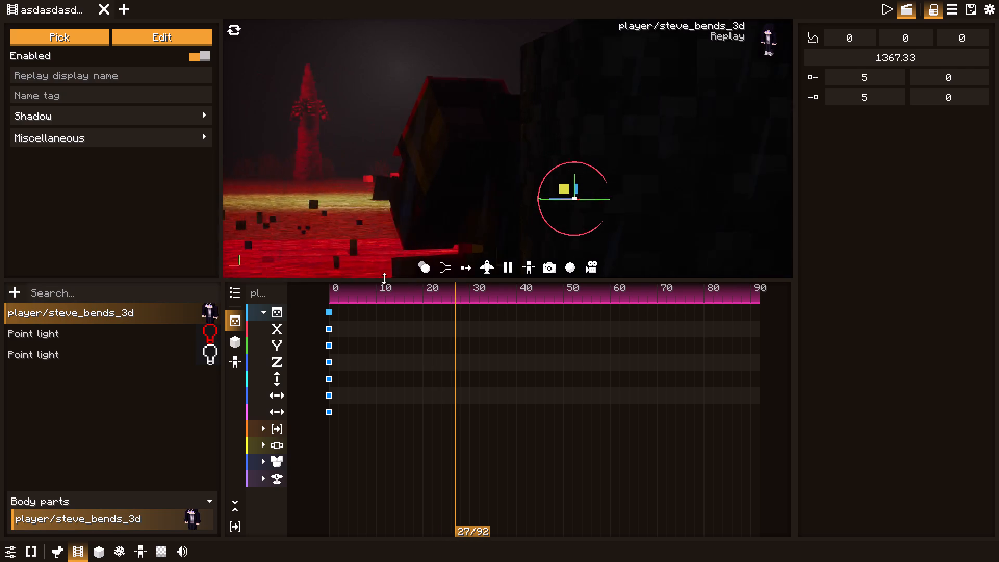
pyautogui.press('space')
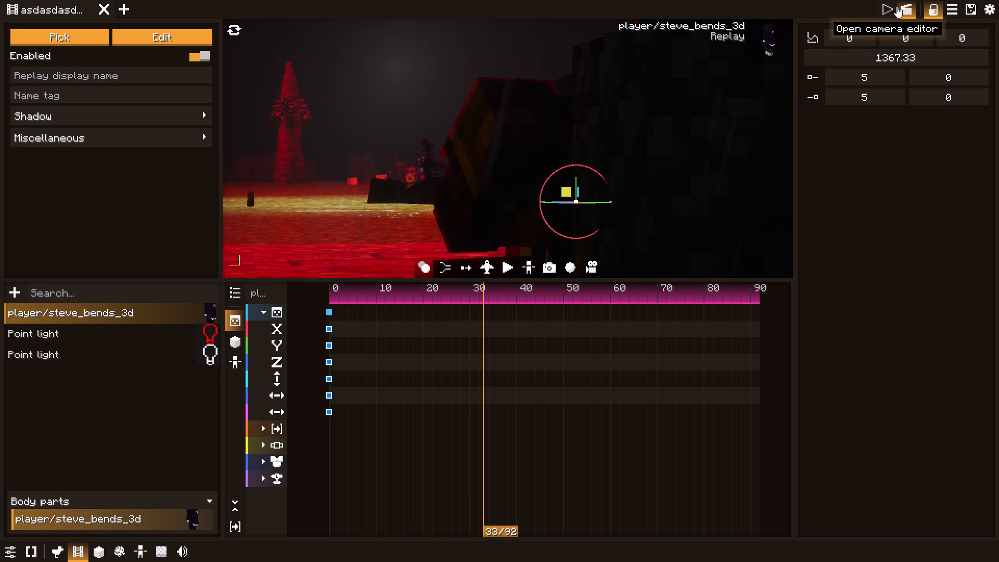
pyautogui.click(896, 6)
pyautogui.click(909, 6)
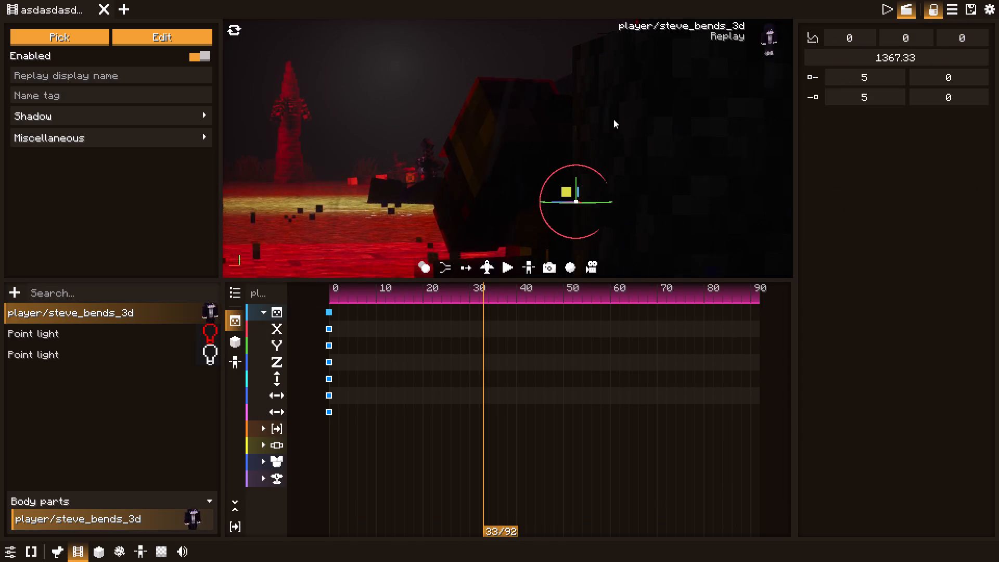
# Using the free flight camera, add a new replay with the recent player/steve_bends_3d form at the fallen body with the sword.
pyautogui.rightClick(134, 424)
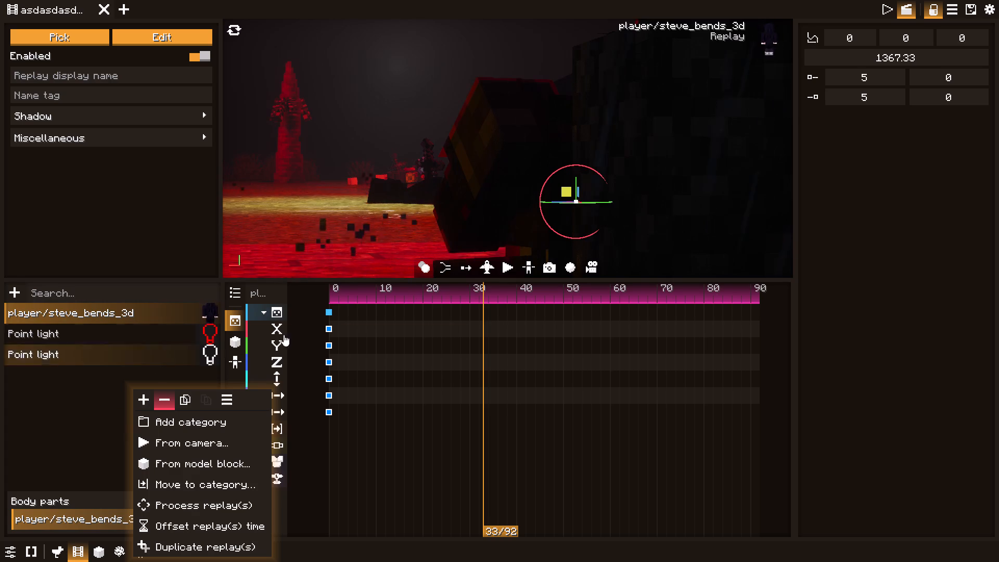
pyautogui.click(553, 266)
pyautogui.click(570, 295)
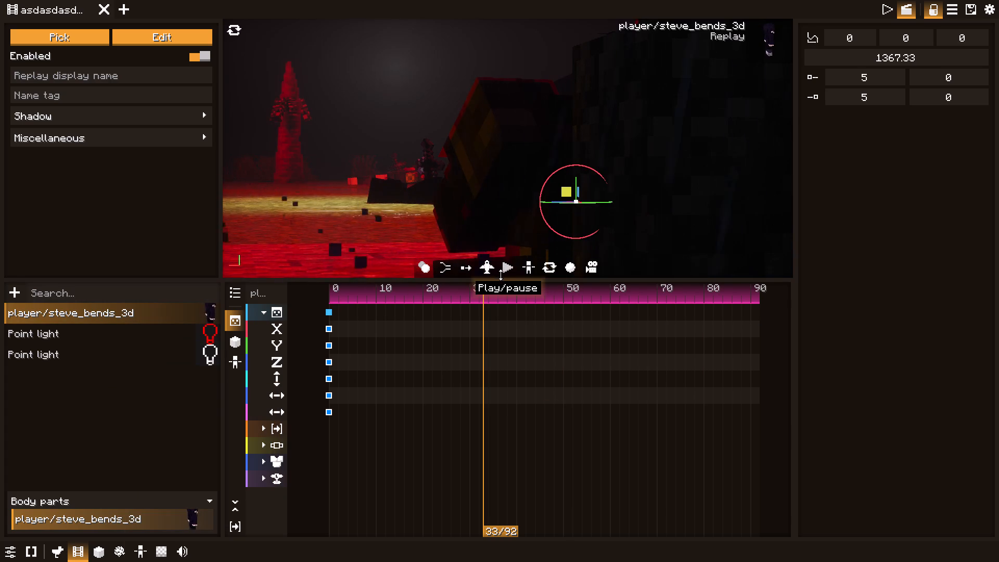
pyautogui.click(494, 269)
pyautogui.moveTo(488, 222); pyautogui.dragTo(484, 327)
pyautogui.press('w')
pyautogui.press('space')
pyautogui.press('q')
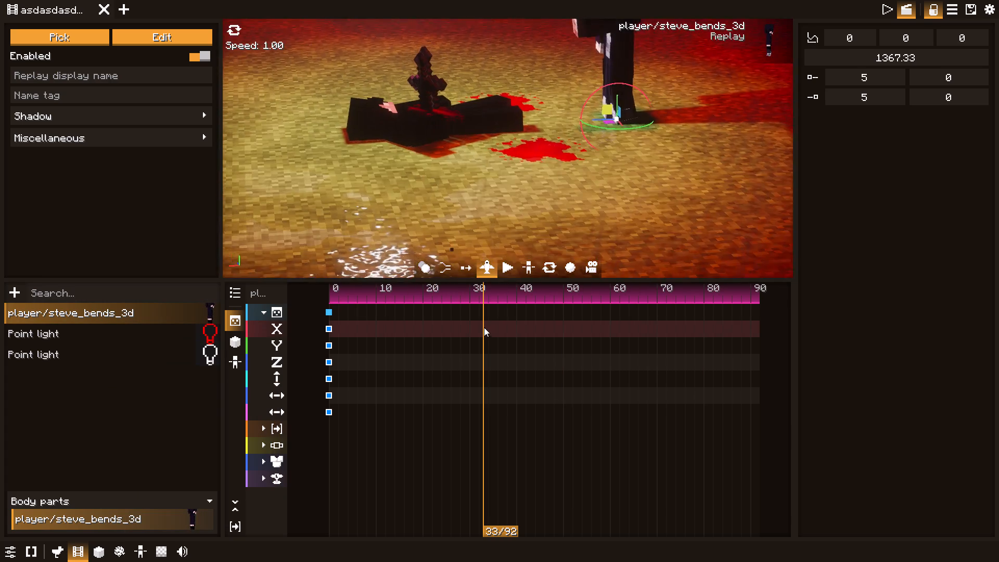
pyautogui.moveTo(484, 327); pyautogui.dragTo(556, 370)
pyautogui.press('space')
pyautogui.press('a')
pyautogui.press('a')
pyautogui.press('a')
pyautogui.moveTo(477, 209); pyautogui.dragTo(672, 237)
pyautogui.moveTo(471, 151); pyautogui.dragTo(497, 163)
pyautogui.press('a')
pyautogui.press('a')
pyautogui.press('a')
pyautogui.press('a')
pyautogui.press('a')
pyautogui.press('a')
pyautogui.press('a')
pyautogui.press('a')
pyautogui.press('a')
pyautogui.press('a')
pyautogui.press('a')
pyautogui.press('a')
pyautogui.press('a')
pyautogui.press('a')
pyautogui.press('a')
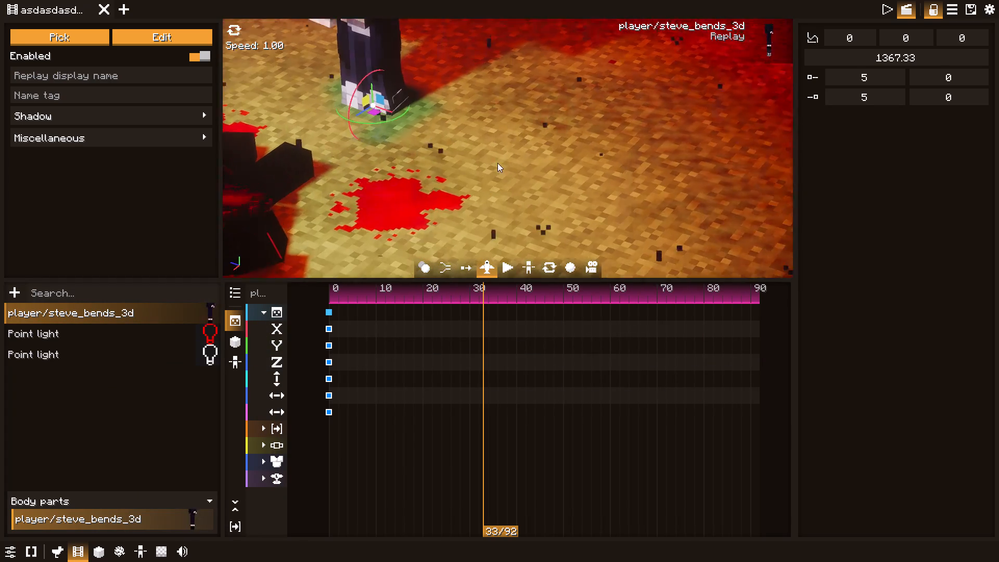
pyautogui.moveTo(497, 163); pyautogui.dragTo(738, 170)
pyautogui.press('s')
pyautogui.press('w')
pyautogui.press('w')
pyautogui.moveTo(657, 154); pyautogui.dragTo(796, 158)
pyautogui.press('a')
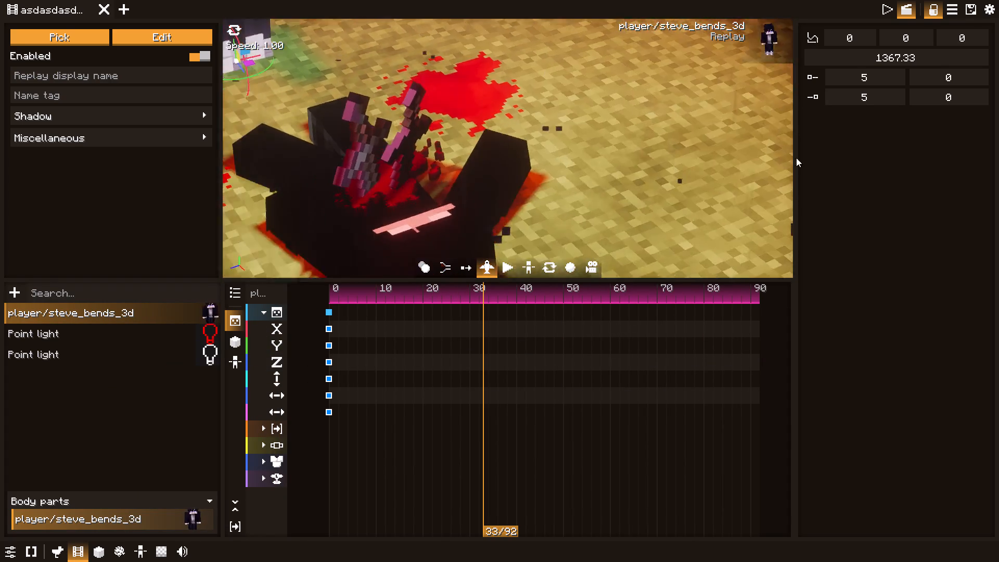
pyautogui.moveTo(796, 158); pyautogui.dragTo(964, 172)
pyautogui.press('a')
pyautogui.press('s')
pyautogui.press('a')
pyautogui.press('a')
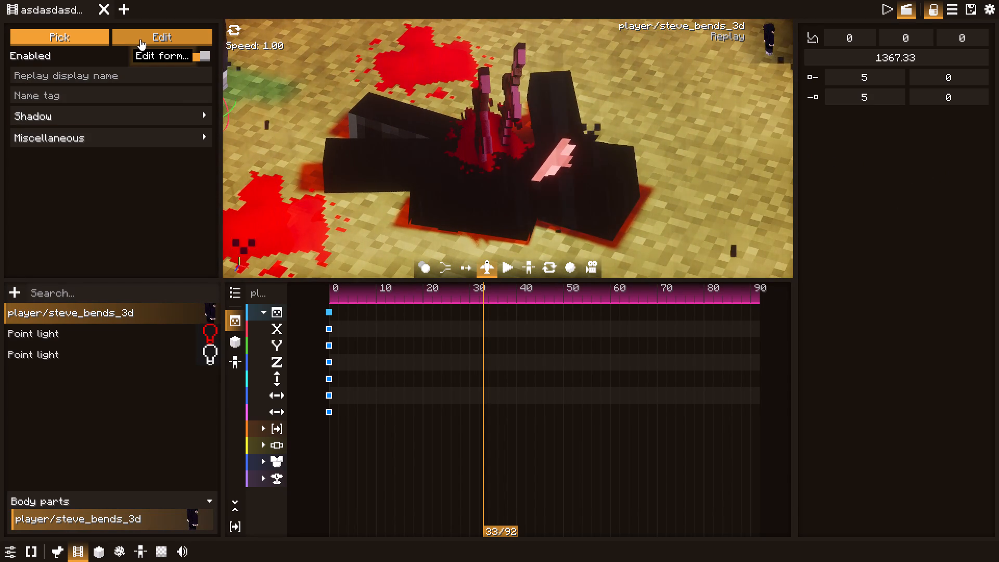
pyautogui.rightClick(15, 394)
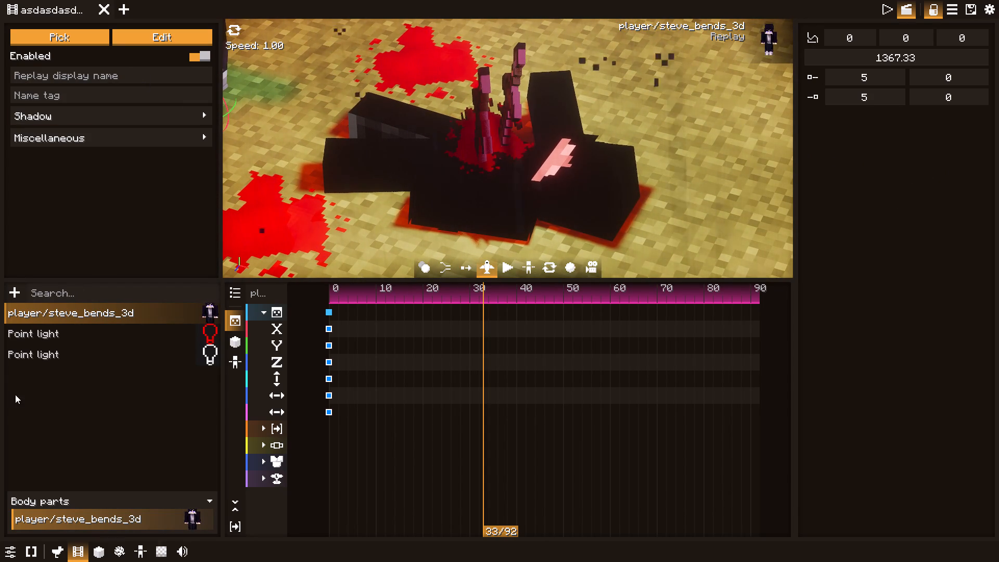
pyautogui.click(28, 399)
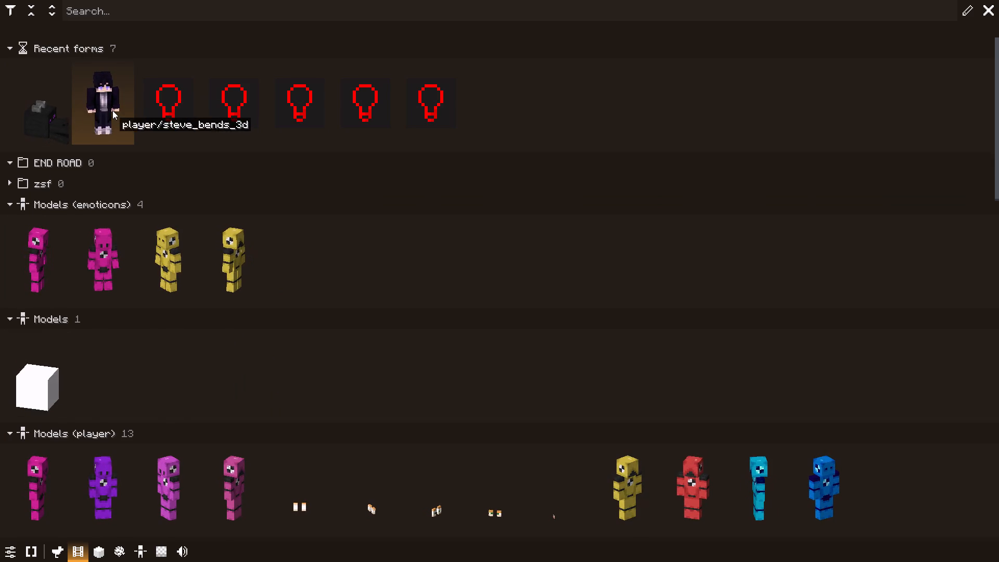
pyautogui.doubleClick(112, 110)
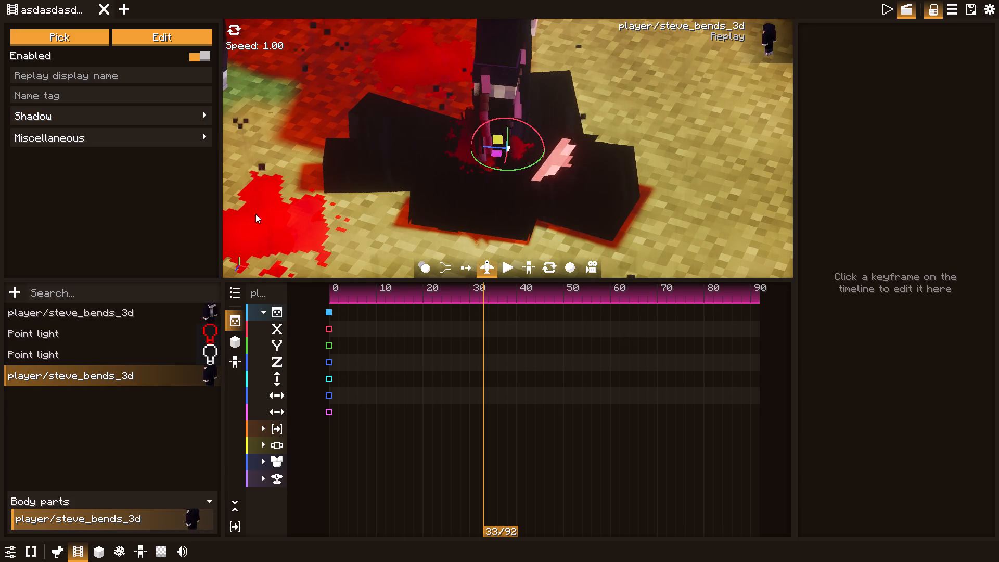
# Edit the new replay's player/steve_bends_3d form and open the black 2026_02_16_entity-01 skin texture for pixel editing.
pyautogui.click(132, 37)
pyautogui.click(875, 40)
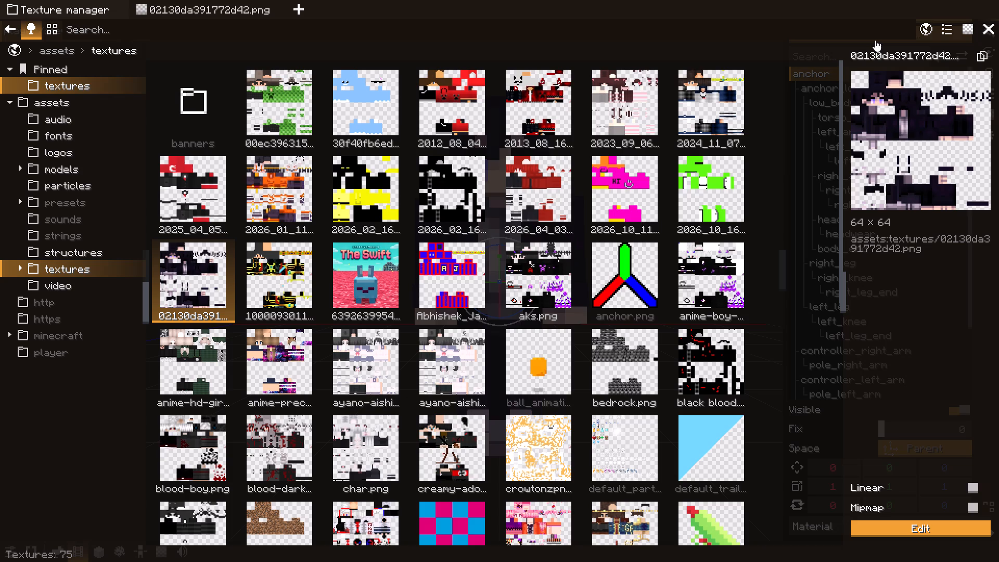
pyautogui.doubleClick(471, 209)
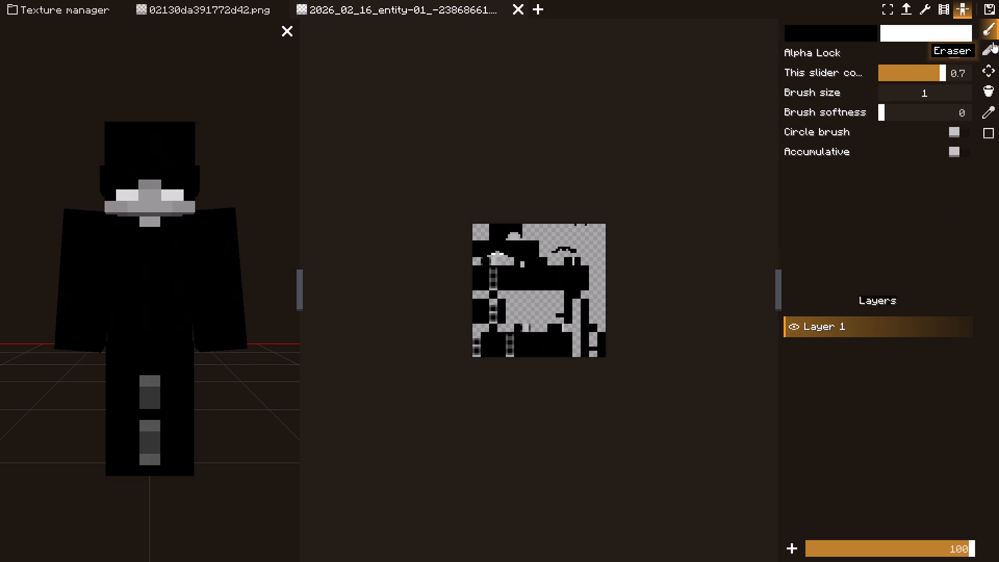
# Set the texture brush's secondary color to magenta, #ffff00e4.
pyautogui.click(891, 30)
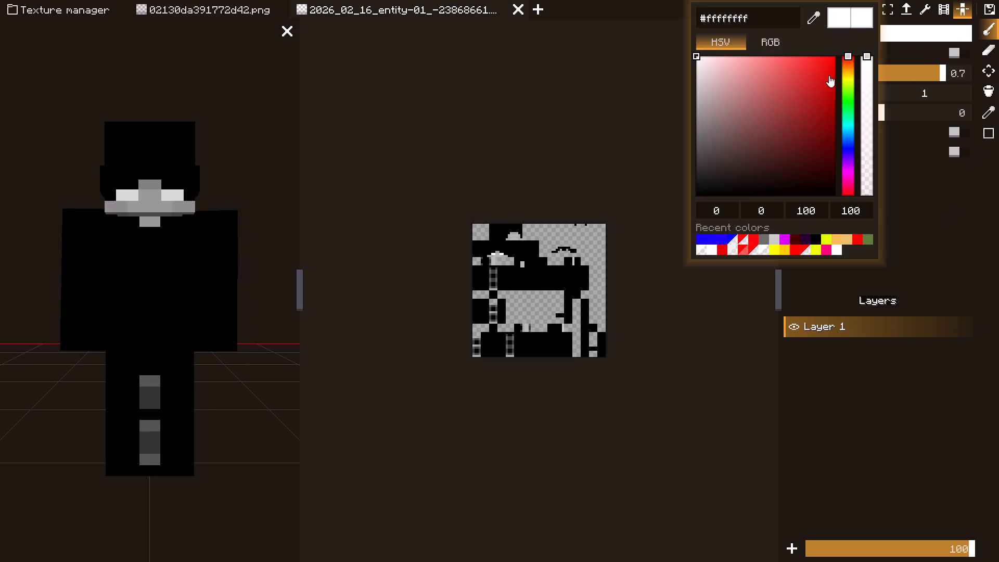
pyautogui.moveTo(846, 87); pyautogui.dragTo(855, 176)
pyautogui.moveTo(820, 74); pyautogui.dragTo(848, 49)
pyautogui.click(843, 11)
pyautogui.moveTo(844, 70); pyautogui.dragTo(848, 171)
pyautogui.moveTo(806, 66); pyautogui.dragTo(838, 39)
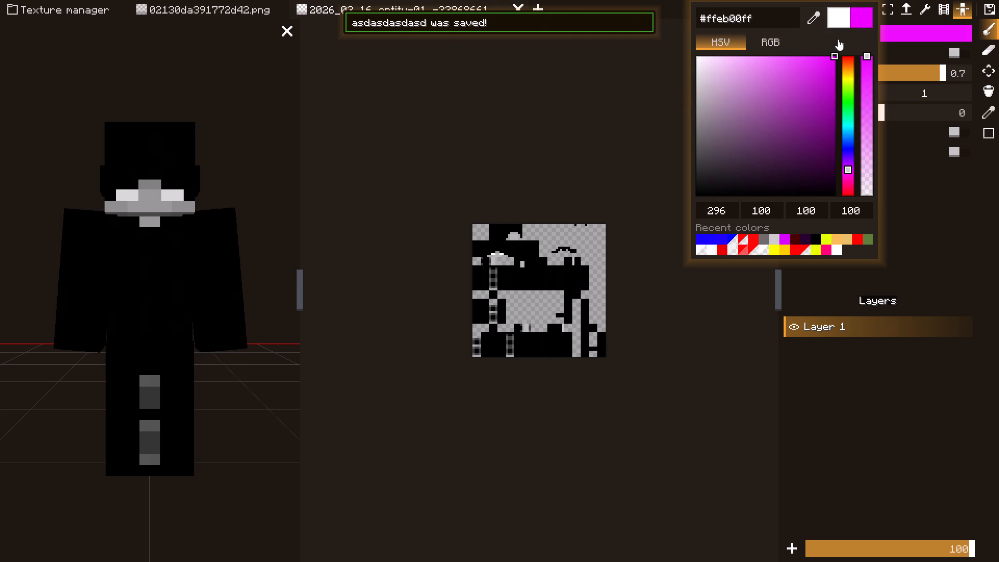
pyautogui.moveTo(838, 39); pyautogui.dragTo(843, 39)
pyautogui.click(837, 12)
pyautogui.click(863, 20)
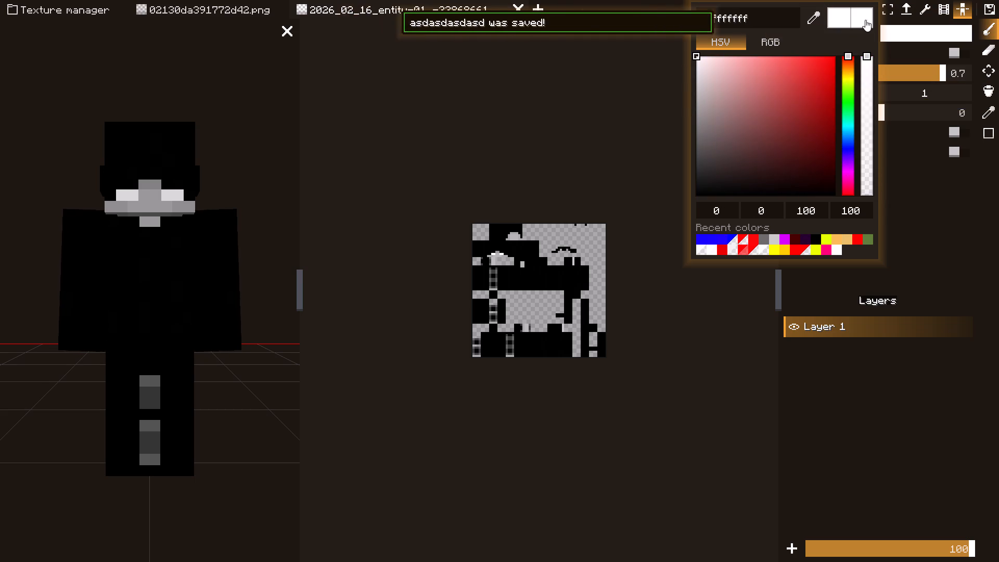
pyautogui.moveTo(848, 55); pyautogui.dragTo(844, 128)
pyautogui.moveTo(848, 90); pyautogui.dragTo(851, 116)
pyautogui.moveTo(844, 140); pyautogui.dragTo(847, 154)
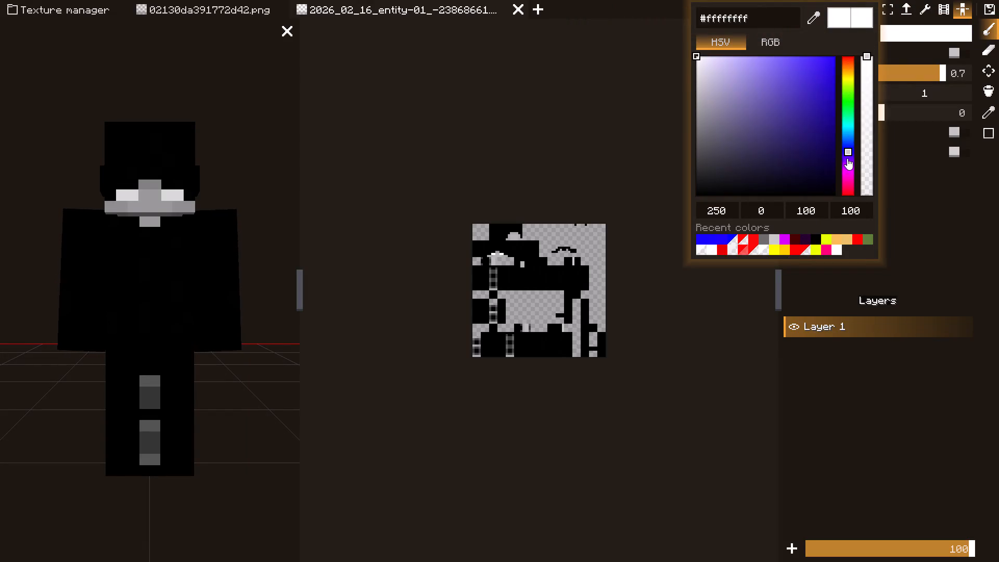
pyautogui.click(847, 158)
pyautogui.click(847, 168)
pyautogui.click(849, 175)
pyautogui.moveTo(818, 73); pyautogui.dragTo(850, 42)
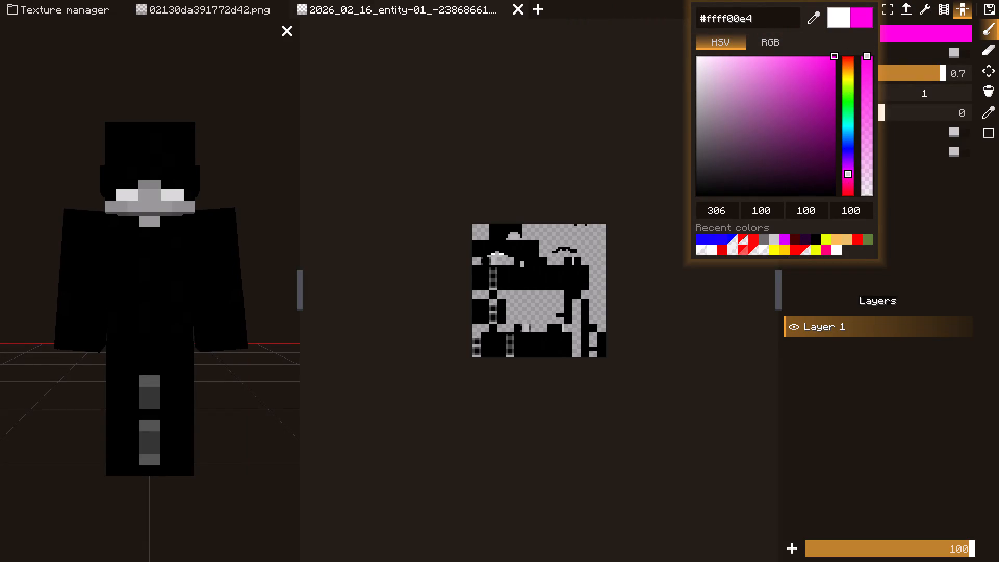
pyautogui.click(839, 375)
# Set the brush's primary color to bright purple, RGB 201, 0, 255.
pyautogui.click(827, 33)
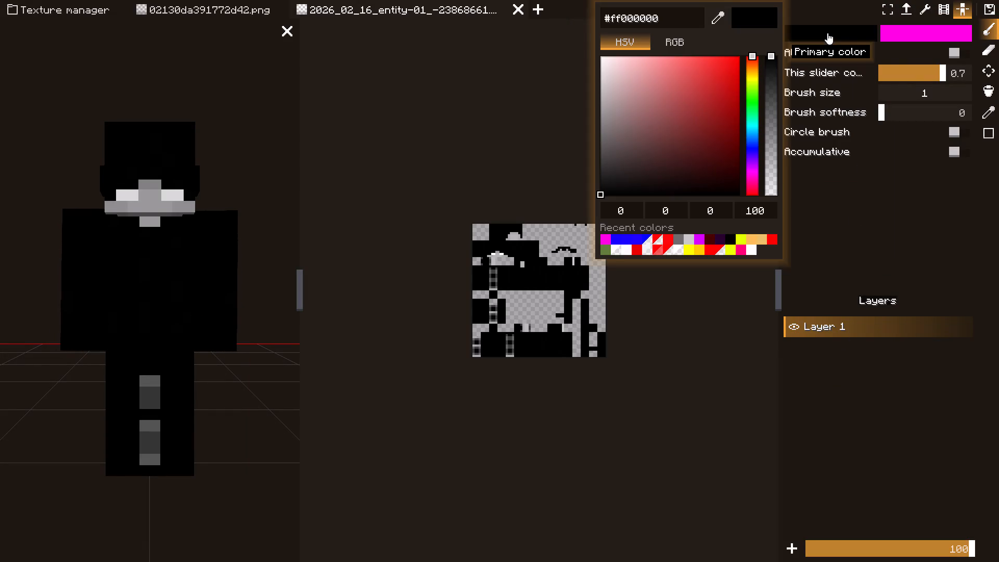
pyautogui.moveTo(752, 63); pyautogui.dragTo(758, 167)
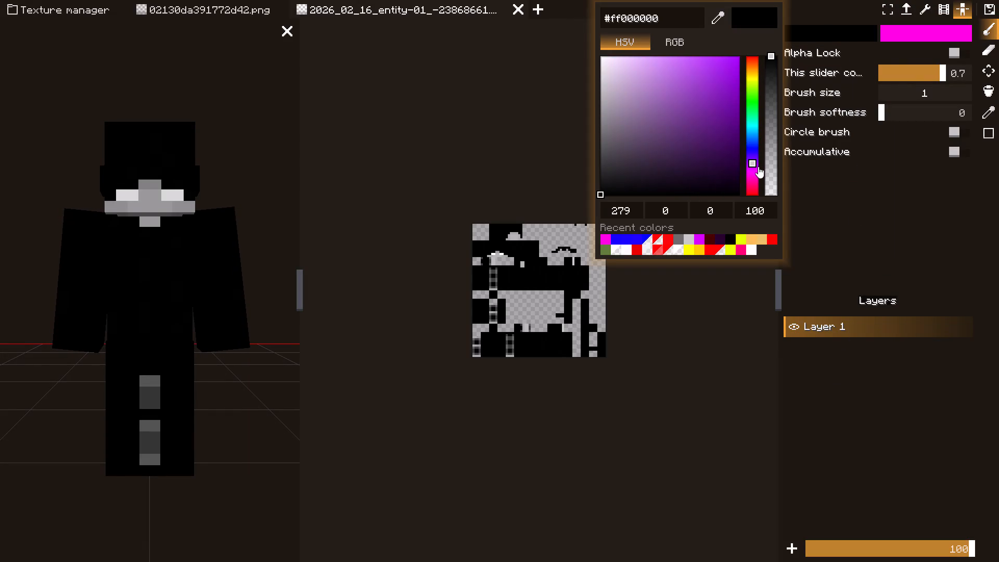
pyautogui.moveTo(758, 167); pyautogui.dragTo(757, 168)
pyautogui.moveTo(733, 84); pyautogui.dragTo(747, 38)
pyautogui.click(686, 334)
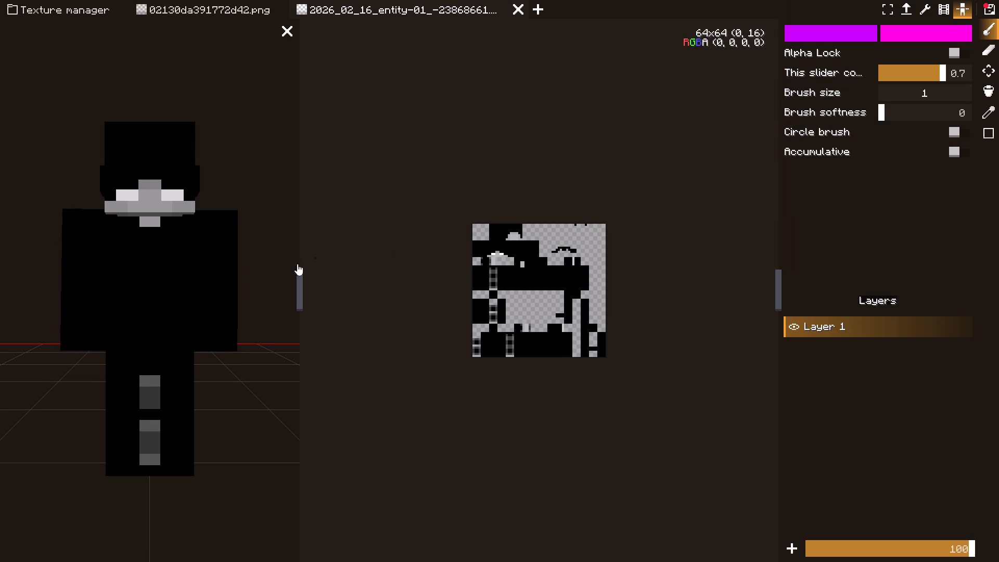
# Paint a small purple mark on the lower front of the torso in the skin texture.
pyautogui.tripleClick(515, 280)
pyautogui.tripleClick(516, 280)
pyautogui.doubleClick(516, 280)
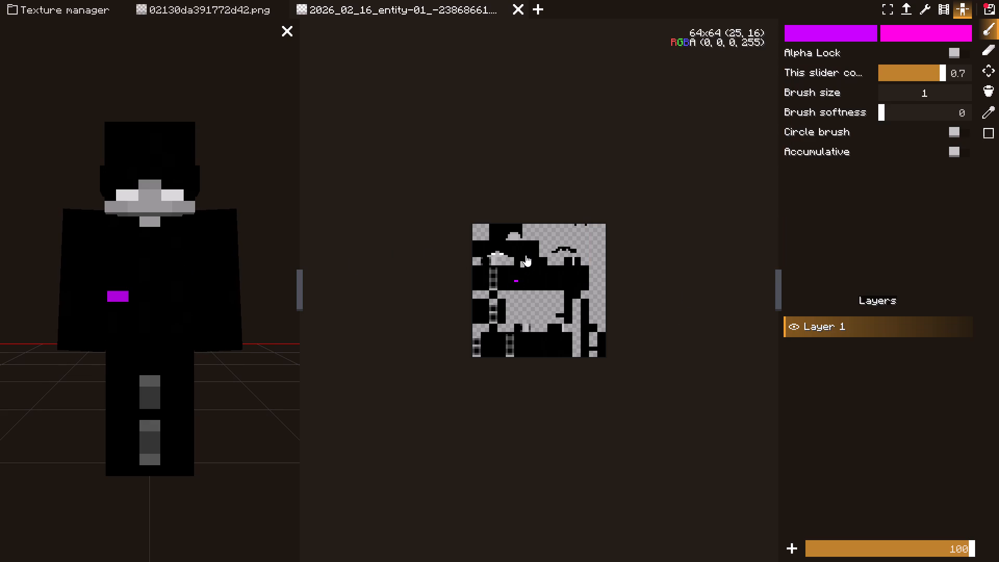
# Paint a curved purple line across the head area of the skin texture, from the side of the head up to its top.
pyautogui.tripleClick(526, 250)
pyautogui.tripleClick(526, 250)
pyautogui.tripleClick(526, 250)
pyautogui.doubleClick(523, 250)
pyautogui.doubleClick(519, 249)
pyautogui.tripleClick(515, 248)
pyautogui.tripleClick(514, 248)
pyautogui.tripleClick(514, 248)
pyautogui.tripleClick(512, 247)
pyautogui.tripleClick(509, 246)
pyautogui.tripleClick(507, 246)
pyautogui.tripleClick(505, 246)
pyautogui.tripleClick(505, 246)
pyautogui.tripleClick(504, 246)
pyautogui.tripleClick(502, 245)
pyautogui.tripleClick(499, 244)
pyautogui.tripleClick(498, 242)
pyautogui.tripleClick(497, 238)
pyautogui.tripleClick(497, 234)
pyautogui.tripleClick(499, 231)
pyautogui.tripleClick(501, 229)
pyautogui.tripleClick(504, 228)
pyautogui.tripleClick(508, 227)
pyautogui.tripleClick(510, 226)
pyautogui.tripleClick(510, 226)
pyautogui.tripleClick(510, 226)
pyautogui.tripleClick(510, 226)
pyautogui.tripleClick(510, 226)
pyautogui.tripleClick(510, 226)
pyautogui.doubleClick(510, 226)
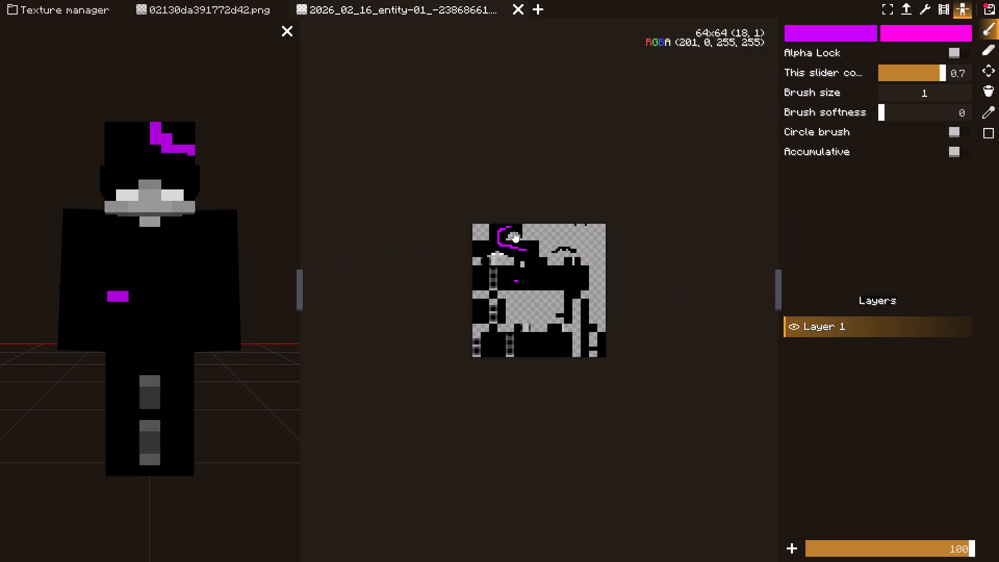
# Paint looping purple lines across the side and back of the torso and on into the arm area of the texture.
pyautogui.tripleClick(529, 261)
pyautogui.doubleClick(529, 261)
pyautogui.doubleClick(531, 264)
pyautogui.doubleClick(533, 270)
pyautogui.tripleClick(534, 274)
pyautogui.tripleClick(535, 277)
pyautogui.tripleClick(536, 277)
pyautogui.tripleClick(536, 278)
pyautogui.tripleClick(536, 278)
pyautogui.tripleClick(536, 278)
pyautogui.click(544, 278)
pyautogui.click(550, 278)
pyautogui.tripleClick(555, 277)
pyautogui.tripleClick(558, 275)
pyautogui.tripleClick(560, 273)
pyautogui.tripleClick(560, 271)
pyautogui.doubleClick(556, 270)
pyautogui.click(550, 269)
pyautogui.click(546, 269)
pyautogui.tripleClick(543, 269)
pyautogui.doubleClick(542, 269)
pyautogui.doubleClick(542, 272)
pyautogui.doubleClick(545, 277)
pyautogui.doubleClick(548, 281)
pyautogui.doubleClick(552, 283)
pyautogui.doubleClick(555, 283)
pyautogui.doubleClick(560, 283)
pyautogui.click(566, 280)
pyautogui.doubleClick(569, 278)
pyautogui.doubleClick(572, 275)
pyautogui.tripleClick(577, 273)
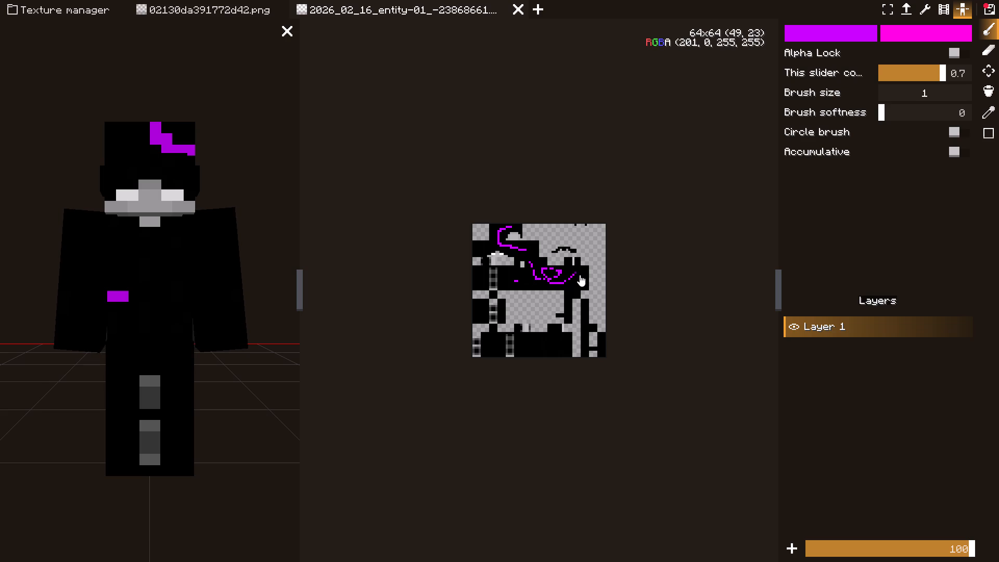
# Paint looping vertical purple lines over the arm area of the skin texture, from its bottom edge to its top and back down.
pyautogui.doubleClick(579, 274)
pyautogui.doubleClick(580, 277)
pyautogui.doubleClick(580, 282)
pyautogui.tripleClick(579, 286)
pyautogui.tripleClick(575, 289)
pyautogui.tripleClick(571, 289)
pyautogui.doubleClick(568, 288)
pyautogui.doubleClick(566, 285)
pyautogui.doubleClick(566, 282)
pyautogui.doubleClick(566, 278)
pyautogui.tripleClick(566, 275)
pyautogui.tripleClick(566, 271)
pyautogui.tripleClick(565, 269)
pyautogui.tripleClick(565, 266)
pyautogui.tripleClick(564, 263)
pyautogui.tripleClick(565, 261)
pyautogui.tripleClick(567, 259)
pyautogui.tripleClick(570, 259)
pyautogui.tripleClick(570, 259)
pyautogui.tripleClick(571, 259)
pyautogui.tripleClick(571, 261)
pyautogui.tripleClick(571, 264)
pyautogui.tripleClick(571, 266)
pyautogui.tripleClick(570, 269)
pyautogui.tripleClick(570, 271)
pyautogui.tripleClick(571, 273)
pyautogui.tripleClick(571, 273)
pyautogui.tripleClick(574, 273)
pyautogui.tripleClick(575, 273)
pyautogui.tripleClick(576, 273)
pyautogui.doubleClick(577, 271)
pyautogui.tripleClick(577, 266)
pyautogui.tripleClick(578, 263)
pyautogui.tripleClick(578, 260)
pyautogui.tripleClick(578, 260)
pyautogui.doubleClick(578, 260)
pyautogui.click(579, 263)
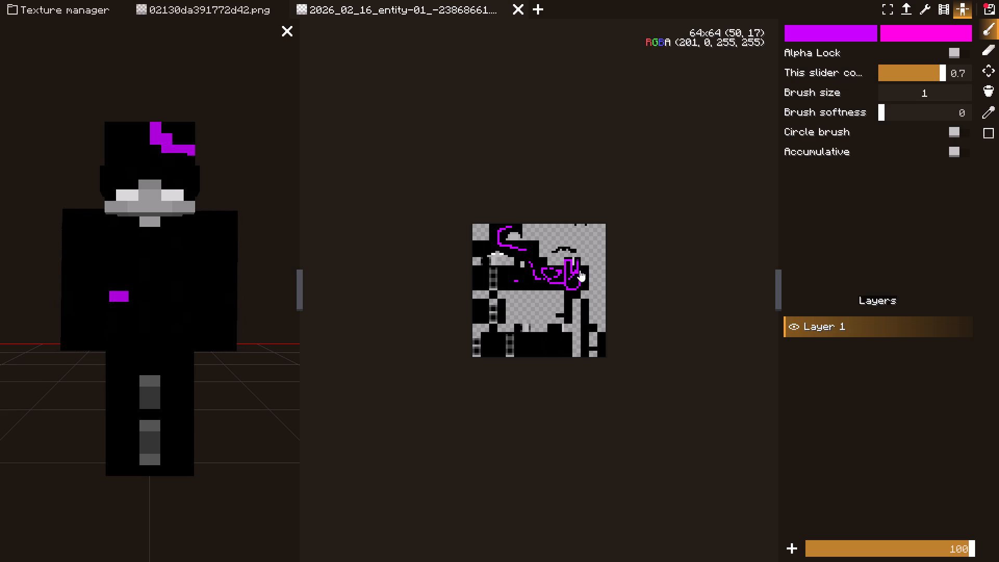
pyautogui.click(580, 270)
pyautogui.click(580, 266)
pyautogui.doubleClick(580, 273)
pyautogui.tripleClick(579, 277)
pyautogui.tripleClick(577, 282)
pyautogui.tripleClick(575, 283)
pyautogui.tripleClick(573, 285)
# Continue the purple line straight down from the arm area into the sleeve layer below it.
pyautogui.doubleClick(570, 289)
pyautogui.tripleClick(569, 292)
pyautogui.tripleClick(568, 297)
pyautogui.tripleClick(568, 300)
pyautogui.tripleClick(568, 302)
pyautogui.tripleClick(568, 304)
pyautogui.tripleClick(568, 308)
pyautogui.tripleClick(568, 312)
pyautogui.tripleClick(568, 315)
pyautogui.tripleClick(568, 317)
pyautogui.tripleClick(568, 317)
pyautogui.tripleClick(568, 317)
pyautogui.tripleClick(568, 317)
pyautogui.tripleClick(568, 317)
pyautogui.tripleClick(568, 317)
pyautogui.tripleClick(568, 317)
pyautogui.tripleClick(568, 317)
pyautogui.tripleClick(568, 317)
pyautogui.tripleClick(568, 317)
pyautogui.tripleClick(567, 317)
pyautogui.tripleClick(567, 317)
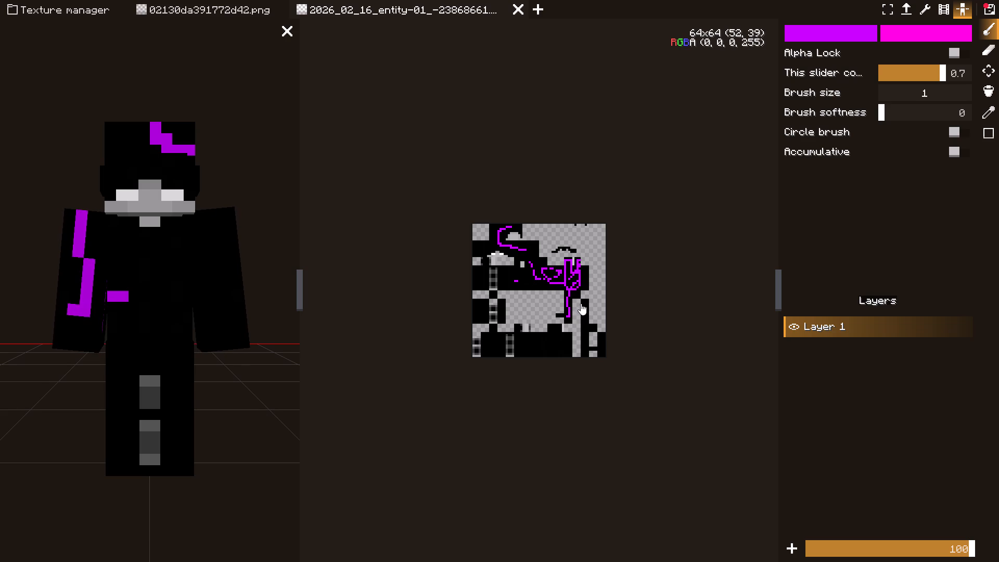
# Paint a wavy purple line down the outer edge of the sleeve layer, ending at the layer below it.
pyautogui.tripleClick(585, 301)
pyautogui.tripleClick(585, 301)
pyautogui.doubleClick(585, 301)
pyautogui.tripleClick(583, 304)
pyautogui.tripleClick(583, 304)
pyautogui.tripleClick(583, 304)
pyautogui.tripleClick(583, 305)
pyautogui.tripleClick(586, 308)
pyautogui.tripleClick(586, 310)
pyautogui.tripleClick(586, 312)
pyautogui.tripleClick(586, 313)
pyautogui.doubleClick(585, 315)
pyautogui.tripleClick(585, 319)
pyautogui.tripleClick(585, 320)
pyautogui.tripleClick(585, 321)
pyautogui.click(586, 322)
pyautogui.tripleClick(587, 327)
pyautogui.tripleClick(587, 327)
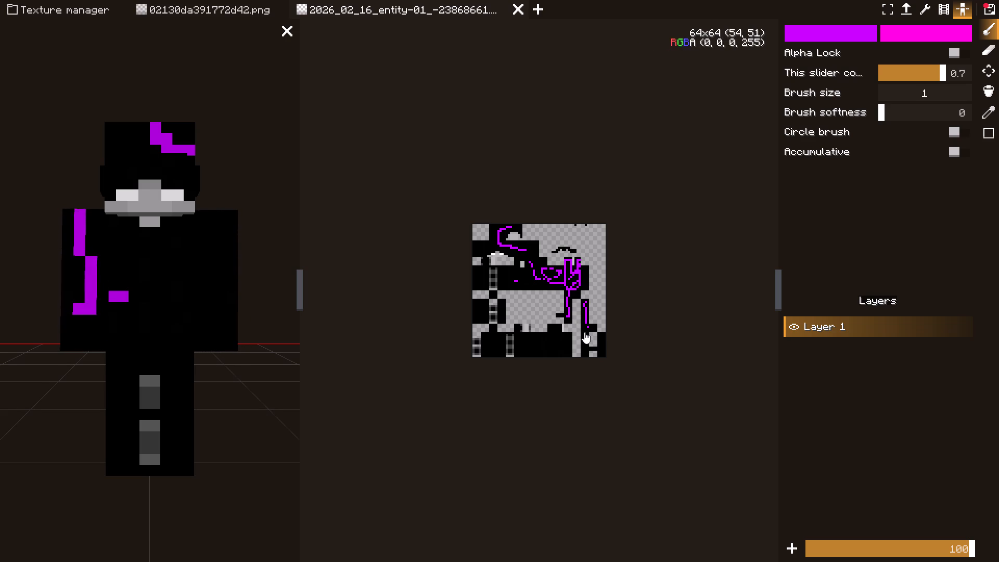
# Paint a purple branch across the top of the lowest sleeve layer area and back to the vertical line.
pyautogui.tripleClick(584, 333)
pyautogui.tripleClick(584, 333)
pyautogui.doubleClick(584, 333)
pyautogui.tripleClick(589, 329)
pyautogui.tripleClick(590, 329)
pyautogui.click(591, 329)
pyautogui.tripleClick(595, 329)
pyautogui.tripleClick(595, 329)
pyautogui.tripleClick(595, 324)
pyautogui.tripleClick(595, 324)
pyautogui.tripleClick(583, 327)
pyautogui.tripleClick(584, 327)
pyautogui.tripleClick(584, 327)
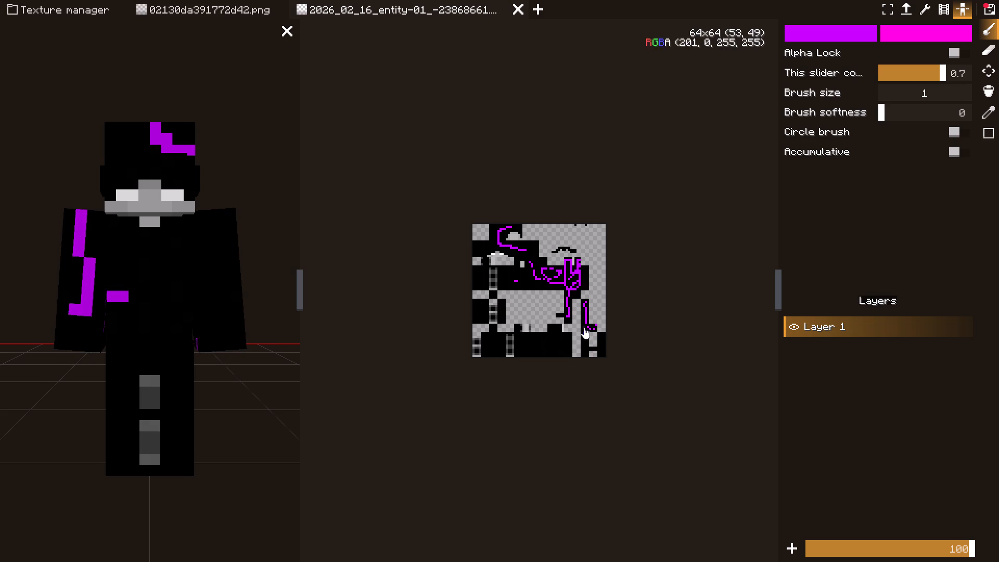
# Continue the purple line in a zigzag down the lowest sleeve layer to the texture's bottom edge.
pyautogui.tripleClick(584, 339)
pyautogui.tripleClick(584, 339)
pyautogui.doubleClick(584, 340)
pyautogui.tripleClick(587, 342)
pyautogui.tripleClick(587, 342)
pyautogui.tripleClick(587, 342)
pyautogui.click(586, 344)
pyautogui.tripleClick(585, 347)
pyautogui.tripleClick(585, 347)
pyautogui.doubleClick(585, 347)
pyautogui.tripleClick(586, 356)
pyautogui.doubleClick(587, 359)
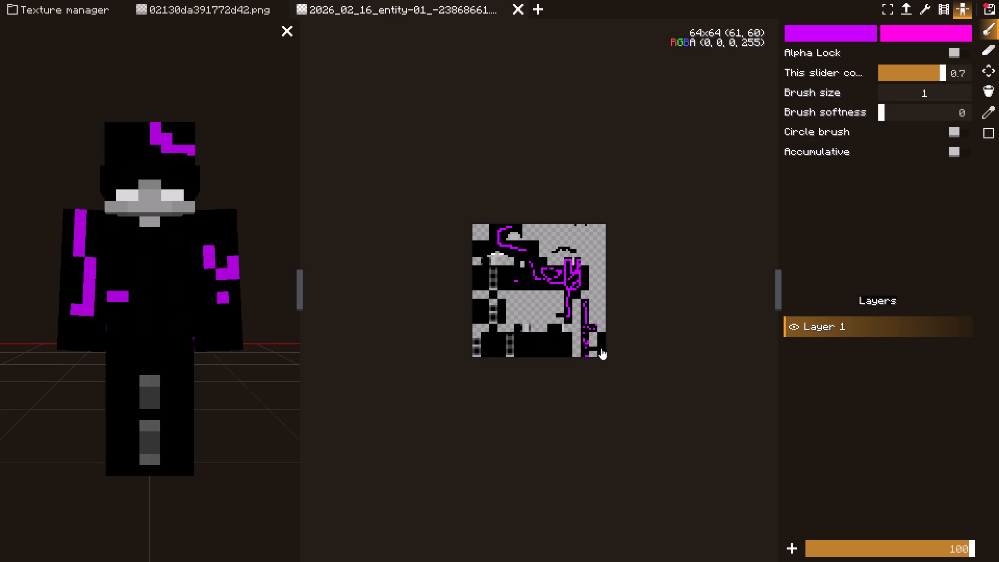
# Paint a winding purple line through the black block in the sleeve layer at the texture's bottom outer corner.
pyautogui.tripleClick(601, 349)
pyautogui.tripleClick(601, 348)
pyautogui.tripleClick(599, 337)
pyautogui.tripleClick(599, 337)
pyautogui.doubleClick(599, 337)
pyautogui.tripleClick(603, 337)
pyautogui.tripleClick(603, 337)
pyautogui.click(603, 338)
pyautogui.tripleClick(600, 343)
pyautogui.tripleClick(600, 343)
pyautogui.doubleClick(600, 343)
pyautogui.tripleClick(605, 344)
pyautogui.tripleClick(605, 344)
pyautogui.tripleClick(605, 345)
pyautogui.tripleClick(604, 348)
pyautogui.tripleClick(604, 351)
pyautogui.tripleClick(602, 354)
pyautogui.tripleClick(602, 354)
pyautogui.click(602, 354)
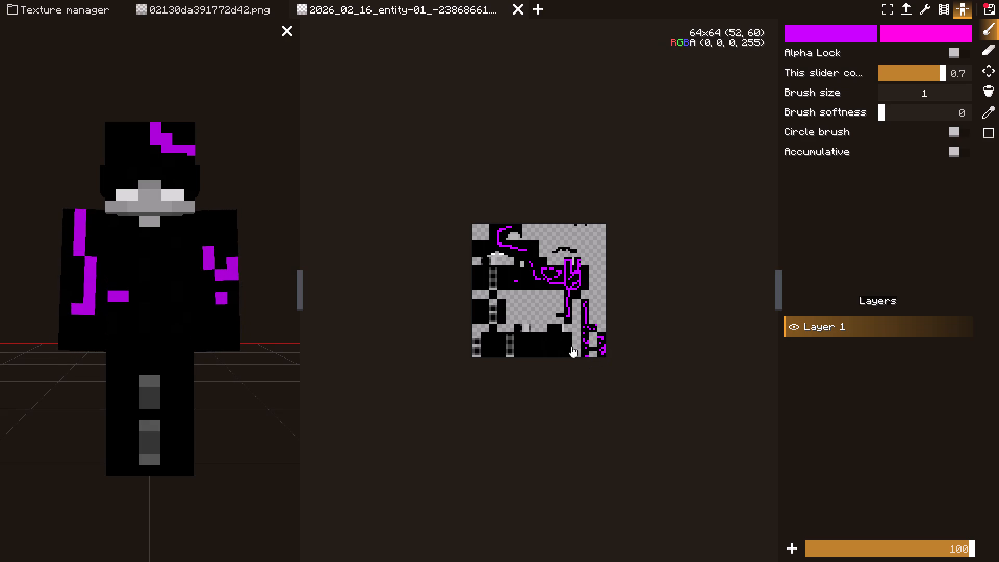
# Paint scattered purple marks across the second arm and neighbouring leg areas in the bottom row of the texture.
pyautogui.tripleClick(552, 337)
pyautogui.doubleClick(552, 337)
pyautogui.tripleClick(535, 347)
pyautogui.tripleClick(535, 347)
pyautogui.tripleClick(527, 346)
pyautogui.tripleClick(527, 345)
pyautogui.click(531, 343)
pyautogui.tripleClick(540, 339)
pyautogui.tripleClick(542, 339)
pyautogui.tripleClick(552, 347)
pyautogui.tripleClick(553, 347)
pyautogui.tripleClick(557, 345)
pyautogui.tripleClick(557, 345)
pyautogui.tripleClick(554, 332)
pyautogui.tripleClick(554, 332)
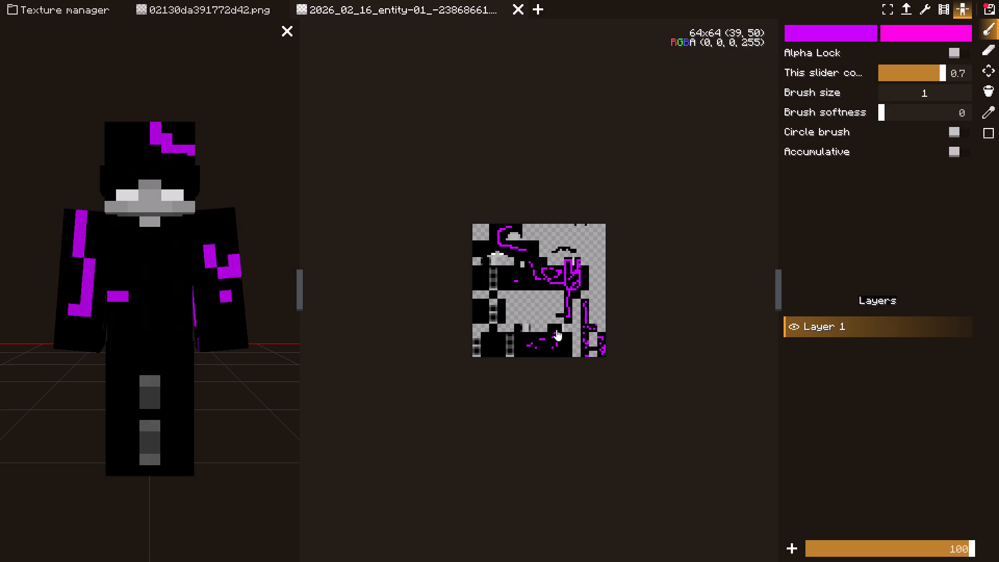
# Paint a purple curve from the top of the bottom-row arm area down its side and back along the leg area.
pyautogui.tripleClick(556, 329)
pyautogui.doubleClick(558, 330)
pyautogui.tripleClick(562, 341)
pyautogui.tripleClick(562, 341)
pyautogui.click(562, 345)
pyautogui.tripleClick(560, 349)
pyautogui.doubleClick(559, 350)
pyautogui.tripleClick(545, 354)
pyautogui.tripleClick(545, 354)
pyautogui.tripleClick(536, 353)
pyautogui.doubleClick(535, 353)
pyautogui.tripleClick(532, 353)
pyautogui.tripleClick(529, 352)
pyautogui.tripleClick(529, 352)
pyautogui.tripleClick(527, 350)
pyautogui.tripleClick(527, 350)
pyautogui.click(523, 346)
pyautogui.tripleClick(519, 339)
pyautogui.tripleClick(519, 339)
pyautogui.tripleClick(519, 338)
pyautogui.tripleClick(521, 338)
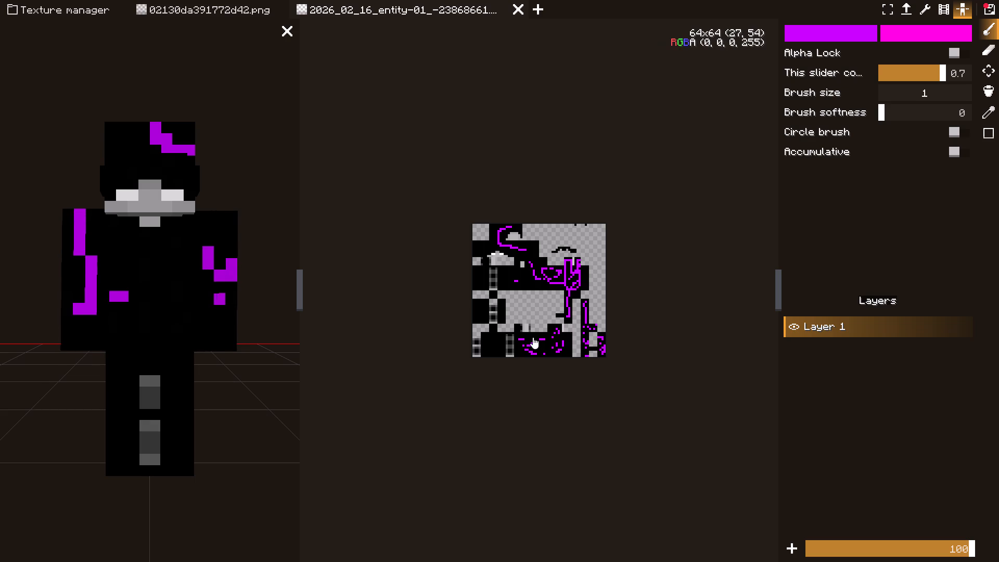
# Paint a diagonal purple line from the upper leg area across to the bottom edge of the arm area.
pyautogui.tripleClick(539, 337)
pyautogui.tripleClick(539, 337)
pyautogui.doubleClick(539, 337)
pyautogui.tripleClick(545, 340)
pyautogui.tripleClick(546, 341)
pyautogui.click(546, 343)
pyautogui.tripleClick(550, 347)
pyautogui.tripleClick(550, 348)
pyautogui.doubleClick(551, 349)
pyautogui.tripleClick(554, 353)
pyautogui.tripleClick(555, 353)
pyautogui.tripleClick(555, 353)
pyautogui.tripleClick(558, 353)
pyautogui.doubleClick(558, 354)
# Paint purple marks across the upper part of the outer leg layer in the texture's bottom row.
pyautogui.tripleClick(494, 343)
pyautogui.tripleClick(494, 343)
pyautogui.tripleClick(494, 343)
pyautogui.doubleClick(492, 342)
pyautogui.tripleClick(481, 335)
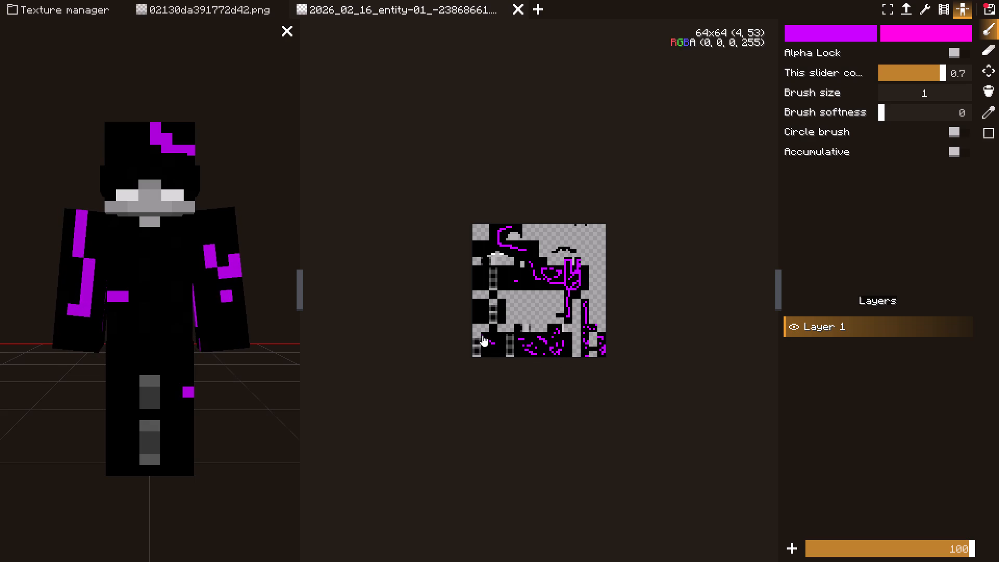
pyautogui.tripleClick(483, 335)
pyautogui.tripleClick(484, 335)
pyautogui.tripleClick(486, 335)
pyautogui.doubleClick(488, 334)
pyautogui.tripleClick(491, 330)
pyautogui.tripleClick(492, 330)
pyautogui.tripleClick(492, 330)
# Continue the purple line down the outer leg layer, hooking back up near the bottom.
pyautogui.doubleClick(494, 334)
pyautogui.doubleClick(494, 338)
pyautogui.tripleClick(493, 343)
pyautogui.tripleClick(493, 343)
pyautogui.tripleClick(493, 346)
pyautogui.tripleClick(493, 348)
pyautogui.tripleClick(493, 350)
pyautogui.click(493, 352)
pyautogui.tripleClick(489, 353)
pyautogui.tripleClick(489, 353)
pyautogui.tripleClick(488, 352)
pyautogui.tripleClick(486, 348)
pyautogui.tripleClick(486, 348)
pyautogui.tripleClick(488, 348)
pyautogui.tripleClick(489, 348)
pyautogui.doubleClick(489, 348)
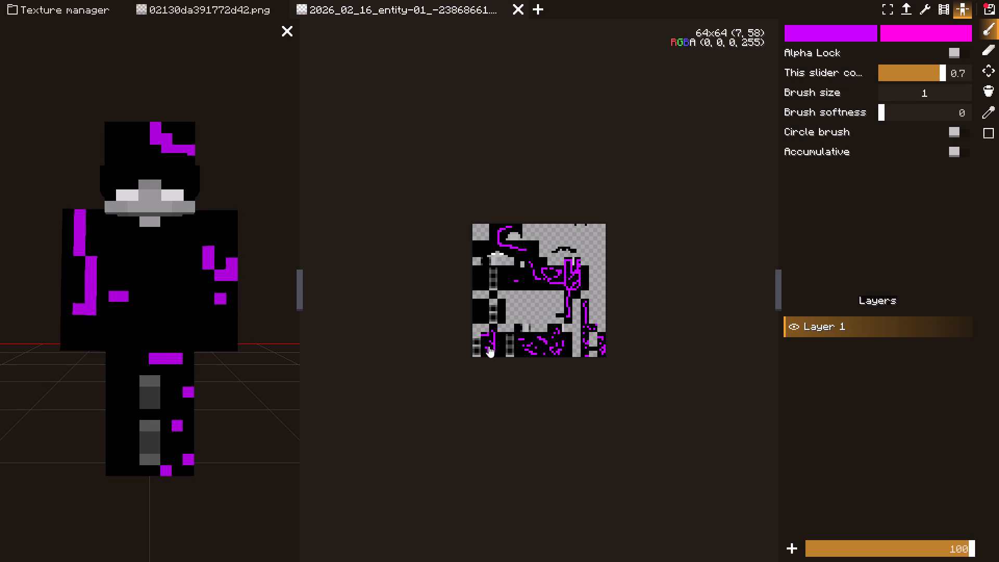
# Paint a purple line across the side of the head from the texture's outer edge to the face area.
pyautogui.tripleClick(471, 248)
pyautogui.tripleClick(472, 248)
pyautogui.tripleClick(474, 248)
pyautogui.tripleClick(478, 248)
pyautogui.tripleClick(480, 249)
pyautogui.tripleClick(481, 249)
pyautogui.tripleClick(482, 249)
pyautogui.tripleClick(483, 249)
pyautogui.tripleClick(484, 248)
pyautogui.tripleClick(485, 246)
pyautogui.tripleClick(486, 246)
pyautogui.tripleClick(486, 246)
pyautogui.tripleClick(486, 245)
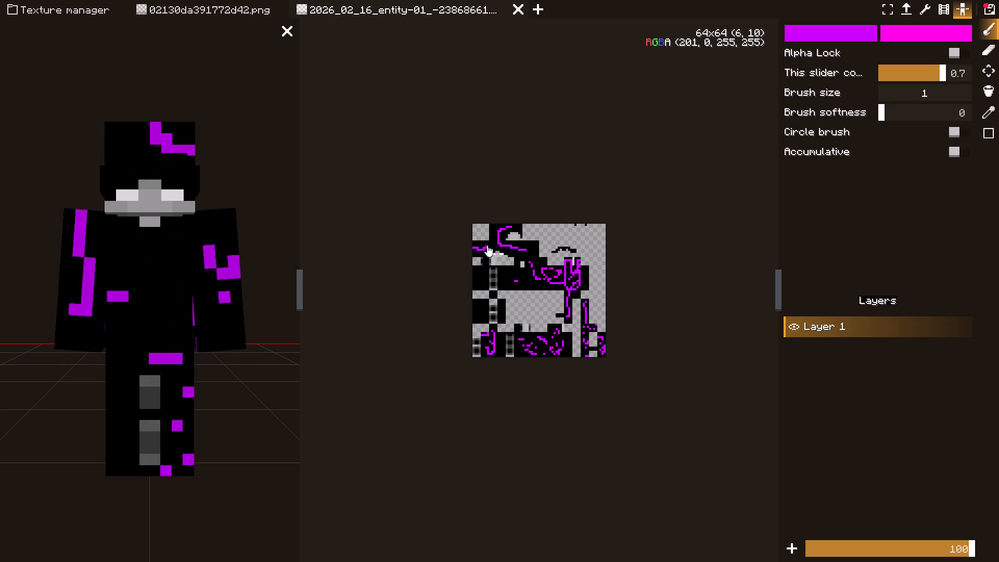
pyautogui.tripleClick(488, 245)
# Continue the purple line across the forehead, hooking it down and back beneath itself.
pyautogui.tripleClick(489, 245)
pyautogui.tripleClick(490, 245)
pyautogui.tripleClick(492, 245)
pyautogui.tripleClick(494, 244)
pyautogui.tripleClick(494, 244)
pyautogui.tripleClick(494, 244)
pyautogui.tripleClick(495, 244)
pyautogui.tripleClick(496, 245)
pyautogui.tripleClick(497, 247)
pyautogui.tripleClick(497, 248)
pyautogui.tripleClick(496, 248)
pyautogui.tripleClick(494, 248)
pyautogui.tripleClick(494, 248)
pyautogui.tripleClick(493, 247)
# Paint a slanting purple line from the forehead up across the top-of-head area to the texture's upper edge.
pyautogui.tripleClick(492, 245)
pyautogui.tripleClick(492, 241)
pyautogui.tripleClick(492, 240)
pyautogui.tripleClick(492, 238)
pyautogui.tripleClick(493, 236)
pyautogui.tripleClick(493, 236)
pyautogui.tripleClick(494, 235)
pyautogui.tripleClick(496, 234)
pyautogui.tripleClick(497, 233)
pyautogui.tripleClick(497, 233)
pyautogui.tripleClick(498, 231)
pyautogui.tripleClick(499, 228)
pyautogui.tripleClick(499, 227)
pyautogui.tripleClick(500, 225)
pyautogui.tripleClick(500, 225)
pyautogui.tripleClick(500, 225)
pyautogui.tripleClick(501, 226)
pyautogui.doubleClick(501, 231)
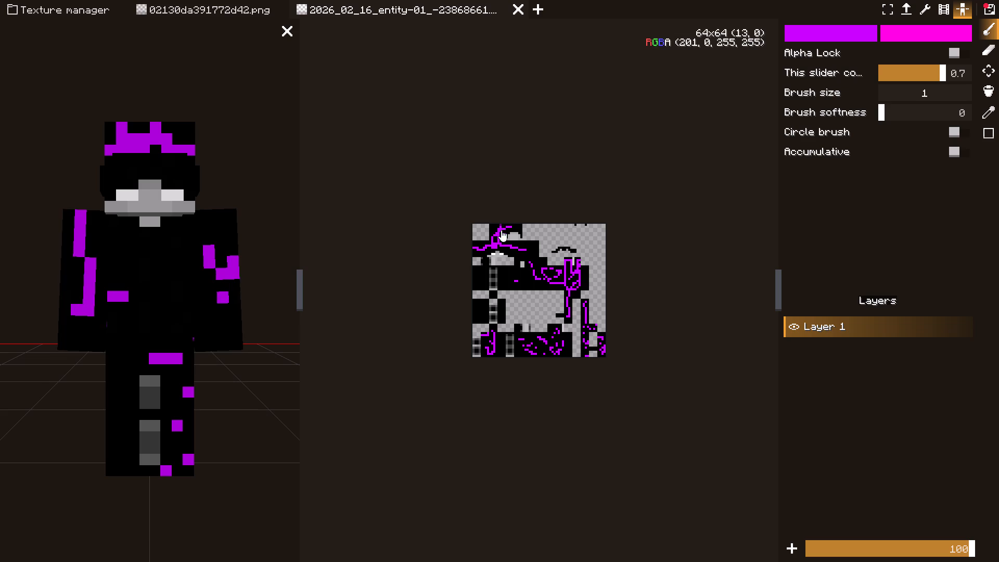
# Recolour one white eye fully purple and paint the other eye's inner pixel purple.
pyautogui.tripleClick(492, 254)
pyautogui.tripleClick(492, 254)
pyautogui.tripleClick(492, 254)
pyautogui.tripleClick(493, 254)
pyautogui.tripleClick(493, 254)
pyautogui.doubleClick(493, 254)
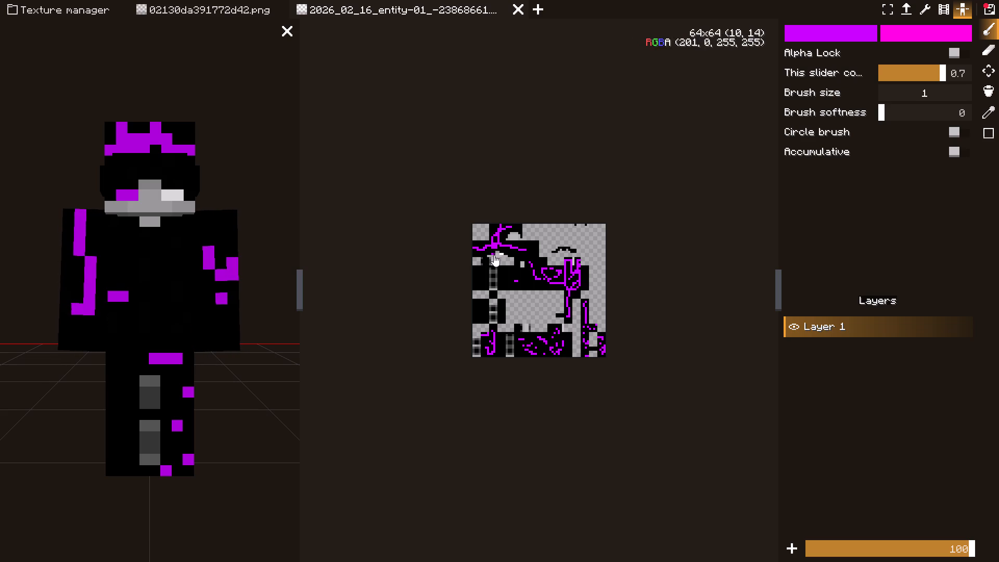
pyautogui.tripleClick(501, 253)
pyautogui.tripleClick(501, 253)
pyautogui.tripleClick(501, 253)
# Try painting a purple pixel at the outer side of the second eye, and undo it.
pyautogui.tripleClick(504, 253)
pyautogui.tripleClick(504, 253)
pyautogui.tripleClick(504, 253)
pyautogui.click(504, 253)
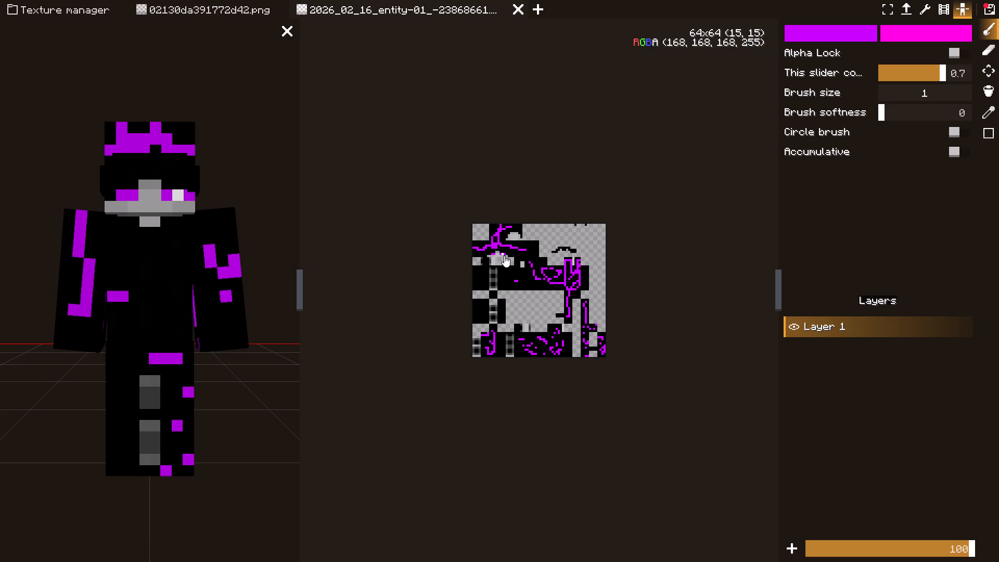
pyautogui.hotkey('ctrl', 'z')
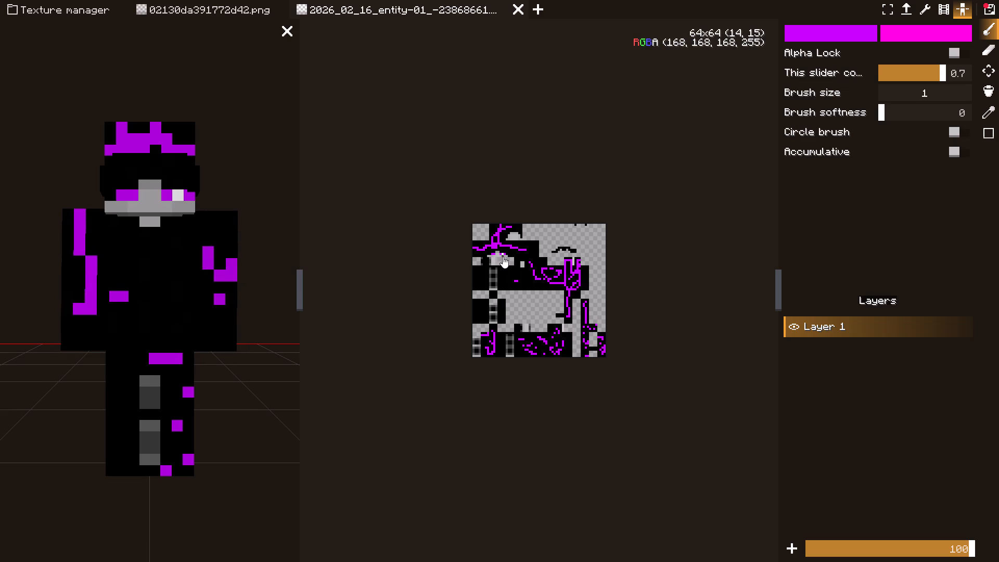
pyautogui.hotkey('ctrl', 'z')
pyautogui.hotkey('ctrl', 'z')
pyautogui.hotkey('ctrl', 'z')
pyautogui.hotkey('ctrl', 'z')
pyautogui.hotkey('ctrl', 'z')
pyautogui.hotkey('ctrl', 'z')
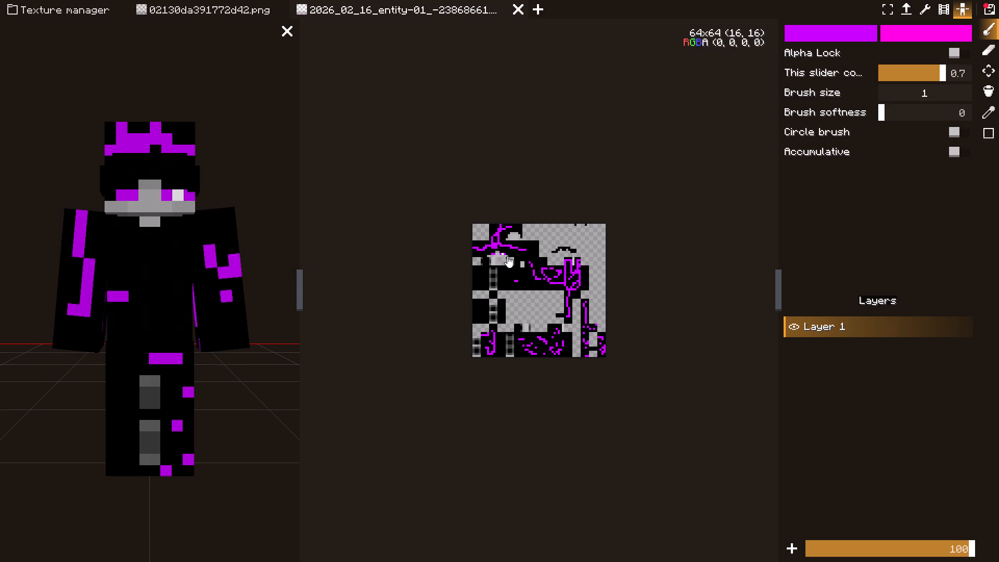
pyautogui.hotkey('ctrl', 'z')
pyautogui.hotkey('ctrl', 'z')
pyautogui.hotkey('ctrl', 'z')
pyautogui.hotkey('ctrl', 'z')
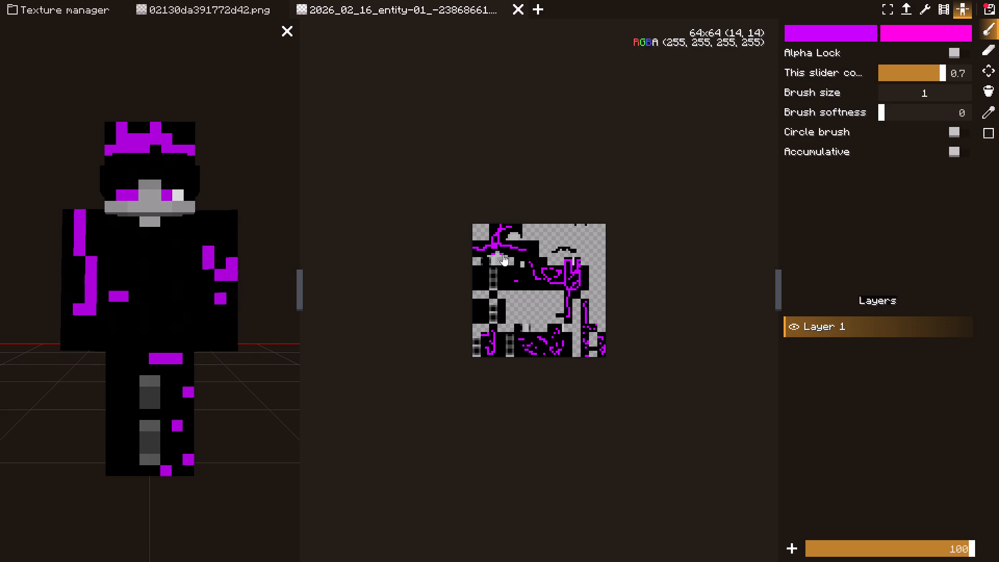
# Paint the second eye's remaining white pixel purple.
pyautogui.tripleClick(502, 254)
pyautogui.tripleClick(502, 254)
pyautogui.tripleClick(502, 254)
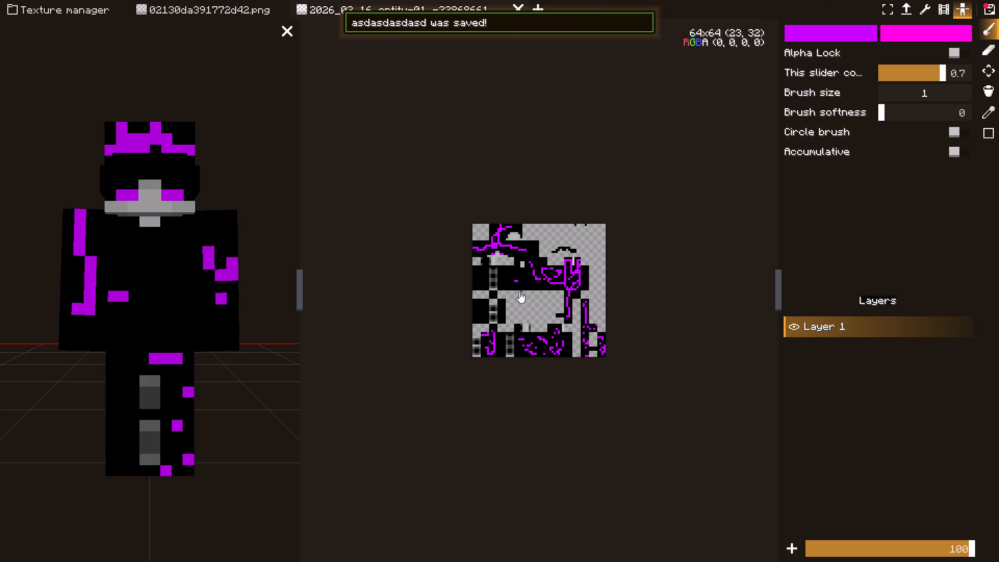
# Paint a purple line in from the outer edge of the upper leg area, curving down and looping back up.
pyautogui.tripleClick(473, 273)
pyautogui.tripleClick(473, 273)
pyautogui.tripleClick(473, 273)
pyautogui.tripleClick(475, 273)
pyautogui.tripleClick(476, 273)
pyautogui.tripleClick(478, 273)
pyautogui.tripleClick(479, 273)
pyautogui.tripleClick(479, 274)
pyautogui.doubleClick(479, 277)
pyautogui.tripleClick(479, 280)
pyautogui.tripleClick(478, 284)
pyautogui.tripleClick(478, 284)
pyautogui.tripleClick(478, 284)
pyautogui.doubleClick(477, 284)
pyautogui.doubleClick(476, 280)
pyautogui.doubleClick(476, 277)
# Continue the purple line as an arch over the front of the leg area and down its inner side.
pyautogui.doubleClick(478, 274)
pyautogui.tripleClick(481, 271)
pyautogui.tripleClick(484, 270)
pyautogui.doubleClick(487, 270)
pyautogui.doubleClick(489, 273)
pyautogui.doubleClick(489, 277)
pyautogui.tripleClick(489, 280)
pyautogui.tripleClick(488, 283)
pyautogui.tripleClick(486, 284)
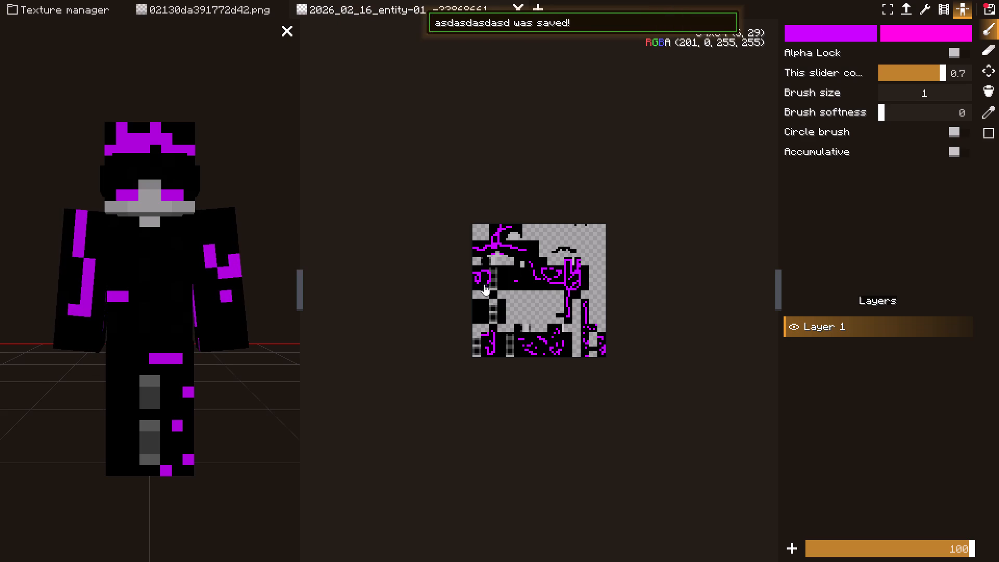
# Paint the purple line back across the lower leg area, ending in a small hook.
pyautogui.tripleClick(484, 284)
pyautogui.tripleClick(482, 284)
pyautogui.tripleClick(480, 284)
pyautogui.tripleClick(479, 283)
pyautogui.tripleClick(479, 283)
pyautogui.tripleClick(481, 283)
pyautogui.tripleClick(482, 285)
pyautogui.tripleClick(482, 285)
pyautogui.tripleClick(482, 285)
pyautogui.tripleClick(482, 285)
pyautogui.click(483, 284)
# Paint a purple rectangular outline across the torso's front and around onto its side.
pyautogui.tripleClick(510, 277)
pyautogui.doubleClick(513, 277)
pyautogui.doubleClick(516, 277)
pyautogui.tripleClick(520, 277)
pyautogui.doubleClick(524, 280)
pyautogui.tripleClick(524, 284)
pyautogui.click(519, 288)
pyautogui.click(516, 288)
pyautogui.doubleClick(512, 288)
pyautogui.doubleClick(508, 288)
pyautogui.doubleClick(505, 285)
pyautogui.tripleClick(504, 282)
pyautogui.tripleClick(504, 278)
# Close the torso outline along its upper edge and extend the purple line up the chest to the shoulder.
pyautogui.doubleClick(507, 277)
pyautogui.doubleClick(511, 277)
pyautogui.click(517, 277)
pyautogui.doubleClick(520, 277)
pyautogui.tripleClick(523, 277)
pyautogui.tripleClick(525, 277)
pyautogui.tripleClick(526, 277)
pyautogui.click(529, 273)
pyautogui.doubleClick(529, 270)
pyautogui.tripleClick(530, 267)
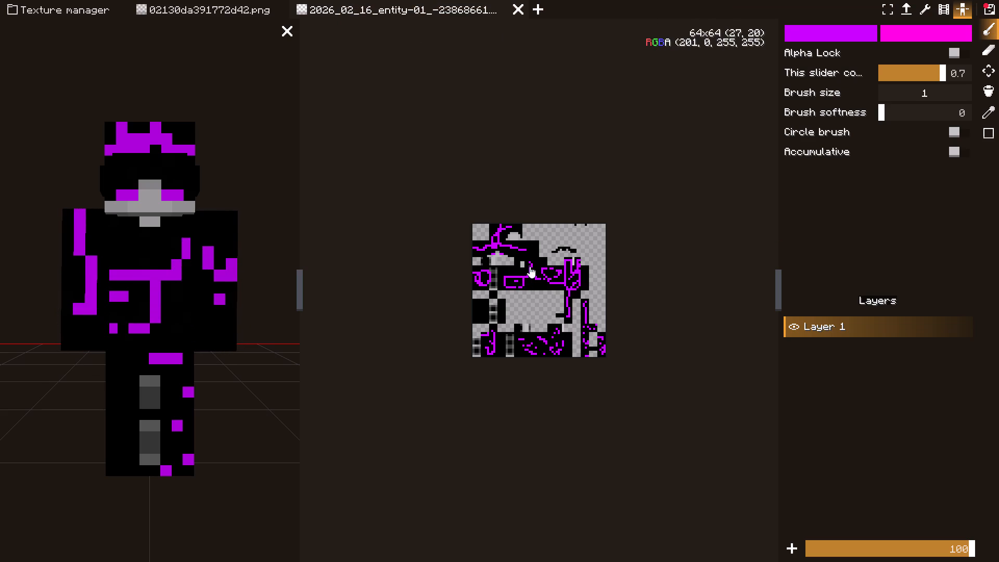
# Paint a purple loop on the torso's front, running down from the shoulder edge and back up beside it.
pyautogui.tripleClick(530, 266)
pyautogui.doubleClick(528, 267)
pyautogui.click(525, 272)
pyautogui.doubleClick(523, 275)
pyautogui.tripleClick(523, 279)
pyautogui.tripleClick(524, 282)
pyautogui.tripleClick(527, 283)
pyautogui.tripleClick(529, 282)
pyautogui.doubleClick(530, 278)
pyautogui.tripleClick(530, 275)
pyautogui.tripleClick(528, 274)
# Paint purple lines across the upper torso front and loop them around toward the torso's side.
pyautogui.doubleClick(525, 273)
pyautogui.doubleClick(520, 273)
pyautogui.tripleClick(517, 274)
pyautogui.tripleClick(513, 274)
pyautogui.tripleClick(510, 273)
pyautogui.tripleClick(509, 272)
pyautogui.tripleClick(510, 270)
pyautogui.tripleClick(514, 269)
pyautogui.tripleClick(517, 270)
pyautogui.doubleClick(517, 273)
pyautogui.doubleClick(514, 276)
pyautogui.doubleClick(510, 277)
pyautogui.tripleClick(507, 277)
pyautogui.tripleClick(504, 274)
# Fill in the torso's front with further overlapping purple loops, reaching down toward the waist.
pyautogui.doubleClick(505, 271)
pyautogui.tripleClick(509, 271)
pyautogui.doubleClick(513, 272)
pyautogui.doubleClick(515, 275)
pyautogui.tripleClick(515, 280)
pyautogui.tripleClick(513, 282)
pyautogui.doubleClick(509, 280)
pyautogui.doubleClick(507, 275)
pyautogui.doubleClick(509, 272)
pyautogui.tripleClick(512, 271)
pyautogui.doubleClick(516, 275)
pyautogui.tripleClick(516, 278)
pyautogui.tripleClick(516, 280)
pyautogui.tripleClick(516, 281)
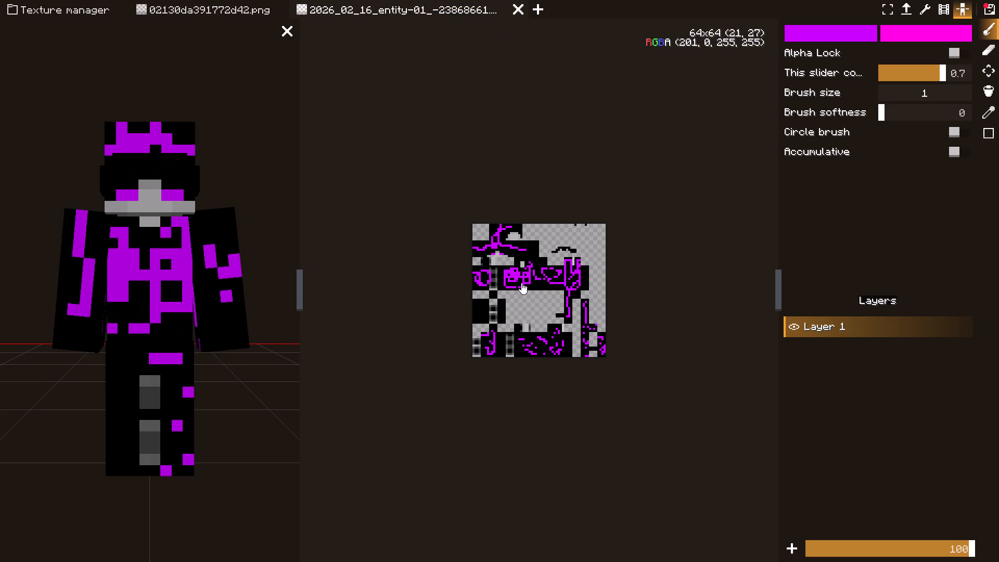
# Paint a slanting purple line down the leg's outer layer, from its front onto its side.
pyautogui.tripleClick(481, 301)
pyautogui.tripleClick(481, 302)
pyautogui.tripleClick(480, 305)
pyautogui.tripleClick(479, 309)
pyautogui.tripleClick(477, 312)
pyautogui.tripleClick(477, 314)
pyautogui.tripleClick(477, 316)
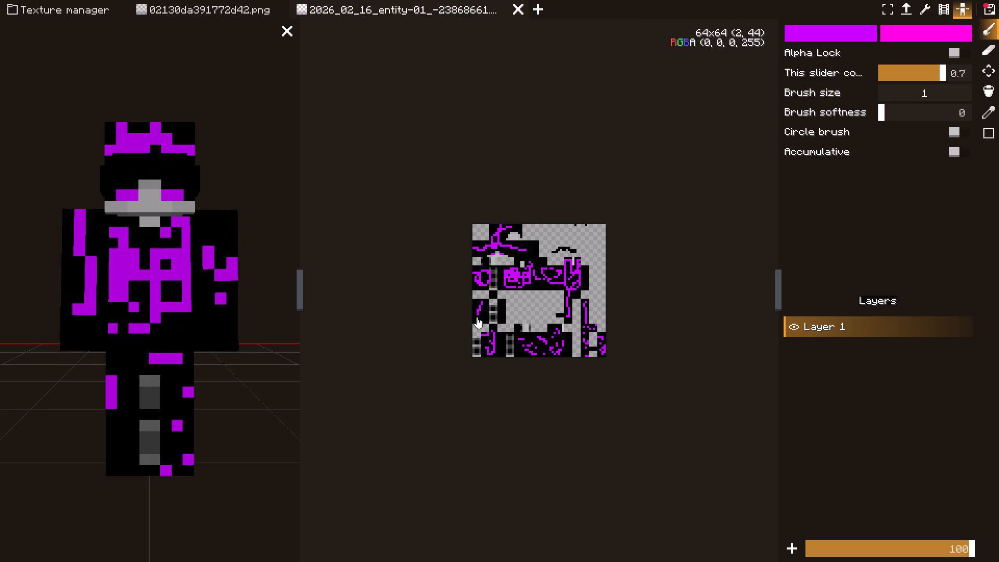
pyautogui.tripleClick(477, 317)
pyautogui.tripleClick(477, 317)
# Bend the purple leg line back up and down again to form a hook at the lower leg's front.
pyautogui.tripleClick(478, 317)
pyautogui.tripleClick(480, 316)
pyautogui.tripleClick(481, 315)
pyautogui.tripleClick(482, 314)
pyautogui.tripleClick(482, 314)
pyautogui.tripleClick(482, 314)
pyautogui.tripleClick(482, 314)
pyautogui.tripleClick(482, 314)
pyautogui.tripleClick(482, 315)
pyautogui.tripleClick(482, 316)
pyautogui.tripleClick(482, 317)
pyautogui.tripleClick(481, 318)
pyautogui.tripleClick(481, 318)
pyautogui.tripleClick(481, 318)
pyautogui.tripleClick(481, 318)
pyautogui.tripleClick(481, 318)
pyautogui.tripleClick(481, 318)
pyautogui.doubleClick(481, 318)
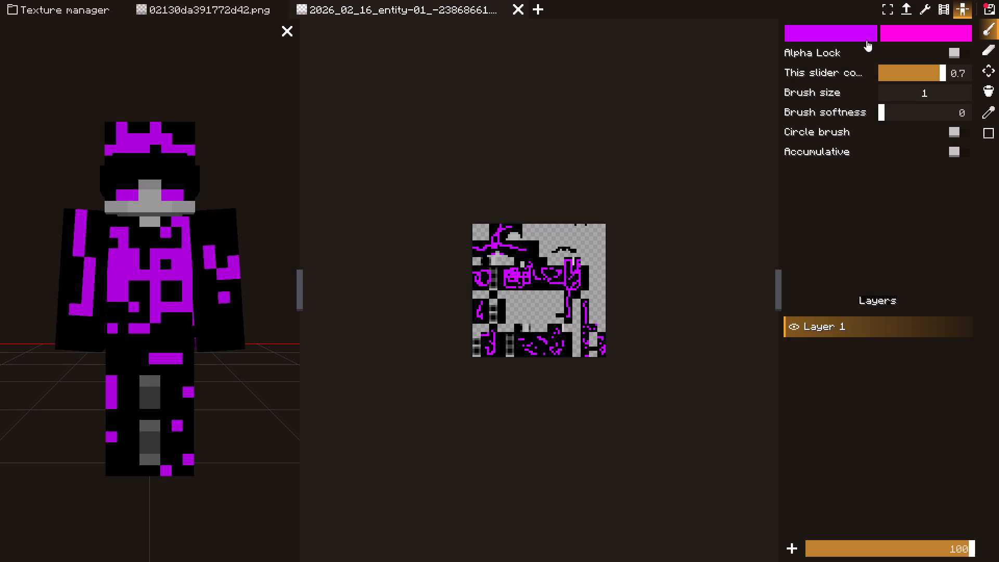
# Set the secondary colour to pure red, #ffff0000.
pyautogui.moveTo(890, 36); pyautogui.dragTo(895, 36)
pyautogui.moveTo(846, 174); pyautogui.dragTo(848, 196)
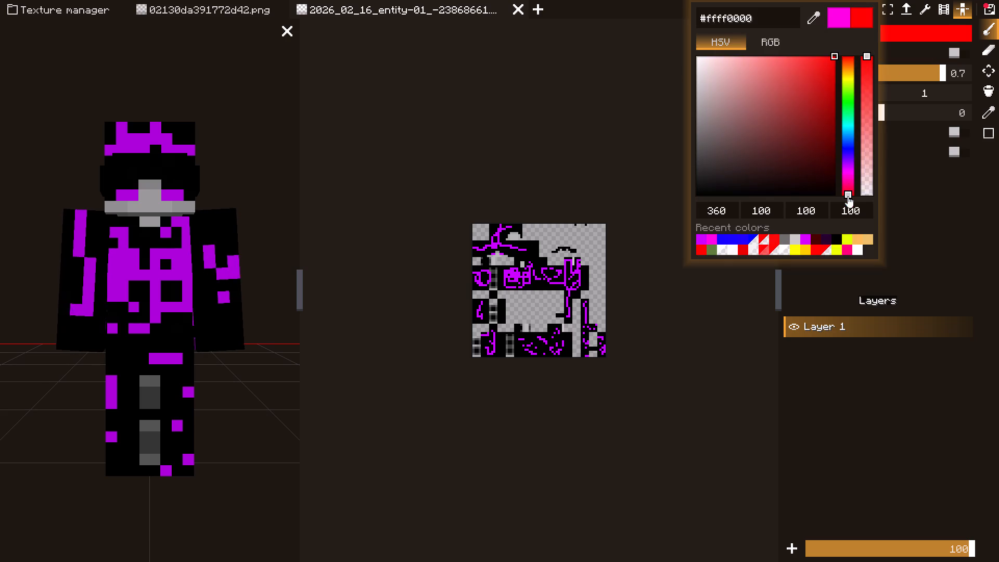
pyautogui.moveTo(848, 196); pyautogui.dragTo(846, 196)
pyautogui.moveTo(823, 101); pyautogui.dragTo(840, 40)
pyautogui.click(596, 116)
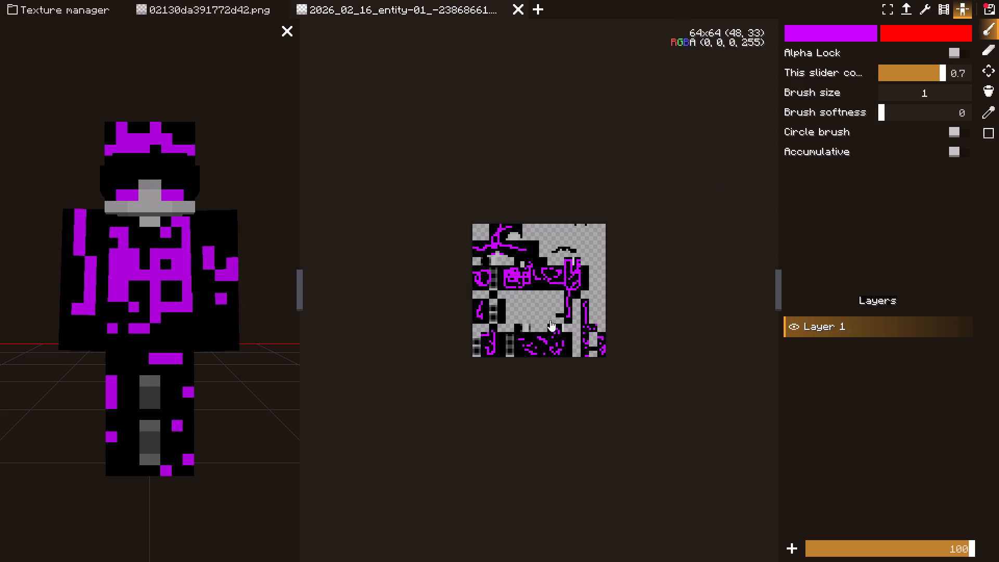
# Dab the brush at two spots in the purple-marked limb area at the bottom of the texture.
pyautogui.tripleClick(536, 338)
pyautogui.tripleClick(536, 338)
pyautogui.doubleClick(536, 338)
pyautogui.tripleClick(532, 346)
pyautogui.tripleClick(532, 346)
pyautogui.click(533, 347)
# Change the primary colour to bright blue, #ff00a3ff.
pyautogui.click(824, 28)
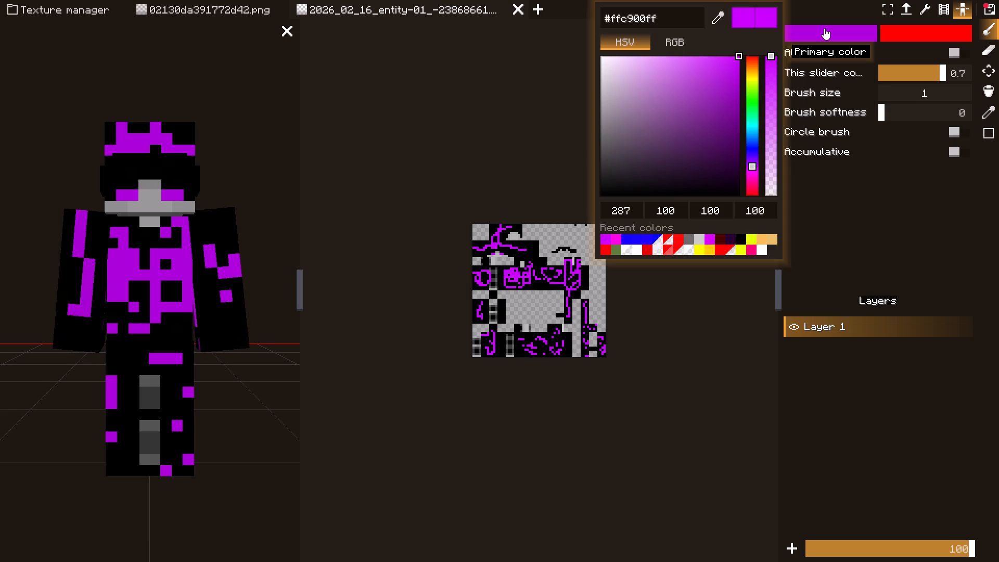
pyautogui.moveTo(754, 163); pyautogui.dragTo(752, 148)
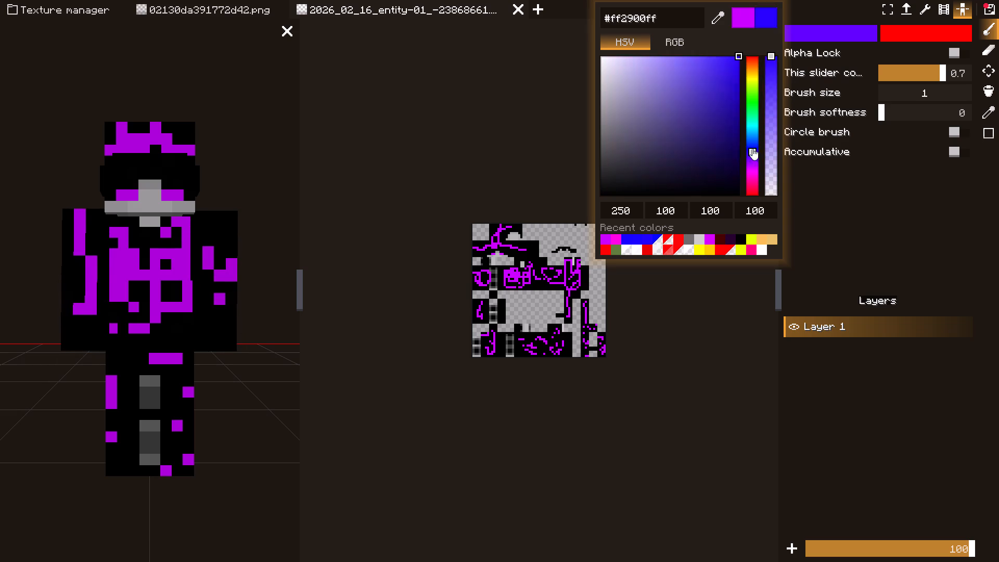
pyautogui.moveTo(752, 148); pyautogui.dragTo(753, 135)
pyautogui.moveTo(731, 59); pyautogui.dragTo(748, 48)
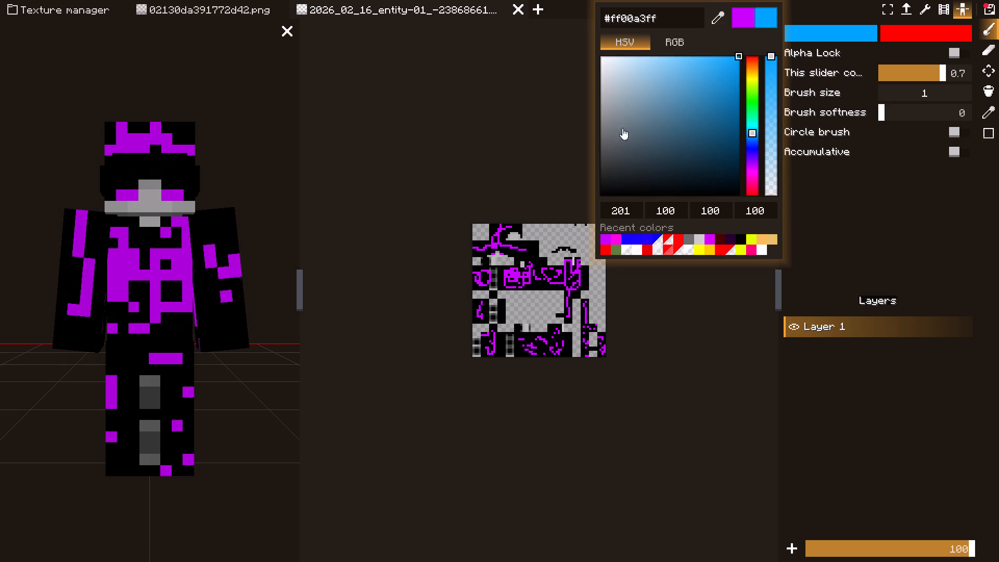
pyautogui.click(417, 175)
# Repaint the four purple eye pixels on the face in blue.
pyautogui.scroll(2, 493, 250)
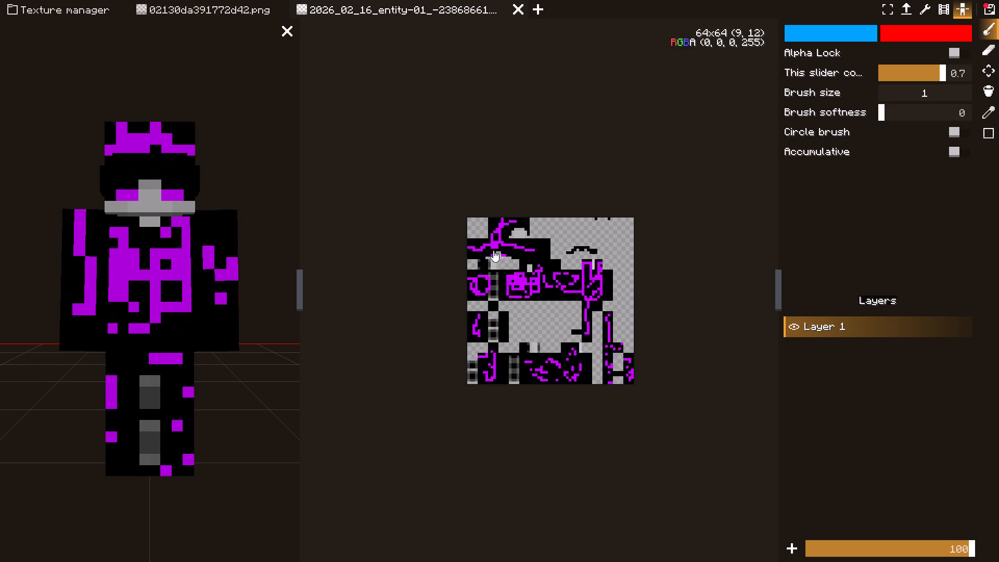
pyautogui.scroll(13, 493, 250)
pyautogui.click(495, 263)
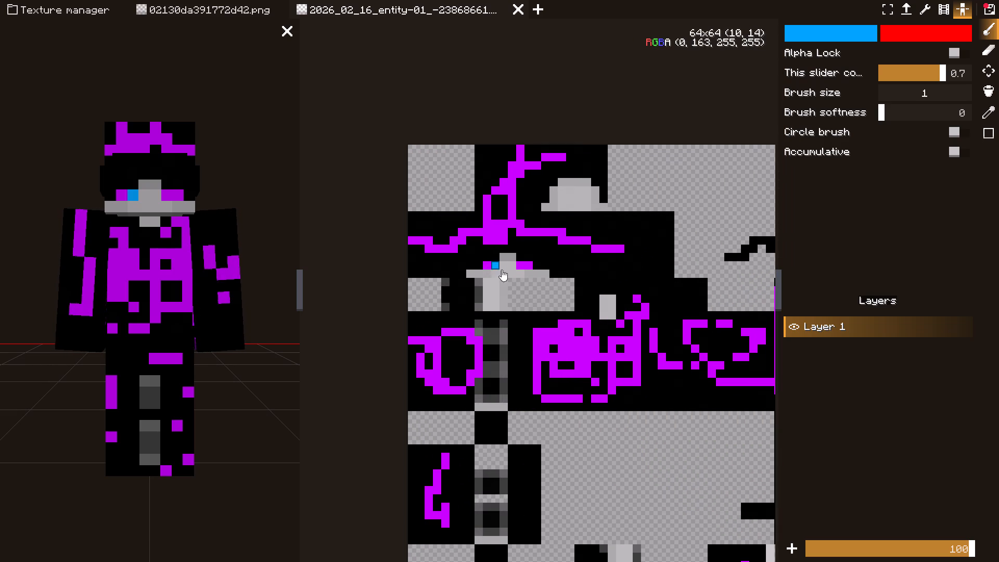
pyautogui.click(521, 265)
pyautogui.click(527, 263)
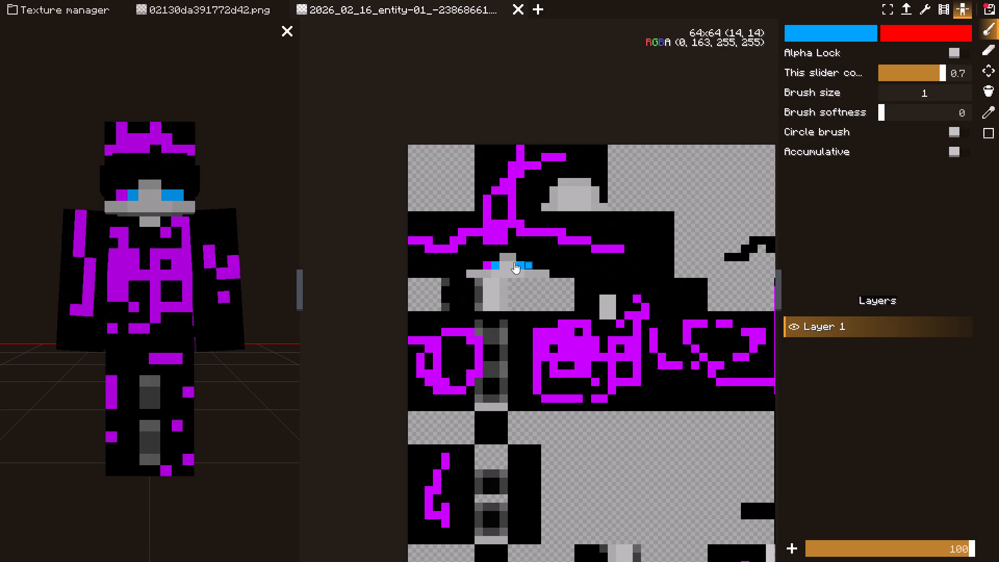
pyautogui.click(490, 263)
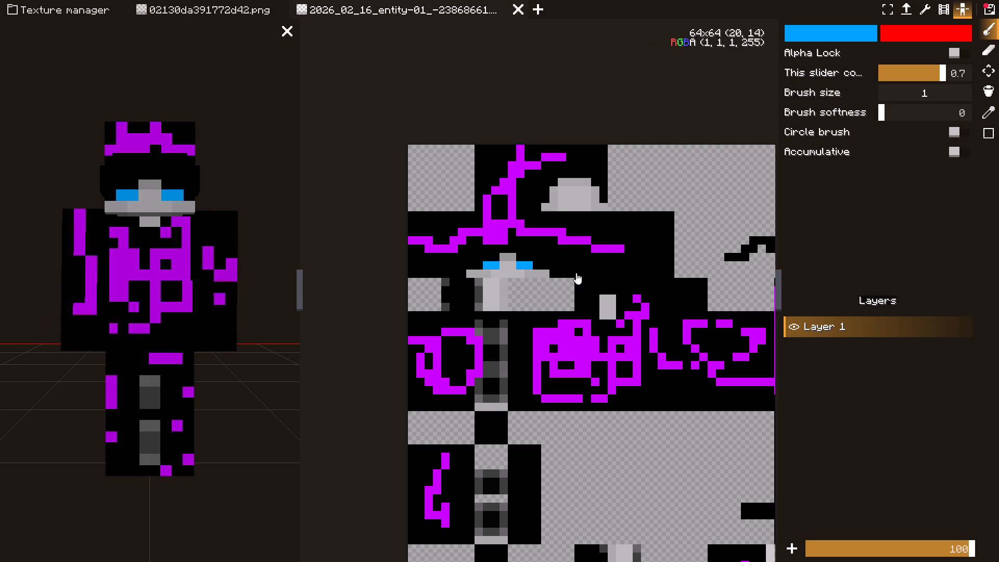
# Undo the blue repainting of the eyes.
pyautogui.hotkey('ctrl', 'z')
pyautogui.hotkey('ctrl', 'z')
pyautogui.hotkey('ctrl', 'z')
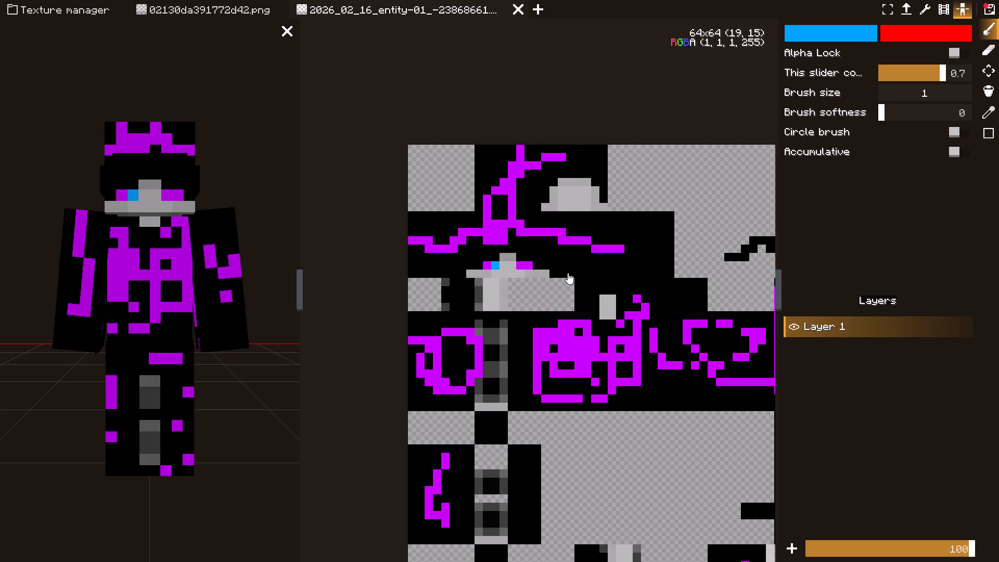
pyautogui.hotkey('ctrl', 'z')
# Add scattered blue accents on the side and back of the head.
pyautogui.tripleClick(584, 269)
pyautogui.tripleClick(585, 269)
pyautogui.tripleClick(621, 262)
pyautogui.tripleClick(621, 262)
pyautogui.tripleClick(641, 237)
pyautogui.tripleClick(641, 237)
pyautogui.tripleClick(652, 241)
pyautogui.doubleClick(654, 244)
pyautogui.tripleClick(657, 261)
pyautogui.click(658, 266)
pyautogui.click(658, 271)
# Paint a broken trail of blue pixels from the torso's underside area down across its back.
pyautogui.tripleClick(672, 304)
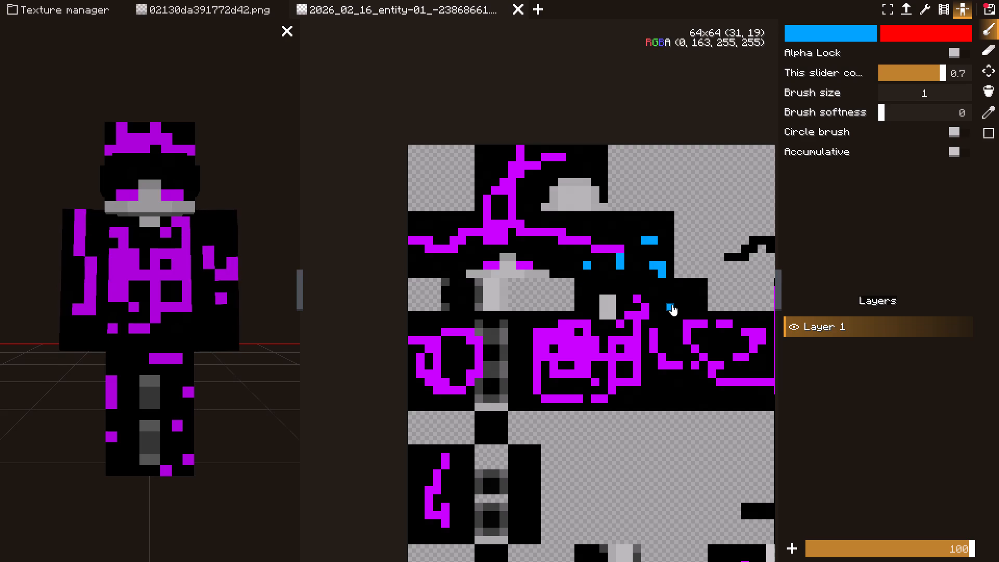
pyautogui.doubleClick(672, 304)
pyautogui.click(678, 338)
pyautogui.doubleClick(679, 343)
pyautogui.doubleClick(679, 347)
pyautogui.click(681, 363)
pyautogui.click(683, 367)
pyautogui.tripleClick(685, 371)
pyautogui.click(689, 373)
pyautogui.tripleClick(725, 384)
pyautogui.doubleClick(727, 384)
# Run blue accents up from the neighbouring arm's edge and back across the upper back to the torso's side.
pyautogui.doubleClick(748, 357)
pyautogui.click(748, 354)
pyautogui.click(748, 349)
pyautogui.tripleClick(741, 331)
pyautogui.click(736, 331)
pyautogui.click(732, 331)
pyautogui.click(682, 339)
pyautogui.click(678, 341)
pyautogui.click(675, 342)
pyautogui.click(671, 343)
pyautogui.click(664, 344)
pyautogui.moveTo(655, 347); pyautogui.dragTo(649, 349)
# Paint short blue bars low on the torso's front and along the lower part of its adjoining side.
pyautogui.doubleClick(601, 373)
pyautogui.doubleClick(597, 375)
pyautogui.click(591, 377)
pyautogui.click(585, 377)
pyautogui.doubleClick(560, 378)
pyautogui.click(555, 379)
pyautogui.click(552, 379)
pyautogui.click(548, 379)
pyautogui.click(543, 379)
pyautogui.click(537, 377)
# Add small blue accents to the upper part of the right leg's back face, next to the torso's side.
pyautogui.tripleClick(518, 363)
pyautogui.tripleClick(518, 363)
pyautogui.click(517, 359)
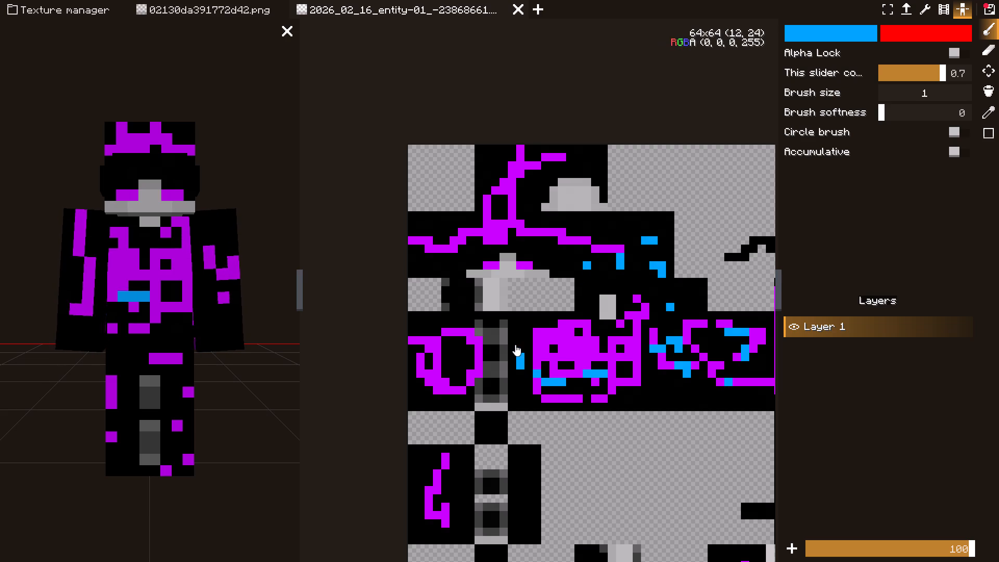
pyautogui.doubleClick(515, 342)
pyautogui.click(517, 339)
pyautogui.tripleClick(522, 335)
pyautogui.doubleClick(522, 335)
# Add a short blue diagonal high on the torso's side and thicken the blue bar on the torso's front.
pyautogui.click(545, 342)
pyautogui.doubleClick(548, 344)
pyautogui.doubleClick(552, 347)
pyautogui.click(557, 350)
pyautogui.click(584, 368)
pyautogui.tripleClick(588, 371)
pyautogui.doubleClick(593, 372)
pyautogui.tripleClick(597, 372)
pyautogui.tripleClick(597, 372)
pyautogui.click(597, 372)
# Run blue pixels up the right leg's outer face and along its top edge onto the front face.
pyautogui.tripleClick(438, 359)
pyautogui.doubleClick(437, 359)
pyautogui.click(432, 354)
pyautogui.tripleClick(418, 340)
pyautogui.doubleClick(418, 340)
pyautogui.doubleClick(417, 328)
pyautogui.tripleClick(415, 325)
pyautogui.click(413, 322)
pyautogui.doubleClick(418, 322)
pyautogui.doubleClick(421, 323)
pyautogui.click(424, 324)
pyautogui.click(429, 324)
pyautogui.click(437, 324)
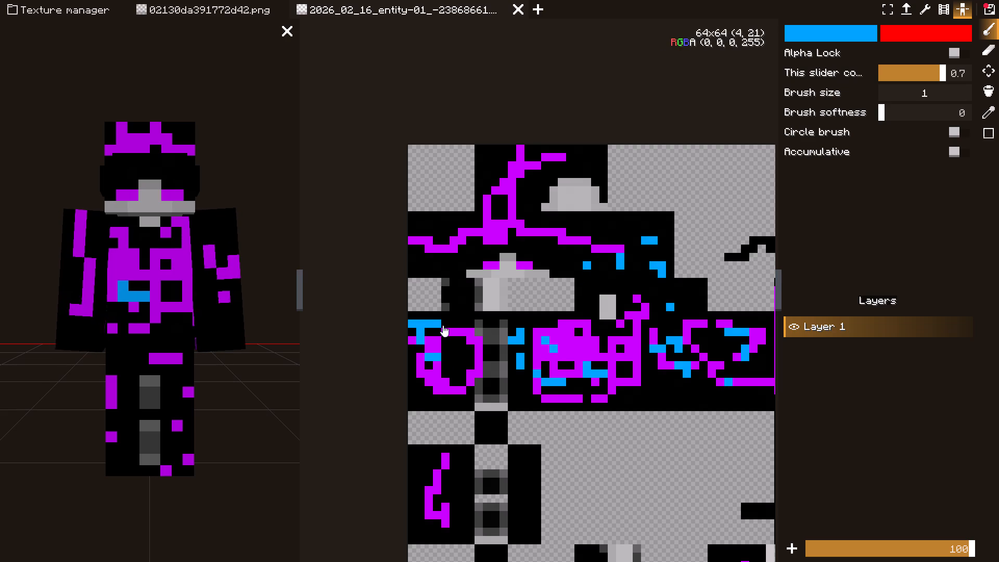
pyautogui.tripleClick(443, 325)
pyautogui.tripleClick(443, 325)
pyautogui.click(444, 329)
# Continue the blue trail down the lower half of the right leg's outer face to the bottom edge of its front.
pyautogui.click(442, 361)
pyautogui.doubleClick(442, 364)
pyautogui.tripleClick(442, 367)
pyautogui.doubleClick(425, 371)
pyautogui.doubleClick(421, 373)
pyautogui.doubleClick(416, 375)
pyautogui.tripleClick(399, 361)
pyautogui.doubleClick(401, 361)
pyautogui.doubleClick(403, 364)
pyautogui.doubleClick(409, 381)
pyautogui.tripleClick(411, 385)
pyautogui.tripleClick(412, 389)
pyautogui.tripleClick(418, 395)
pyautogui.tripleClick(420, 397)
pyautogui.click(423, 400)
pyautogui.tripleClick(431, 400)
pyautogui.doubleClick(434, 401)
pyautogui.click(440, 402)
pyautogui.click(443, 403)
# Fill a small blue patch in the isolated black square between the right leg's base and overlay strips.
pyautogui.tripleClick(483, 430)
pyautogui.tripleClick(484, 430)
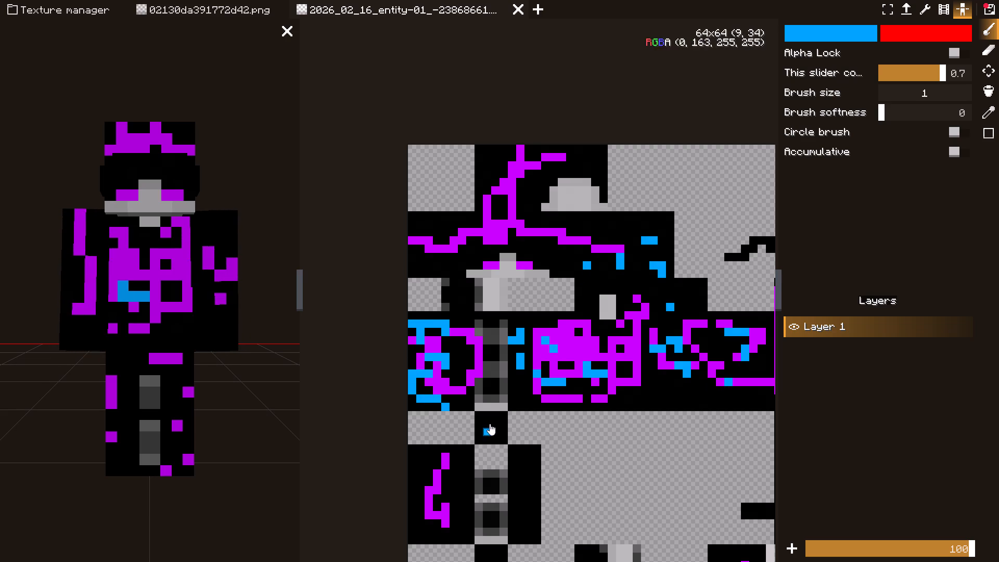
pyautogui.tripleClick(492, 419)
pyautogui.click(492, 416)
pyautogui.tripleClick(487, 415)
pyautogui.tripleClick(485, 416)
pyautogui.doubleClick(485, 418)
pyautogui.tripleClick(489, 432)
pyautogui.tripleClick(489, 432)
pyautogui.moveTo(489, 425); pyautogui.dragTo(489, 420)
pyautogui.click(490, 416)
# Paint blue accents up the middle of the right leg's grey-banded inner face.
pyautogui.tripleClick(496, 384)
pyautogui.tripleClick(496, 384)
pyautogui.click(495, 381)
pyautogui.tripleClick(480, 376)
pyautogui.tripleClick(480, 376)
pyautogui.click(481, 373)
pyautogui.tripleClick(491, 361)
pyautogui.tripleClick(491, 361)
pyautogui.tripleClick(492, 361)
pyautogui.doubleClick(492, 360)
pyautogui.click(490, 355)
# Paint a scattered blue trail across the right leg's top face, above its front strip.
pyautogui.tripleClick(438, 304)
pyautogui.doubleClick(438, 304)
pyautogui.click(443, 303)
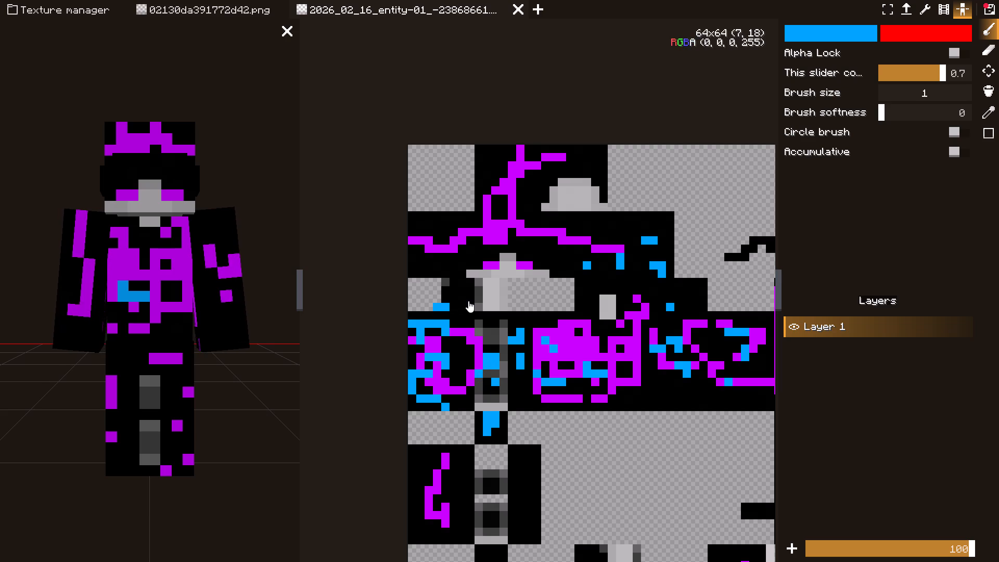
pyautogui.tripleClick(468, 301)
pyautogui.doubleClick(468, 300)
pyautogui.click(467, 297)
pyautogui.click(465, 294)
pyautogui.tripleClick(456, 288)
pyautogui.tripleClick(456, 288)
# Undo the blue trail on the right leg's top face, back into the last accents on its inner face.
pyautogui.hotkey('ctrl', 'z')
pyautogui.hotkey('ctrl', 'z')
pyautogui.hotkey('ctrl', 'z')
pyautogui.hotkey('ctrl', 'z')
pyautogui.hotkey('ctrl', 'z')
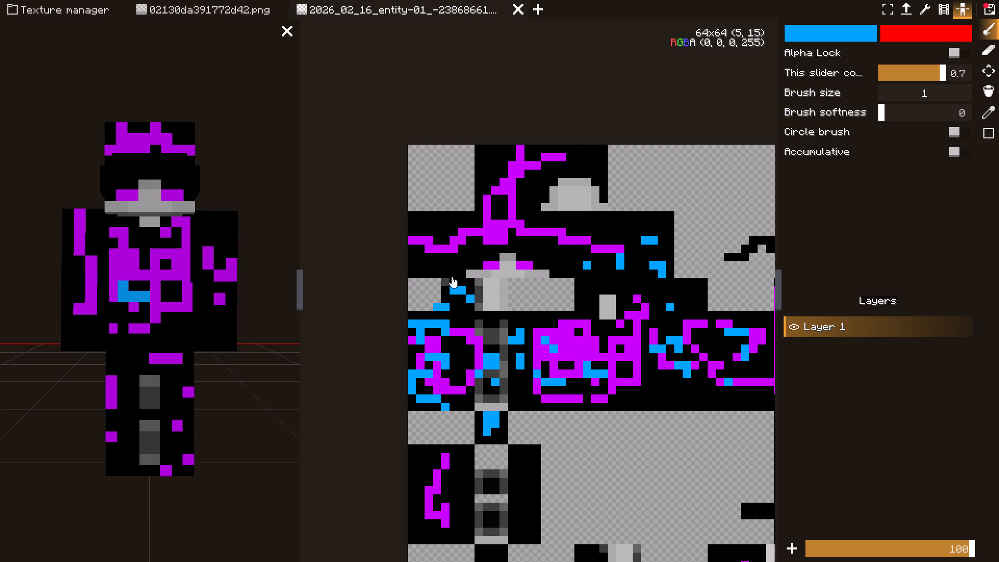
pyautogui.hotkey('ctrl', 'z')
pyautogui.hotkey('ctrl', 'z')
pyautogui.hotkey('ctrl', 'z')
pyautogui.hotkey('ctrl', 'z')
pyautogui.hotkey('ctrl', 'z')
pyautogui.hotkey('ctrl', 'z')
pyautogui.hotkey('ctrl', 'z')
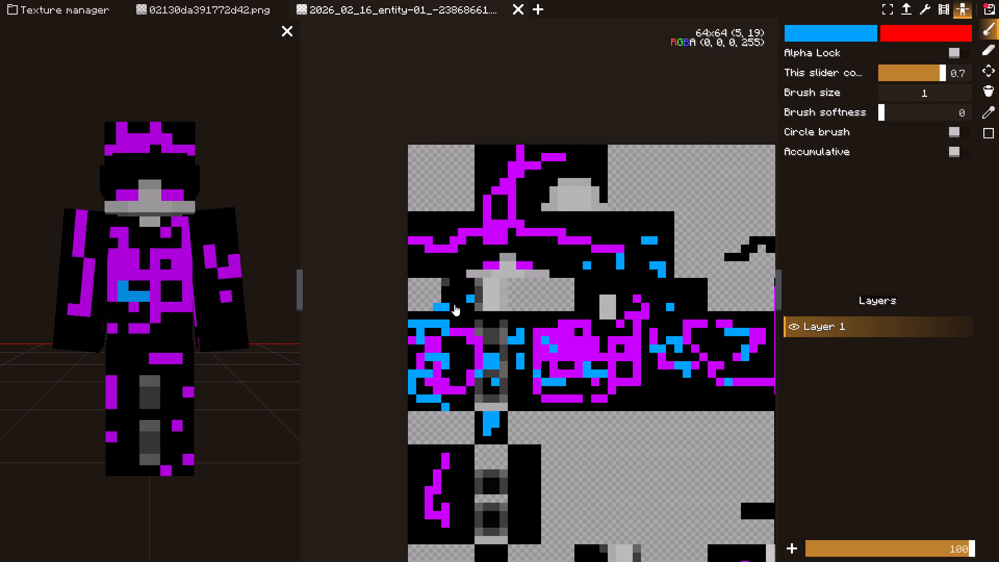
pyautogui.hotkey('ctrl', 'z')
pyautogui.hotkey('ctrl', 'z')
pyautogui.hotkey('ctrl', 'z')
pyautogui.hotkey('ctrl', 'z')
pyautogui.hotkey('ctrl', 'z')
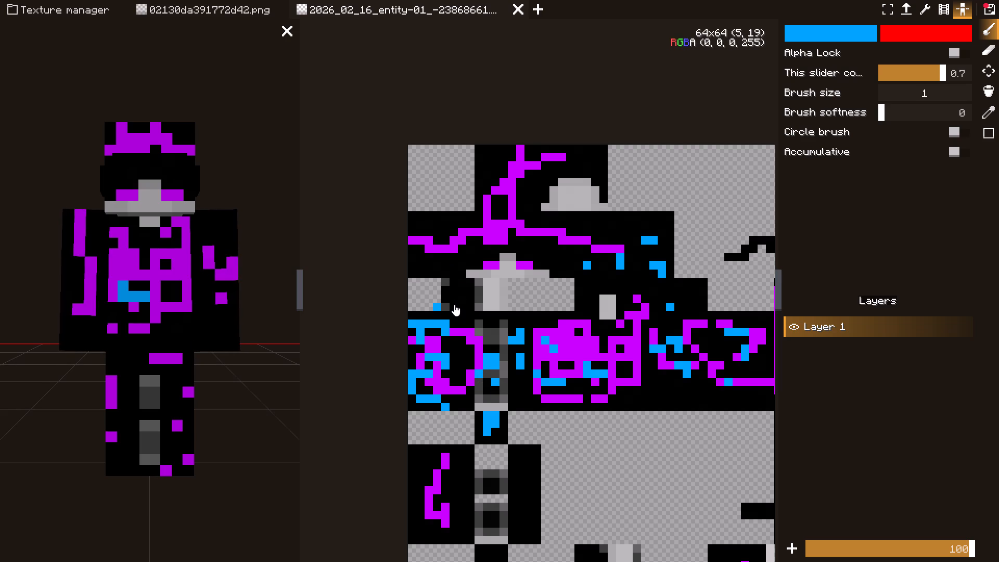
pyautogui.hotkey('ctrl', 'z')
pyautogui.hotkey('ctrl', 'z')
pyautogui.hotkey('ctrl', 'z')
# Paint a straight vertical blue line up through the right leg's top face to the head area's lower edge.
pyautogui.keyDown('ctrl'); pyautogui.tripleClick(454, 304); pyautogui.keyUp('ctrl')
pyautogui.tripleClick(454, 304)
pyautogui.click(454, 304)
pyautogui.tripleClick(455, 295)
pyautogui.doubleClick(455, 294)
pyautogui.doubleClick(455, 290)
pyautogui.click(455, 285)
pyautogui.tripleClick(455, 277)
pyautogui.doubleClick(455, 277)
pyautogui.click(457, 274)
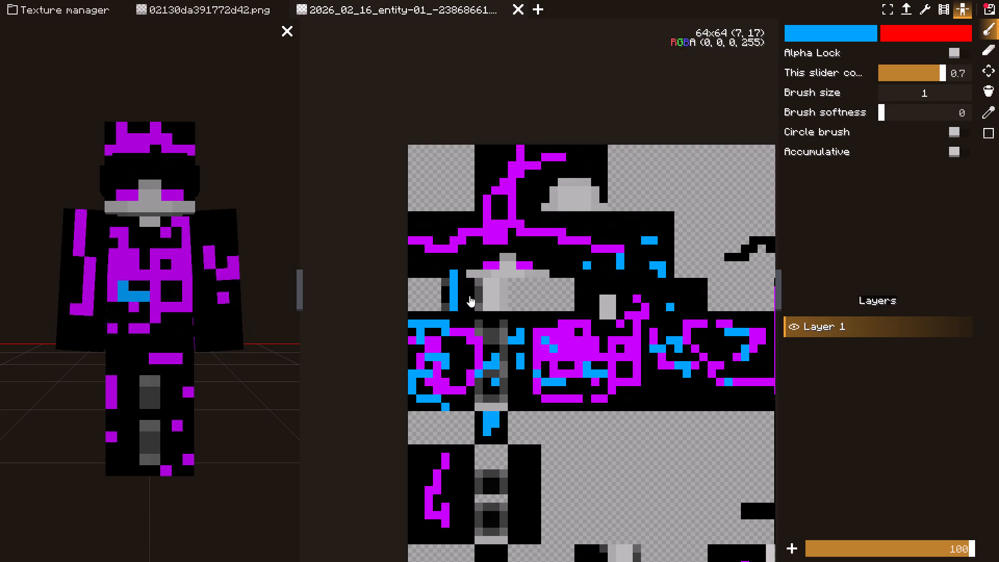
# Paint a blue trail from the right leg's top face up into the head's right side and across toward its outer edge.
pyautogui.tripleClick(469, 293)
pyautogui.tripleClick(469, 296)
pyautogui.tripleClick(469, 296)
pyautogui.click(469, 295)
pyautogui.click(467, 290)
pyautogui.click(465, 284)
pyautogui.click(464, 275)
pyautogui.click(463, 266)
pyautogui.click(462, 259)
pyautogui.doubleClick(448, 251)
pyautogui.doubleClick(444, 251)
pyautogui.click(440, 251)
pyautogui.click(437, 251)
pyautogui.doubleClick(433, 251)
pyautogui.tripleClick(426, 245)
pyautogui.tripleClick(426, 245)
# Paint blue accents along the purple line and upper part of the head's right side, looping back down its outer edge.
pyautogui.click(426, 241)
pyautogui.doubleClick(436, 232)
pyautogui.click(441, 231)
pyautogui.click(444, 230)
pyautogui.click(449, 229)
pyautogui.click(454, 229)
pyautogui.tripleClick(463, 228)
pyautogui.doubleClick(463, 228)
pyautogui.click(462, 225)
pyautogui.tripleClick(441, 212)
pyautogui.doubleClick(439, 212)
pyautogui.doubleClick(435, 214)
pyautogui.click(431, 216)
pyautogui.tripleClick(422, 219)
pyautogui.tripleClick(422, 219)
pyautogui.click(422, 223)
pyautogui.doubleClick(424, 247)
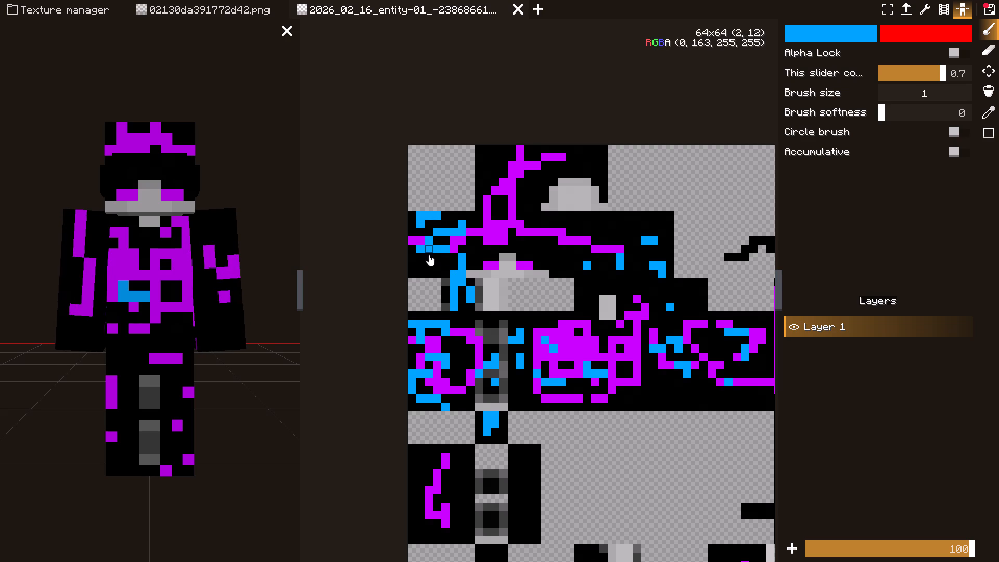
# Paint a blue trail back across the middle of the head's right side, below the purple line, to the face.
pyautogui.tripleClick(427, 252)
pyautogui.doubleClick(430, 256)
pyautogui.click(434, 258)
pyautogui.tripleClick(452, 260)
pyautogui.doubleClick(455, 260)
pyautogui.click(464, 255)
pyautogui.click(471, 249)
# Paint a blue line from the face's upper corner up the head's top face, tracing the outer side of the purple marking.
pyautogui.doubleClick(484, 220)
pyautogui.doubleClick(484, 215)
pyautogui.doubleClick(484, 212)
pyautogui.click(484, 208)
pyautogui.tripleClick(486, 191)
pyautogui.doubleClick(487, 189)
pyautogui.click(488, 184)
pyautogui.click(489, 180)
pyautogui.tripleClick(491, 170)
pyautogui.doubleClick(492, 168)
pyautogui.click(496, 164)
pyautogui.click(499, 162)
pyautogui.tripleClick(510, 155)
pyautogui.doubleClick(513, 154)
pyautogui.doubleClick(516, 154)
pyautogui.click(522, 151)
# Paint broken blue accents along the upper edge of the head's top and bottom faces, ending above the grey patch.
pyautogui.doubleClick(537, 147)
pyautogui.click(541, 147)
pyautogui.click(544, 146)
pyautogui.doubleClick(548, 146)
pyautogui.click(553, 146)
pyautogui.tripleClick(561, 144)
pyautogui.tripleClick(562, 144)
pyautogui.click(566, 144)
pyautogui.tripleClick(580, 145)
pyautogui.tripleClick(580, 145)
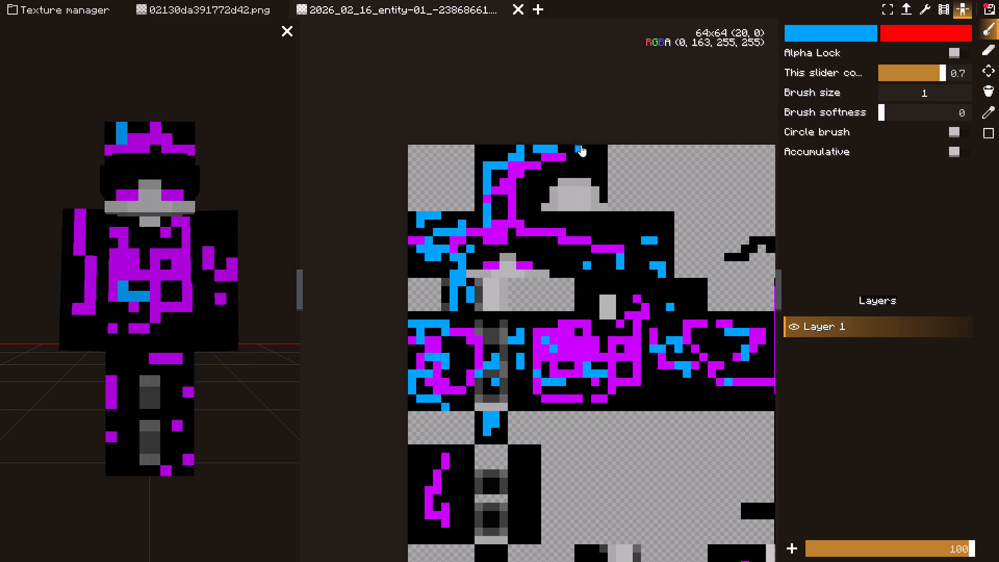
pyautogui.tripleClick(588, 151)
pyautogui.tripleClick(592, 155)
pyautogui.tripleClick(596, 158)
pyautogui.tripleClick(596, 158)
# Paint a diagonal blue trail from the head's bottom face back across its top face, down beside the purple stripe.
pyautogui.click(592, 160)
pyautogui.tripleClick(565, 166)
pyautogui.click(561, 168)
pyautogui.click(558, 169)
pyautogui.click(553, 171)
pyautogui.click(547, 173)
pyautogui.tripleClick(535, 181)
pyautogui.doubleClick(533, 185)
pyautogui.doubleClick(531, 189)
pyautogui.tripleClick(524, 202)
pyautogui.doubleClick(524, 206)
pyautogui.doubleClick(524, 211)
# Paint scattered blue accents along the purple band from the face's upper corner across the head's left side.
pyautogui.tripleClick(535, 227)
pyautogui.doubleClick(537, 228)
pyautogui.doubleClick(553, 231)
pyautogui.doubleClick(556, 232)
pyautogui.doubleClick(559, 232)
pyautogui.doubleClick(584, 235)
pyautogui.tripleClick(587, 236)
pyautogui.click(592, 237)
pyautogui.tripleClick(607, 239)
pyautogui.tripleClick(609, 240)
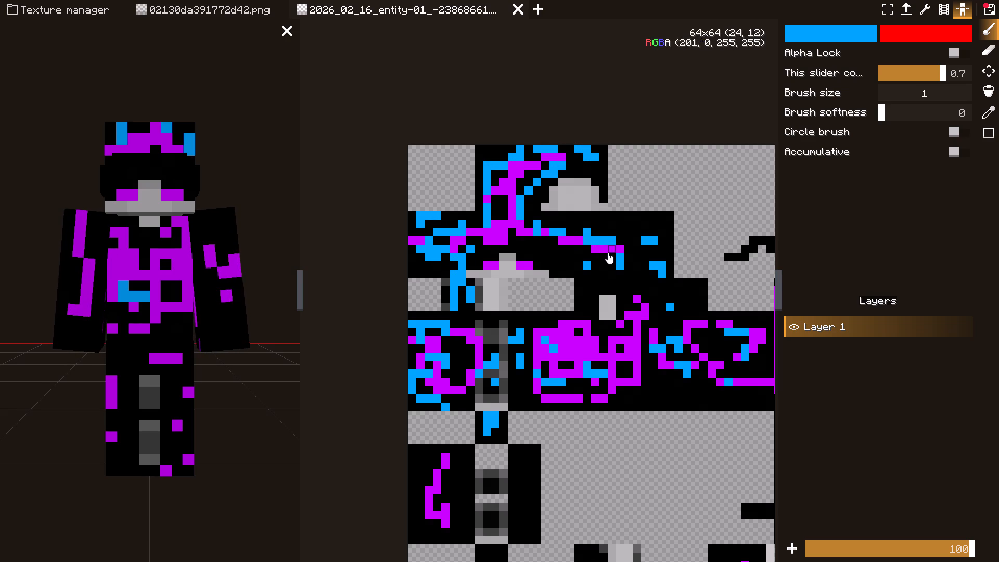
# Paint a blue trail down from the end of the purple band and across the lower part of the head's back face.
pyautogui.tripleClick(607, 255)
pyautogui.tripleClick(607, 257)
pyautogui.doubleClick(609, 271)
pyautogui.tripleClick(611, 274)
pyautogui.doubleClick(616, 277)
pyautogui.doubleClick(621, 277)
pyautogui.tripleClick(632, 271)
pyautogui.tripleClick(635, 271)
pyautogui.click(635, 271)
# Paint a blue trail from the head's lower back corner down onto the torso's top face, beside the grey patch.
pyautogui.doubleClick(614, 267)
pyautogui.doubleClick(610, 272)
pyautogui.doubleClick(606, 276)
pyautogui.doubleClick(601, 278)
pyautogui.doubleClick(590, 287)
pyautogui.doubleClick(590, 291)
pyautogui.doubleClick(591, 295)
pyautogui.click(591, 299)
# Paint a vertical blue line down the purple torso front to the existing blue mark.
pyautogui.doubleClick(588, 315)
pyautogui.tripleClick(588, 319)
pyautogui.doubleClick(588, 323)
pyautogui.click(588, 327)
pyautogui.doubleClick(588, 330)
pyautogui.click(588, 340)
pyautogui.click(588, 343)
pyautogui.doubleClick(589, 346)
pyautogui.doubleClick(589, 352)
pyautogui.click(586, 356)
pyautogui.click(583, 357)
# Extend the existing blue mark across the lower middle of the purple torso front.
pyautogui.click(579, 364)
pyautogui.click(582, 368)
pyautogui.click(585, 372)
pyautogui.click(588, 374)
pyautogui.click(593, 375)
pyautogui.click(598, 375)
pyautogui.click(601, 373)
pyautogui.click(607, 369)
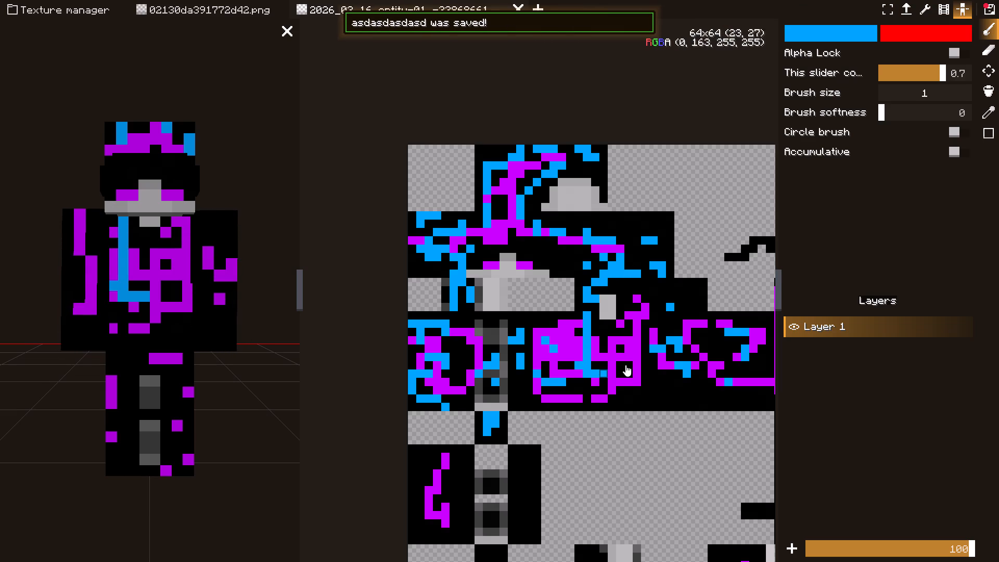
# Paint a blue trail from the torso front's edge across its neighbouring side to the lower back face, branching upward there.
pyautogui.click(634, 367)
pyautogui.click(638, 370)
pyautogui.click(644, 374)
pyautogui.doubleClick(648, 377)
pyautogui.click(651, 380)
pyautogui.click(665, 393)
pyautogui.click(669, 394)
pyautogui.click(673, 394)
pyautogui.doubleClick(677, 395)
pyautogui.doubleClick(681, 394)
pyautogui.tripleClick(682, 373)
pyautogui.click(680, 376)
pyautogui.click(676, 380)
pyautogui.click(670, 385)
# Paint a blue line up the torso front's outer edge and side, continuing above to the bottom of the head's back face.
pyautogui.tripleClick(638, 391)
pyautogui.click(638, 391)
pyautogui.moveTo(637, 387); pyautogui.dragTo(637, 382)
pyautogui.moveTo(638, 375); pyautogui.dragTo(639, 367)
pyautogui.moveTo(642, 359); pyautogui.dragTo(645, 352)
pyautogui.moveTo(648, 346); pyautogui.dragTo(651, 341)
pyautogui.click(652, 337)
pyautogui.click(655, 328)
pyautogui.tripleClick(663, 300)
pyautogui.doubleClick(663, 300)
pyautogui.click(664, 297)
pyautogui.moveTo(664, 289); pyautogui.dragTo(664, 285)
pyautogui.moveTo(664, 280); pyautogui.dragTo(664, 276)
# Paint blue accents along the purple band from the head's back edge across its left side to the face.
pyautogui.click(609, 221)
pyautogui.click(605, 221)
pyautogui.doubleClick(602, 221)
pyautogui.click(597, 221)
pyautogui.click(593, 223)
pyautogui.tripleClick(565, 231)
pyautogui.click(561, 233)
pyautogui.click(556, 233)
pyautogui.click(550, 235)
pyautogui.click(544, 235)
pyautogui.tripleClick(534, 240)
pyautogui.tripleClick(533, 244)
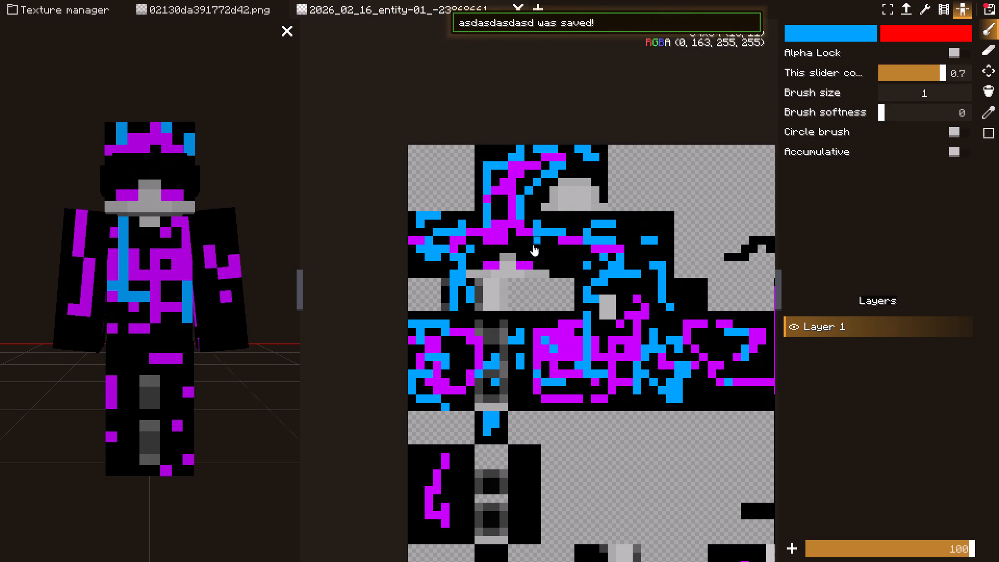
# Paint a blue trail from the face's edge back across the head's left side and down onto the torso's top face.
pyautogui.doubleClick(546, 246)
pyautogui.doubleClick(552, 248)
pyautogui.click(555, 250)
pyautogui.moveTo(561, 253); pyautogui.dragTo(567, 256)
pyautogui.click(574, 259)
pyautogui.doubleClick(606, 276)
pyautogui.doubleClick(609, 278)
pyautogui.doubleClick(614, 282)
pyautogui.click(619, 288)
# Paint a second vertical blue line down the torso front, then continue it diagonally to the lower purple area.
pyautogui.click(623, 317)
pyautogui.click(624, 323)
pyautogui.click(624, 327)
pyautogui.click(624, 330)
pyautogui.click(623, 334)
pyautogui.click(622, 338)
pyautogui.click(619, 341)
pyautogui.click(616, 344)
pyautogui.doubleClick(606, 360)
pyautogui.doubleClick(606, 365)
pyautogui.tripleClick(605, 368)
pyautogui.tripleClick(594, 381)
pyautogui.tripleClick(594, 382)
pyautogui.click(591, 383)
# Paint a blue trail from the torso's lower side strip across to the lower black strip of the adjacent leg.
pyautogui.tripleClick(556, 389)
pyautogui.click(553, 390)
pyautogui.click(550, 390)
pyautogui.click(544, 390)
pyautogui.tripleClick(527, 392)
pyautogui.tripleClick(524, 392)
pyautogui.click(521, 393)
pyautogui.tripleClick(515, 396)
pyautogui.tripleClick(515, 397)
pyautogui.doubleClick(515, 397)
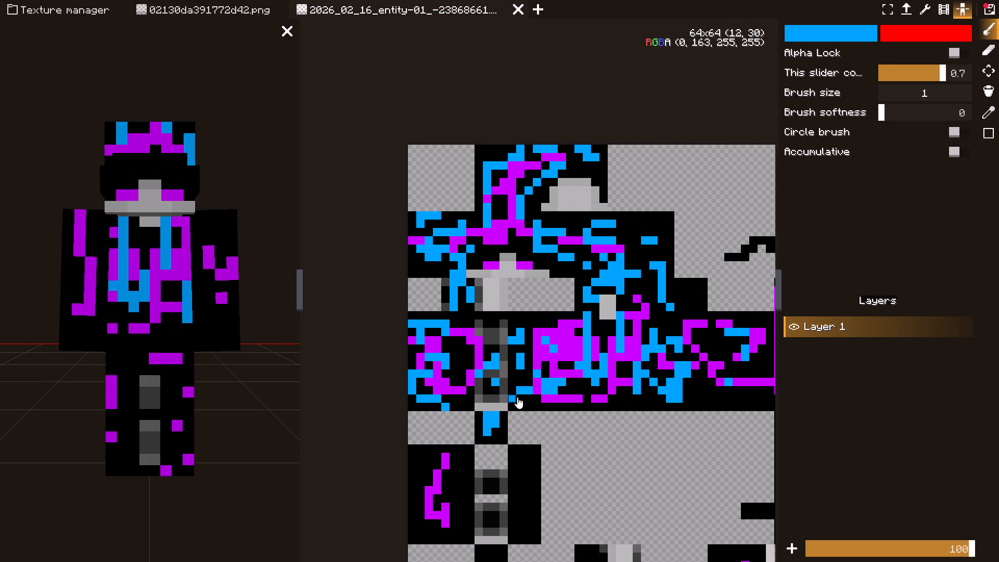
# Paint a blue line up the leg's black strip and bring blue accents down across its adjoining grey column.
pyautogui.tripleClick(518, 397)
pyautogui.doubleClick(518, 397)
pyautogui.click(518, 389)
pyautogui.moveTo(518, 382); pyautogui.dragTo(518, 377)
pyautogui.click(517, 372)
pyautogui.tripleClick(513, 356)
pyautogui.doubleClick(513, 356)
pyautogui.click(506, 361)
pyautogui.doubleClick(486, 381)
pyautogui.doubleClick(487, 385)
pyautogui.doubleClick(488, 388)
pyautogui.click(488, 392)
# Paint a long vertical blue line, curving inward at its lower end, on the plain black strip of the lower overlay leg.
pyautogui.tripleClick(521, 454)
pyautogui.click(524, 459)
pyautogui.click(524, 463)
pyautogui.click(526, 469)
pyautogui.click(526, 475)
pyautogui.click(527, 479)
pyautogui.doubleClick(528, 482)
pyautogui.doubleClick(528, 489)
pyautogui.doubleClick(529, 493)
pyautogui.doubleClick(529, 497)
pyautogui.doubleClick(529, 503)
pyautogui.doubleClick(529, 509)
pyautogui.doubleClick(527, 514)
pyautogui.tripleClick(526, 518)
pyautogui.doubleClick(521, 521)
pyautogui.tripleClick(518, 523)
pyautogui.tripleClick(517, 525)
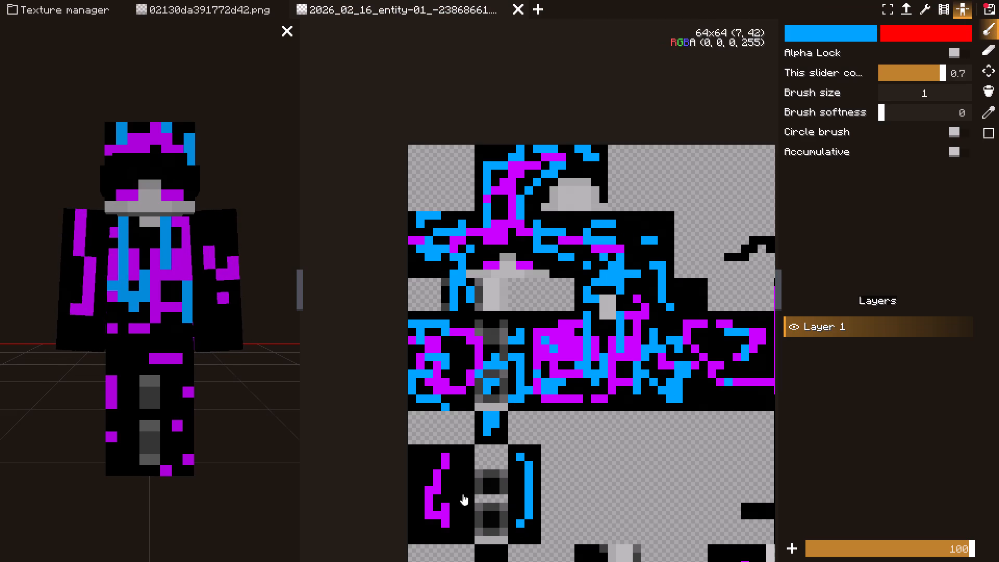
# Paint a blue curve around the lower, outer and upper sides of the purple marking on the overlay leg's black area.
pyautogui.tripleClick(448, 475)
pyautogui.doubleClick(449, 475)
pyautogui.click(452, 478)
pyautogui.click(453, 484)
pyautogui.click(453, 490)
pyautogui.click(453, 494)
pyautogui.click(451, 499)
pyautogui.click(449, 503)
pyautogui.click(445, 507)
pyautogui.click(441, 510)
pyautogui.click(436, 513)
pyautogui.click(429, 515)
pyautogui.click(423, 517)
pyautogui.doubleClick(419, 517)
pyautogui.doubleClick(415, 516)
pyautogui.click(411, 511)
pyautogui.click(408, 506)
pyautogui.doubleClick(407, 502)
pyautogui.click(407, 495)
pyautogui.click(407, 491)
pyautogui.click(407, 486)
pyautogui.click(408, 481)
pyautogui.click(410, 477)
pyautogui.doubleClick(412, 474)
pyautogui.click(416, 469)
pyautogui.doubleClick(419, 466)
pyautogui.doubleClick(422, 463)
pyautogui.doubleClick(428, 460)
pyautogui.doubleClick(431, 458)
# Bring the blue curve across the top of the leg's purple marking and straight down through it.
pyautogui.tripleClick(434, 458)
pyautogui.tripleClick(438, 457)
pyautogui.doubleClick(440, 458)
pyautogui.doubleClick(441, 462)
pyautogui.doubleClick(441, 466)
pyautogui.click(441, 471)
pyautogui.click(441, 475)
pyautogui.click(441, 478)
pyautogui.click(441, 482)
pyautogui.click(441, 488)
pyautogui.click(441, 492)
pyautogui.click(441, 496)
pyautogui.doubleClick(441, 500)
pyautogui.doubleClick(441, 505)
pyautogui.doubleClick(441, 510)
pyautogui.doubleClick(441, 515)
pyautogui.tripleClick(441, 520)
pyautogui.doubleClick(440, 521)
# Paint a wavy blue line across the bottom row of the skin texture, from the purple leg markings into the adjacent arm area.
pyautogui.scroll(-2, 488, 465)
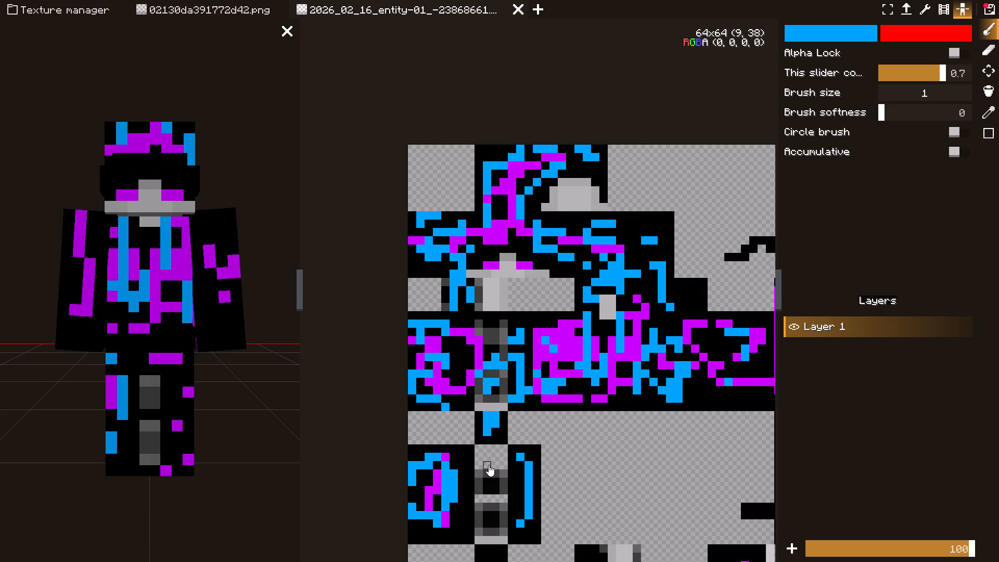
pyautogui.scroll(-10, 489, 465)
pyautogui.tripleClick(539, 538)
pyautogui.doubleClick(539, 538)
pyautogui.doubleClick(544, 531)
pyautogui.doubleClick(549, 530)
pyautogui.click(555, 529)
pyautogui.click(560, 529)
pyautogui.click(563, 529)
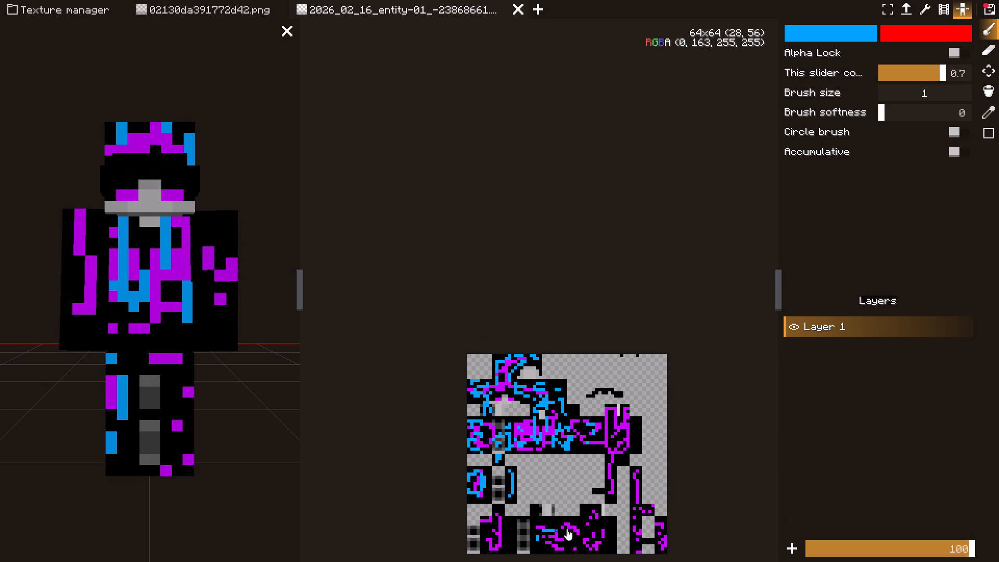
pyautogui.doubleClick(570, 530)
pyautogui.doubleClick(575, 533)
pyautogui.doubleClick(579, 537)
pyautogui.doubleClick(584, 538)
pyautogui.doubleClick(588, 539)
pyautogui.doubleClick(593, 539)
pyautogui.tripleClick(596, 537)
pyautogui.doubleClick(599, 534)
pyautogui.doubleClick(599, 531)
pyautogui.tripleClick(597, 528)
pyautogui.doubleClick(595, 527)
# Paint a blue zigzag through the bottom-row arm area, down to its lower edge and back up to the top.
pyautogui.click(591, 532)
pyautogui.click(588, 537)
pyautogui.doubleClick(587, 540)
pyautogui.tripleClick(586, 544)
pyautogui.tripleClick(586, 546)
pyautogui.click(591, 546)
pyautogui.click(593, 543)
pyautogui.click(594, 539)
pyautogui.click(595, 534)
pyautogui.click(596, 528)
pyautogui.click(596, 523)
pyautogui.doubleClick(596, 520)
pyautogui.tripleClick(596, 517)
pyautogui.tripleClick(596, 517)
pyautogui.doubleClick(596, 517)
# Paint a long blue line from the overlay arm strip up into the purple arm markings above it.
pyautogui.tripleClick(605, 492)
pyautogui.tripleClick(605, 492)
pyautogui.doubleClick(605, 491)
pyautogui.click(607, 484)
pyautogui.click(608, 480)
pyautogui.click(610, 475)
pyautogui.click(611, 469)
pyautogui.click(611, 465)
pyautogui.click(612, 459)
pyautogui.click(614, 453)
pyautogui.click(615, 449)
pyautogui.doubleClick(616, 445)
pyautogui.tripleClick(618, 441)
pyautogui.tripleClick(620, 438)
pyautogui.tripleClick(620, 438)
pyautogui.tripleClick(620, 438)
pyautogui.tripleClick(620, 438)
pyautogui.doubleClick(621, 438)
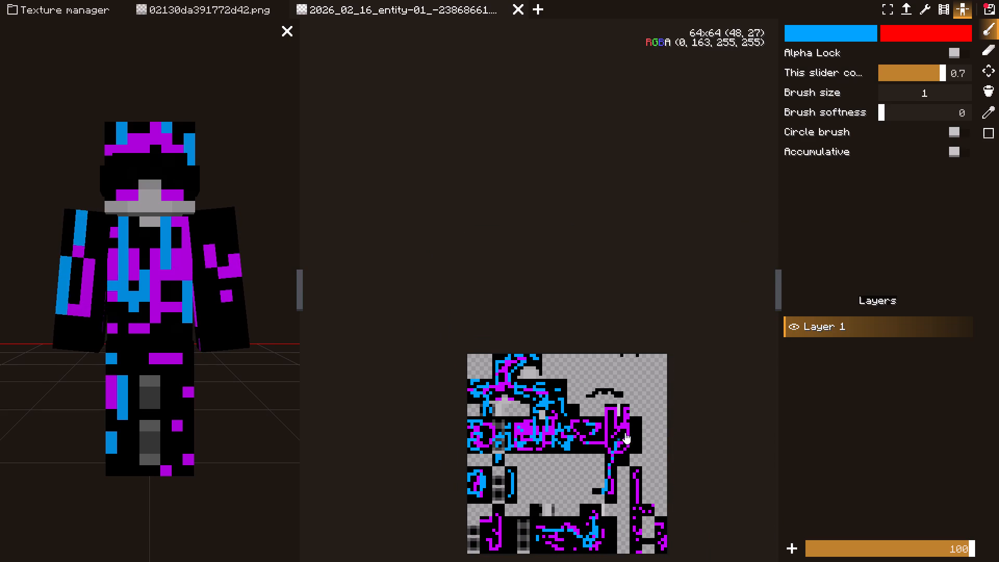
# Paint a blue line over the upper arm markings and straight across the middle band to the back of the torso.
pyautogui.doubleClick(623, 435)
pyautogui.tripleClick(627, 431)
pyautogui.tripleClick(628, 428)
pyautogui.doubleClick(627, 426)
pyautogui.click(621, 426)
pyautogui.click(615, 425)
pyautogui.click(609, 425)
pyautogui.click(606, 425)
pyautogui.click(601, 425)
pyautogui.click(596, 425)
pyautogui.click(591, 426)
pyautogui.click(586, 427)
pyautogui.click(583, 428)
pyautogui.click(579, 428)
pyautogui.tripleClick(576, 428)
pyautogui.tripleClick(574, 428)
# Paint a second blue line slightly lower, from the back of the torso across to the arm's purple markings.
pyautogui.click(578, 430)
pyautogui.moveTo(585, 431); pyautogui.dragTo(590, 431)
pyautogui.click(594, 432)
pyautogui.click(600, 433)
pyautogui.doubleClick(604, 434)
pyautogui.doubleClick(609, 436)
pyautogui.tripleClick(613, 439)
pyautogui.tripleClick(614, 439)
pyautogui.tripleClick(615, 439)
# Paint a long blue line down the outer overlay arm strip, continuing through the black arm area below it to the texture's bottom.
pyautogui.tripleClick(635, 473)
pyautogui.doubleClick(636, 476)
pyautogui.click(636, 482)
pyautogui.click(637, 487)
pyautogui.click(637, 490)
pyautogui.click(638, 494)
pyautogui.click(638, 497)
pyautogui.click(639, 502)
pyautogui.click(641, 506)
pyautogui.click(642, 510)
pyautogui.click(643, 514)
pyautogui.click(643, 517)
pyautogui.click(644, 521)
pyautogui.click(644, 525)
pyautogui.click(645, 528)
pyautogui.doubleClick(645, 531)
pyautogui.doubleClick(645, 536)
pyautogui.doubleClick(645, 540)
pyautogui.tripleClick(645, 543)
pyautogui.tripleClick(645, 545)
pyautogui.tripleClick(645, 545)
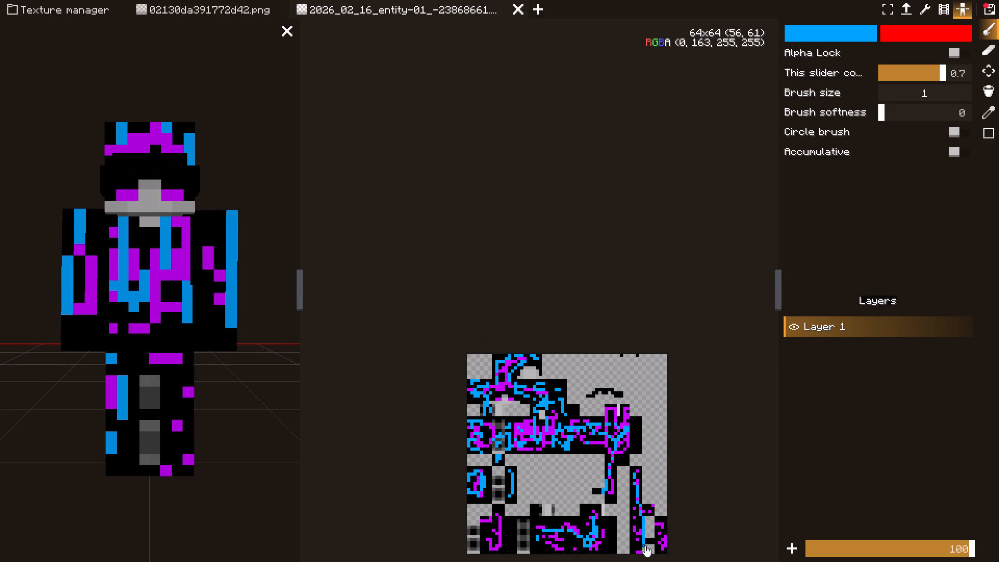
pyautogui.tripleClick(645, 545)
pyautogui.tripleClick(645, 545)
pyautogui.tripleClick(645, 545)
pyautogui.tripleClick(645, 545)
pyautogui.click(643, 545)
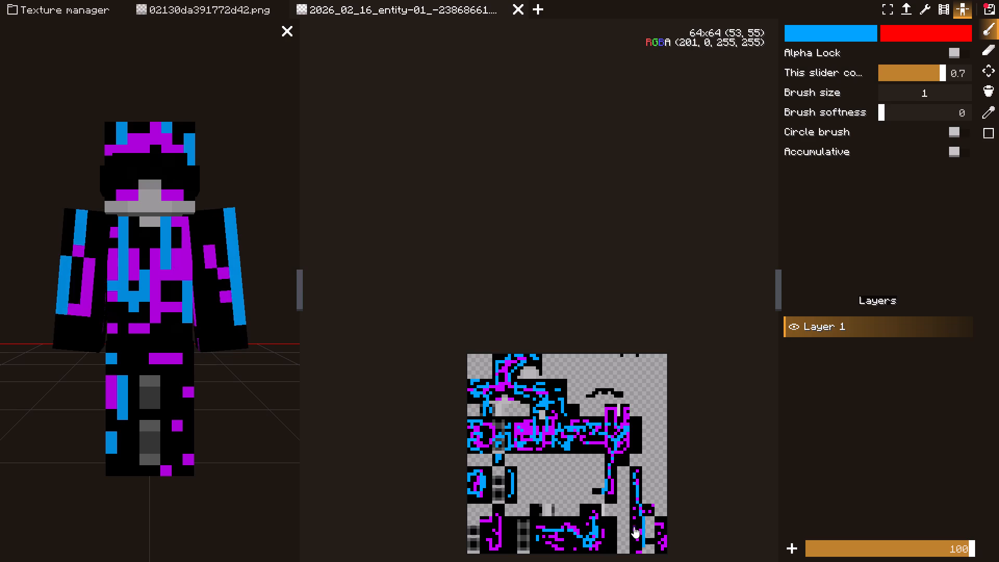
# Paint a blue line from the existing blue markings in the texture's bottom arm area back across into the leg area.
pyautogui.tripleClick(575, 528)
pyautogui.tripleClick(575, 528)
pyautogui.doubleClick(573, 528)
pyautogui.click(568, 526)
pyautogui.doubleClick(565, 525)
pyautogui.tripleClick(559, 524)
pyautogui.tripleClick(556, 523)
pyautogui.tripleClick(555, 523)
pyautogui.tripleClick(553, 523)
# Curve the blue line down through the leg area and back along the texture's bottom edge into the arm's blue markings, forming a loop.
pyautogui.doubleClick(550, 525)
pyautogui.click(549, 529)
pyautogui.doubleClick(549, 532)
pyautogui.doubleClick(548, 537)
pyautogui.doubleClick(548, 540)
pyautogui.doubleClick(550, 544)
pyautogui.doubleClick(553, 547)
pyautogui.doubleClick(557, 549)
pyautogui.doubleClick(561, 549)
pyautogui.click(567, 549)
pyautogui.doubleClick(570, 548)
pyautogui.doubleClick(574, 547)
pyautogui.doubleClick(578, 547)
pyautogui.doubleClick(584, 547)
pyautogui.tripleClick(587, 547)
pyautogui.tripleClick(588, 545)
pyautogui.click(588, 542)
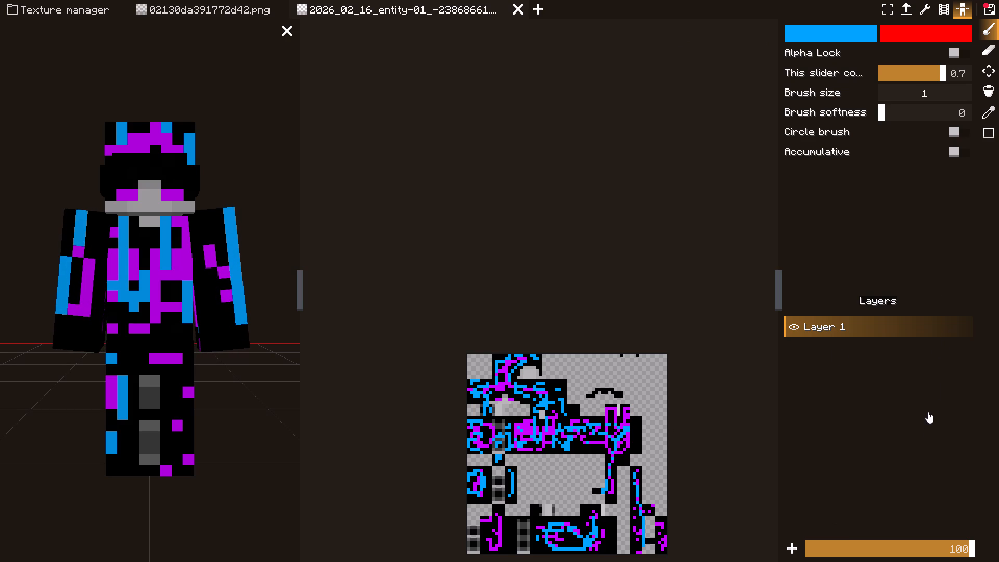
# Save the painted skin as 2026_02_16_entity-01_-23868661.png and return to the film editor.
pyautogui.click(983, 14)
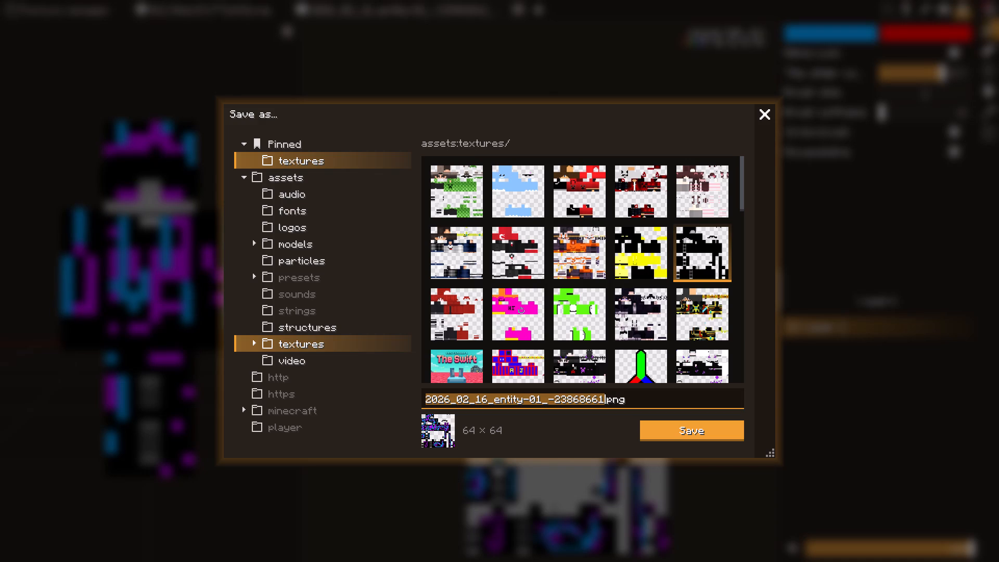
pyautogui.click(662, 427)
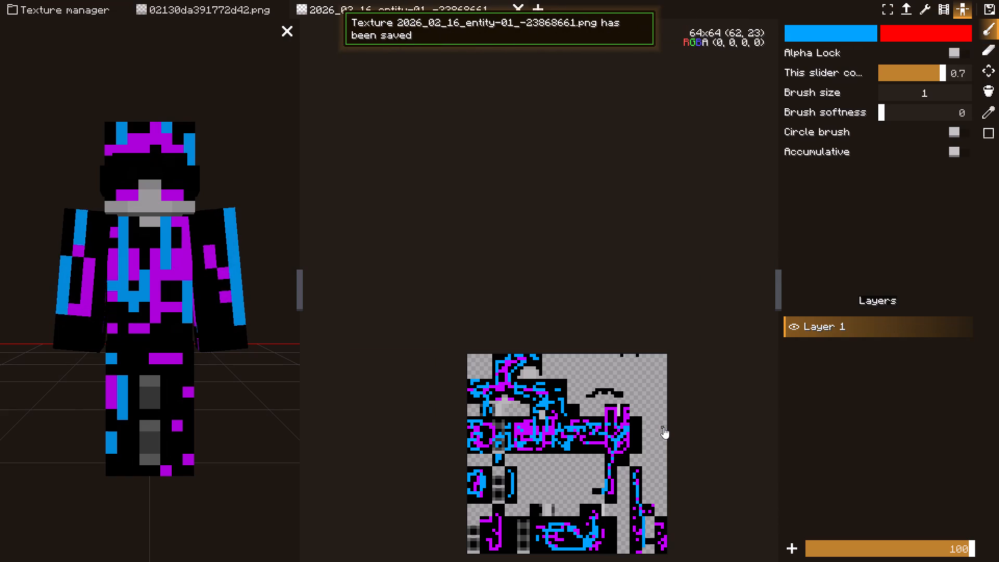
pyautogui.press('Escape')
pyautogui.press('Escape')
pyautogui.press('Escape')
pyautogui.press('Escape')
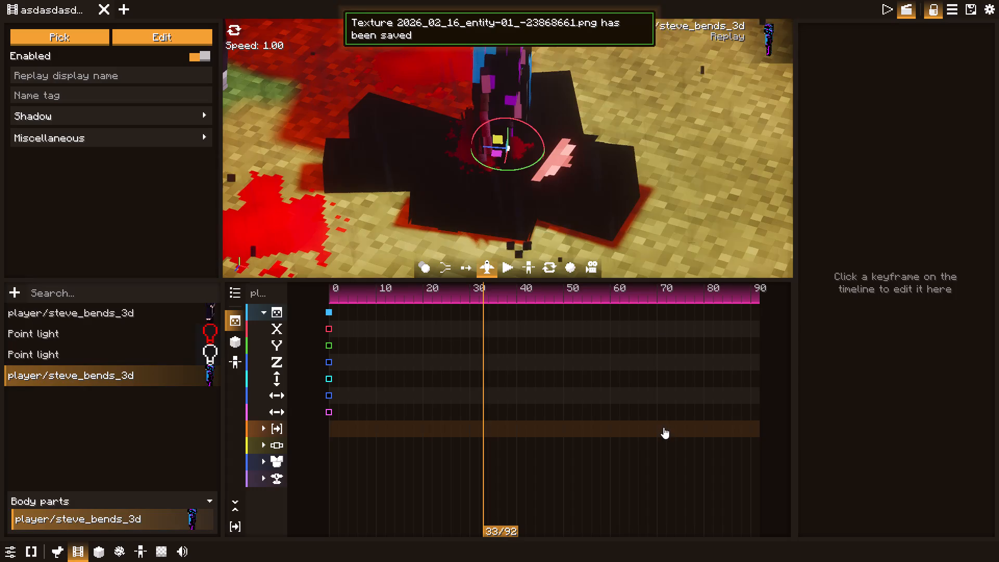
# Turn the second character's replay around its vertical axis at tick 33, leaving flight mode first.
pyautogui.click(493, 168)
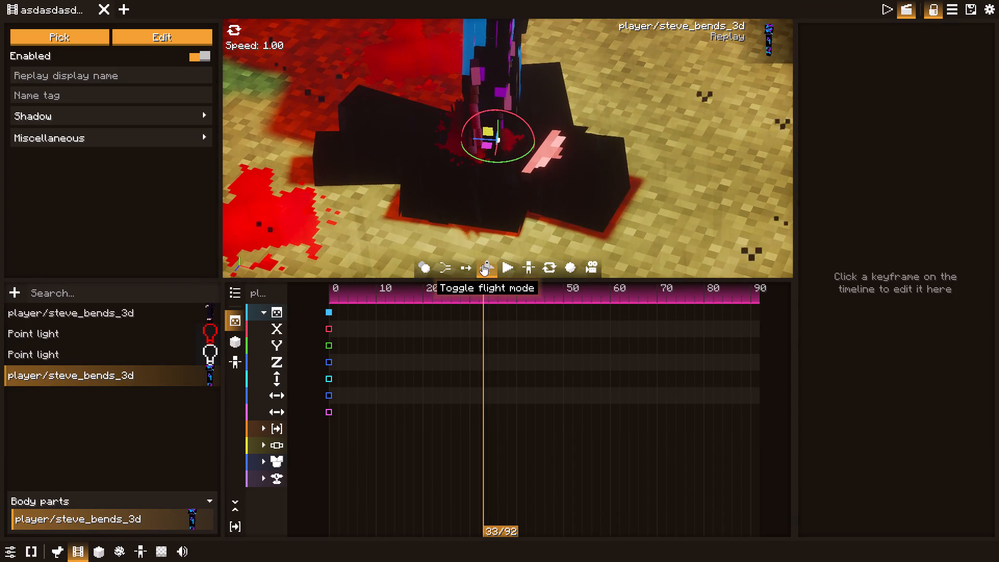
pyautogui.click(483, 264)
pyautogui.moveTo(482, 161); pyautogui.dragTo(531, 153)
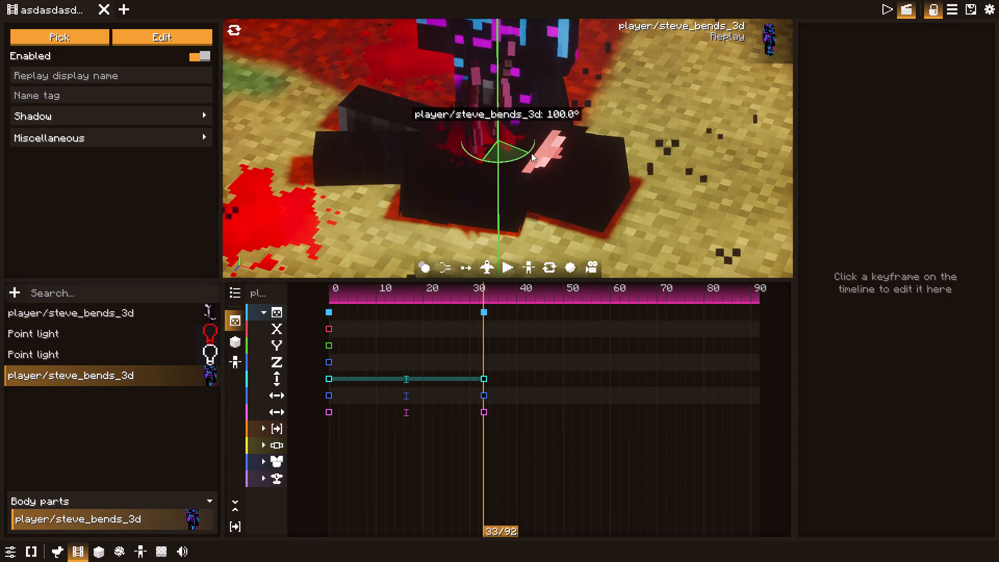
pyautogui.moveTo(531, 153); pyautogui.dragTo(680, 104)
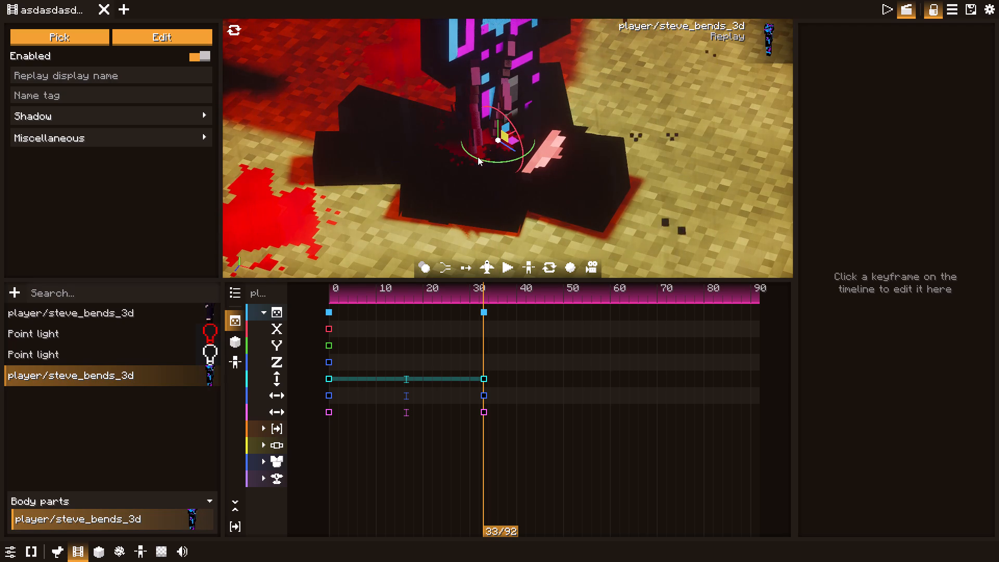
pyautogui.moveTo(481, 157); pyautogui.dragTo(488, 157)
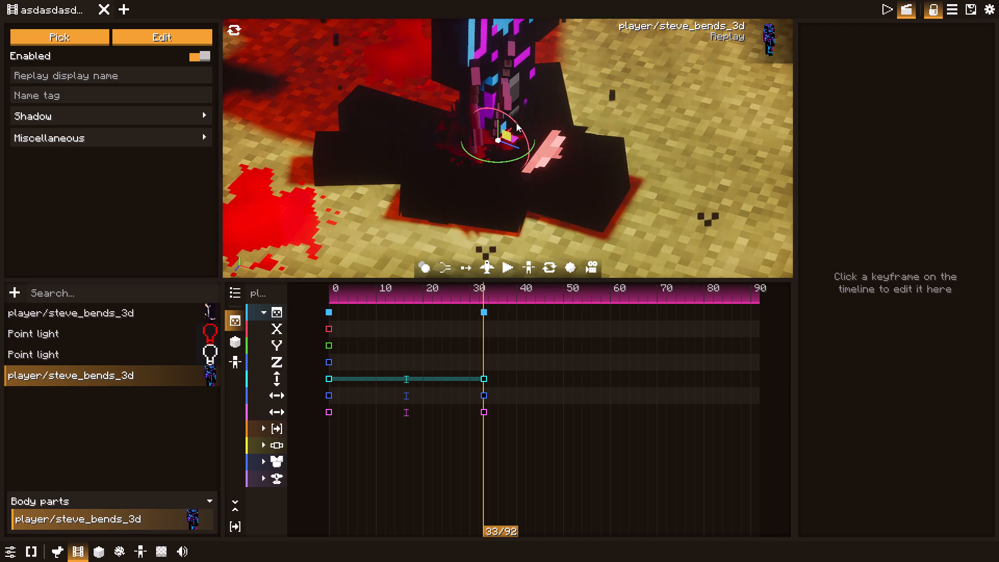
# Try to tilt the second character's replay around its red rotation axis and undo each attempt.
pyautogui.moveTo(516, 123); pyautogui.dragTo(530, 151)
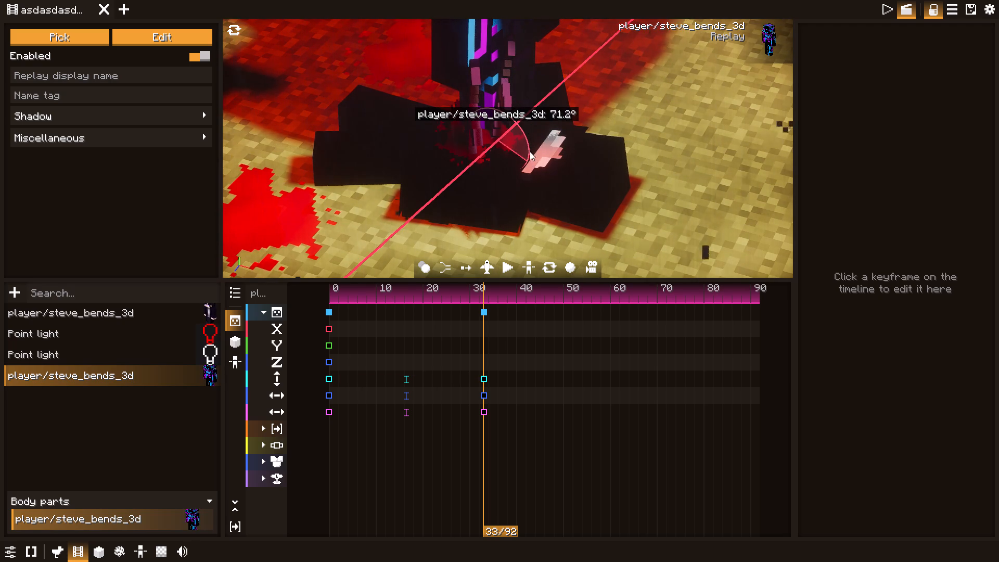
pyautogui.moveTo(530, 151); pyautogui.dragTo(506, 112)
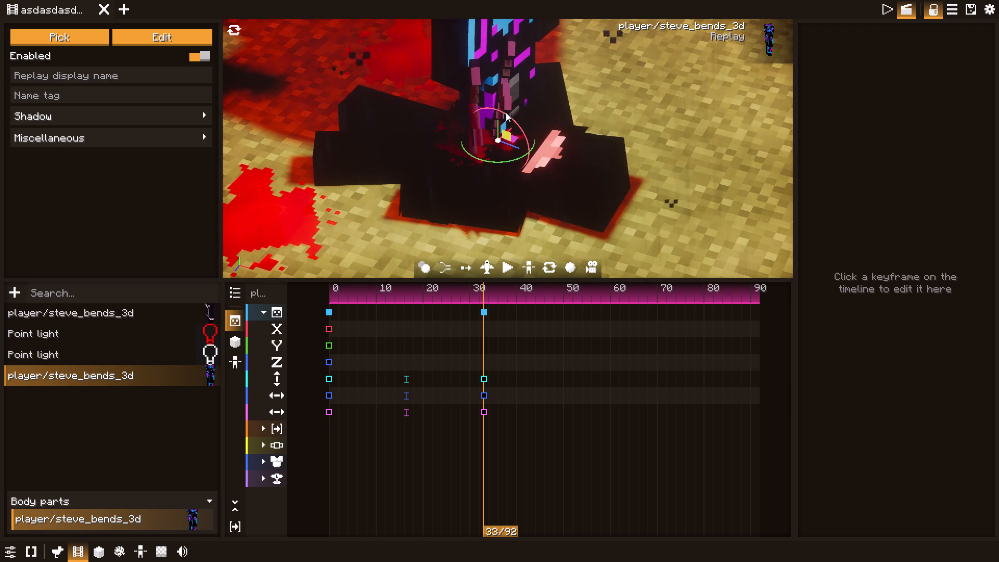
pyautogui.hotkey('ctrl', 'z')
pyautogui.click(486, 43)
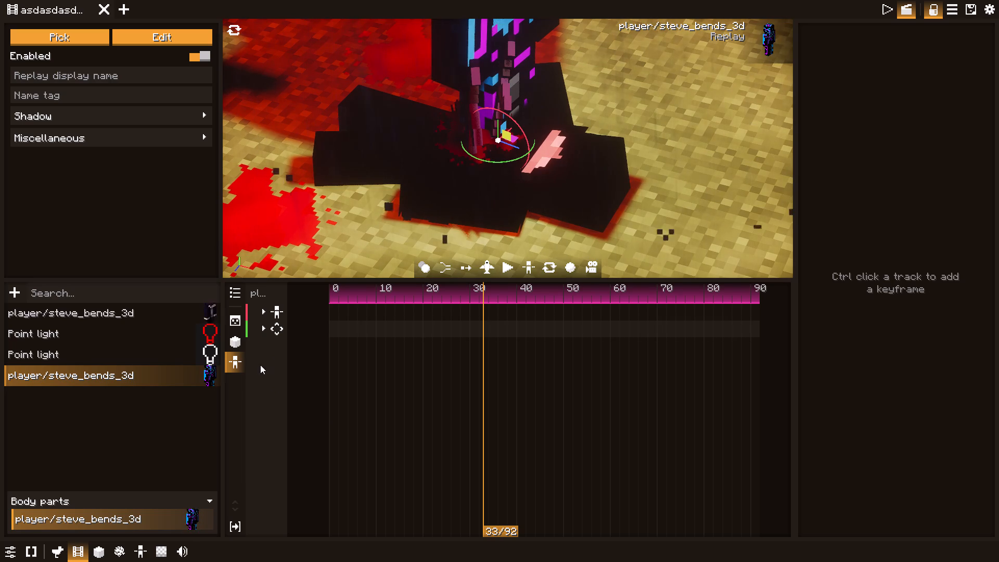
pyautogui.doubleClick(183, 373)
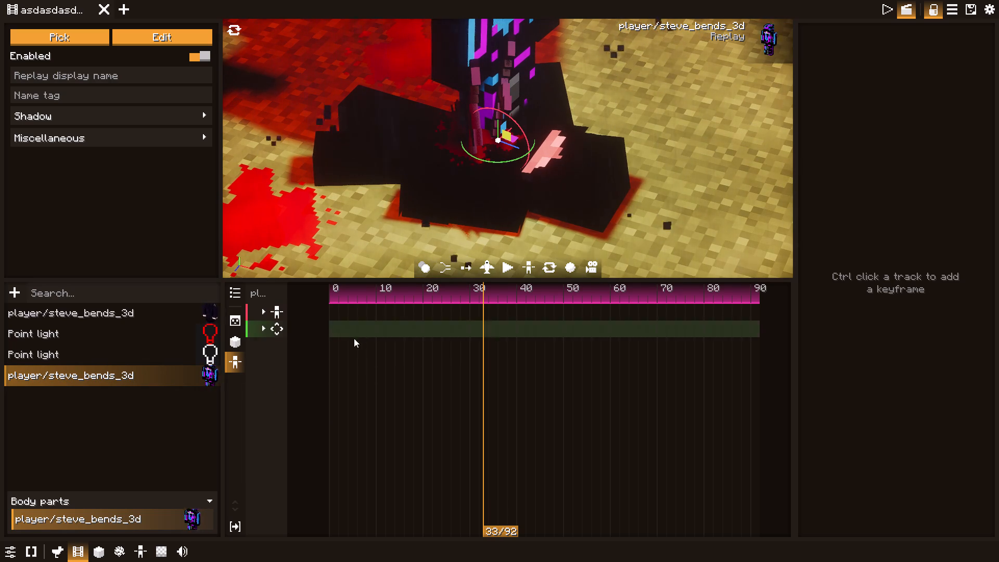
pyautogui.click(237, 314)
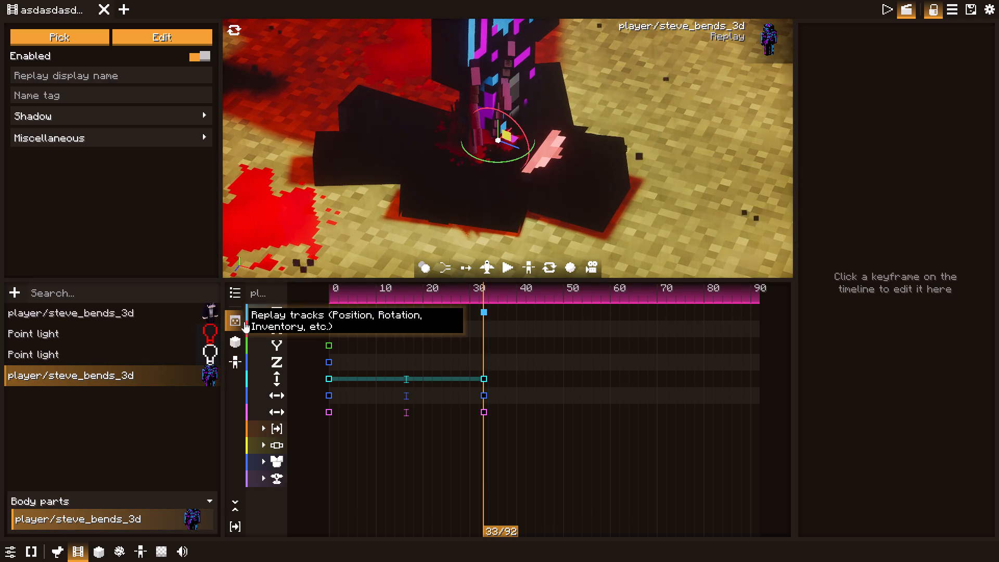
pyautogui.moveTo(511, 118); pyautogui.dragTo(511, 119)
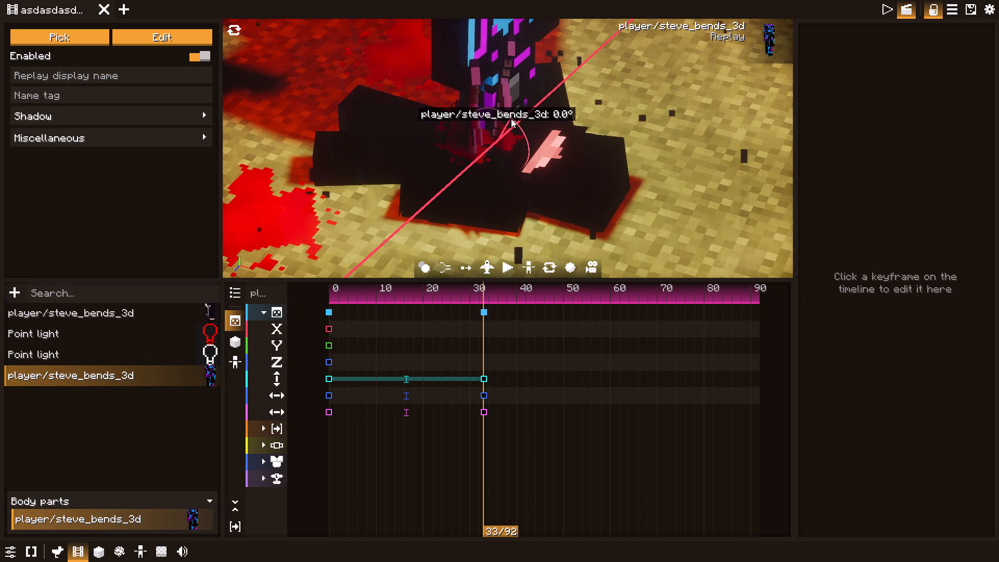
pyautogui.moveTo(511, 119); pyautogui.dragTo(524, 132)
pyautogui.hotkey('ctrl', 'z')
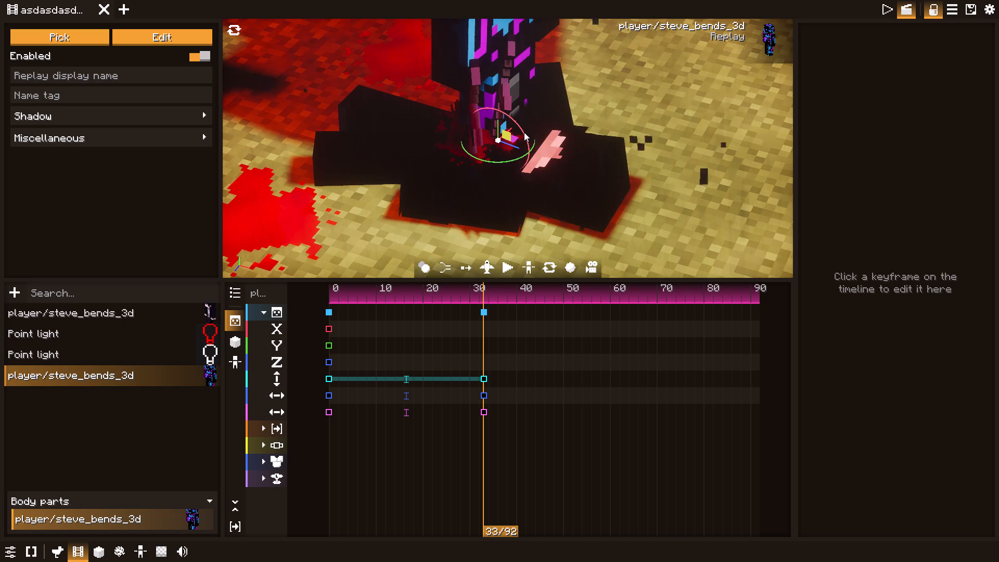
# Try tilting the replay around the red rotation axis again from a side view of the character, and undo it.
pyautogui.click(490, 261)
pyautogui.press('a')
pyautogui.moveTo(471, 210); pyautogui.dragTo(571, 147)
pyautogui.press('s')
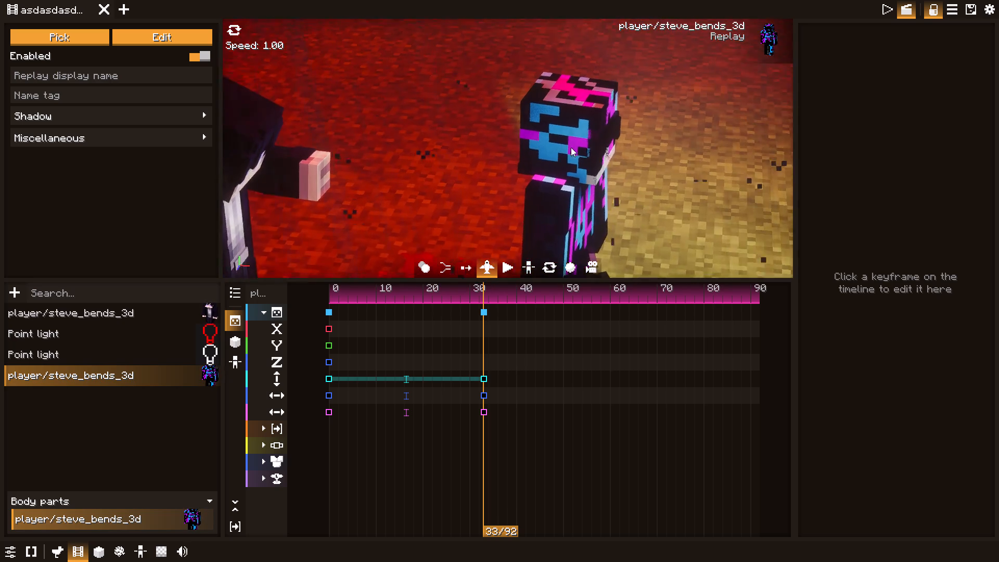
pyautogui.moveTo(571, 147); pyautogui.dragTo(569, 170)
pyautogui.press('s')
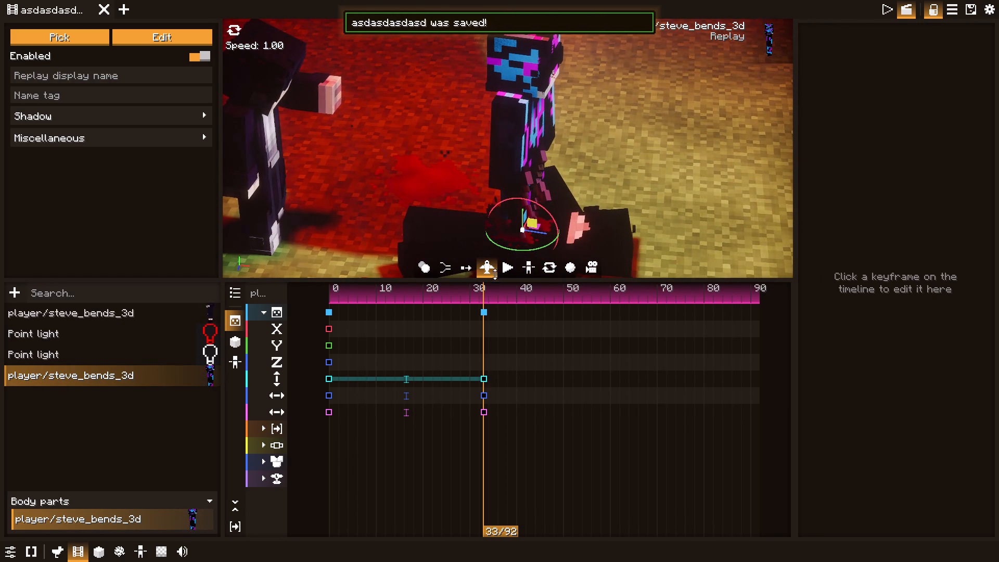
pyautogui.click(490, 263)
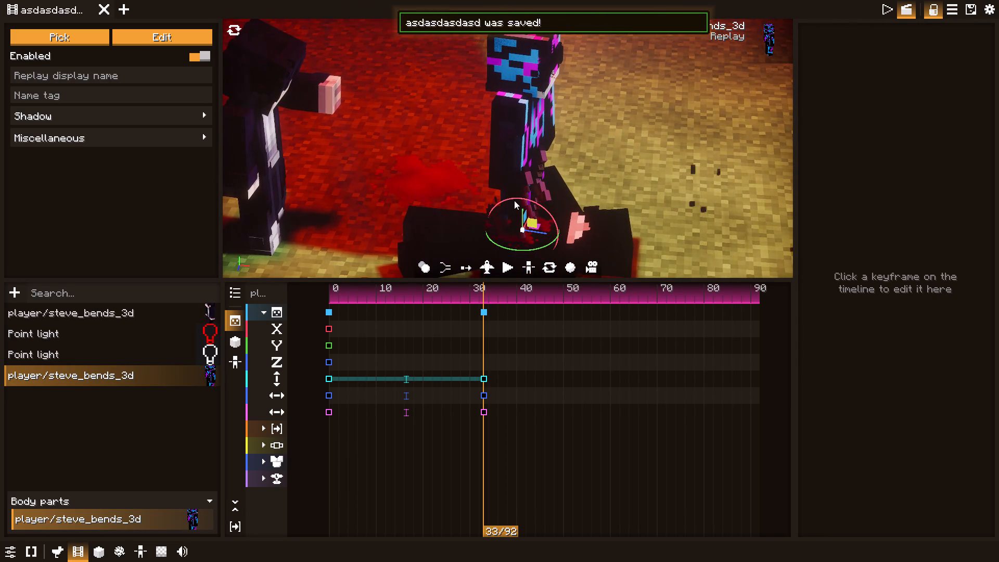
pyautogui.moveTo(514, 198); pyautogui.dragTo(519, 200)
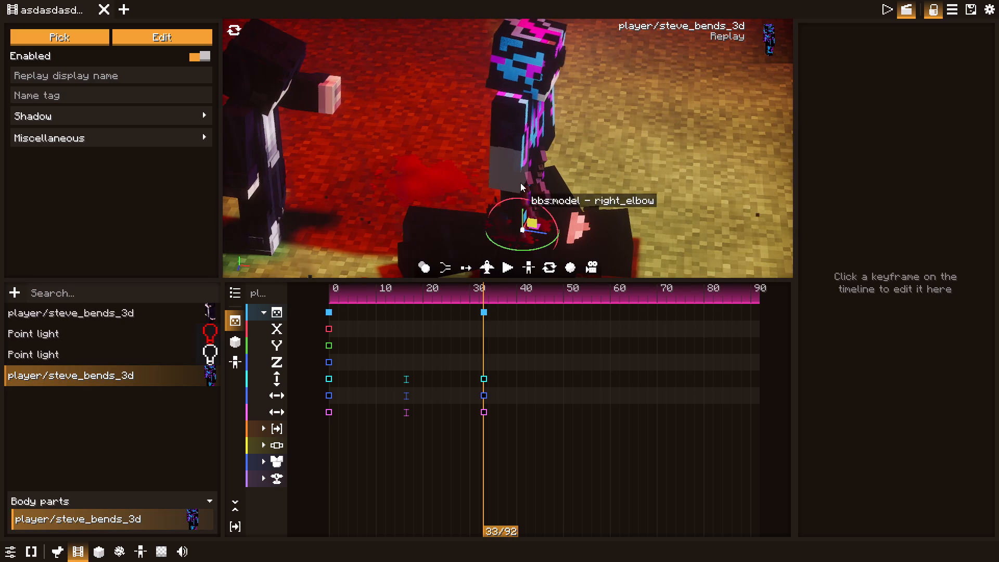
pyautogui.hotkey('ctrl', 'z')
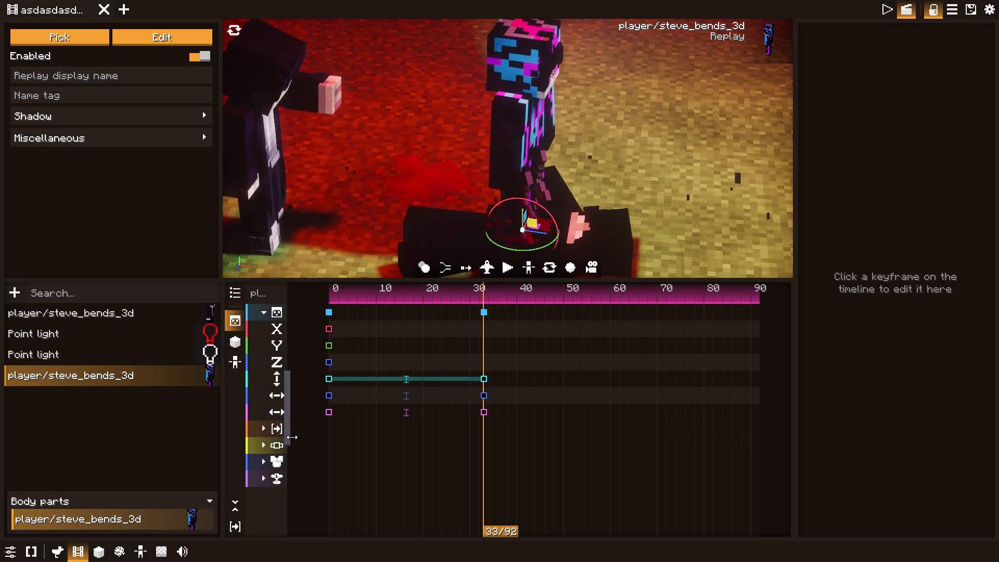
# Add transform_overlay and pose keyframes at tick 33 for the second character.
pyautogui.click(509, 133)
pyautogui.click(531, 87)
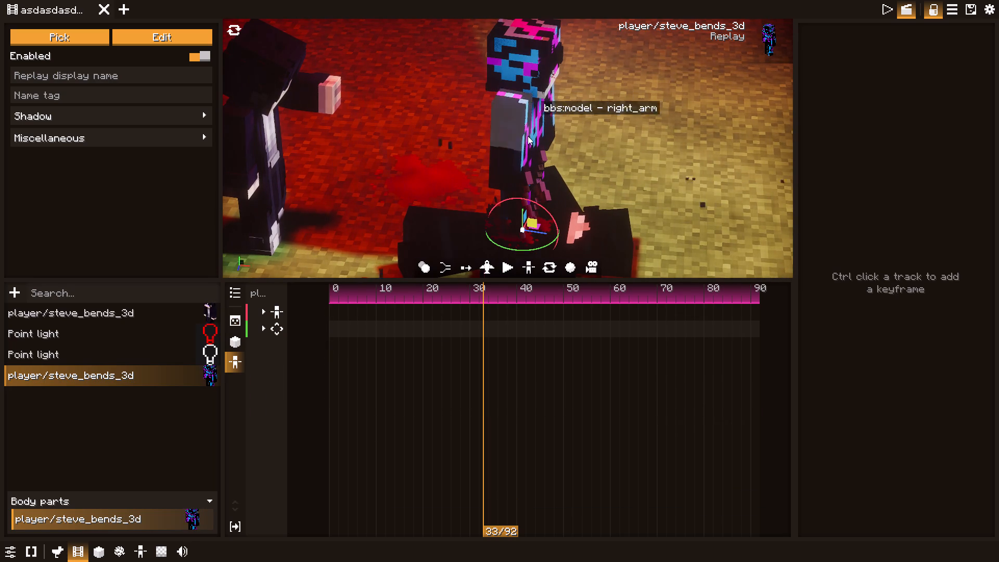
pyautogui.click(275, 321)
pyautogui.click(274, 349)
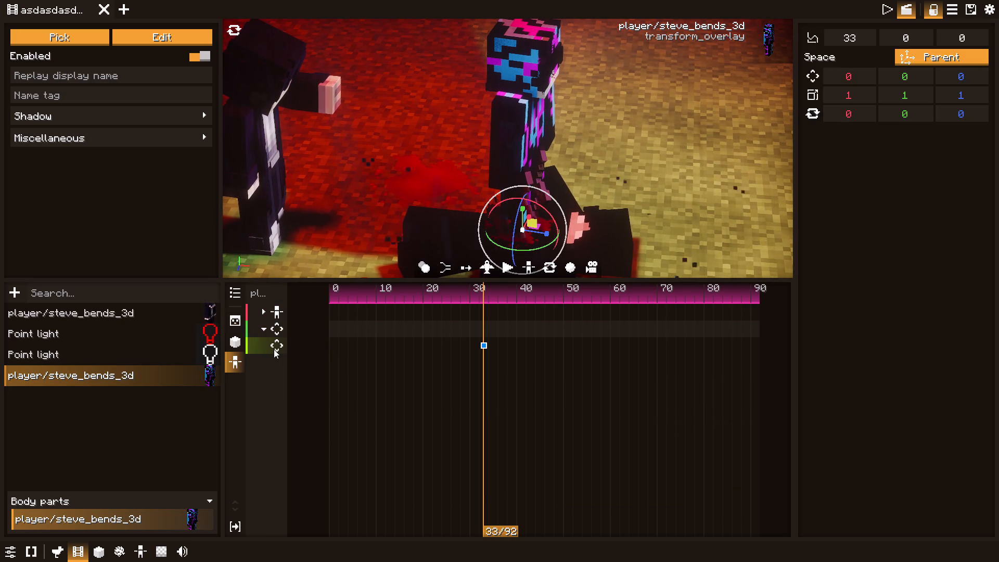
pyautogui.click(276, 315)
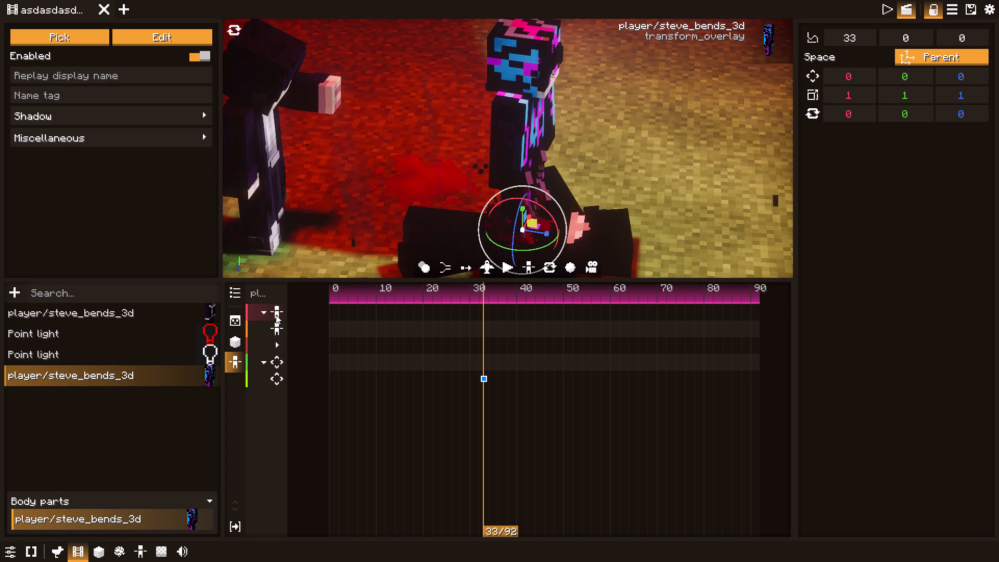
pyautogui.click(275, 327)
pyautogui.scroll(10, 861, 105)
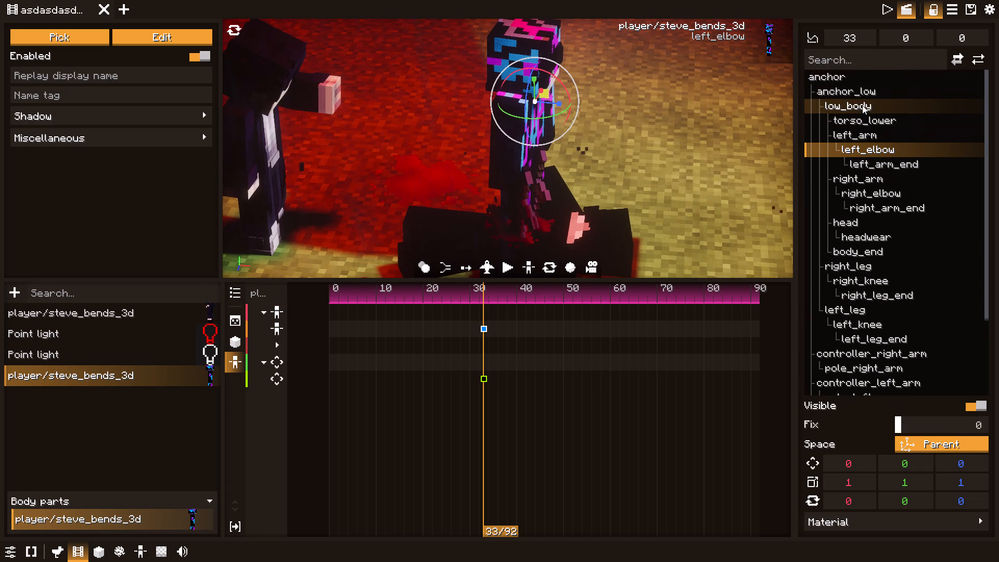
# Lay the second character flat by rotating its anchor bone to about 91.6 on X and 193.8 on Y.
pyautogui.click(866, 77)
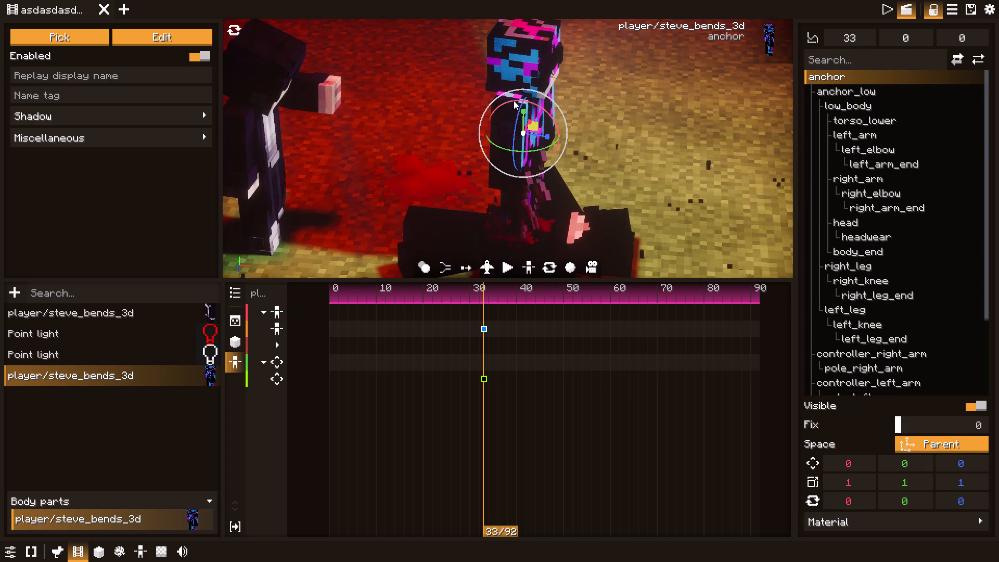
pyautogui.moveTo(514, 100); pyautogui.dragTo(462, 142)
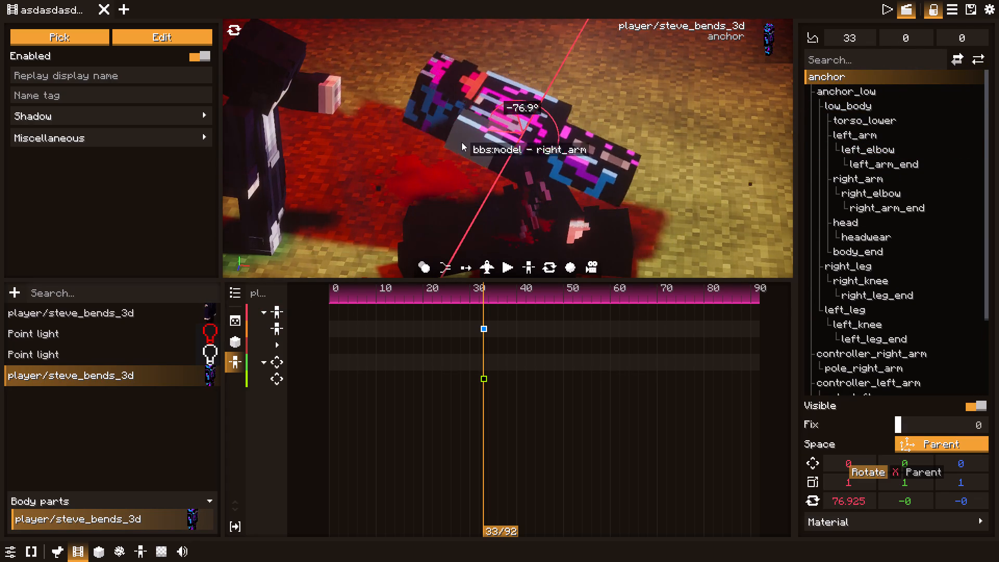
pyautogui.moveTo(462, 142); pyautogui.dragTo(465, 153)
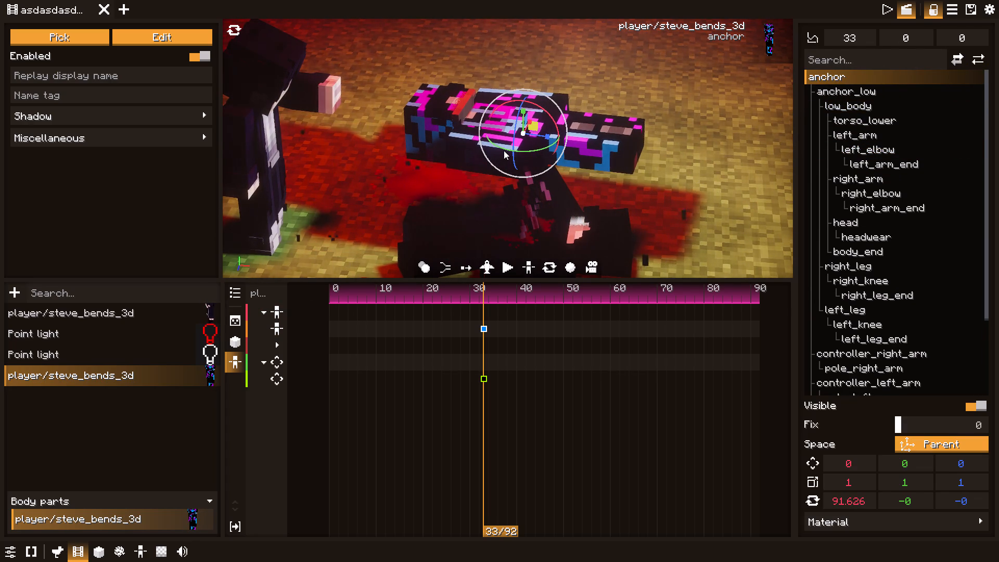
pyautogui.moveTo(504, 150); pyautogui.dragTo(660, 86)
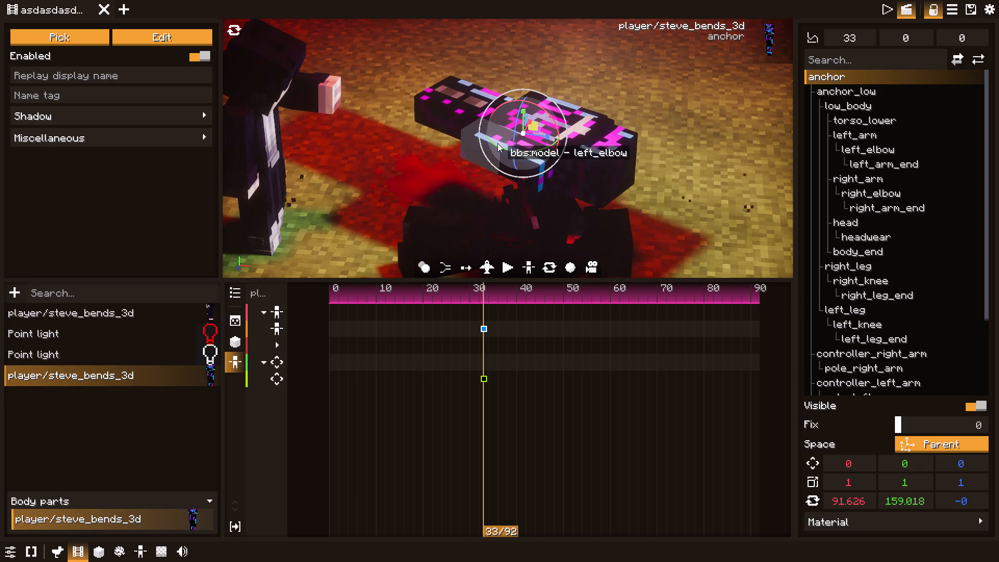
pyautogui.moveTo(504, 148); pyautogui.dragTo(518, 151)
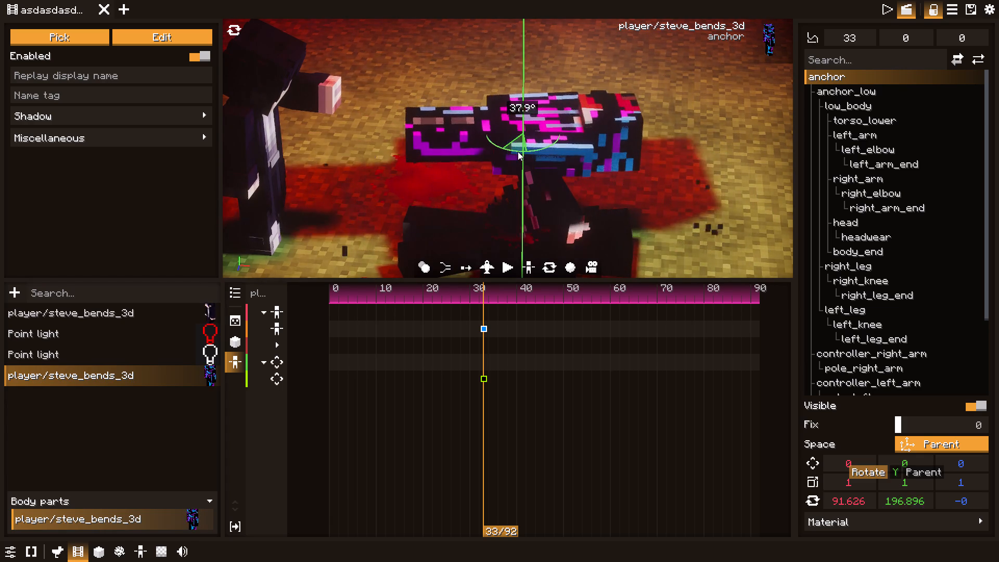
pyautogui.moveTo(518, 151); pyautogui.dragTo(517, 151)
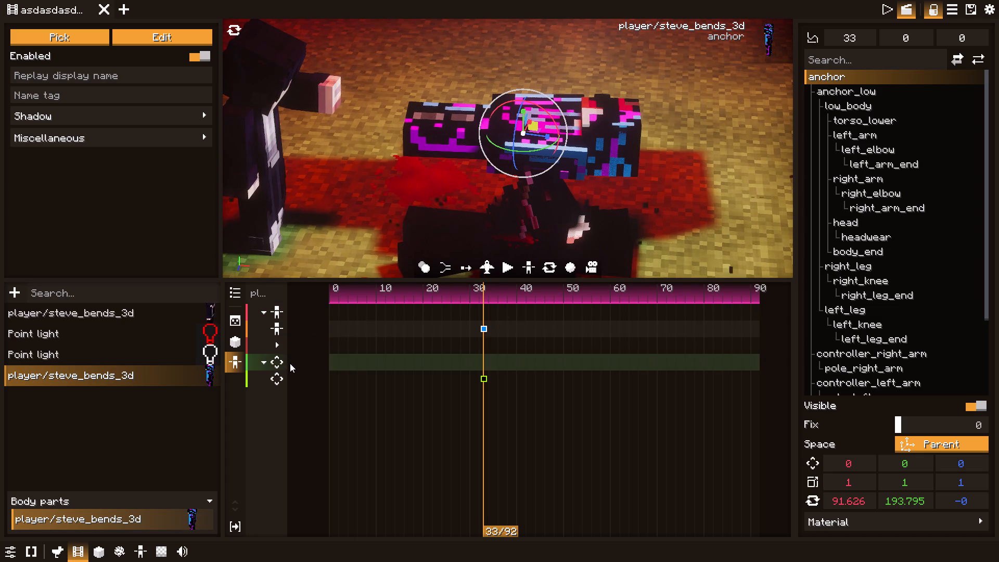
# Lower the anchor bone onto the fallen body, moving it to about X -8.3, Y -14.6, Z -1.1.
pyautogui.moveTo(522, 131); pyautogui.dragTo(523, 209)
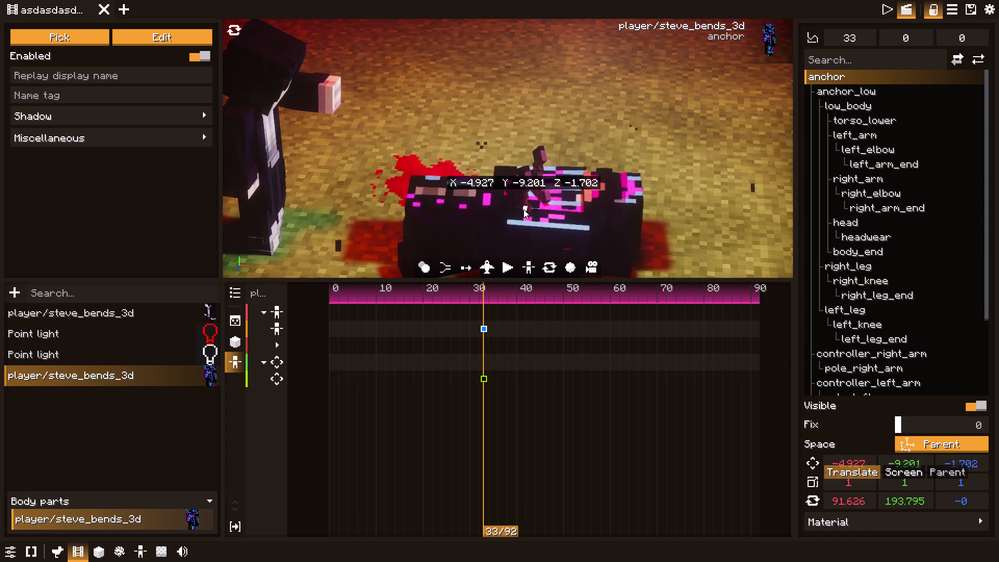
pyautogui.moveTo(523, 209); pyautogui.dragTo(526, 254)
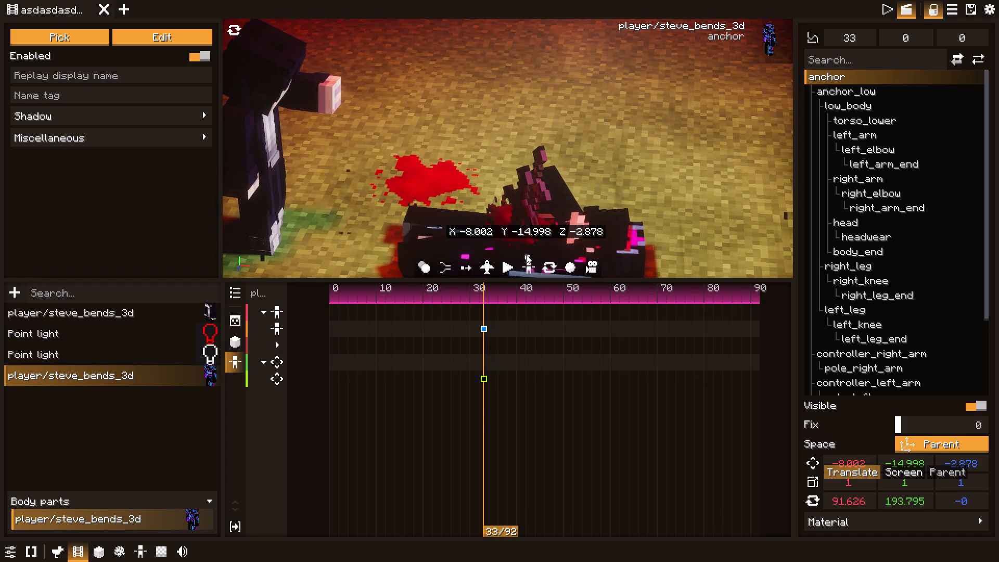
pyautogui.moveTo(526, 254); pyautogui.dragTo(512, 251)
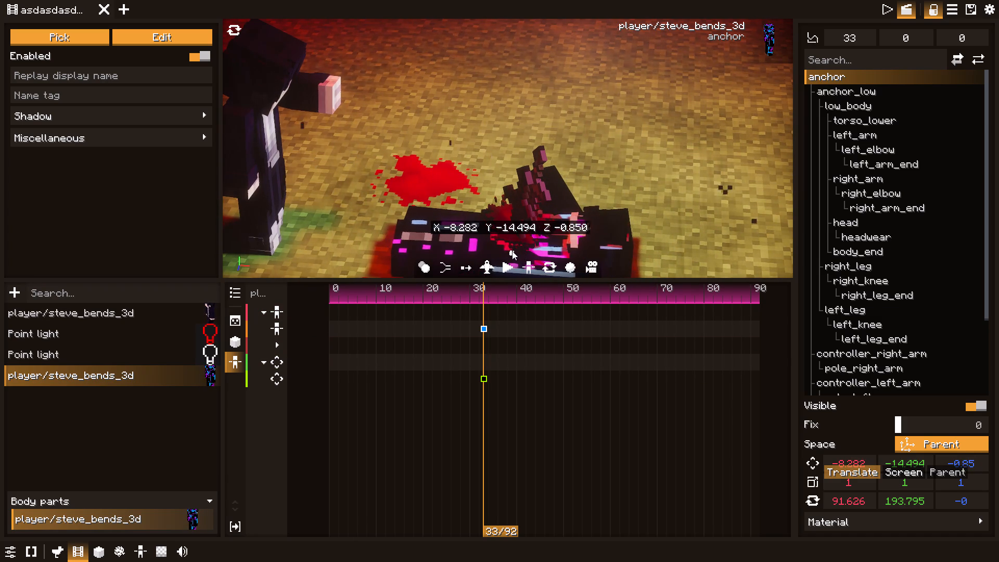
pyautogui.moveTo(512, 251); pyautogui.dragTo(515, 255)
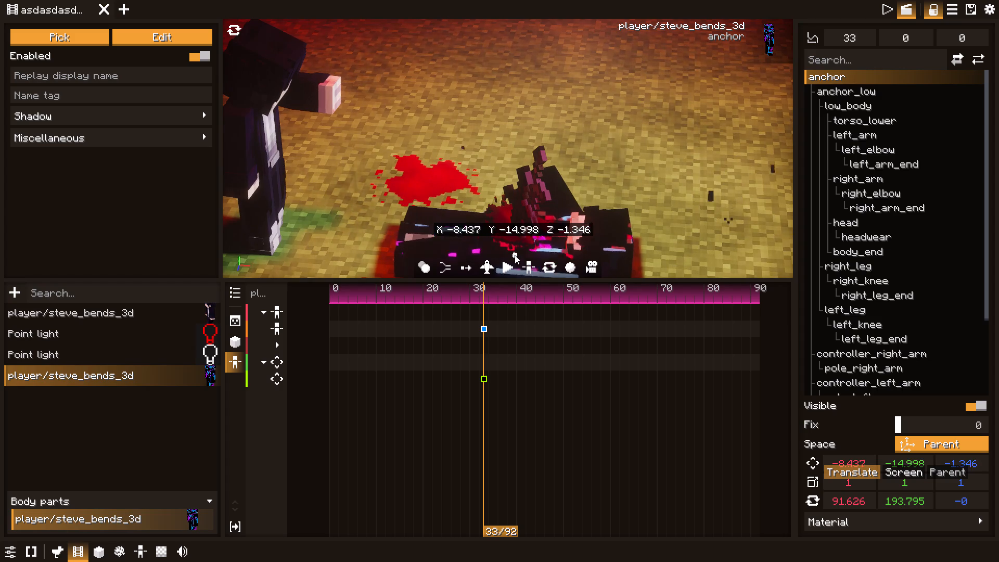
pyautogui.moveTo(515, 255); pyautogui.dragTo(514, 251)
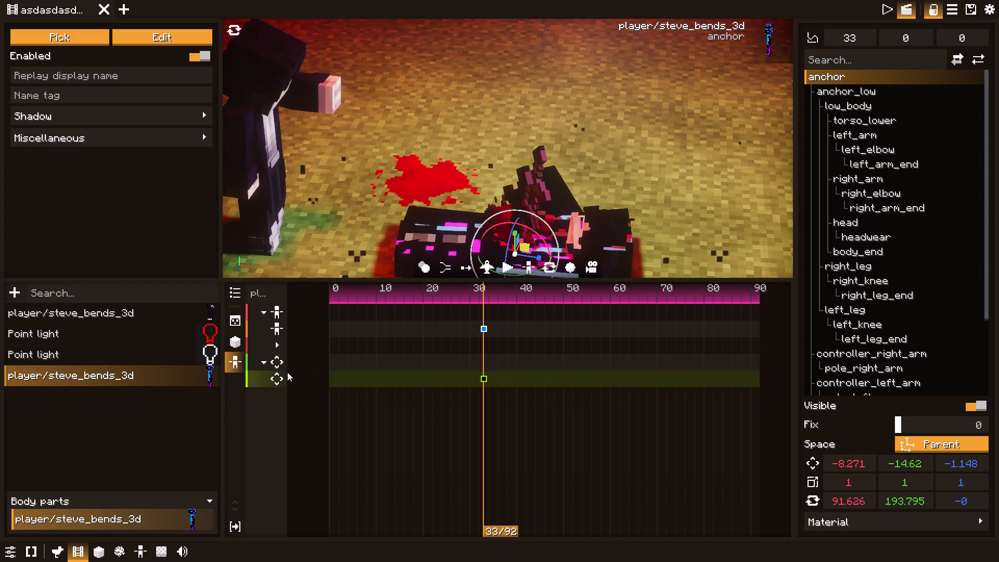
# List all tracks for the second character and add colour, visibility and lighting keyframes at tick 33.
pyautogui.click(235, 296)
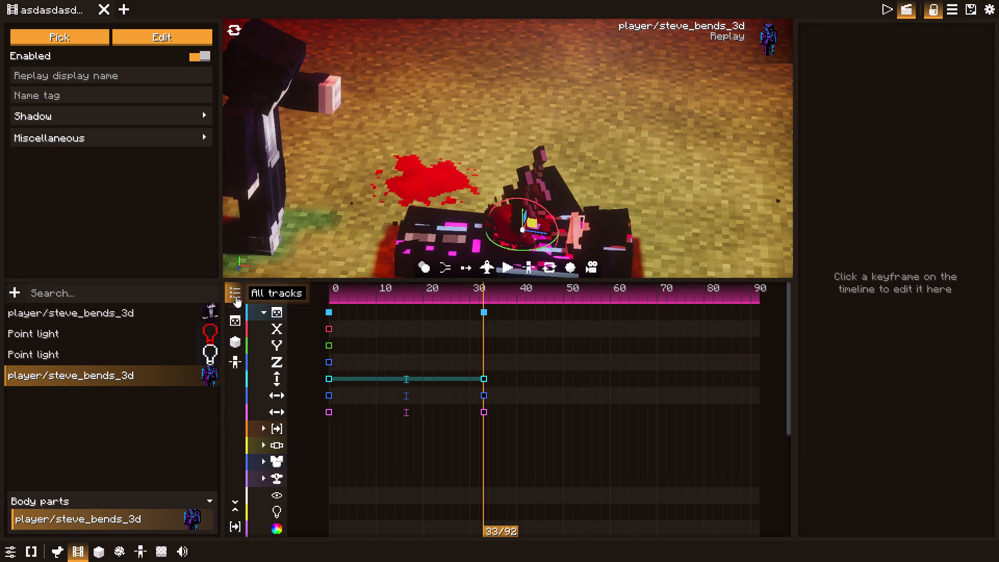
pyautogui.scroll(-2, 276, 462)
pyautogui.scroll(2, 276, 462)
pyautogui.click(279, 530)
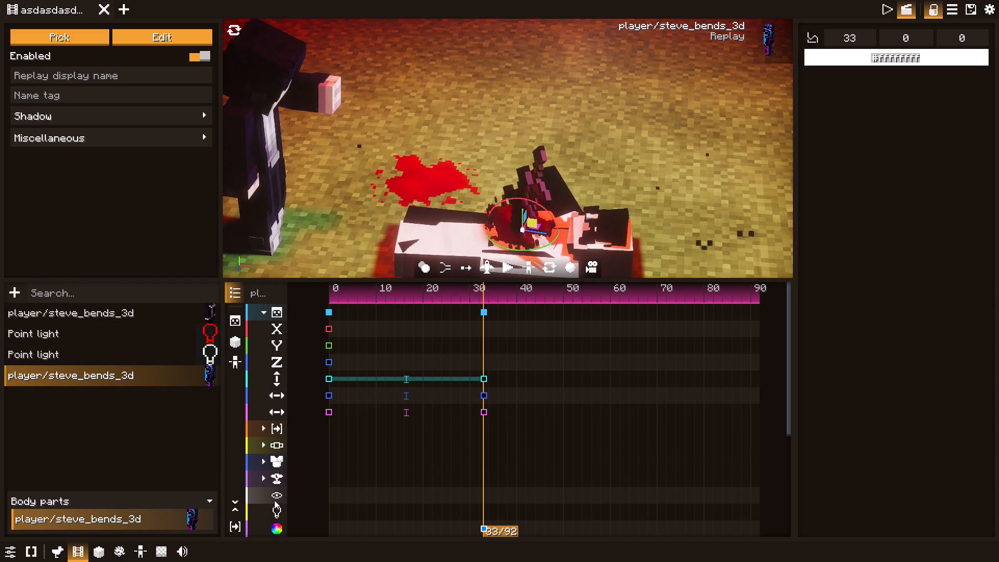
pyautogui.click(274, 499)
pyautogui.click(275, 508)
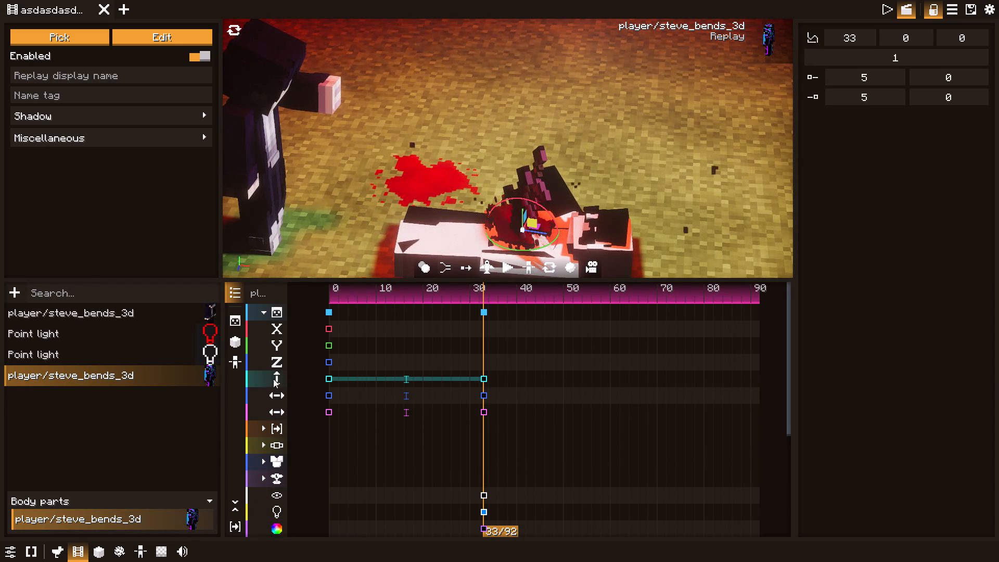
# Add paint colour, actions, anchor and first controller-stick keyframes at tick 33 for the second character.
pyautogui.keyDown('shift'); pyautogui.scroll(-4, 272, 473); pyautogui.keyUp('shift')
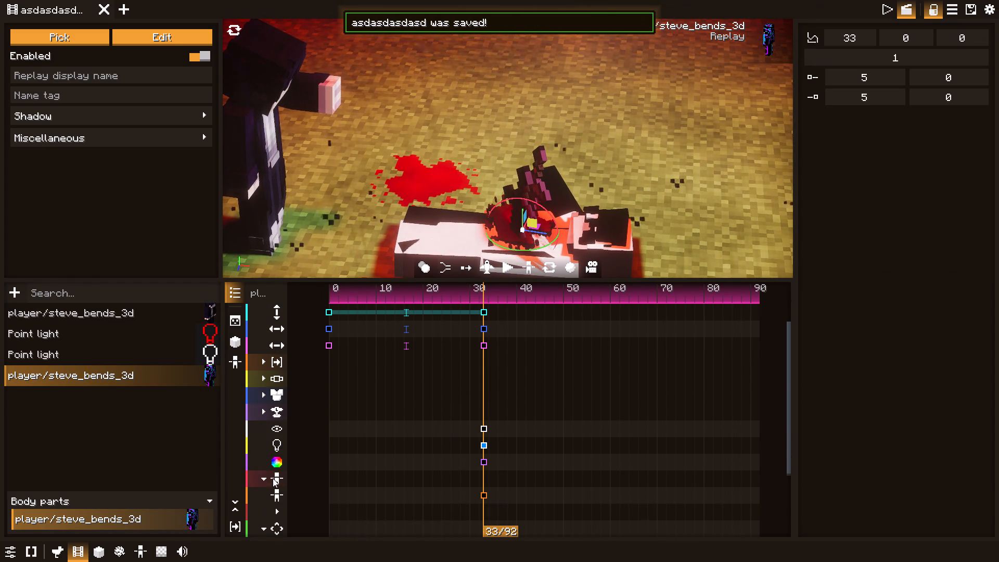
pyautogui.keyDown('shift'); pyautogui.scroll(-14, 274, 481); pyautogui.keyUp('shift')
pyautogui.click(278, 528)
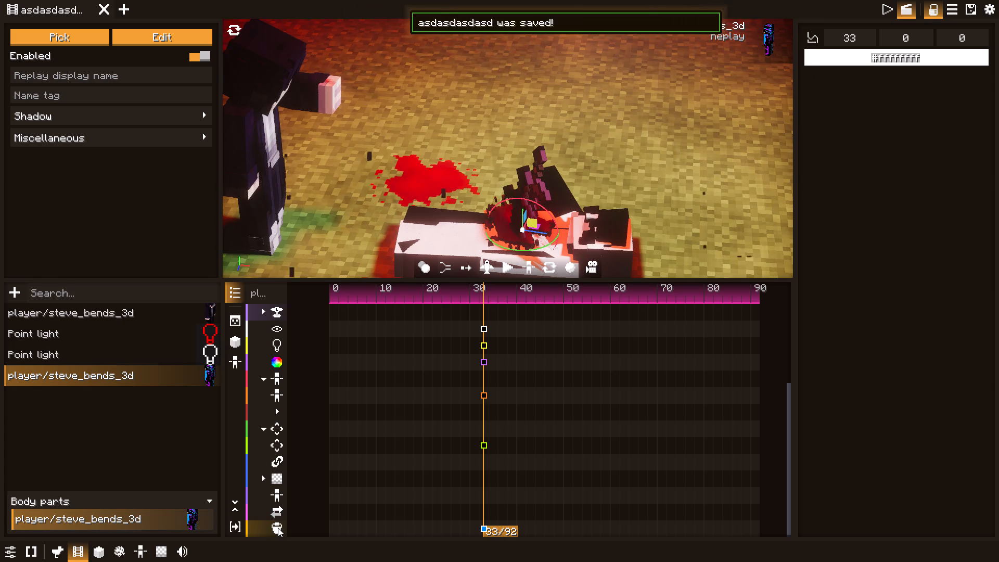
pyautogui.click(284, 510)
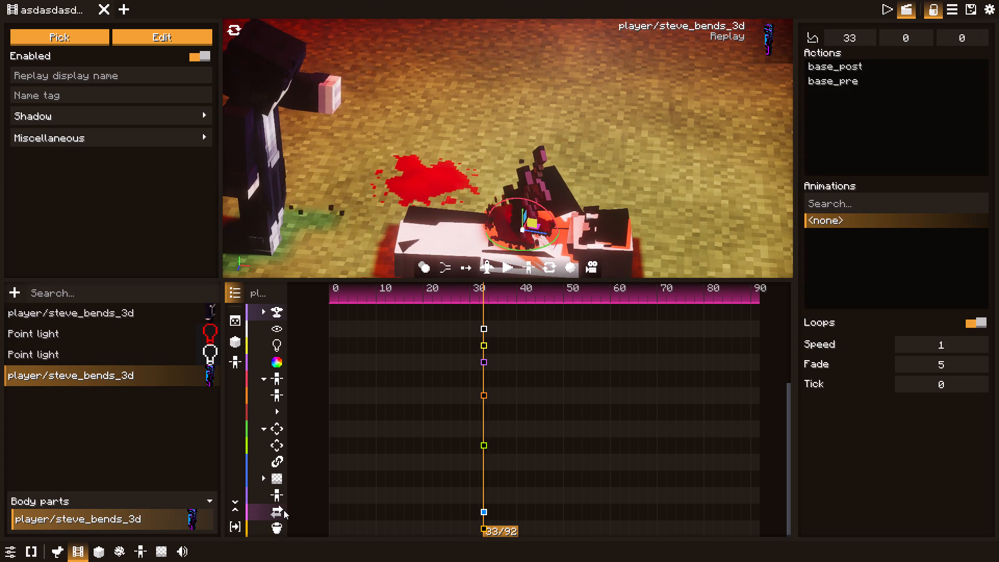
pyautogui.click(278, 476)
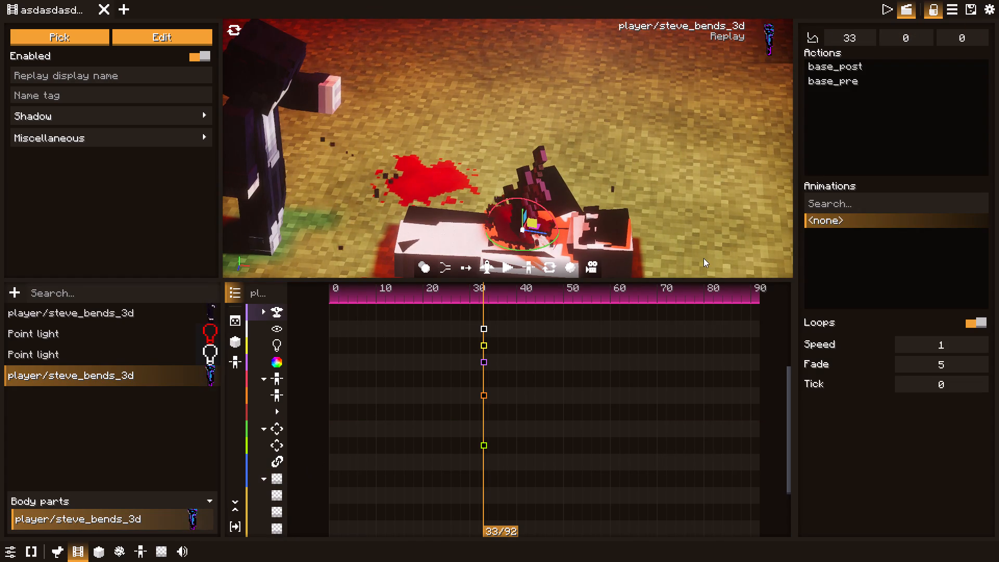
pyautogui.click(274, 465)
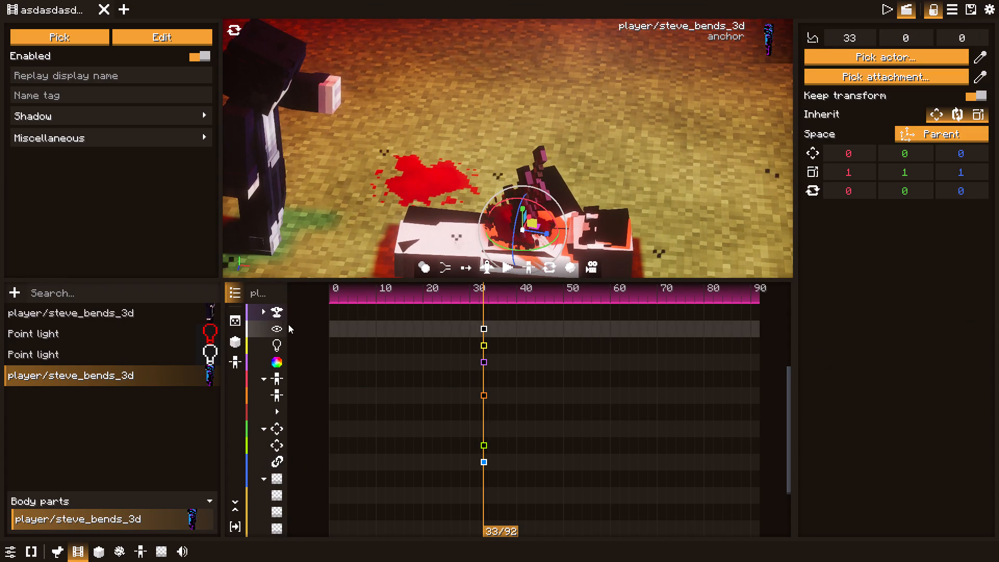
pyautogui.click(270, 314)
pyautogui.click(273, 330)
# Filter the timeline to the form tracks and add a model keyframe at tick 33 for the second character.
pyautogui.click(237, 328)
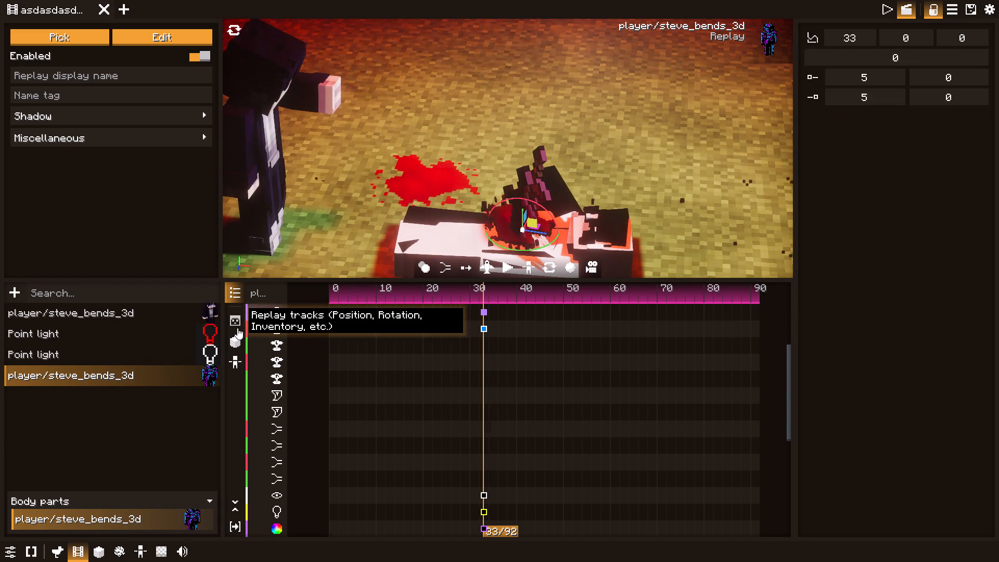
pyautogui.click(234, 342)
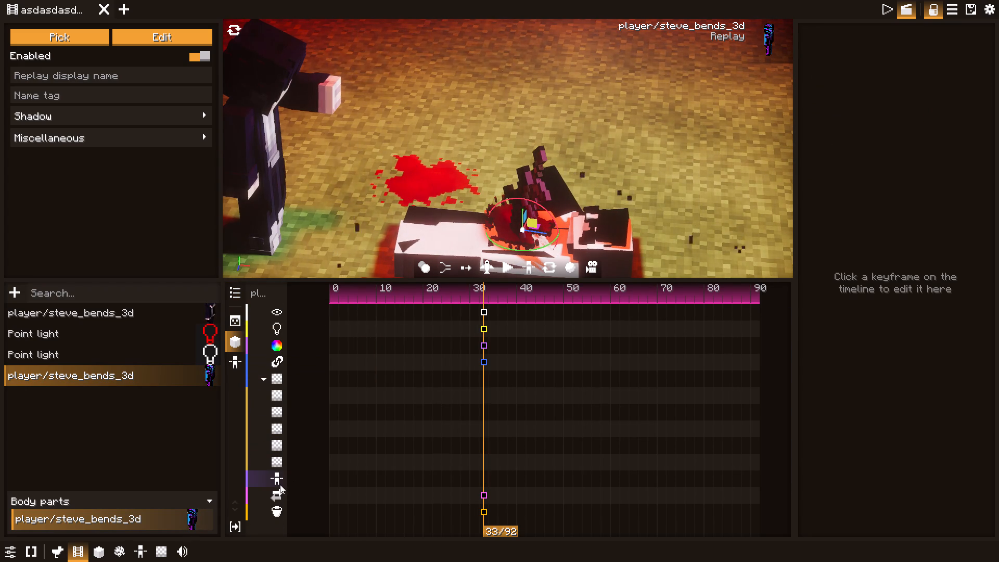
pyautogui.click(280, 484)
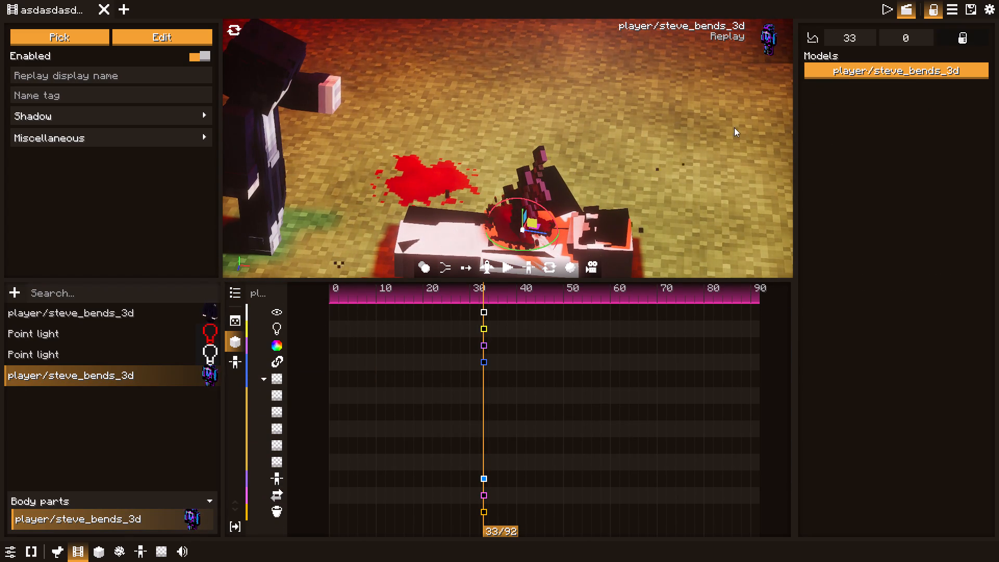
# Inspect the second character's tick 33 keyframes for actions, paint, colour, lighting and visibility, looking through all its tracks.
pyautogui.click(273, 499)
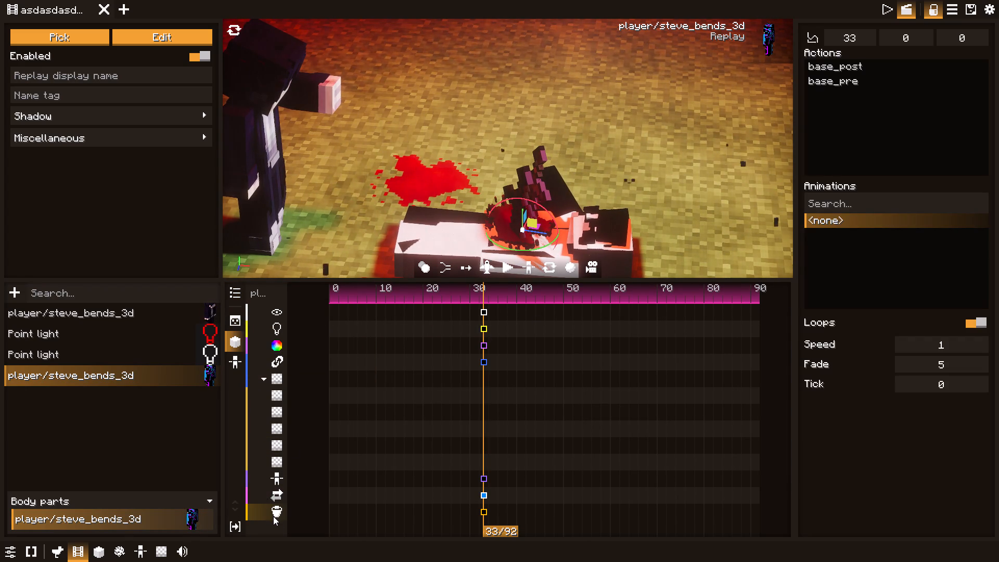
pyautogui.click(273, 516)
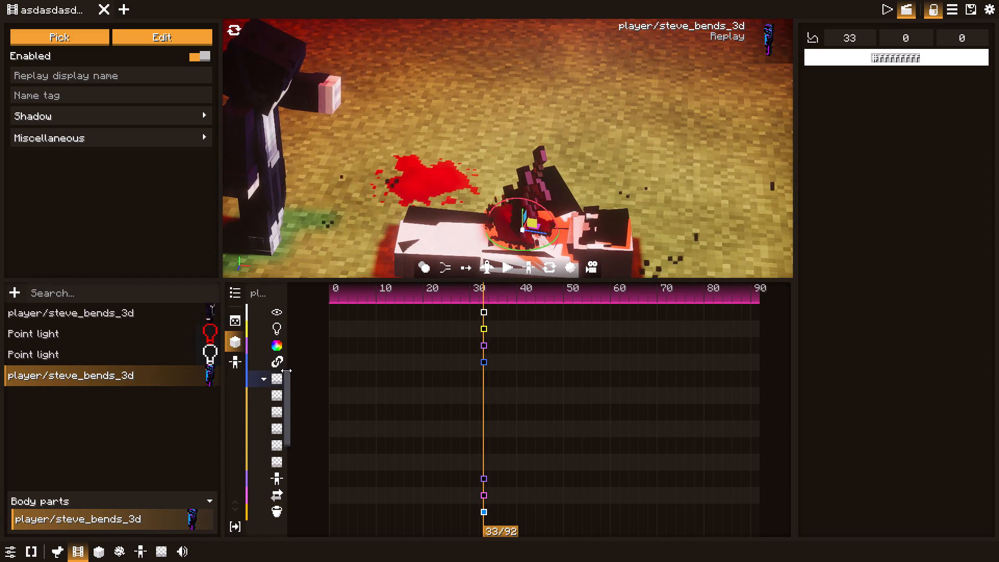
pyautogui.click(284, 360)
pyautogui.keyDown('shift'); pyautogui.scroll(1, 279, 350); pyautogui.keyUp('shift')
pyautogui.keyDown('shift'); pyautogui.click(279, 350); pyautogui.keyUp('shift')
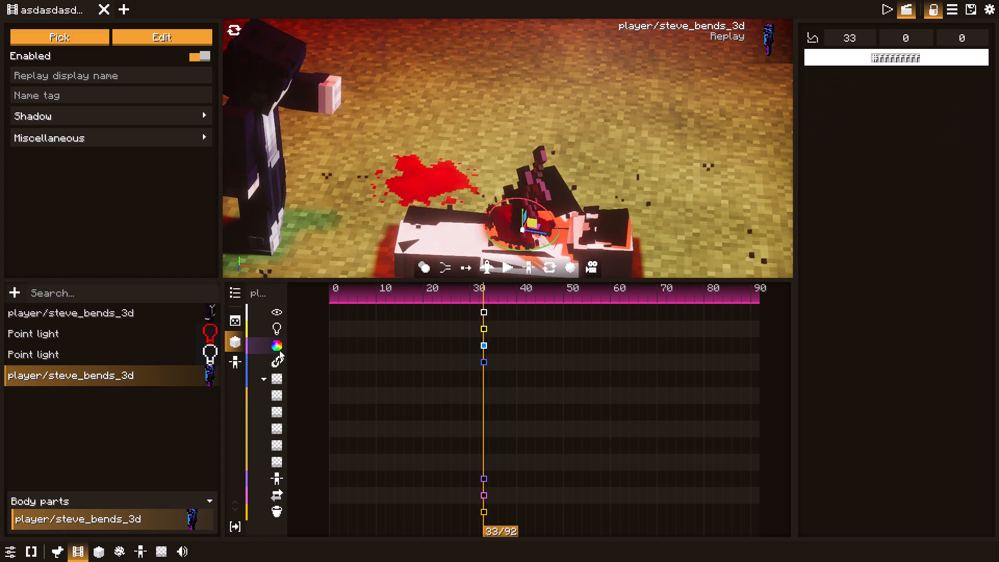
pyautogui.scroll(1, 276, 334)
pyautogui.click(277, 334)
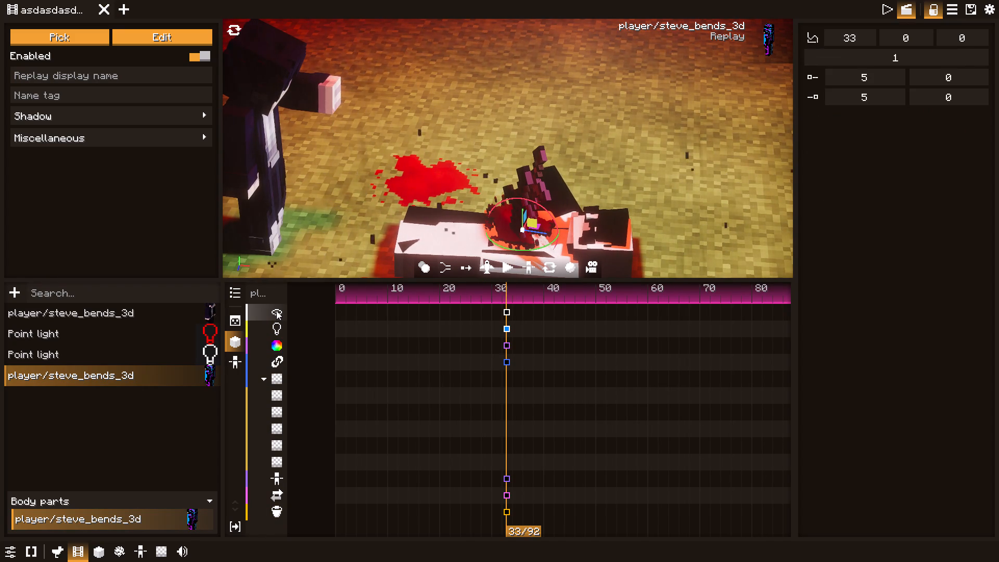
pyautogui.click(276, 311)
pyautogui.keyDown('shift'); pyautogui.scroll(3, 276, 316); pyautogui.keyUp('shift')
pyautogui.keyDown('shift'); pyautogui.scroll(-5, 276, 319); pyautogui.keyUp('shift')
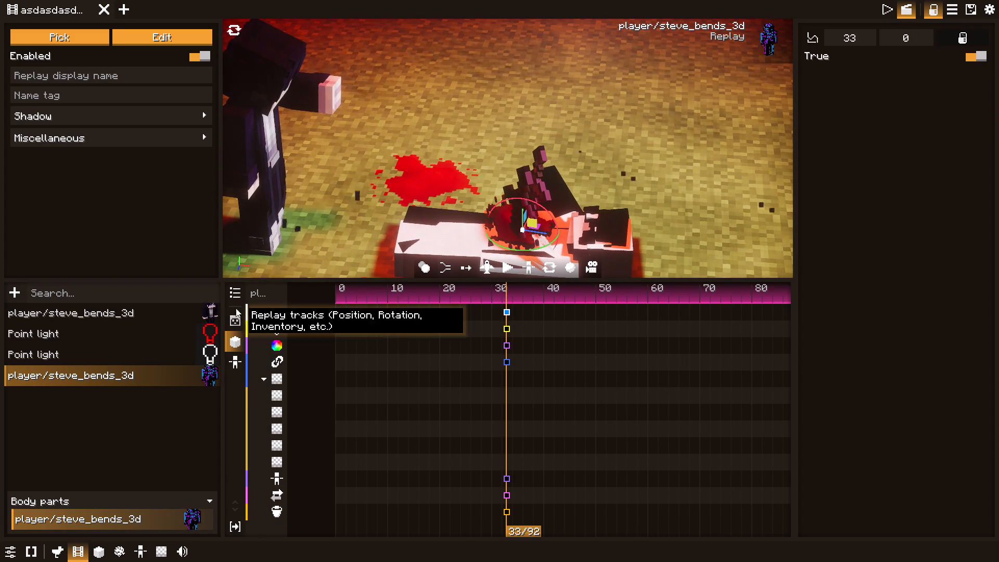
pyautogui.click(235, 294)
pyautogui.keyDown('shift'); pyautogui.scroll(2, 255, 344); pyautogui.keyUp('shift')
pyautogui.keyDown('shift'); pyautogui.scroll(-11, 255, 344); pyautogui.keyUp('shift')
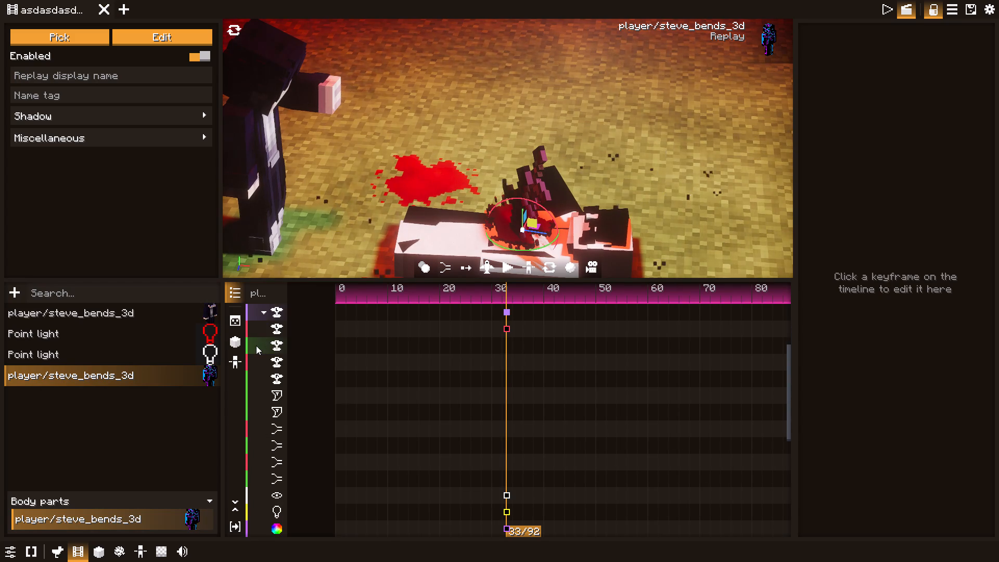
pyautogui.keyDown('shift'); pyautogui.scroll(2, 259, 348); pyautogui.keyUp('shift')
pyautogui.keyDown('shift'); pyautogui.scroll(-7, 259, 348); pyautogui.keyUp('shift')
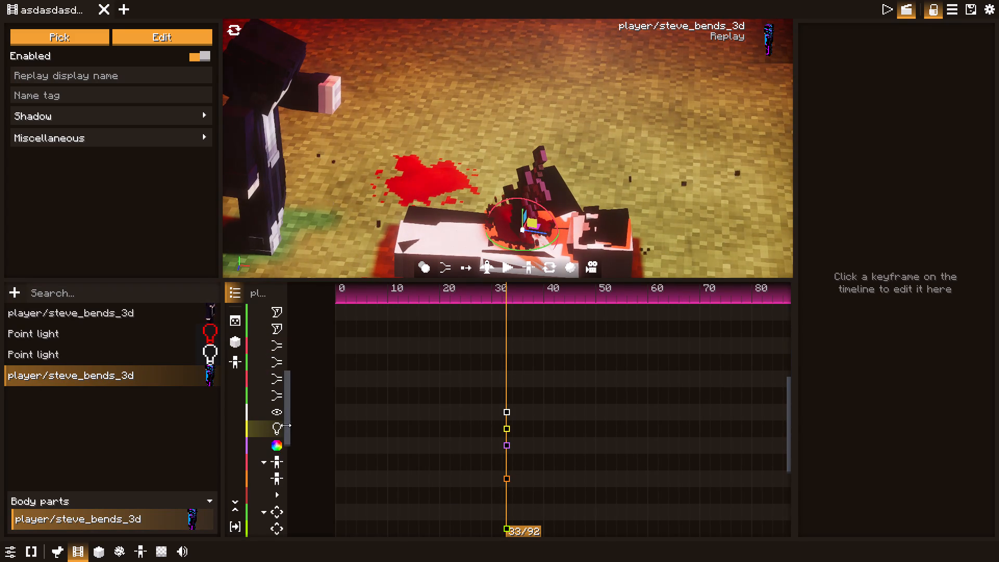
pyautogui.click(280, 428)
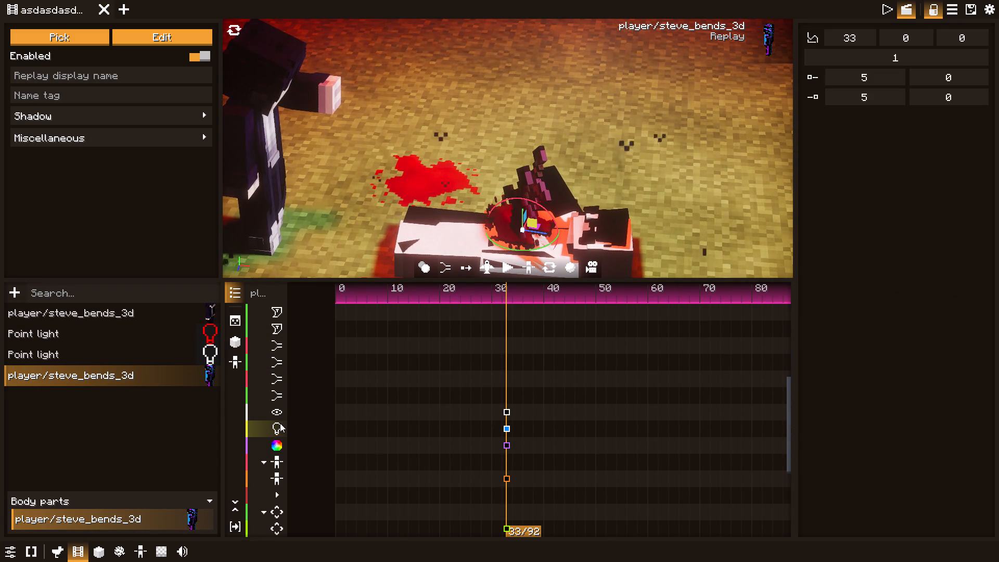
pyautogui.click(276, 412)
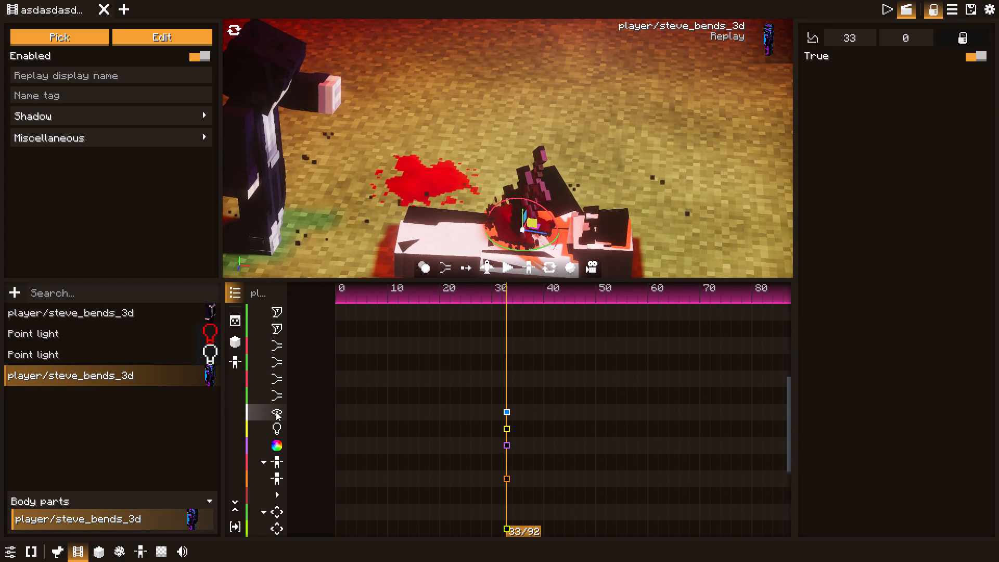
pyautogui.click(273, 430)
# Collapse the pose and transform track groups and select the second character's anchor keyframe at tick 33.
pyautogui.click(274, 455)
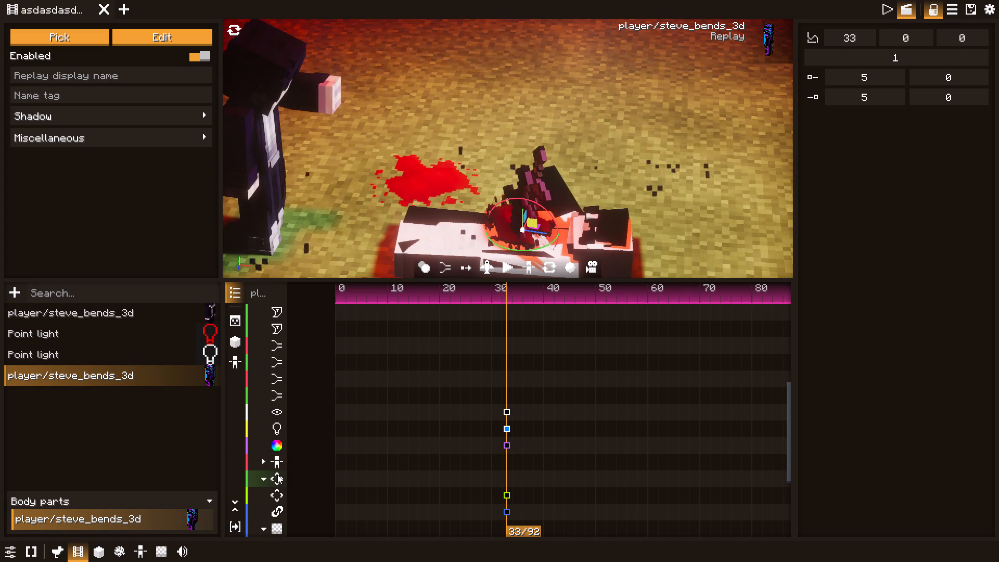
pyautogui.click(277, 476)
pyautogui.click(276, 493)
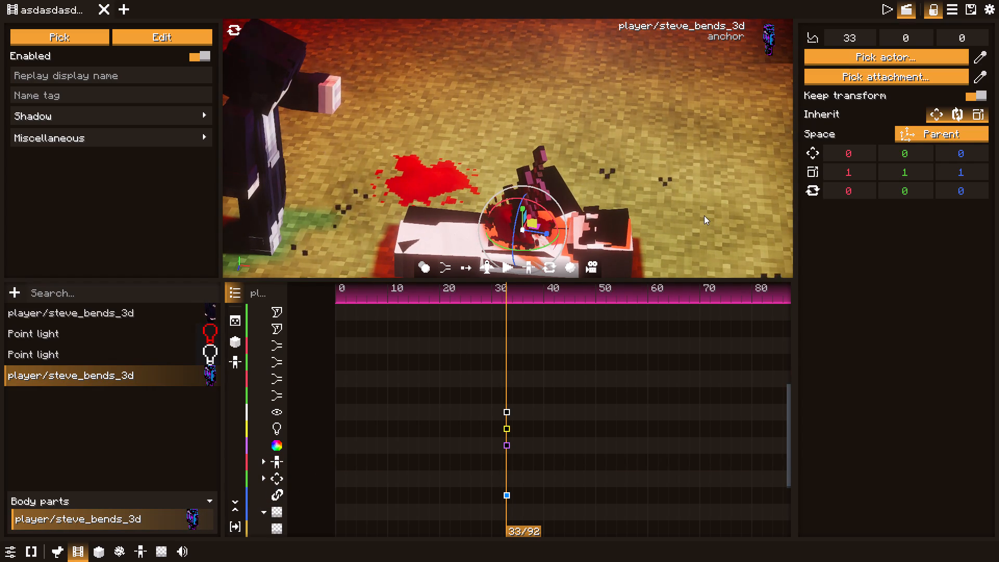
# Leave the film editor to view the fallen body in the game world, and reopen the editor.
pyautogui.press('Escape')
pyautogui.press('w')
pyautogui.press('space')
pyautogui.press('space')
pyautogui.write('q')
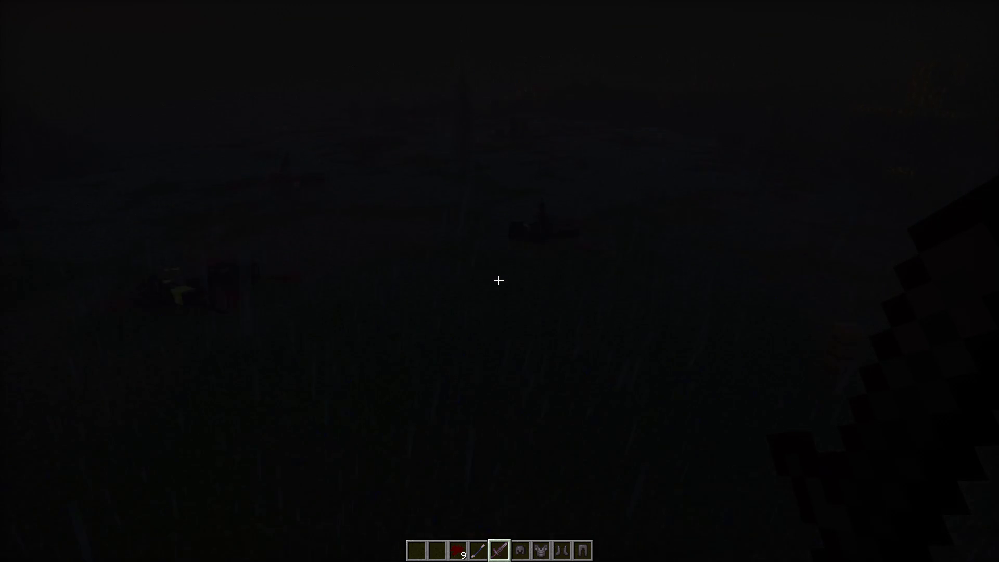
pyautogui.press('s')
pyautogui.press('0')
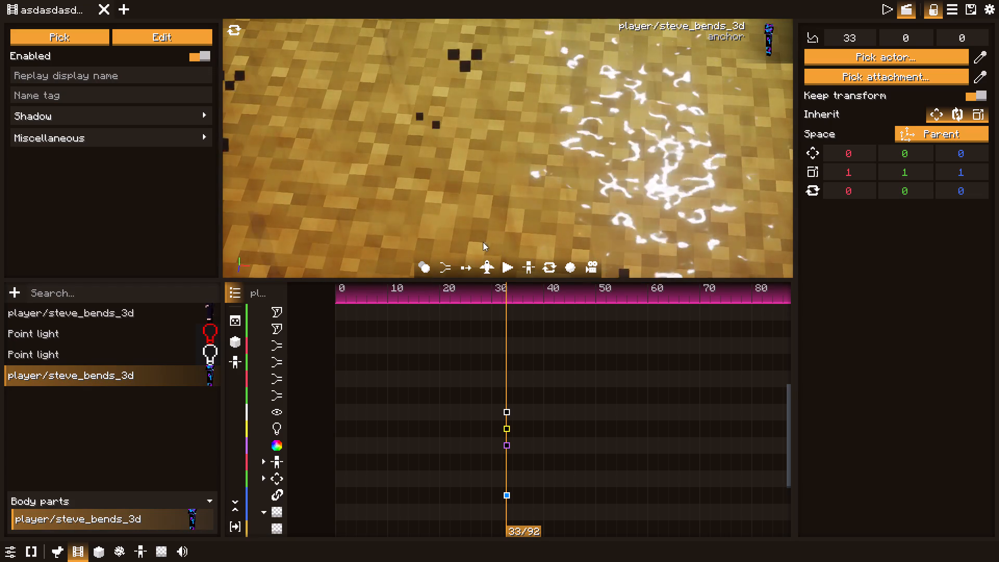
# Fly in close to the body and shift the second character's anchor keyframe to about X -0.021, Y -0.025, Z 0.022.
pyautogui.click(484, 261)
pyautogui.moveTo(494, 228); pyautogui.dragTo(515, 226)
pyautogui.press('space')
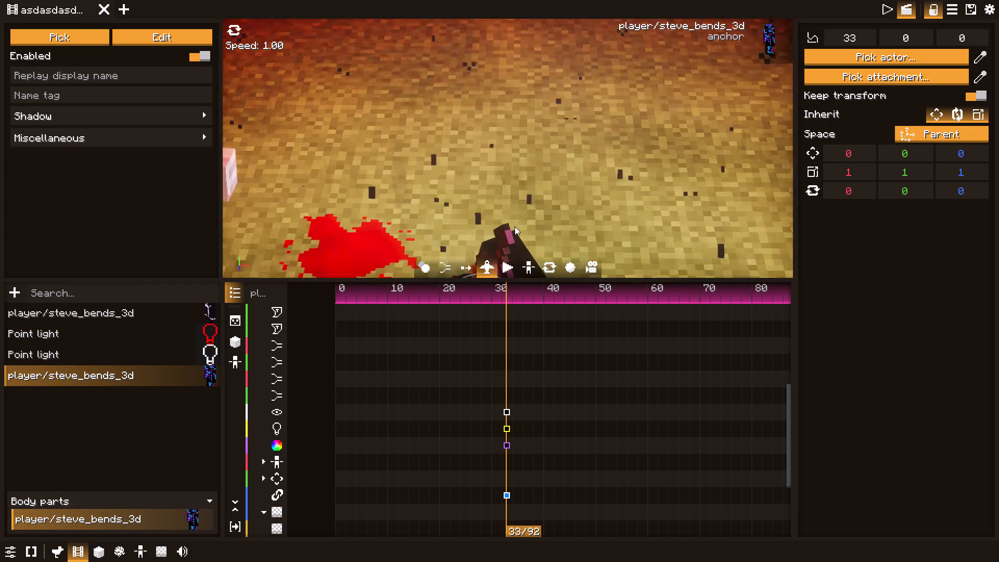
pyautogui.moveTo(515, 226); pyautogui.dragTo(511, 245)
pyautogui.press('w')
pyautogui.press('w')
pyautogui.press('w')
pyautogui.press('w')
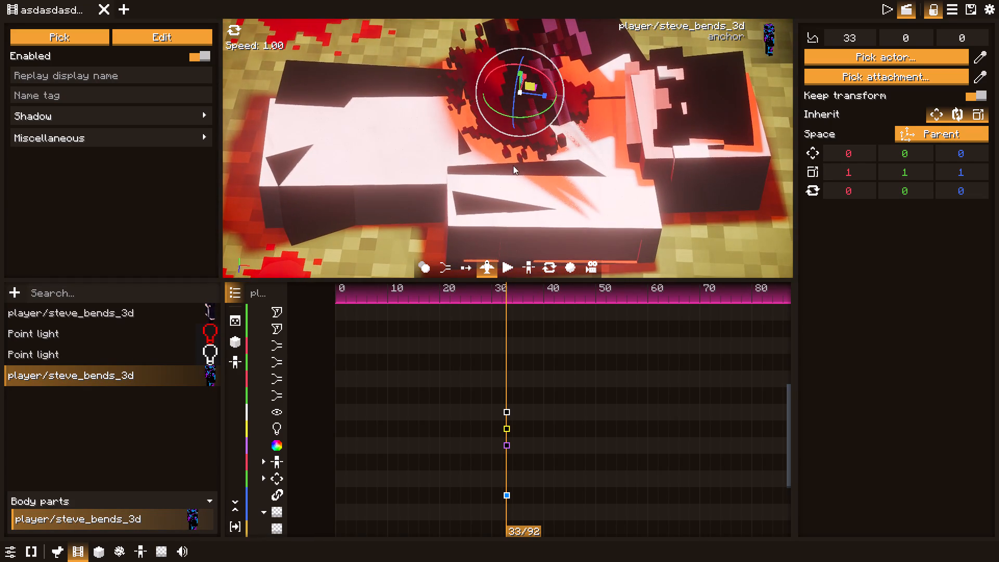
pyautogui.click(516, 92)
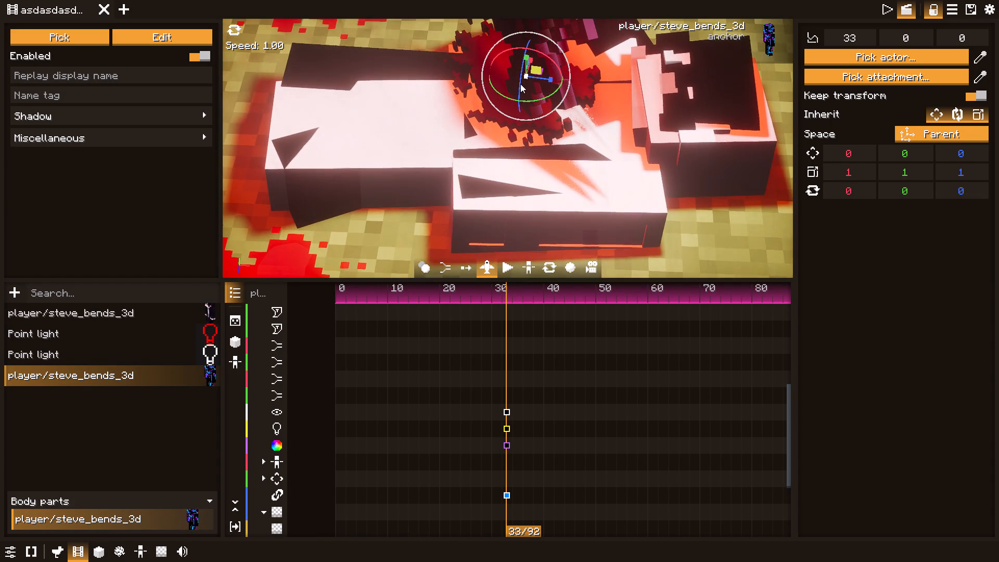
pyautogui.click(483, 263)
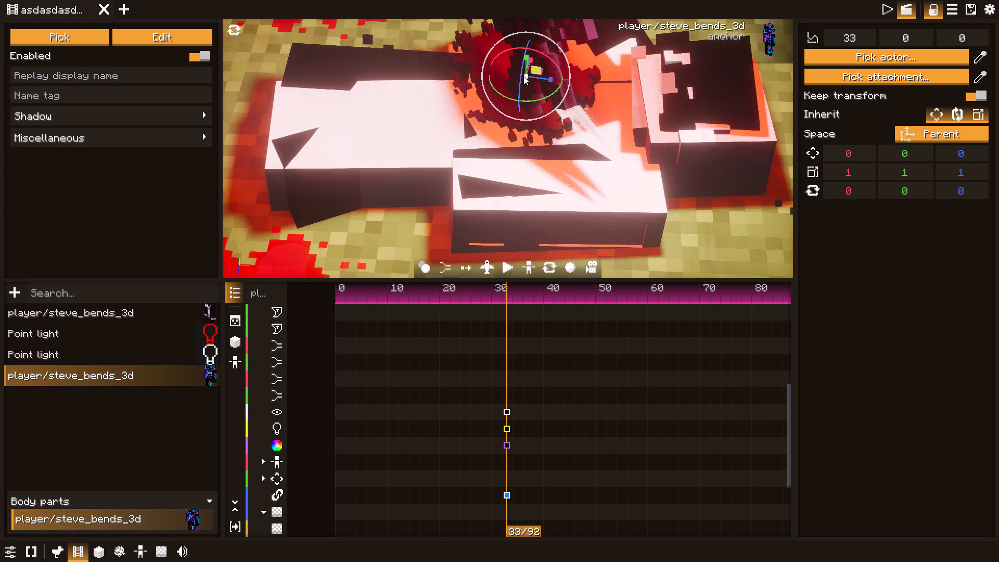
pyautogui.moveTo(524, 76); pyautogui.dragTo(528, 90)
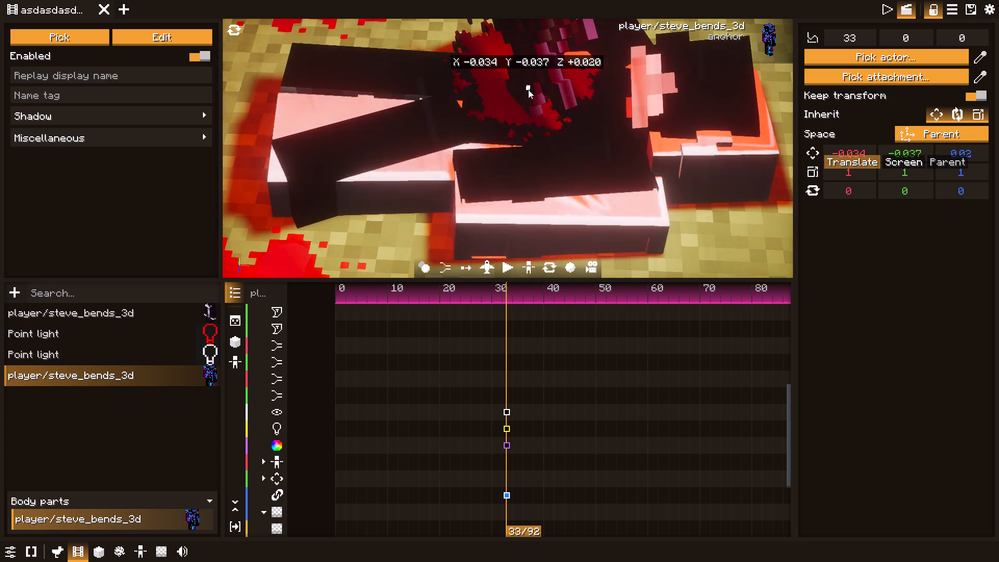
pyautogui.moveTo(528, 90); pyautogui.dragTo(529, 84)
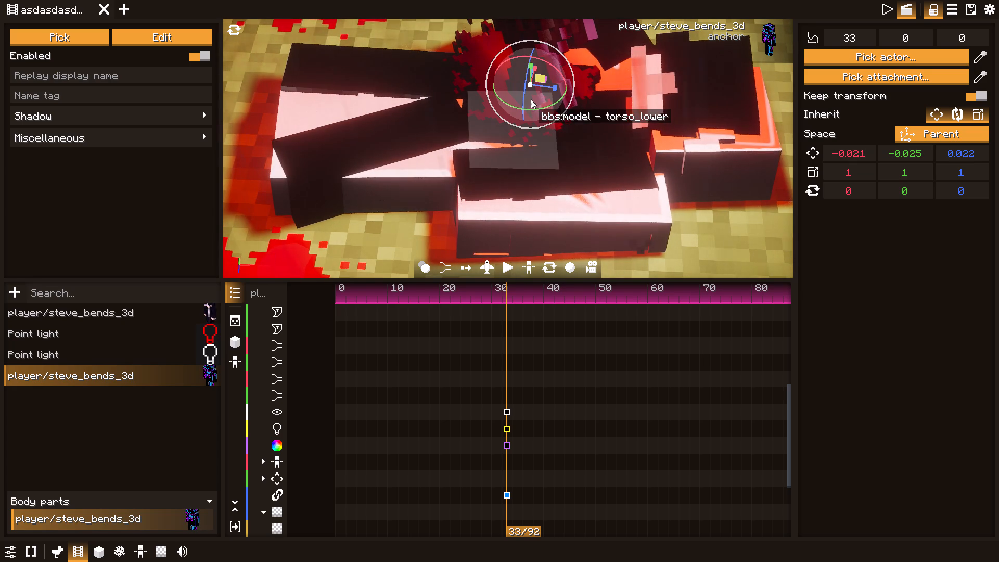
# Shift the second character's anchor keyframe down into the fallen body, to about X 0.075, Y -0.327, Z 0.022.
pyautogui.moveTo(532, 76); pyautogui.dragTo(532, 73)
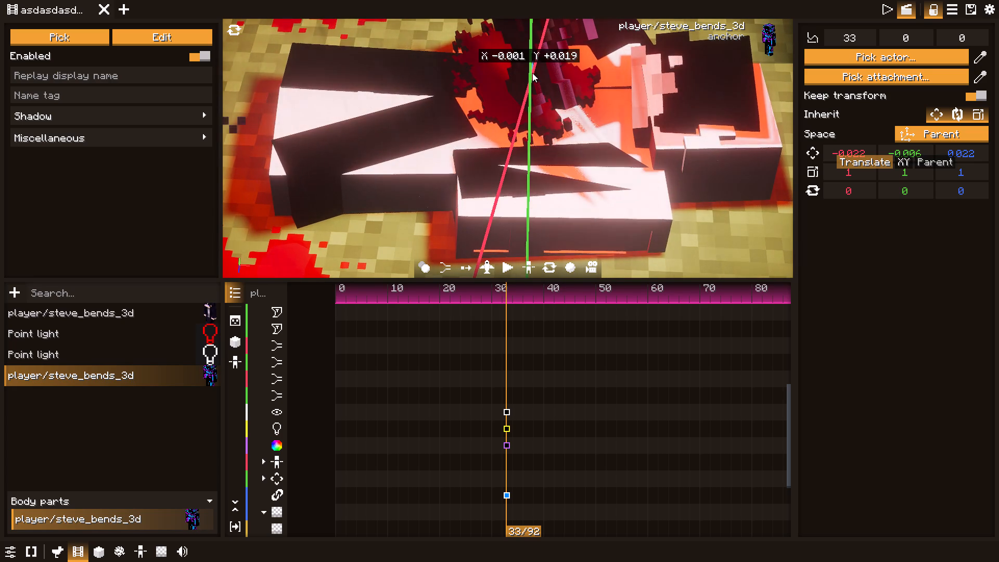
pyautogui.moveTo(532, 73); pyautogui.dragTo(532, 109)
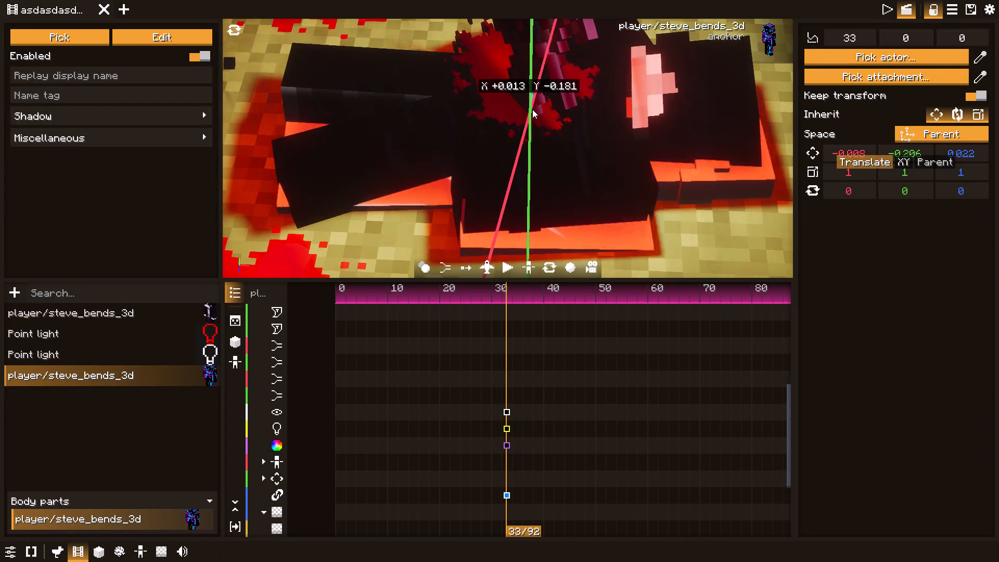
pyautogui.moveTo(532, 109); pyautogui.dragTo(528, 52)
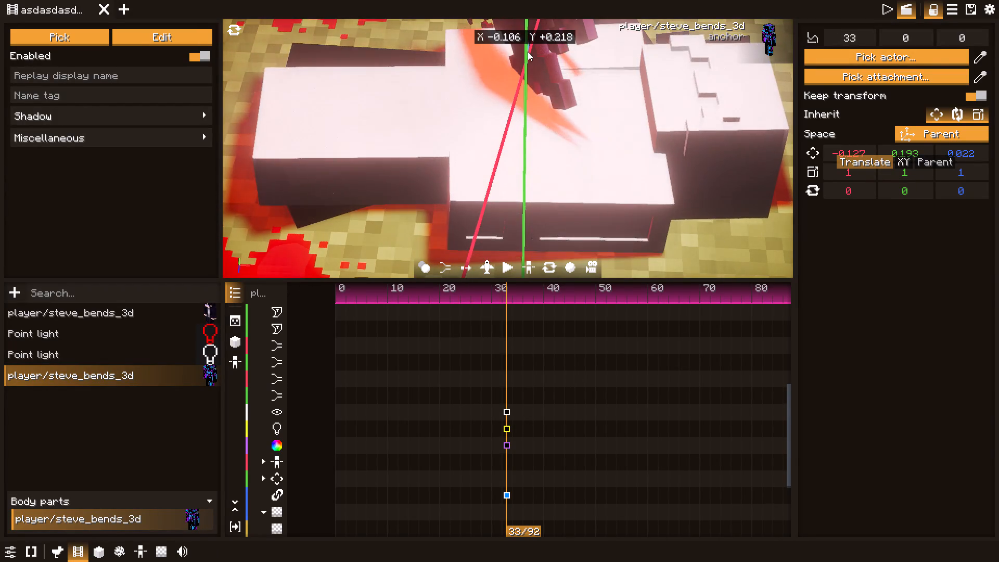
pyautogui.moveTo(528, 52); pyautogui.dragTo(539, 35)
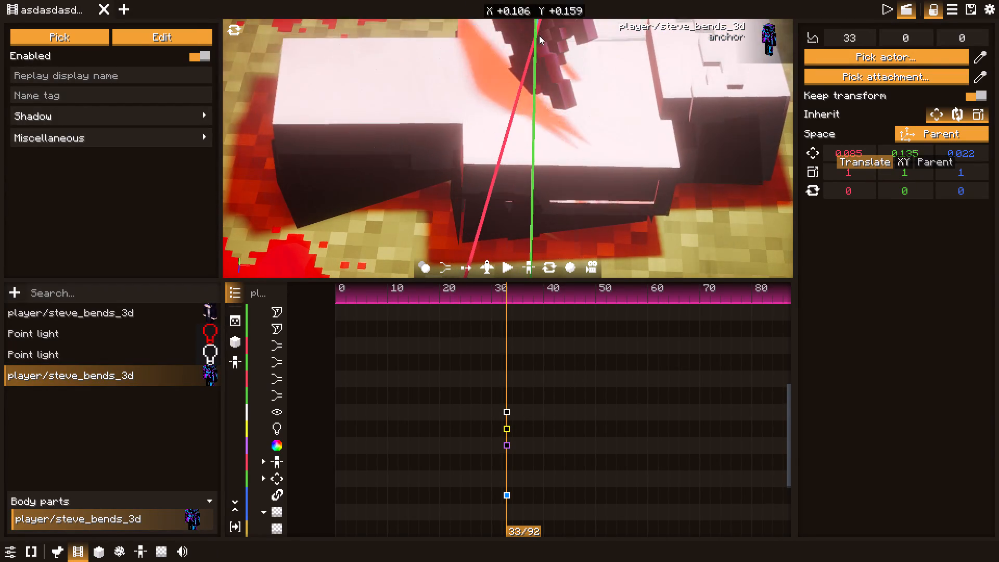
pyautogui.moveTo(539, 35); pyautogui.dragTo(534, 107)
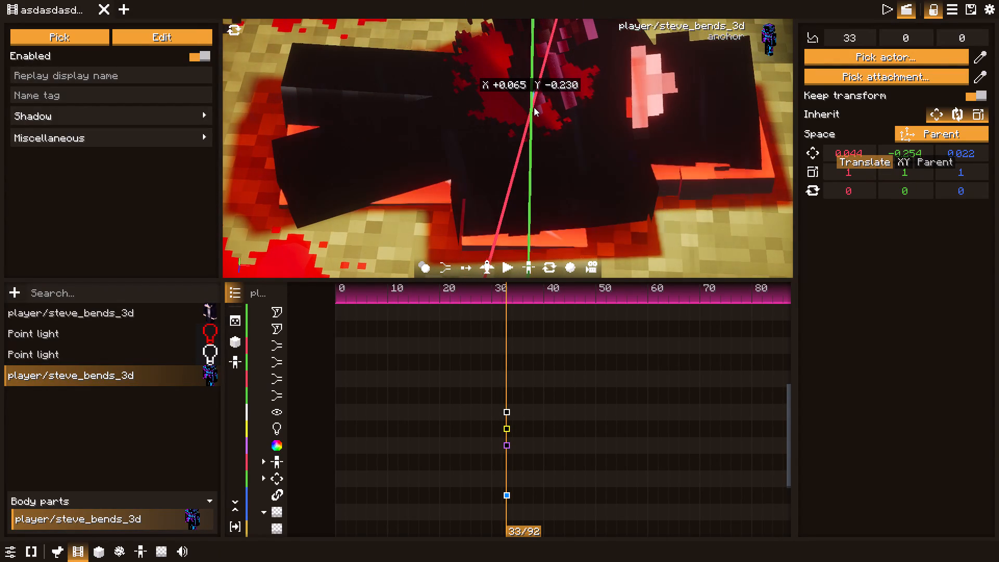
pyautogui.moveTo(534, 107); pyautogui.dragTo(529, 79)
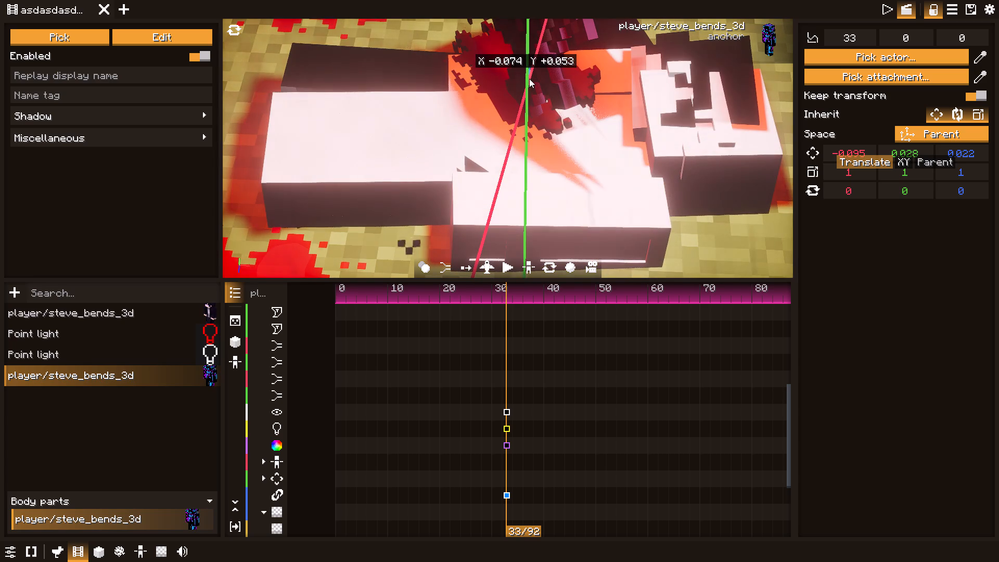
pyautogui.moveTo(529, 79); pyautogui.dragTo(530, 84)
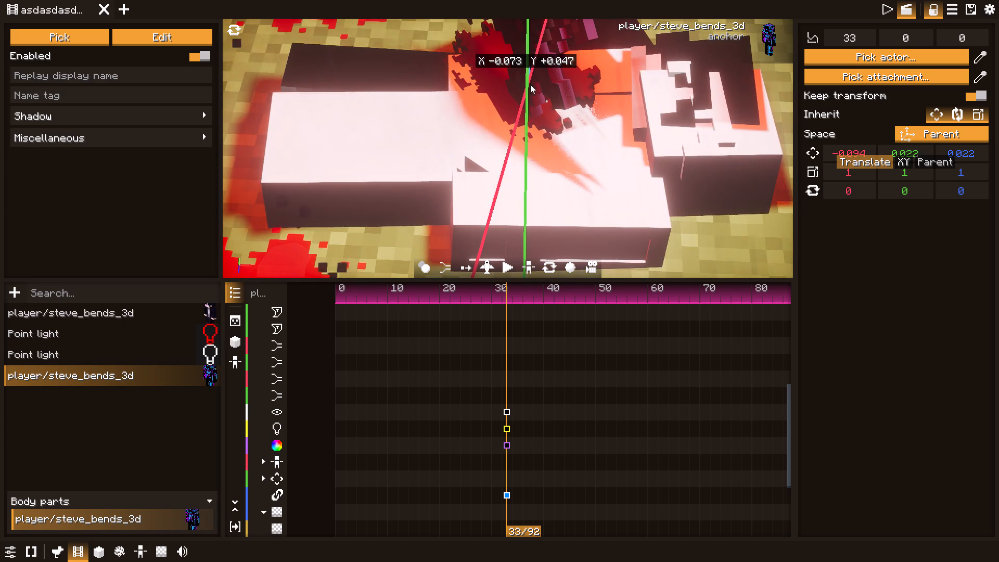
pyautogui.moveTo(530, 84); pyautogui.dragTo(535, 112)
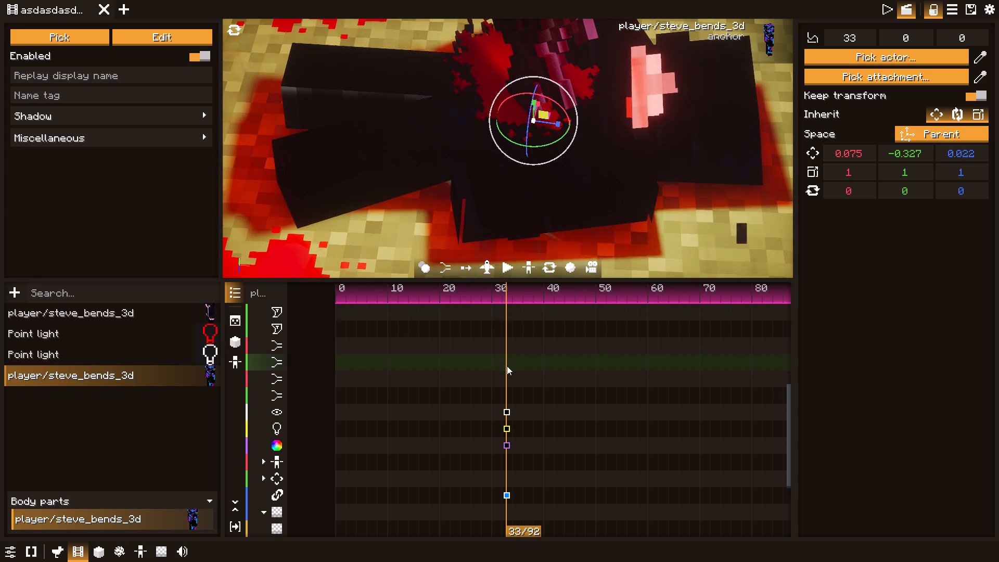
# Fly the camera back from the body to examine the whole scene with the standing character and the fallen body.
pyautogui.click(489, 262)
pyautogui.moveTo(489, 227); pyautogui.dragTo(458, 184)
pyautogui.press('s')
pyautogui.press('s')
pyautogui.press('s')
pyautogui.press('s')
pyautogui.press('s')
pyautogui.press('s')
pyautogui.press('s')
pyautogui.press('s')
pyautogui.press('s')
pyautogui.press('s')
pyautogui.press('s')
pyautogui.press('s')
pyautogui.press('s')
pyautogui.press('s')
pyautogui.press('s')
pyautogui.press('s')
pyautogui.press('s')
pyautogui.press('s')
pyautogui.press('s')
pyautogui.press('s')
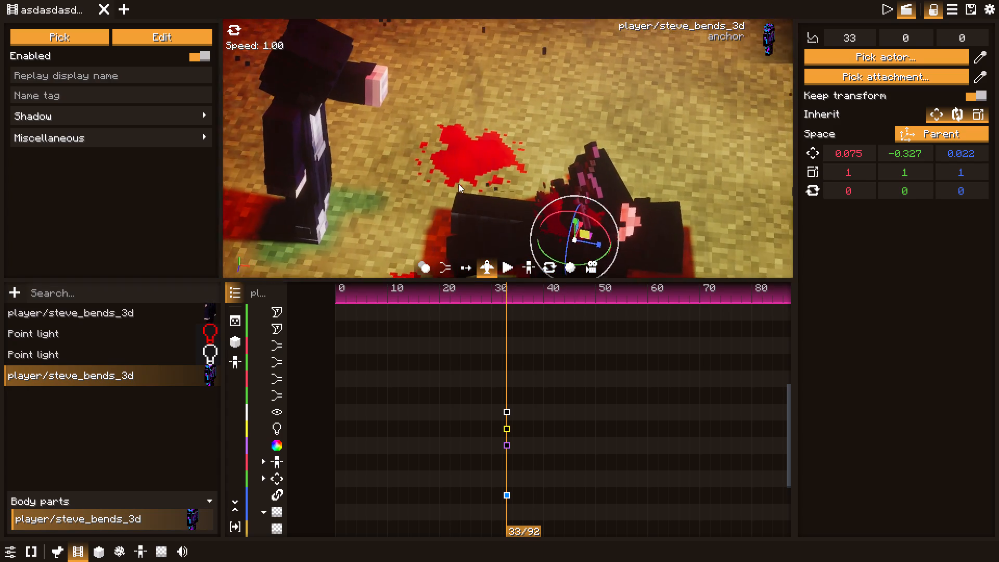
pyautogui.moveTo(458, 184); pyautogui.dragTo(458, 185)
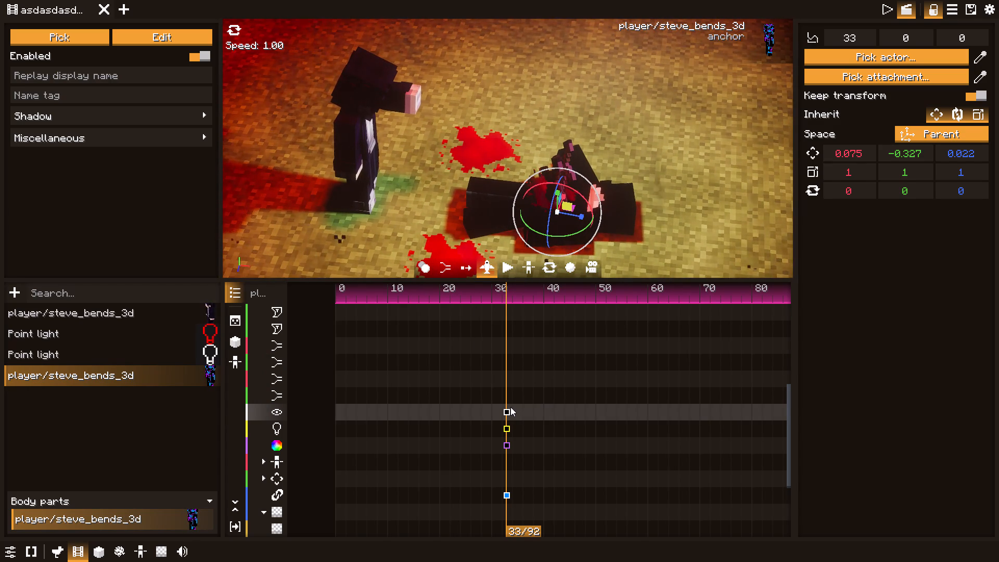
# Select the second character's visibility, lighting, colour and anchor keyframes together at tick 33.
pyautogui.click(505, 410)
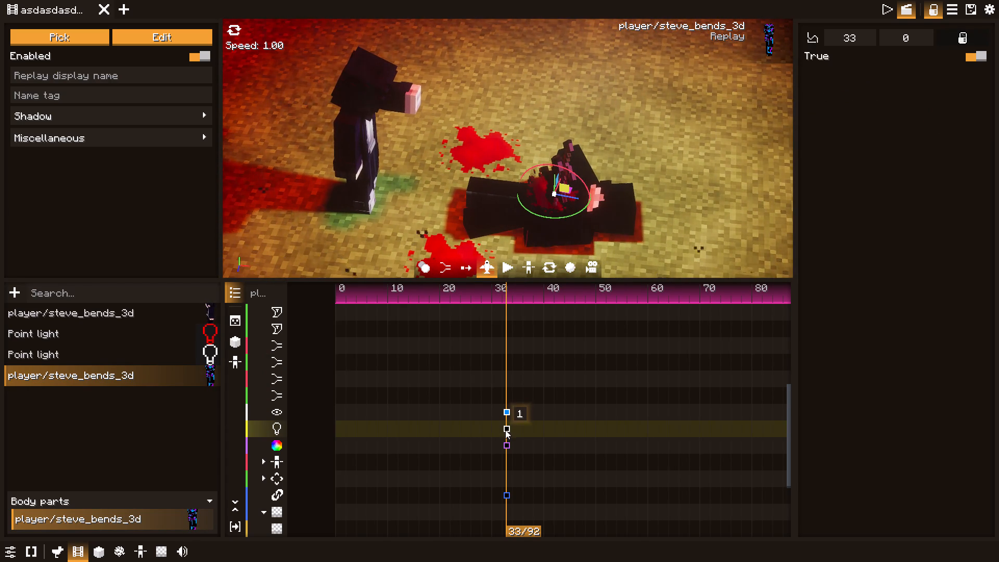
pyautogui.click(505, 430)
pyautogui.keyDown('shift'); pyautogui.moveTo(511, 409); pyautogui.dragTo(515, 479); pyautogui.keyUp('shift')
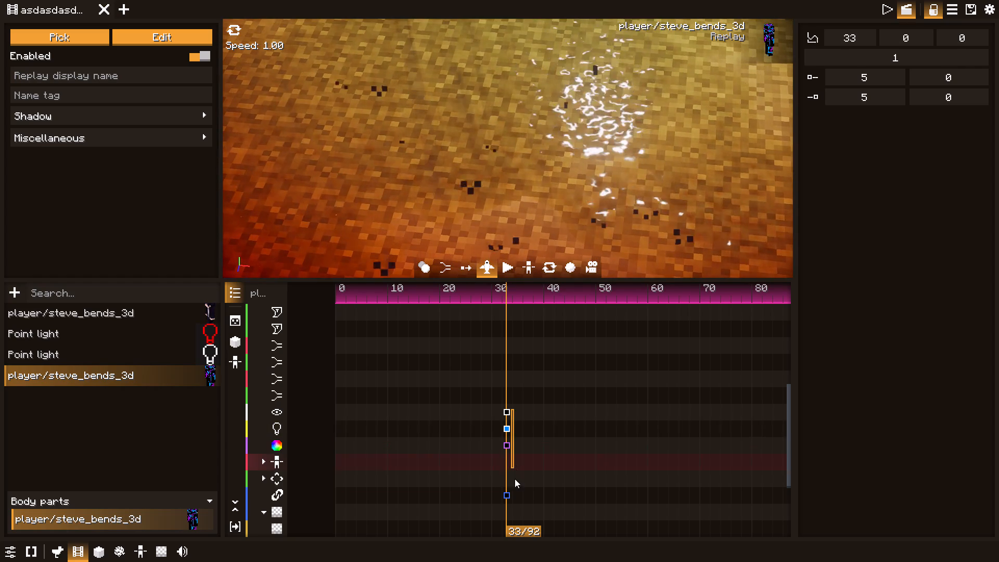
pyautogui.keyDown('shift'); pyautogui.moveTo(515, 479); pyautogui.dragTo(503, 499); pyautogui.keyUp('shift')
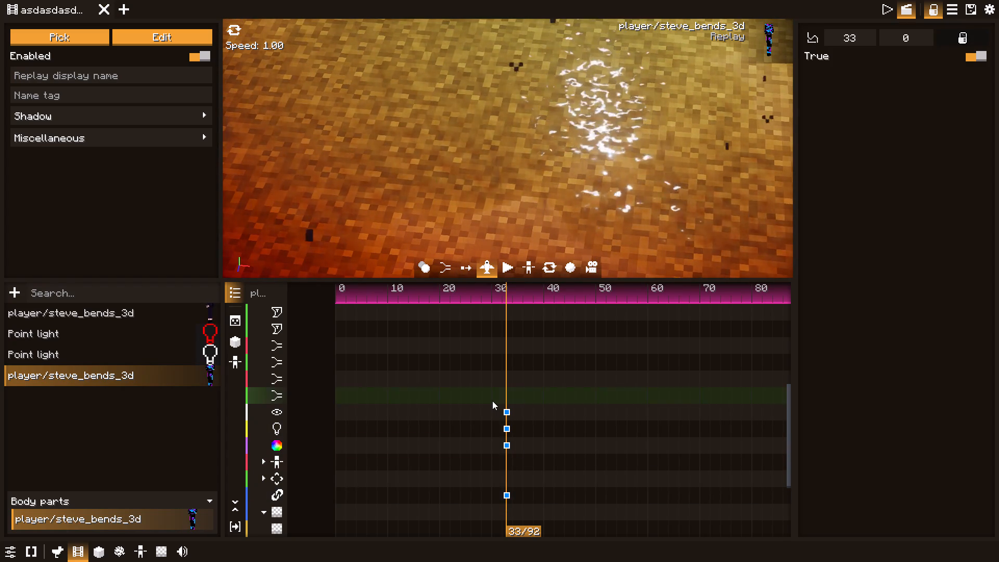
pyautogui.scroll(4, 492, 401)
pyautogui.scroll(-6, 492, 401)
pyautogui.moveTo(789, 442); pyautogui.dragTo(789, 441)
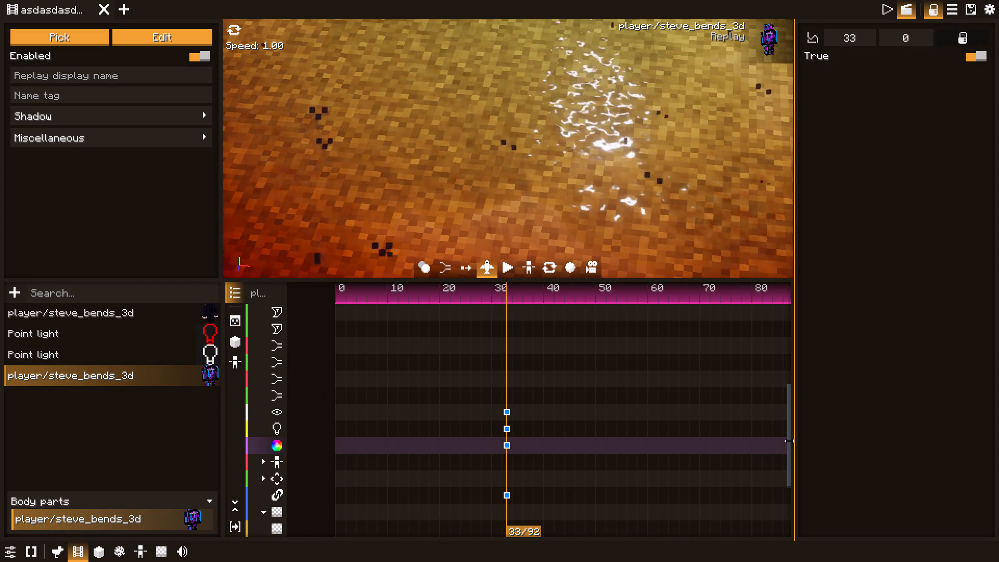
pyautogui.moveTo(789, 441); pyautogui.dragTo(789, 430)
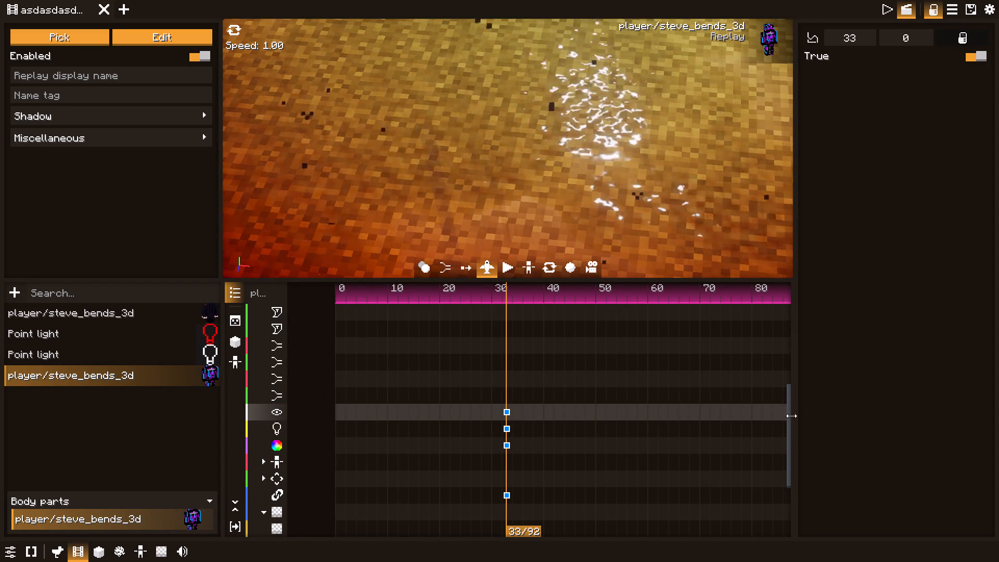
pyautogui.moveTo(790, 423); pyautogui.dragTo(789, 401)
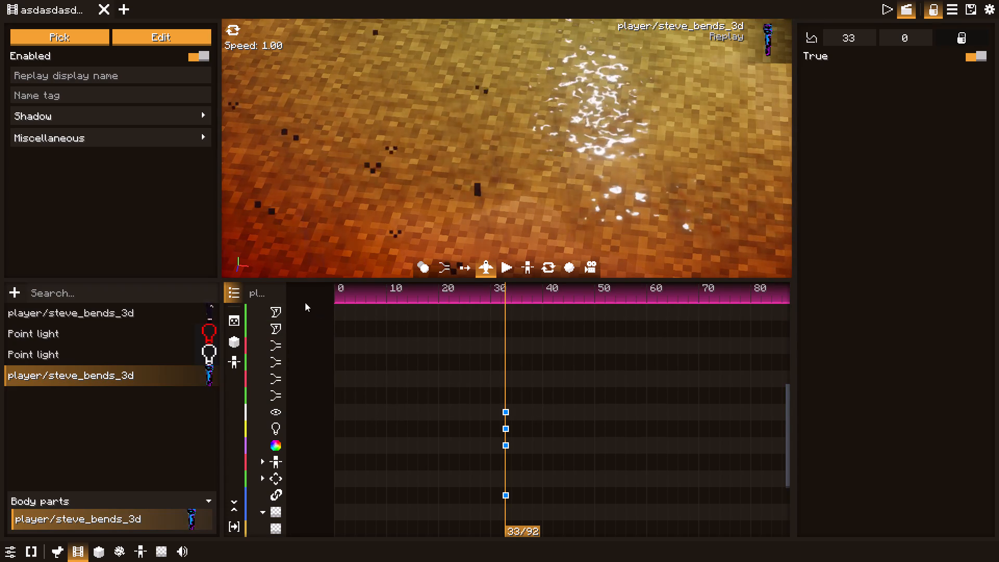
# Look over the second character's upper tracks, leave flight mode and play the shot briefly from tick 33 to 46.
pyautogui.keyDown('shift'); pyautogui.scroll(8, 541, 357); pyautogui.keyUp('shift')
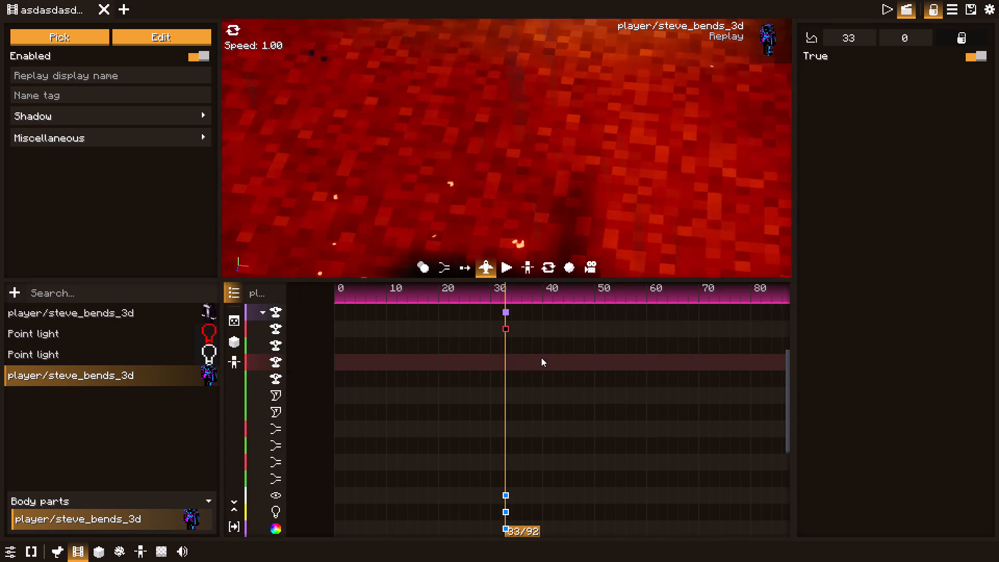
pyautogui.keyDown('shift'); pyautogui.scroll(8, 541, 357); pyautogui.keyUp('shift')
pyautogui.press('space')
pyautogui.scroll(-5, 541, 357)
pyautogui.press('space')
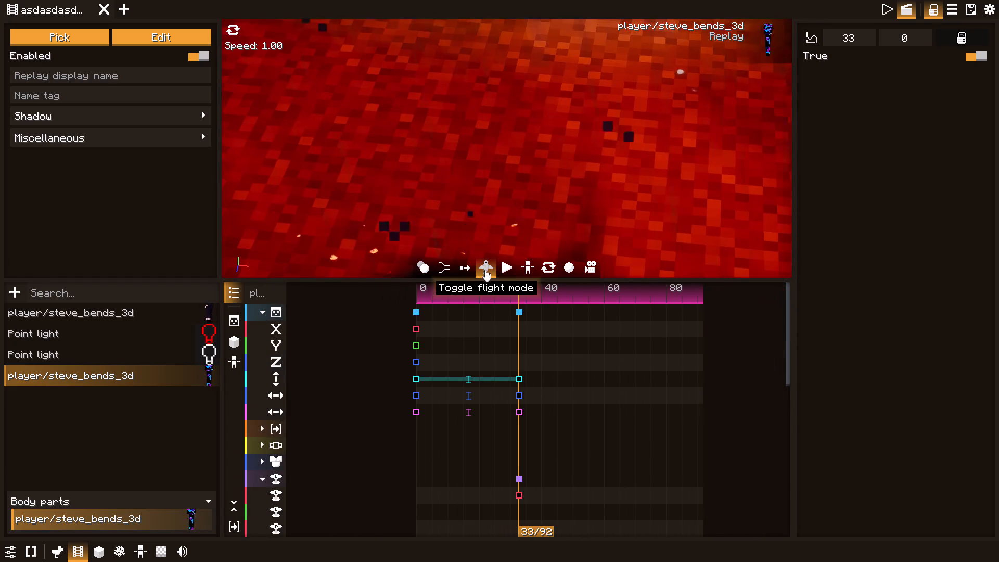
pyautogui.click(486, 269)
pyautogui.scroll(3, 523, 342)
pyautogui.press('space')
pyautogui.scroll(-5, 523, 342)
pyautogui.press('space')
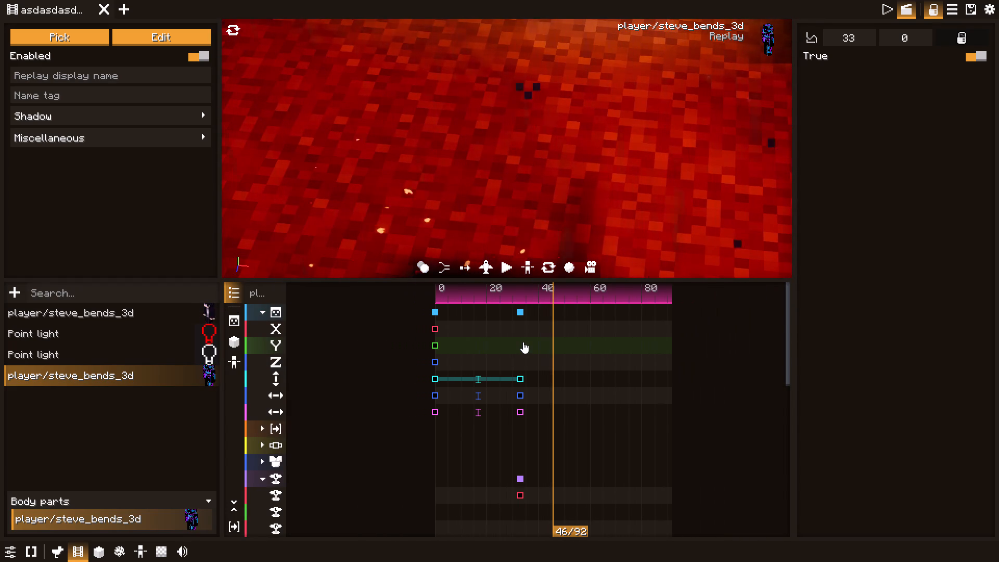
# Box-select around tick 33 down the second character's tracks and move the visibility, lighting, colour and anchor keyframes to tick 21.
pyautogui.keyDown('shift'); pyautogui.scroll(5, 532, 337); pyautogui.keyUp('shift')
pyautogui.keyDown('shift'); pyautogui.moveTo(536, 306); pyautogui.dragTo(537, 472); pyautogui.keyUp('shift')
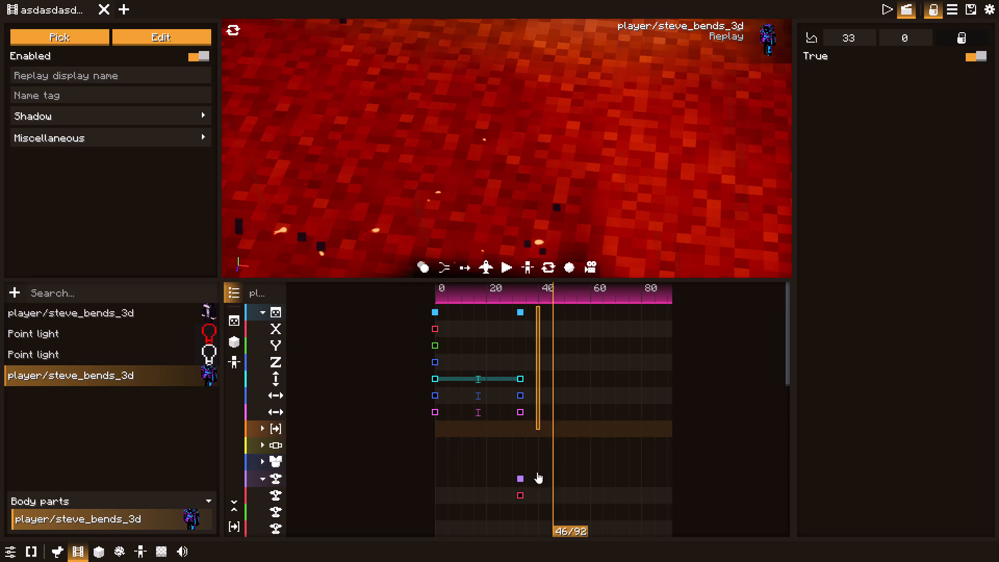
pyautogui.keyDown('shift'); pyautogui.moveTo(537, 472); pyautogui.dragTo(520, 552); pyautogui.keyUp('shift')
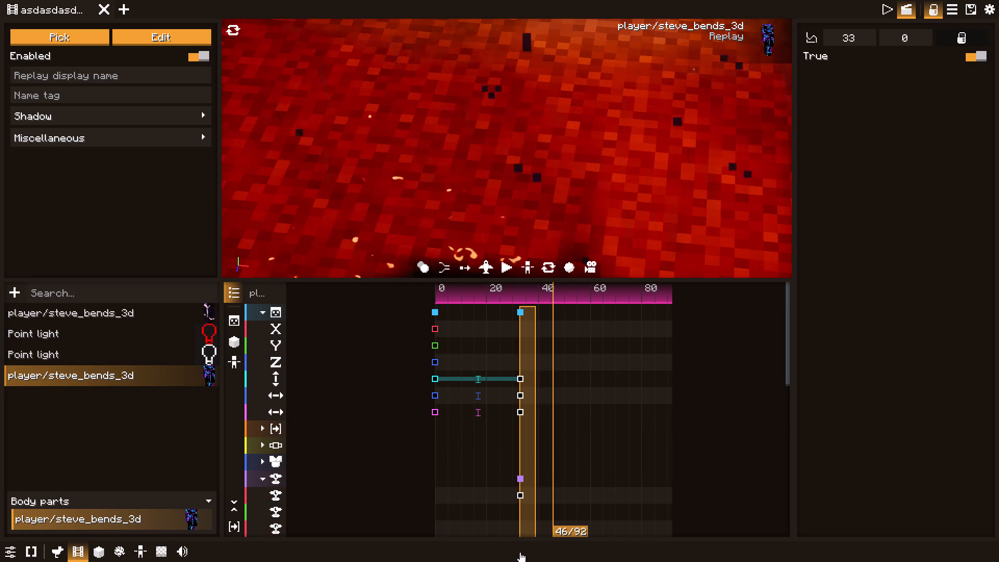
pyautogui.keyDown('shift'); pyautogui.moveTo(520, 552); pyautogui.dragTo(513, 532); pyautogui.keyUp('shift')
pyautogui.keyDown('shift'); pyautogui.scroll(-4, 513, 532); pyautogui.keyUp('shift')
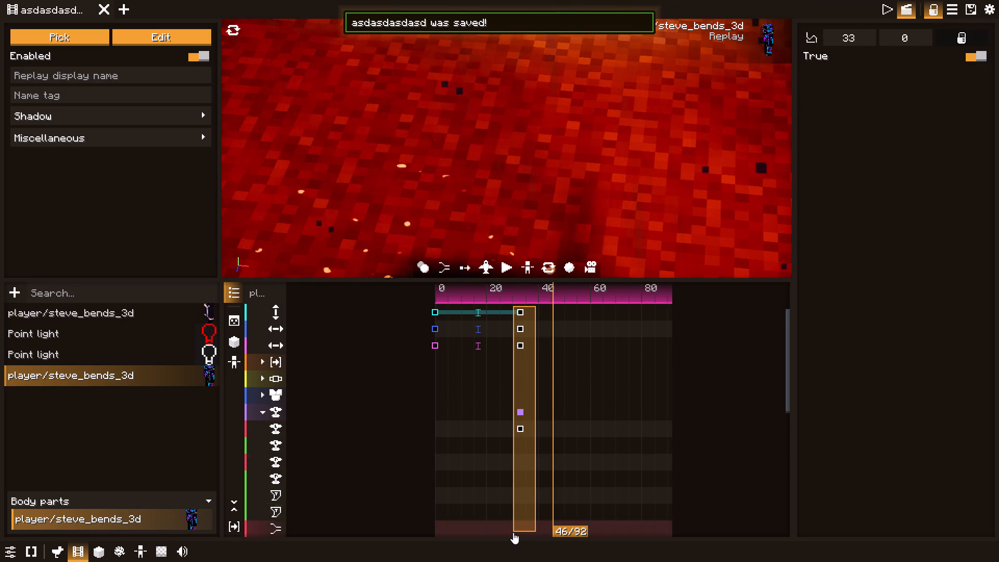
pyautogui.keyDown('shift'); pyautogui.scroll(-2, 513, 532); pyautogui.keyUp('shift')
pyautogui.keyDown('shift'); pyautogui.moveTo(513, 532); pyautogui.dragTo(514, 530); pyautogui.keyUp('shift')
pyautogui.keyDown('shift'); pyautogui.scroll(-16, 513, 532); pyautogui.keyUp('shift')
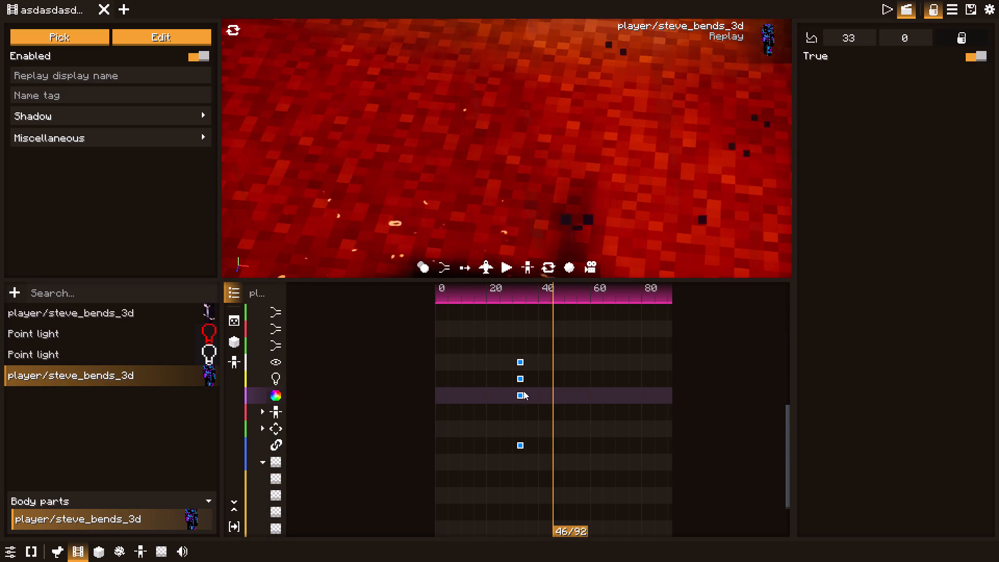
pyautogui.moveTo(519, 396); pyautogui.dragTo(488, 396)
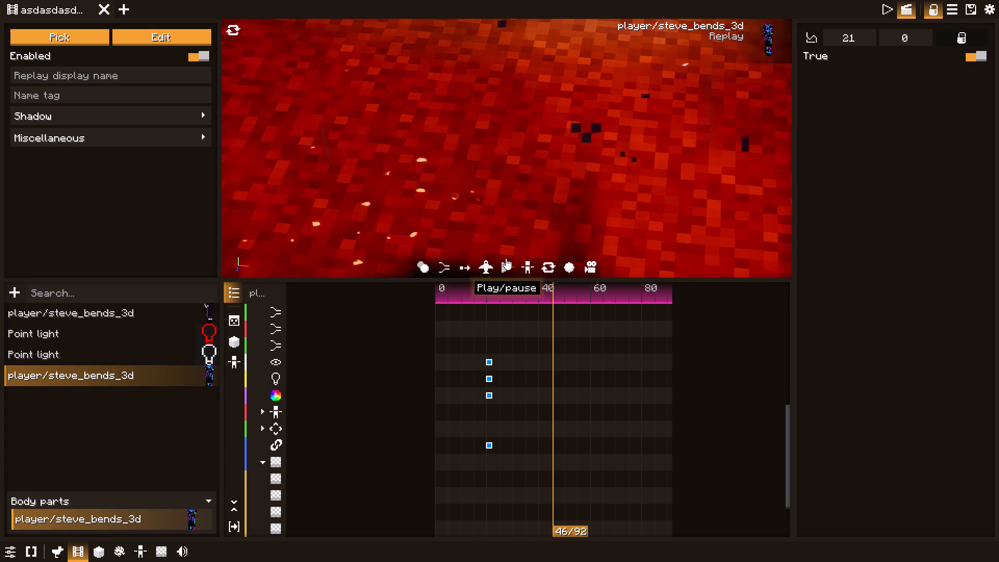
# Fly the camera to the fallen body and scrub the timeline between about ticks 8 and 42 to check the shot.
pyautogui.click(516, 215)
pyautogui.click(489, 274)
pyautogui.click(484, 269)
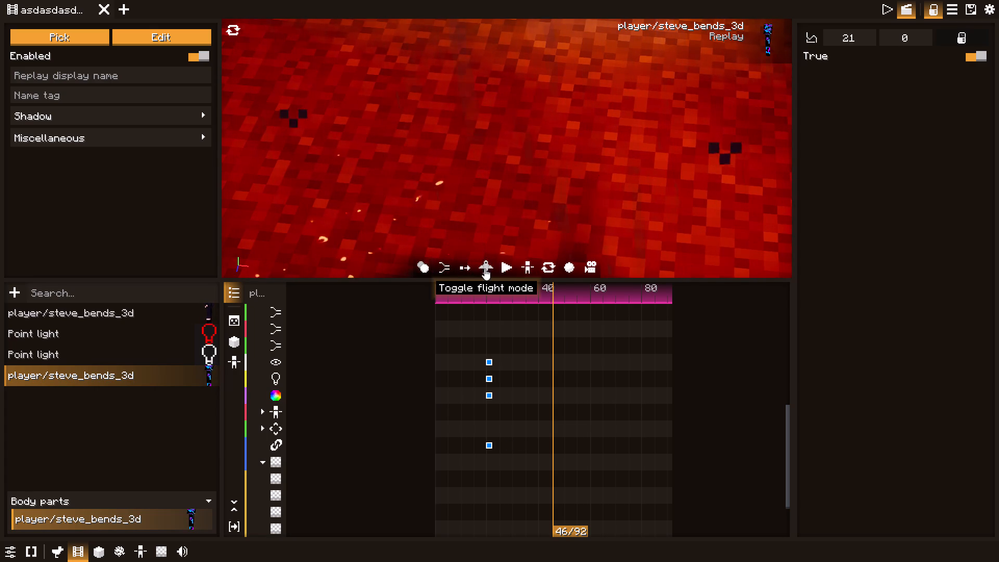
pyautogui.moveTo(485, 234); pyautogui.dragTo(470, 114)
pyautogui.press('d')
pyautogui.press('w')
pyautogui.press('w')
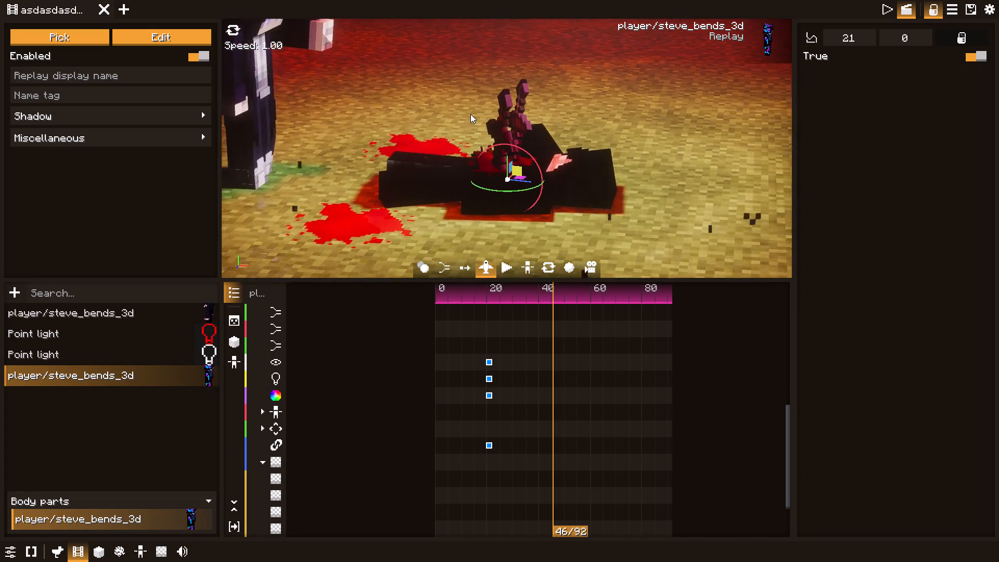
pyautogui.moveTo(470, 114); pyautogui.dragTo(457, 108)
pyautogui.press('s')
pyautogui.press('s')
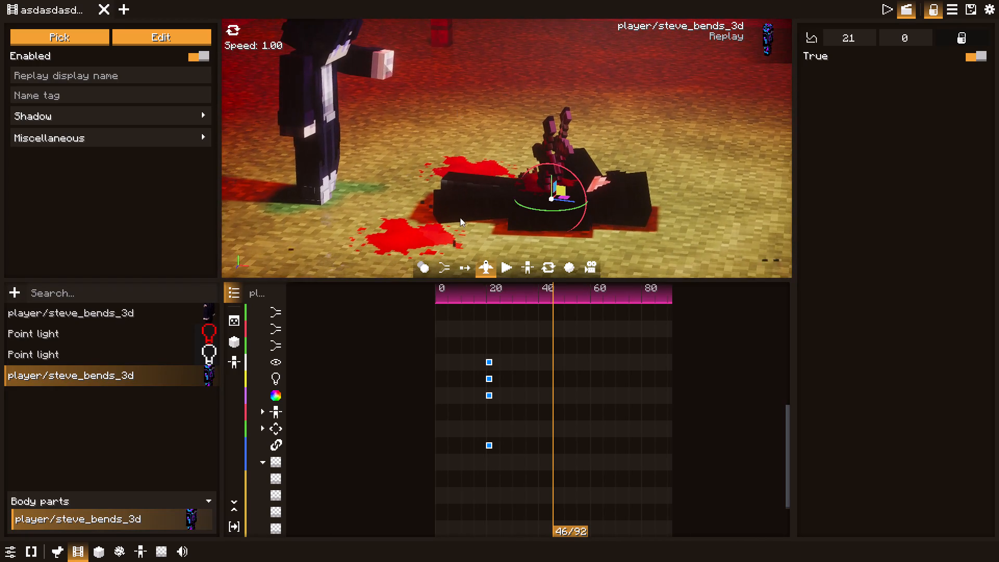
pyautogui.moveTo(473, 294); pyautogui.dragTo(428, 292)
pyautogui.moveTo(442, 296); pyautogui.dragTo(489, 302)
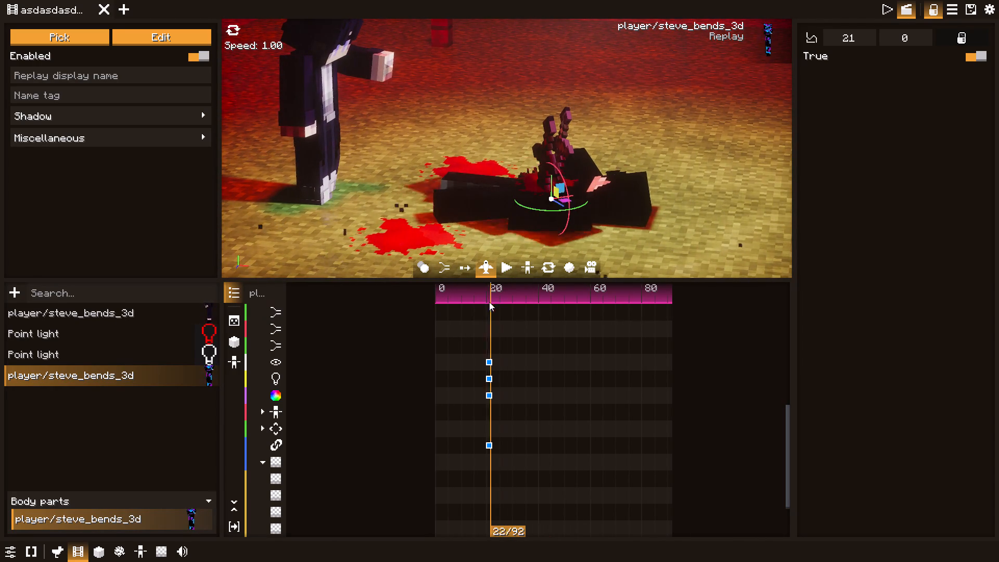
pyautogui.moveTo(489, 302); pyautogui.dragTo(543, 305)
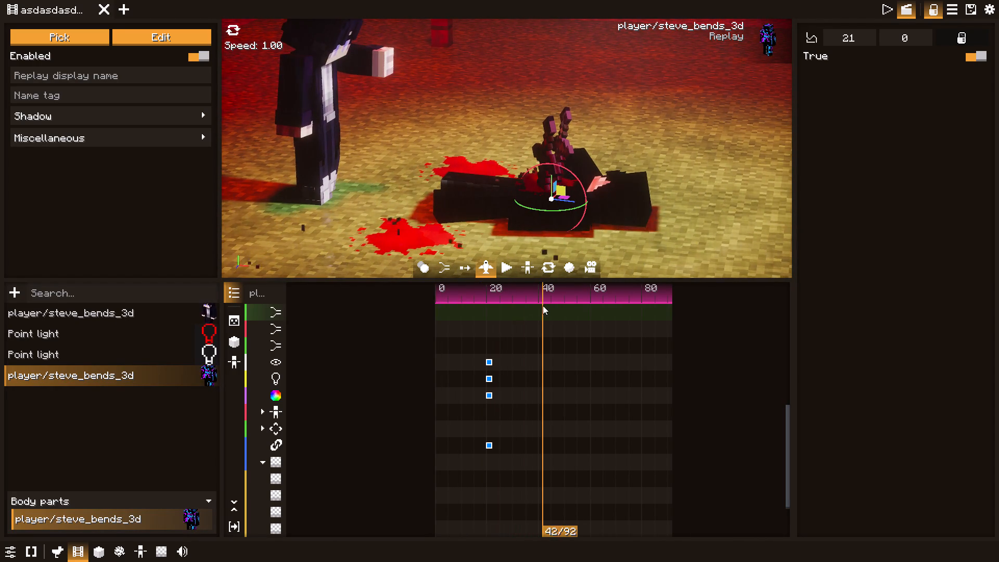
pyautogui.moveTo(543, 305); pyautogui.dragTo(450, 304)
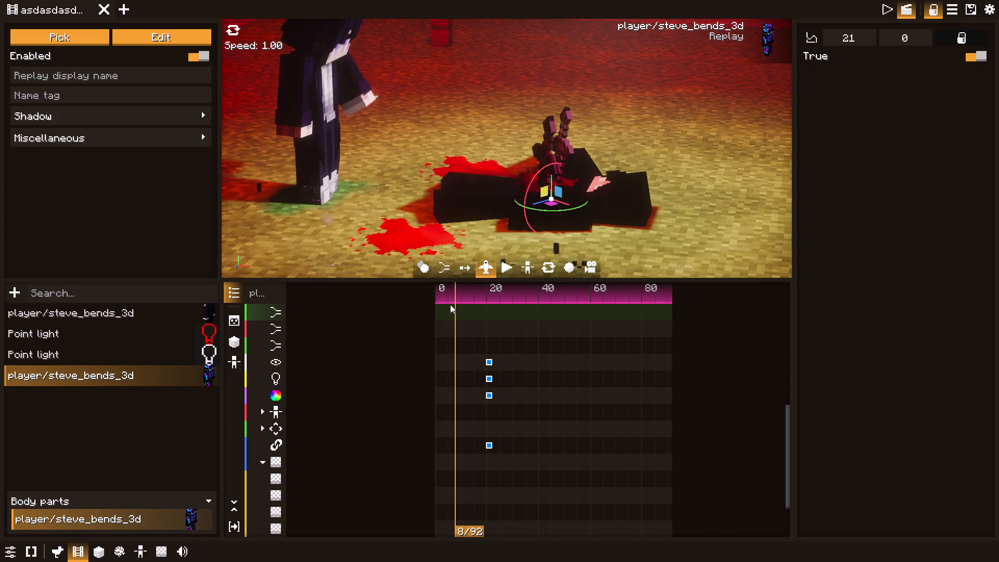
pyautogui.moveTo(450, 304); pyautogui.dragTo(528, 312)
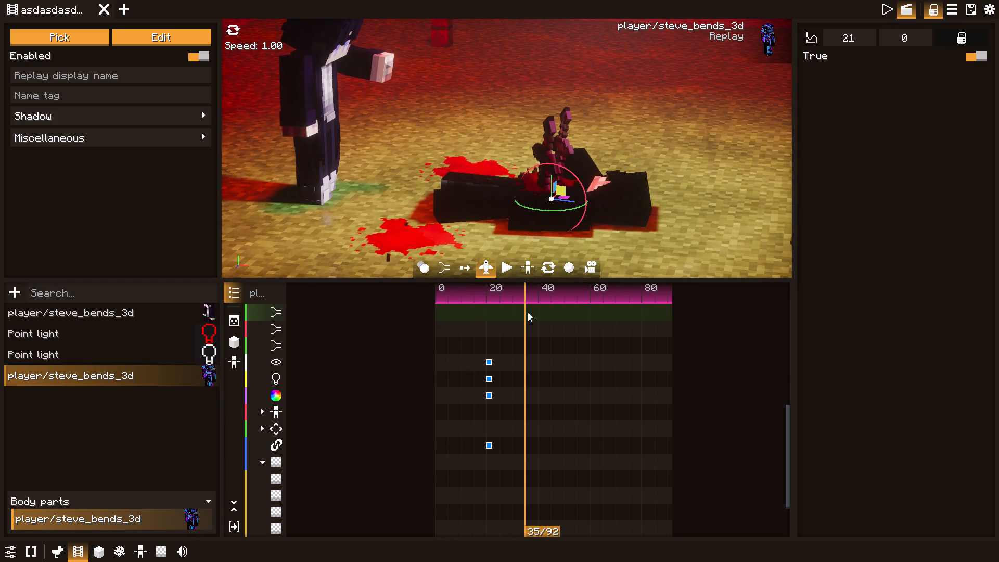
pyautogui.moveTo(528, 312); pyautogui.dragTo(534, 313)
# Move the keyframe on the second character's first joystick track to tick 20, and leave flight mode.
pyautogui.moveTo(787, 430); pyautogui.dragTo(789, 414)
pyautogui.keyDown('shift'); pyautogui.scroll(9, 572, 381); pyautogui.keyUp('shift')
pyautogui.press('space')
pyautogui.press('space')
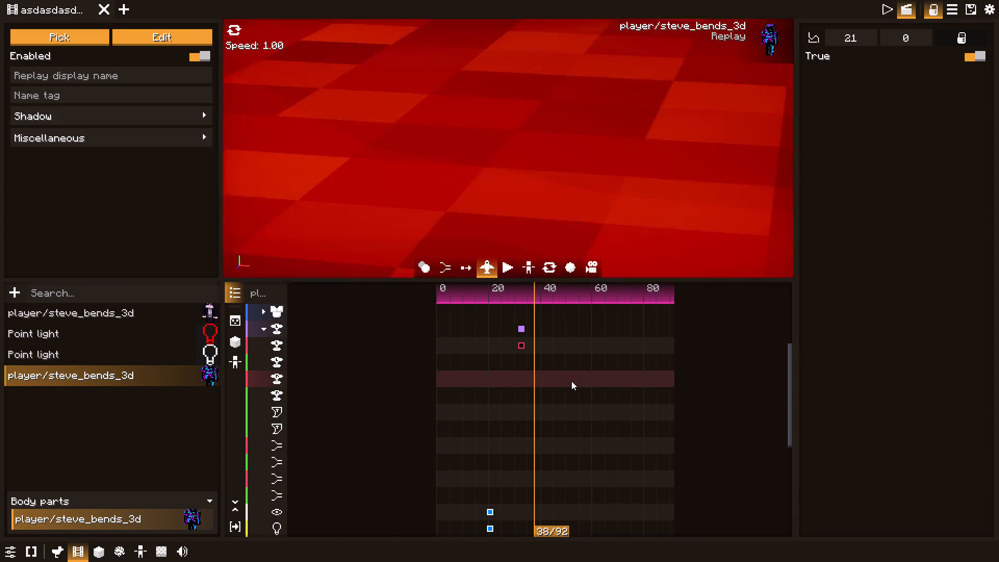
pyautogui.scroll(-4, 571, 381)
pyautogui.moveTo(535, 346); pyautogui.dragTo(521, 346)
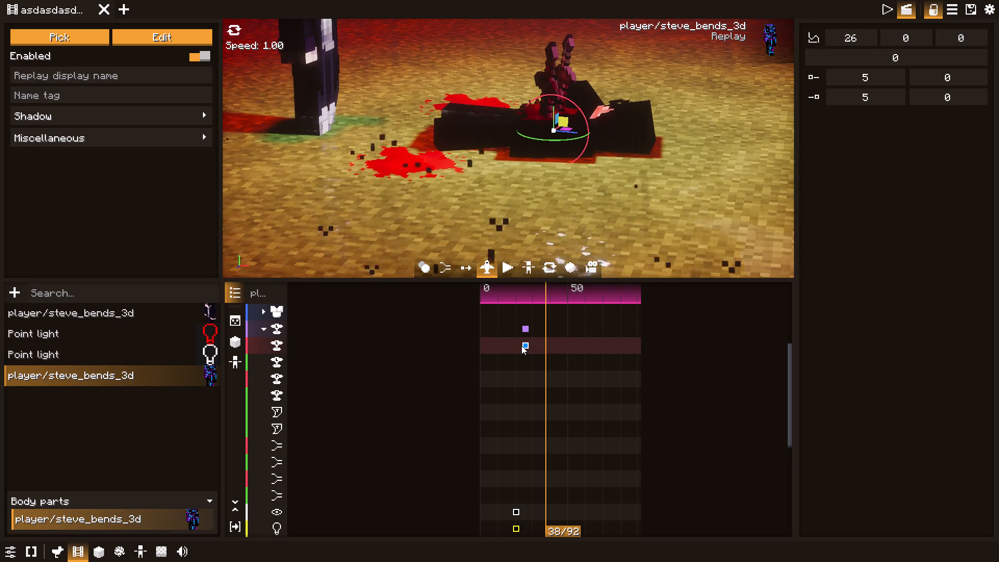
pyautogui.moveTo(521, 346); pyautogui.dragTo(513, 346)
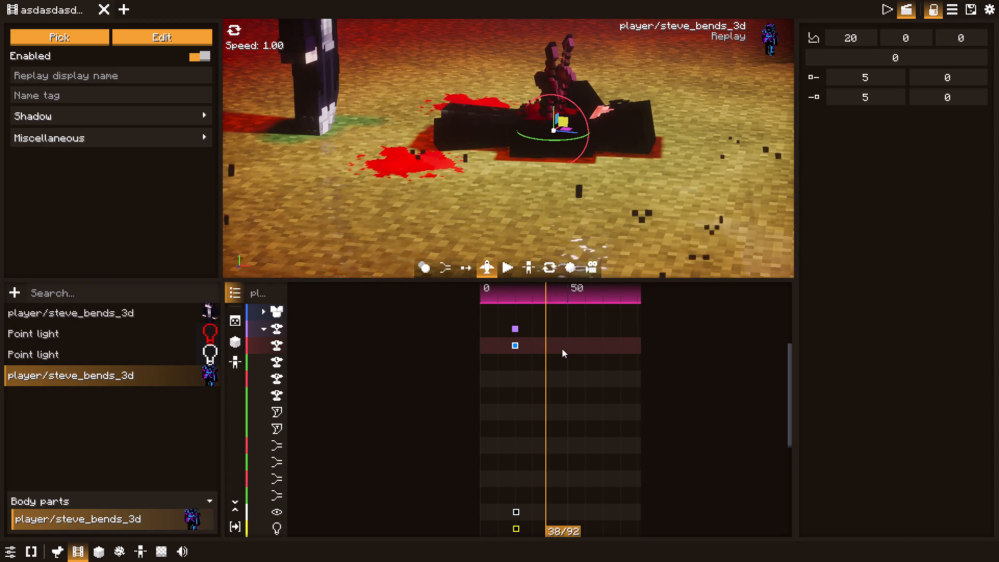
pyautogui.click(493, 270)
pyautogui.keyDown('shift'); pyautogui.scroll(13, 558, 318); pyautogui.keyUp('shift')
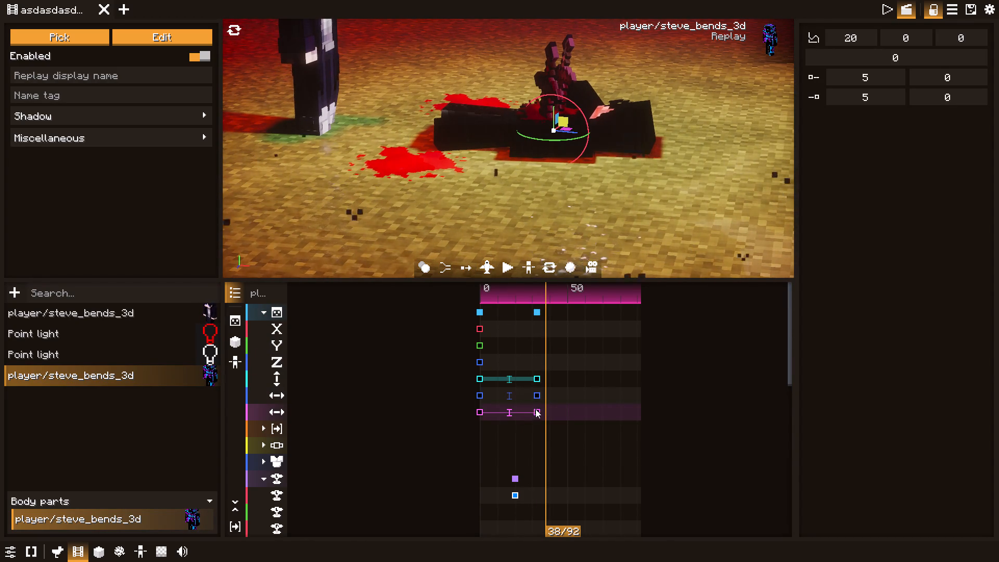
# Move the second character's tick 33 keyframes on the three rotation tracks below X, Y and Z to ticks 21, 21 and 22.
pyautogui.moveTo(536, 410); pyautogui.dragTo(515, 412)
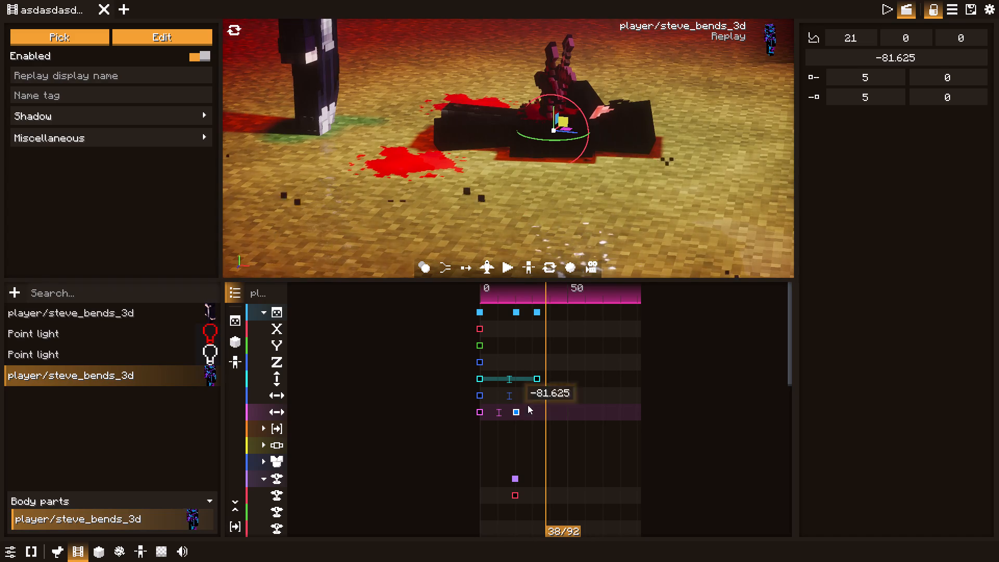
pyautogui.moveTo(537, 395); pyautogui.dragTo(517, 394)
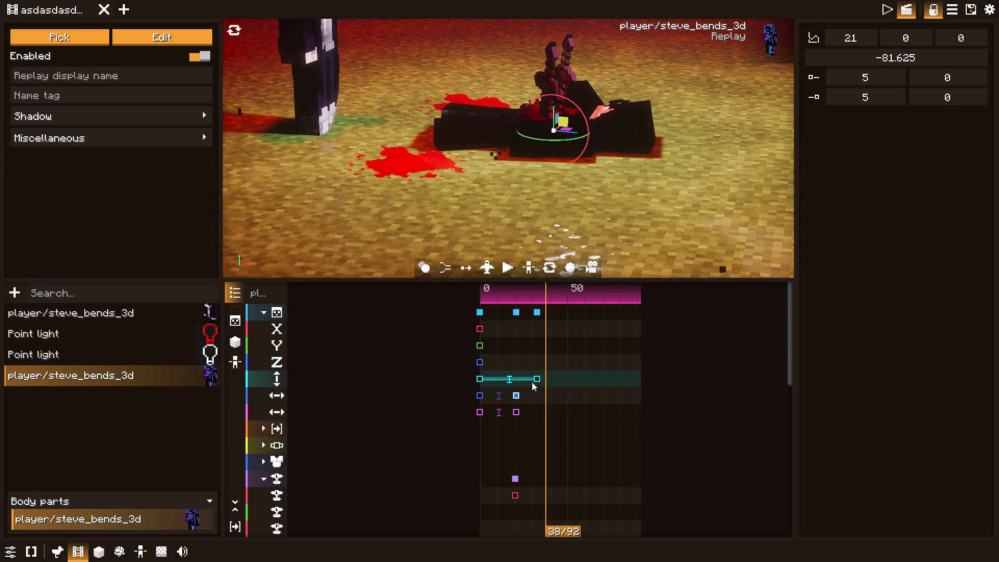
pyautogui.moveTo(537, 378); pyautogui.dragTo(518, 380)
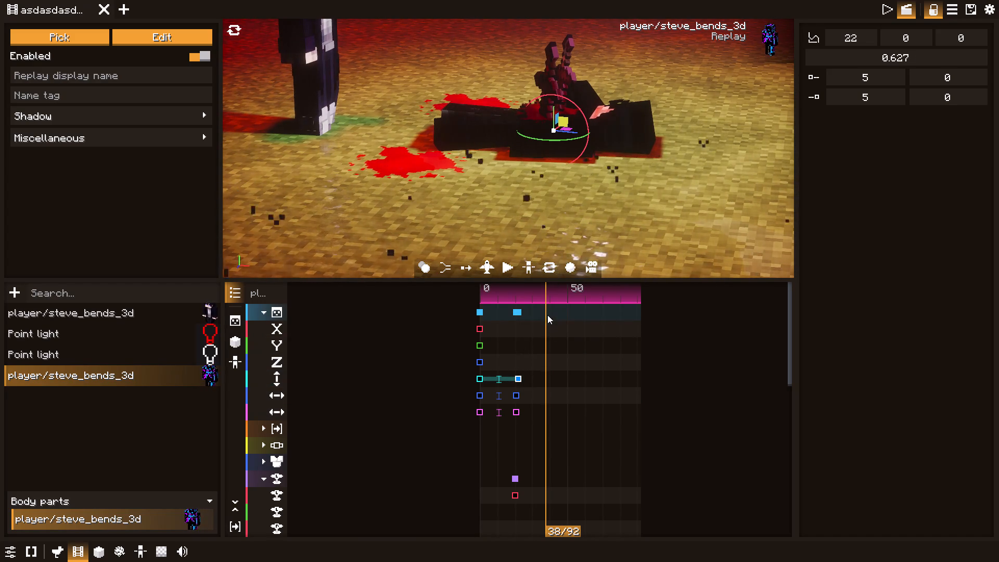
# Move the tick 33 keyframes on the second character's bottom pose, actions and colour tracks to tick 22.
pyautogui.keyDown('shift'); pyautogui.scroll(-20, 540, 364); pyautogui.keyUp('shift')
pyautogui.keyDown('shift'); pyautogui.scroll(-2, 540, 364); pyautogui.keyUp('shift')
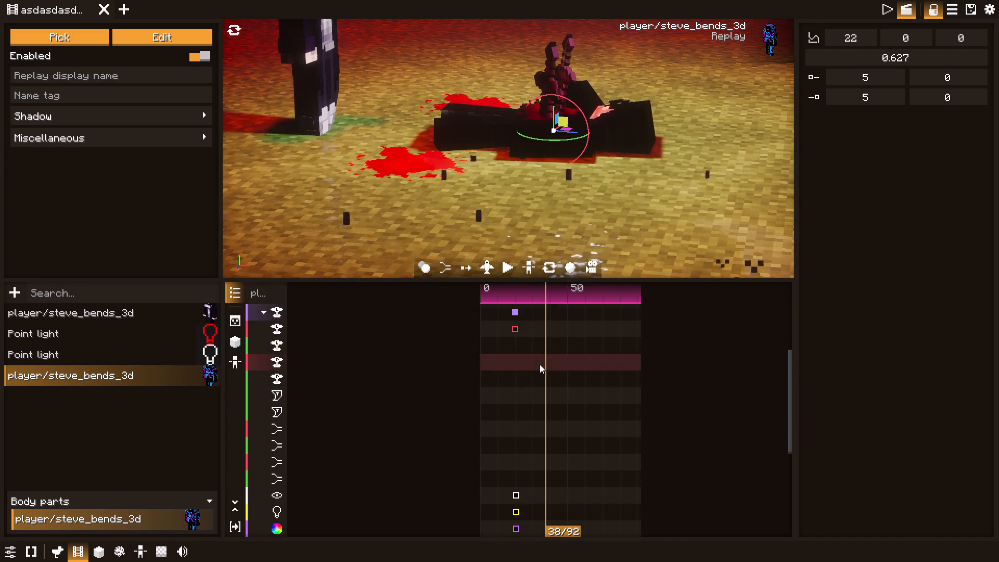
pyautogui.keyDown('shift'); pyautogui.scroll(-20, 540, 364); pyautogui.keyUp('shift')
pyautogui.keyDown('shift'); pyautogui.scroll(-8, 540, 364); pyautogui.keyUp('shift')
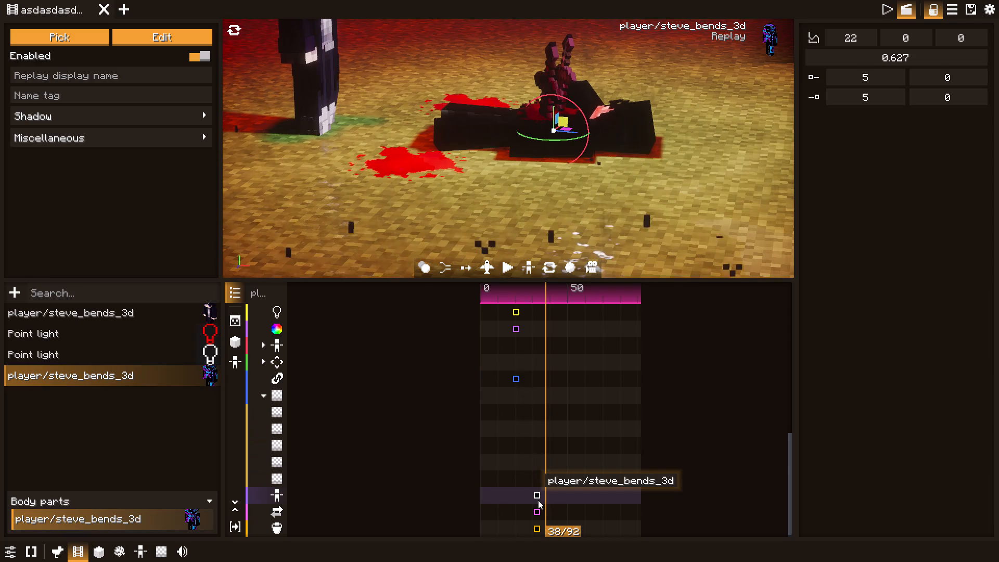
pyautogui.moveTo(536, 500); pyautogui.dragTo(517, 501)
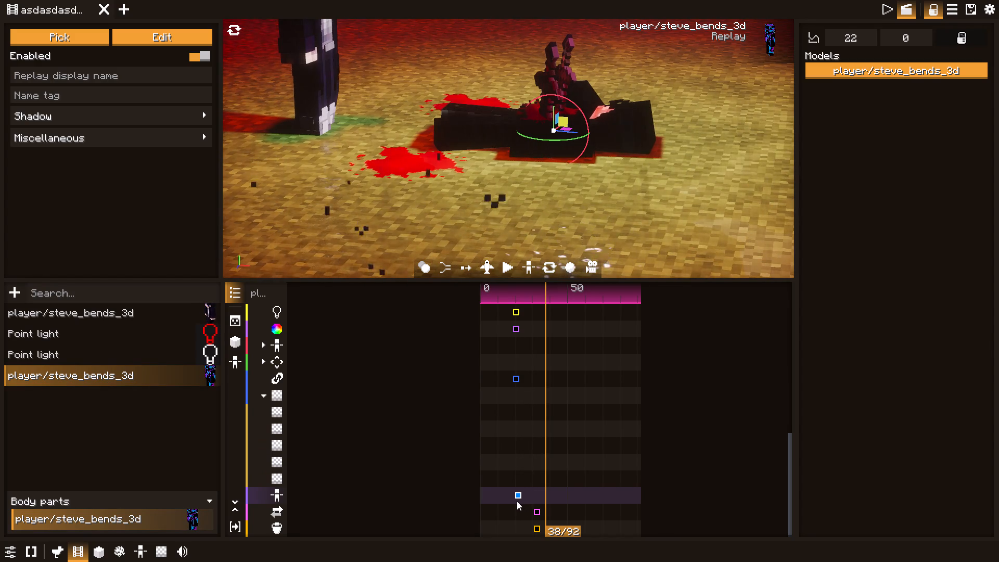
pyautogui.moveTo(517, 501); pyautogui.dragTo(517, 501)
pyautogui.moveTo(539, 511); pyautogui.dragTo(518, 514)
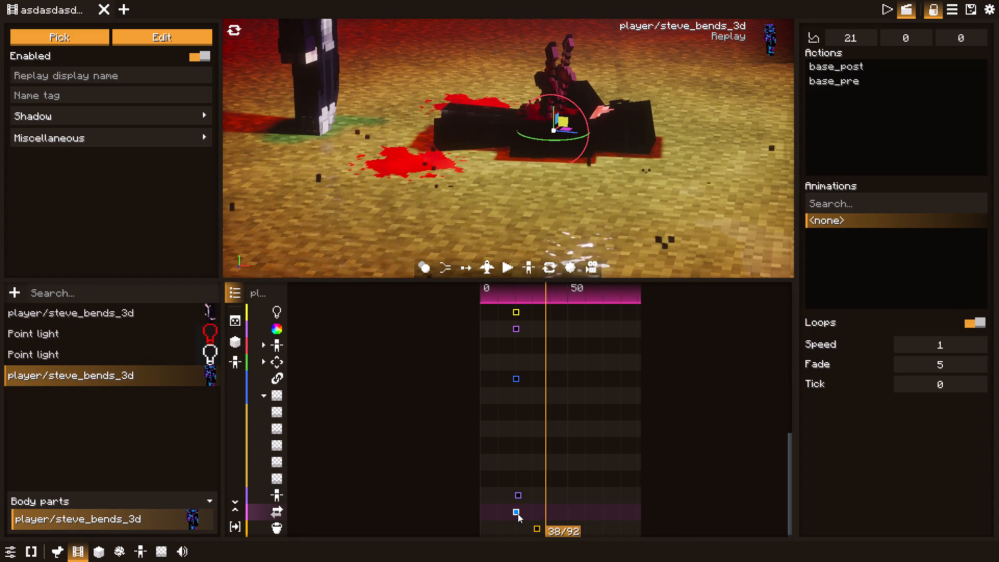
pyautogui.moveTo(518, 514); pyautogui.dragTo(519, 514)
pyautogui.moveTo(538, 527); pyautogui.dragTo(533, 528)
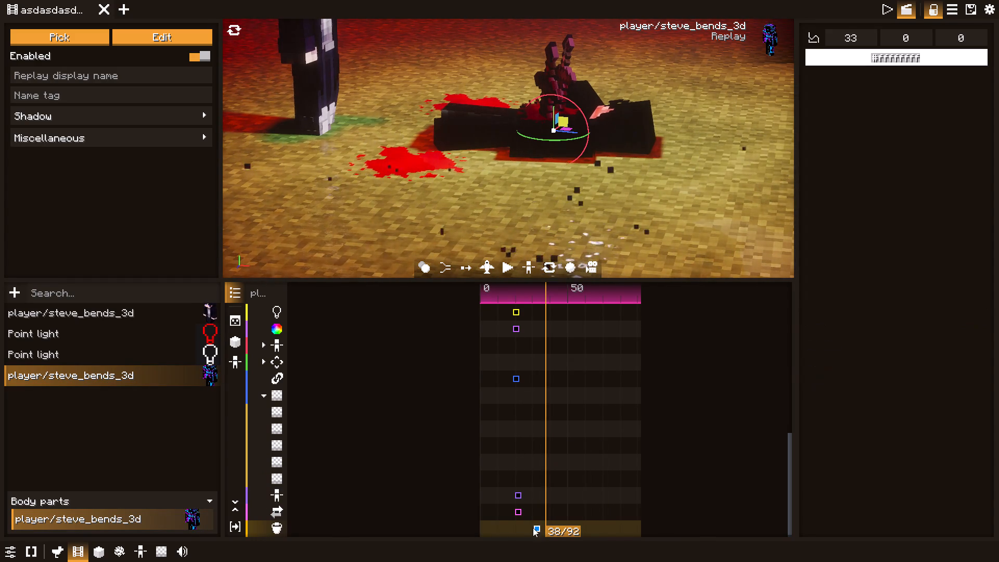
pyautogui.moveTo(533, 528); pyautogui.dragTo(518, 529)
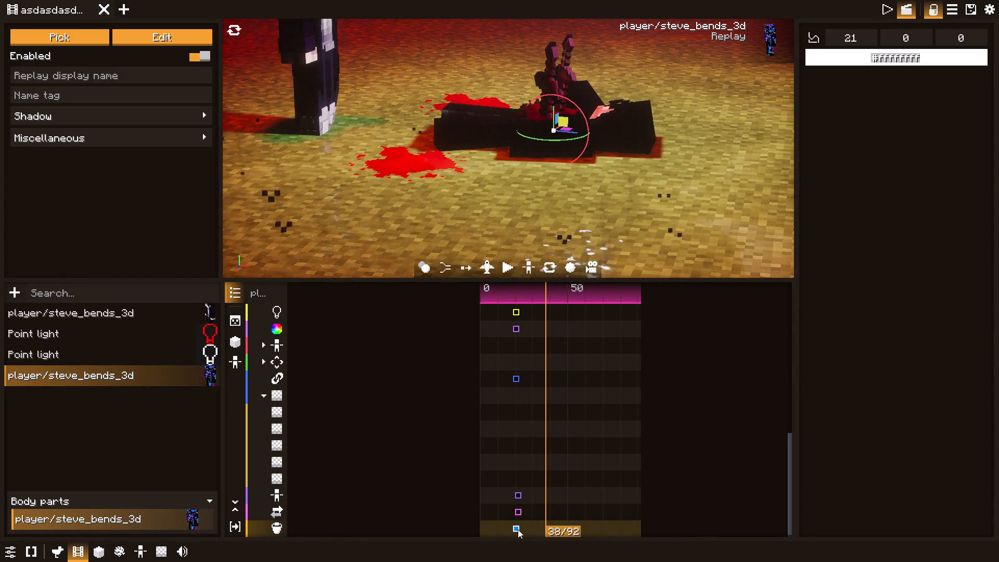
pyautogui.moveTo(518, 529); pyautogui.dragTo(518, 528)
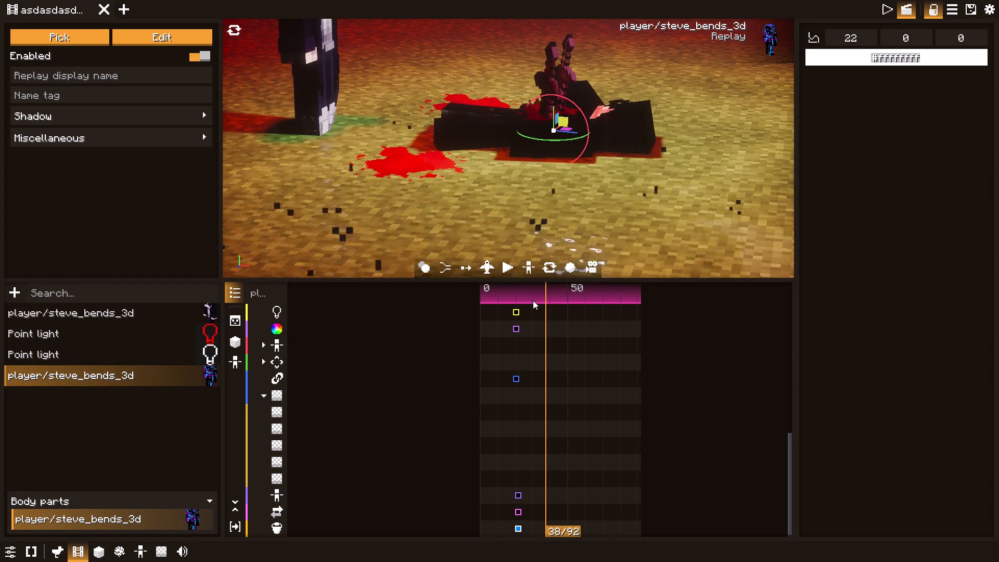
# Rewind to tick 0 and play the shot to about tick 33, then replay from about tick 17 to check the retimed keyframes.
pyautogui.moveTo(533, 300); pyautogui.dragTo(495, 310)
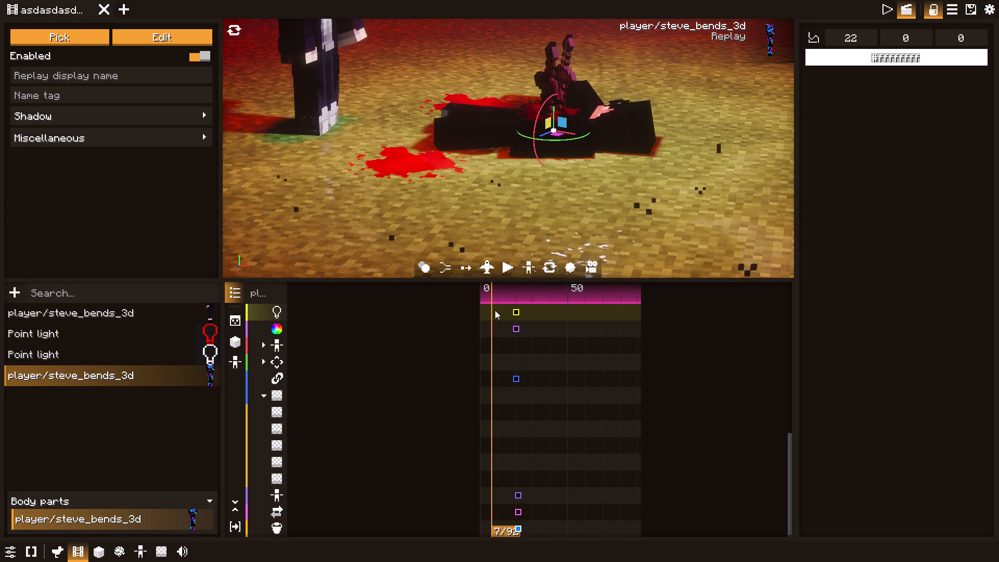
pyautogui.moveTo(495, 310); pyautogui.dragTo(470, 309)
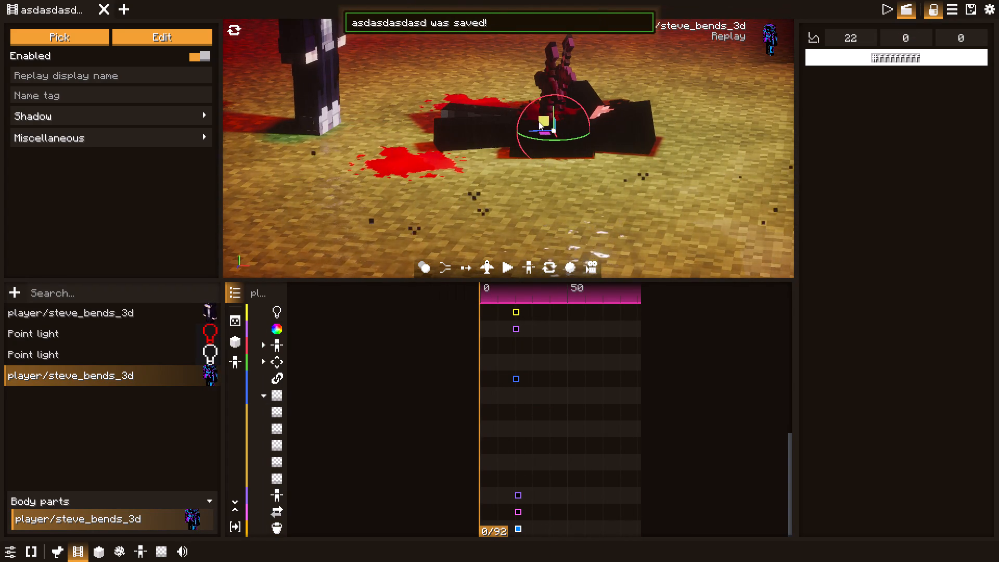
pyautogui.moveTo(530, 138); pyautogui.dragTo(599, 140)
pyautogui.click(506, 269)
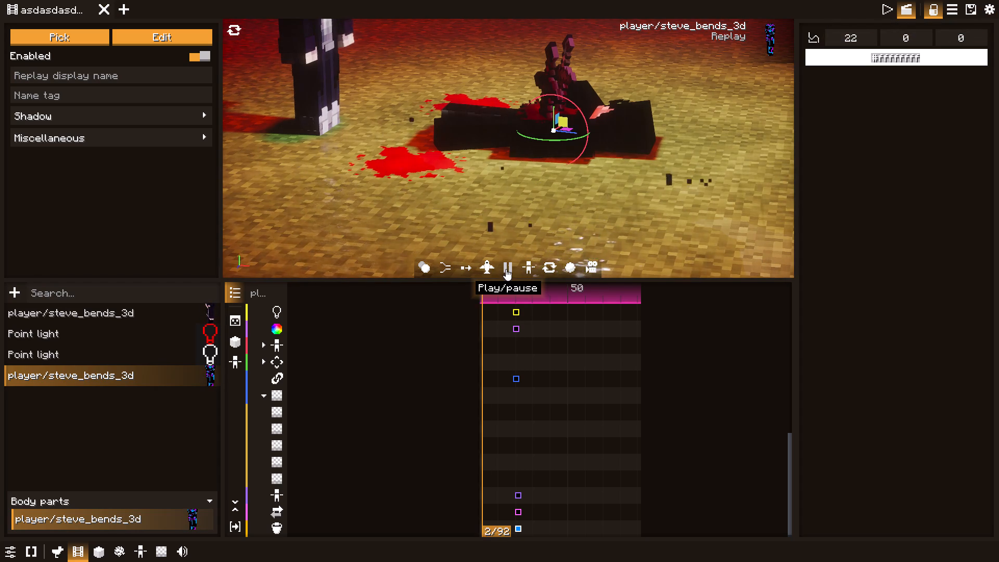
pyautogui.tripleClick(506, 269)
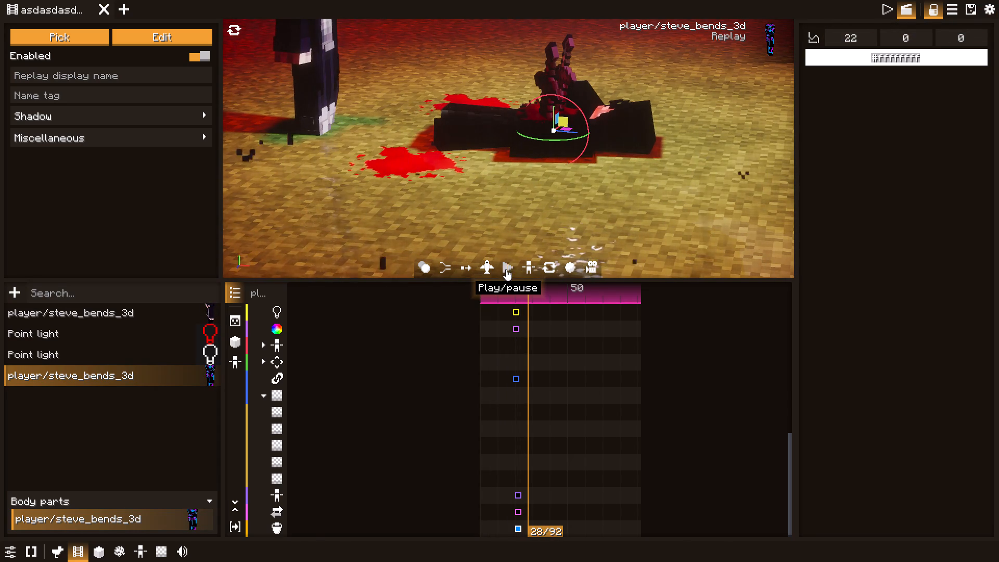
pyautogui.doubleClick(506, 269)
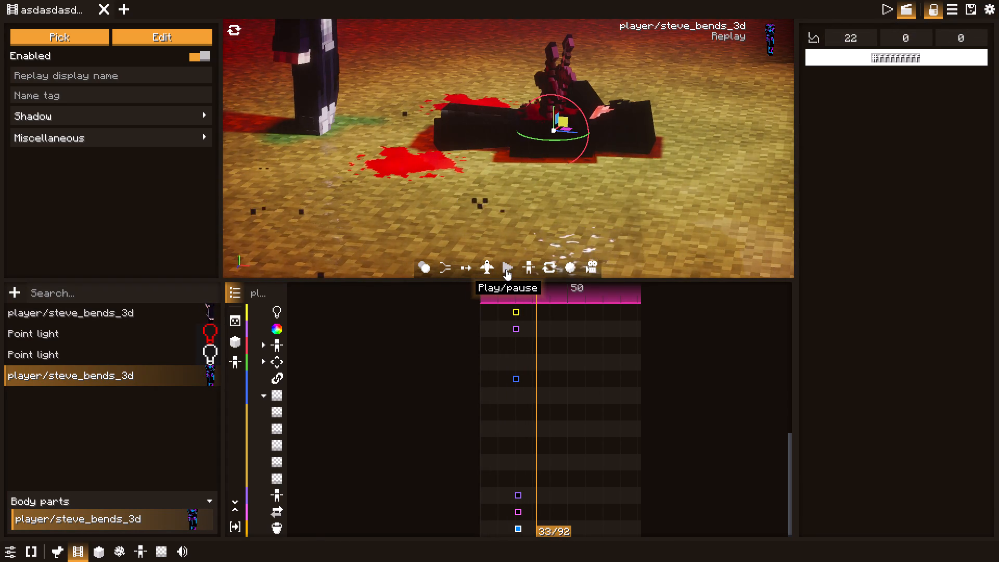
pyautogui.moveTo(526, 296); pyautogui.dragTo(510, 295)
pyautogui.press('space')
pyautogui.press('space')
pyautogui.press('space')
pyautogui.press('space')
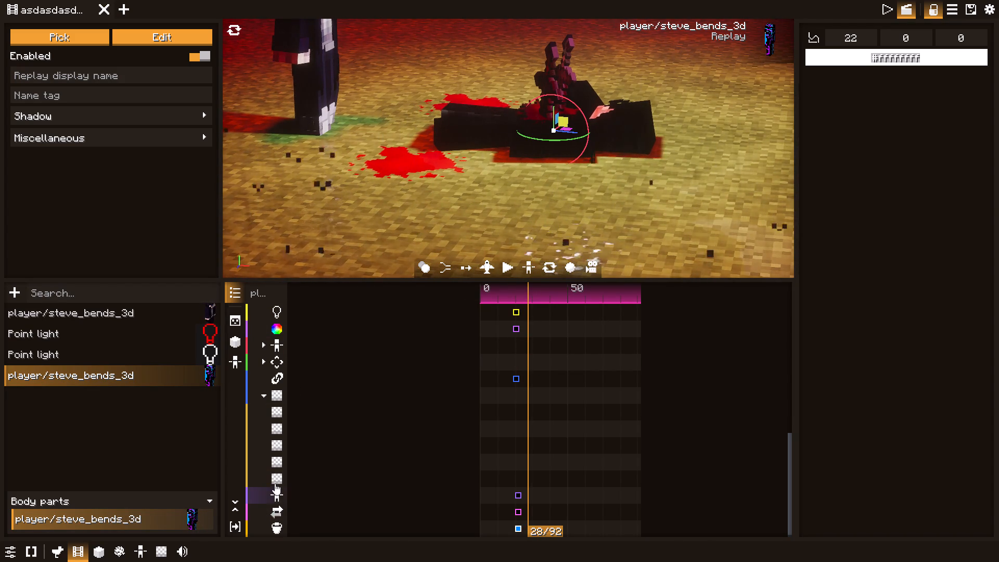
# Show only the pose-related tracks, expand the pose track and add a pose keyframe at tick 28.
pyautogui.click(241, 367)
pyautogui.click(277, 317)
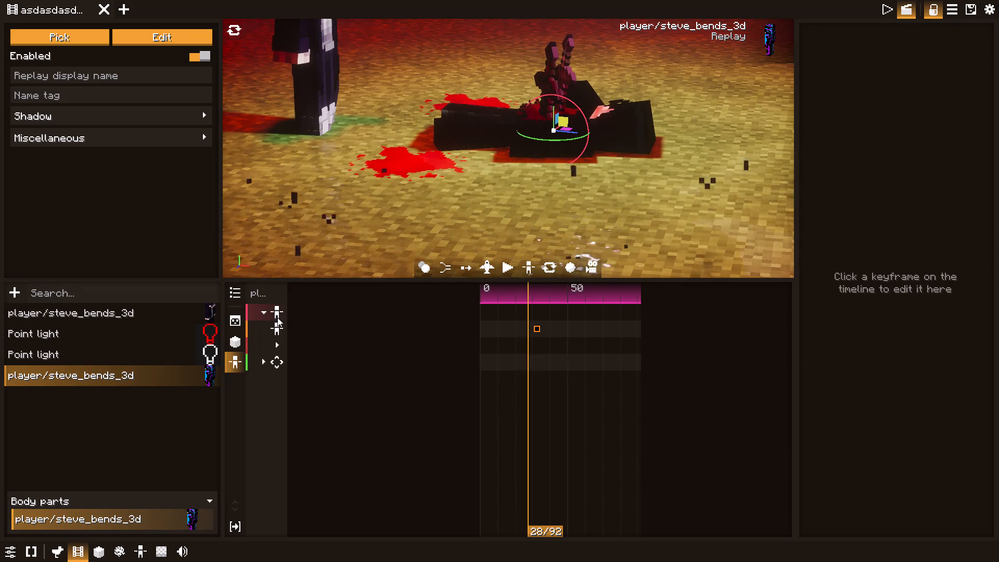
pyautogui.click(277, 330)
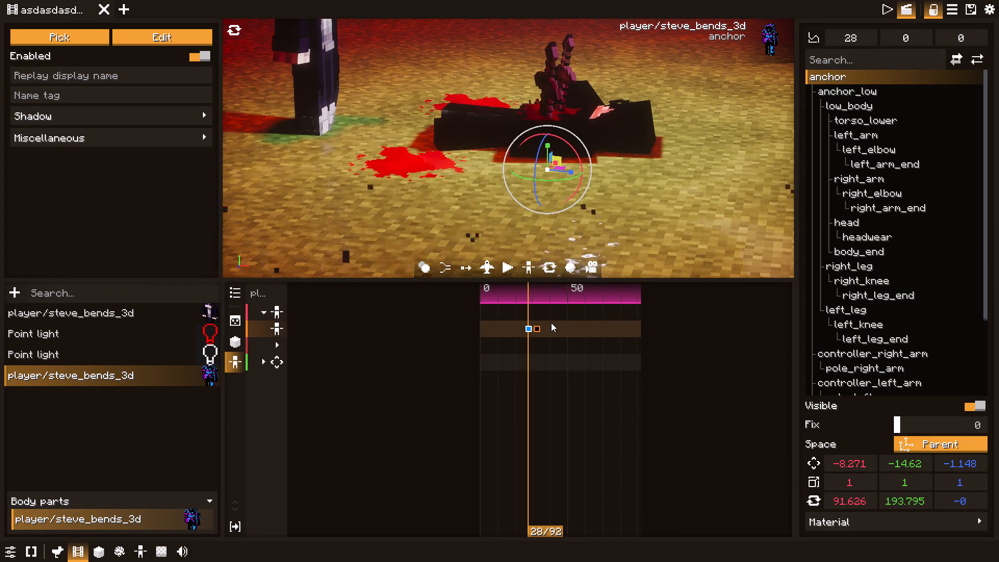
# Raise the anchor in the tick 33 pose keyframe to Y 1.052 and move that keyframe to tick 35.
pyautogui.press('space')
pyautogui.press('space')
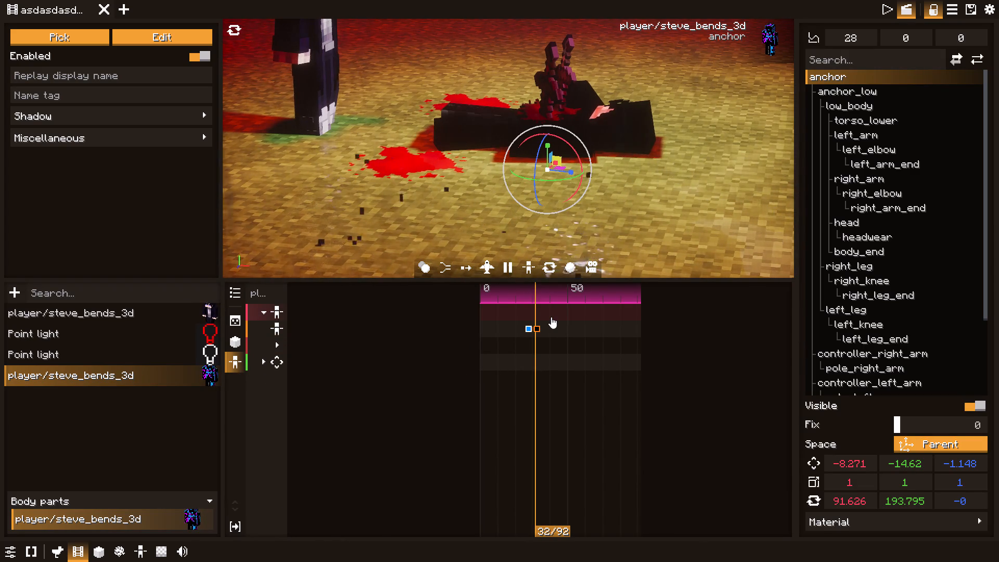
pyautogui.press('space')
pyautogui.press('space')
pyautogui.click(534, 331)
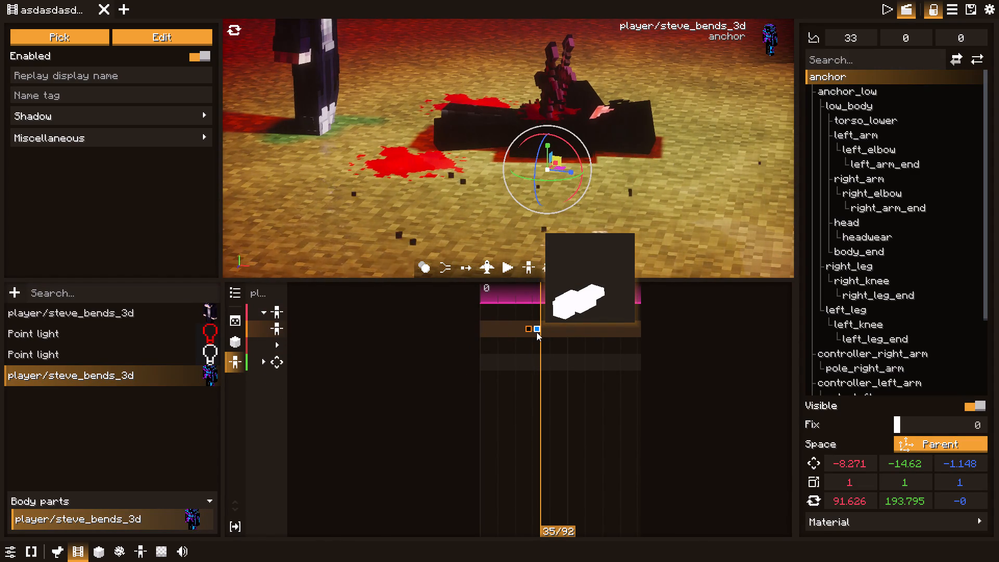
pyautogui.click(539, 338)
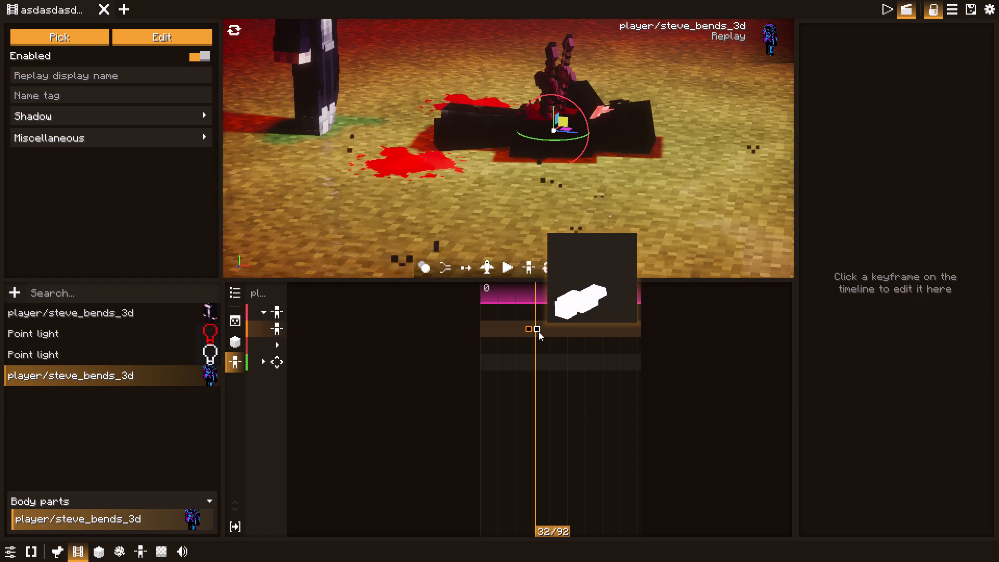
pyautogui.click(539, 330)
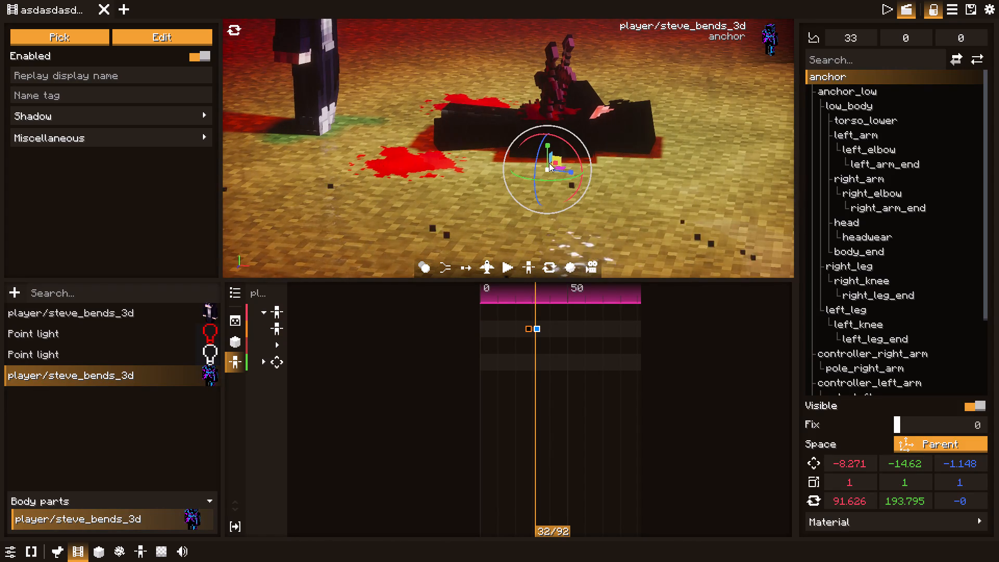
pyautogui.press('space')
pyautogui.press('space')
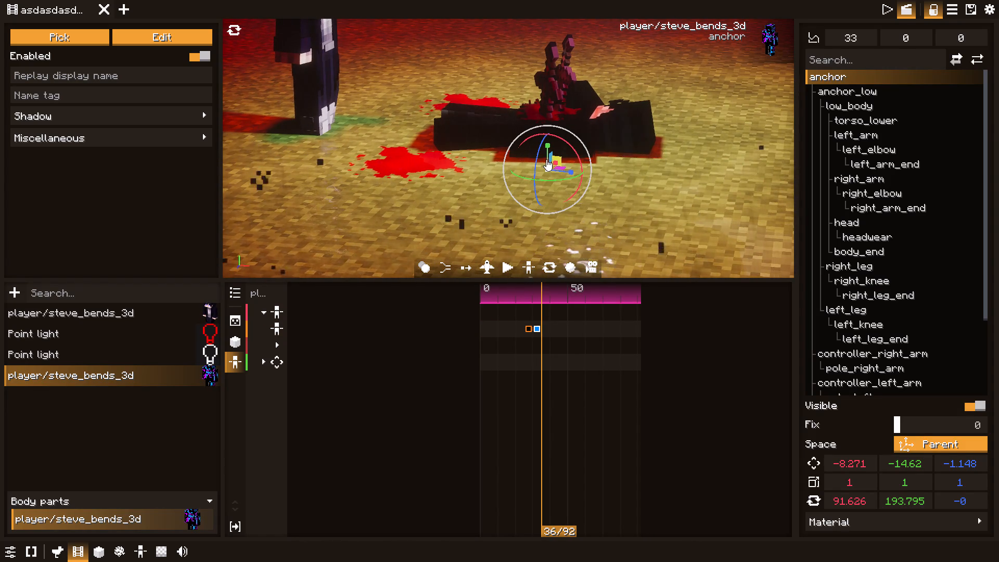
pyautogui.moveTo(546, 159); pyautogui.dragTo(547, 108)
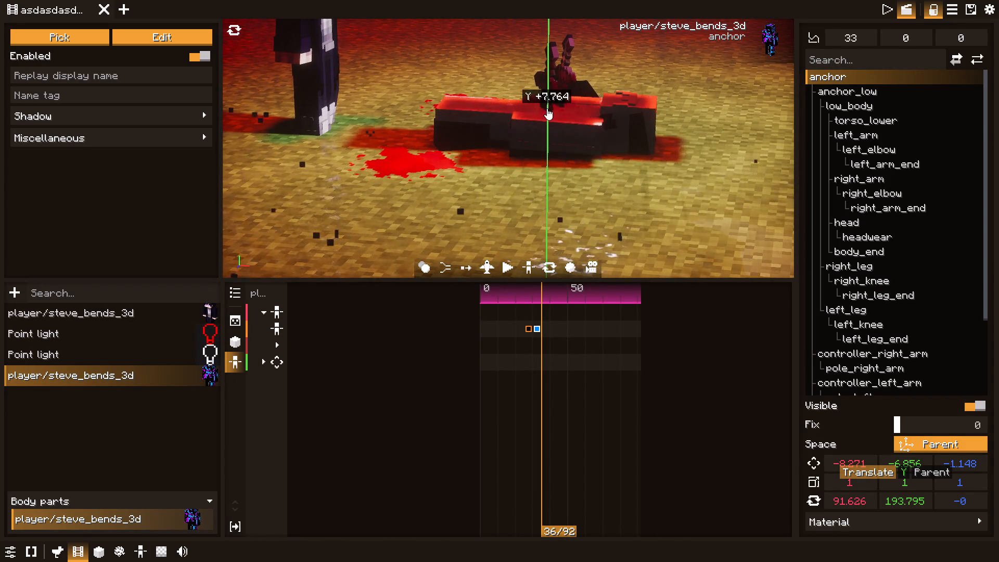
pyautogui.moveTo(547, 108); pyautogui.dragTo(544, 57)
pyautogui.click(538, 327)
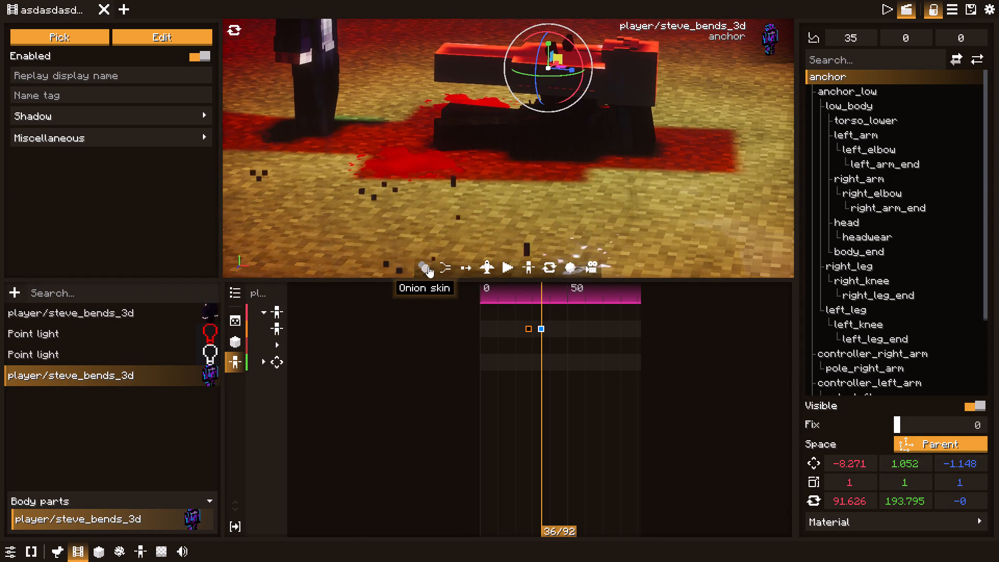
# Play the shot from tick 26 to 44 to check the body's rise.
pyautogui.moveTo(535, 299); pyautogui.dragTo(526, 298)
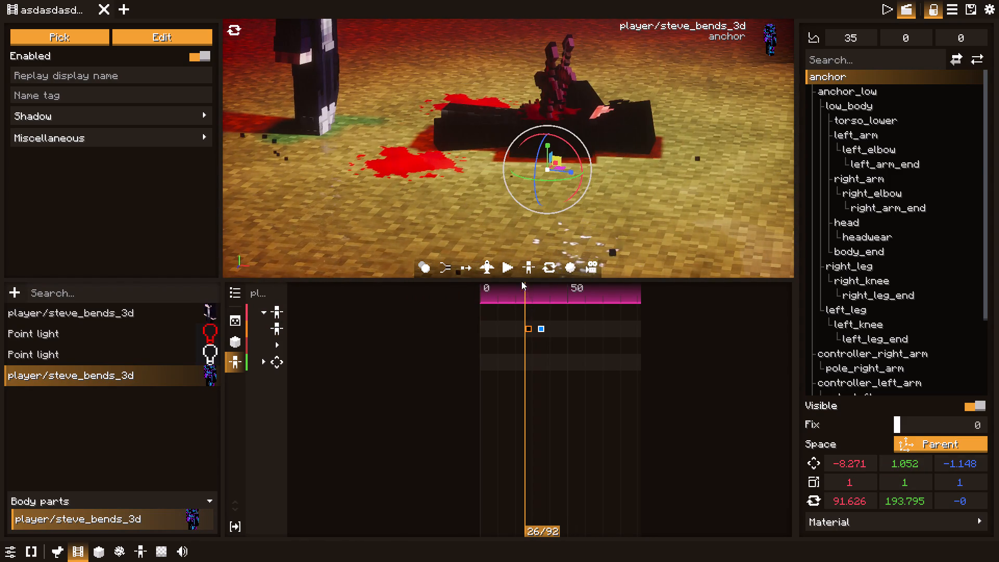
pyautogui.click(509, 264)
pyautogui.click(509, 264)
pyautogui.doubleClick(509, 264)
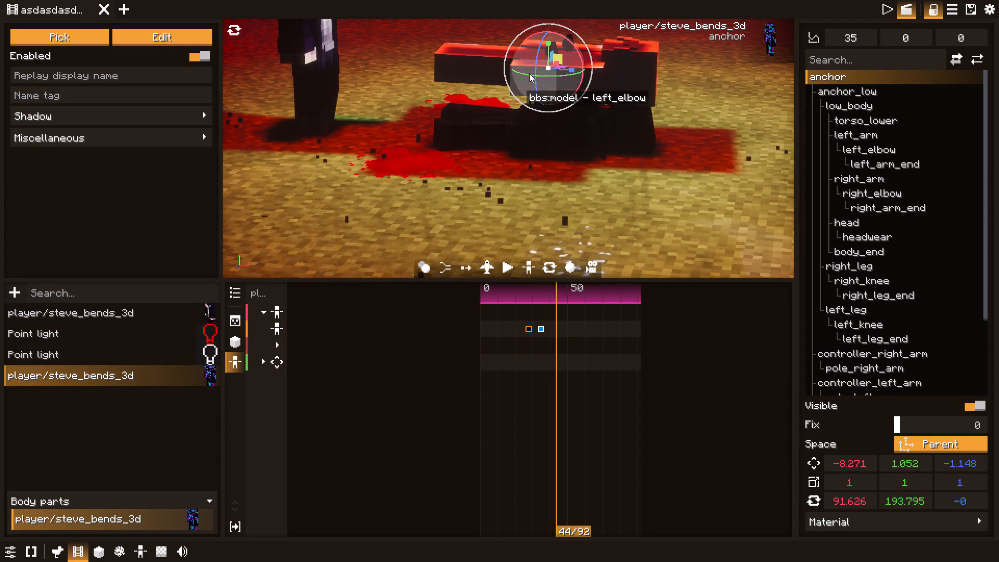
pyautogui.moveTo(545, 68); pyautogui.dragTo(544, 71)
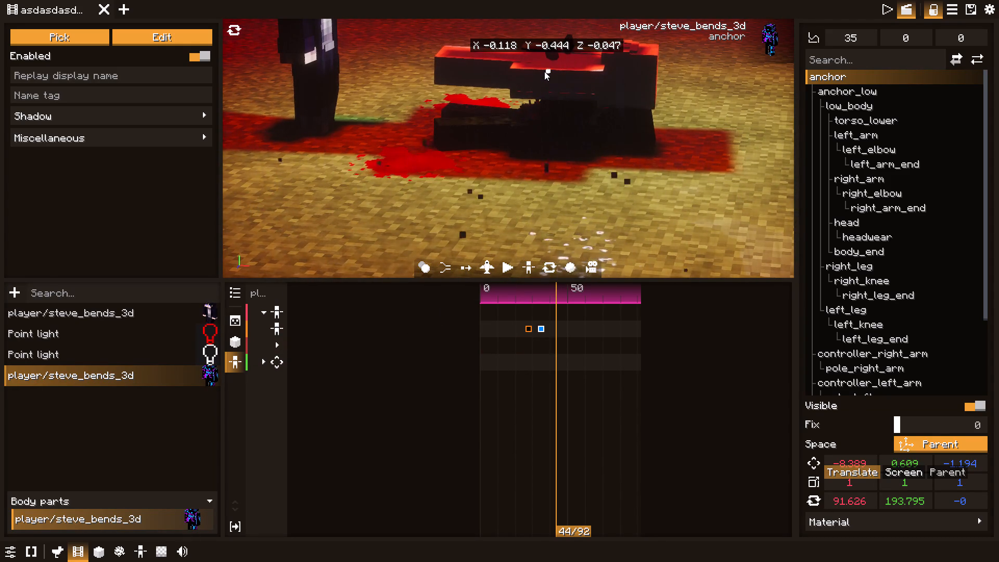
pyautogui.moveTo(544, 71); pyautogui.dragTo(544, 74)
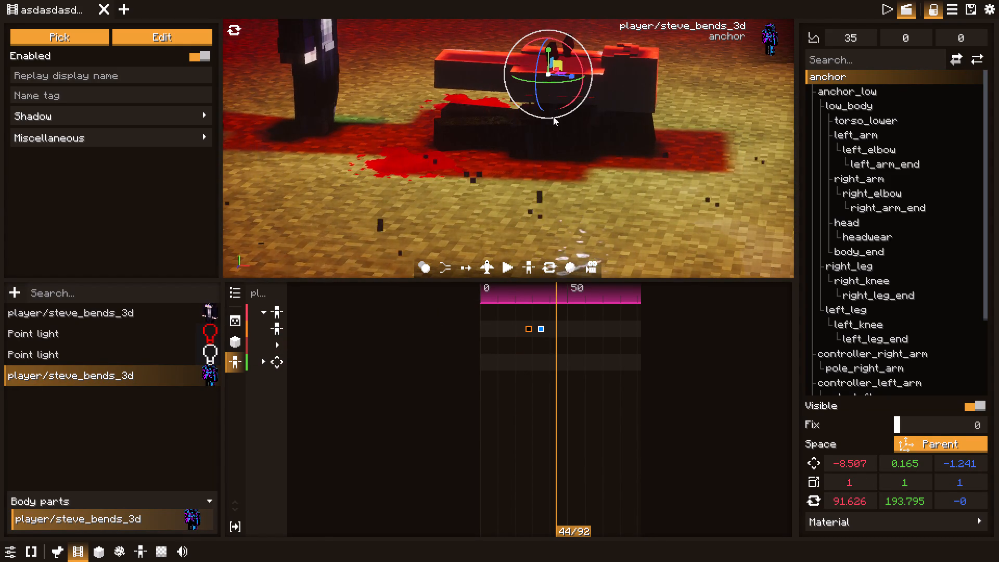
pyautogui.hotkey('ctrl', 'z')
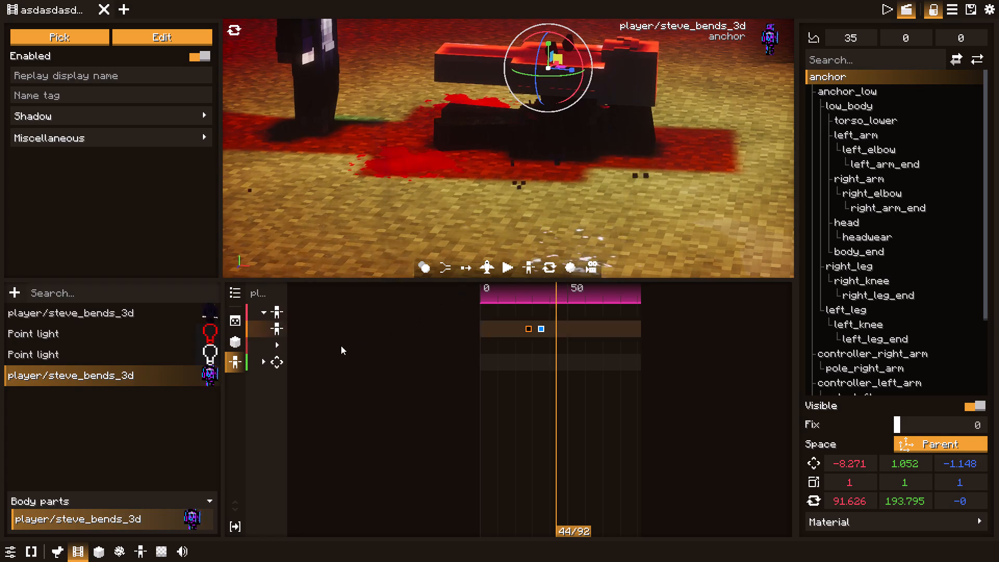
# Add a pose keyframe at tick 44 and lower its anchor position to X -8.507, Y 0.165, Z -1.241.
pyautogui.click(276, 327)
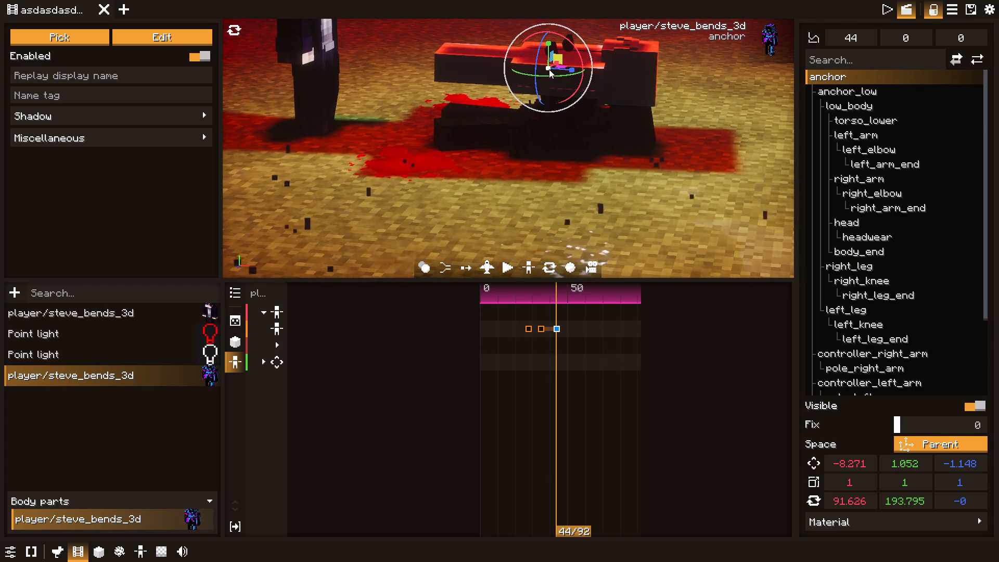
pyautogui.moveTo(548, 69); pyautogui.dragTo(548, 75)
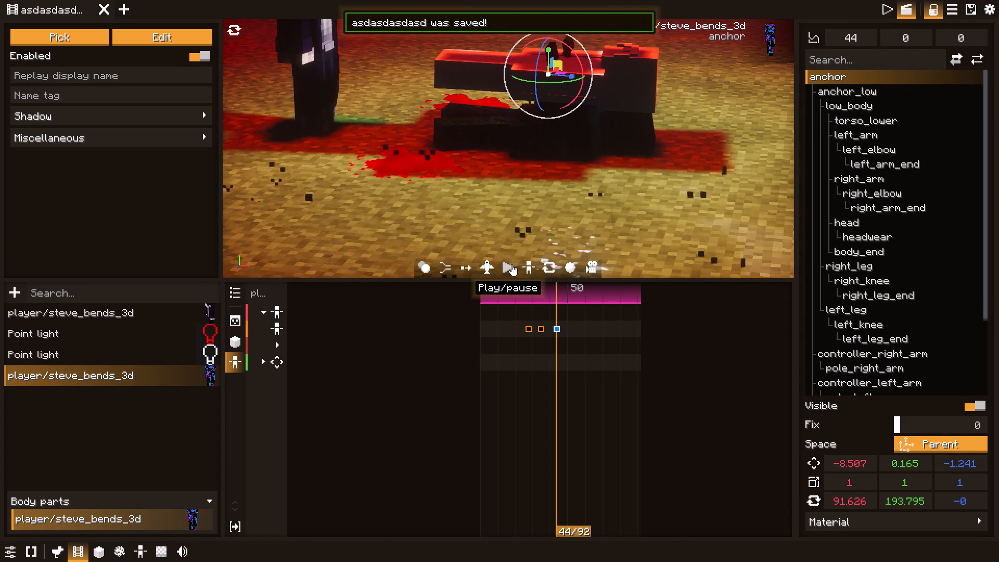
# Add a pose keyframe at tick 51 and raise its anchor to X -8.311, Y 0.904, Z -1.163.
pyautogui.press('space')
pyautogui.press('space')
pyautogui.click(547, 72)
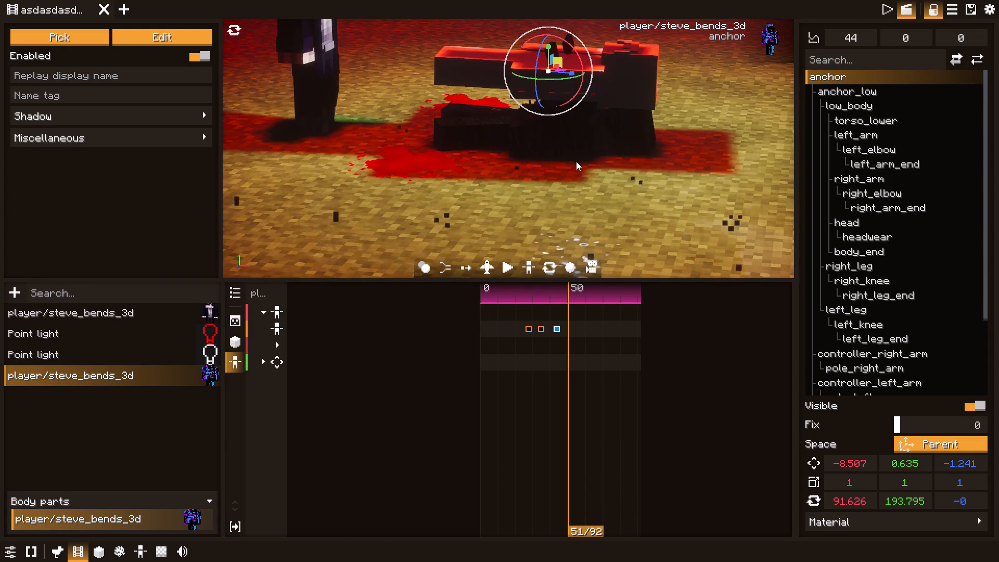
pyautogui.hotkey('ctrl', 'z')
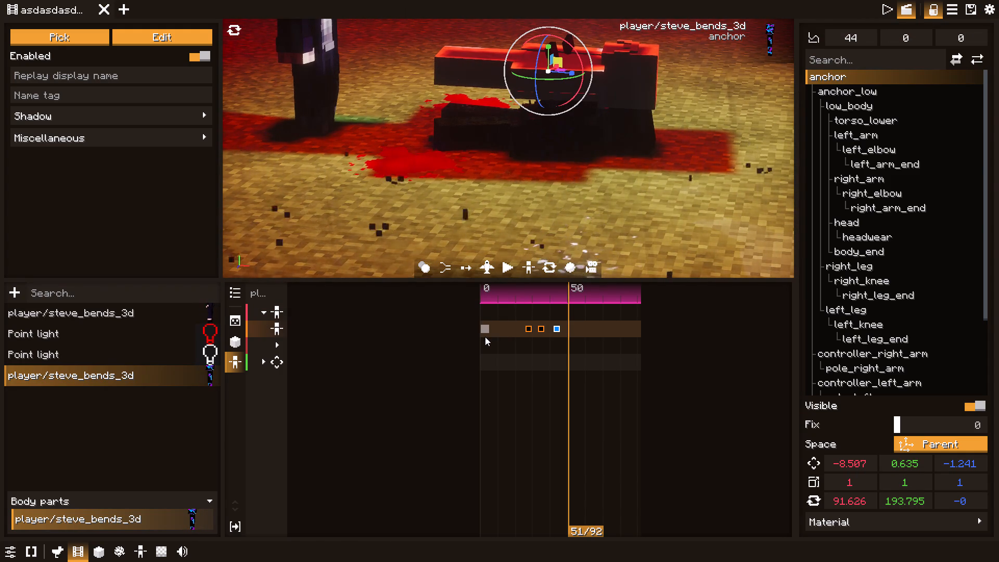
pyautogui.click(273, 328)
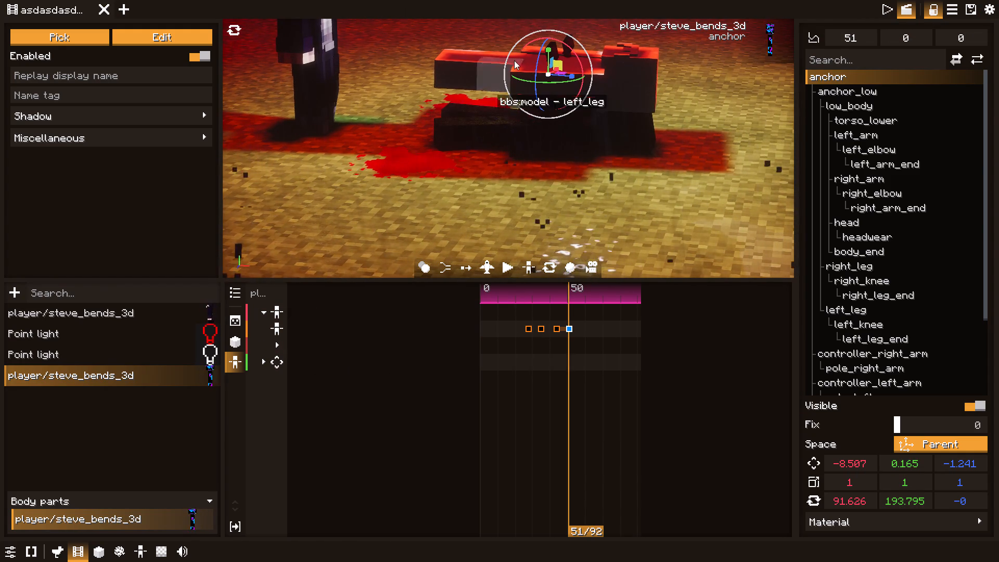
pyautogui.moveTo(548, 74); pyautogui.dragTo(547, 69)
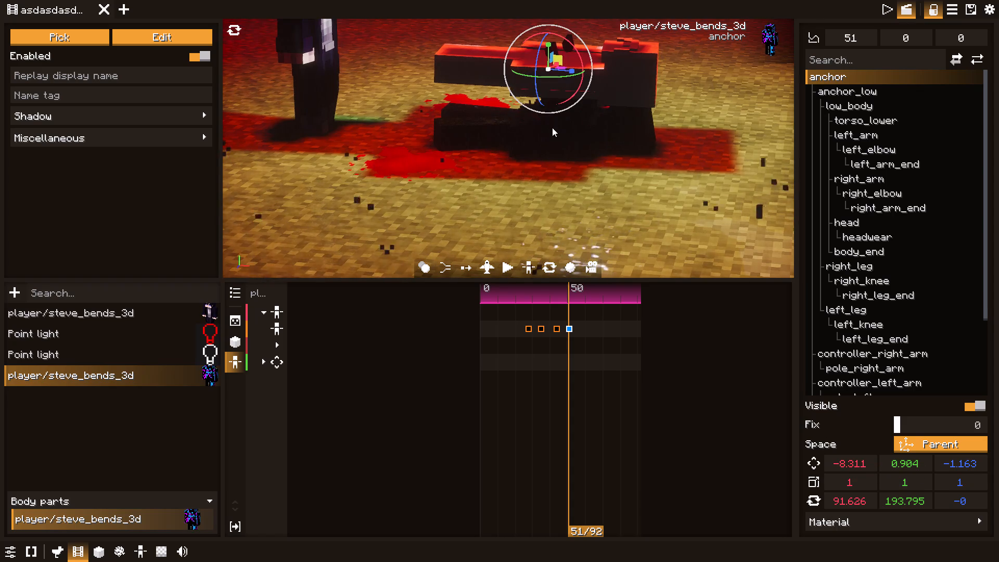
# Lower the anchor in the tick 51 pose keyframe to Y 0.115.
pyautogui.press('space')
pyautogui.press('space')
pyautogui.moveTo(548, 67); pyautogui.dragTo(548, 72)
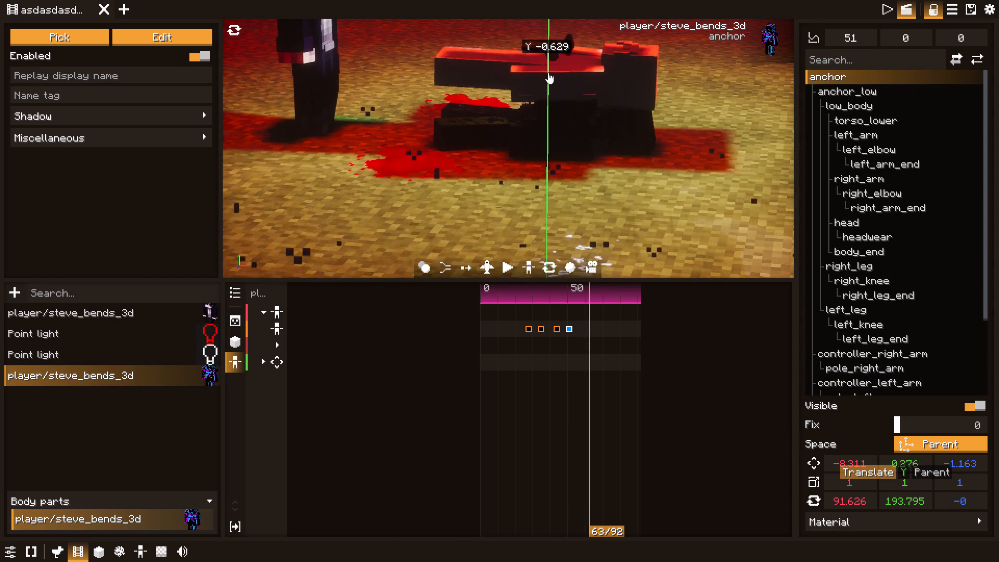
pyautogui.moveTo(548, 72); pyautogui.dragTo(546, 97)
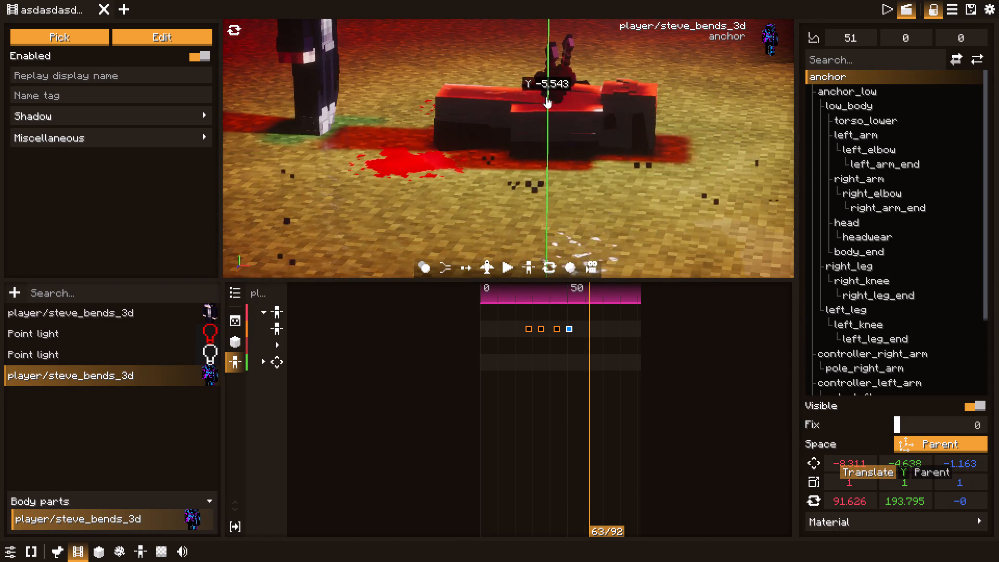
pyautogui.moveTo(546, 97); pyautogui.dragTo(546, 72)
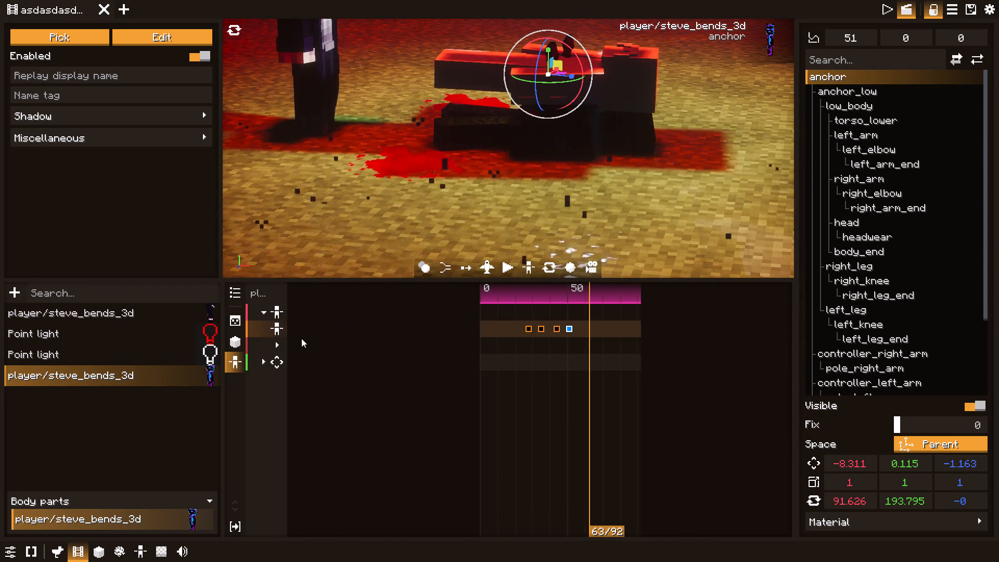
# Add pose keyframes at ticks 63 and 72, and lower the anchor in the tick 72 keyframe to Y -15.98.
pyautogui.click(276, 329)
pyautogui.press('space')
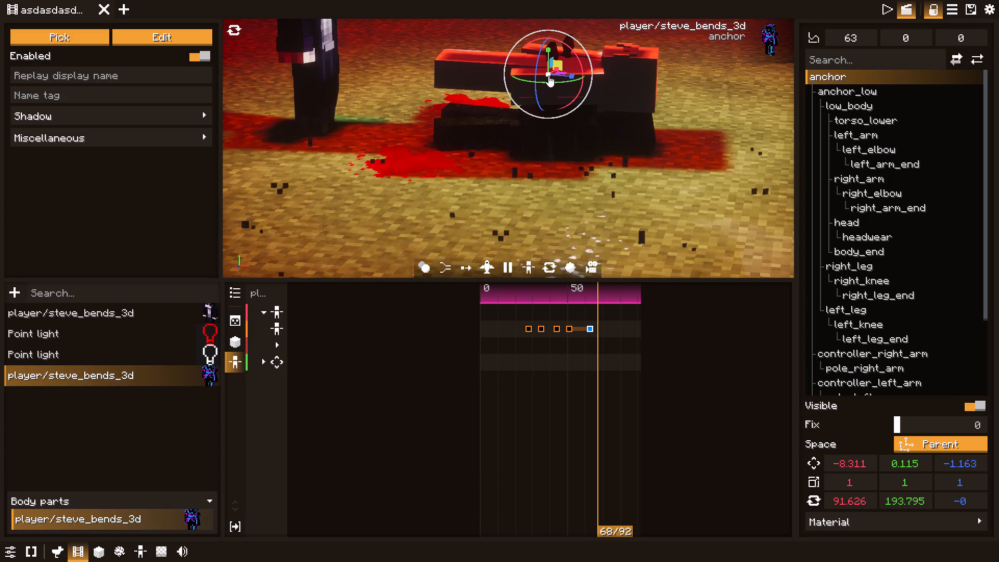
pyautogui.press('space')
pyautogui.click(275, 327)
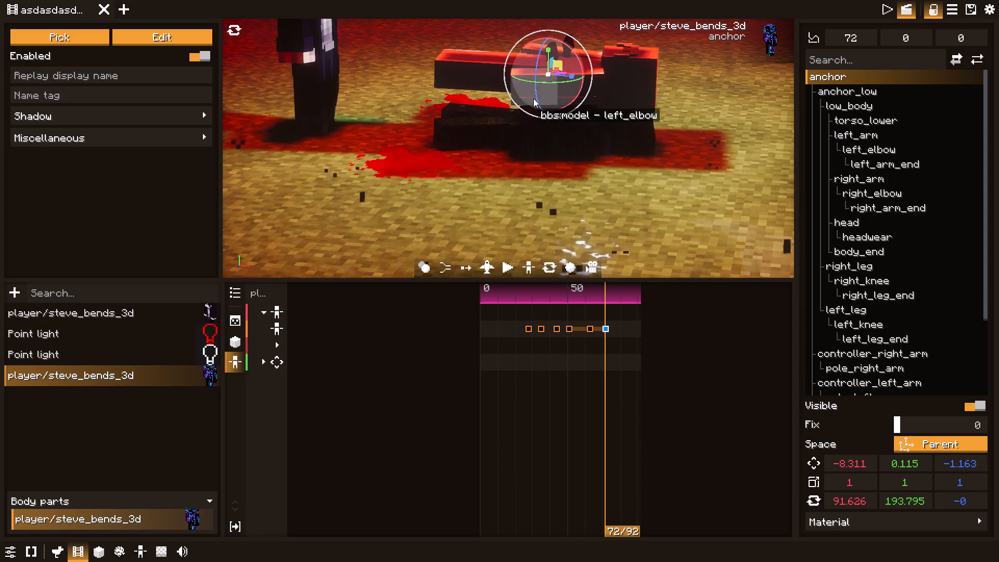
pyautogui.moveTo(547, 71); pyautogui.dragTo(545, 171)
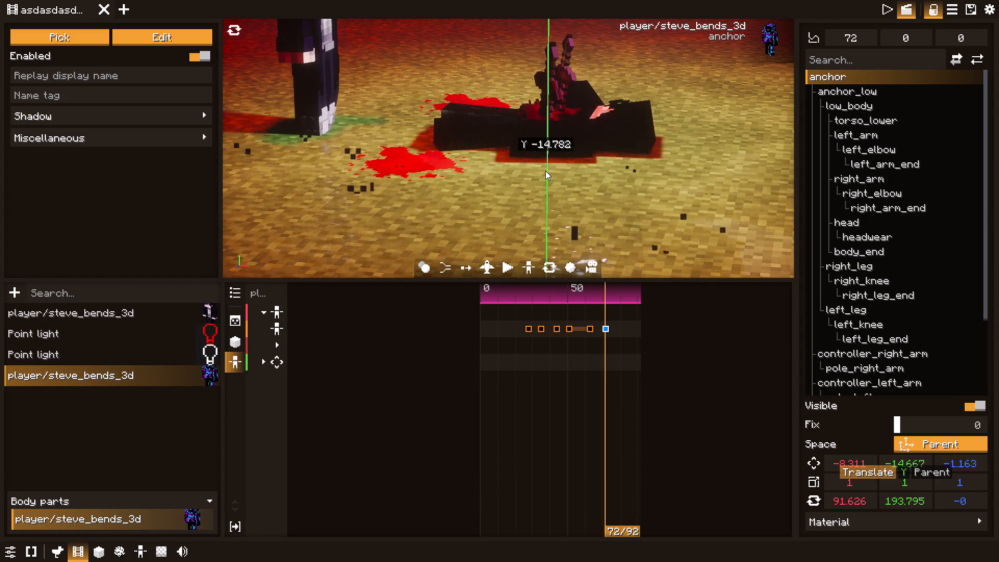
pyautogui.moveTo(545, 171); pyautogui.dragTo(545, 175)
# Play the shot from the start past tick 72 to check the body's rise, hover and drop.
pyautogui.moveTo(540, 296); pyautogui.dragTo(436, 301)
pyautogui.press('space')
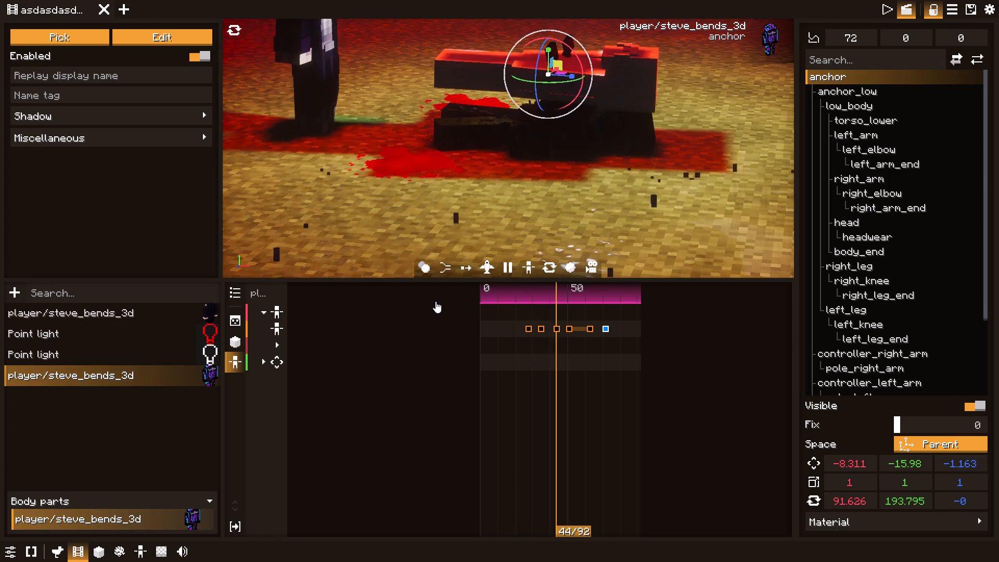
pyautogui.press('space')
pyautogui.press('space')
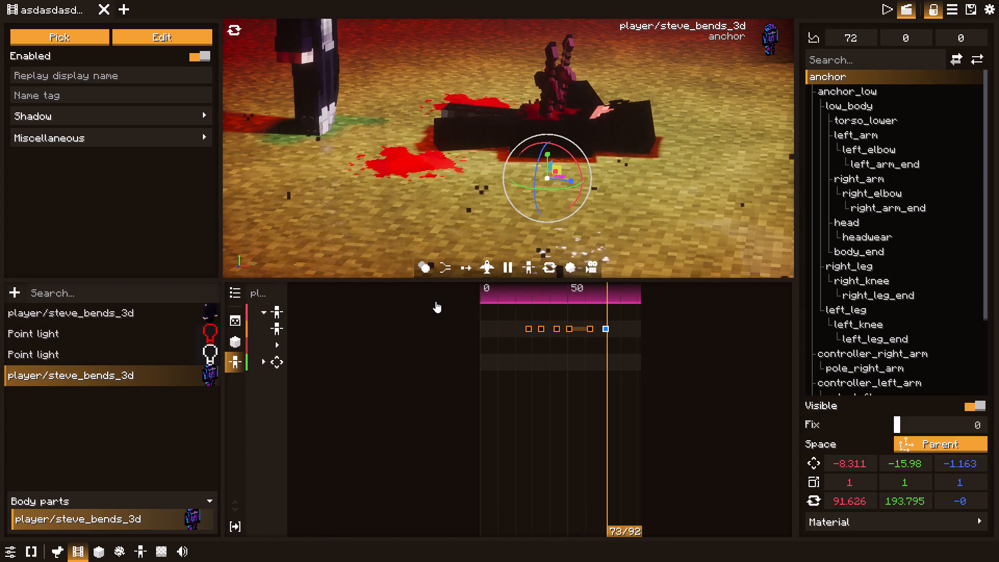
pyautogui.press('space')
pyautogui.press('space')
pyautogui.press('space')
# Raise the anchor in the tick 51 pose keyframe to X -7.878, Y 1.743, Z -0.993.
pyautogui.moveTo(526, 301); pyautogui.dragTo(537, 304)
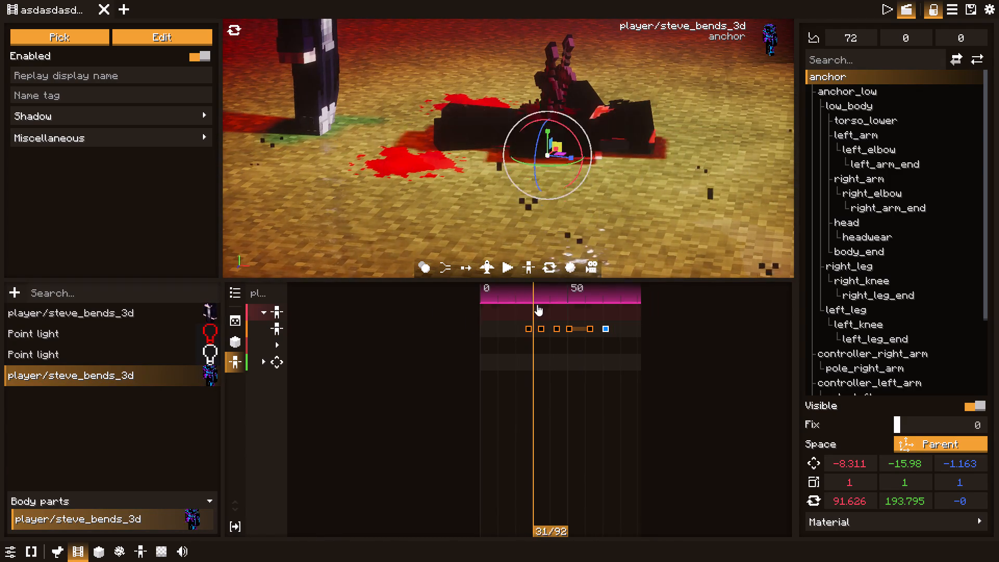
pyautogui.moveTo(537, 304); pyautogui.dragTo(563, 310)
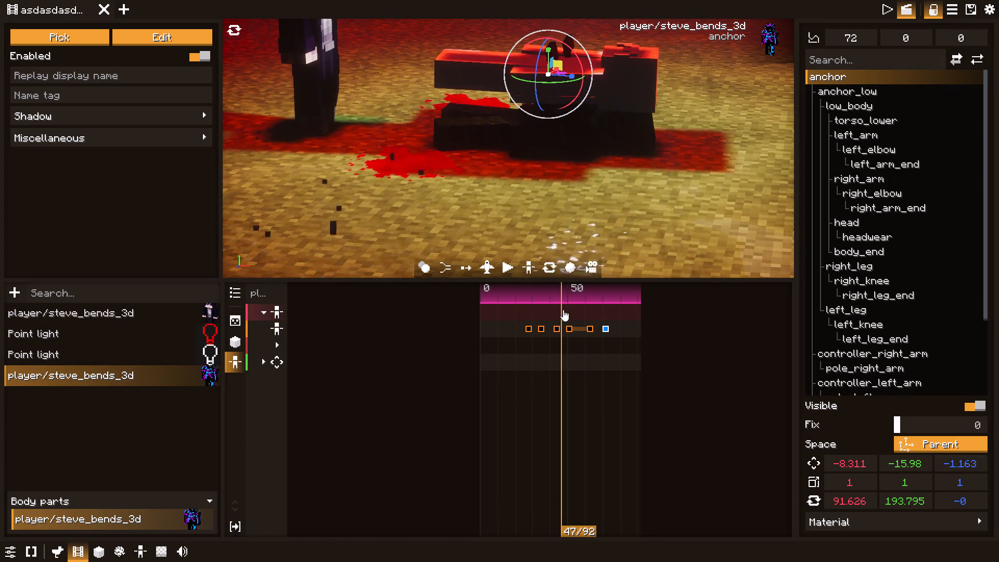
pyautogui.moveTo(563, 310); pyautogui.dragTo(571, 314)
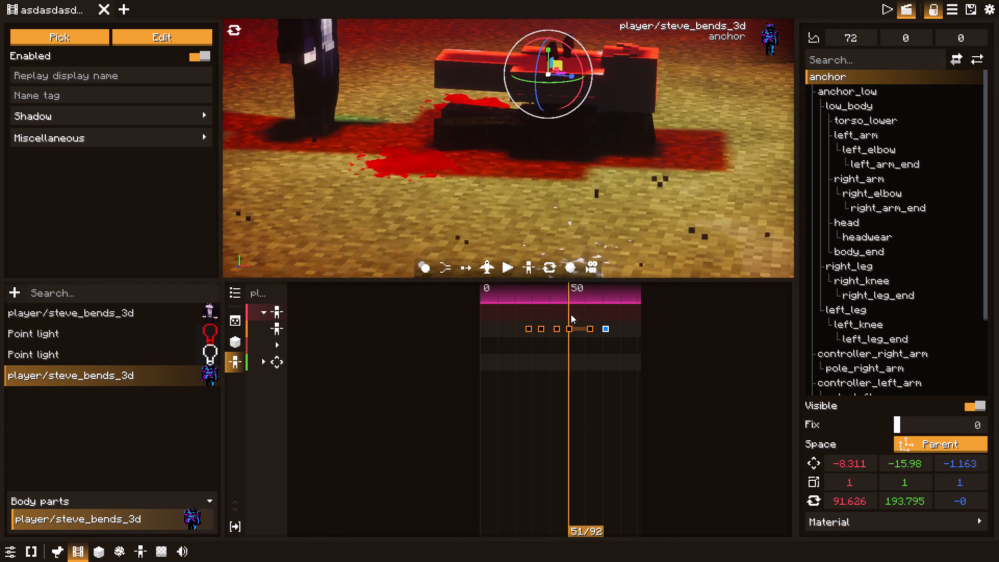
pyautogui.click(568, 330)
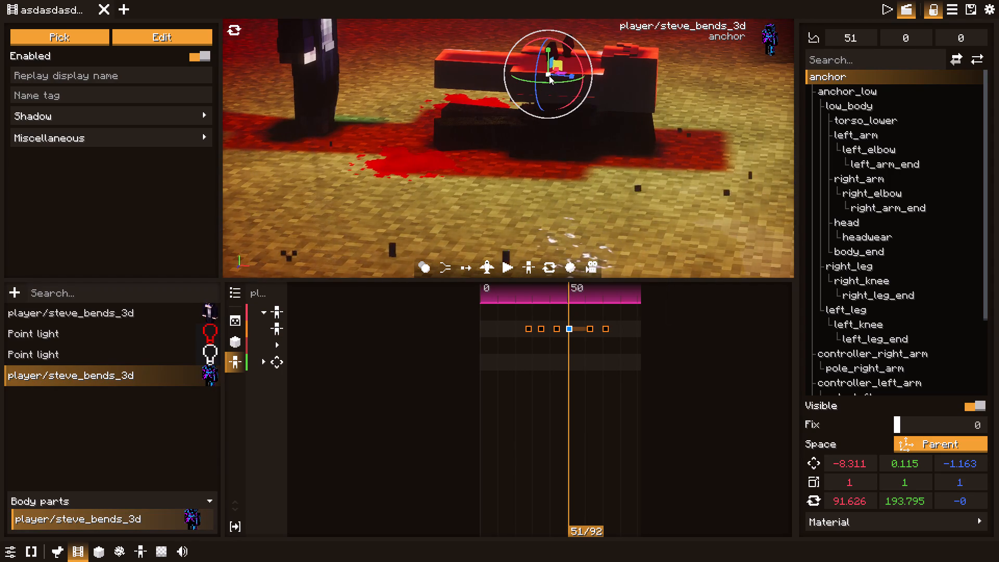
pyautogui.moveTo(548, 74); pyautogui.dragTo(548, 62)
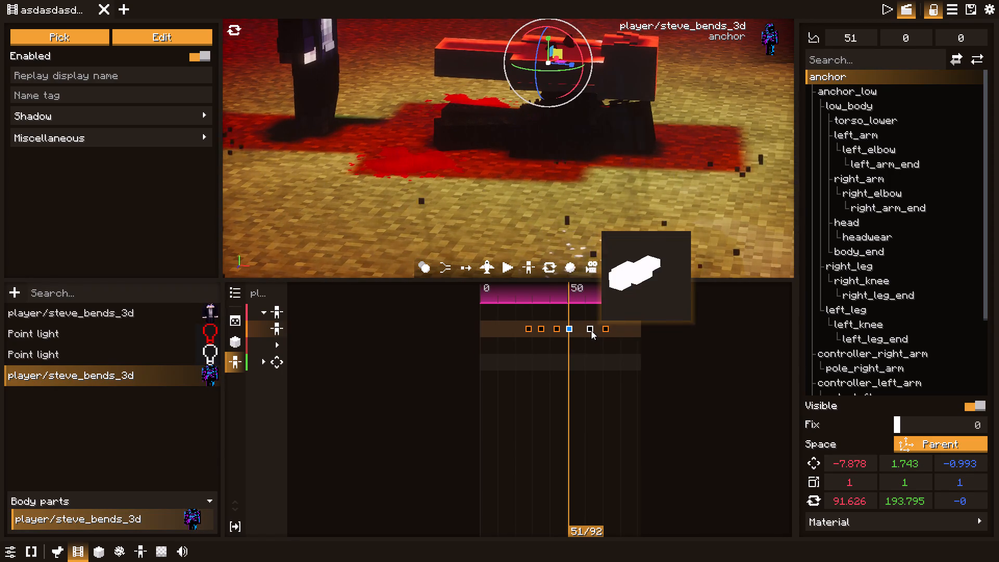
# Adjust the anchor in the tick 63 pose keyframe to X -8.222, Y 0.449, Z -1.128.
pyautogui.click(591, 330)
pyautogui.moveTo(583, 298); pyautogui.dragTo(593, 299)
pyautogui.click(548, 86)
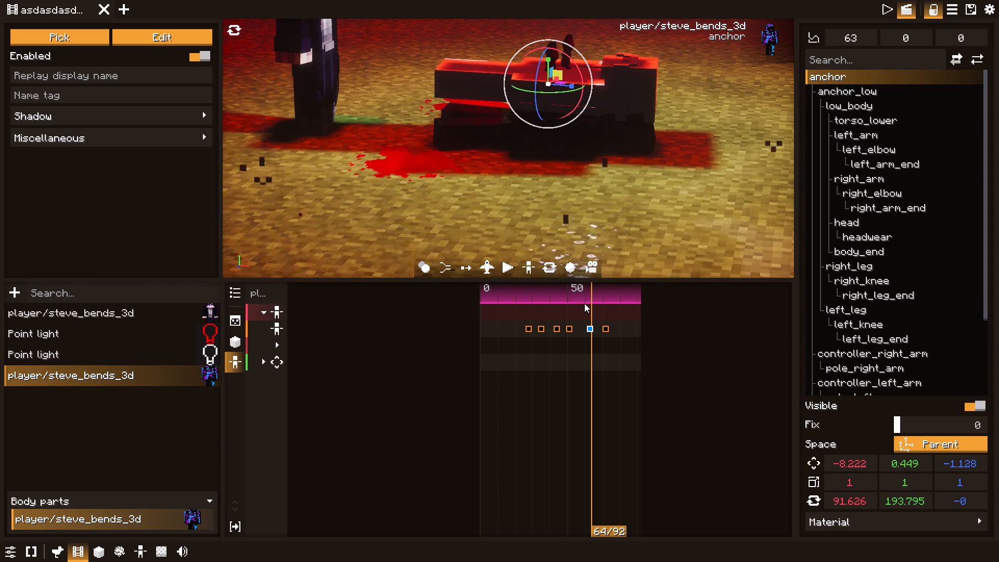
# Play the shot from the start to tick 77 to check the revised hover and drop.
pyautogui.moveTo(560, 299); pyautogui.dragTo(517, 300)
pyautogui.click(507, 266)
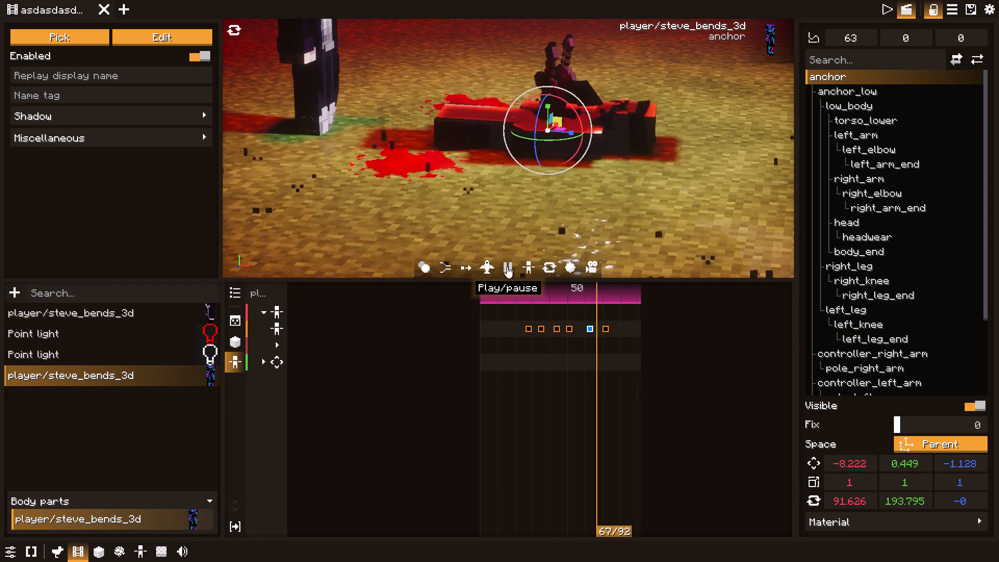
pyautogui.click(507, 266)
pyautogui.doubleClick(507, 266)
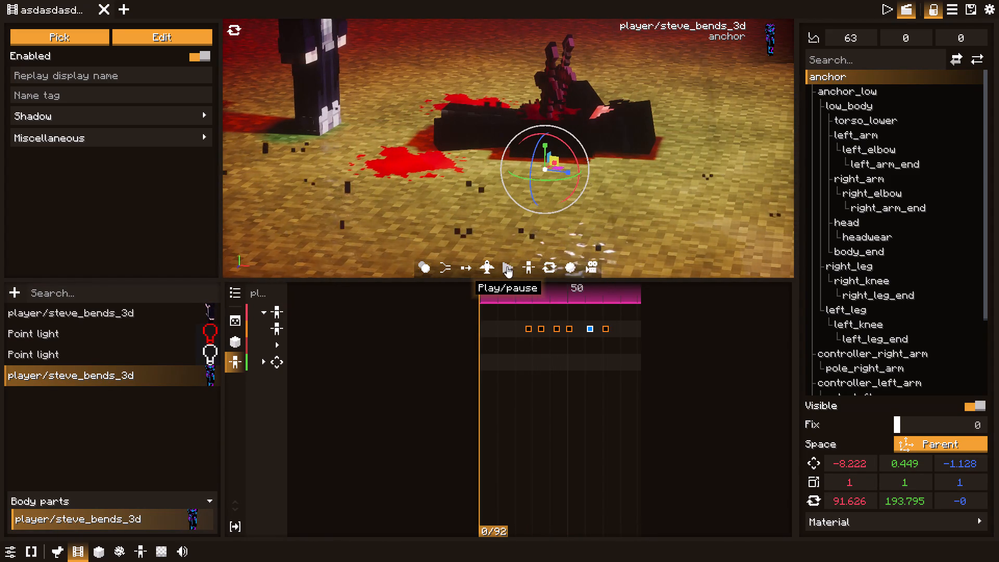
pyautogui.moveTo(514, 301); pyautogui.dragTo(513, 301)
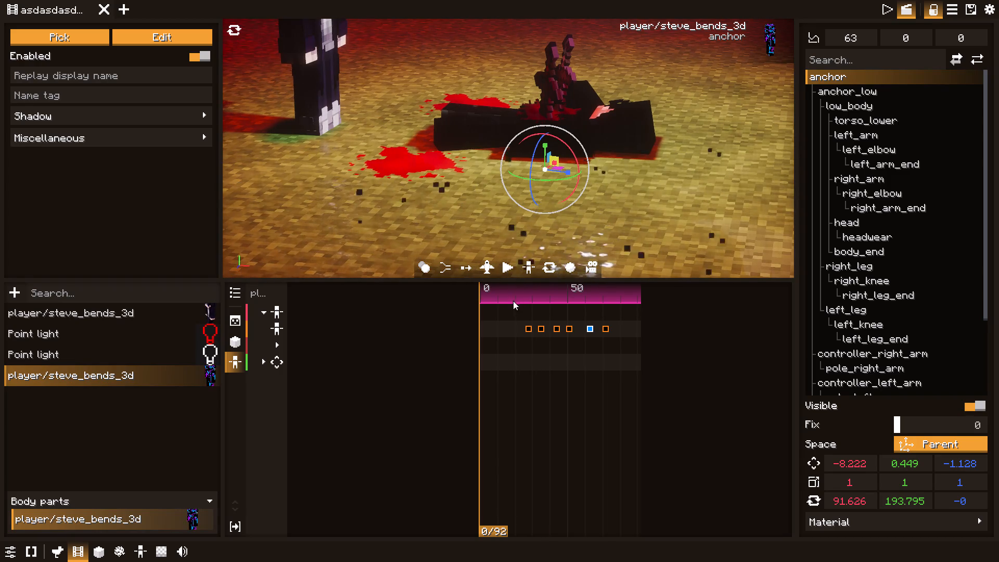
pyautogui.moveTo(513, 301); pyautogui.dragTo(479, 292)
pyautogui.press('space')
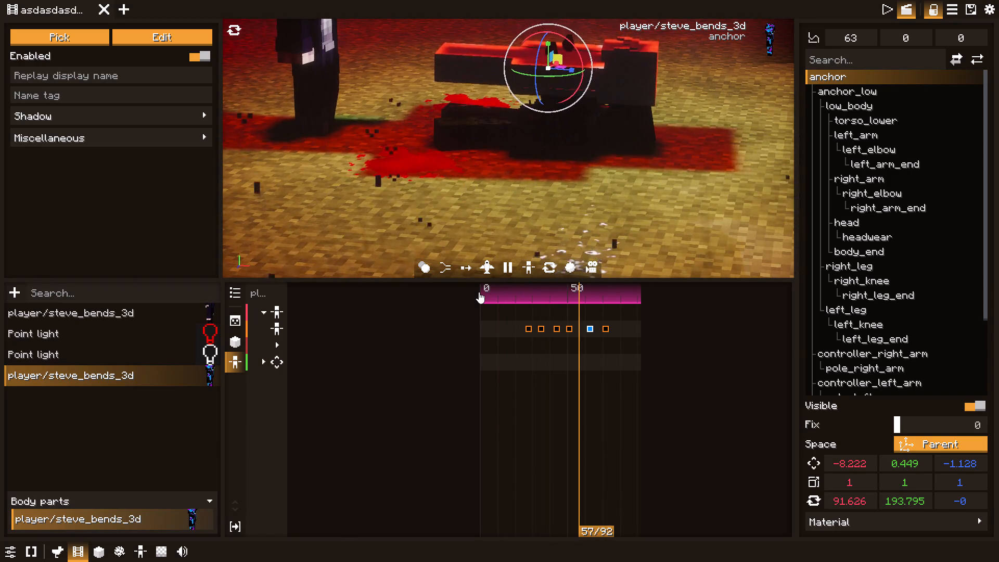
pyautogui.press('space')
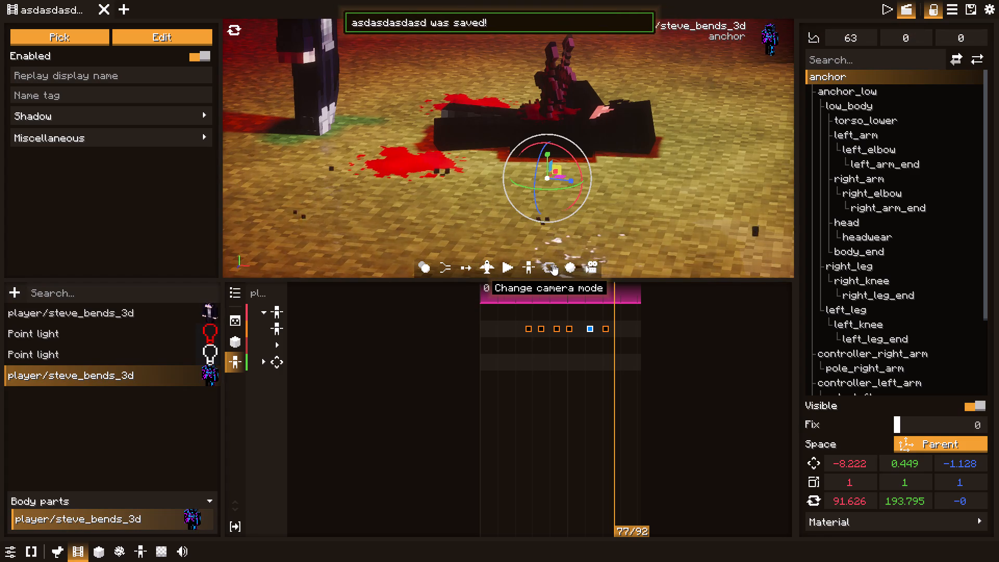
# Switch the preview to the shot's camera view and play the animation from the start.
pyautogui.click(553, 264)
pyautogui.click(576, 279)
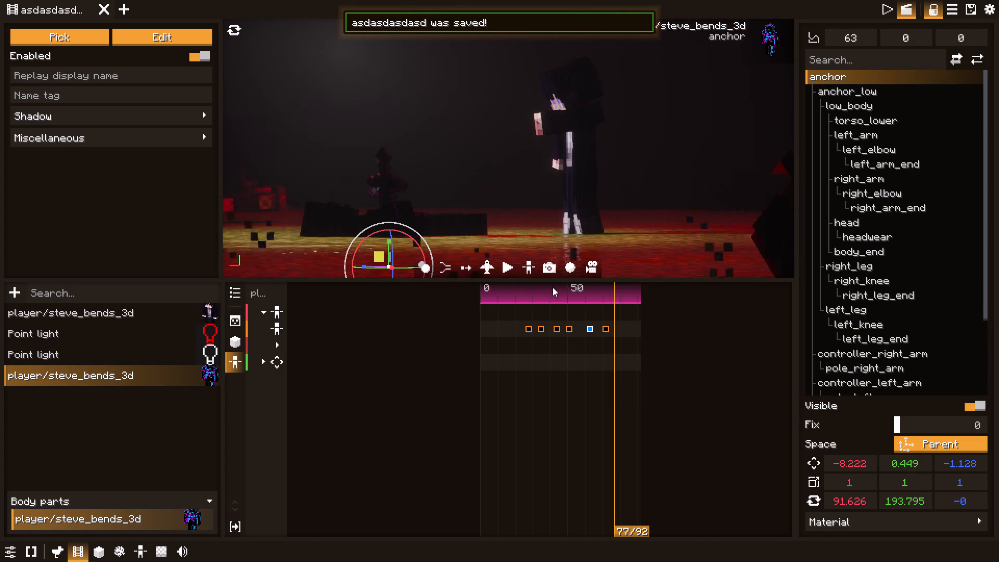
pyautogui.moveTo(566, 298); pyautogui.dragTo(487, 305)
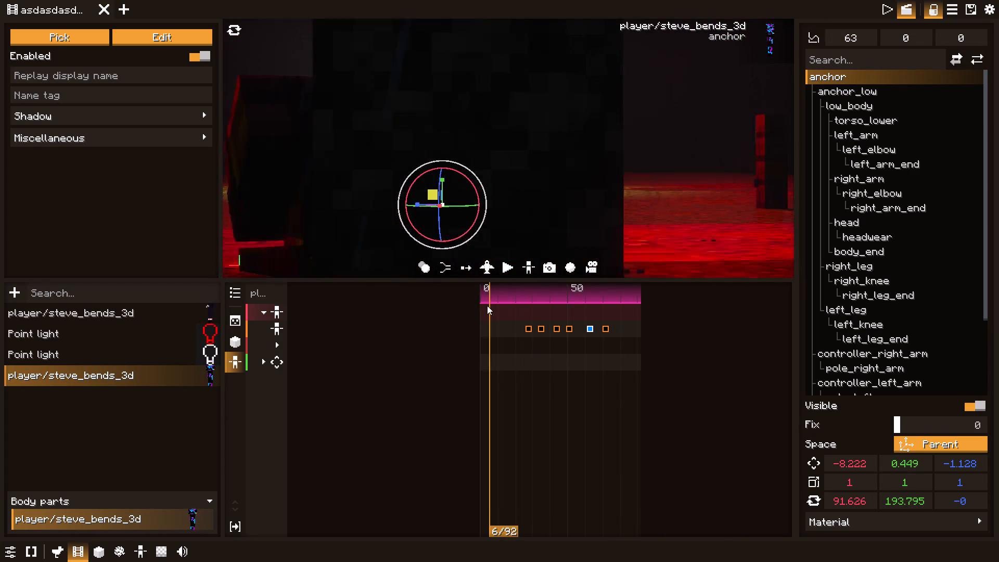
pyautogui.moveTo(487, 305); pyautogui.dragTo(429, 305)
pyautogui.click(504, 266)
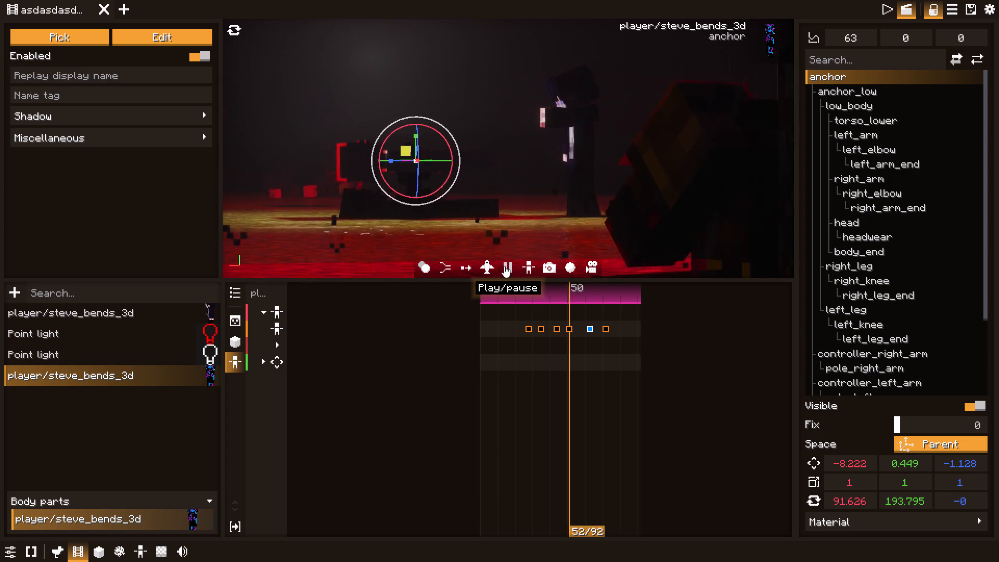
pyautogui.doubleClick(504, 266)
pyautogui.click(504, 266)
pyautogui.doubleClick(504, 266)
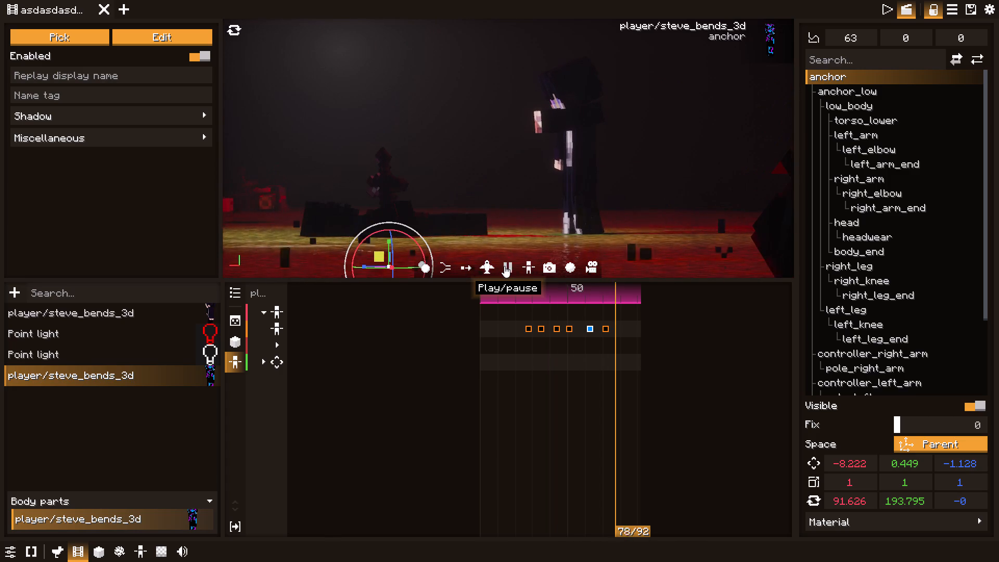
pyautogui.click(504, 268)
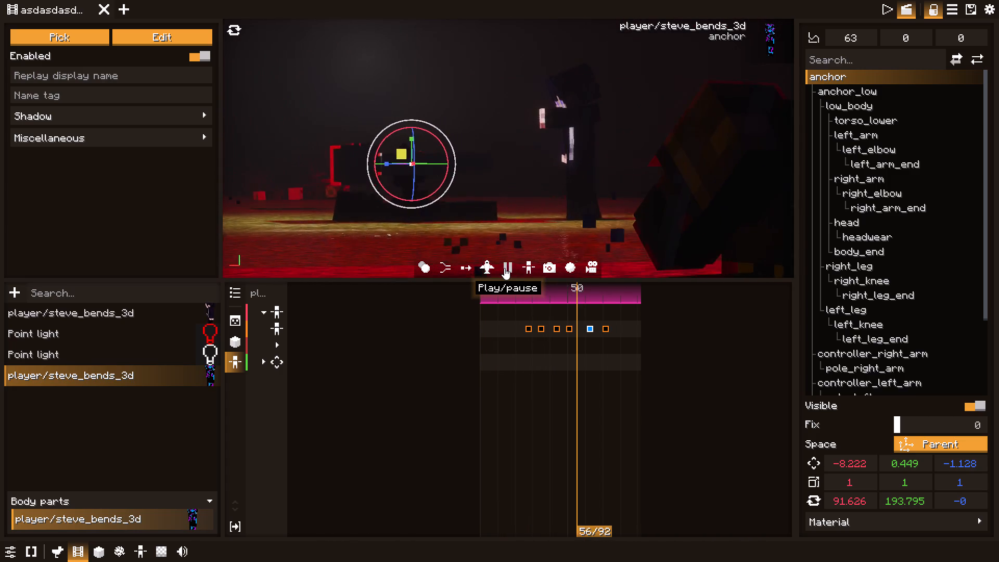
pyautogui.click(504, 268)
# Replay the shot from the start in camera view, pausing around the hover to examine the body's motion.
pyautogui.moveTo(506, 292); pyautogui.dragTo(502, 292)
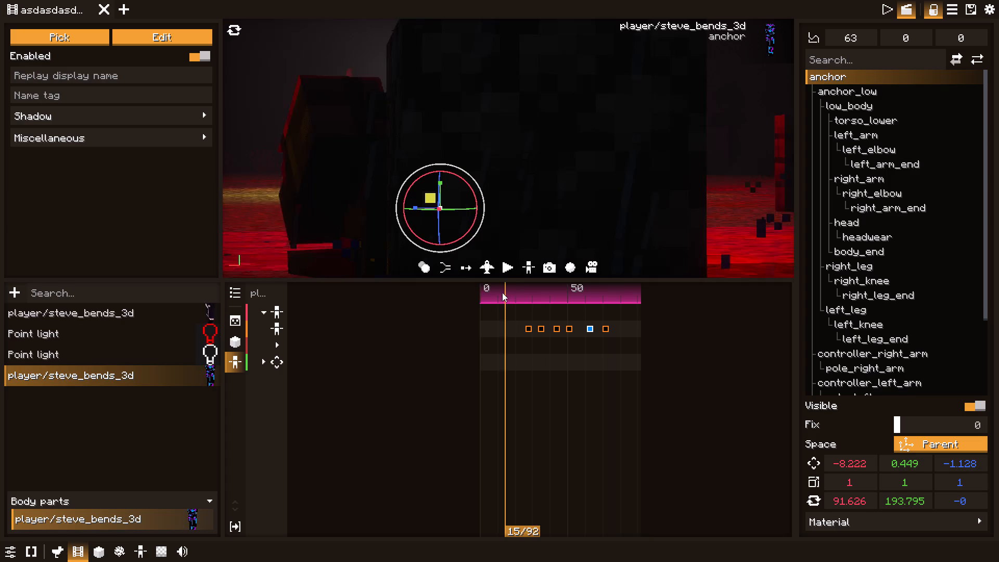
pyautogui.moveTo(502, 292); pyautogui.dragTo(460, 288)
pyautogui.click(503, 269)
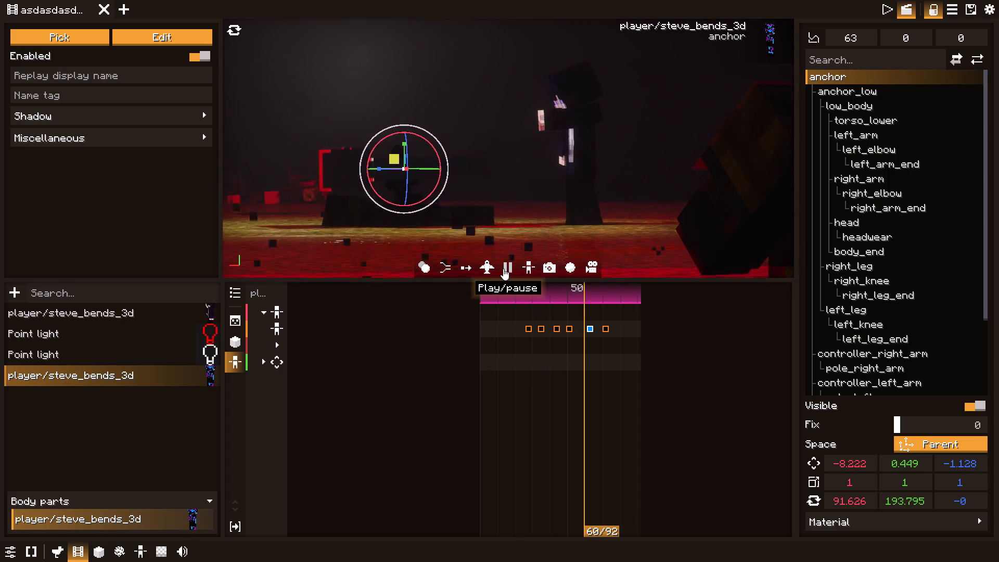
pyautogui.press('space')
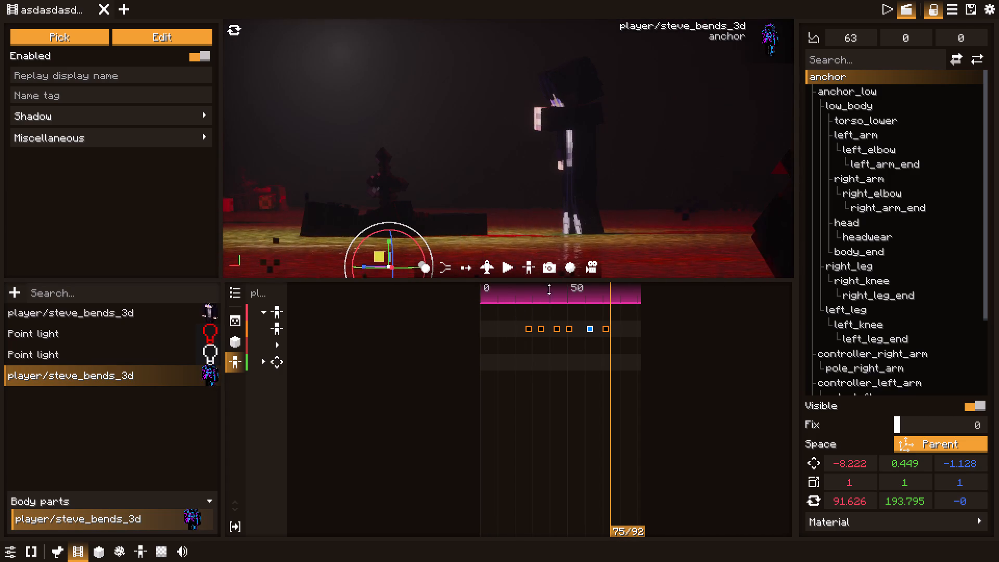
pyautogui.moveTo(510, 311); pyautogui.dragTo(503, 309)
pyautogui.moveTo(505, 303); pyautogui.dragTo(435, 303)
pyautogui.click(499, 262)
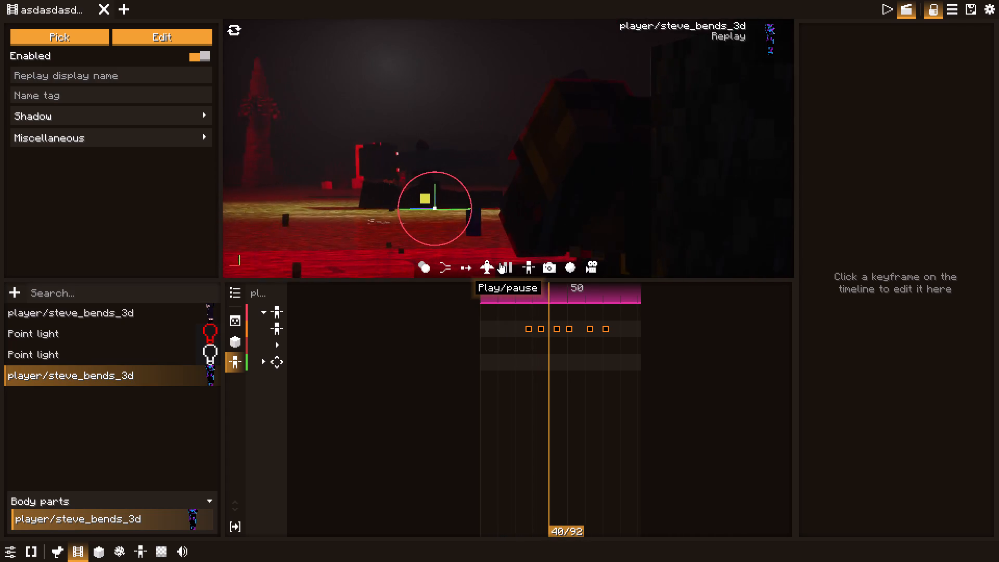
pyautogui.click(499, 262)
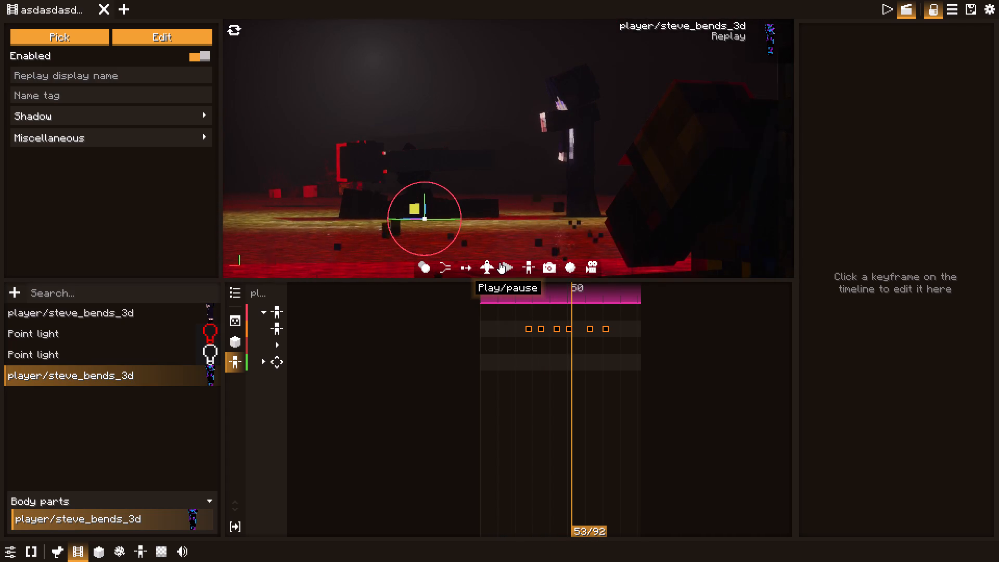
pyautogui.doubleClick(499, 262)
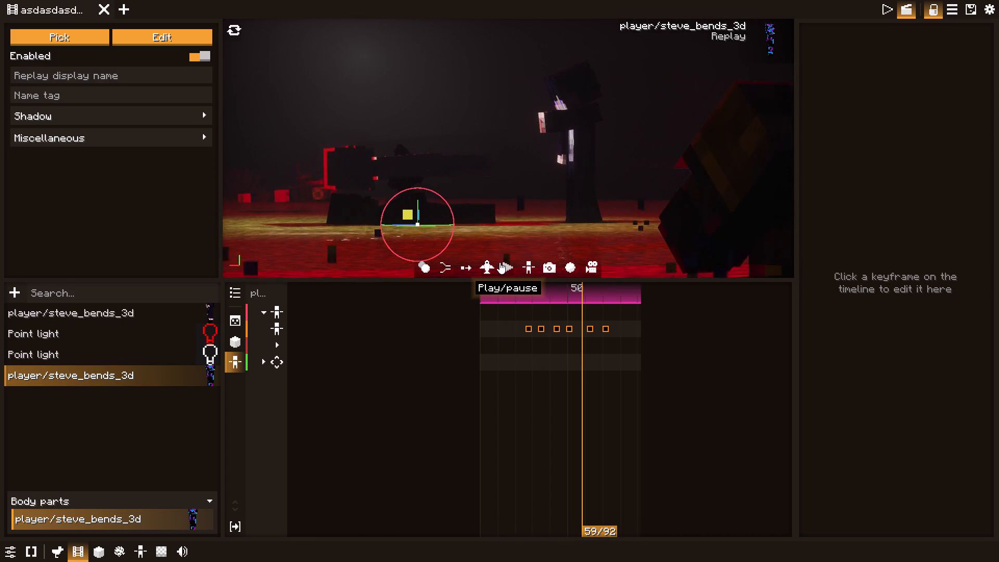
pyautogui.tripleClick(499, 262)
pyautogui.click(499, 262)
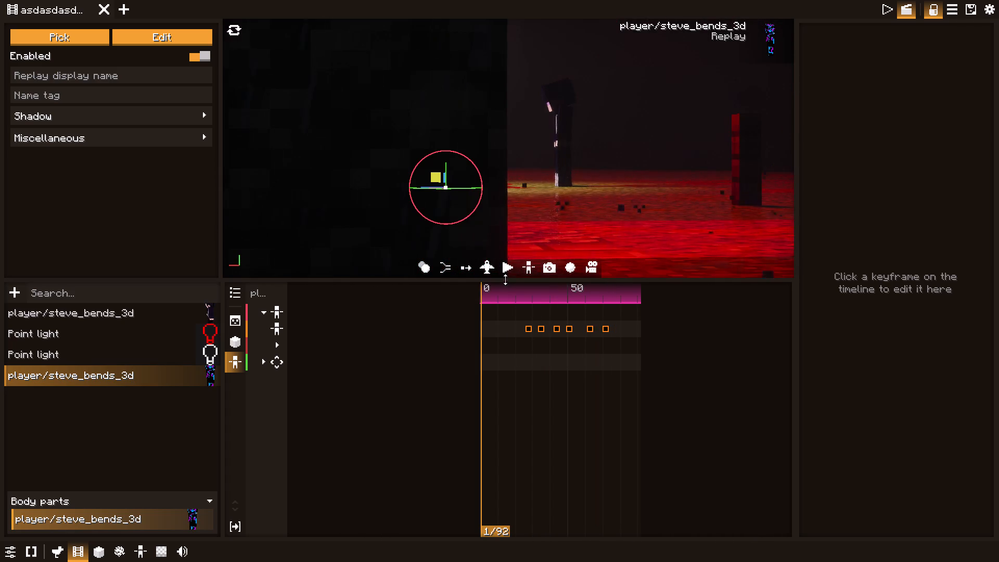
# Replay the shot from the start in camera view to check the rise and drop.
pyautogui.moveTo(503, 288); pyautogui.dragTo(472, 287)
pyautogui.click(489, 268)
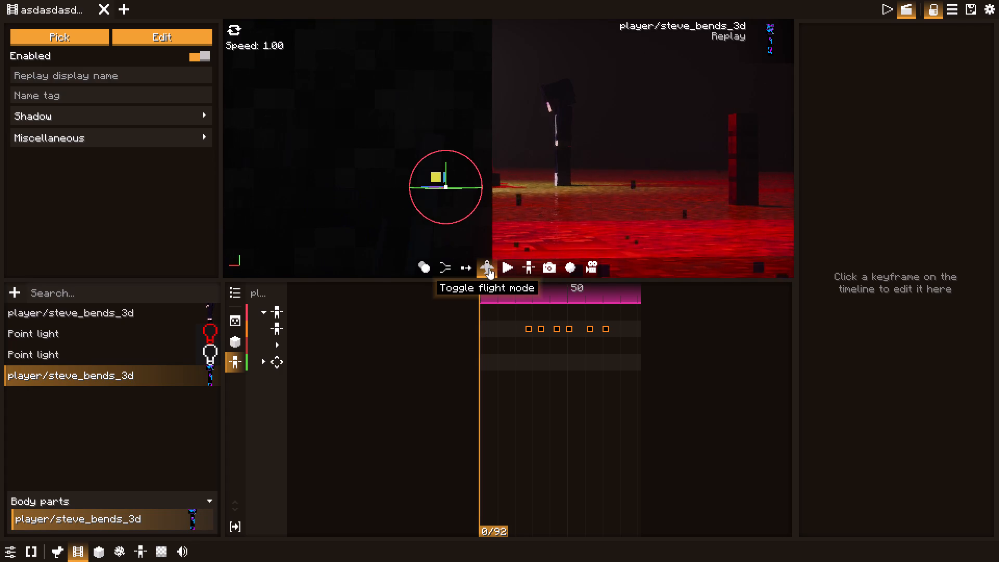
pyautogui.click(489, 268)
pyautogui.click(502, 269)
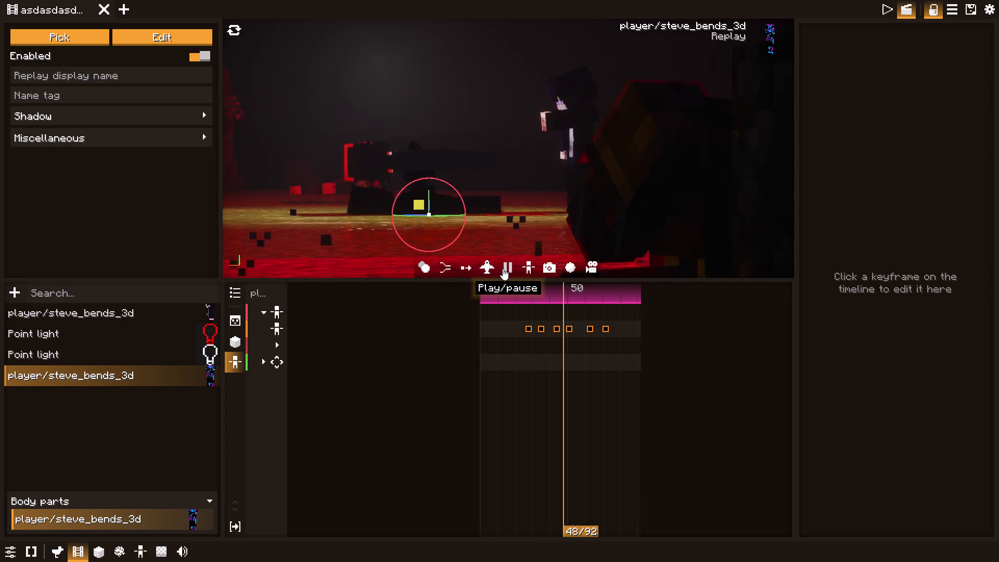
pyautogui.click(503, 269)
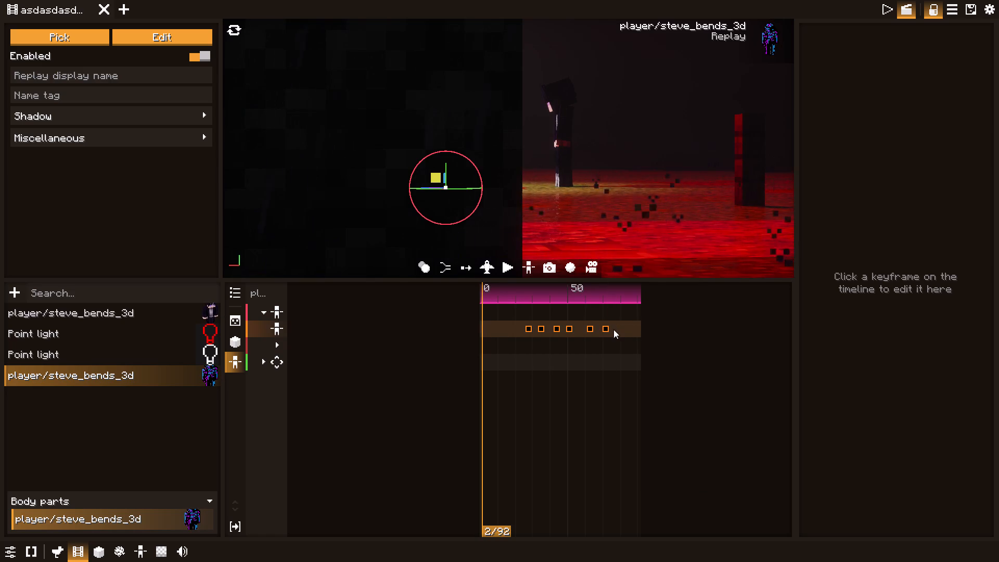
# Spread the last four pose keyframes toward the end of the shot, placing the first of them at tick 49.
pyautogui.moveTo(605, 327); pyautogui.dragTo(621, 329)
pyautogui.click(593, 329)
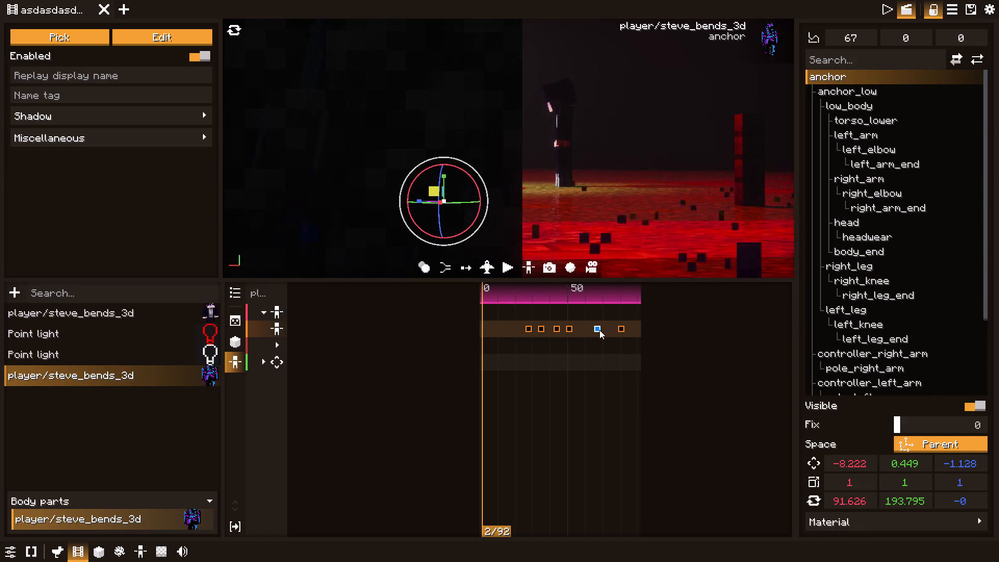
pyautogui.click(575, 329)
pyautogui.moveTo(568, 328); pyautogui.dragTo(579, 331)
pyautogui.moveTo(550, 327); pyautogui.dragTo(555, 327)
pyautogui.moveTo(556, 327); pyautogui.dragTo(563, 329)
# Play the retimed rise from just before the first pose keyframe to about tick 32.
pyautogui.moveTo(539, 301); pyautogui.dragTo(519, 301)
pyautogui.click(507, 269)
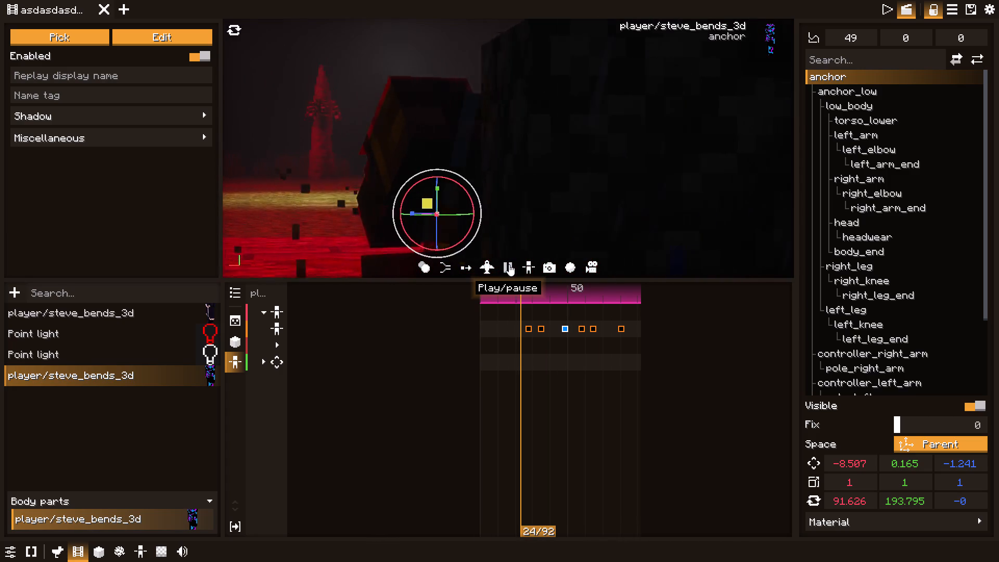
pyautogui.click(511, 265)
# Record a video of the shot from tick 0 using the camera editor.
pyautogui.click(889, 14)
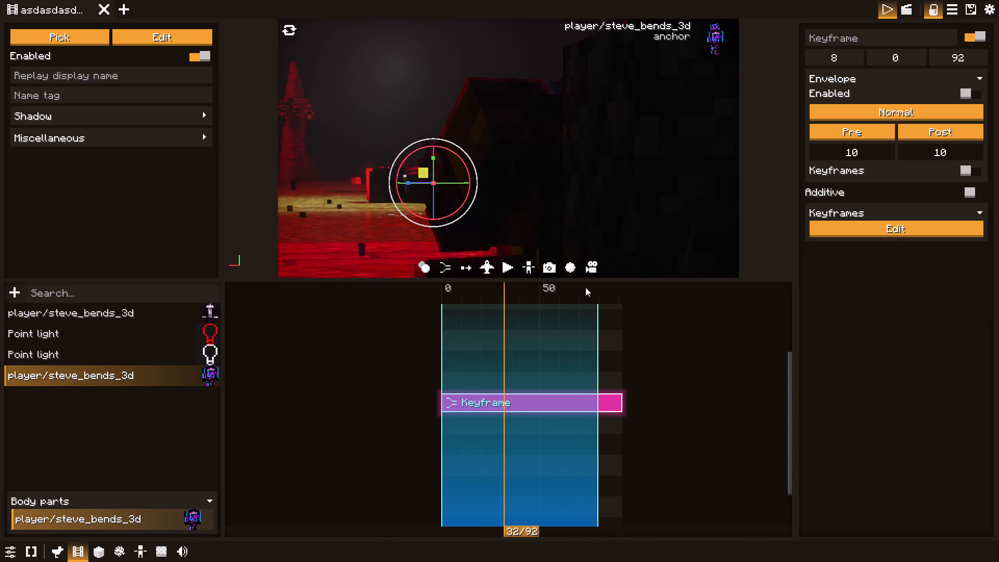
pyautogui.moveTo(494, 295); pyautogui.dragTo(418, 300)
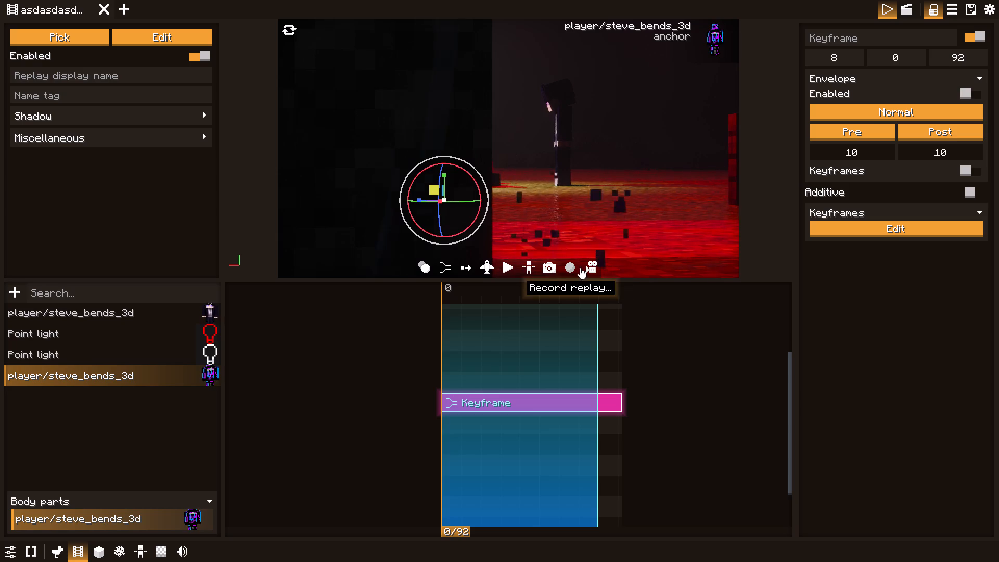
pyautogui.click(591, 267)
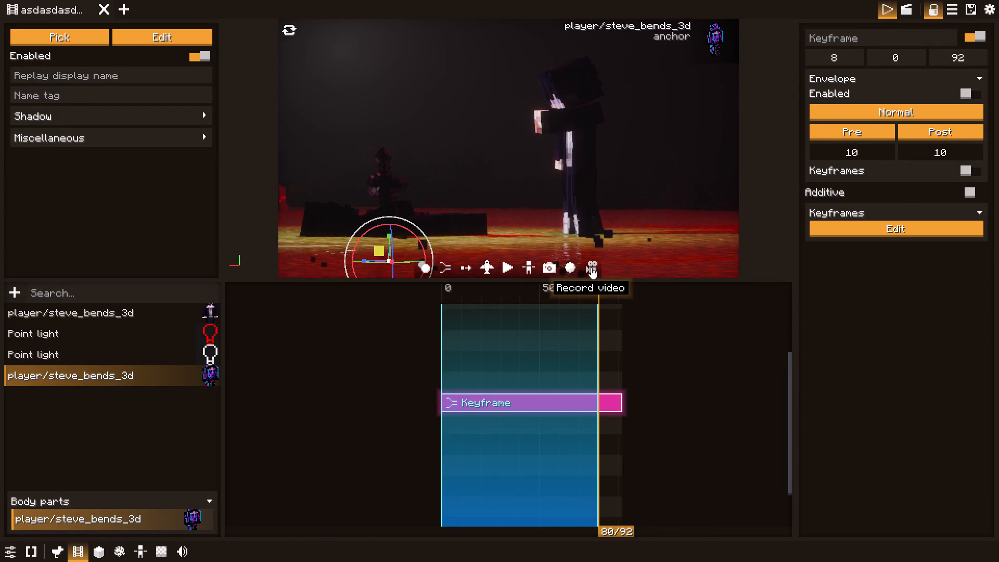
# Switch to File Explorer and open the newest recording, 2026-11-05_20-56-20, from the bbs folder.
pyautogui.click(603, 553)
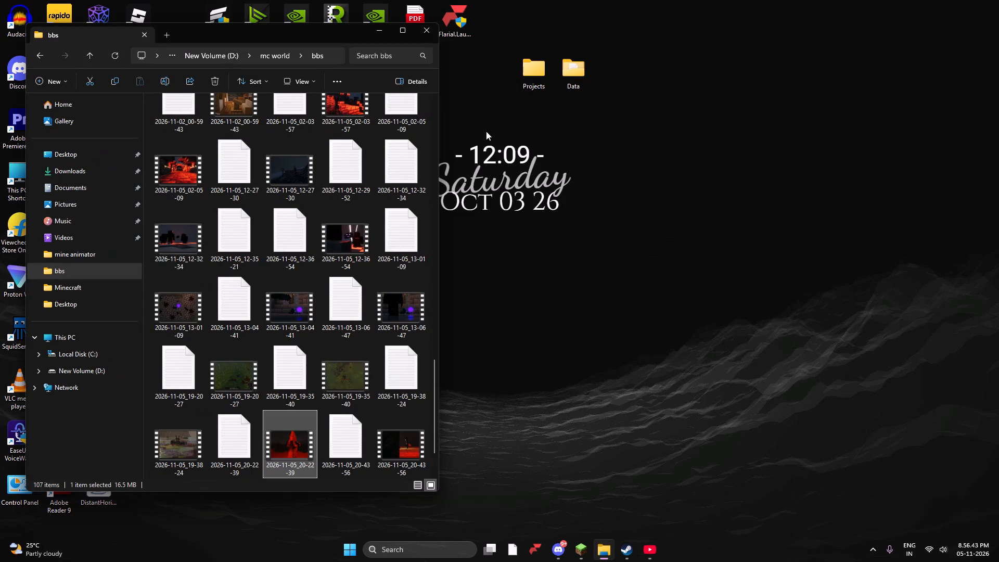
pyautogui.doubleClick(400, 450)
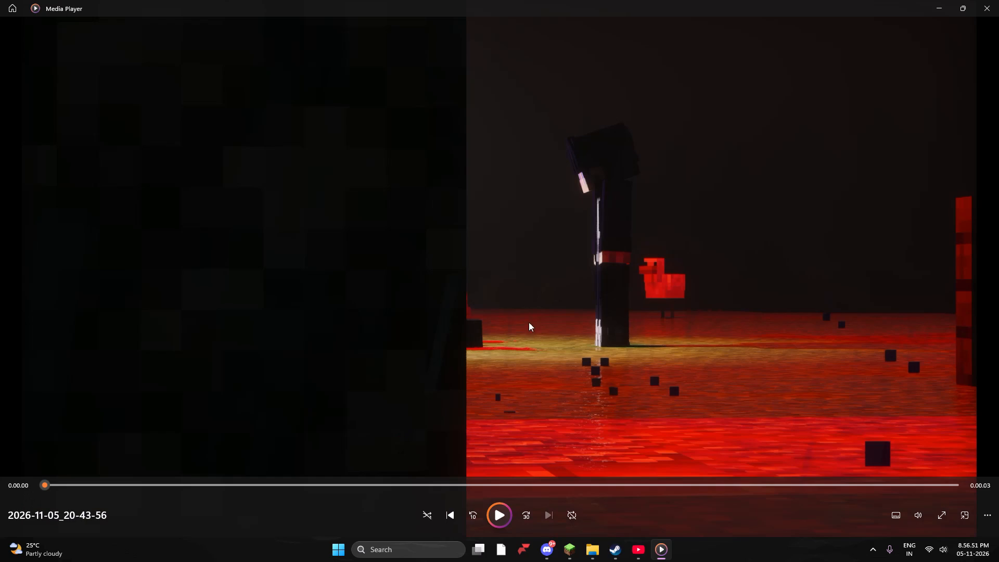
pyautogui.click(998, 0)
pyautogui.scroll(-7, 336, 384)
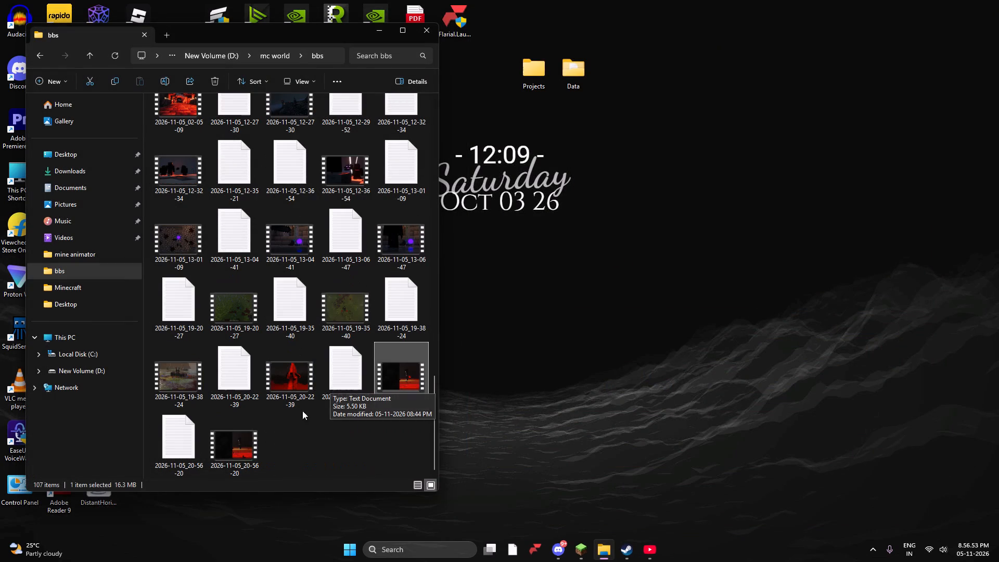
pyautogui.doubleClick(242, 440)
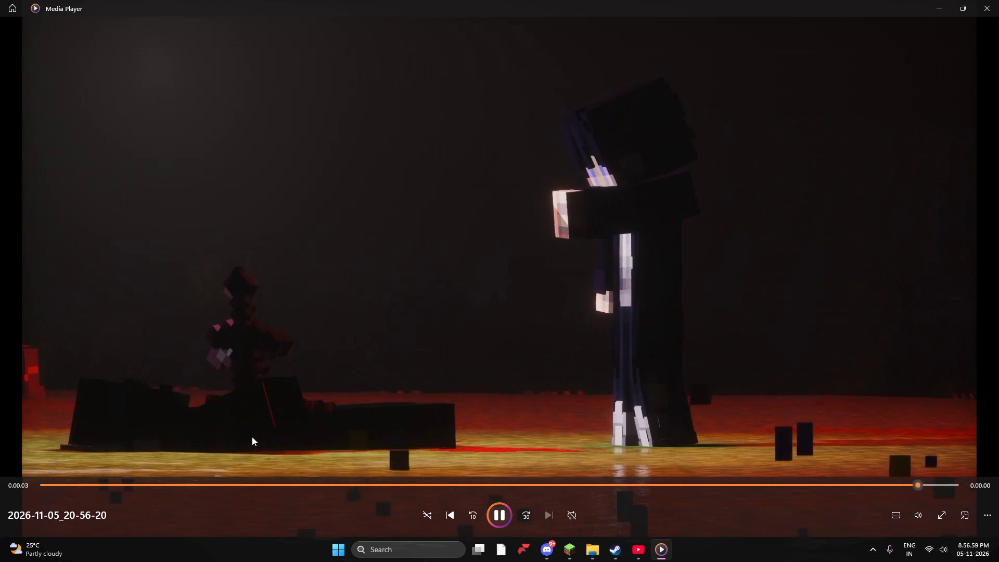
# Replay the recorded clip, pausing repeatedly around the rise, hover and drop to examine the body's motion.
pyautogui.click(505, 514)
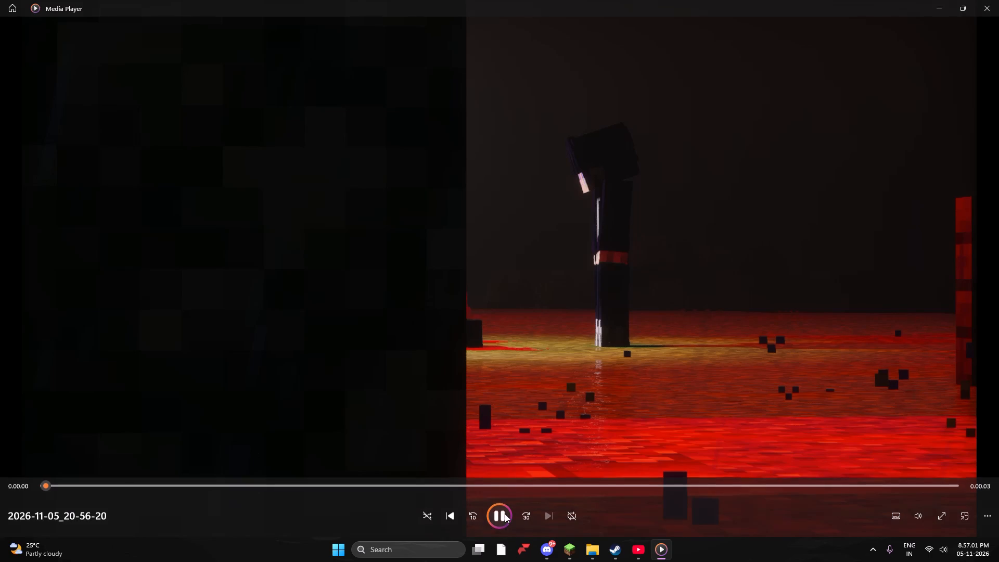
pyautogui.press('space')
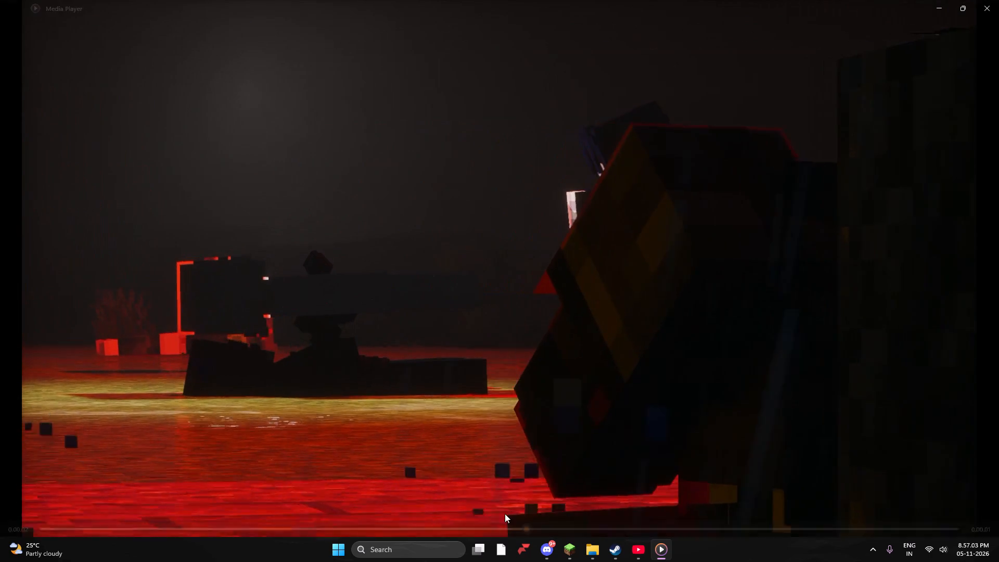
pyautogui.press('space')
pyautogui.press('space')
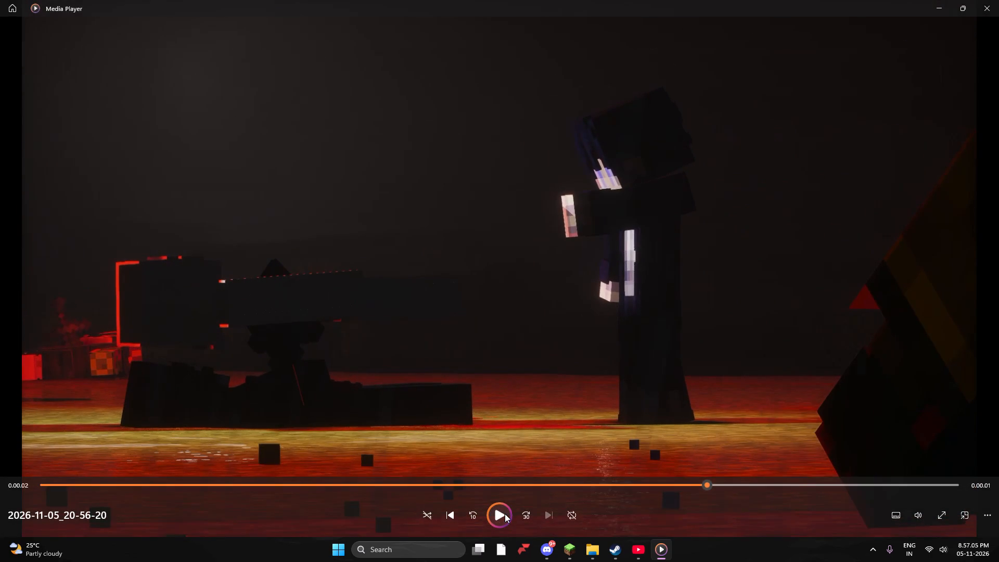
pyautogui.press('space')
pyautogui.press('space')
pyautogui.press('space')
pyautogui.press('space')
pyautogui.press('space')
pyautogui.press('space')
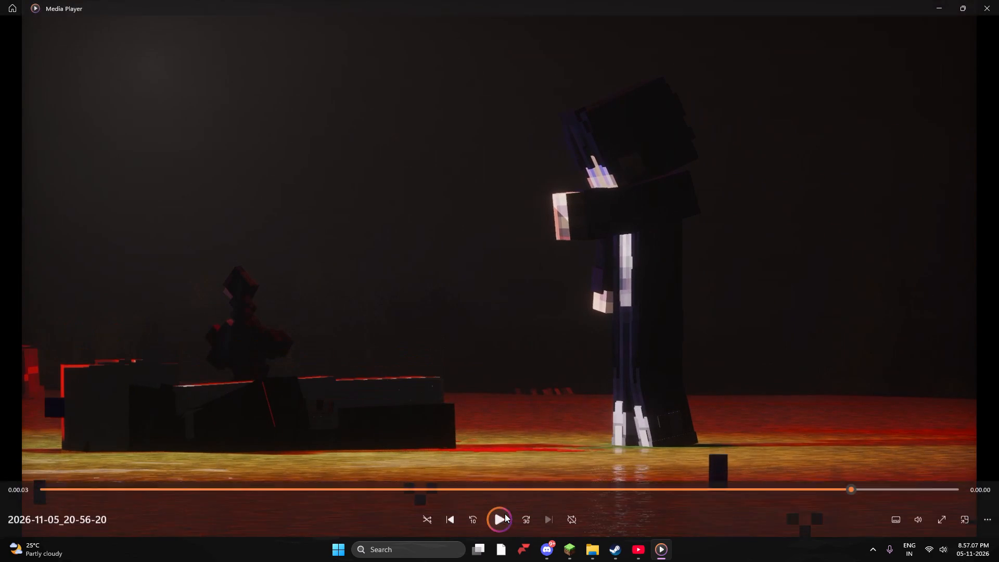
pyautogui.press('space')
pyautogui.press('space')
pyautogui.press('space')
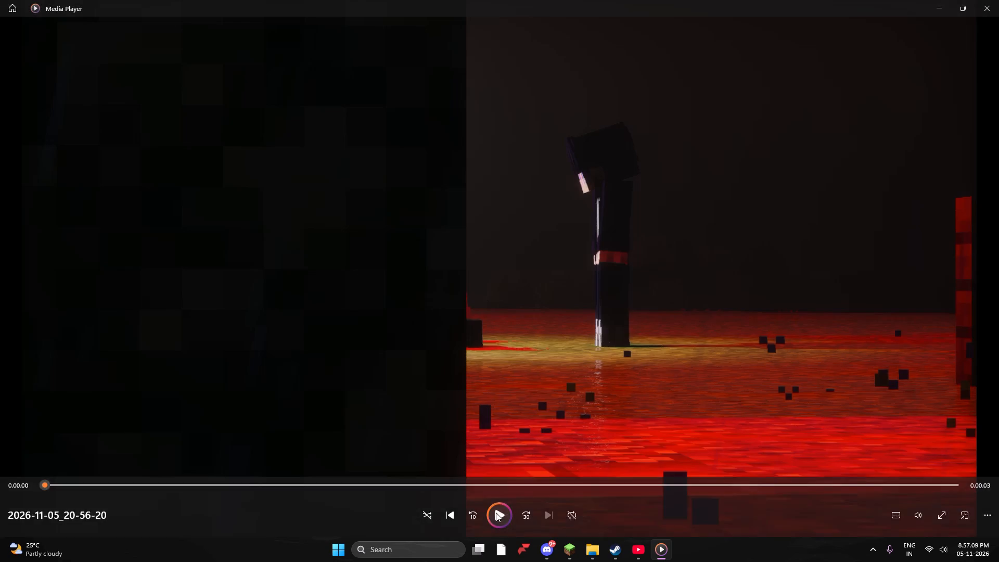
pyautogui.press('space')
pyautogui.press('space')
pyautogui.press('space')
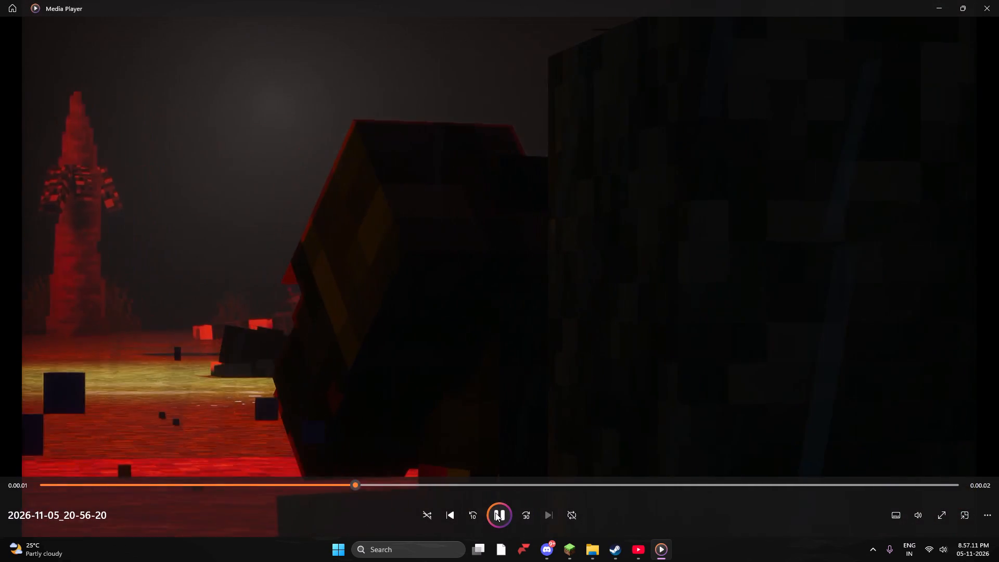
pyautogui.click(496, 521)
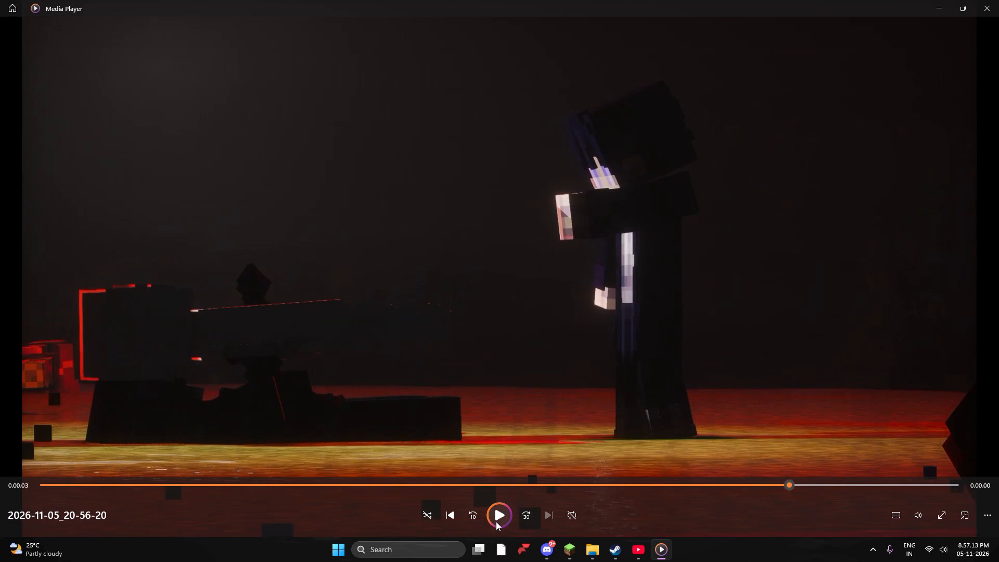
# Switch back to Minecraft, reopen the replay editor and play the second character's rise up to tick 35.
pyautogui.click(569, 547)
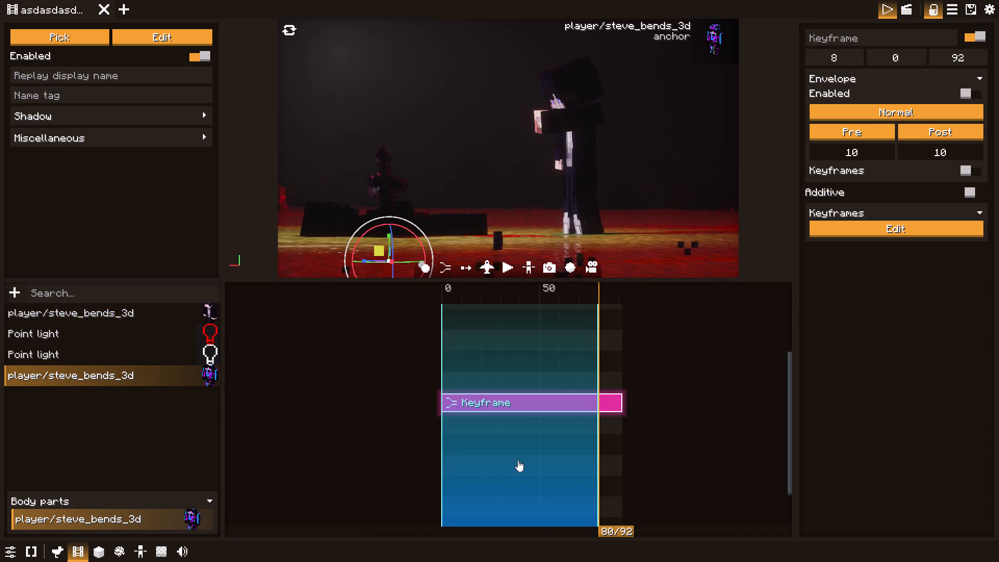
pyautogui.click(911, 7)
pyautogui.moveTo(574, 290); pyautogui.dragTo(520, 288)
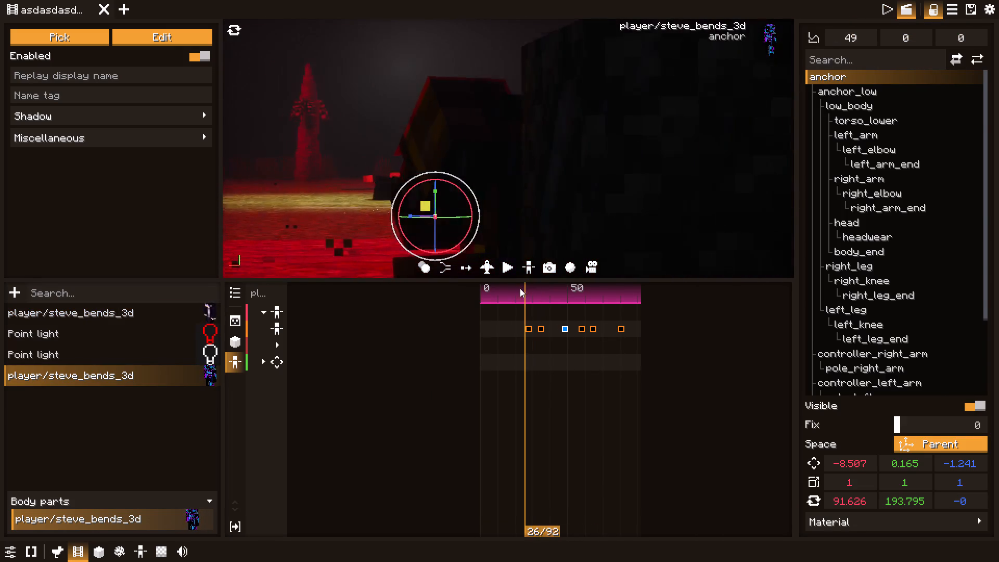
pyautogui.moveTo(520, 288); pyautogui.dragTo(523, 288)
pyautogui.press('space')
pyautogui.press('space')
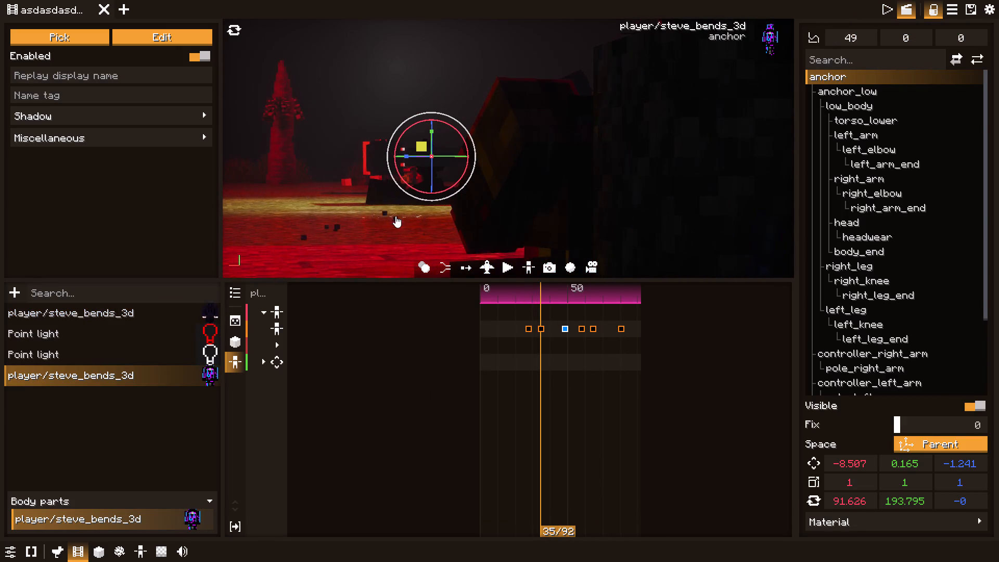
# Set the preview to the free view, move to tick 36 and select the pose keyframe at tick 35.
pyautogui.click(542, 270)
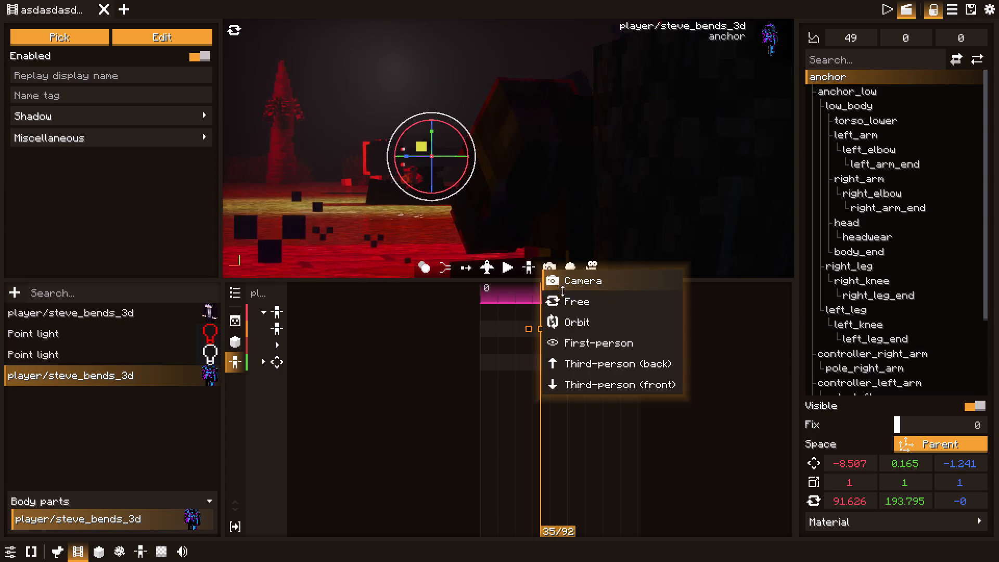
pyautogui.click(568, 303)
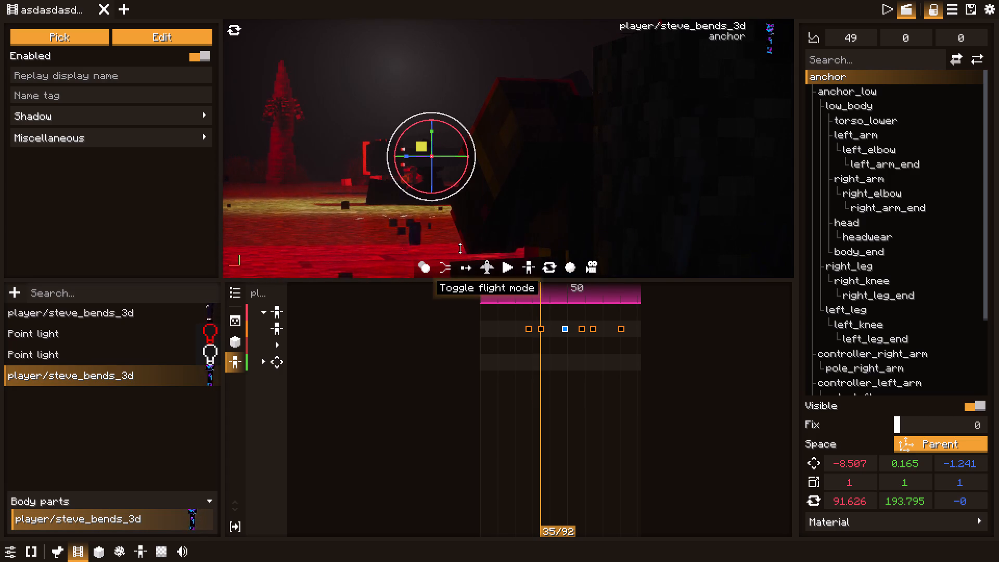
pyautogui.click(401, 211)
pyautogui.write('w')
pyautogui.press('space')
pyautogui.press('a')
pyautogui.press('space')
pyautogui.moveTo(550, 288); pyautogui.dragTo(543, 288)
pyautogui.click(541, 329)
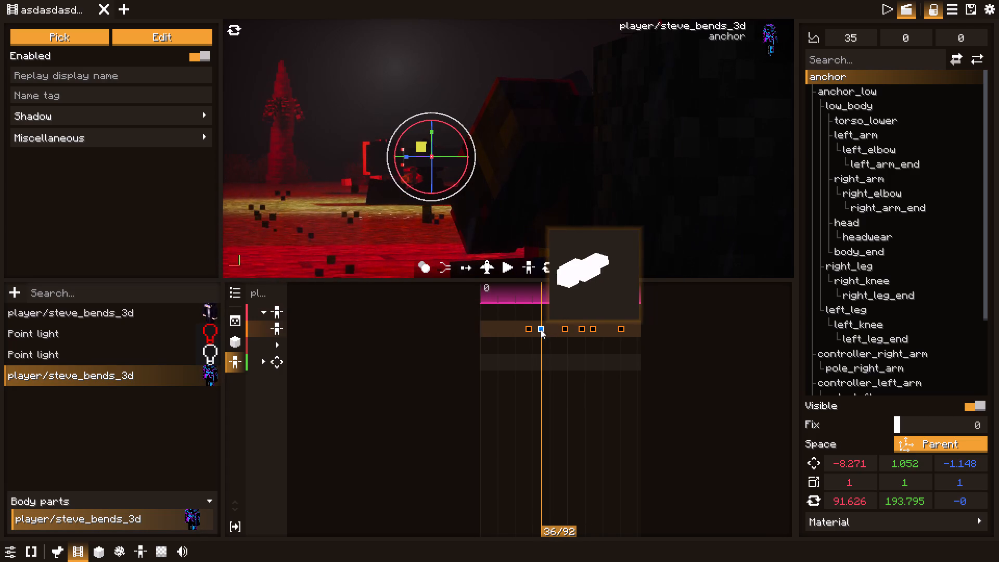
# Add a pose keyframe at tick 36 for the hovering second character.
pyautogui.click(488, 265)
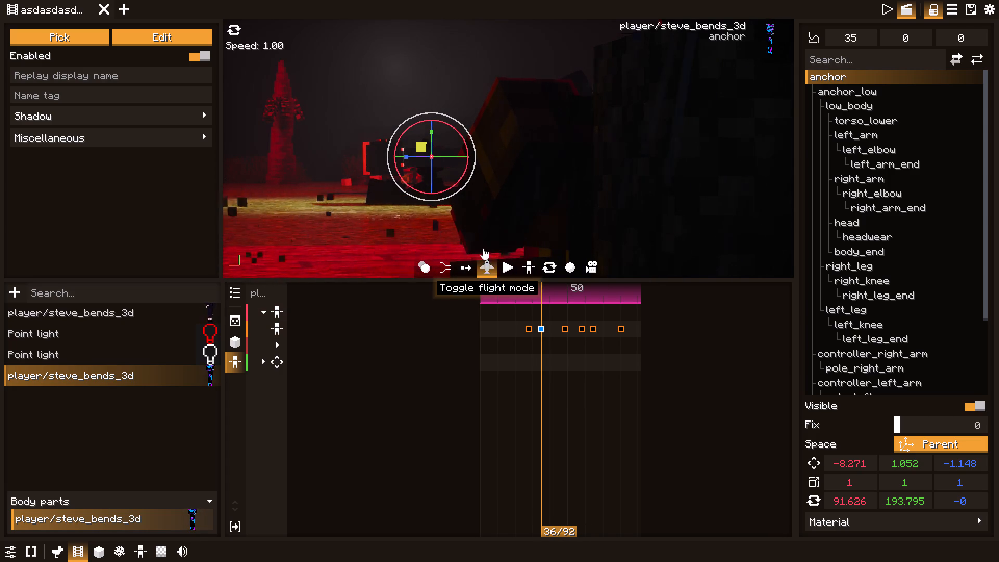
pyautogui.press('w')
pyautogui.moveTo(460, 212); pyautogui.dragTo(479, 227)
pyautogui.press('space')
pyautogui.press('a')
pyautogui.press('a')
pyautogui.press('d')
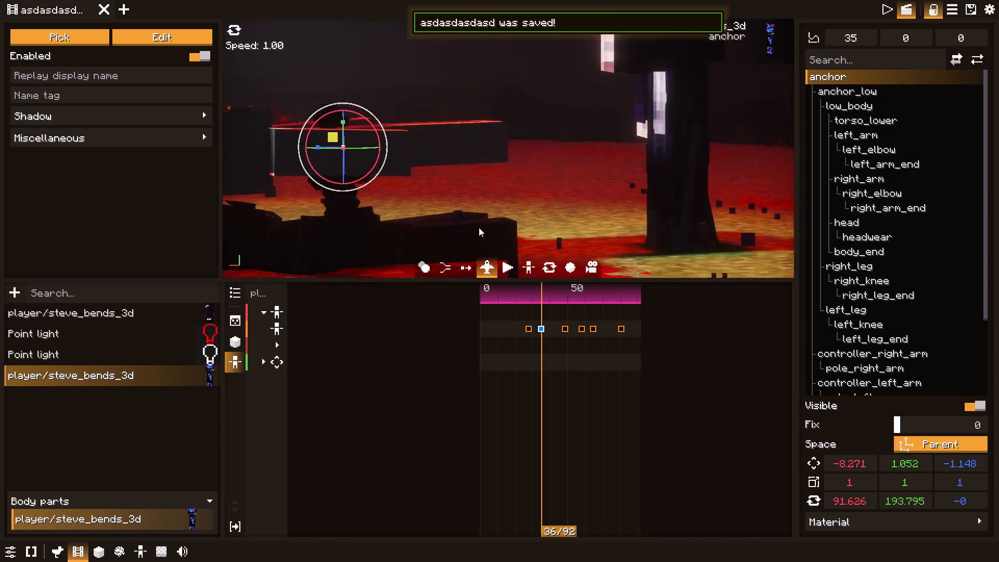
pyautogui.moveTo(479, 227); pyautogui.dragTo(405, 221)
pyautogui.press('d')
pyautogui.click(418, 202)
pyautogui.click(420, 197)
pyautogui.doubleClick(428, 184)
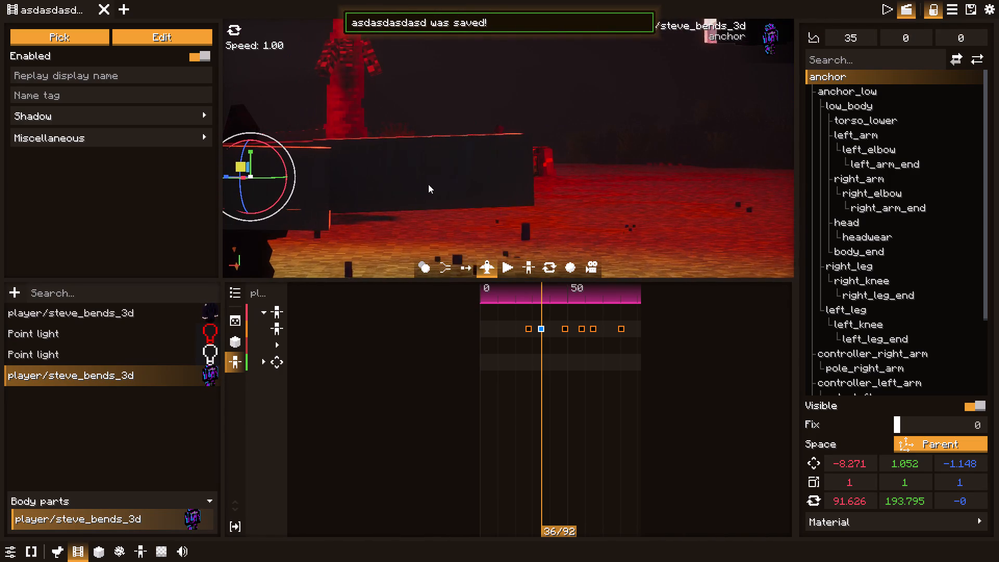
pyautogui.click(275, 311)
pyautogui.click(278, 317)
pyautogui.click(278, 330)
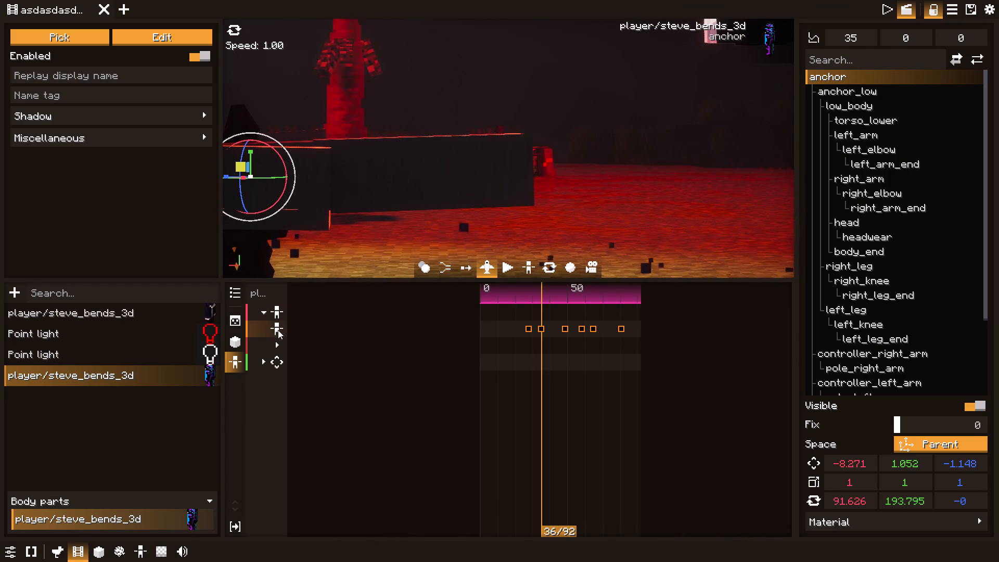
pyautogui.click(277, 345)
pyautogui.click(277, 345)
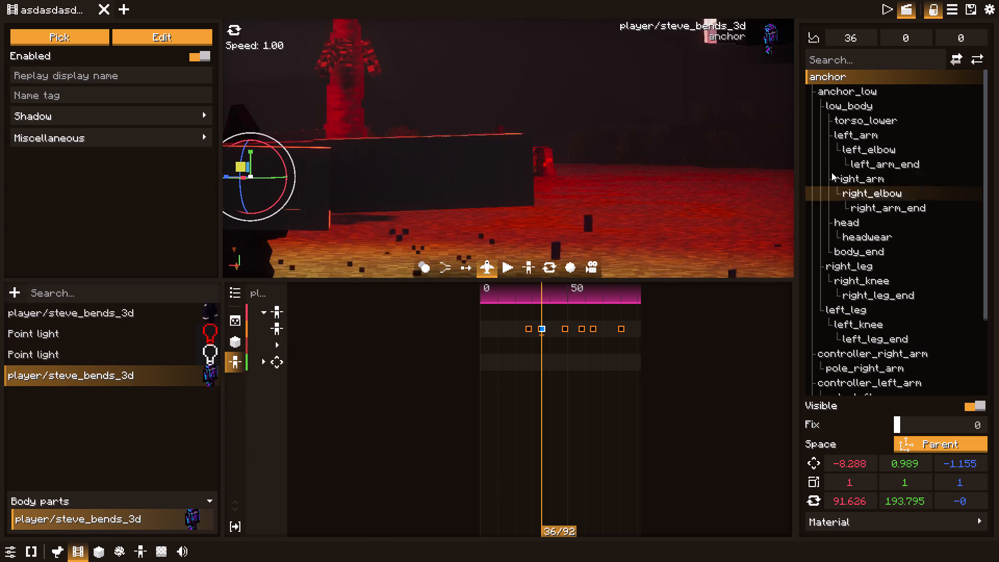
# Select the second character's right knee and bend it so the lower leg hangs down in the tick 36 pose.
pyautogui.tripleClick(422, 144)
pyautogui.click(420, 146)
pyautogui.click(422, 159)
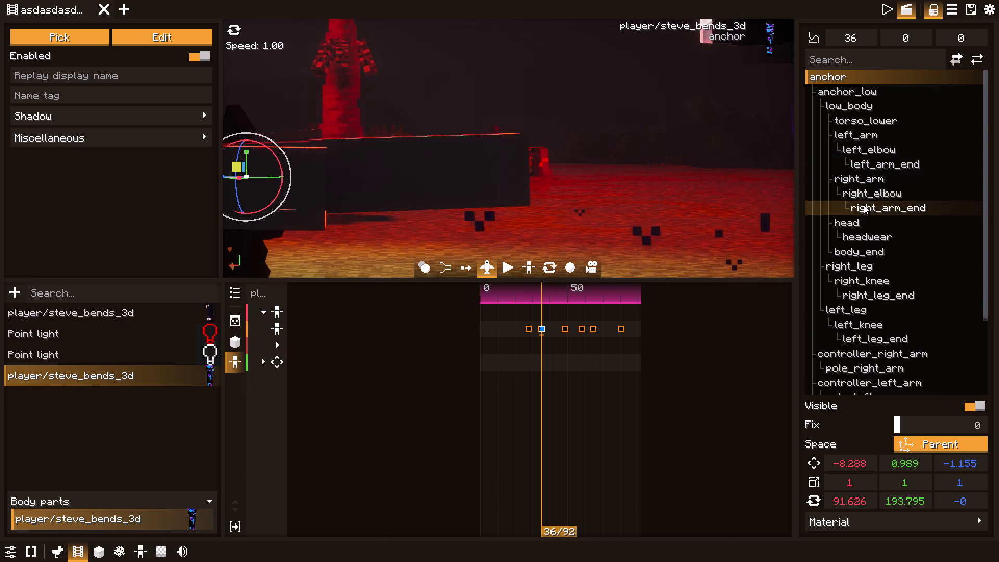
pyautogui.click(865, 206)
pyautogui.click(865, 235)
pyautogui.click(859, 273)
pyautogui.click(865, 295)
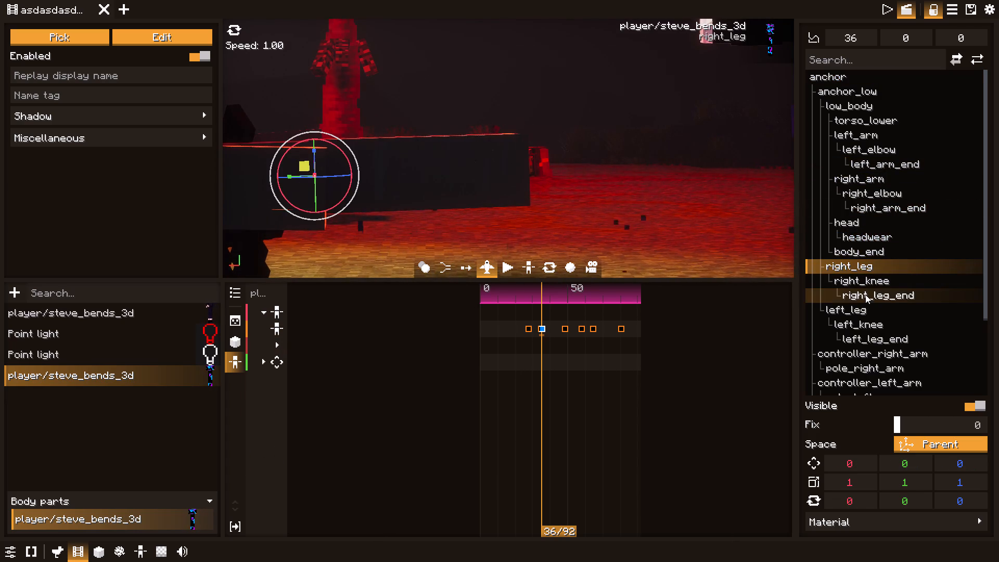
pyautogui.scroll(-4, 865, 295)
pyautogui.scroll(4, 865, 295)
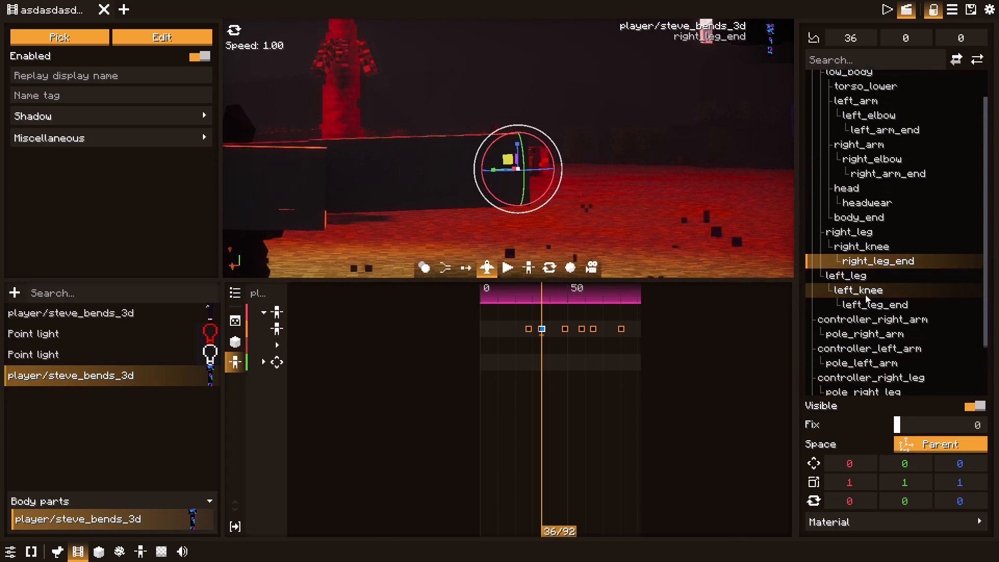
pyautogui.click(416, 189)
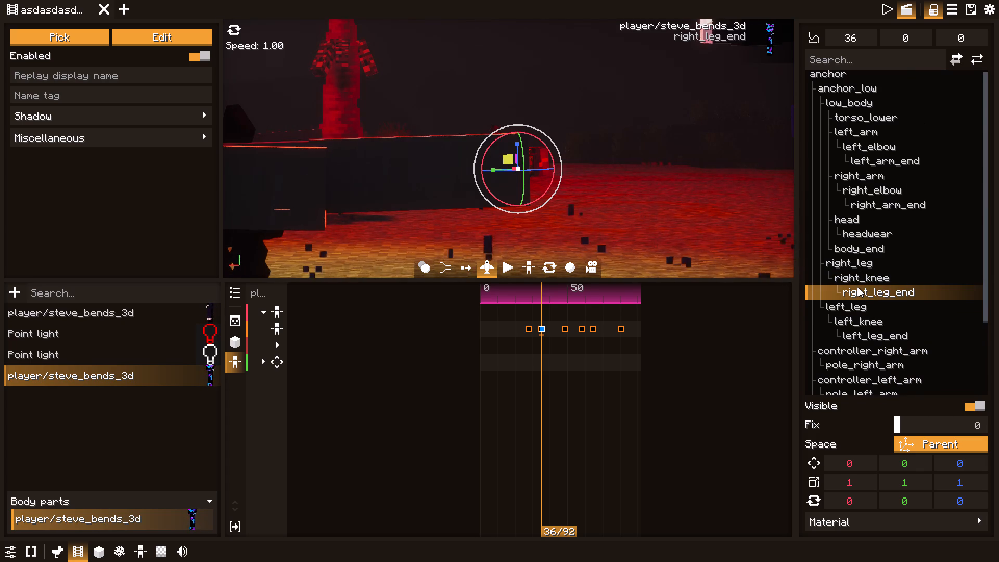
pyautogui.click(863, 280)
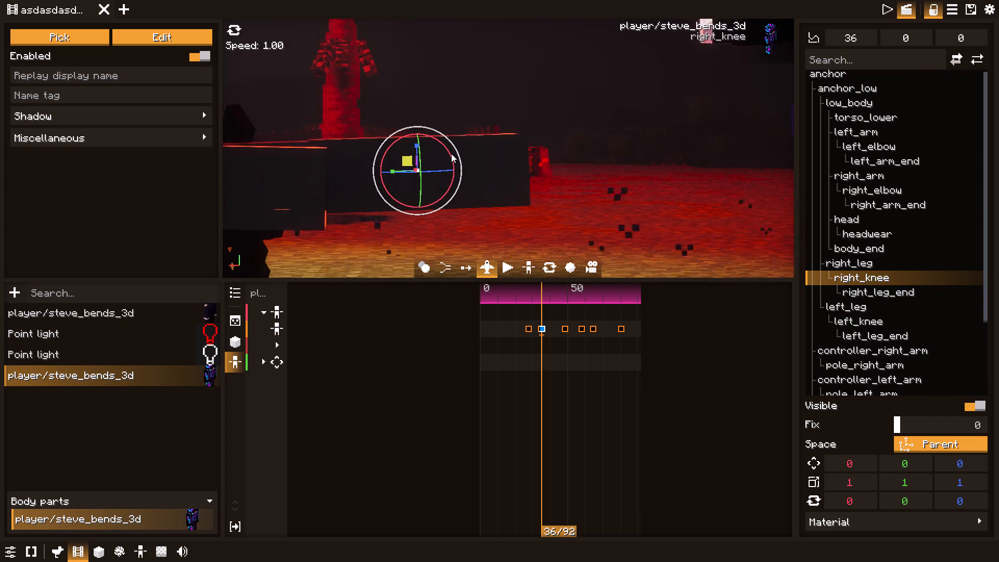
pyautogui.moveTo(449, 153); pyautogui.dragTo(451, 163)
pyautogui.click(494, 265)
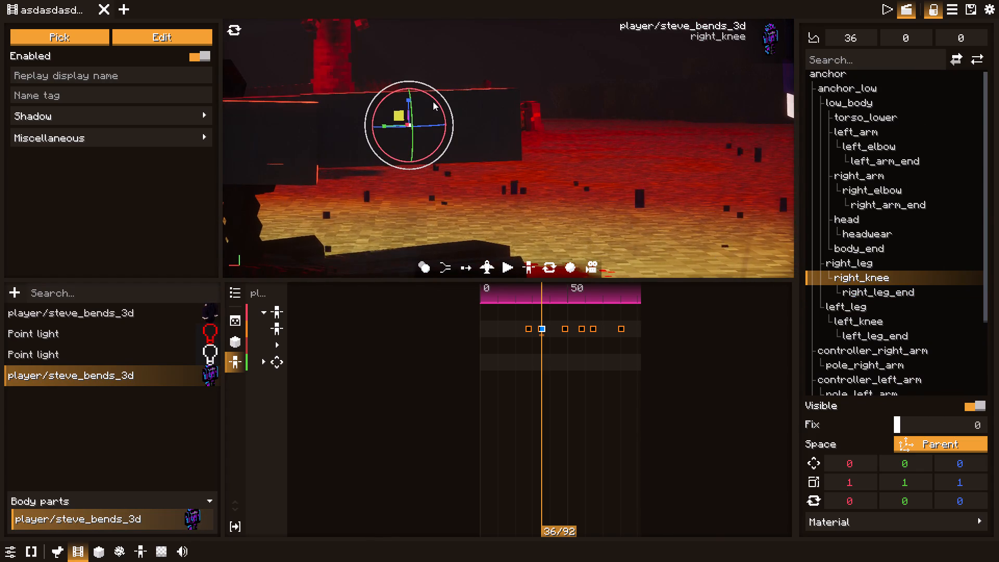
pyautogui.moveTo(434, 100); pyautogui.dragTo(437, 120)
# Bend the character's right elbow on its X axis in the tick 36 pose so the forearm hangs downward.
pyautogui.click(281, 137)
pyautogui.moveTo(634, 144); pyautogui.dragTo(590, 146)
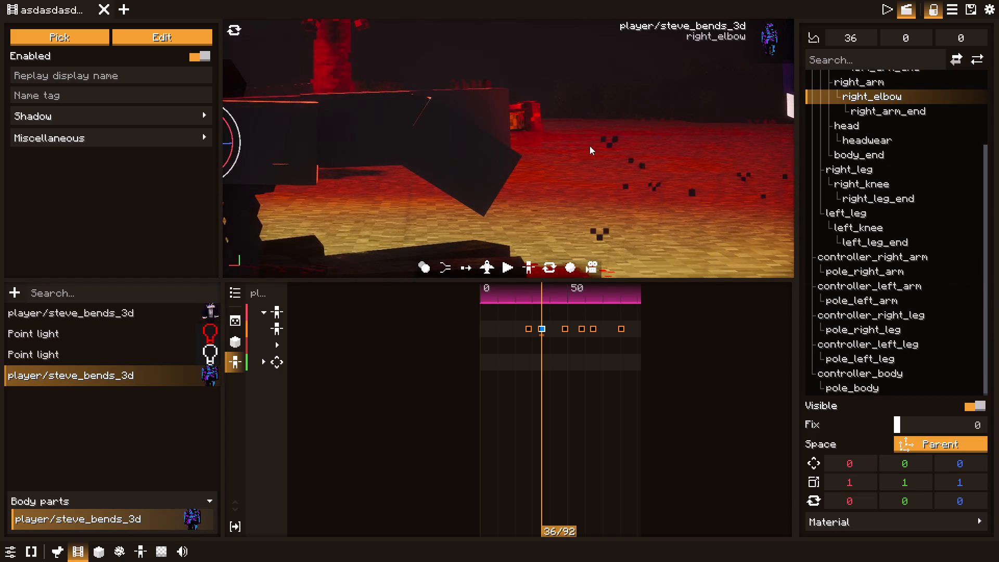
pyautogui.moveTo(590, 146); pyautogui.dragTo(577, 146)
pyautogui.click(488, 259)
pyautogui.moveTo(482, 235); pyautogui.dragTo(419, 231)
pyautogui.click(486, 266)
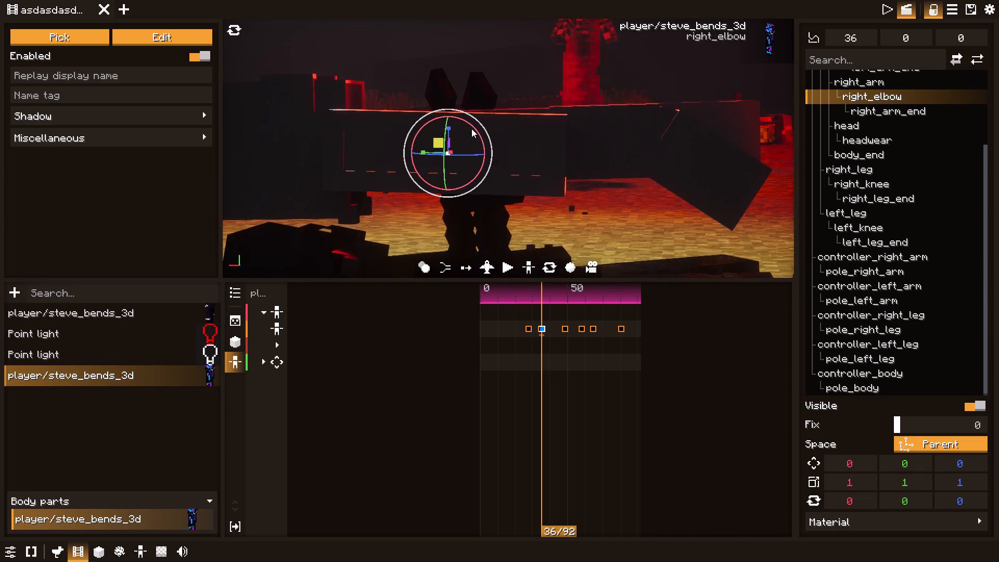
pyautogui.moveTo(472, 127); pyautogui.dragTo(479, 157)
# From a view above the hovering body's legs, bend the left knee on its X axis in the tick 36 pose.
pyautogui.click(575, 157)
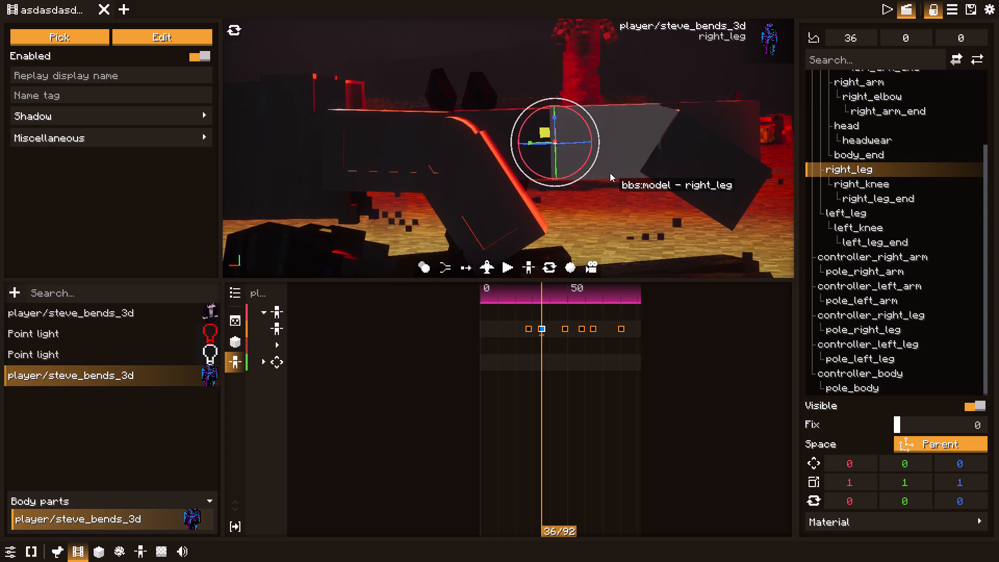
pyautogui.click(610, 173)
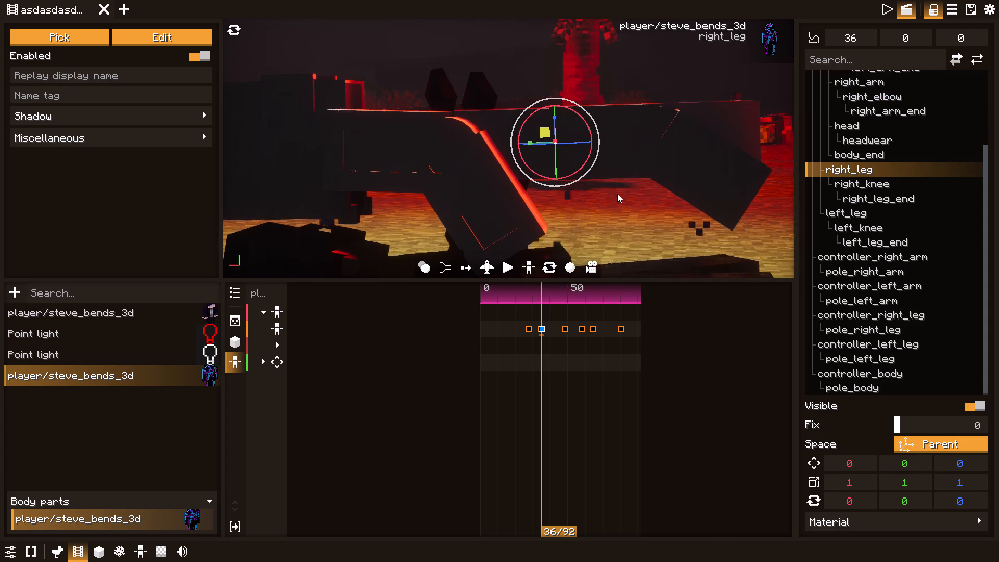
pyautogui.click(493, 263)
pyautogui.moveTo(539, 222); pyautogui.dragTo(391, 309)
pyautogui.press('space')
pyautogui.press('d')
pyautogui.press('d')
pyautogui.moveTo(450, 234); pyautogui.dragTo(437, 264)
pyautogui.press('d')
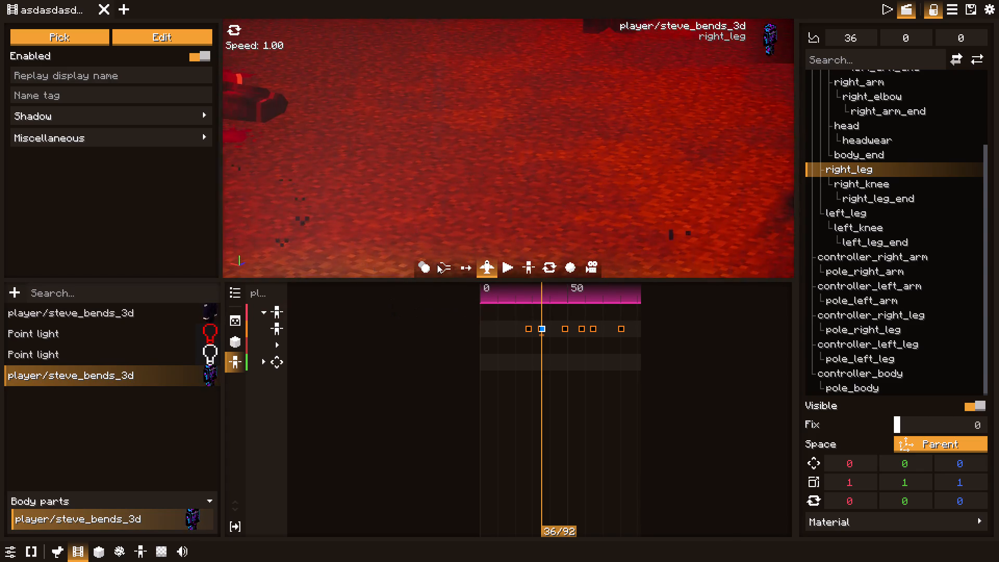
pyautogui.moveTo(437, 264); pyautogui.dragTo(168, 304)
pyautogui.press('d')
pyautogui.press('d')
pyautogui.press('d')
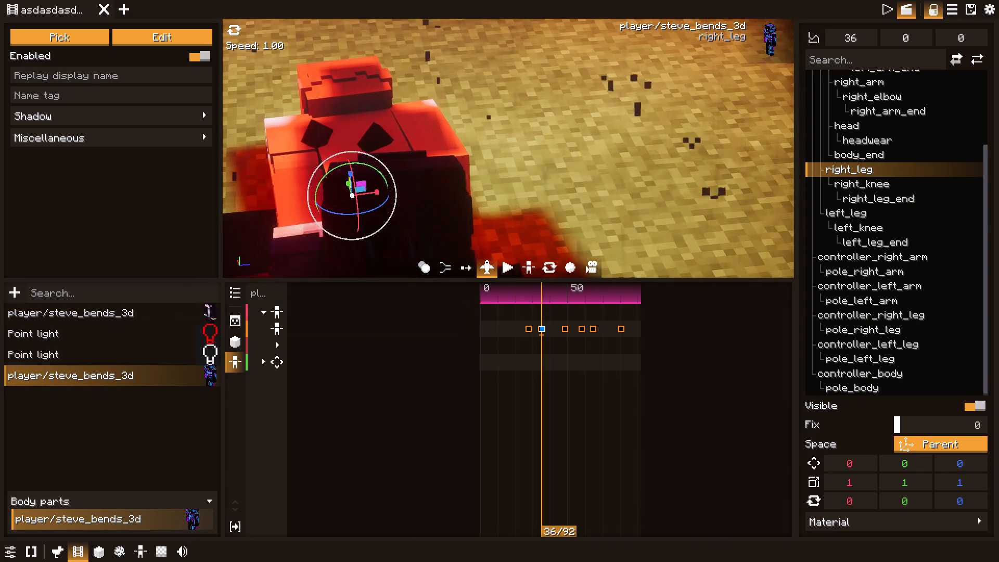
pyautogui.press('w')
pyautogui.moveTo(165, 289); pyautogui.dragTo(84, 295)
pyautogui.press('d')
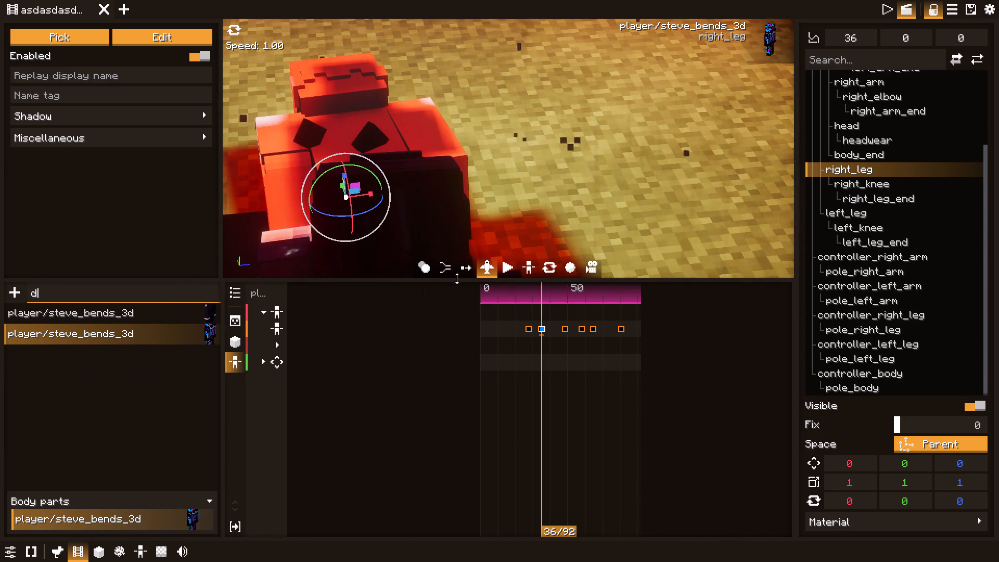
pyautogui.moveTo(482, 206); pyautogui.dragTo(404, 200)
pyautogui.press('d')
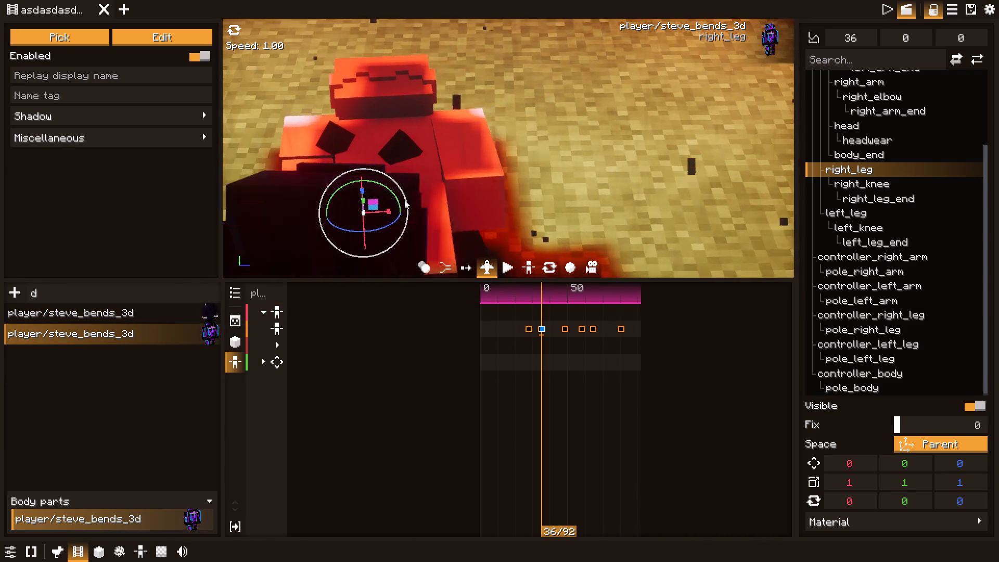
pyautogui.moveTo(404, 200); pyautogui.dragTo(201, 234)
pyautogui.press('space')
pyautogui.press('s')
pyautogui.press('s')
pyautogui.press('s')
pyautogui.press('s')
pyautogui.press('s')
pyautogui.press('s')
pyautogui.press('s')
pyautogui.press('s')
pyautogui.press('s')
pyautogui.press('s')
pyautogui.press('s')
pyautogui.press('s')
pyautogui.press('s')
pyautogui.press('s')
pyautogui.press('s')
pyautogui.press('s')
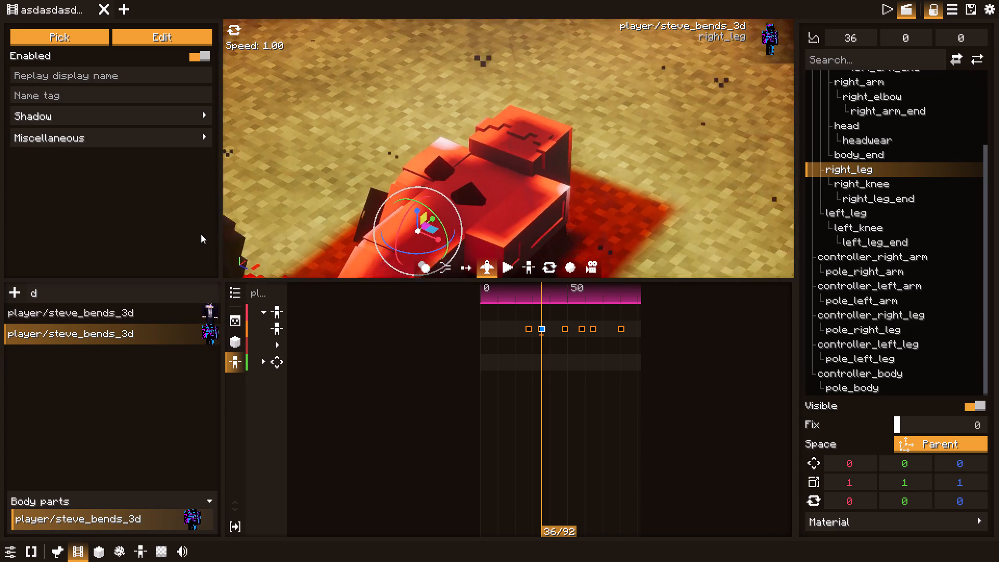
pyautogui.moveTo(201, 234); pyautogui.dragTo(201, 249)
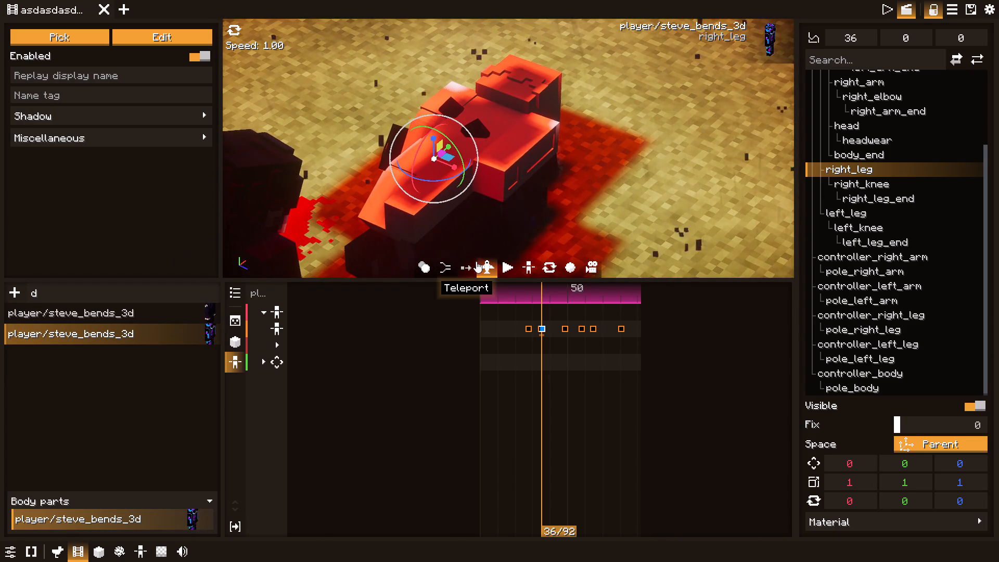
pyautogui.click(481, 265)
pyautogui.click(400, 213)
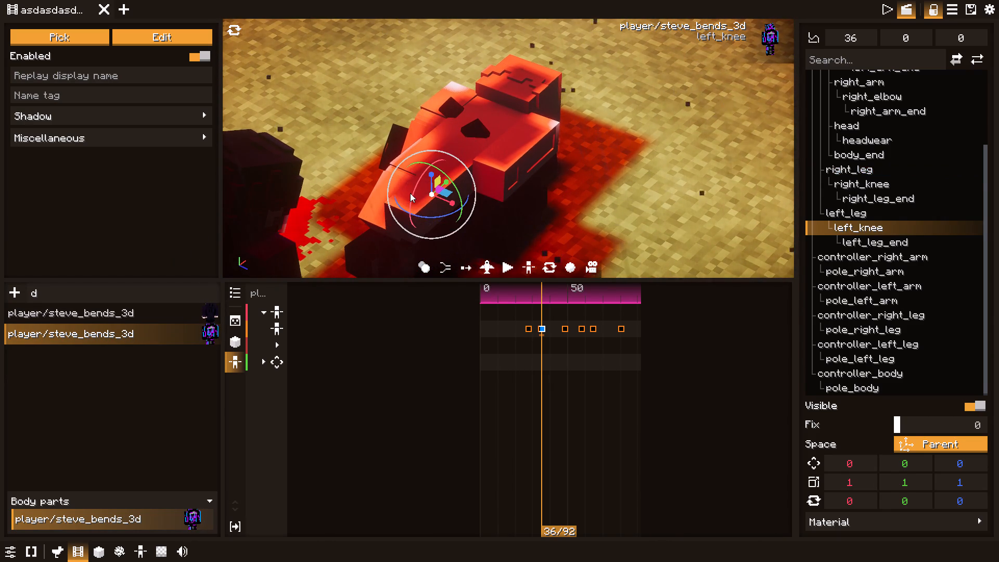
pyautogui.moveTo(410, 193); pyautogui.dragTo(408, 216)
# Spread the legs by rotating the left leg to about -11.4° and the right knee to about 12° on Z.
pyautogui.click(458, 180)
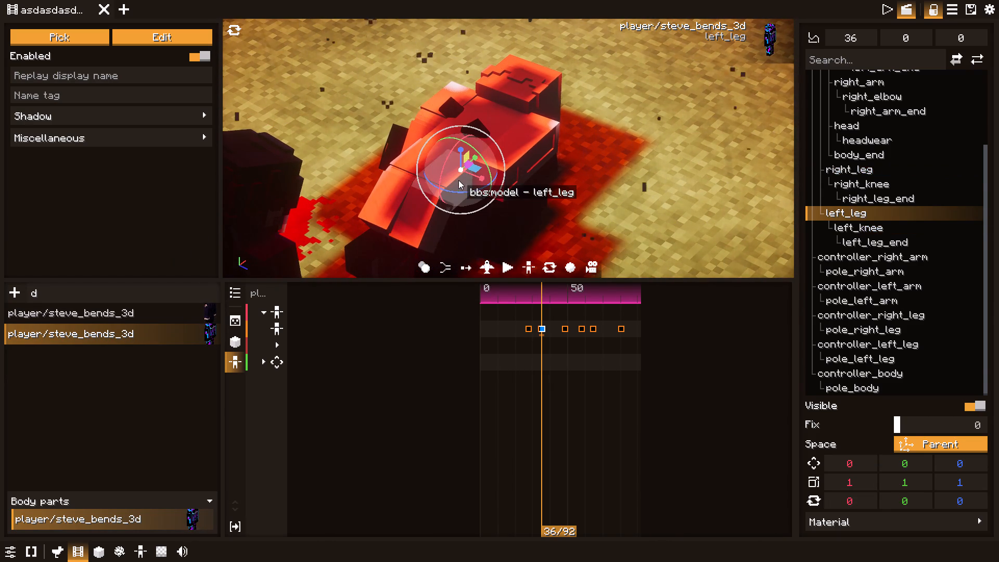
pyautogui.moveTo(449, 191); pyautogui.dragTo(454, 192)
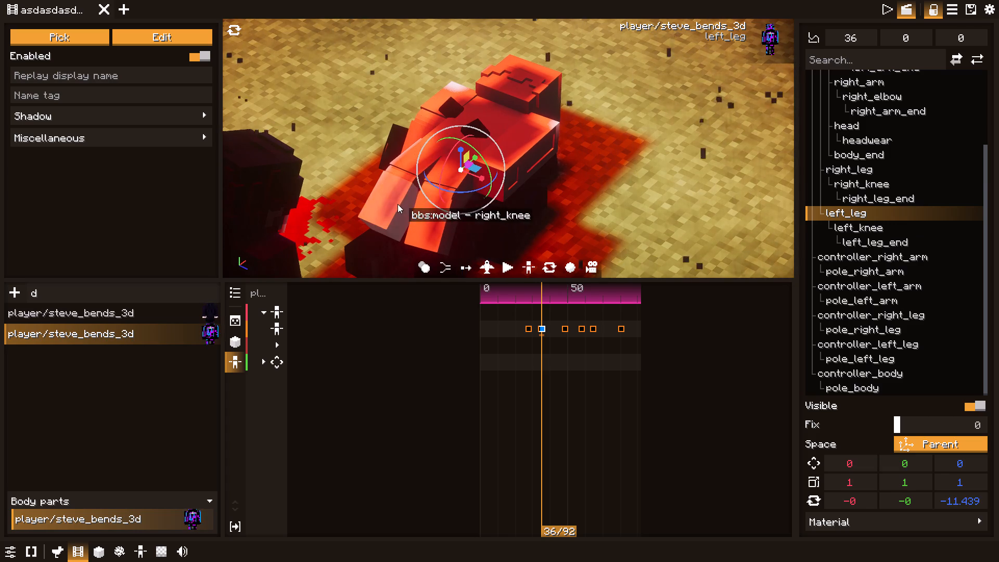
pyautogui.click(397, 204)
pyautogui.click(411, 202)
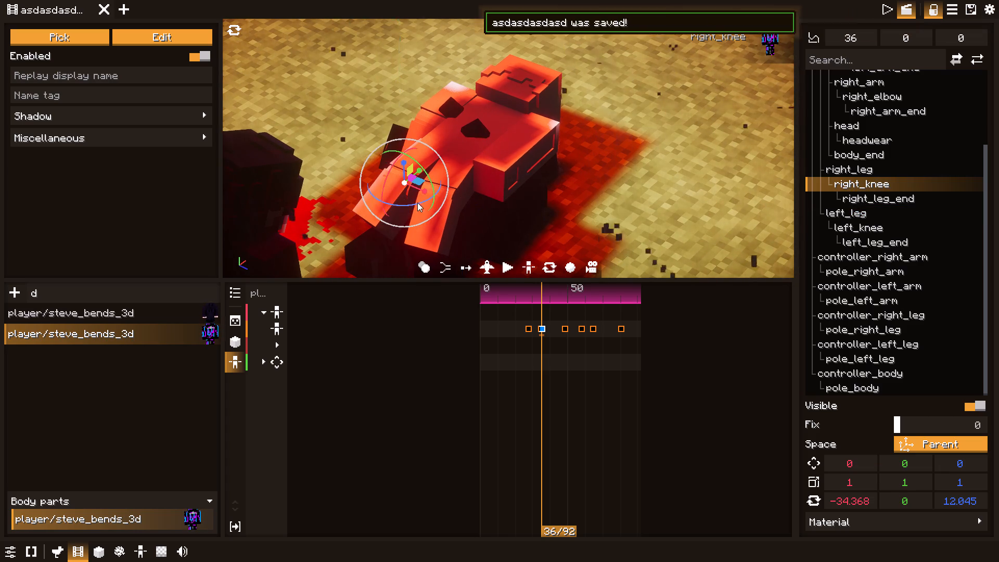
# Bend the left elbow to about 33.5° on X and rotate the left arm to about -16.1° on Z.
pyautogui.click(489, 177)
pyautogui.moveTo(504, 149); pyautogui.dragTo(497, 168)
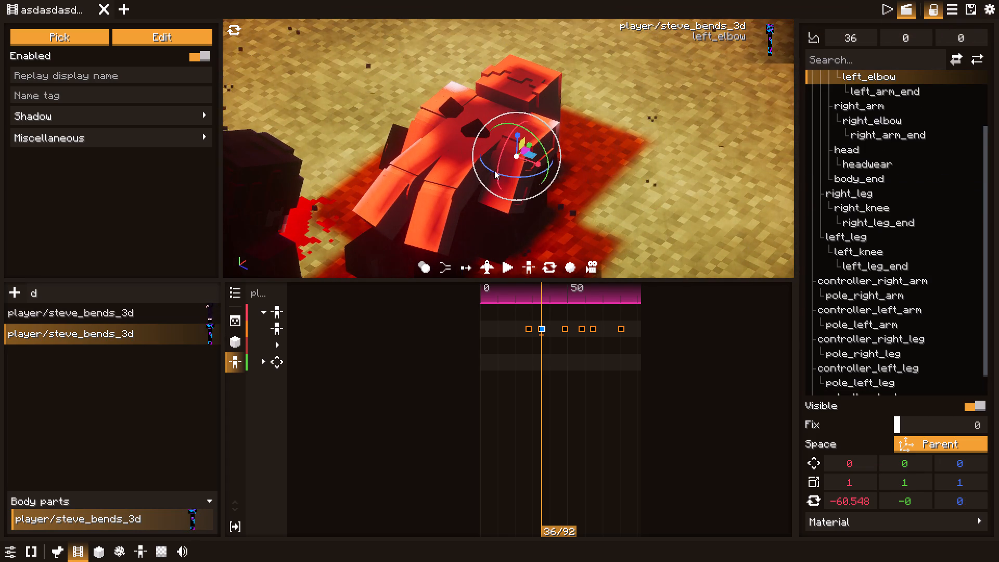
pyautogui.moveTo(496, 165); pyautogui.dragTo(510, 138)
pyautogui.click(515, 174)
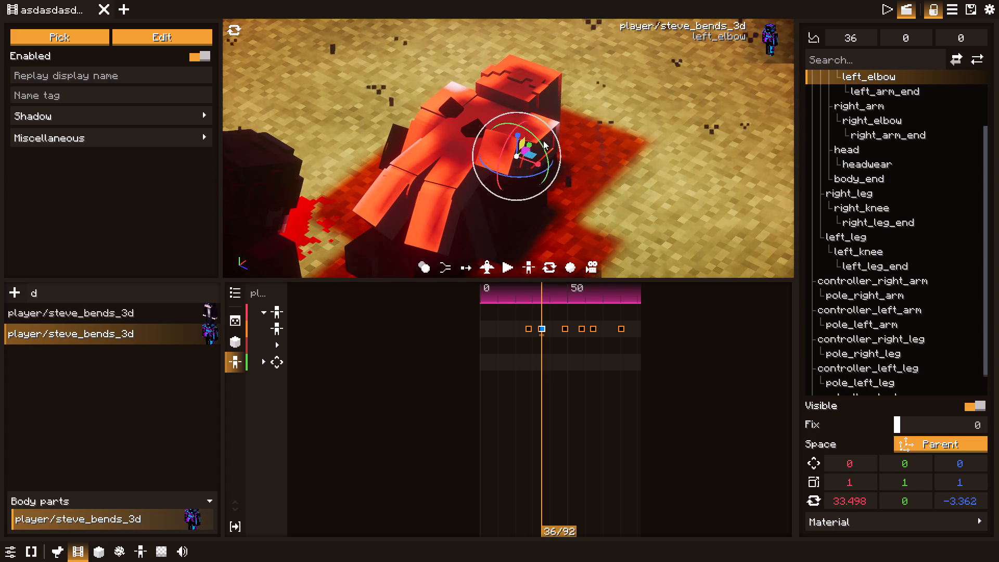
pyautogui.click(546, 137)
pyautogui.moveTo(534, 162); pyautogui.dragTo(541, 162)
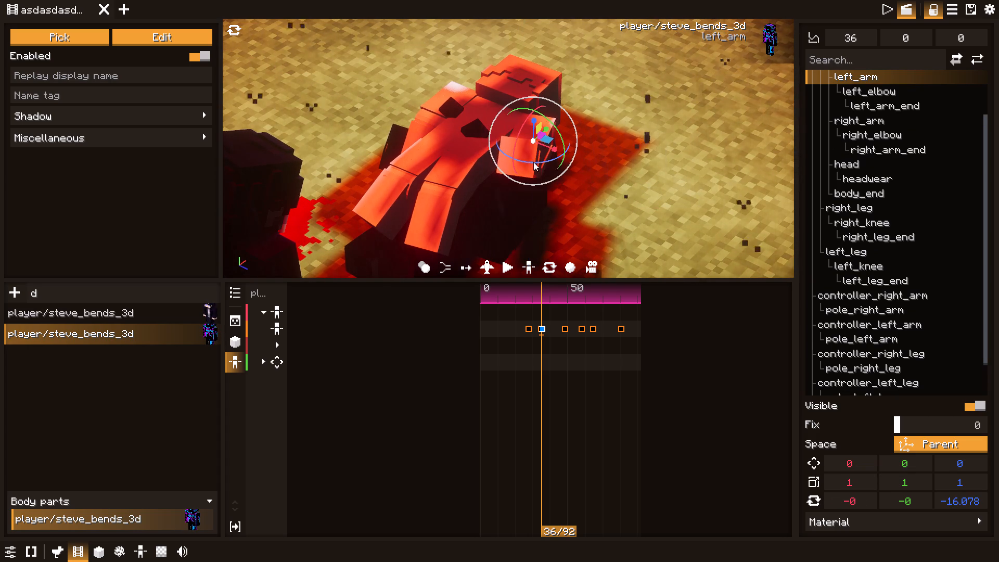
# Set the right elbow's bend to about 26.5° on X and swing the forearm outward around Z.
pyautogui.click(414, 127)
pyautogui.moveTo(415, 124); pyautogui.dragTo(419, 116)
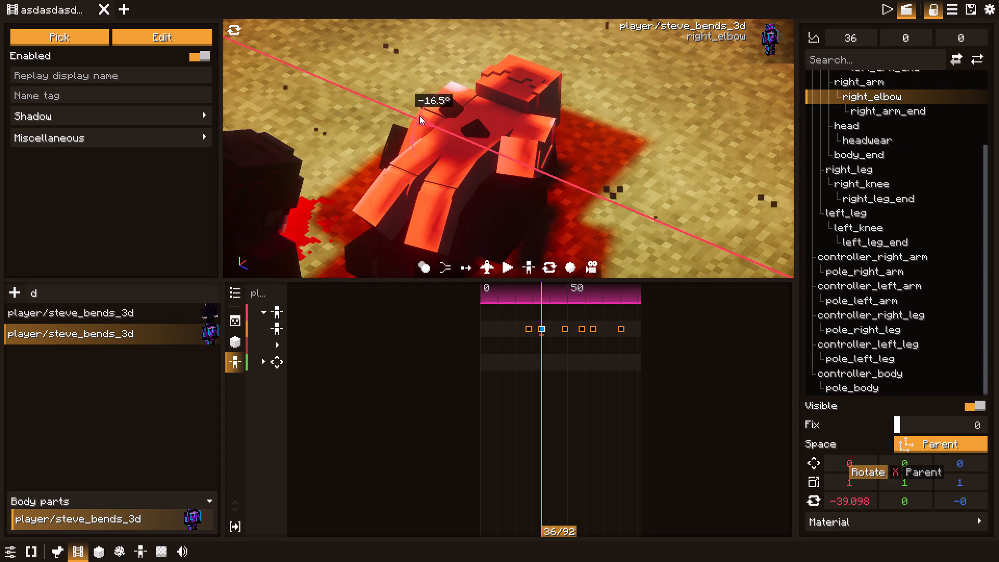
pyautogui.moveTo(419, 116); pyautogui.dragTo(435, 97)
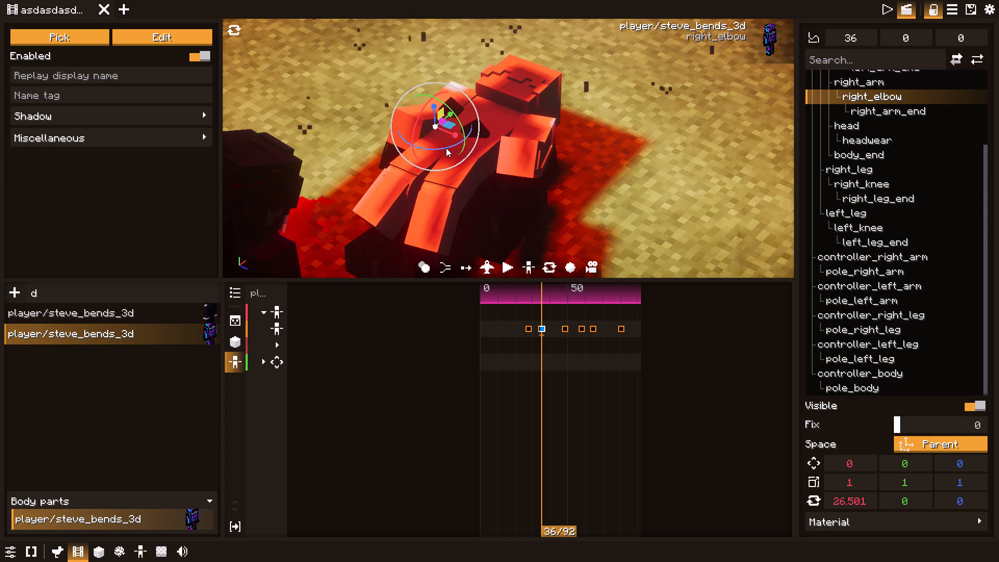
pyautogui.moveTo(446, 148); pyautogui.dragTo(430, 148)
# Tilt the head about 50.2° on its X axis in the tick 36 pose.
pyautogui.click(521, 89)
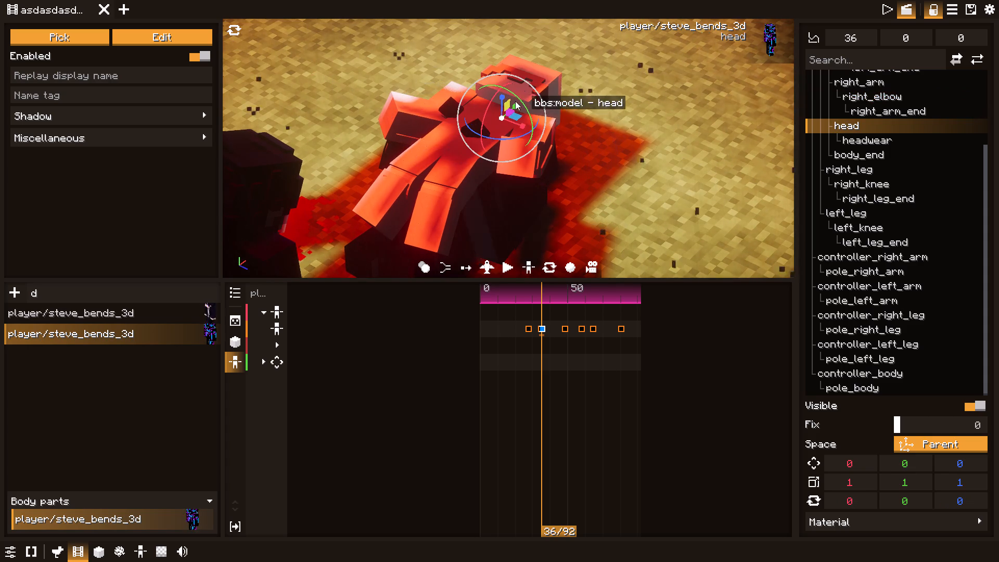
pyautogui.moveTo(483, 114); pyautogui.dragTo(493, 101)
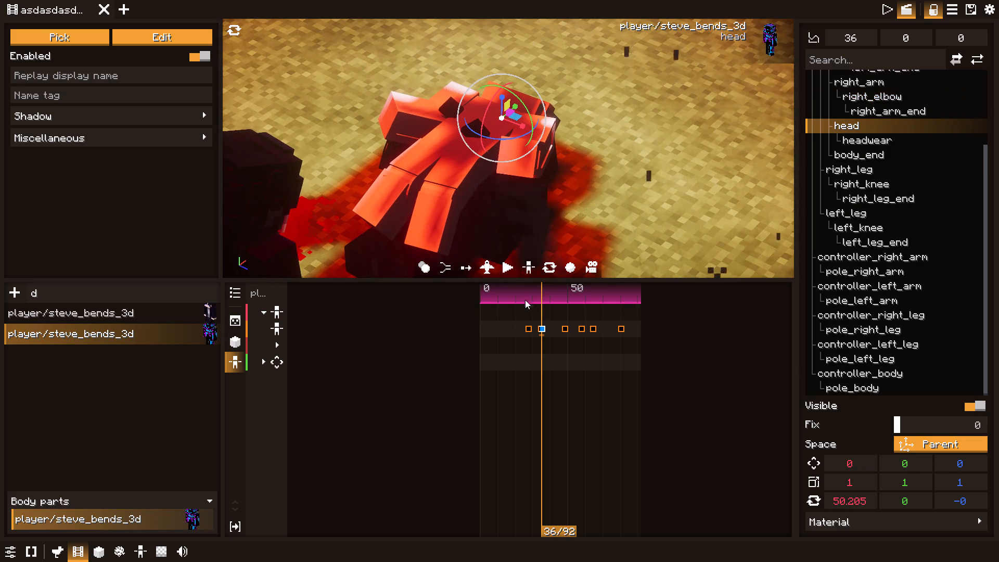
# Delete the pose keyframe at tick 35, keeping the one at tick 36.
pyautogui.scroll(9, 537, 329)
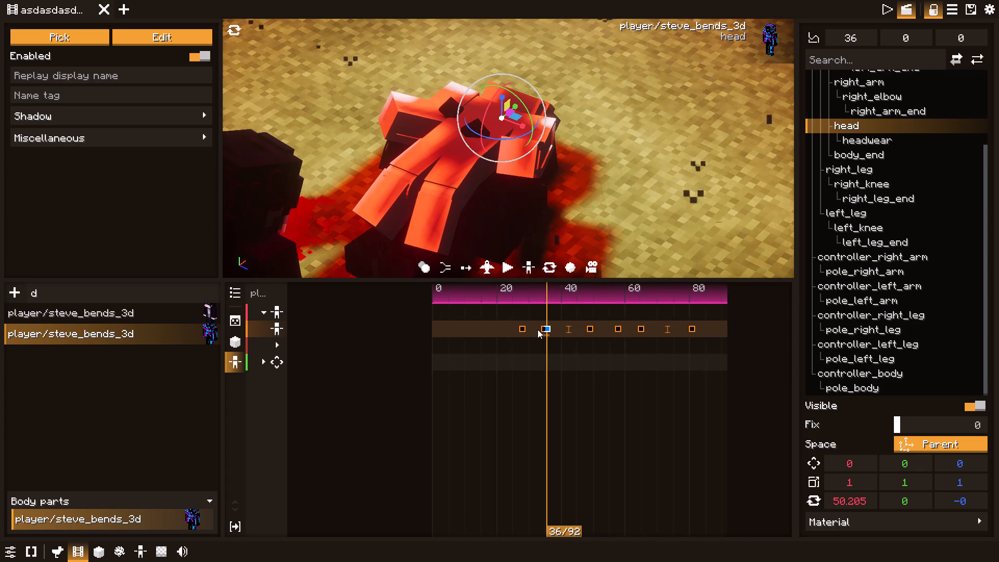
pyautogui.scroll(13, 537, 329)
pyautogui.click(554, 329)
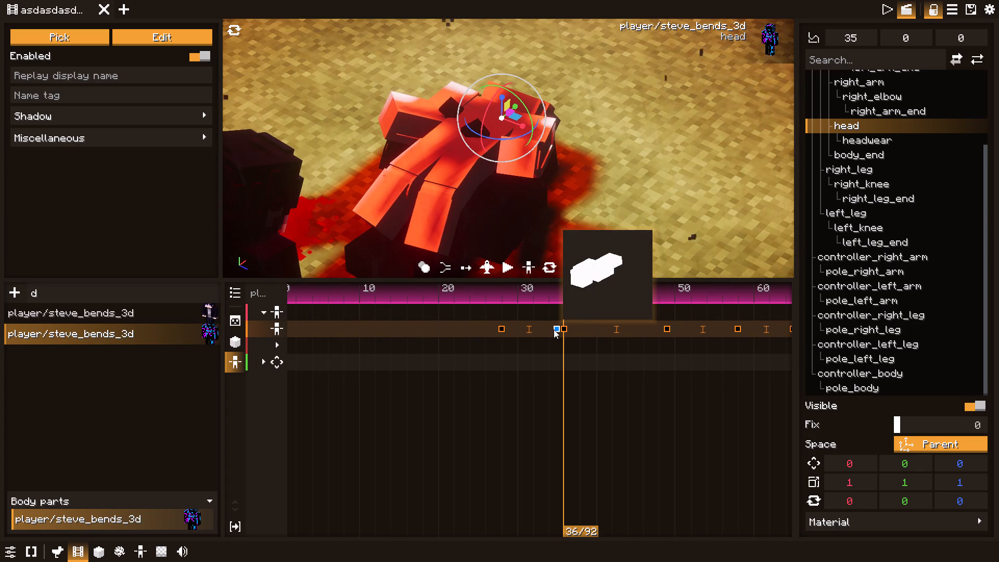
pyautogui.press('Delete')
# Play the animation from before the tick 36 pose and pause at tick 48 to check the new limb movement.
pyautogui.moveTo(513, 293); pyautogui.dragTo(495, 293)
pyautogui.click(506, 267)
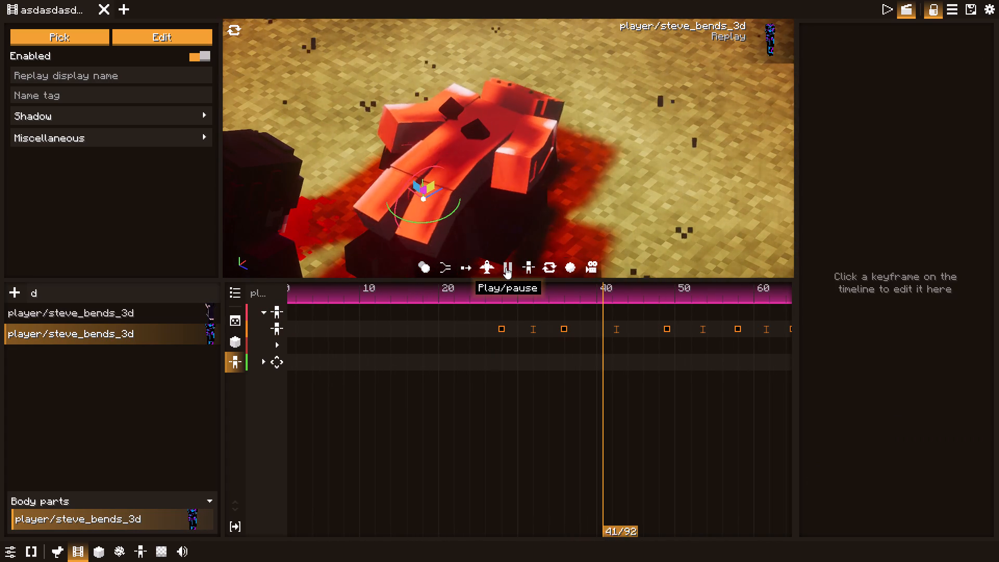
pyautogui.click(506, 267)
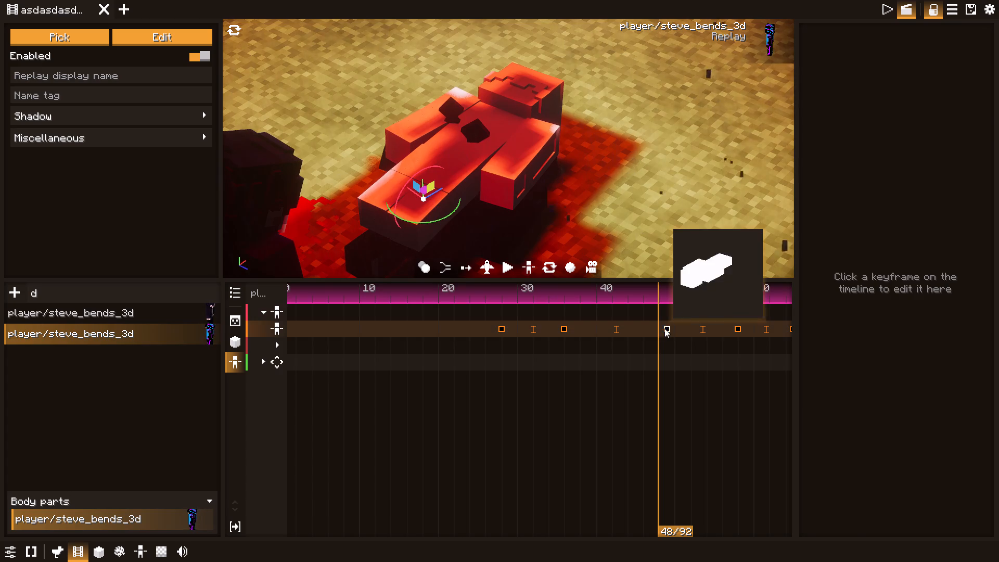
# Move to tick 49, select its pose keyframe and bend the left elbow on its X axis.
pyautogui.click(665, 329)
pyautogui.click(659, 329)
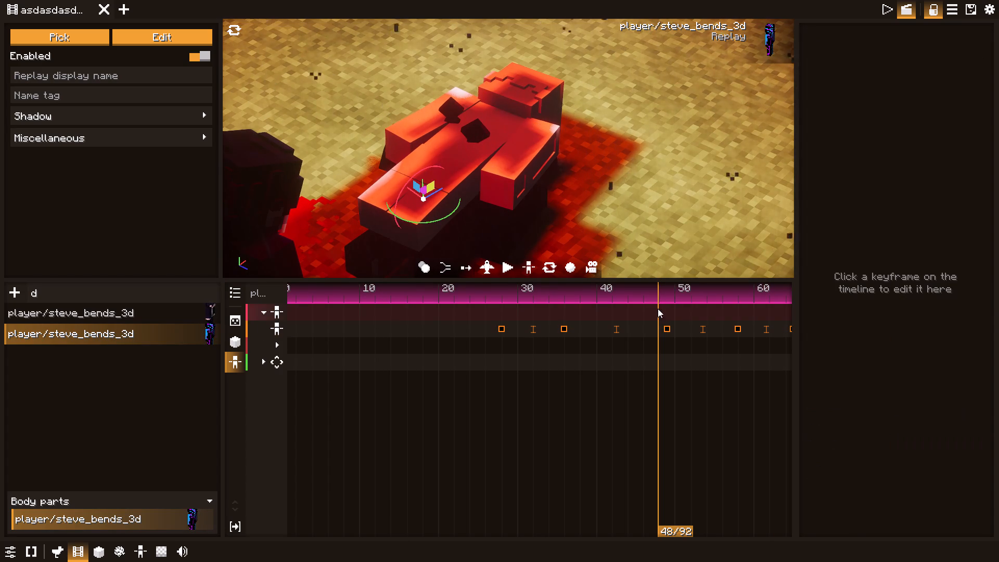
pyautogui.moveTo(658, 301); pyautogui.dragTo(665, 301)
pyautogui.click(663, 330)
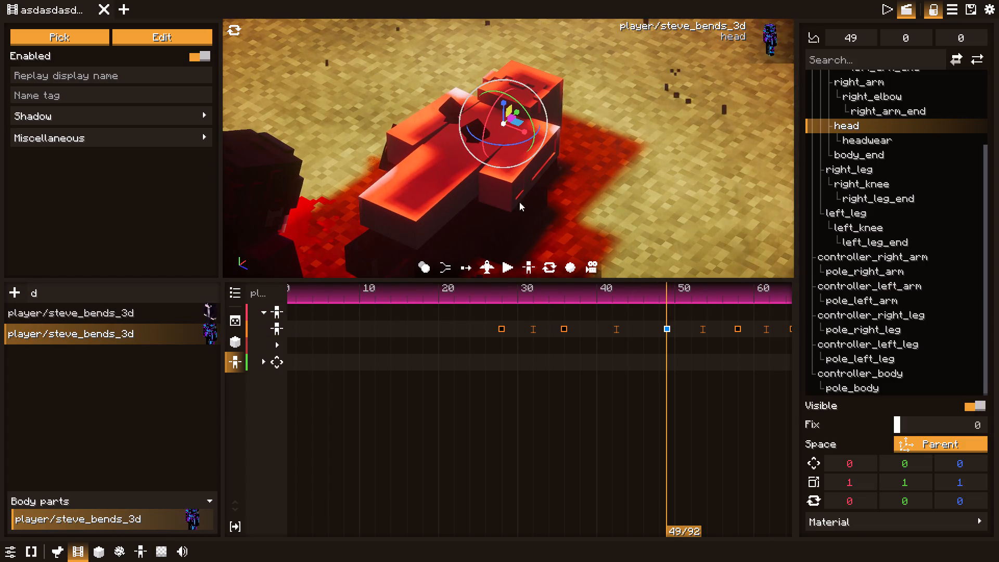
pyautogui.click(506, 184)
pyautogui.moveTo(507, 163); pyautogui.dragTo(507, 156)
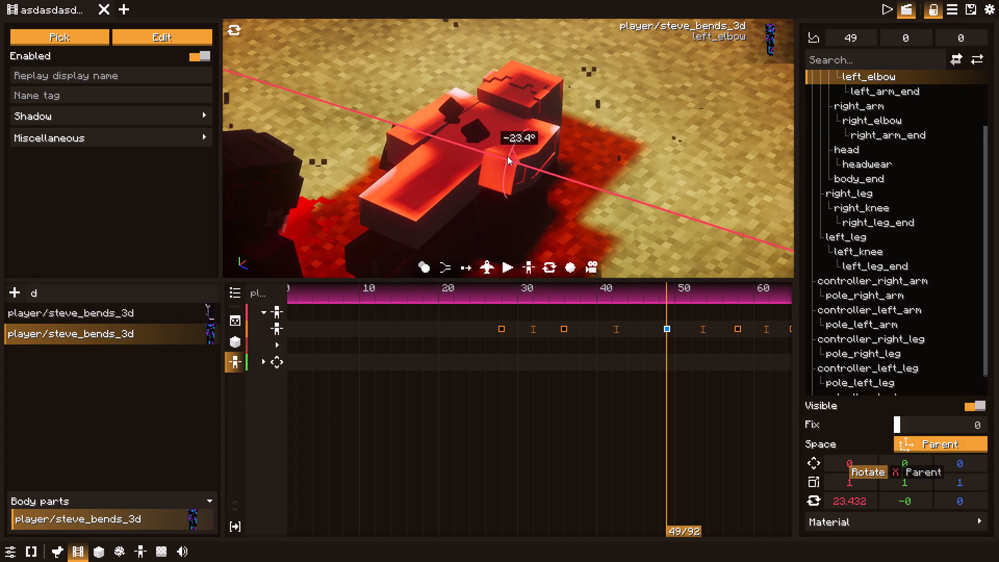
pyautogui.moveTo(507, 156); pyautogui.dragTo(507, 155)
# Bend the right elbow and tilt the head forward on their X axes in the tick 49 pose.
pyautogui.click(399, 142)
pyautogui.moveTo(412, 132); pyautogui.dragTo(414, 125)
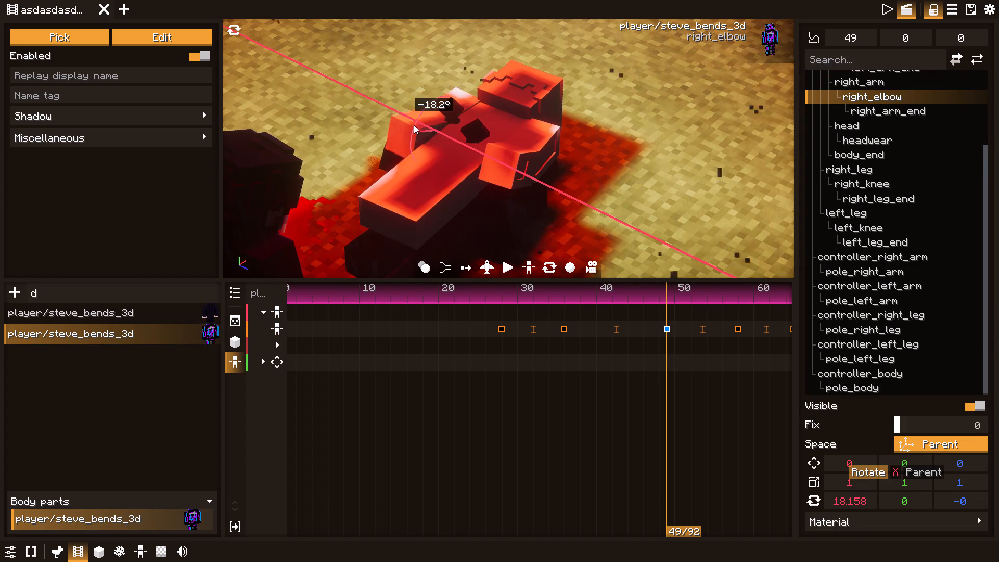
pyautogui.moveTo(414, 125); pyautogui.dragTo(414, 124)
pyautogui.click(507, 99)
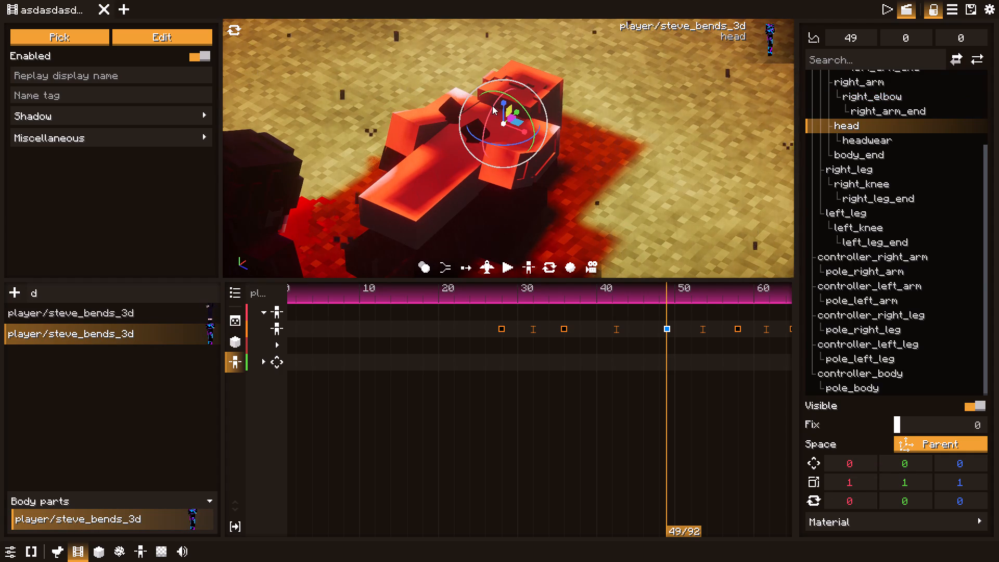
pyautogui.moveTo(492, 106); pyautogui.dragTo(504, 94)
# Bend the left knee about -59.2° on X and rotate the right knee to about -48.3°, 3.2°, 20.2° at tick 49.
pyautogui.click(436, 215)
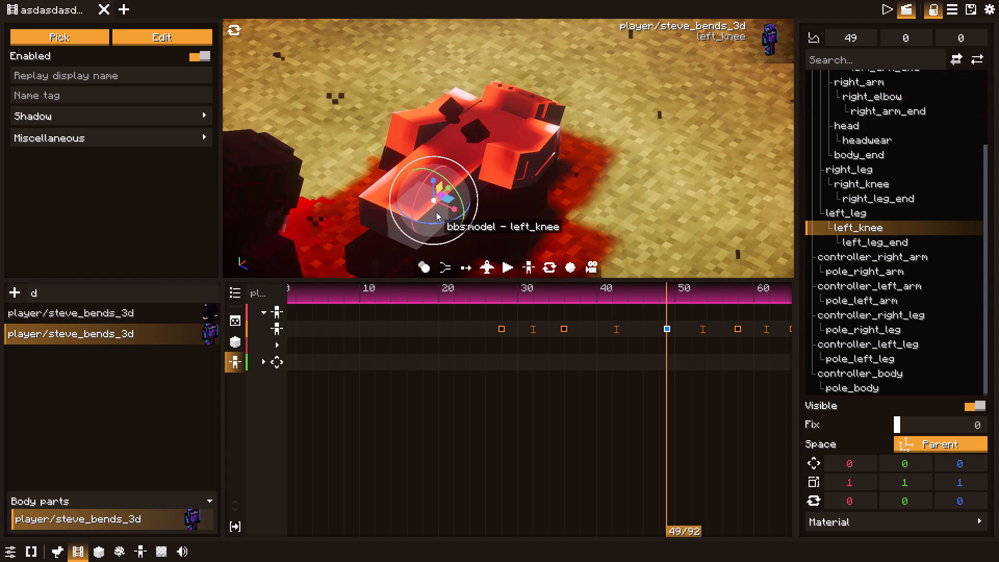
pyautogui.moveTo(418, 197); pyautogui.dragTo(421, 214)
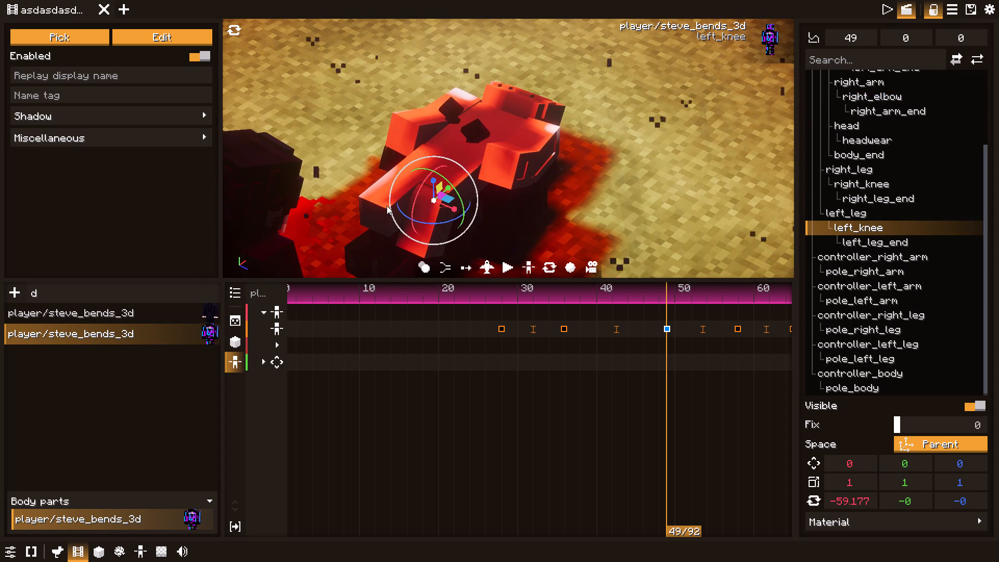
pyautogui.click(386, 206)
pyautogui.click(378, 197)
pyautogui.moveTo(388, 191); pyautogui.dragTo(389, 202)
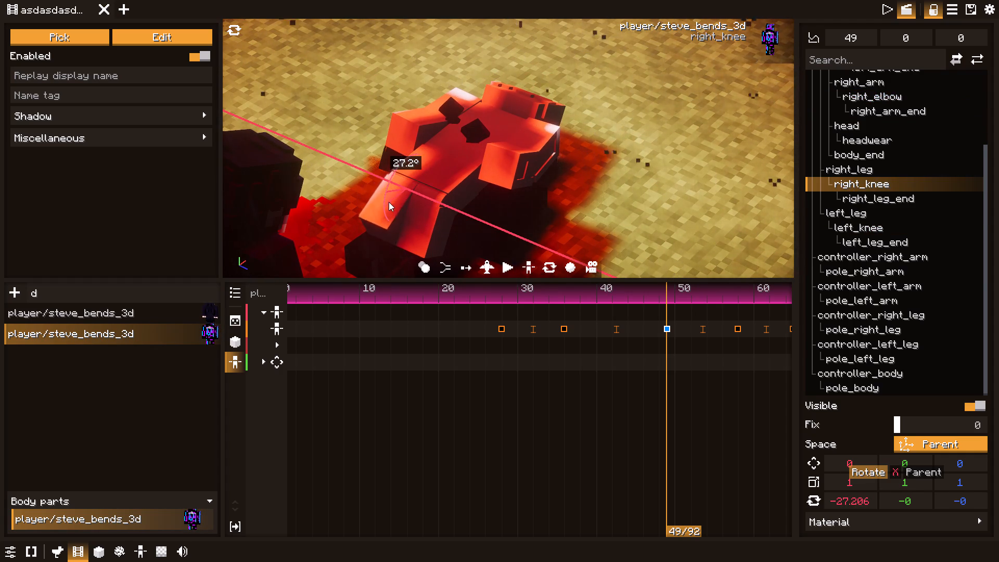
pyautogui.moveTo(389, 202); pyautogui.dragTo(391, 211)
pyautogui.click(460, 180)
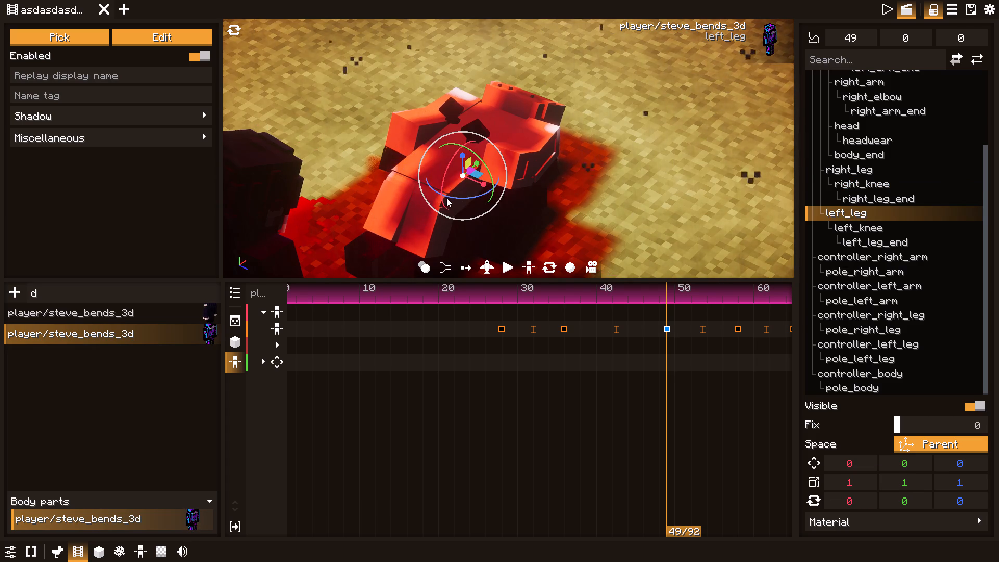
pyautogui.click(449, 196)
pyautogui.click(402, 201)
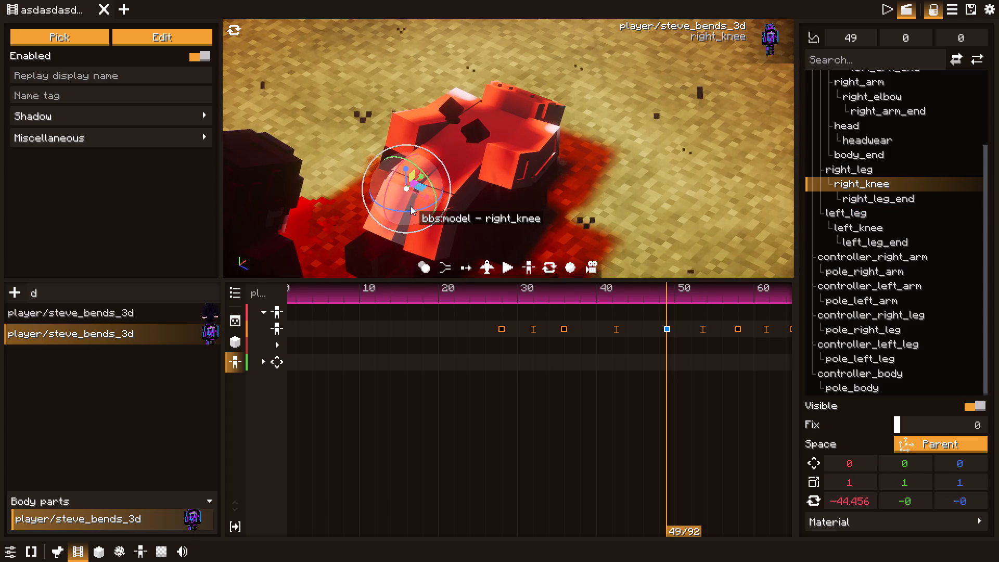
pyautogui.moveTo(411, 206); pyautogui.dragTo(407, 213)
pyautogui.moveTo(404, 210); pyautogui.dragTo(398, 209)
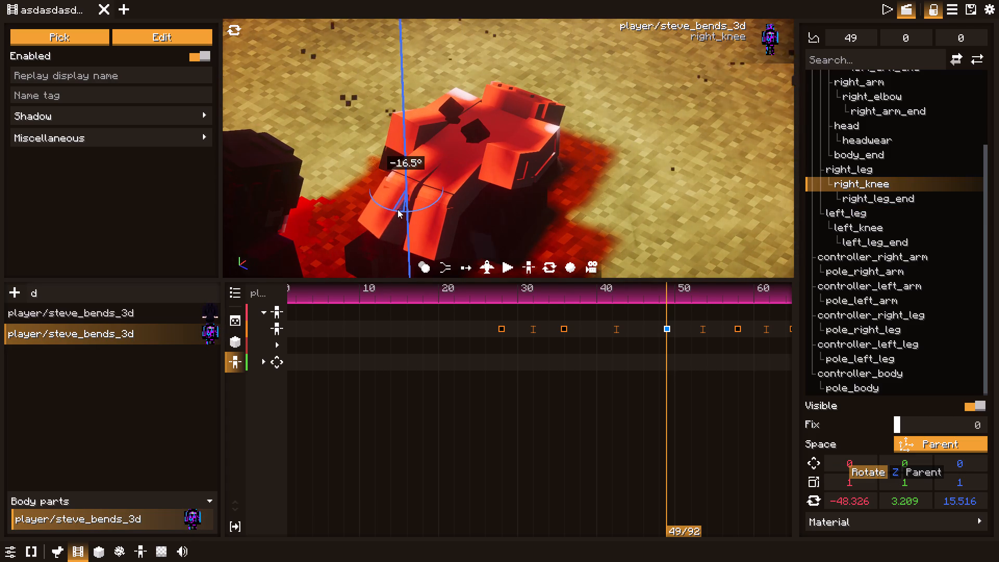
pyautogui.moveTo(398, 209); pyautogui.dragTo(396, 209)
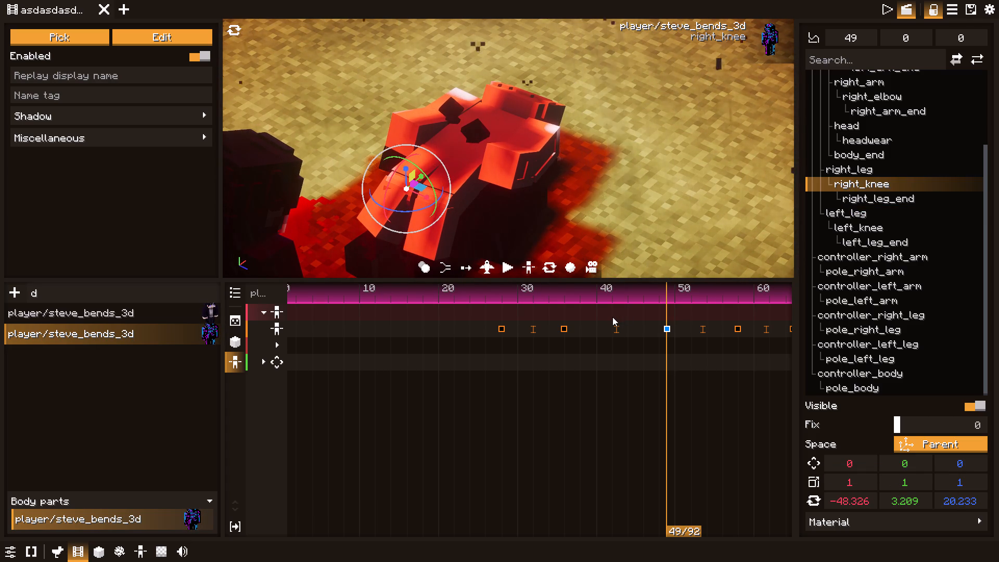
# Play the animation from before the first pose keyframe and pause at tick 69 to check the limb movement.
pyautogui.scroll(-5, 612, 317)
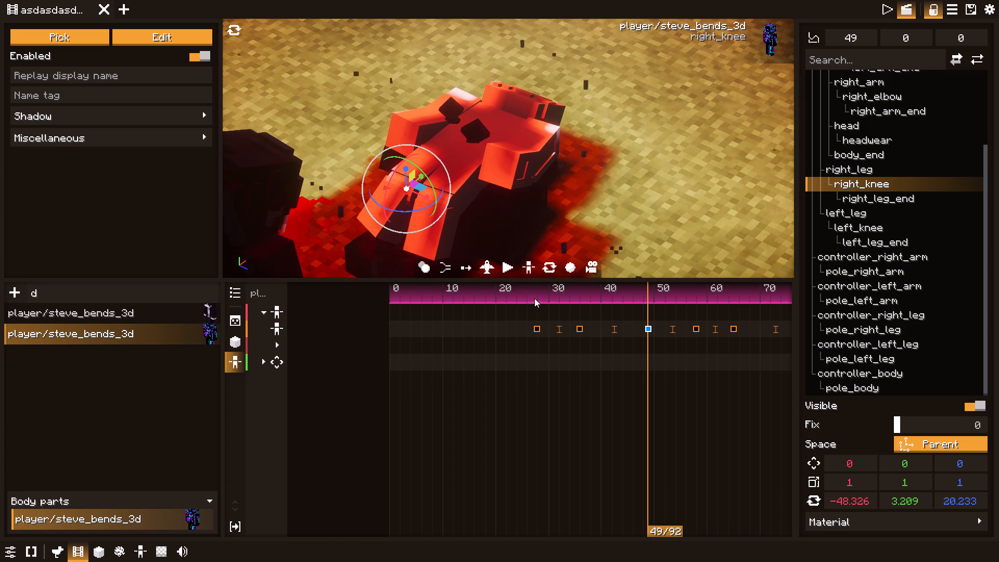
pyautogui.moveTo(535, 299); pyautogui.dragTo(517, 296)
pyautogui.click(509, 265)
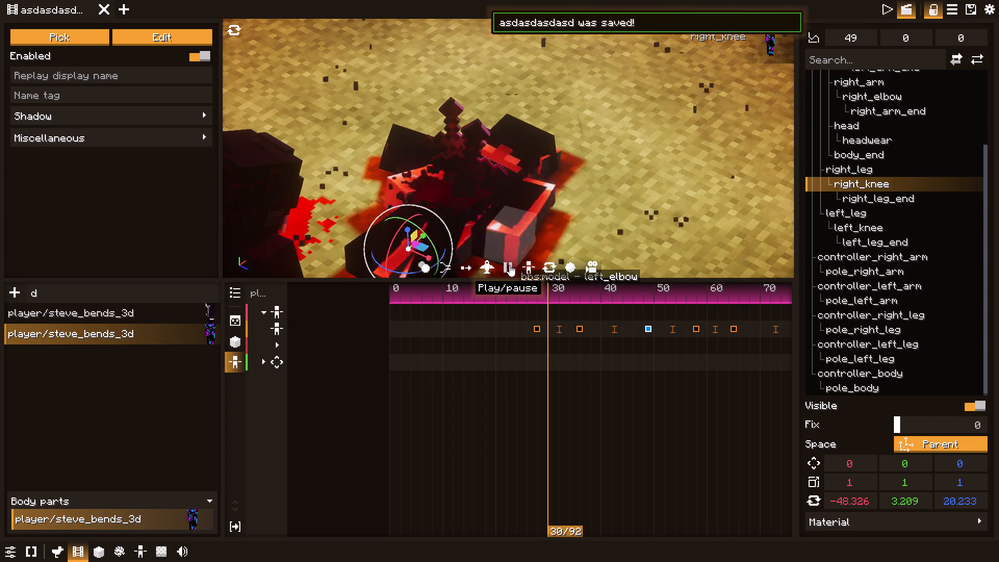
pyautogui.tripleClick(509, 265)
pyautogui.tripleClick(509, 265)
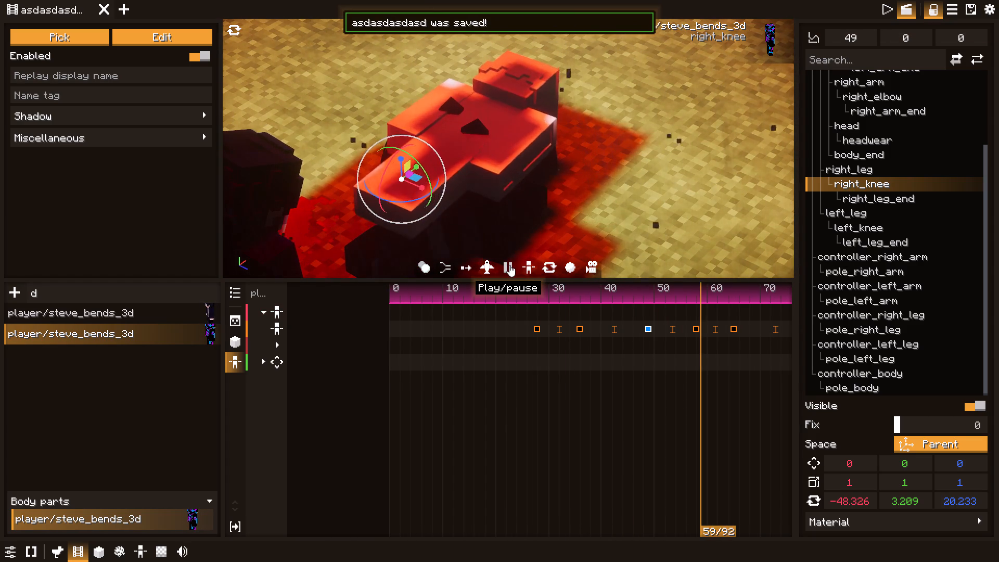
pyautogui.tripleClick(509, 265)
# Move to tick 65, select its pose keyframe and bend the left knee about -60.4° on its X axis.
pyautogui.click(728, 331)
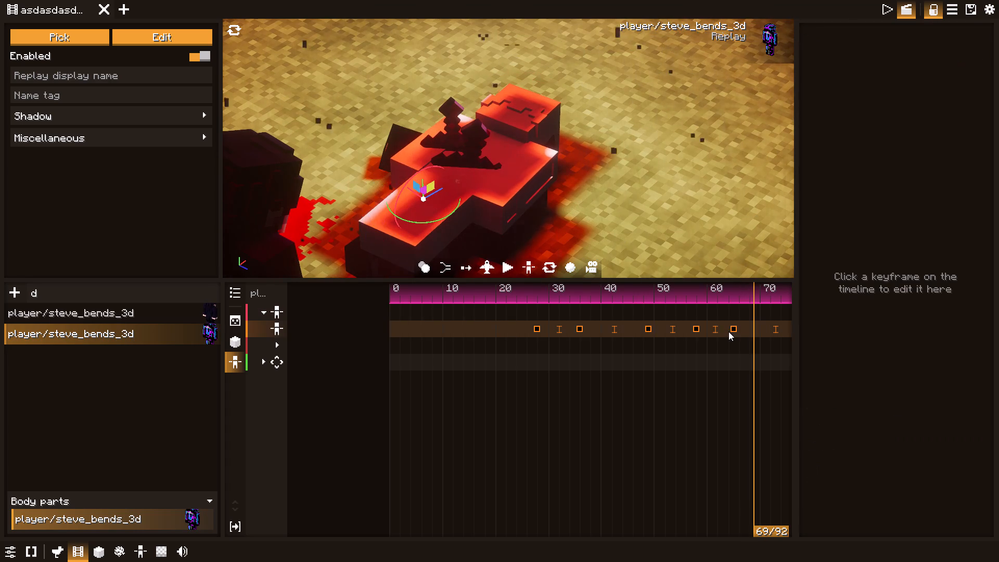
pyautogui.click(728, 328)
pyautogui.click(733, 324)
pyautogui.click(733, 301)
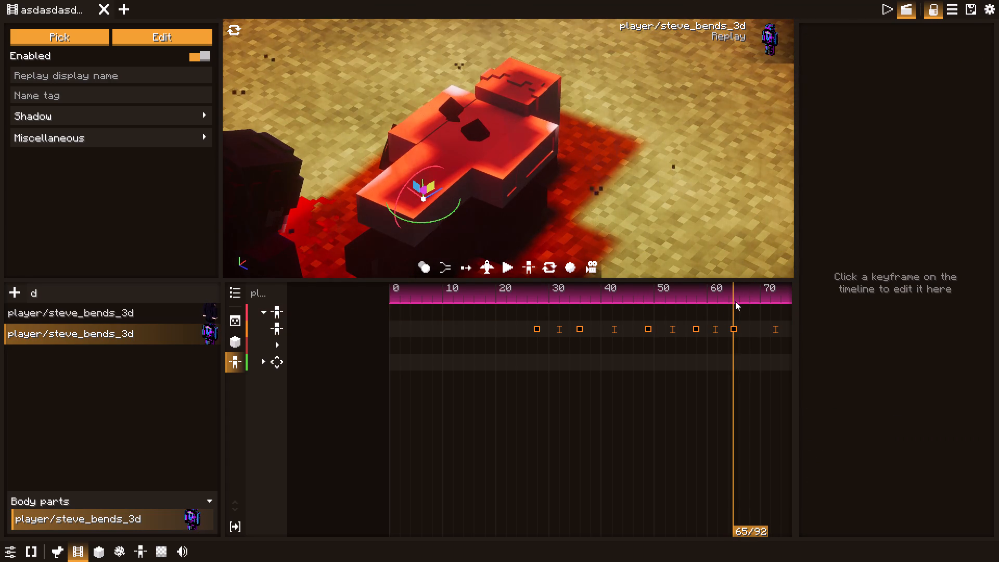
pyautogui.click(733, 330)
pyautogui.click(438, 205)
pyautogui.click(421, 225)
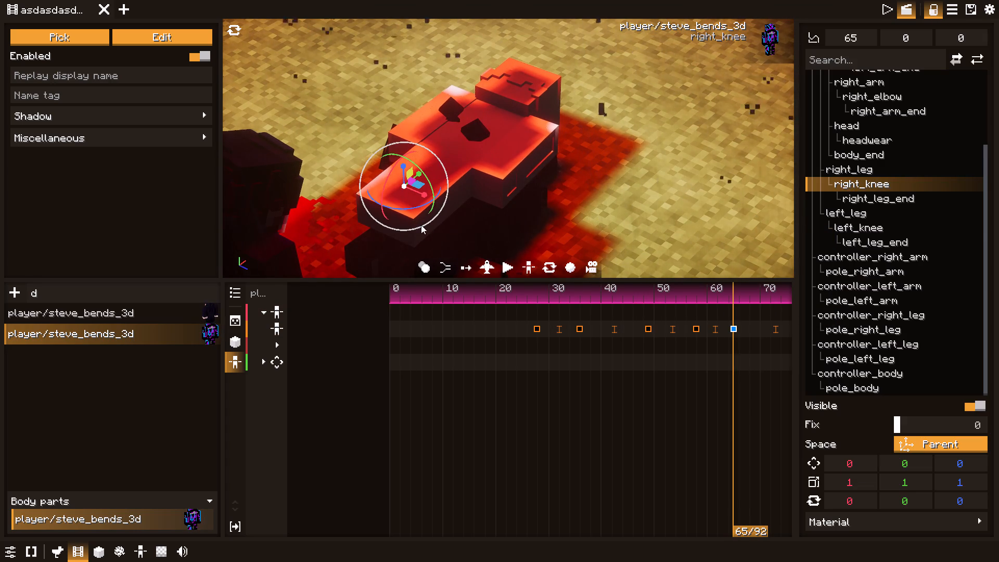
pyautogui.click(419, 234)
pyautogui.moveTo(417, 193); pyautogui.dragTo(416, 203)
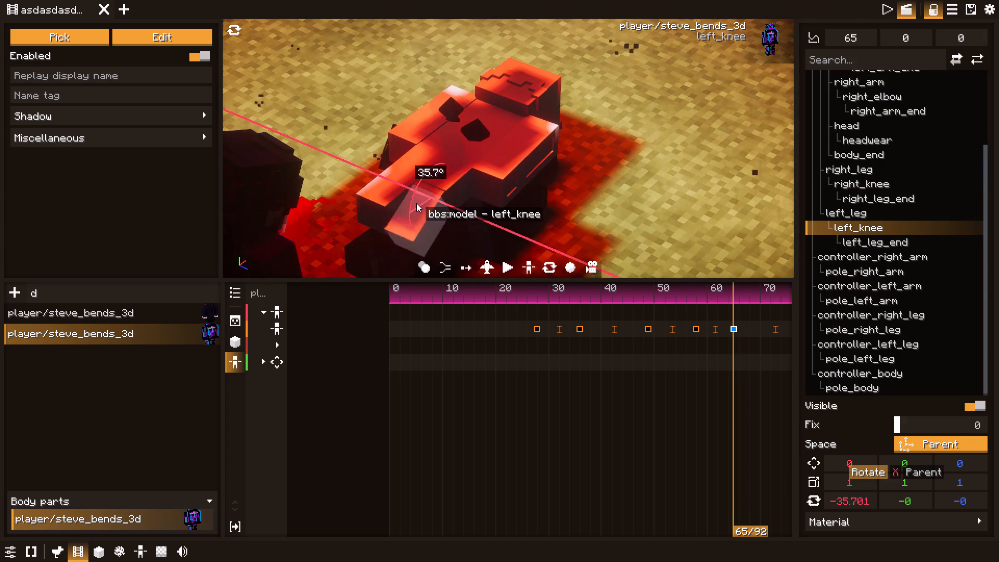
pyautogui.moveTo(416, 203); pyautogui.dragTo(415, 212)
# Bend the right knee on its X axis and rotate the left leg about -9.5° on Z in the tick 65 pose.
pyautogui.click(380, 201)
pyautogui.click(376, 198)
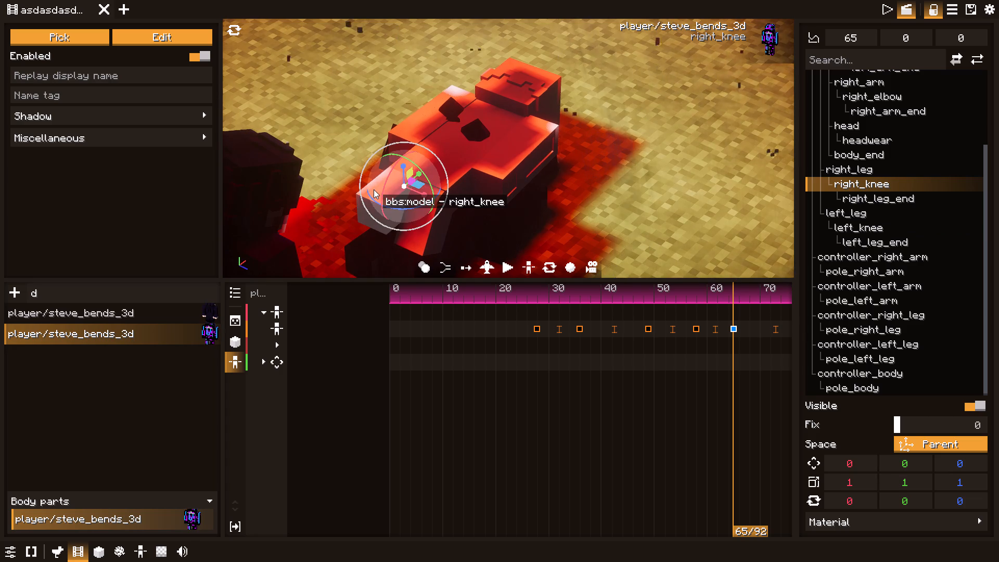
pyautogui.click(374, 189)
pyautogui.click(366, 204)
pyautogui.click(374, 209)
pyautogui.doubleClick(361, 212)
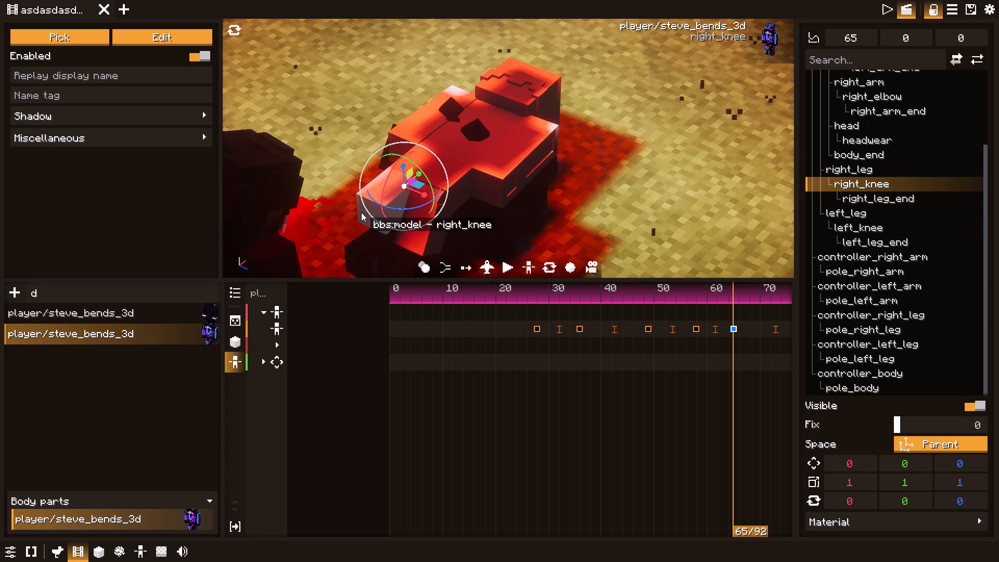
pyautogui.doubleClick(392, 195)
pyautogui.moveTo(390, 179); pyautogui.dragTo(387, 183)
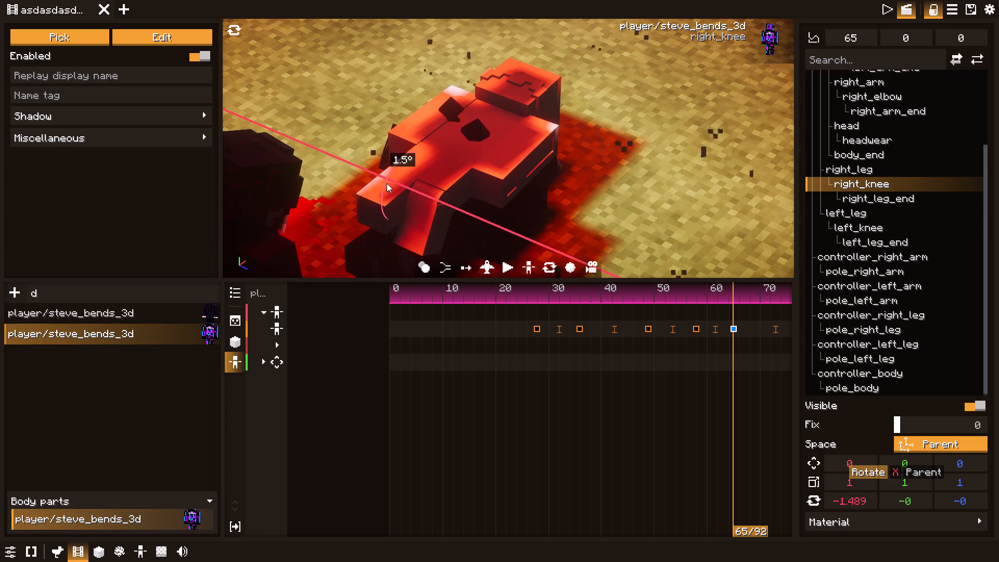
pyautogui.moveTo(387, 183); pyautogui.dragTo(387, 196)
pyautogui.click(457, 182)
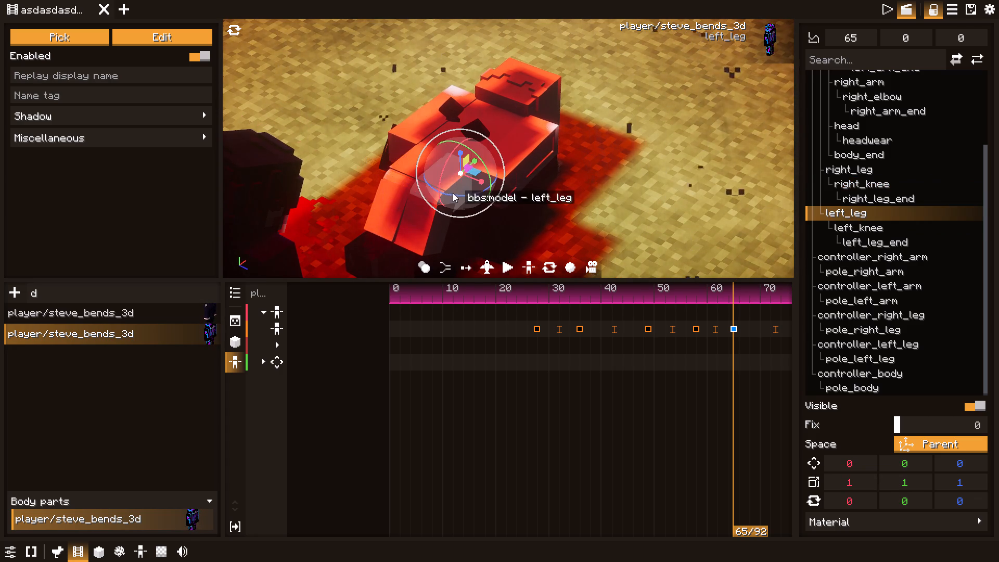
pyautogui.moveTo(450, 195); pyautogui.dragTo(454, 195)
# Bend the left elbow about 30.3° and the right elbow on their X axes in the tick 65 pose.
pyautogui.click(506, 180)
pyautogui.click(519, 174)
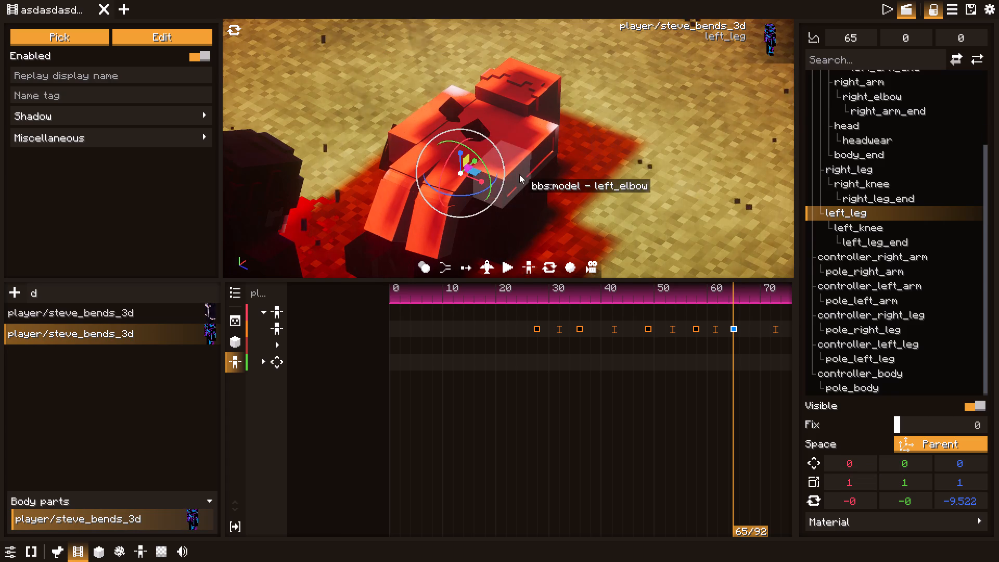
pyautogui.moveTo(500, 166); pyautogui.dragTo(497, 156)
pyautogui.click(394, 145)
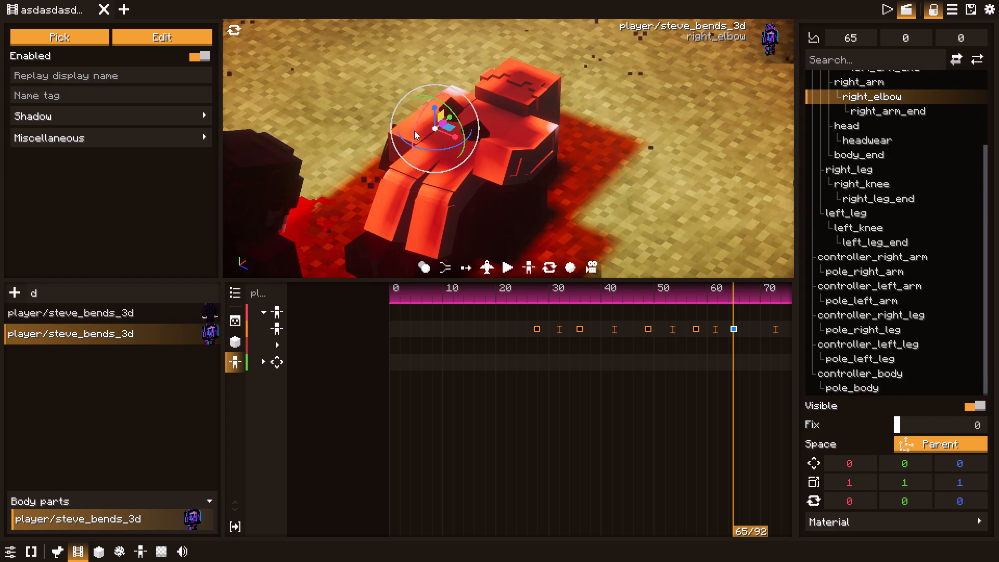
pyautogui.moveTo(414, 131); pyautogui.dragTo(416, 120)
# Tilt the head about 48.9° on its X axis in the tick 65 pose.
pyautogui.click(539, 146)
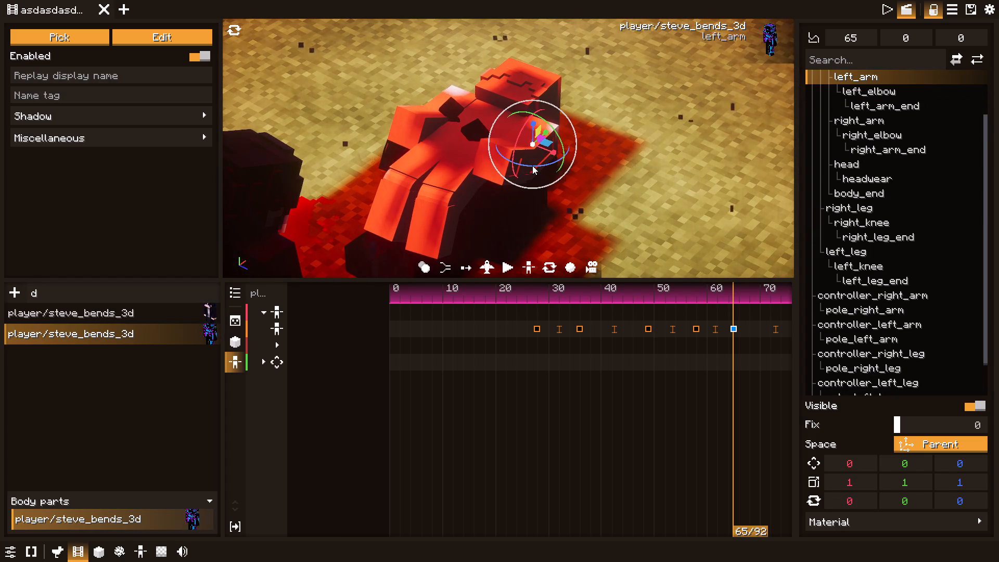
pyautogui.click(532, 165)
pyautogui.click(506, 85)
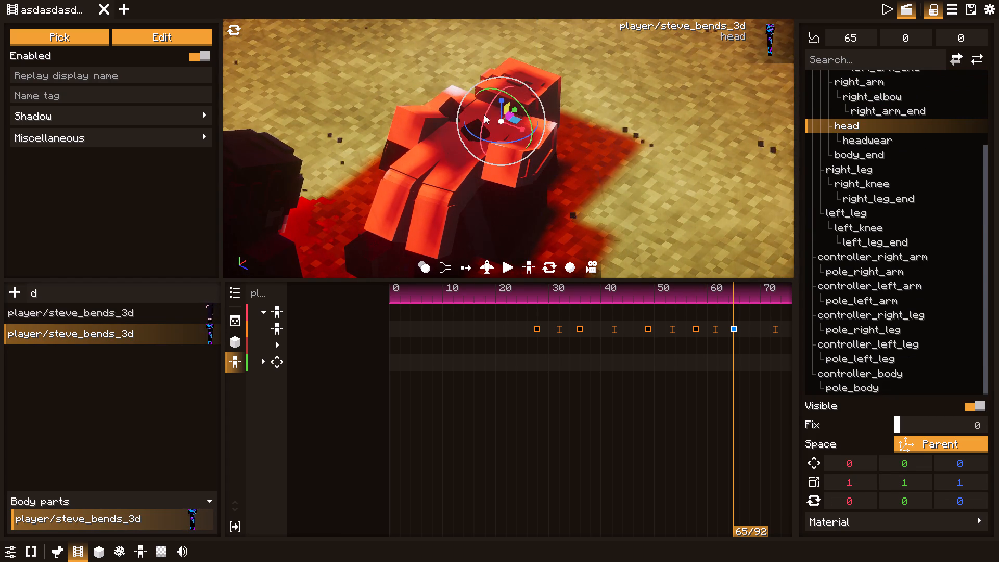
pyautogui.moveTo(483, 114); pyautogui.dragTo(495, 97)
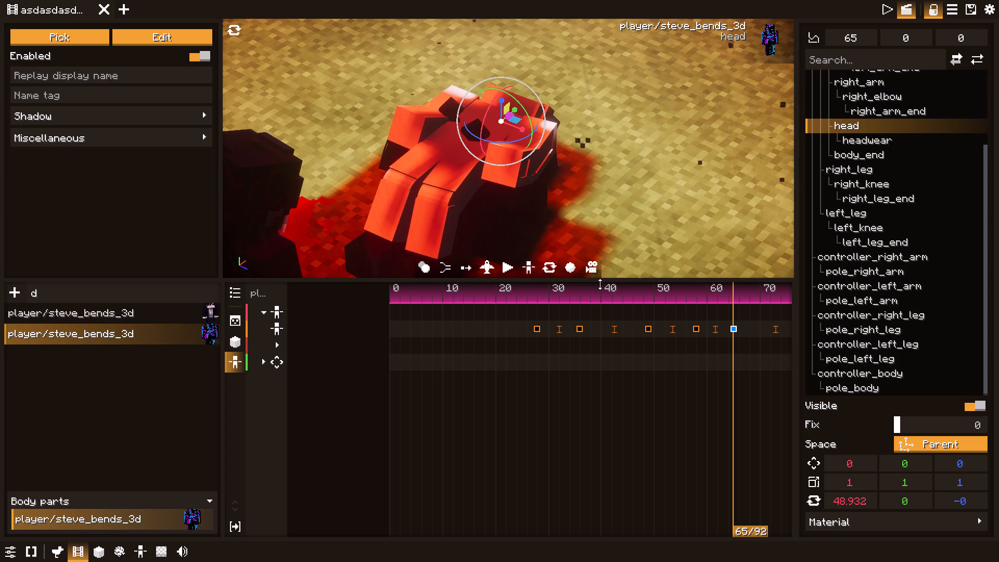
# Play on from tick 65, pause at tick 72, and compare the limb poses at ticks 65 and 81.
pyautogui.press('space')
pyautogui.press('space')
pyautogui.scroll(-5, 686, 373)
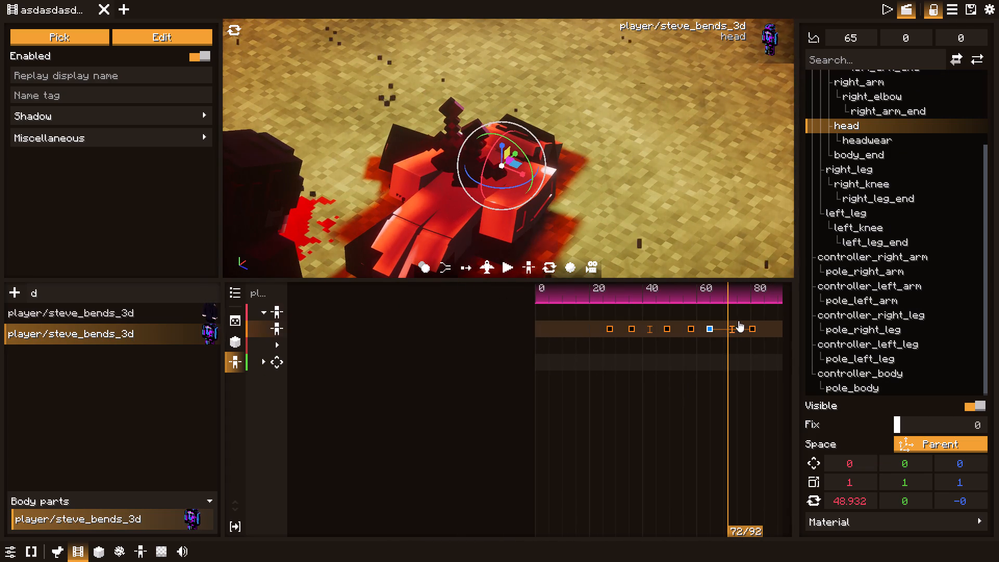
pyautogui.click(748, 325)
pyautogui.click(752, 331)
pyautogui.click(755, 328)
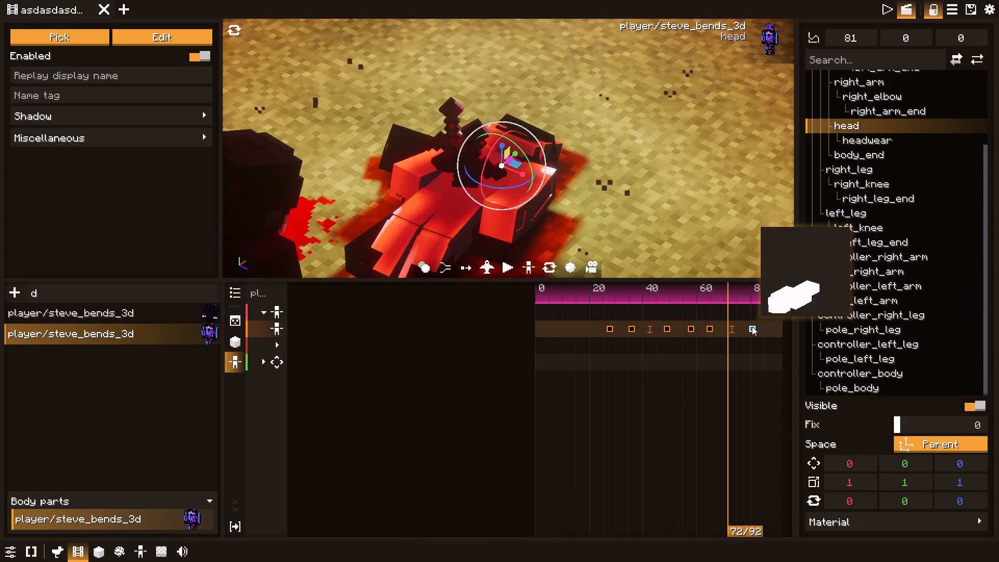
pyautogui.moveTo(751, 298); pyautogui.dragTo(752, 302)
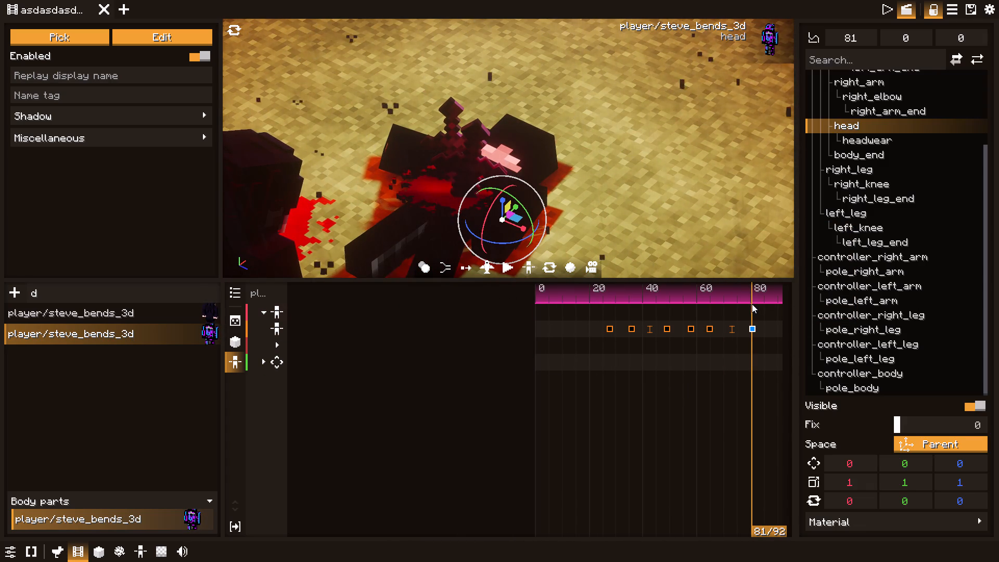
pyautogui.moveTo(750, 314); pyautogui.dragTo(742, 313)
pyautogui.moveTo(740, 301); pyautogui.dragTo(723, 301)
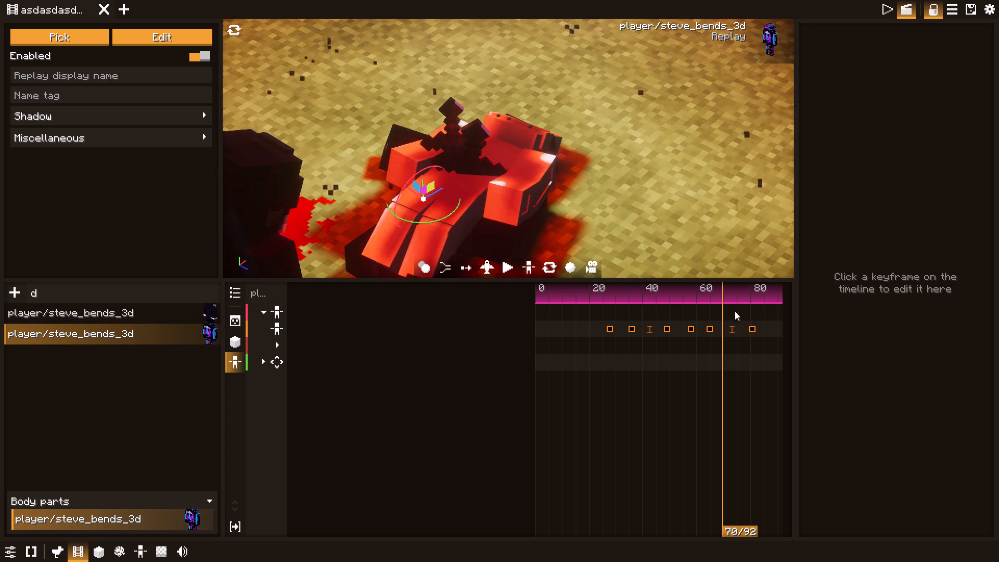
pyautogui.click(749, 328)
pyautogui.click(505, 206)
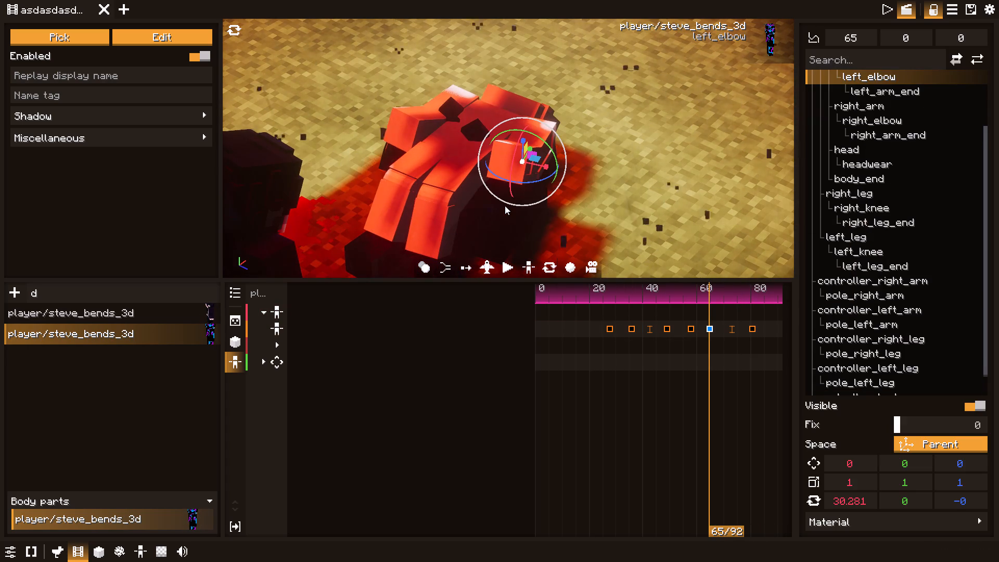
pyautogui.click(754, 327)
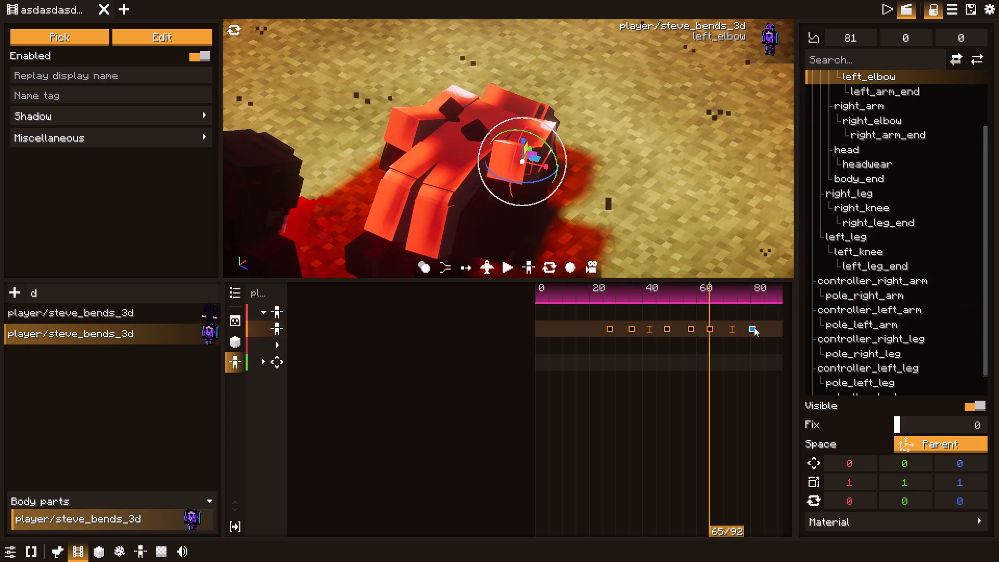
pyautogui.click(423, 235)
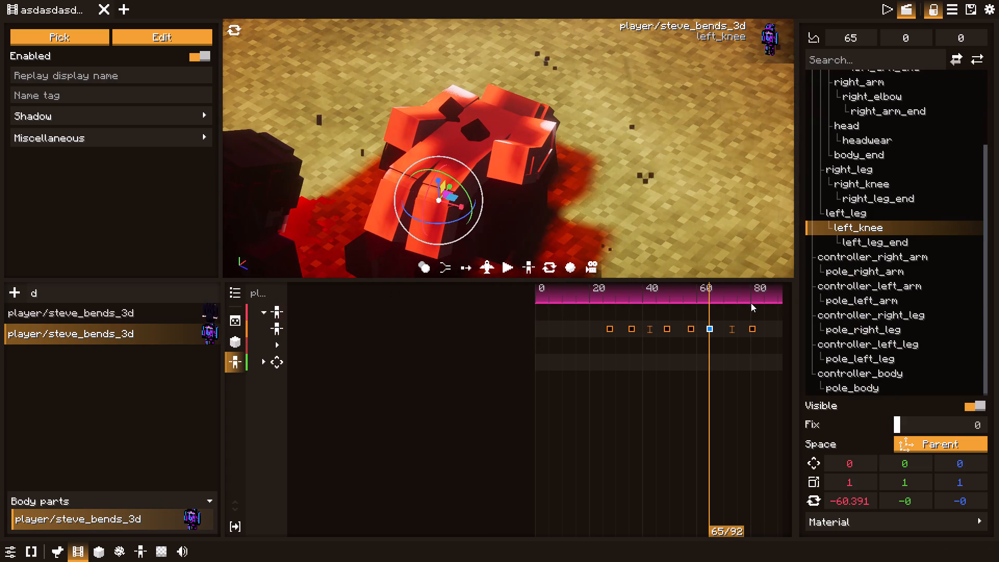
pyautogui.click(753, 329)
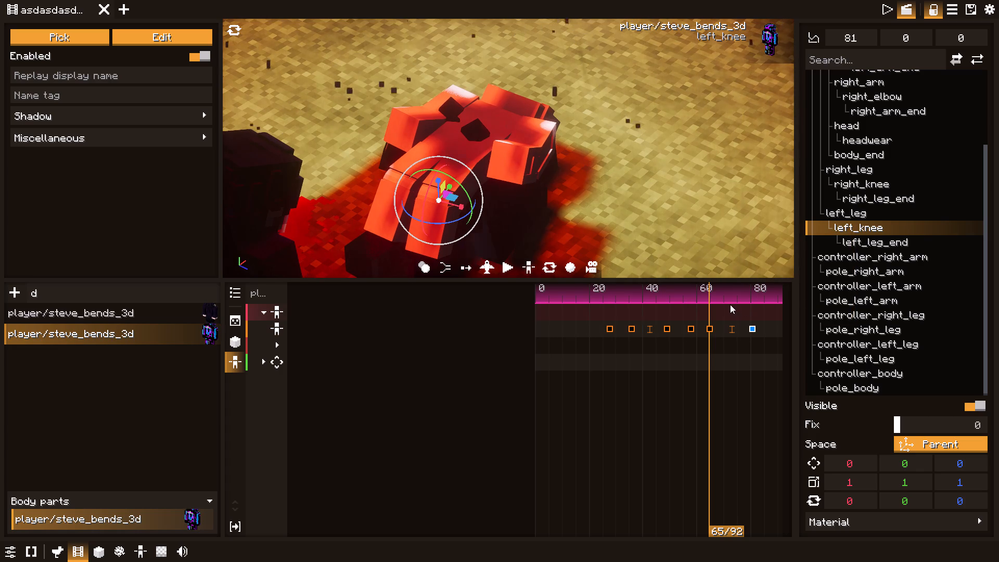
# Insert a pose keyframe at tick 73, between the tick 65 and tick 81 poses.
pyautogui.click(729, 301)
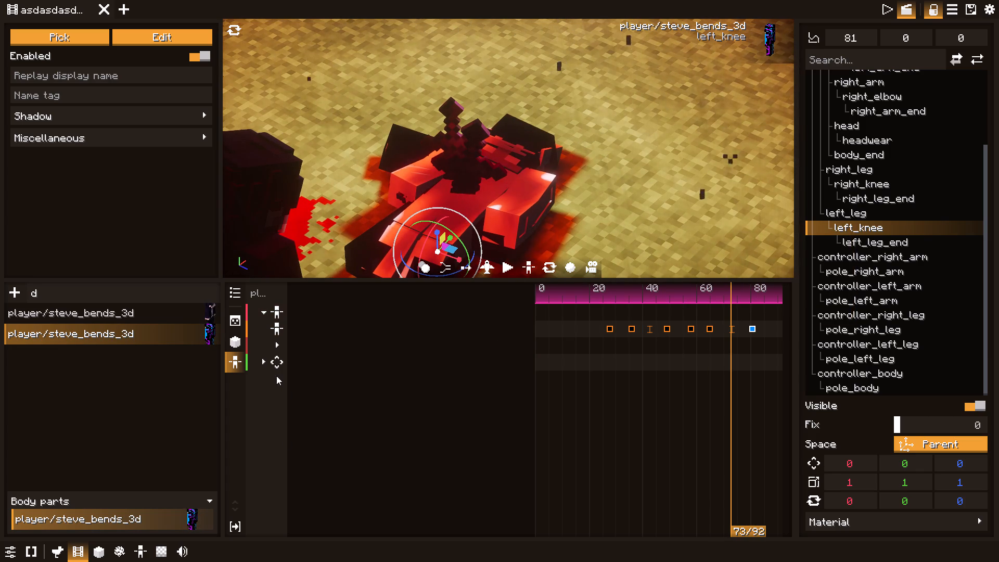
pyautogui.click(278, 335)
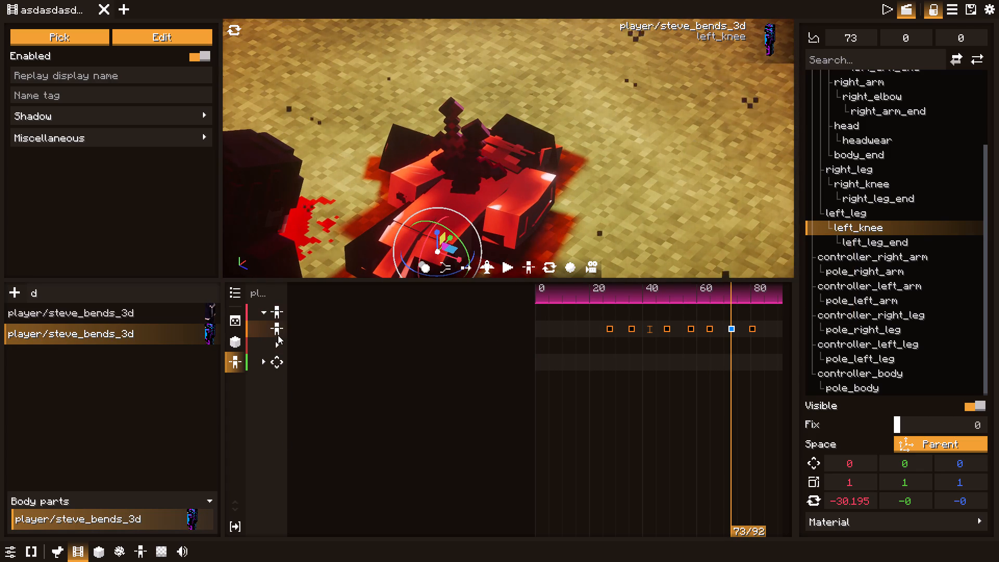
# Bend the left elbow in the second character's tick 73 pose.
pyautogui.click(278, 328)
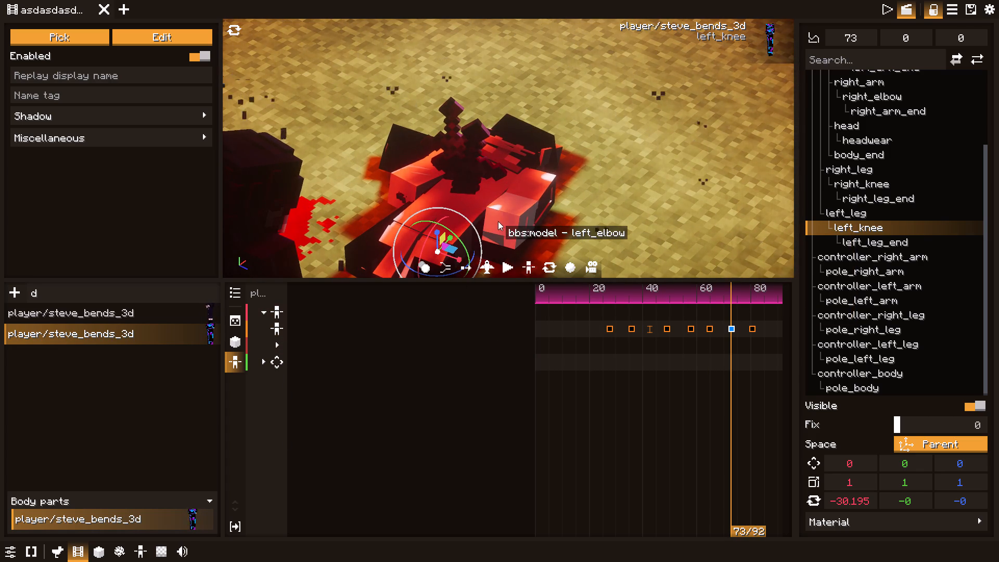
pyautogui.click(498, 221)
pyautogui.moveTo(509, 214); pyautogui.dragTo(509, 207)
# Adjust the left knee's bend and rotate the left leg in the tick 73 pose.
pyautogui.click(431, 243)
pyautogui.click(413, 258)
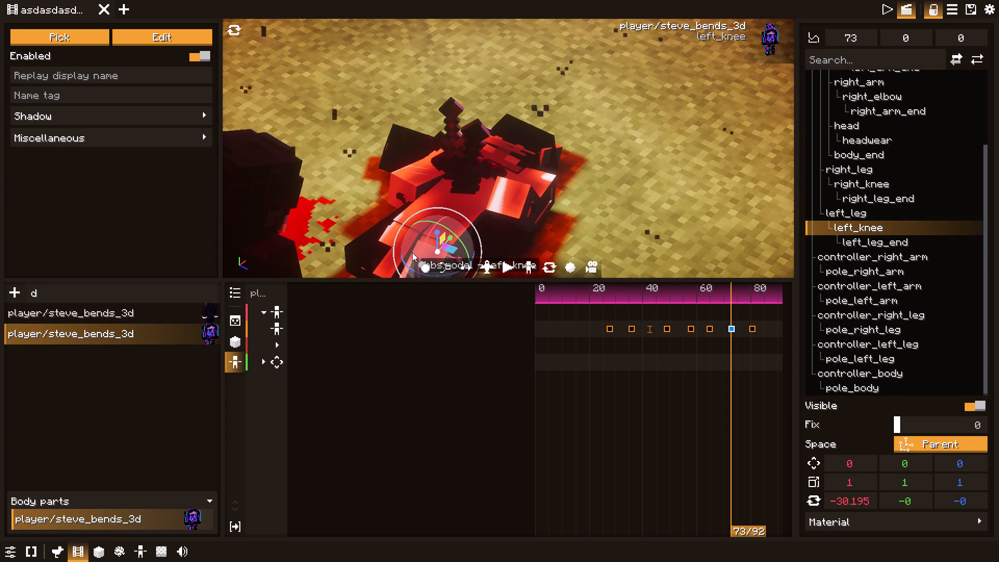
pyautogui.moveTo(418, 251); pyautogui.dragTo(425, 240)
pyautogui.click(465, 235)
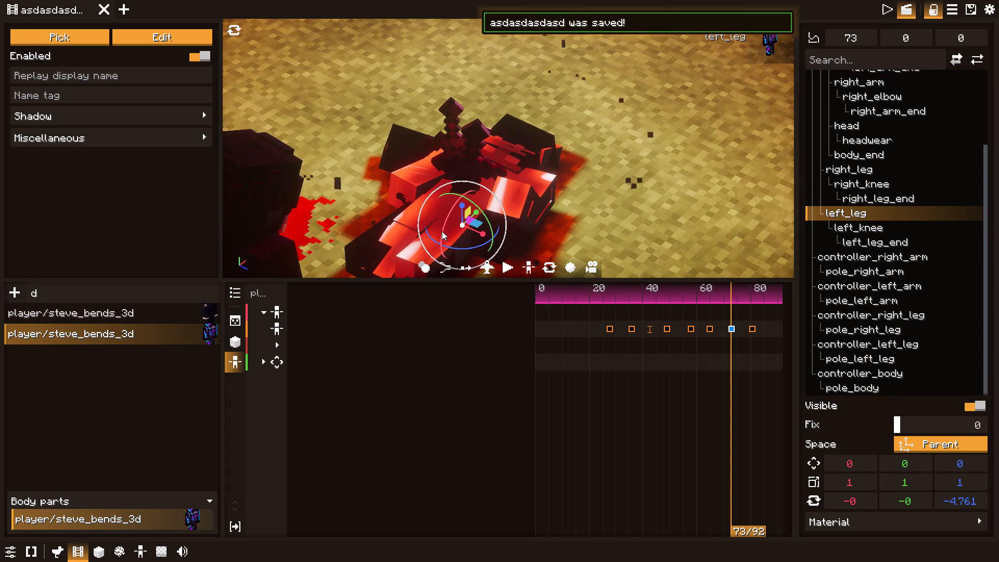
pyautogui.moveTo(442, 231); pyautogui.dragTo(443, 221)
# Rotate the right knee to about 7.5° on its X axis in the tick 73 pose.
pyautogui.click(398, 247)
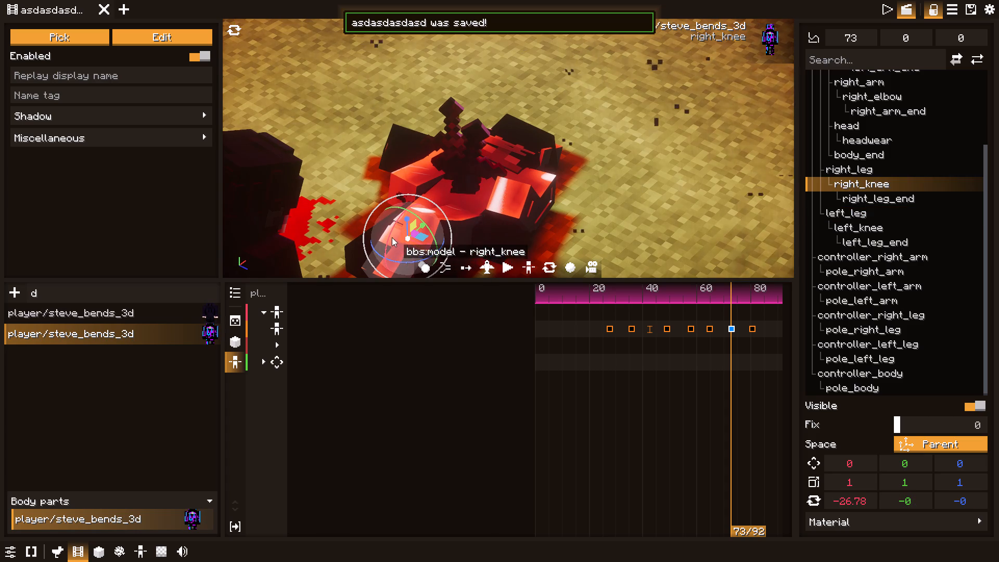
pyautogui.moveTo(391, 236); pyautogui.dragTo(394, 226)
# Rotate the right leg to about 34.5° on its X axis in the tick 73 pose.
pyautogui.click(423, 205)
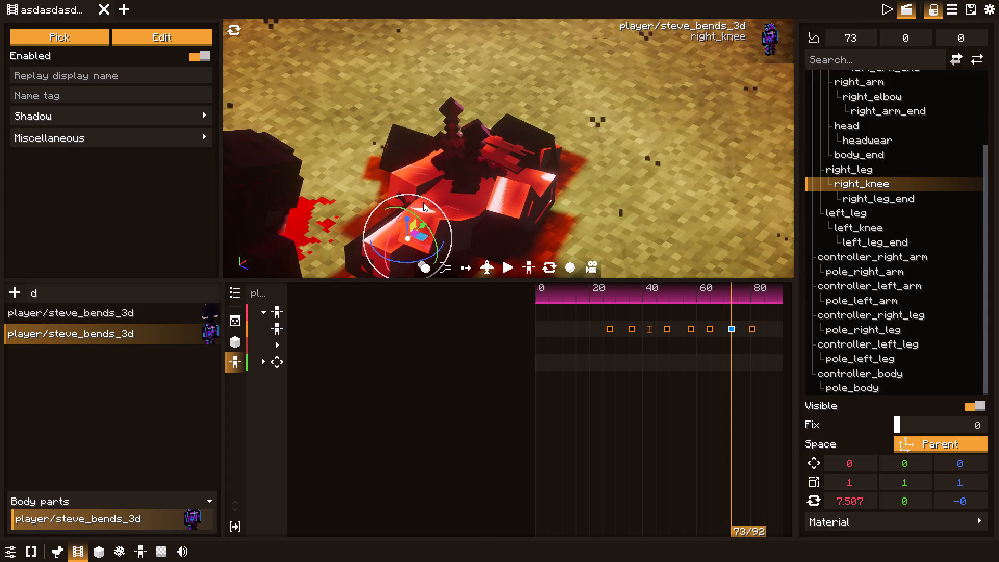
pyautogui.click(423, 202)
pyautogui.click(434, 195)
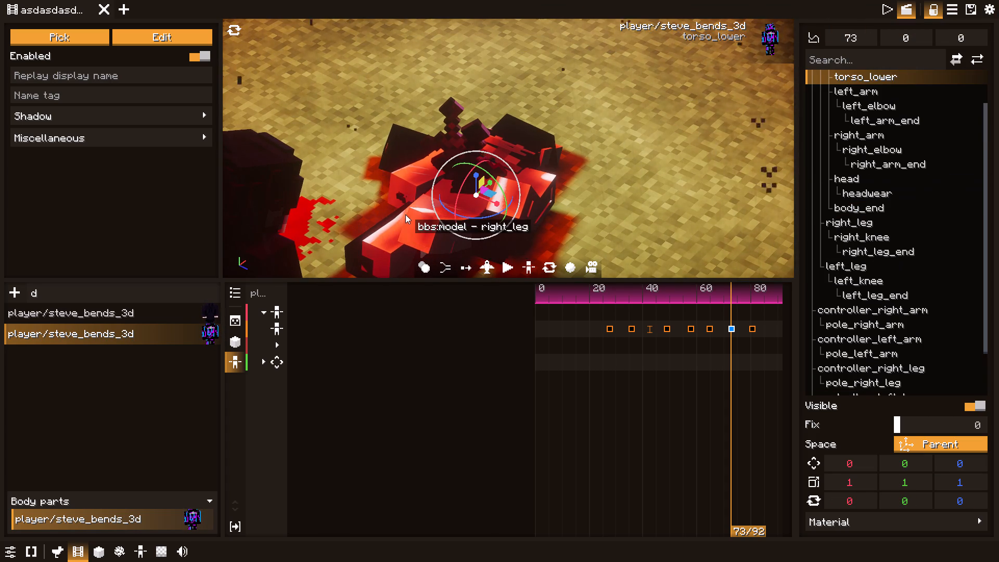
pyautogui.click(401, 215)
pyautogui.click(389, 224)
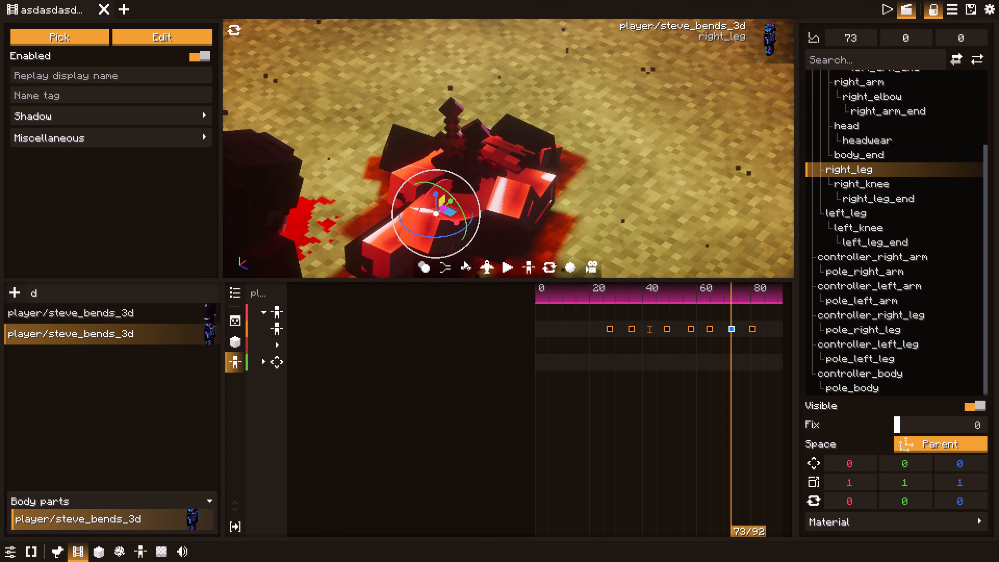
pyautogui.click(481, 264)
pyautogui.press('a')
pyautogui.moveTo(399, 246); pyautogui.dragTo(448, 248)
pyautogui.press('a')
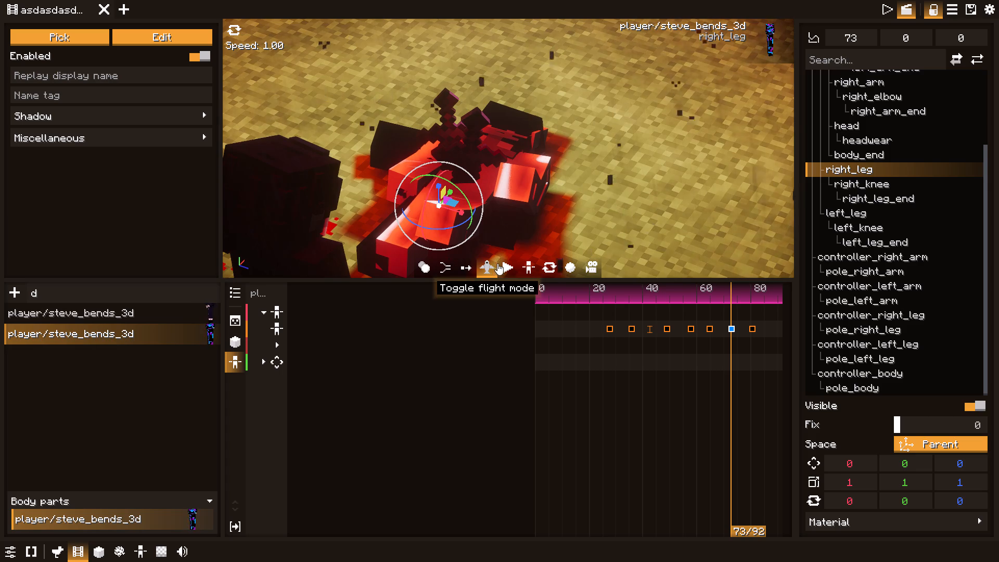
pyautogui.click(481, 267)
pyautogui.click(413, 202)
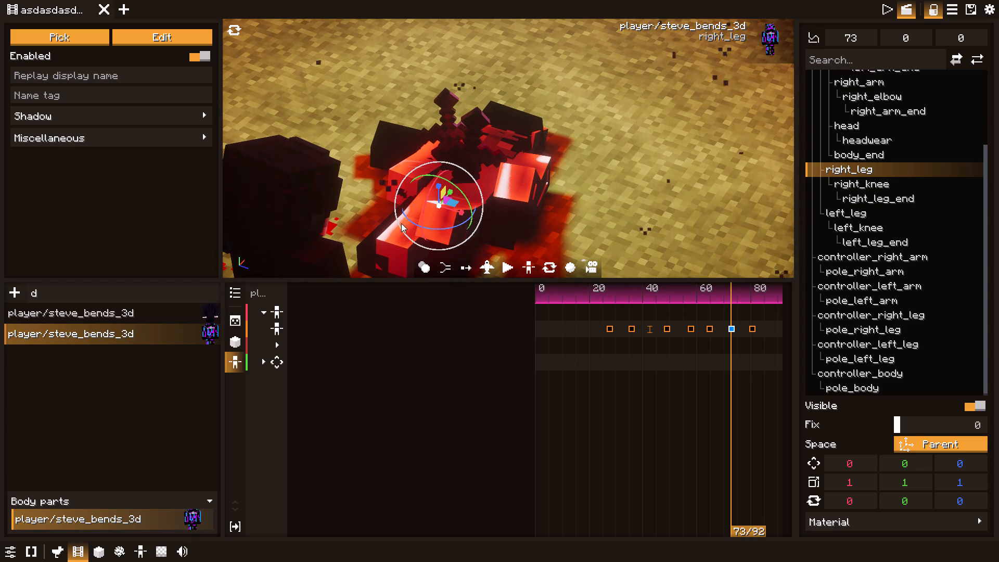
pyautogui.click(395, 235)
pyautogui.click(450, 176)
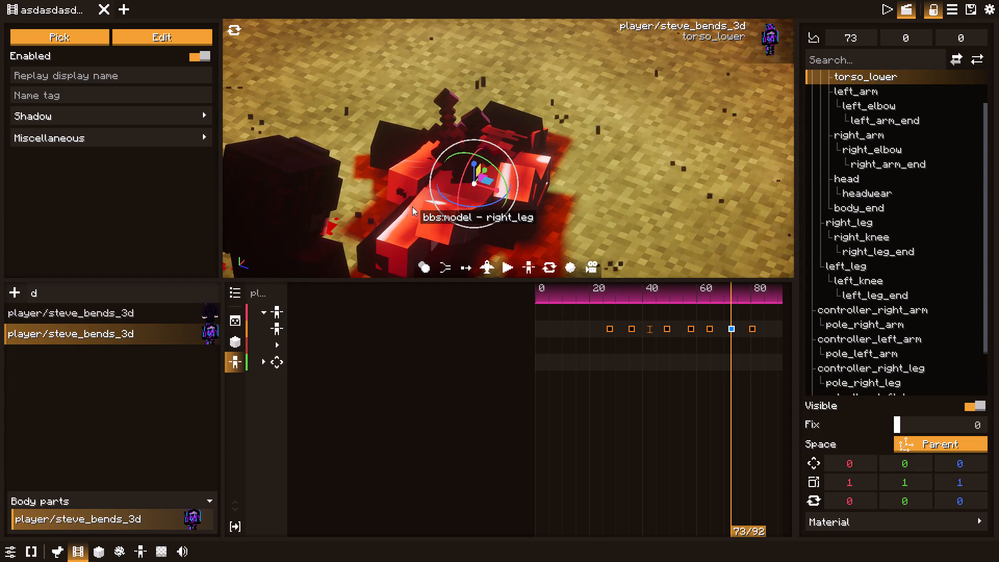
pyautogui.click(414, 210)
pyautogui.moveTo(422, 210); pyautogui.dragTo(426, 199)
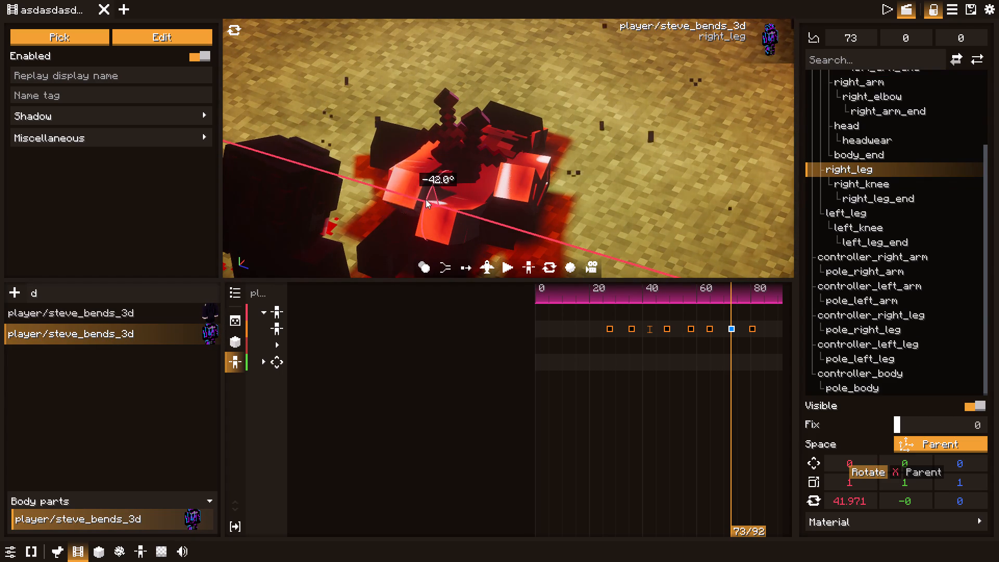
pyautogui.moveTo(426, 199); pyautogui.dragTo(426, 201)
# Bend the right elbow to about 45° on its X axis in the tick 73 pose.
pyautogui.click(407, 174)
pyautogui.click(406, 162)
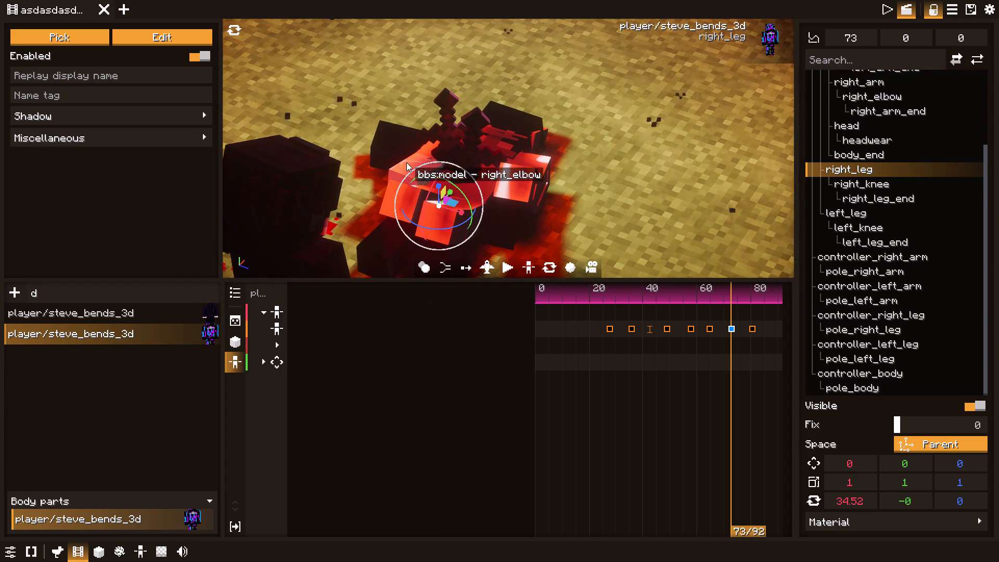
pyautogui.moveTo(413, 167); pyautogui.dragTo(418, 157)
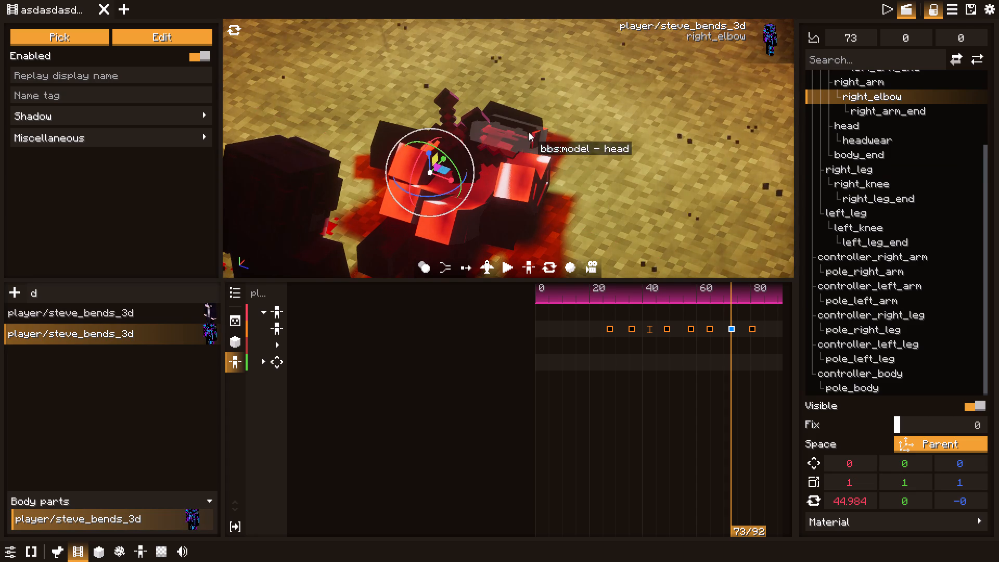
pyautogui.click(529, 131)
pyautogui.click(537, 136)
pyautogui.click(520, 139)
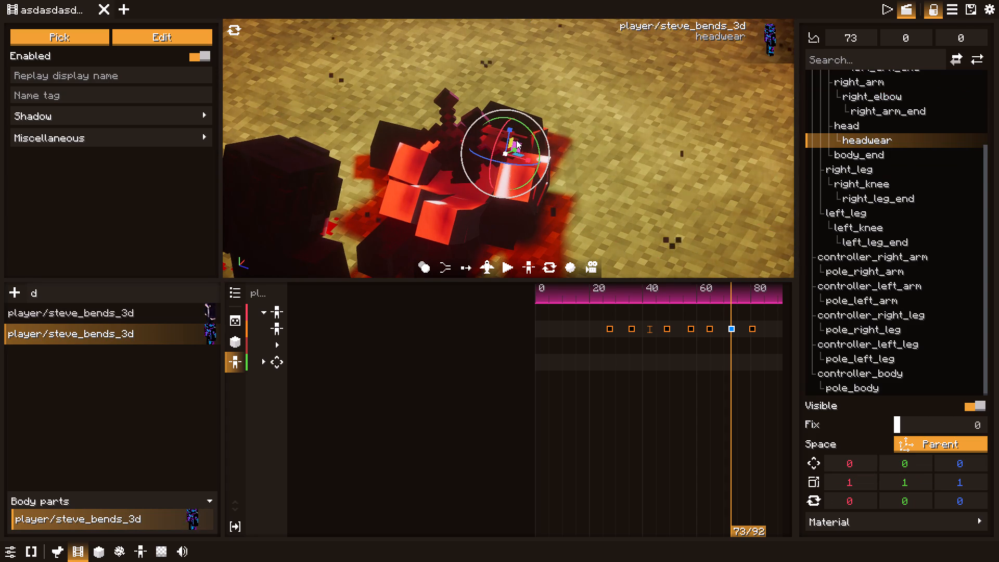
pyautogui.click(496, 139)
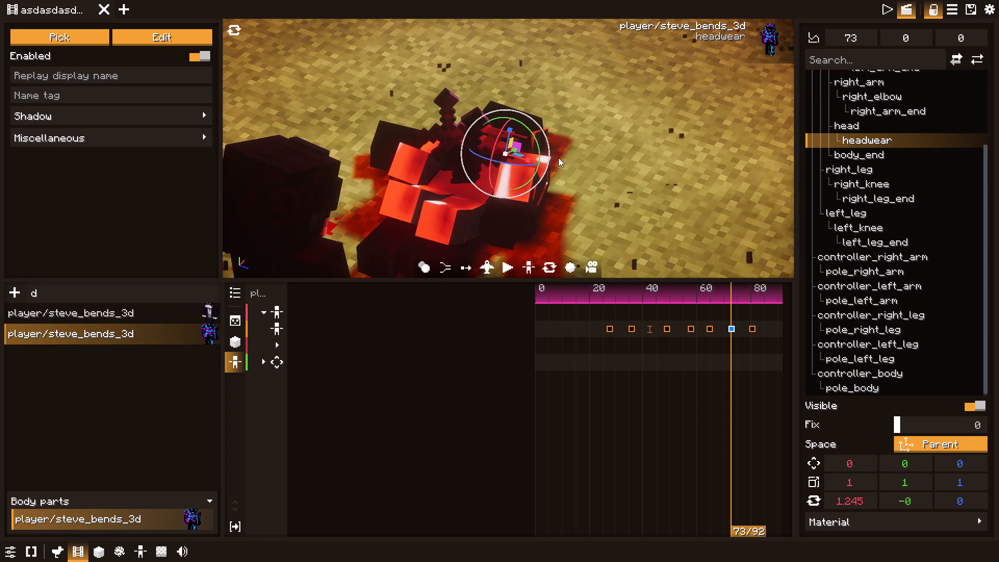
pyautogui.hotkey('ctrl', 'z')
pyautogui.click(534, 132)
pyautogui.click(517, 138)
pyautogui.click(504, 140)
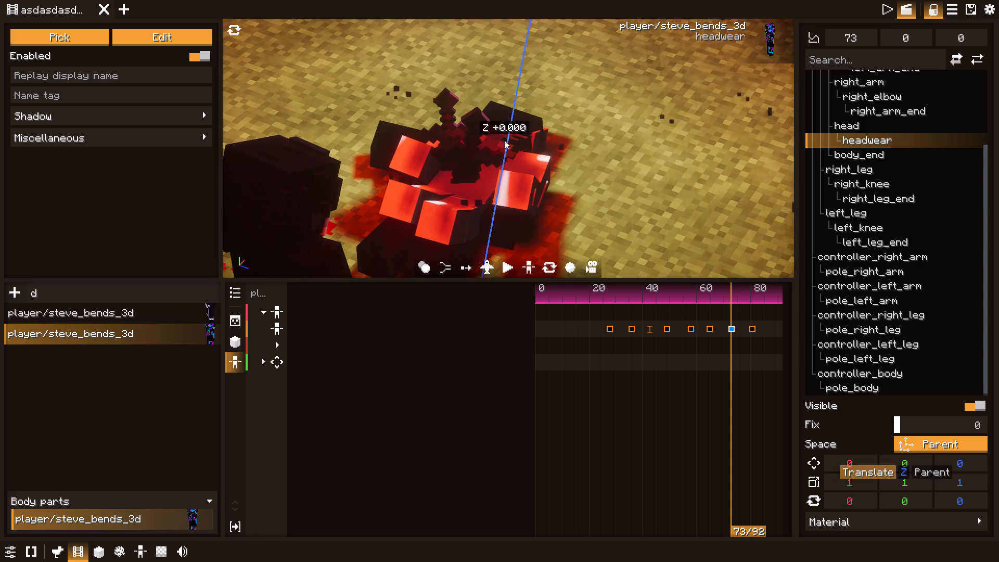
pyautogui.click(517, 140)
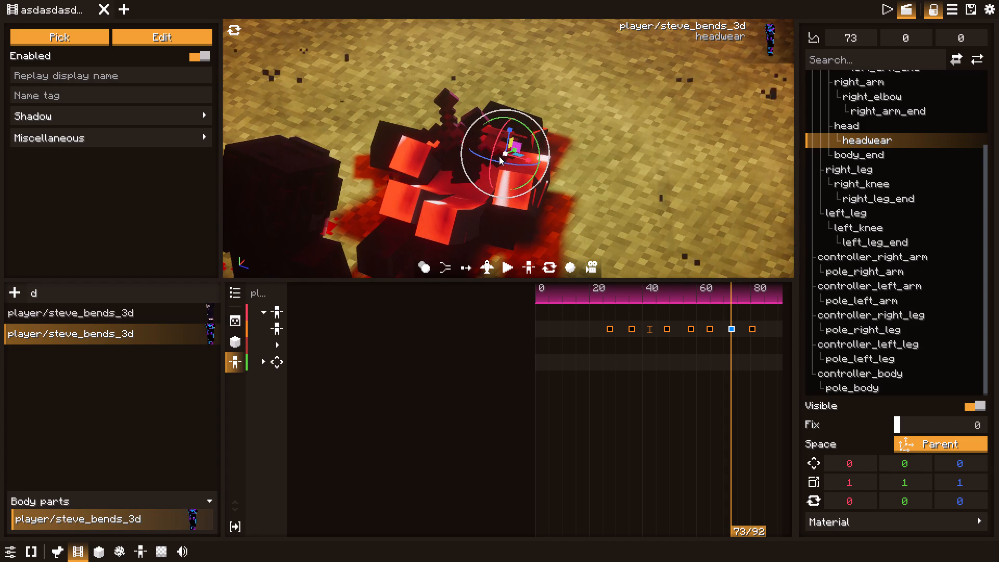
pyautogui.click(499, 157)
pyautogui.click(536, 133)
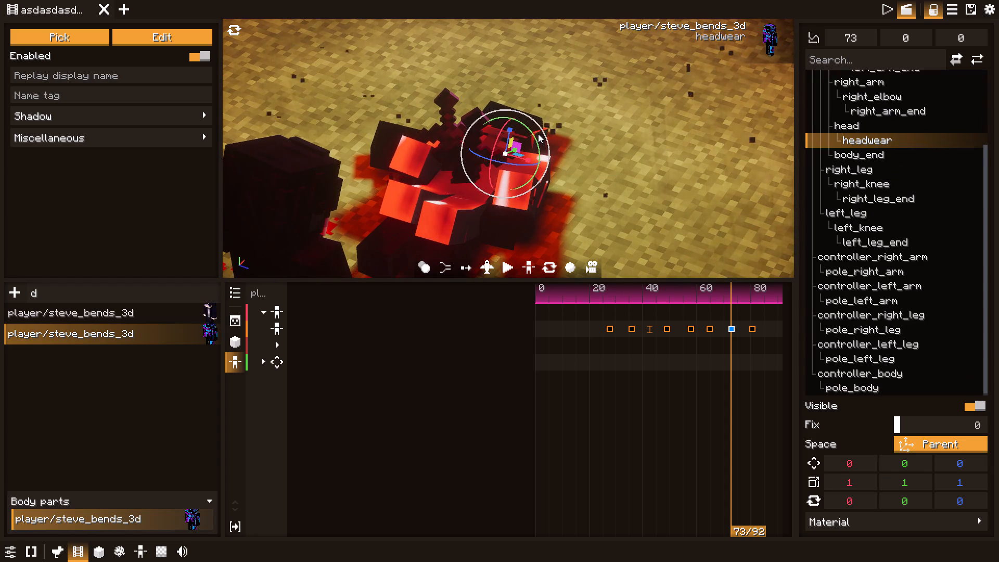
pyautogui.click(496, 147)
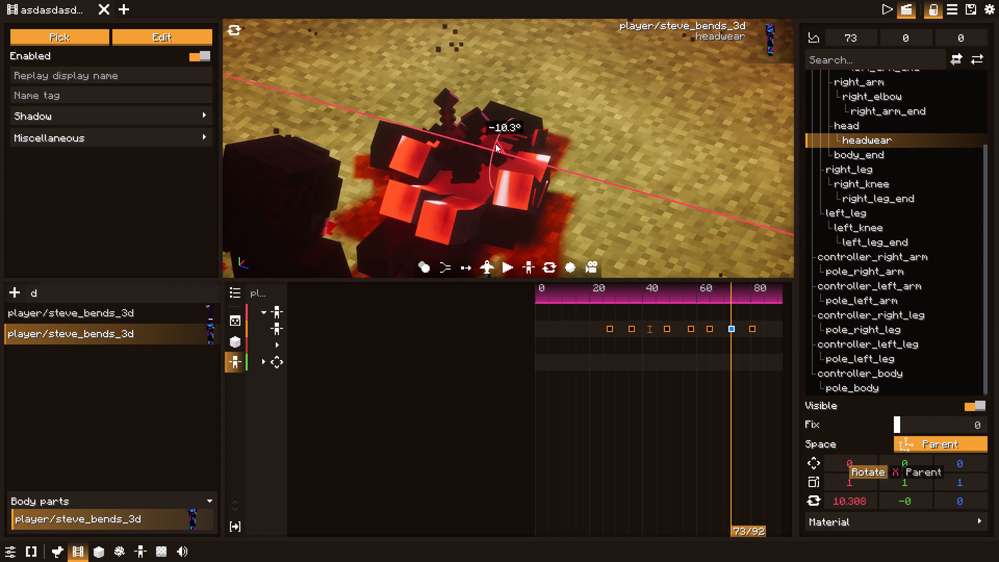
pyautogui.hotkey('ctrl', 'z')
# Tilt the head to about -31.8° on its X axis in the tick 73 pose.
pyautogui.click(482, 264)
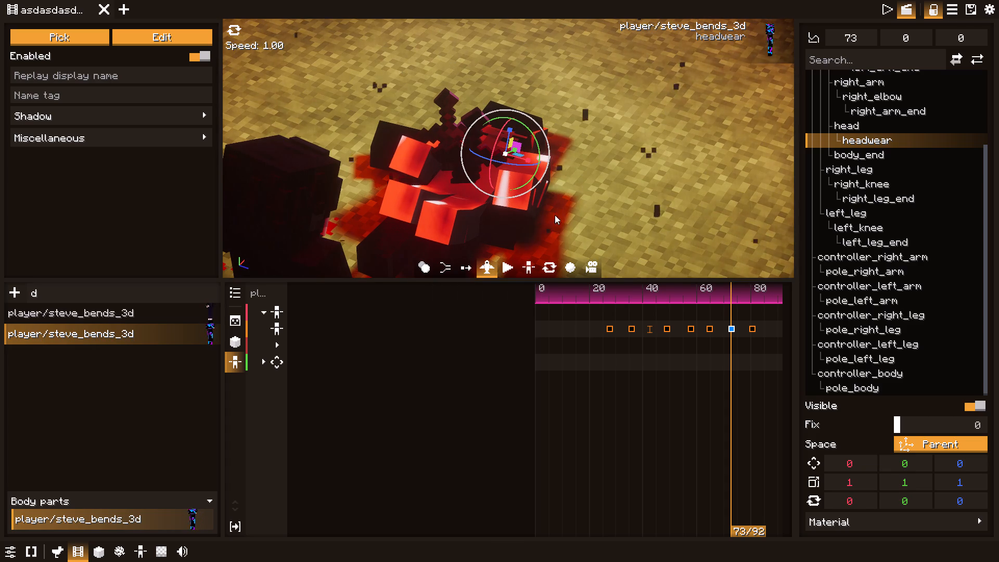
pyautogui.moveTo(562, 209); pyautogui.dragTo(288, 239)
pyautogui.press('w')
pyautogui.press('space')
pyautogui.press('d')
pyautogui.press('d')
pyautogui.press('d')
pyautogui.press('d')
pyautogui.press('d')
pyautogui.press('d')
pyautogui.press('d')
pyautogui.press('d')
pyautogui.press('d')
pyautogui.press('d')
pyautogui.press('d')
pyautogui.press('d')
pyautogui.press('w')
pyautogui.press('w')
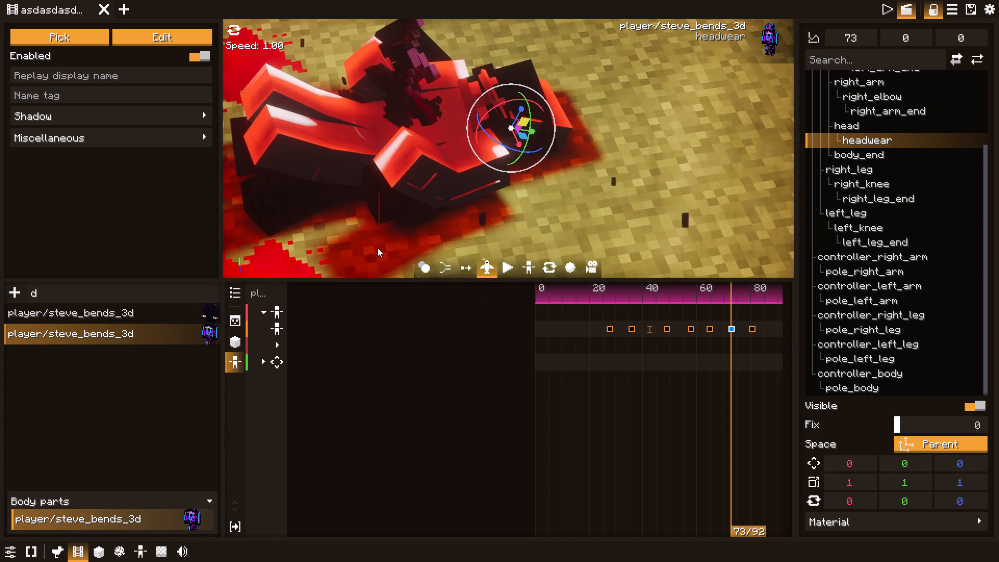
pyautogui.click(488, 269)
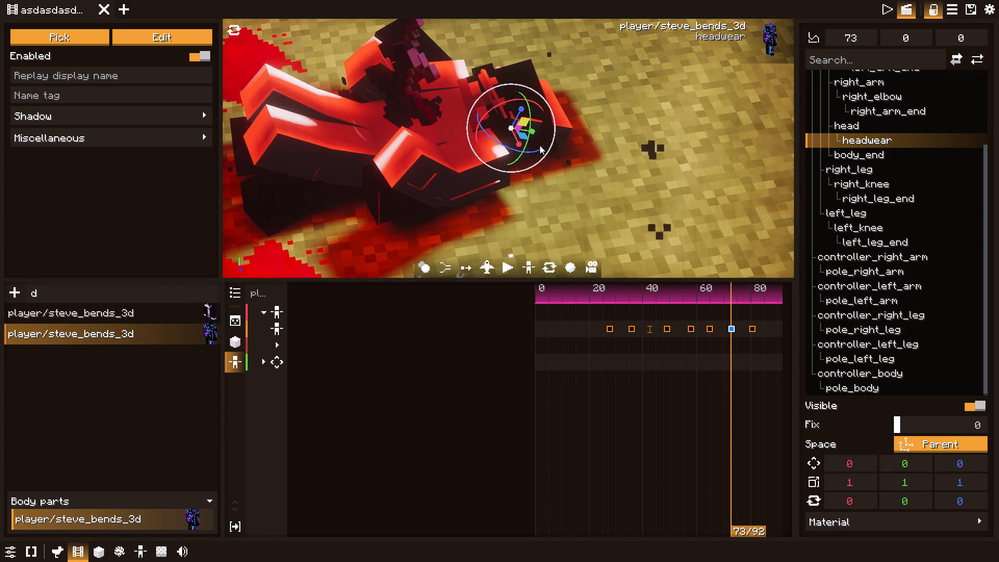
pyautogui.click(550, 125)
pyautogui.moveTo(463, 103); pyautogui.dragTo(453, 125)
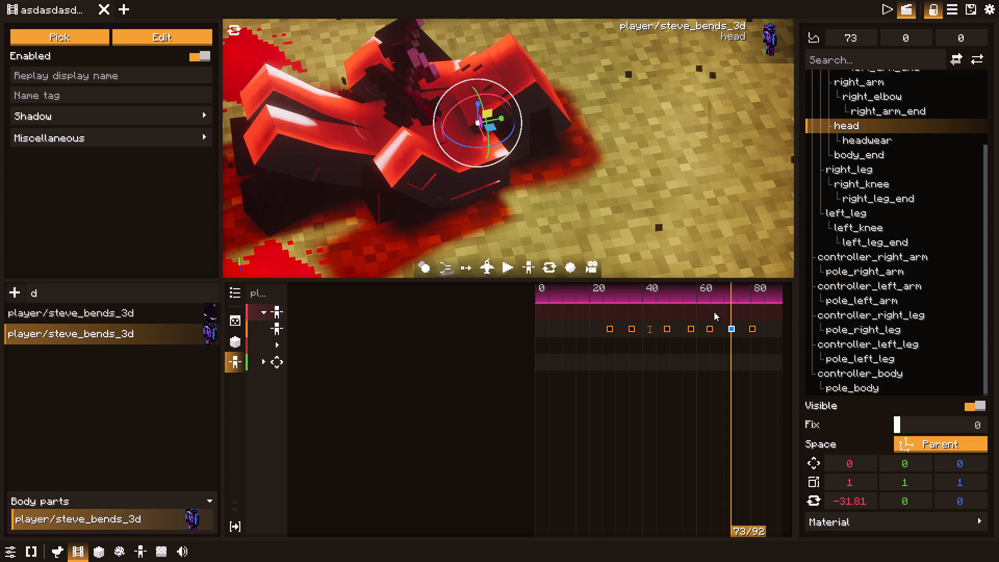
# Play the animation from about tick 23 and replay it to examine the revised limb and head motion.
pyautogui.moveTo(681, 292); pyautogui.dragTo(597, 296)
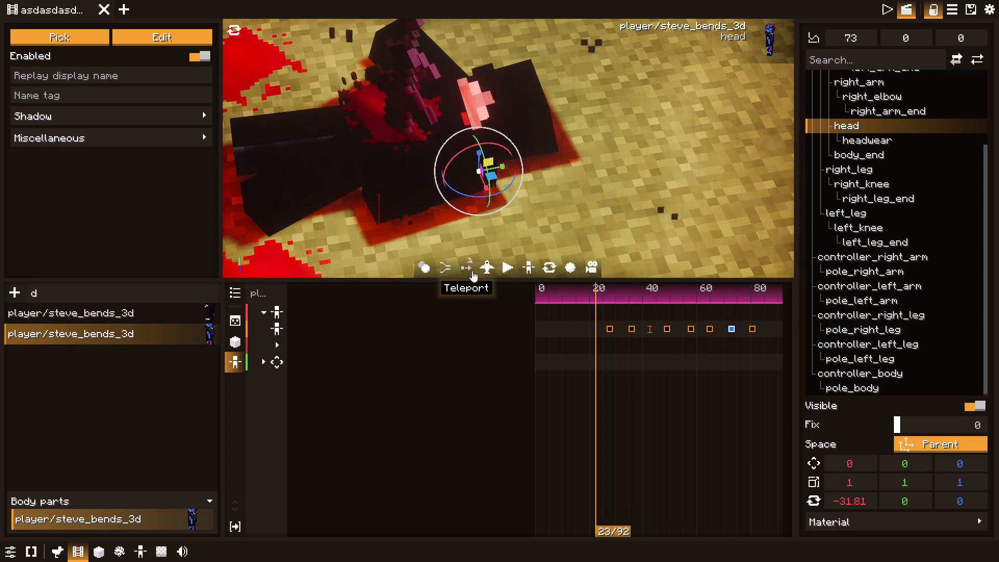
pyautogui.click(501, 263)
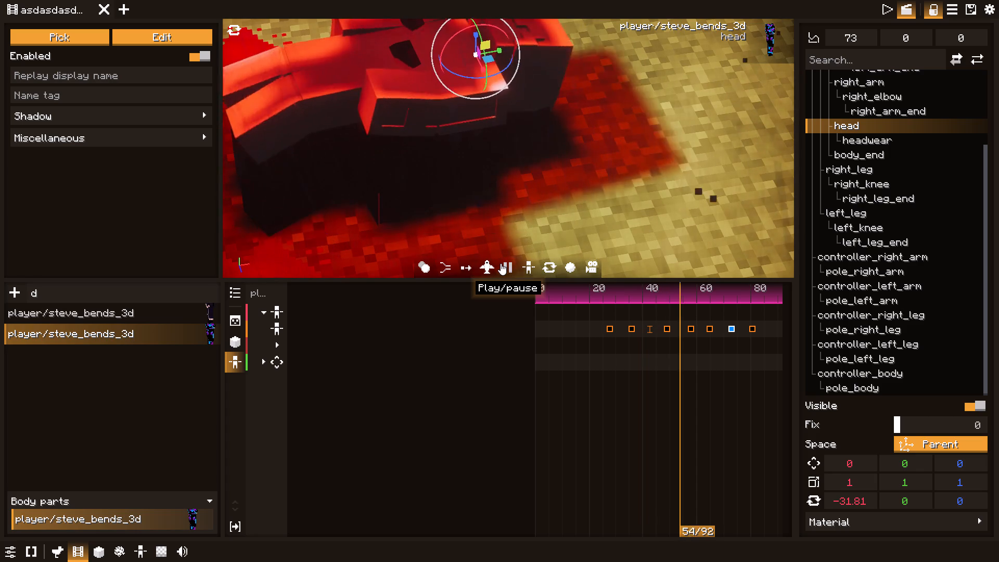
pyautogui.press('space')
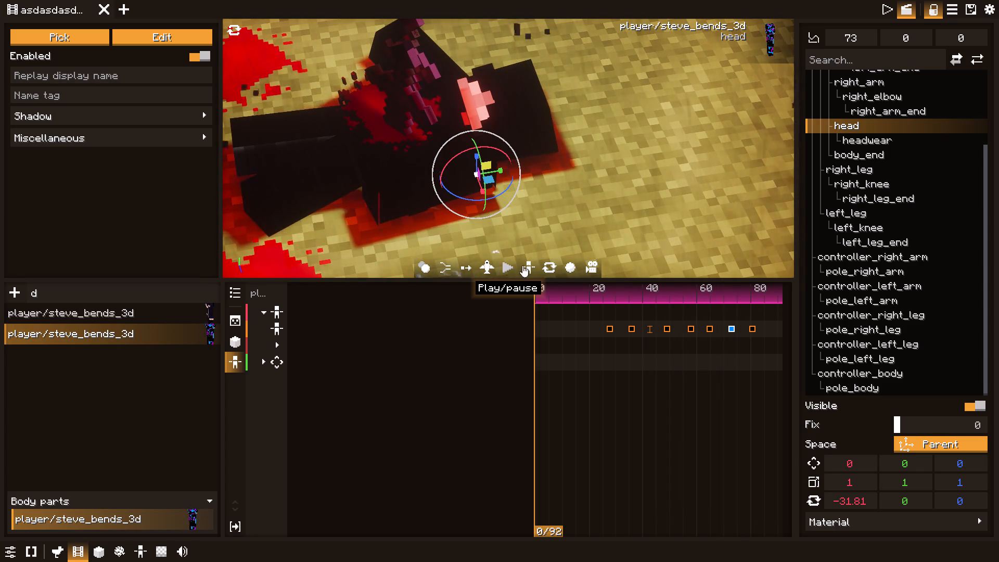
pyautogui.moveTo(615, 291); pyautogui.dragTo(586, 286)
pyautogui.click(504, 264)
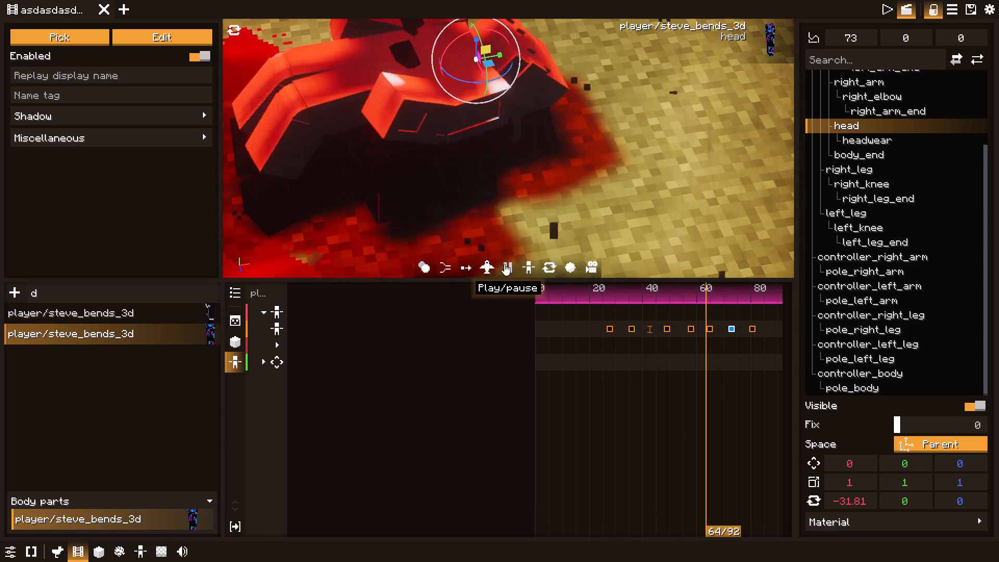
pyautogui.press('space')
pyautogui.press('space')
pyautogui.press('space')
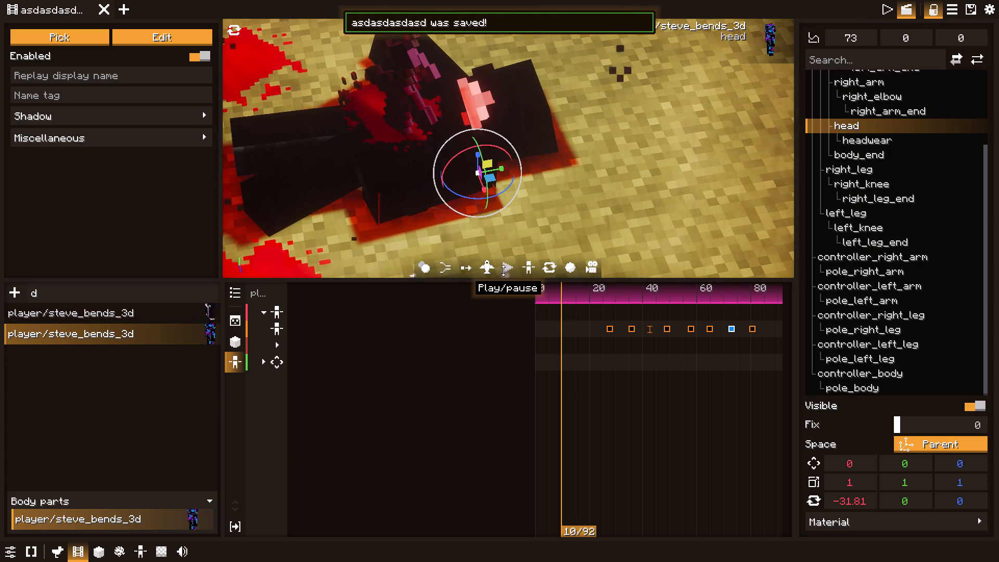
# Record the shot as a video from the start of the camera timeline, using the Camera view.
pyautogui.click(547, 260)
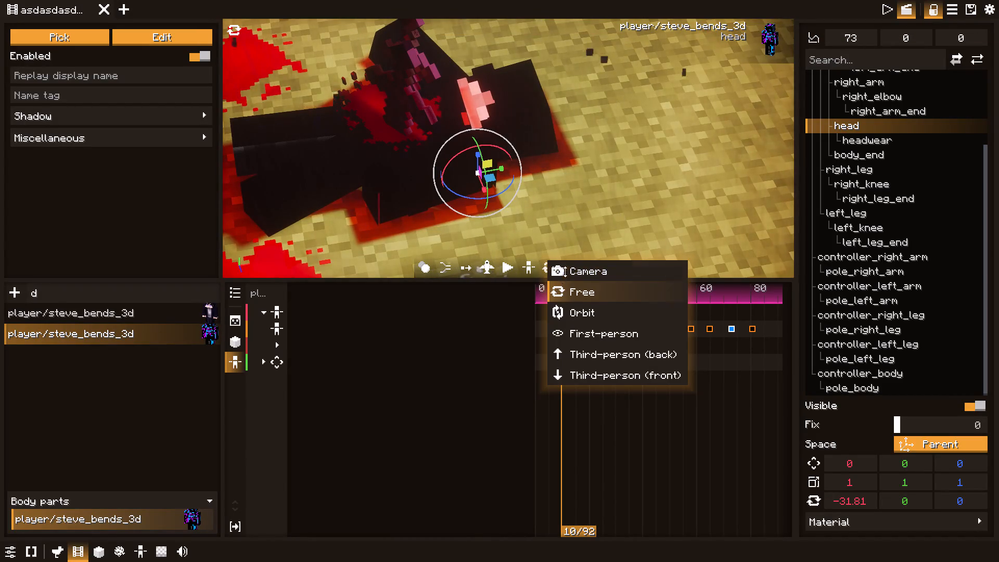
pyautogui.click(565, 271)
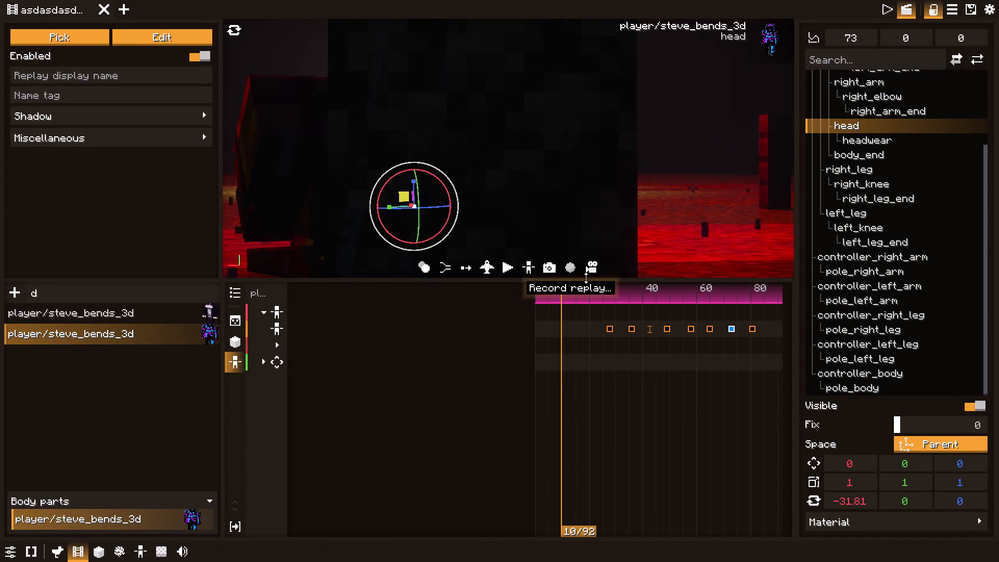
pyautogui.click(889, 0)
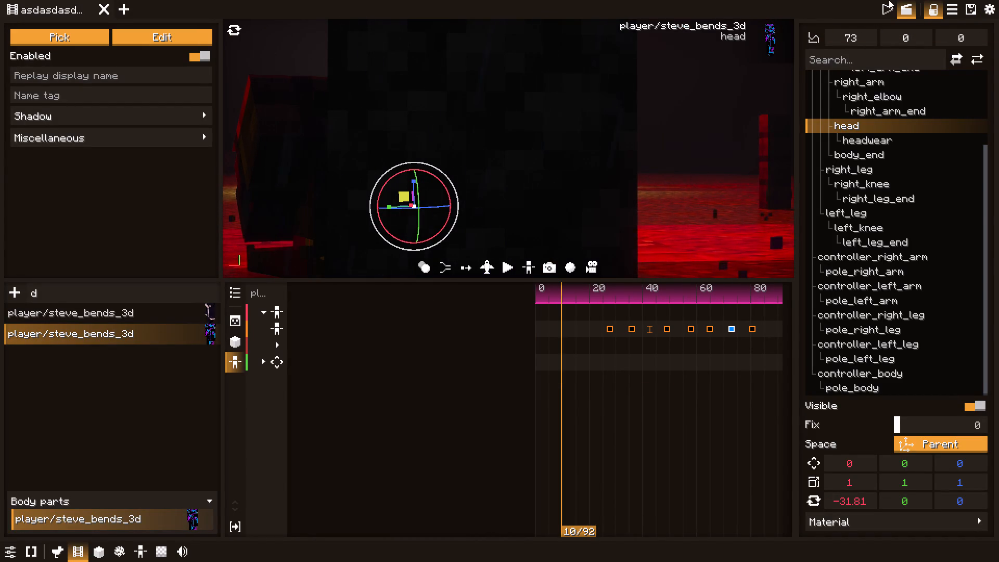
pyautogui.click(886, 4)
pyautogui.moveTo(519, 291); pyautogui.dragTo(502, 290)
pyautogui.click(592, 265)
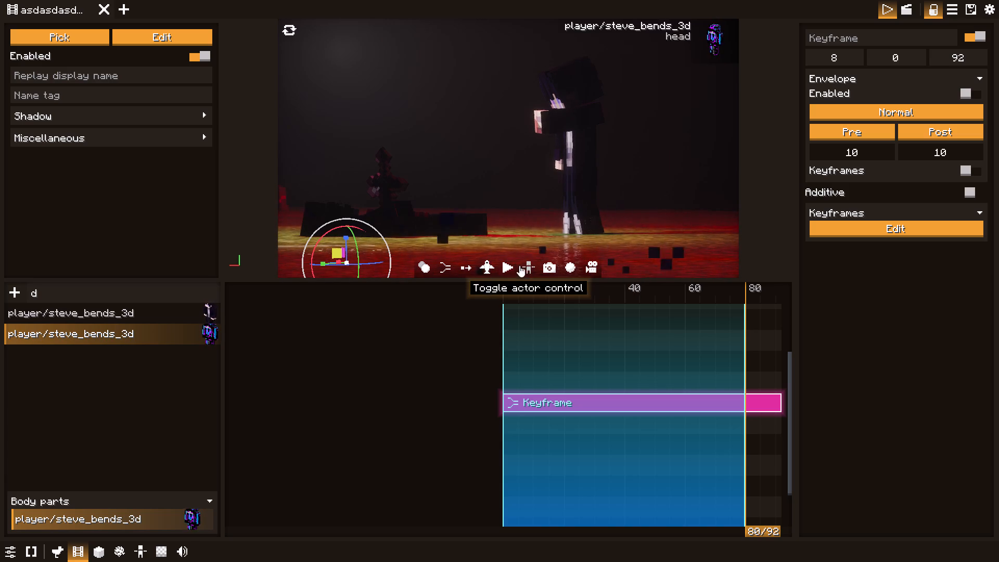
# Switch the viewport to the Free view and return the playhead to tick 0.
pyautogui.click(546, 267)
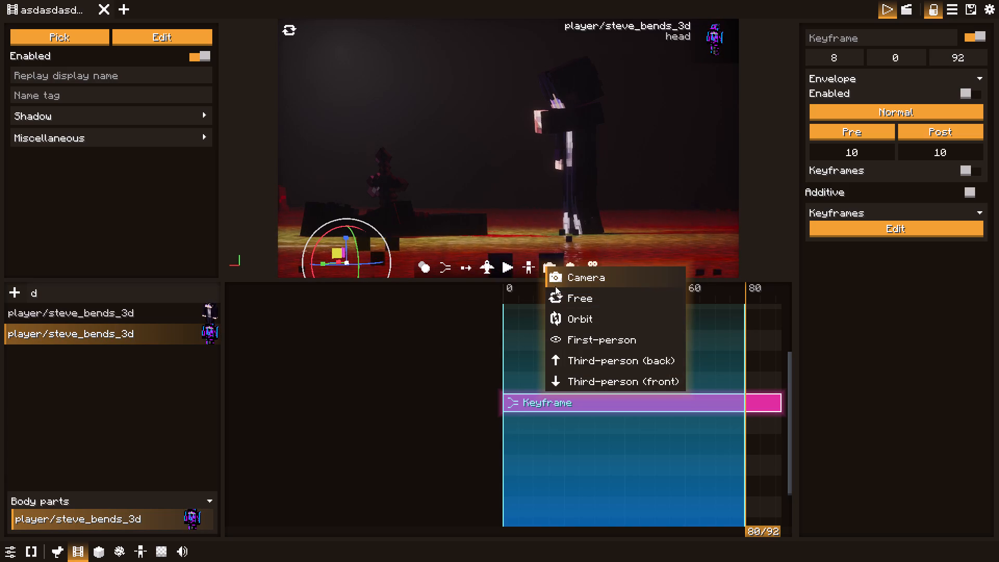
pyautogui.click(556, 293)
pyautogui.moveTo(483, 226); pyautogui.dragTo(491, 247)
pyautogui.press('s')
pyautogui.press('a')
pyautogui.press('space')
pyautogui.moveTo(495, 219); pyautogui.dragTo(504, 233)
pyautogui.press('w')
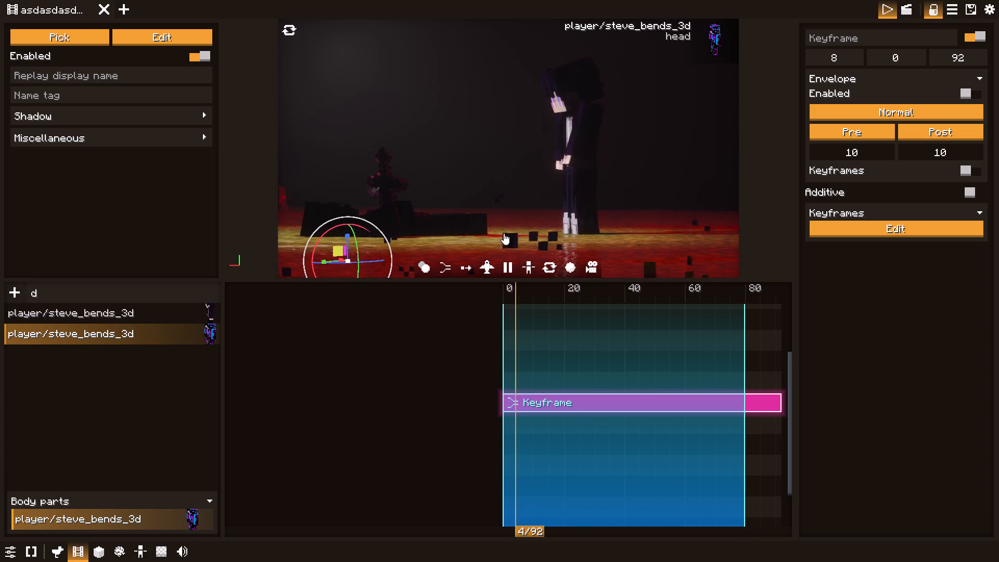
pyautogui.press('q')
pyautogui.moveTo(504, 233); pyautogui.dragTo(504, 235)
pyautogui.press('space')
pyautogui.moveTo(531, 294); pyautogui.dragTo(489, 296)
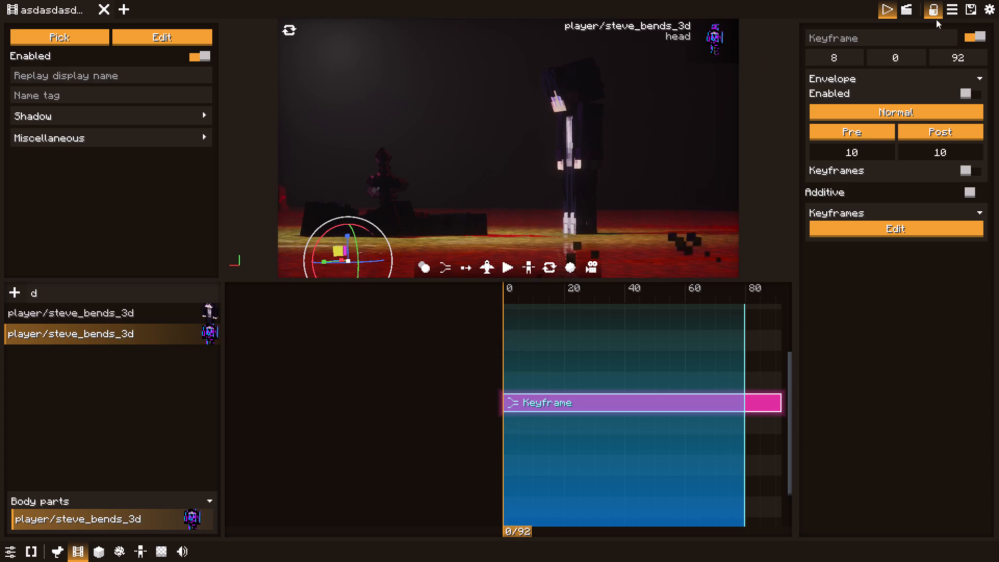
# Switch to the replay editor, play the opening ticks of the second character's animation, and return the playhead to tick 0.
pyautogui.click(916, 12)
pyautogui.click(911, 9)
pyautogui.press('d')
pyautogui.moveTo(702, 131); pyautogui.dragTo(667, 164)
pyautogui.press('space')
pyautogui.press('w')
pyautogui.press('space')
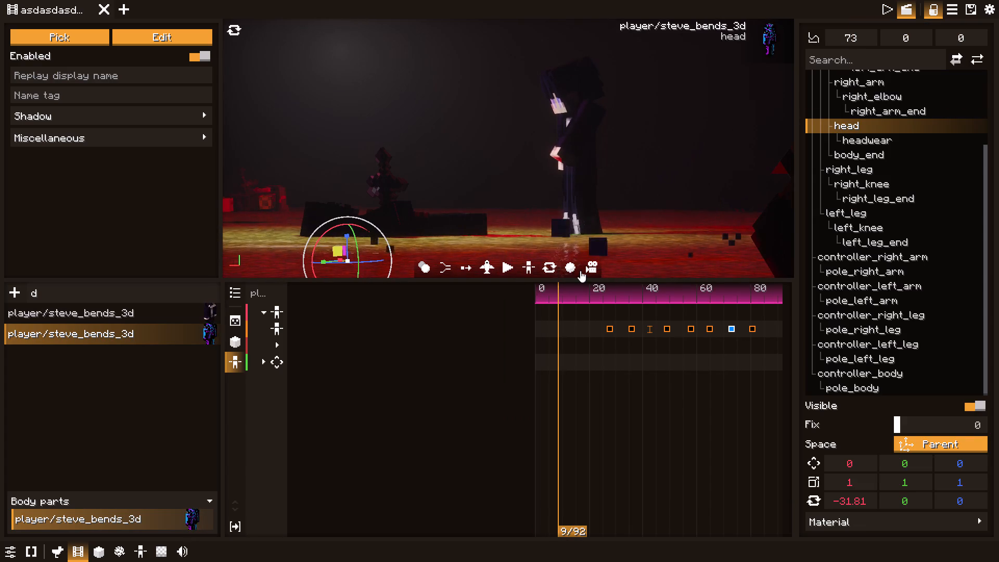
pyautogui.moveTo(554, 306); pyautogui.dragTo(489, 299)
# Examine the fallen body and the standing character up close at tick 0 from several free-flight angles.
pyautogui.click(483, 266)
pyautogui.press('w')
pyautogui.moveTo(513, 233); pyautogui.dragTo(497, 242)
pyautogui.press('d')
pyautogui.press('d')
pyautogui.press('d')
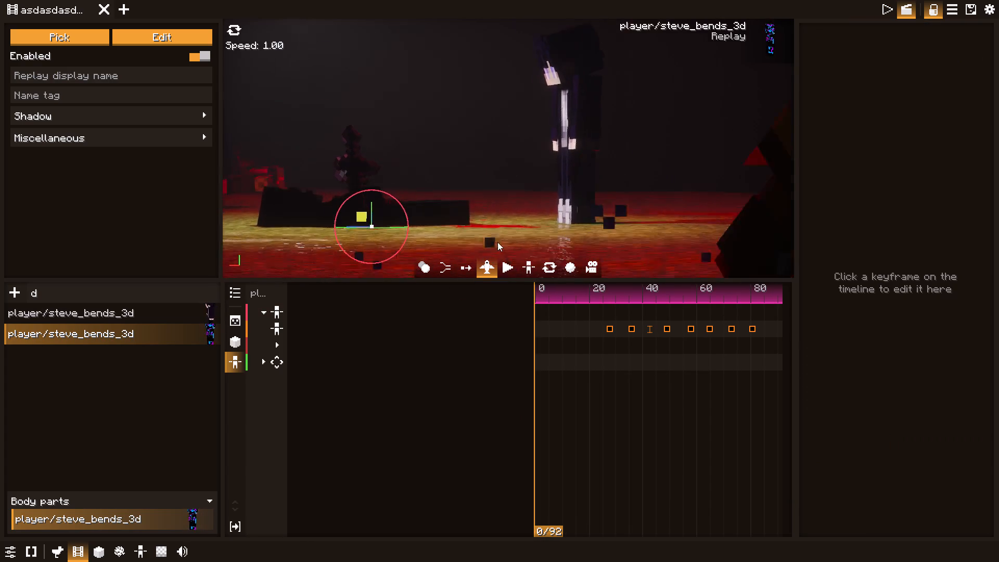
pyautogui.moveTo(497, 242); pyautogui.dragTo(374, 288)
pyautogui.press('space')
pyautogui.press('w')
pyautogui.press('d')
pyautogui.press('d')
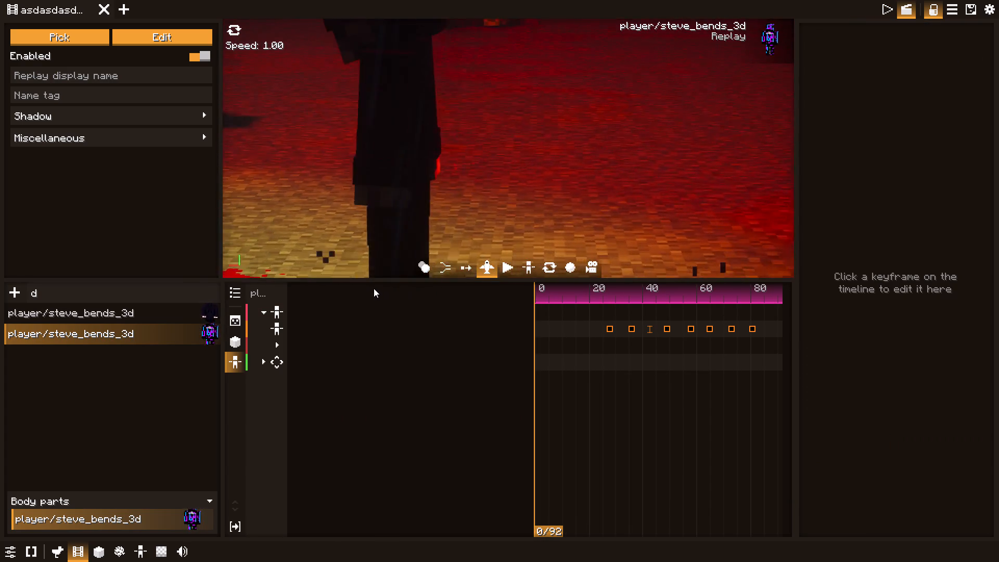
pyautogui.moveTo(374, 288); pyautogui.dragTo(228, 292)
pyautogui.press('s')
pyautogui.press('s')
pyautogui.write('dd')
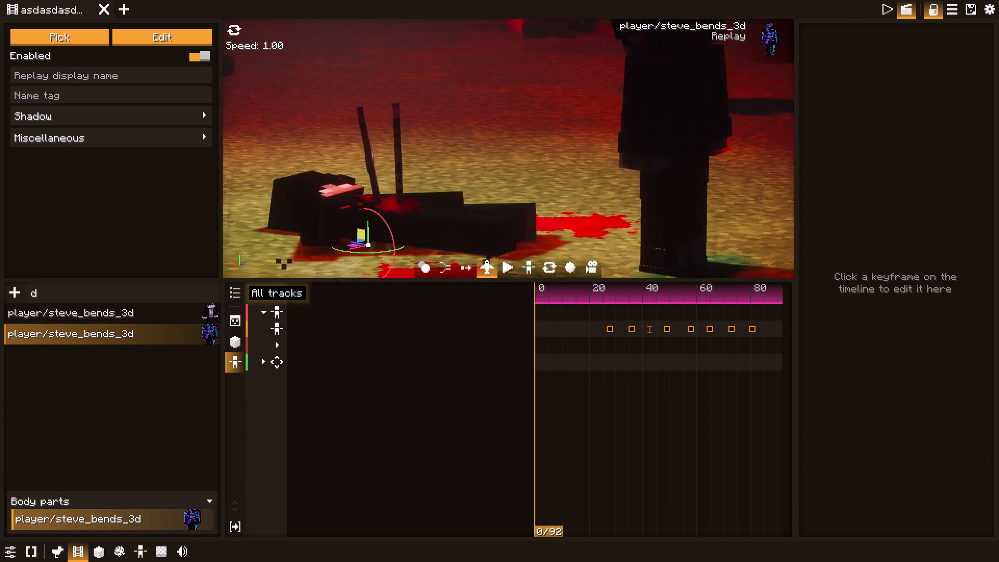
pyautogui.moveTo(228, 292); pyautogui.dragTo(220, 292)
# Select the standing character's replay and play the animation from tick 0, pausing at tick 35.
pyautogui.click(92, 310)
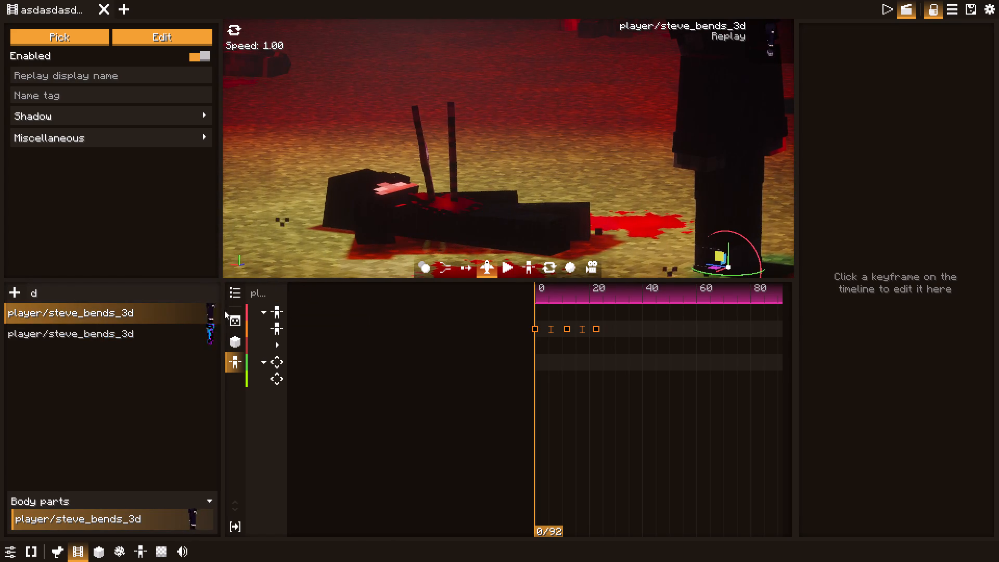
pyautogui.press('space')
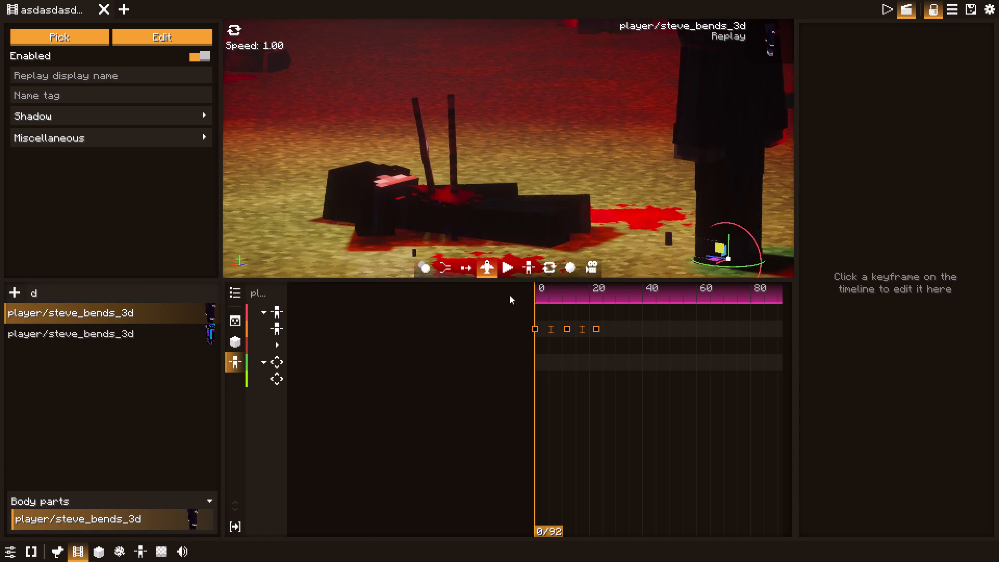
pyautogui.click(490, 268)
pyautogui.click(503, 266)
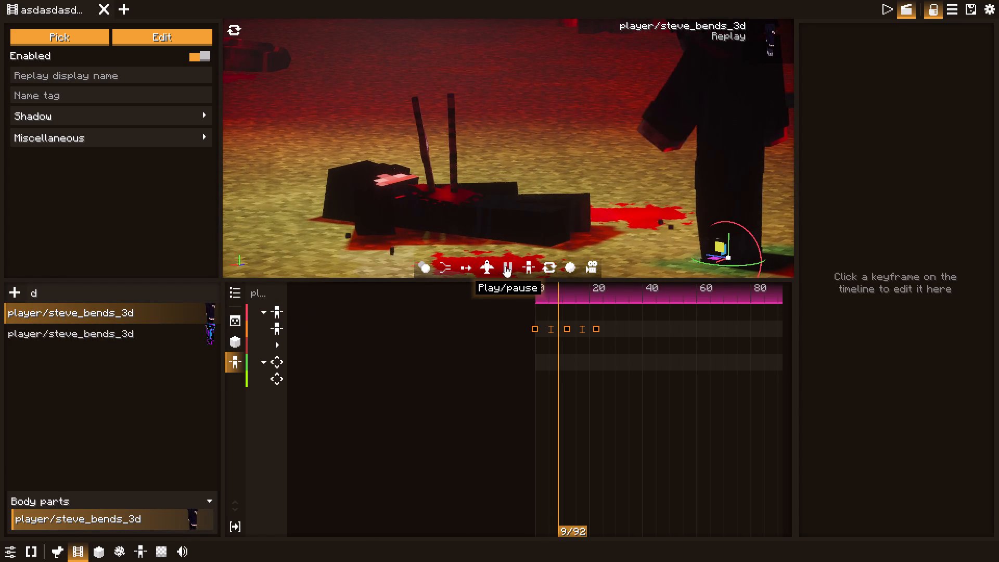
pyautogui.click(507, 262)
# Frame the standing character from the side at tick 35 and pick its head for posing.
pyautogui.click(488, 264)
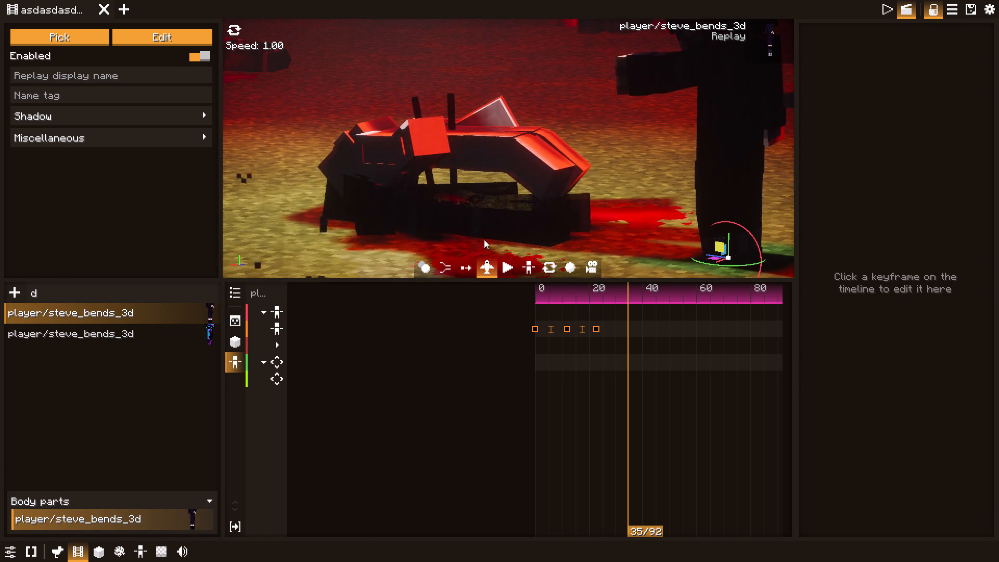
pyautogui.moveTo(483, 237); pyautogui.dragTo(708, 226)
pyautogui.press('a')
pyautogui.press('a')
pyautogui.press('w')
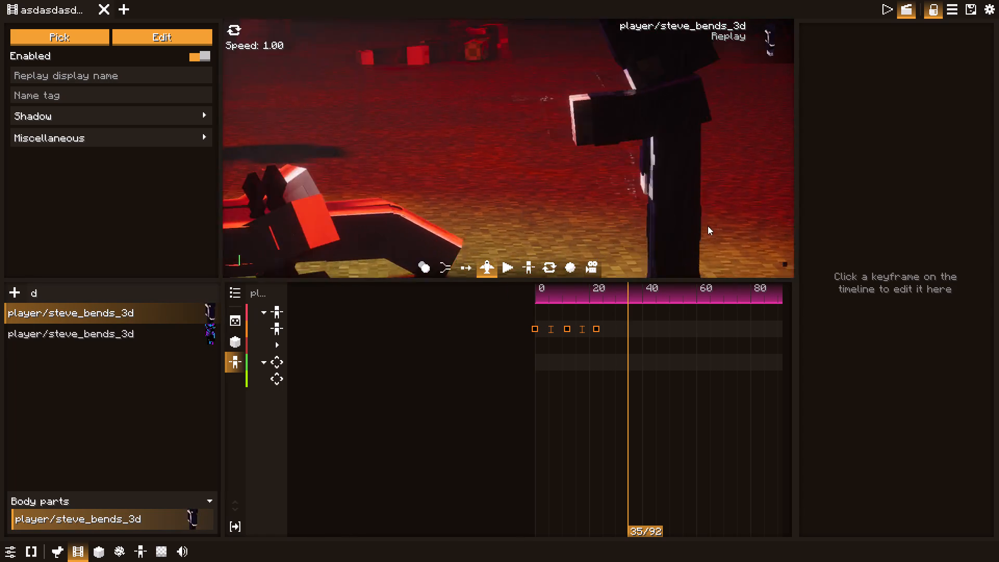
pyautogui.moveTo(708, 226); pyautogui.dragTo(806, 224)
pyautogui.press('s')
pyautogui.press('s')
pyautogui.press('s')
pyautogui.press('f')
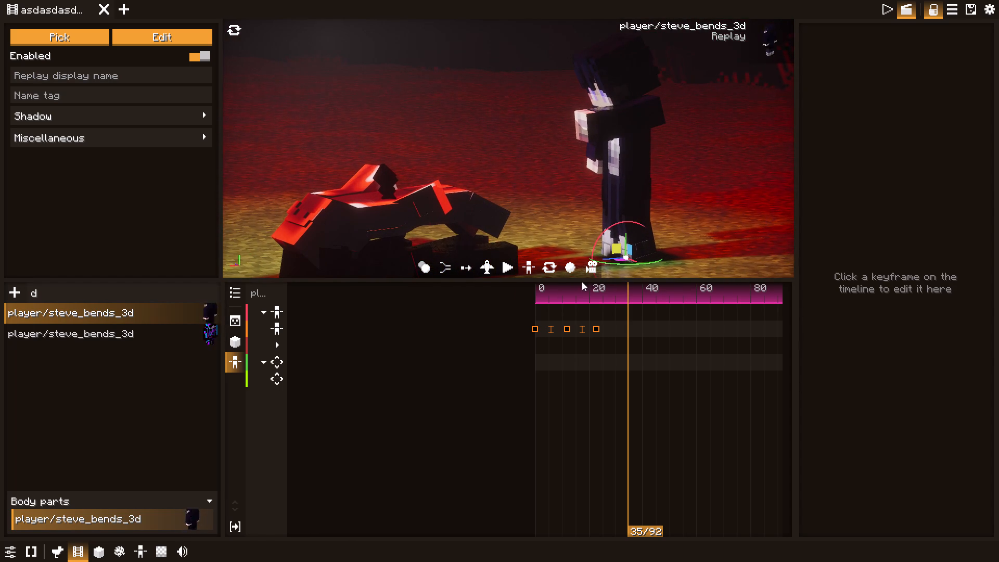
pyautogui.click(611, 83)
pyautogui.doubleClick(597, 83)
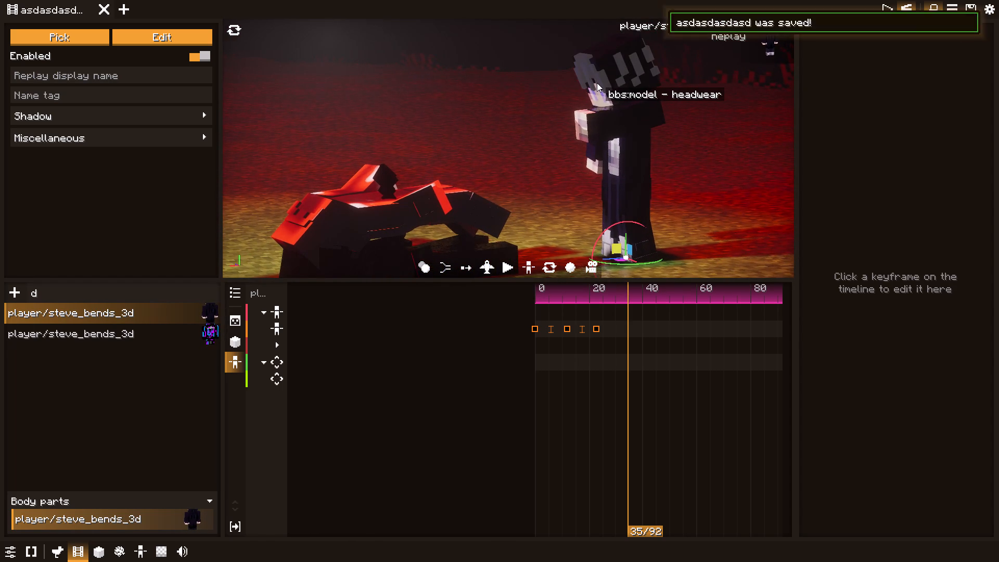
# Add a pose keyframe at tick 35 for the selected steve_bends_3d replay and tilt the head about its X axis.
pyautogui.click(273, 364)
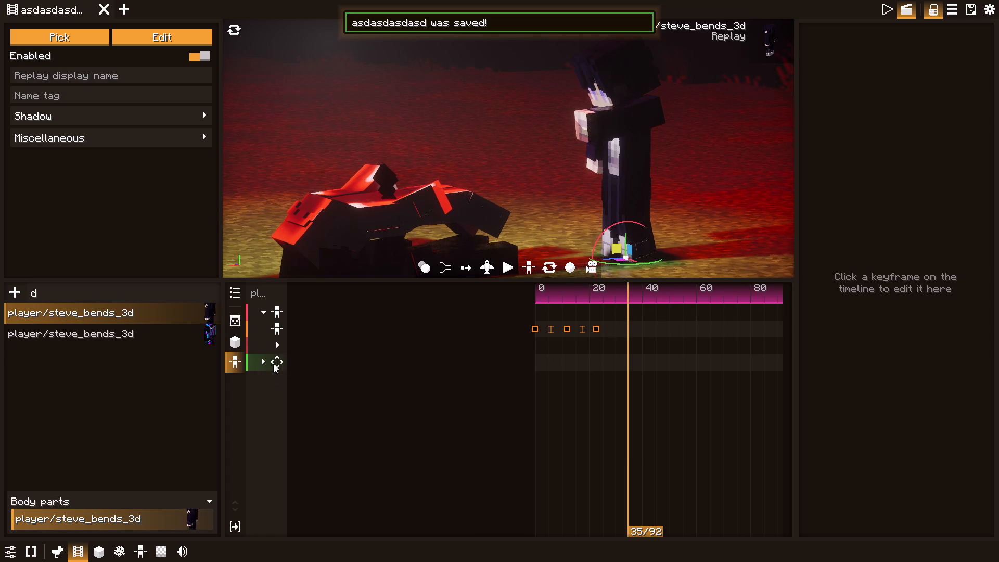
pyautogui.click(276, 332)
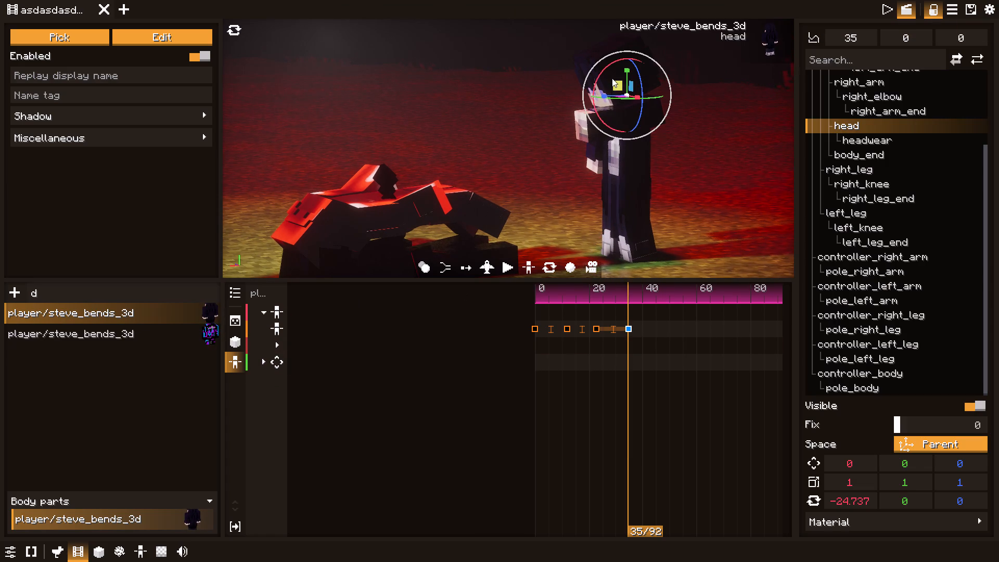
pyautogui.doubleClick(612, 78)
pyautogui.moveTo(594, 102); pyautogui.dragTo(594, 97)
# Play the motion to check it, and refine the head's X rotation at tick 35 to about -16.8.
pyautogui.click(589, 139)
pyautogui.click(587, 124)
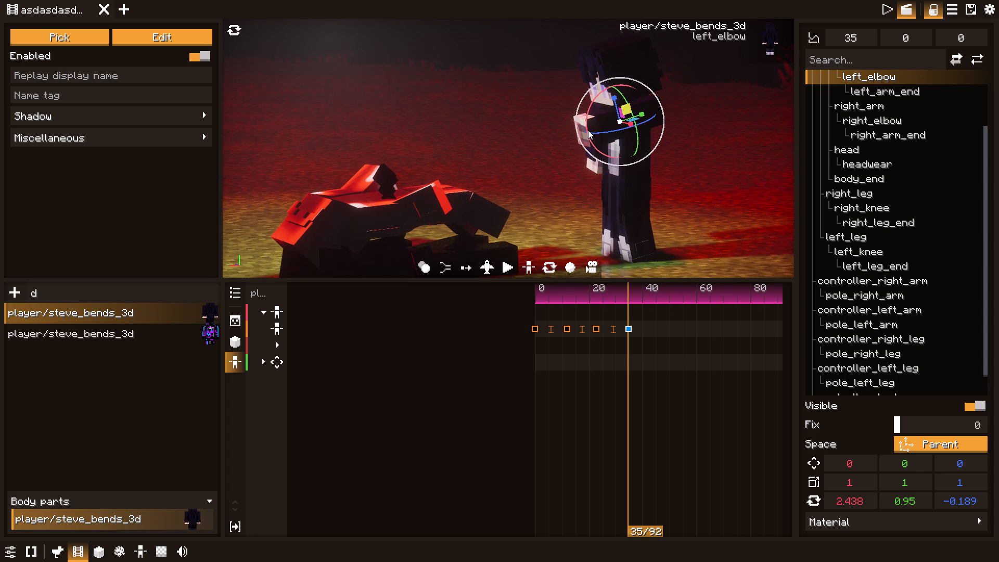
pyautogui.press('space')
pyautogui.press('space')
pyautogui.press('space')
pyautogui.press('space')
pyautogui.press('space')
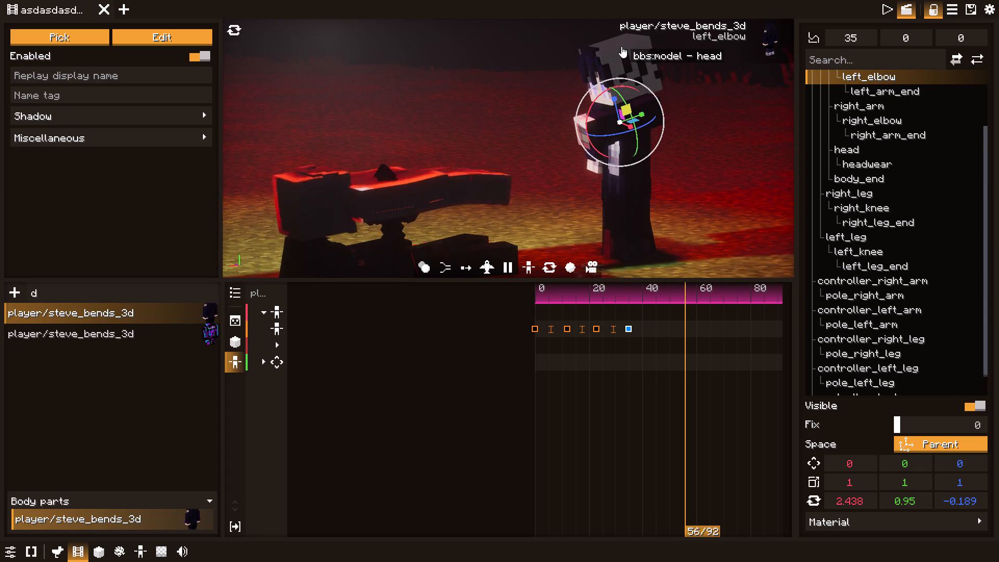
pyautogui.press('space')
pyautogui.click(615, 52)
pyautogui.moveTo(596, 84); pyautogui.dragTo(596, 80)
pyautogui.moveTo(594, 84); pyautogui.dragTo(594, 90)
# Bend the right elbow in the tick 35 keyframe to an X rotation of about 21.9.
pyautogui.click(585, 162)
pyautogui.click(589, 163)
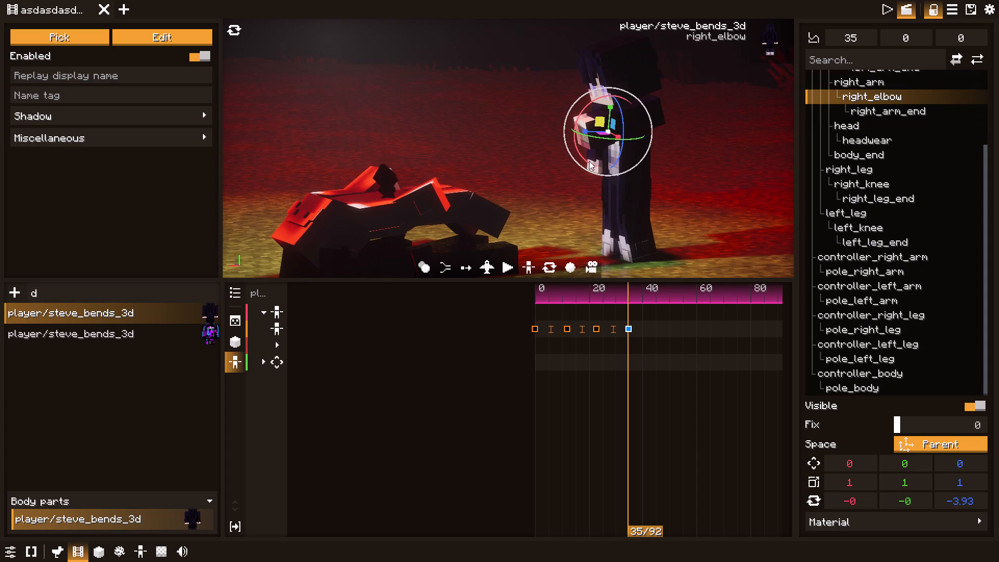
pyautogui.moveTo(582, 155); pyautogui.dragTo(578, 143)
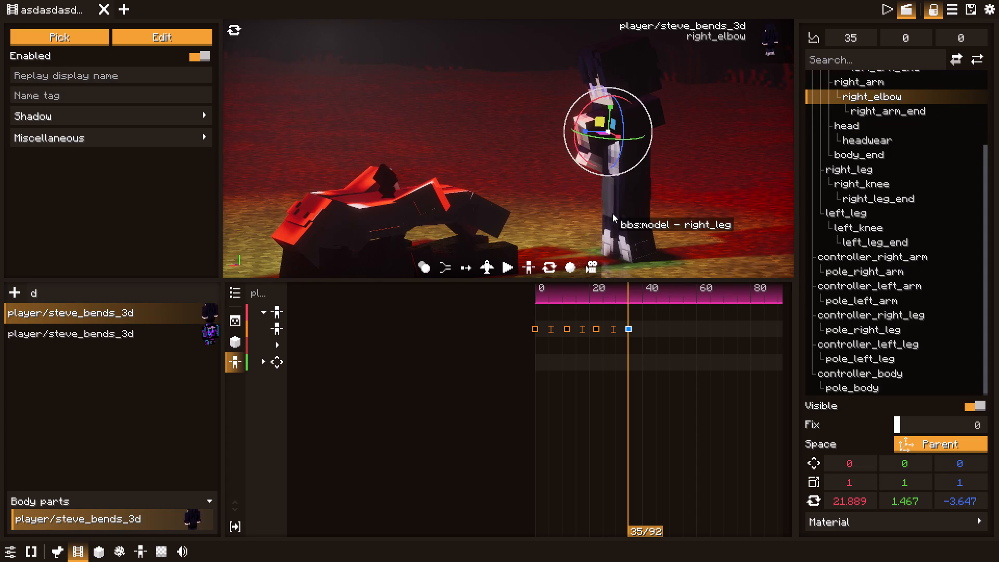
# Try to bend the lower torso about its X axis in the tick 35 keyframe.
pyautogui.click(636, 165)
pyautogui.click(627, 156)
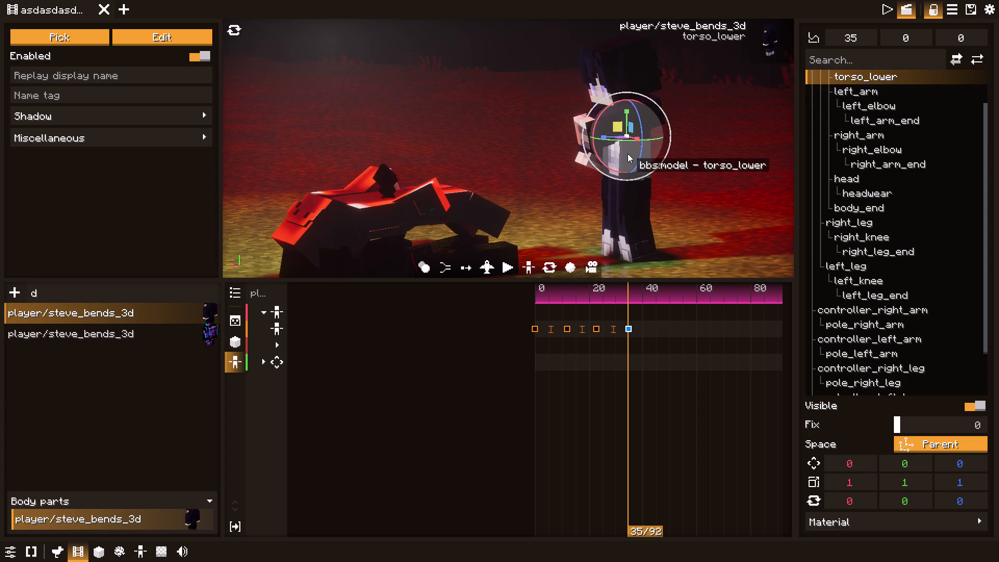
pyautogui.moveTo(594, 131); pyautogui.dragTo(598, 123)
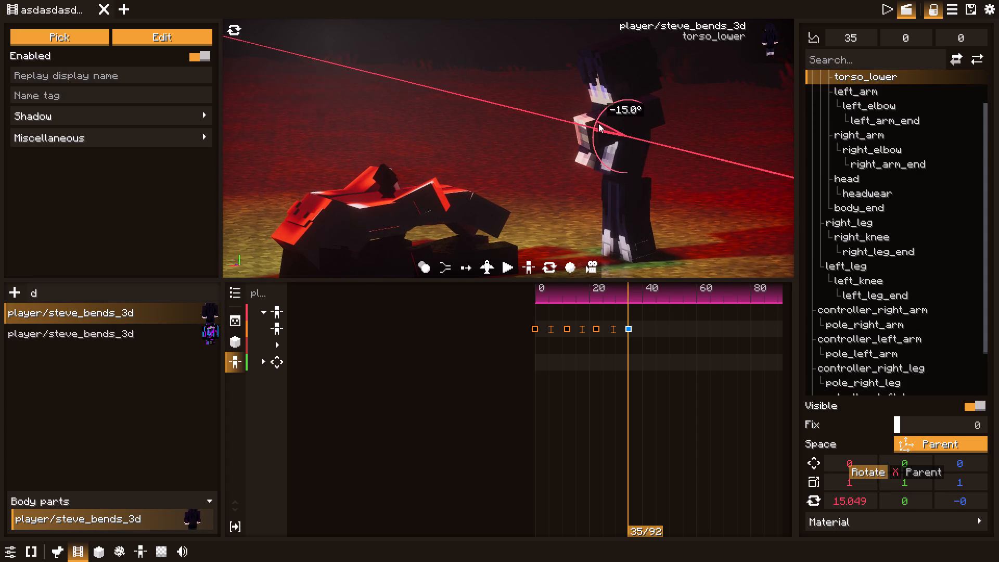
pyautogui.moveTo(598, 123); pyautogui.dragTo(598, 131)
# Re-pose the left arm at tick 35 by rotating the elbow about X and setting the left_arm X rotation to about 54.1.
pyautogui.click(612, 116)
pyautogui.moveTo(583, 121); pyautogui.dragTo(584, 119)
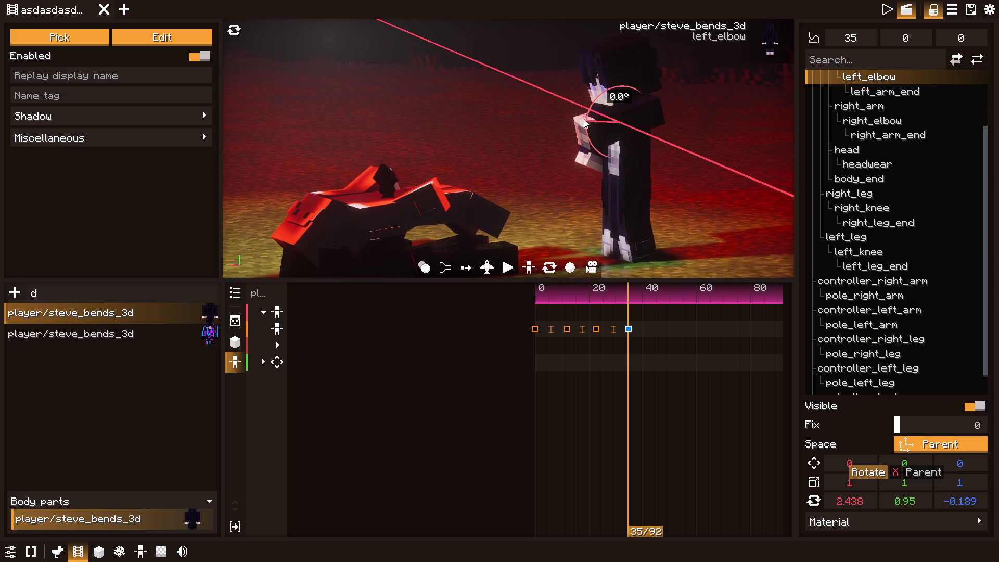
pyautogui.moveTo(584, 119); pyautogui.dragTo(592, 113)
pyautogui.click(651, 105)
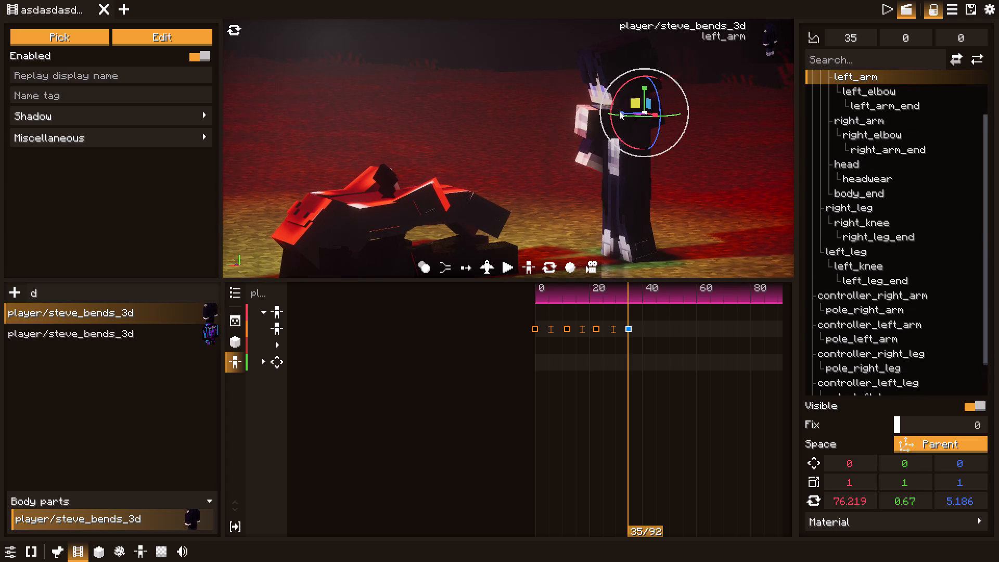
pyautogui.moveTo(613, 105); pyautogui.dragTo(612, 117)
# Play the animation from near its start and examine the arm motion around the third and fourth pose keyframes.
pyautogui.moveTo(580, 285); pyautogui.dragTo(540, 282)
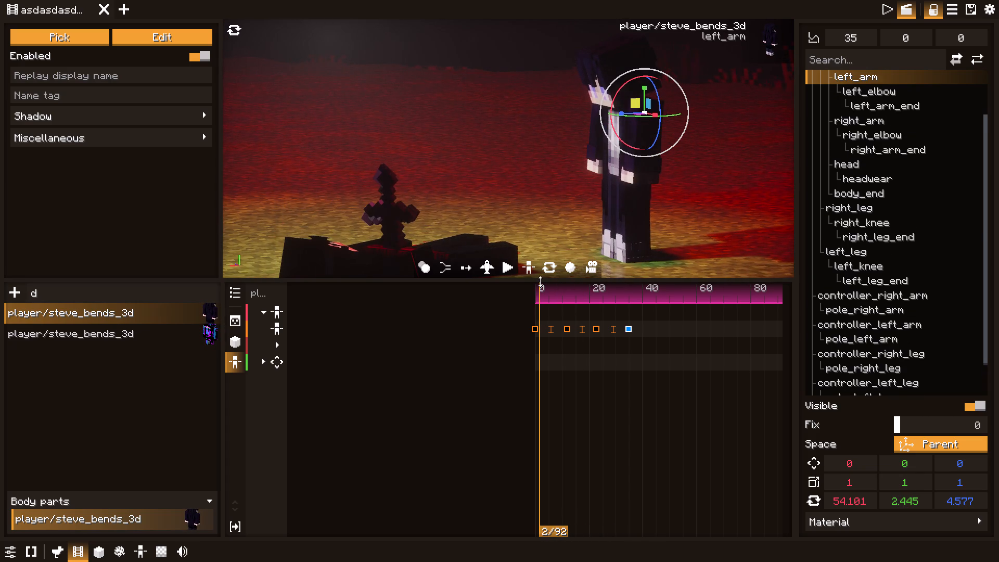
pyautogui.press('space')
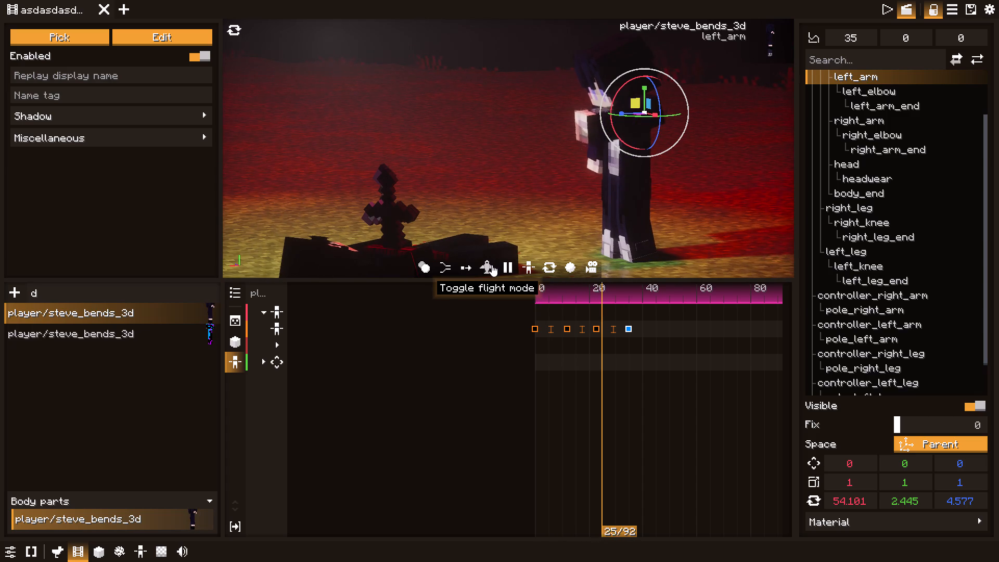
pyautogui.press('space')
pyautogui.press('space')
pyautogui.press('space')
pyautogui.press('space')
pyautogui.press('space')
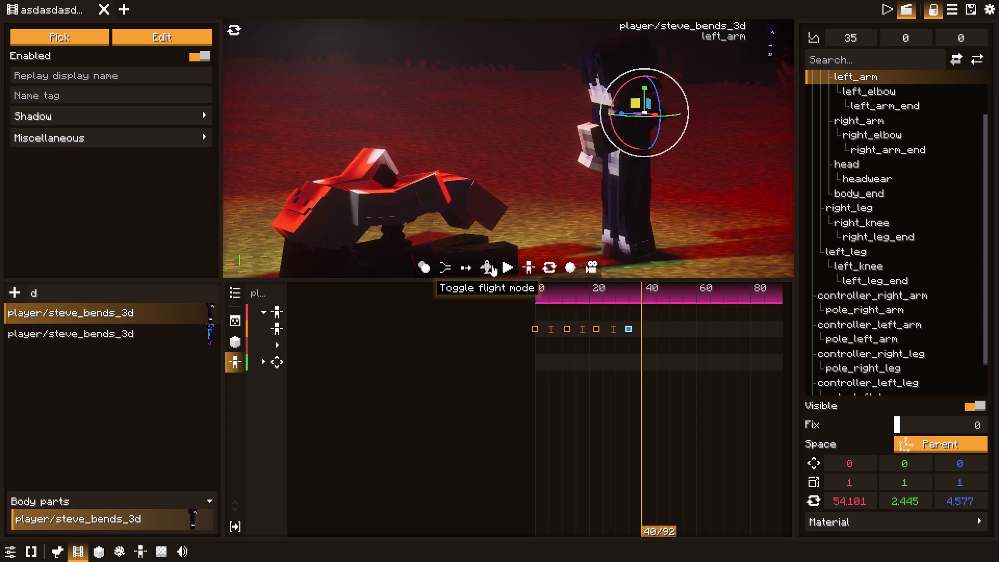
pyautogui.moveTo(599, 288); pyautogui.dragTo(596, 292)
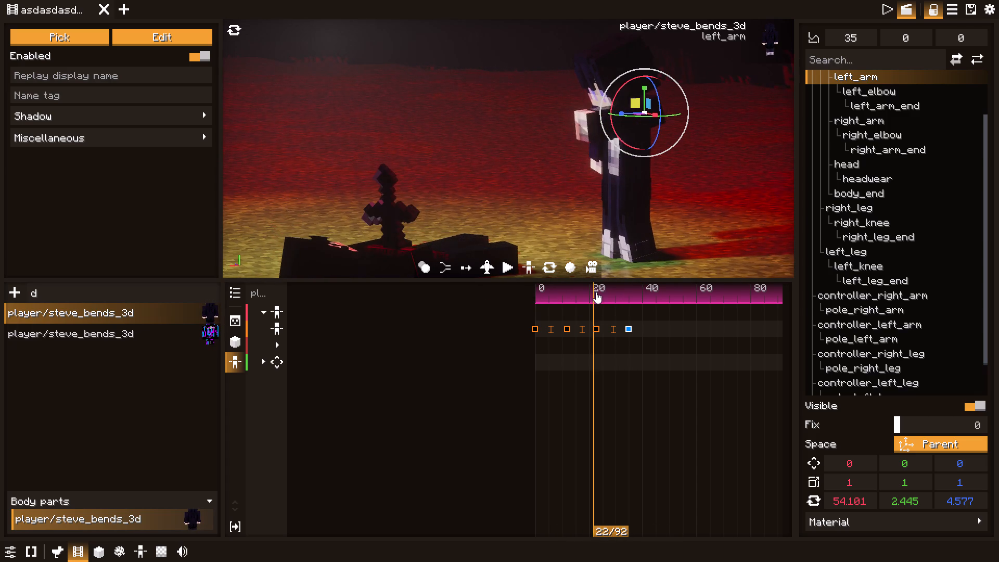
pyautogui.moveTo(596, 292); pyautogui.dragTo(597, 292)
# Retime the last two pose keyframes, placing the third at about tick 37 and the fourth at tick 59, and scrub through the result.
pyautogui.moveTo(598, 329); pyautogui.dragTo(629, 334)
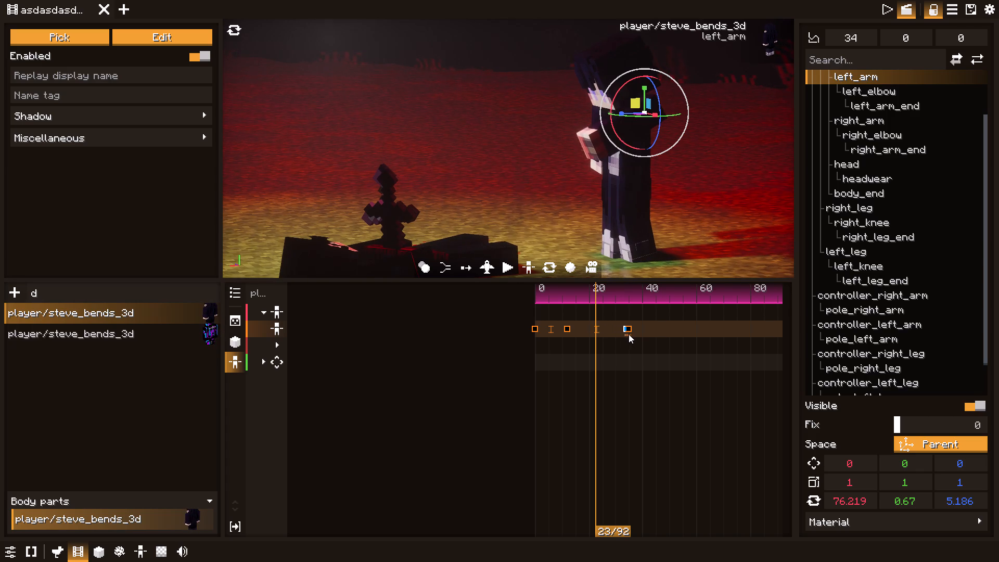
pyautogui.moveTo(629, 334); pyautogui.dragTo(635, 335)
pyautogui.moveTo(628, 328); pyautogui.dragTo(682, 332)
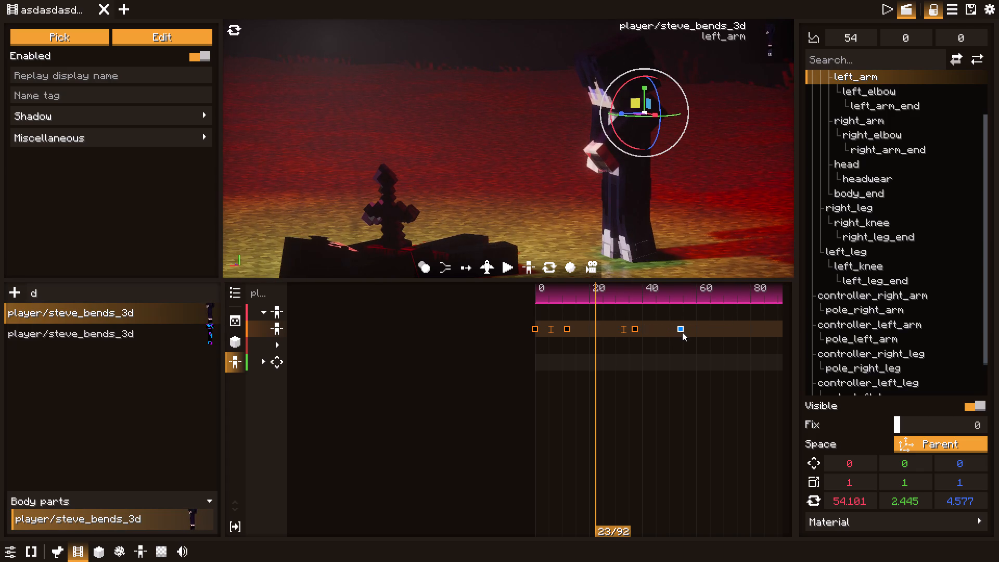
pyautogui.moveTo(682, 332); pyautogui.dragTo(692, 331)
pyautogui.moveTo(600, 296); pyautogui.dragTo(613, 298)
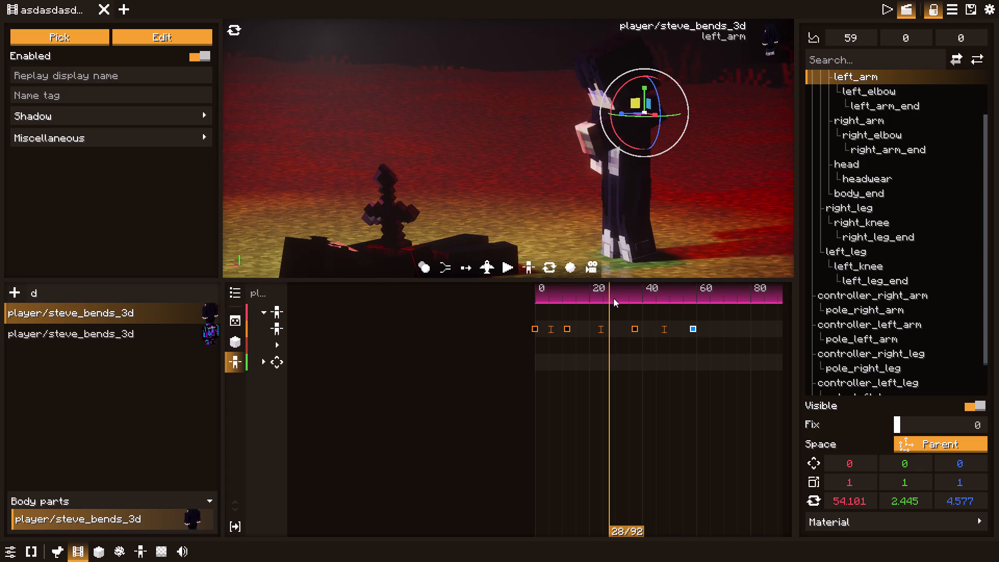
pyautogui.moveTo(613, 298); pyautogui.dragTo(625, 302)
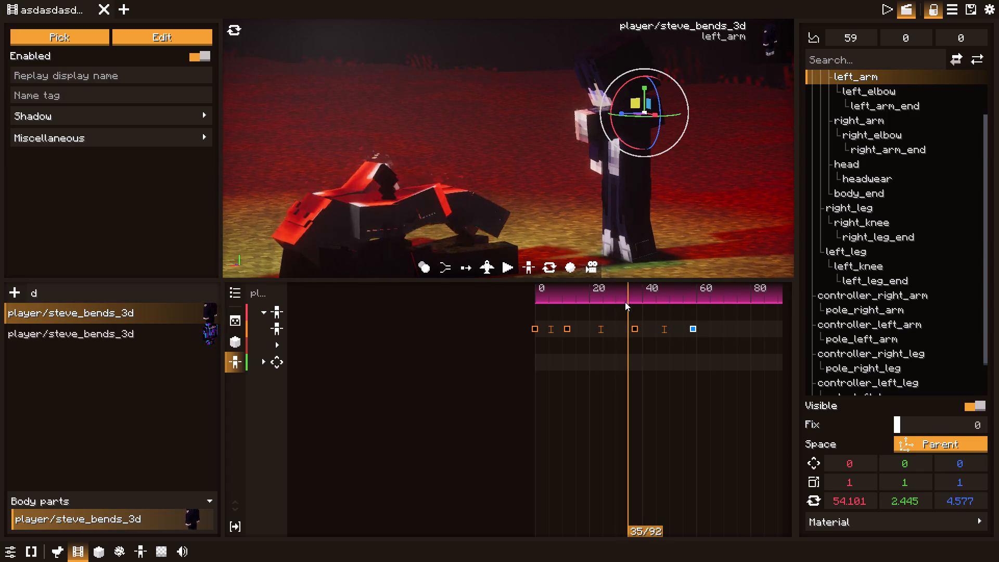
pyautogui.moveTo(625, 302); pyautogui.dragTo(658, 303)
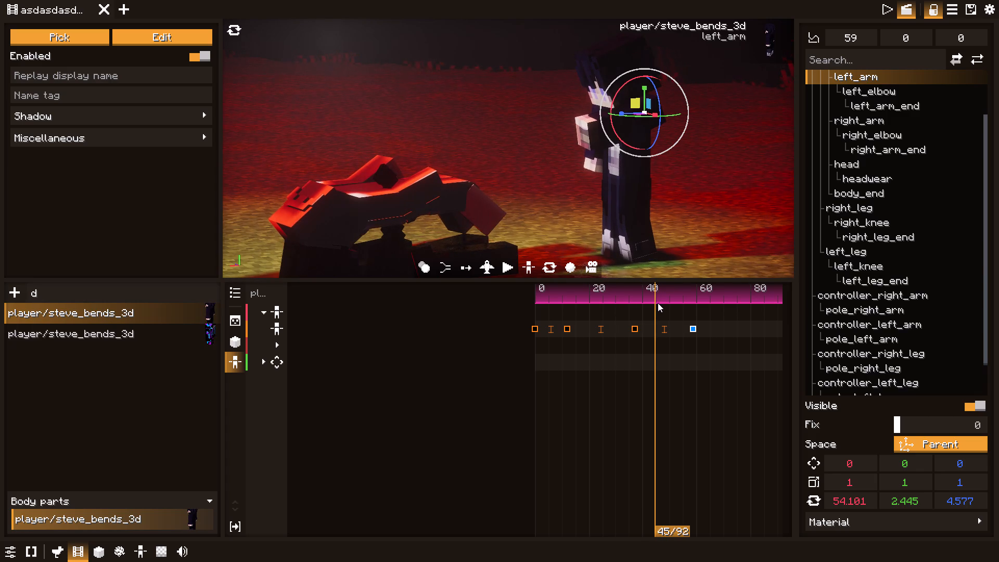
pyautogui.moveTo(658, 303); pyautogui.dragTo(720, 310)
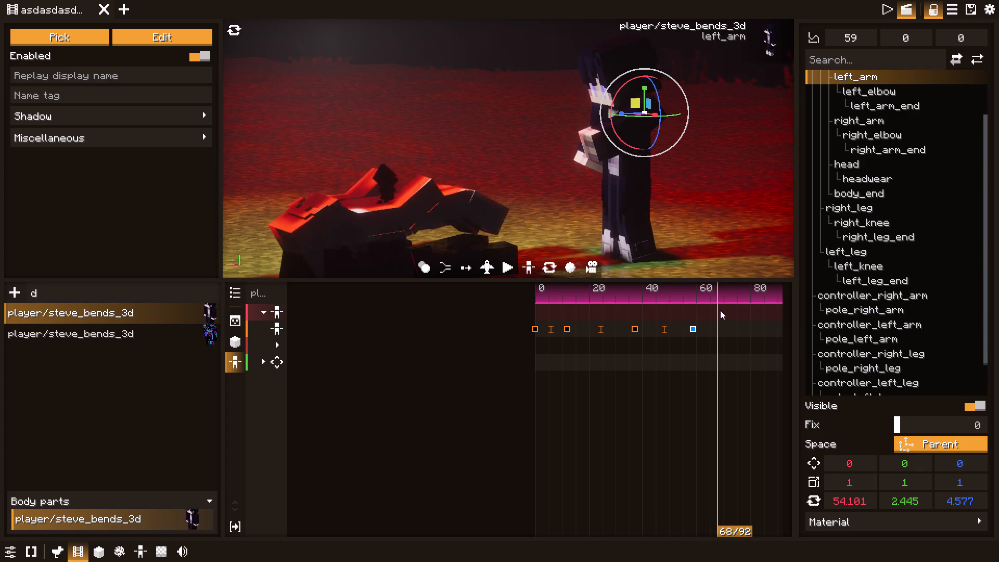
pyautogui.moveTo(720, 310); pyautogui.dragTo(736, 309)
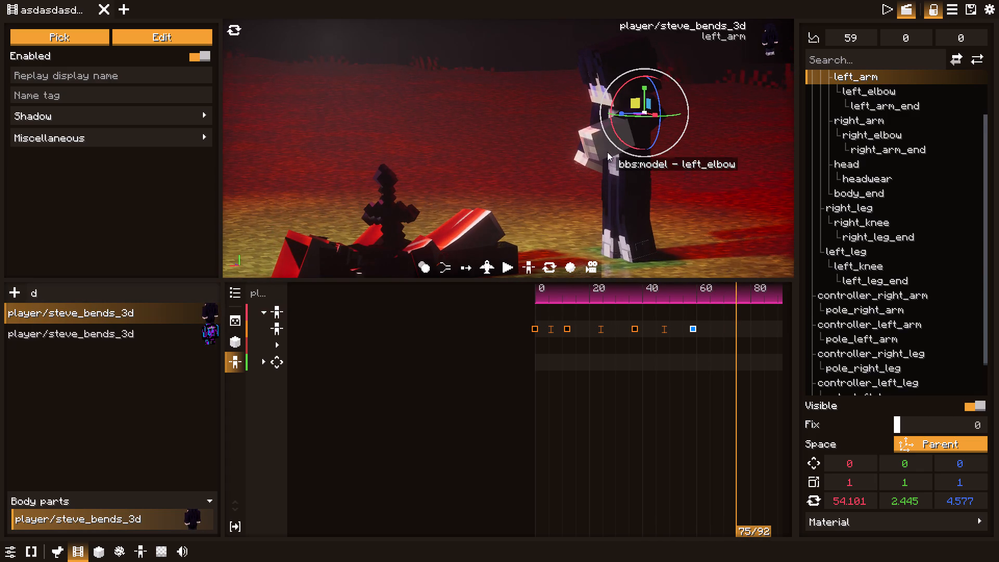
# Adjust the left elbow's bend about its X axis in the pose keyframe at tick 59.
pyautogui.click(607, 150)
pyautogui.moveTo(593, 121); pyautogui.dragTo(596, 142)
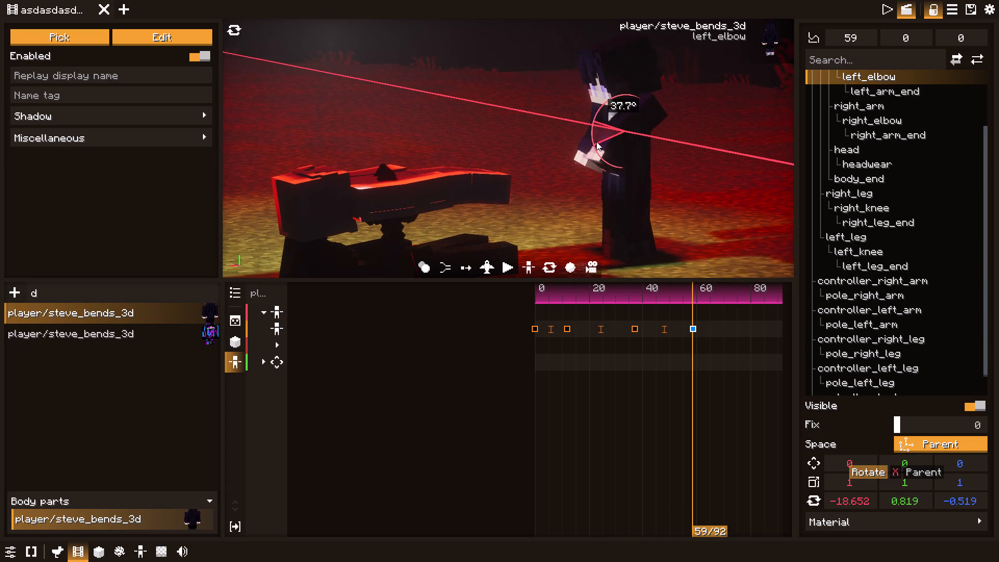
pyautogui.moveTo(596, 142); pyautogui.dragTo(594, 134)
pyautogui.click(657, 115)
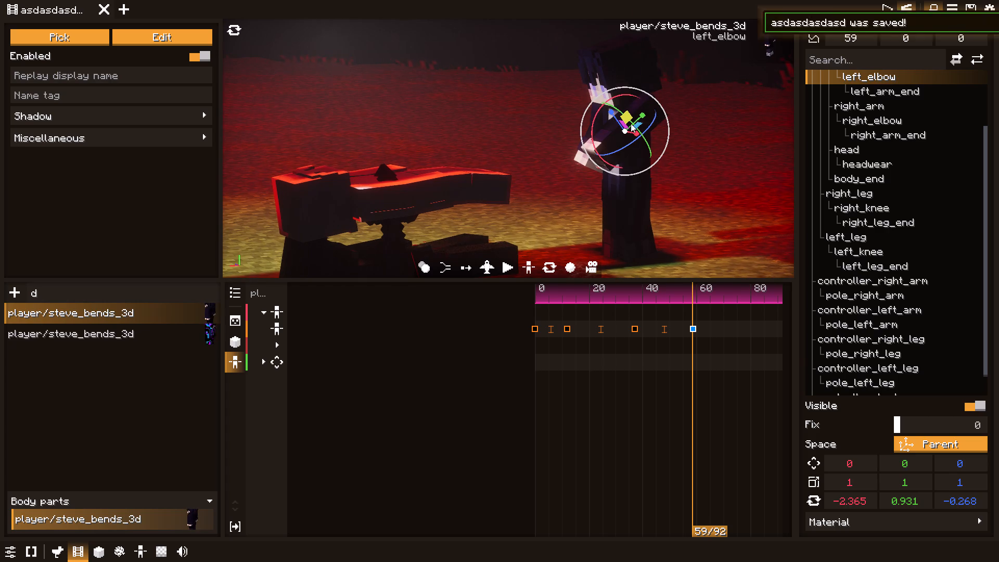
pyautogui.moveTo(592, 124); pyautogui.dragTo(588, 124)
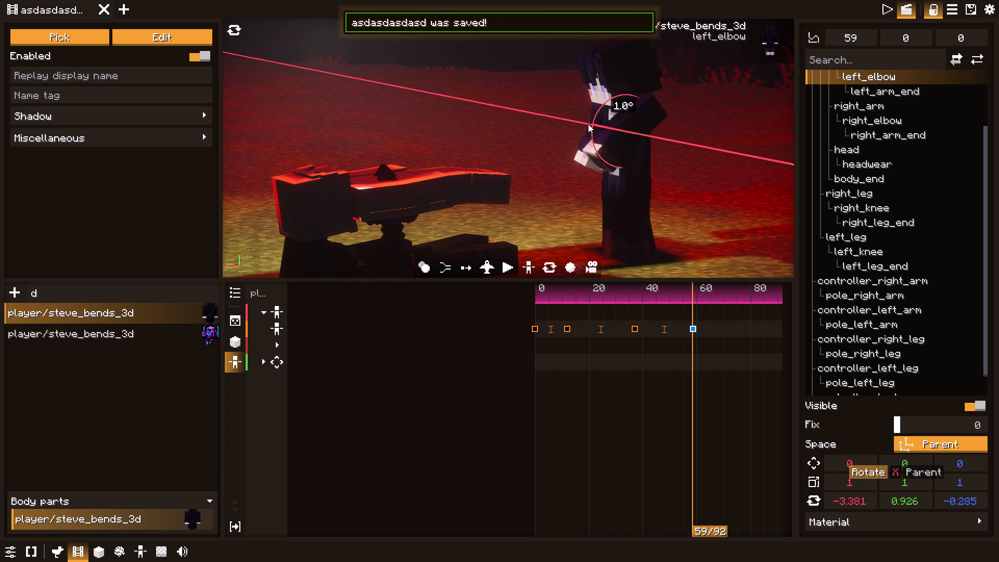
pyautogui.moveTo(588, 124); pyautogui.dragTo(586, 120)
pyautogui.moveTo(582, 121); pyautogui.dragTo(578, 118)
pyautogui.click(660, 119)
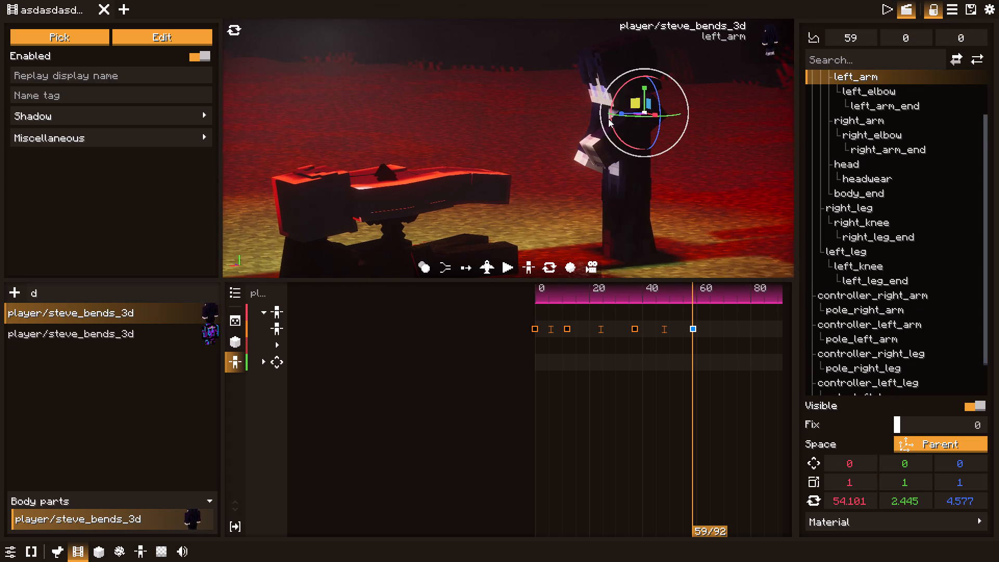
# Set the head's X rotation in the tick 59 keyframe to about -8.3.
pyautogui.click(599, 70)
pyautogui.click(586, 71)
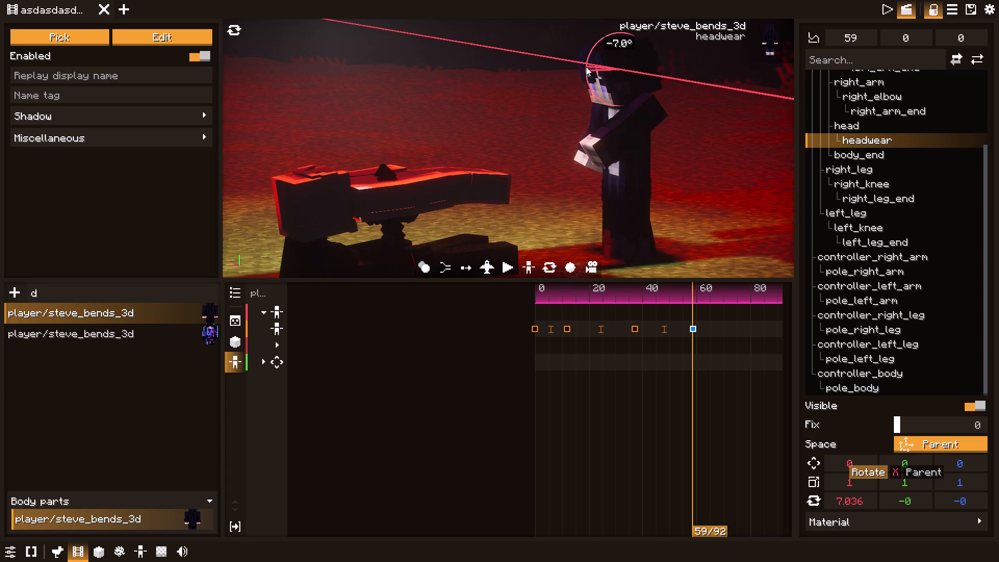
pyautogui.click(610, 94)
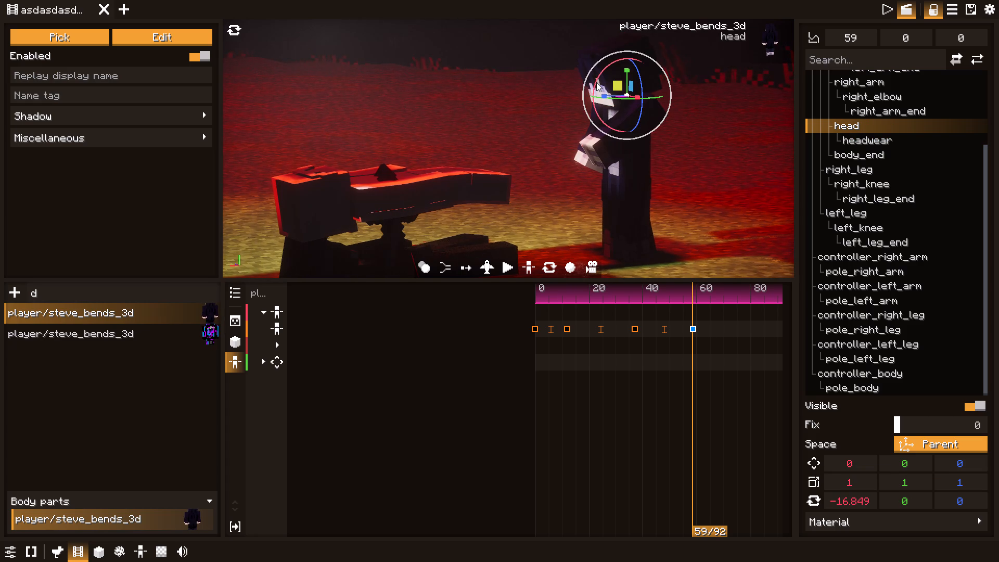
pyautogui.moveTo(595, 81); pyautogui.dragTo(598, 76)
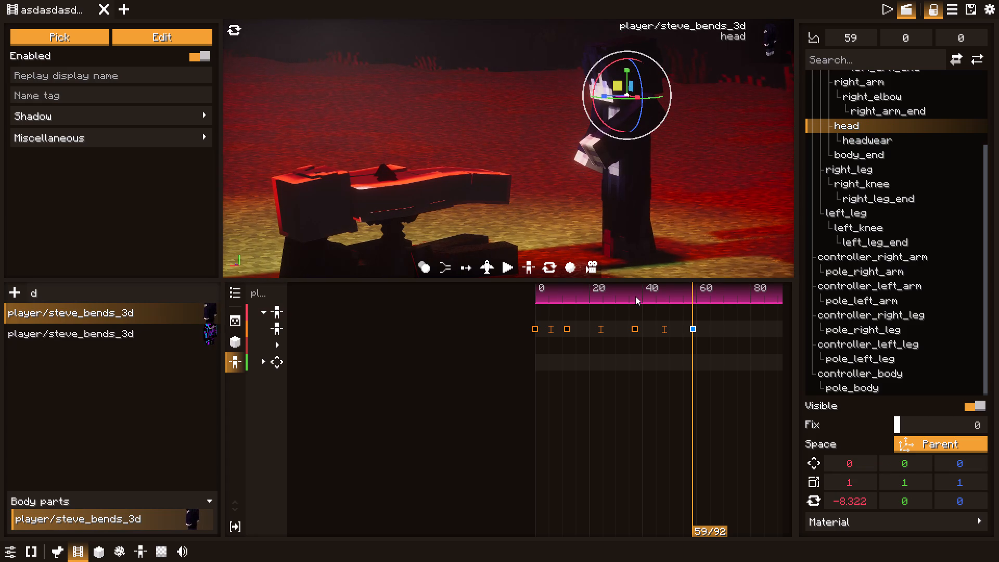
# Play the animation repeatedly from the start to examine the timing and flow of the character's poses.
pyautogui.moveTo(631, 293); pyautogui.dragTo(523, 283)
pyautogui.click(503, 263)
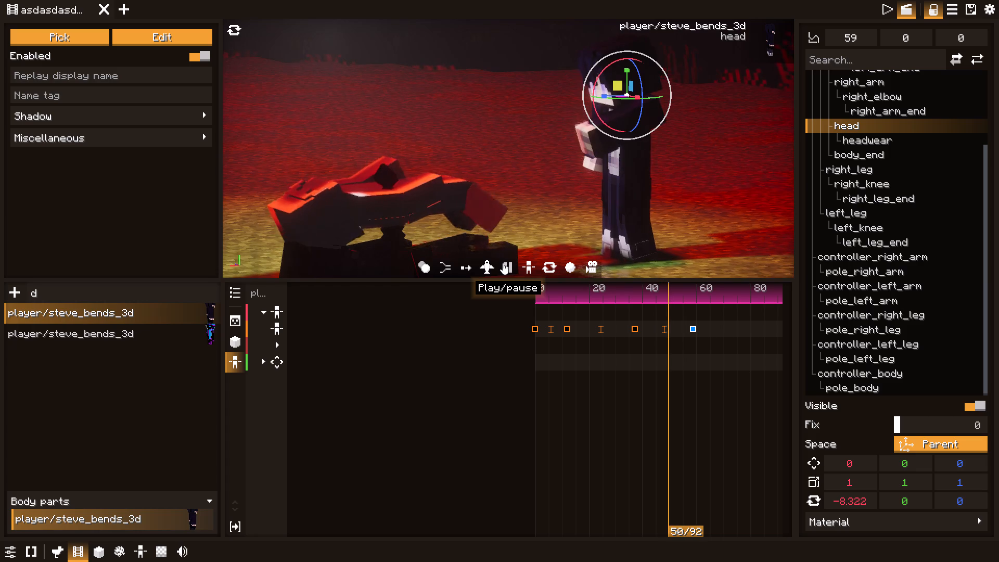
pyautogui.press('space')
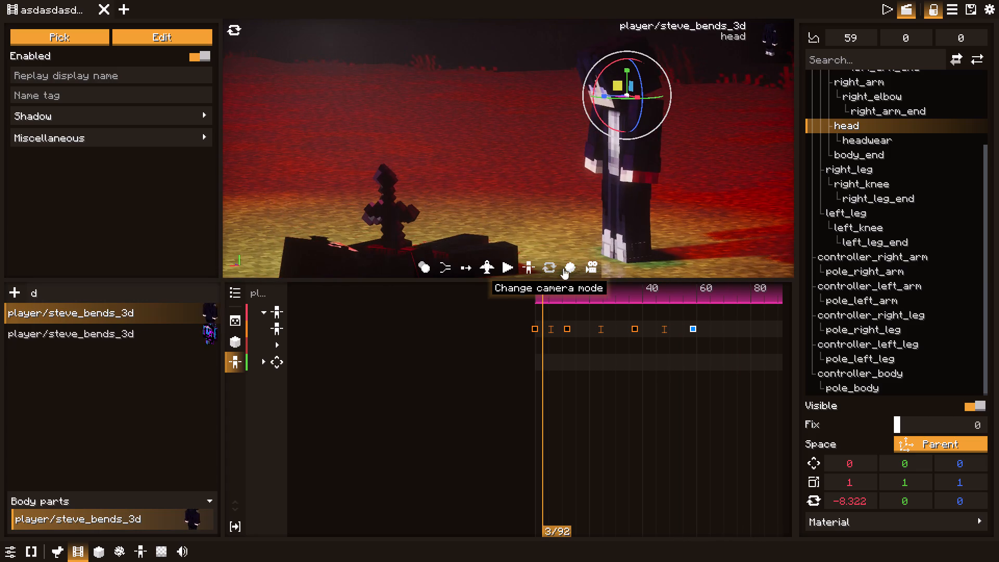
pyautogui.moveTo(648, 288); pyautogui.dragTo(615, 288)
pyautogui.press('space')
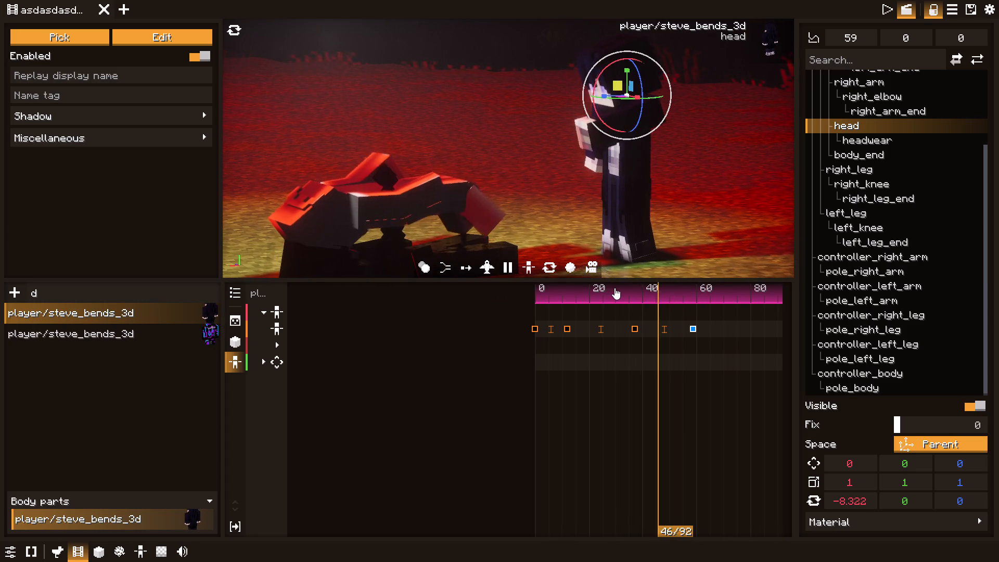
pyautogui.press('space')
pyautogui.press('space')
pyautogui.press('space')
pyautogui.press('space')
pyautogui.press('space')
pyautogui.press('space')
pyautogui.press('space')
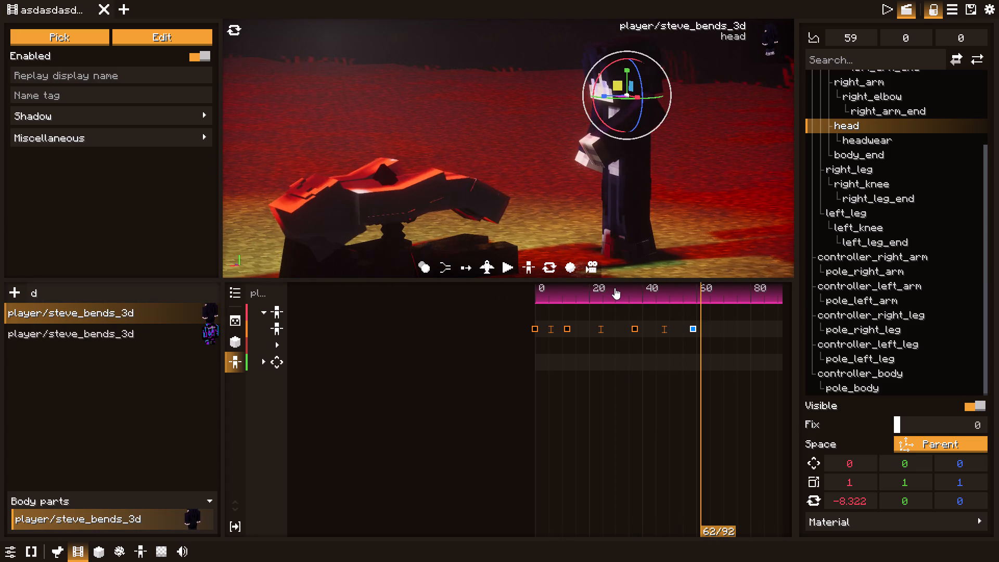
pyautogui.press('space')
pyautogui.press('space')
pyautogui.press('space')
pyautogui.press('space')
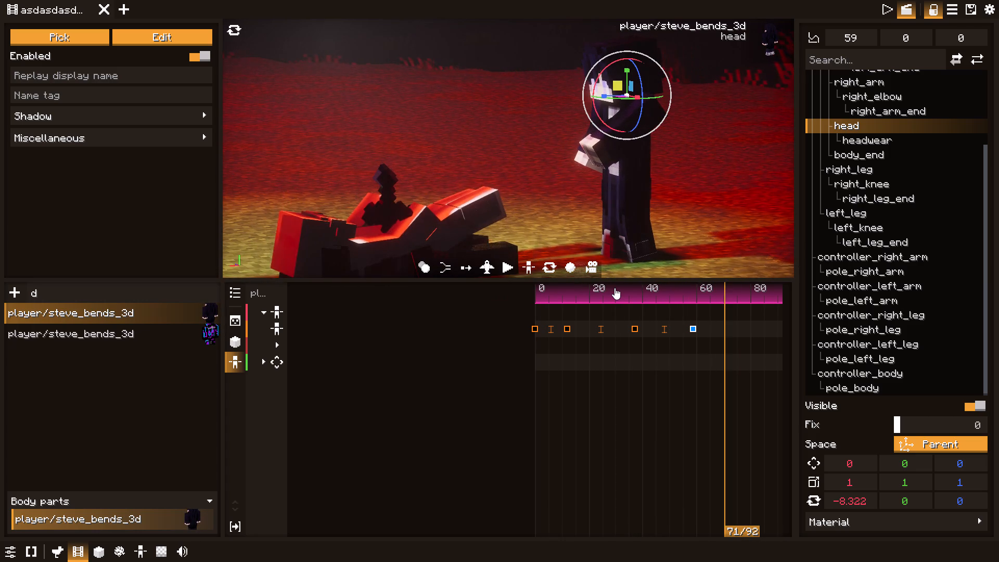
pyautogui.press('space')
pyautogui.press('space')
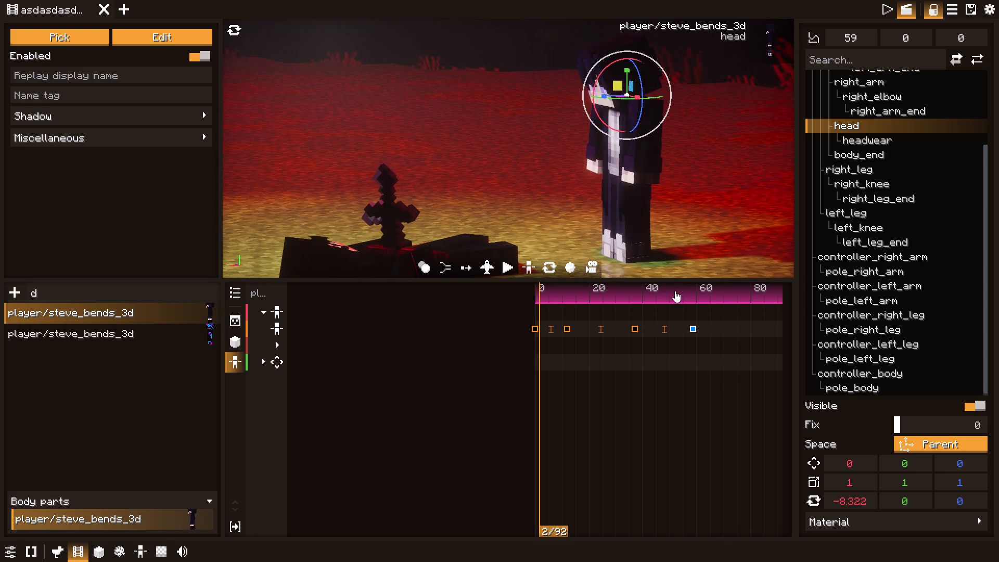
# Switch the preview from orbit mode to camera mode.
pyautogui.click(550, 263)
pyautogui.click(590, 276)
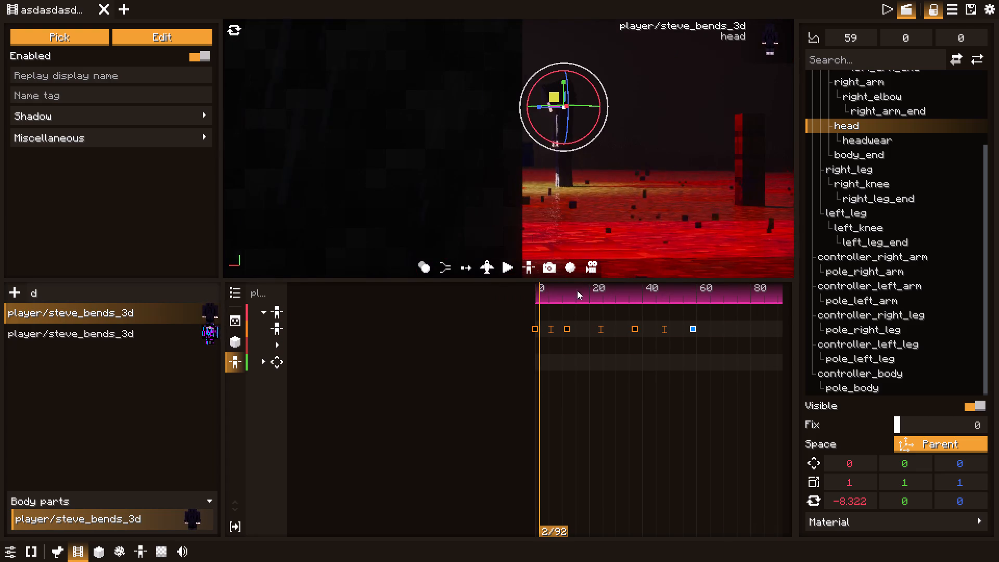
# Add a pose keyframe at tick 71 on the character's pose track.
pyautogui.click(583, 264)
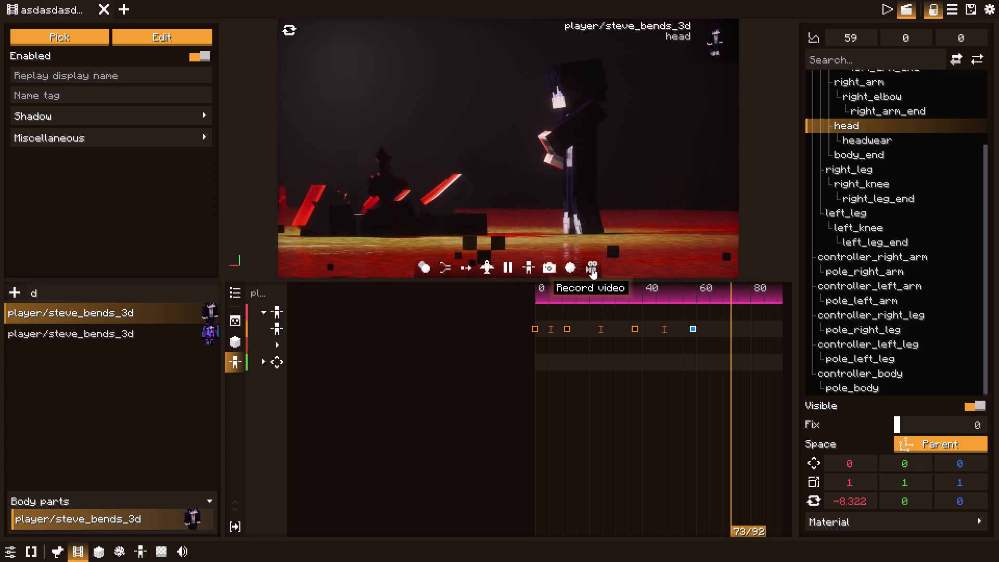
pyautogui.press('space')
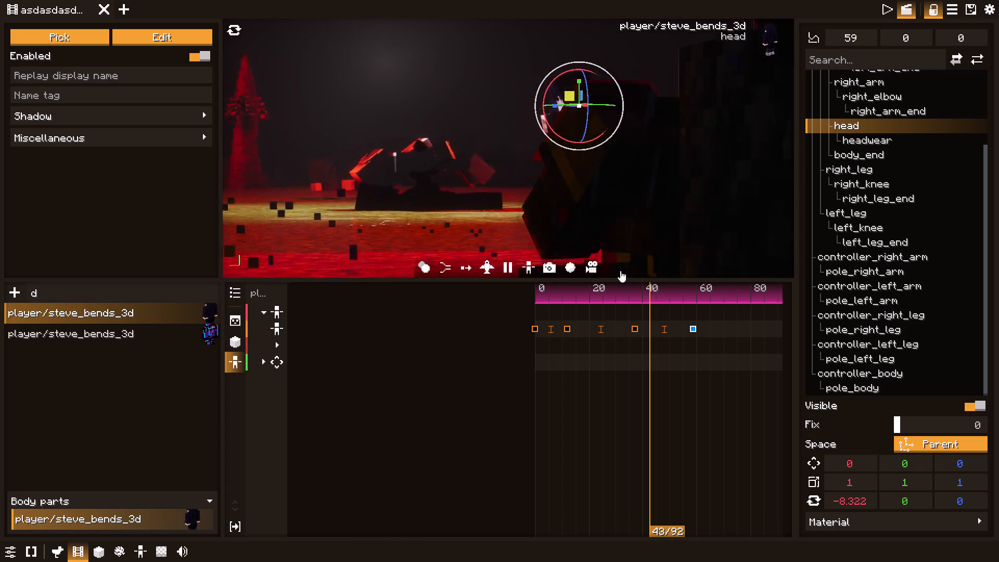
pyautogui.press('space')
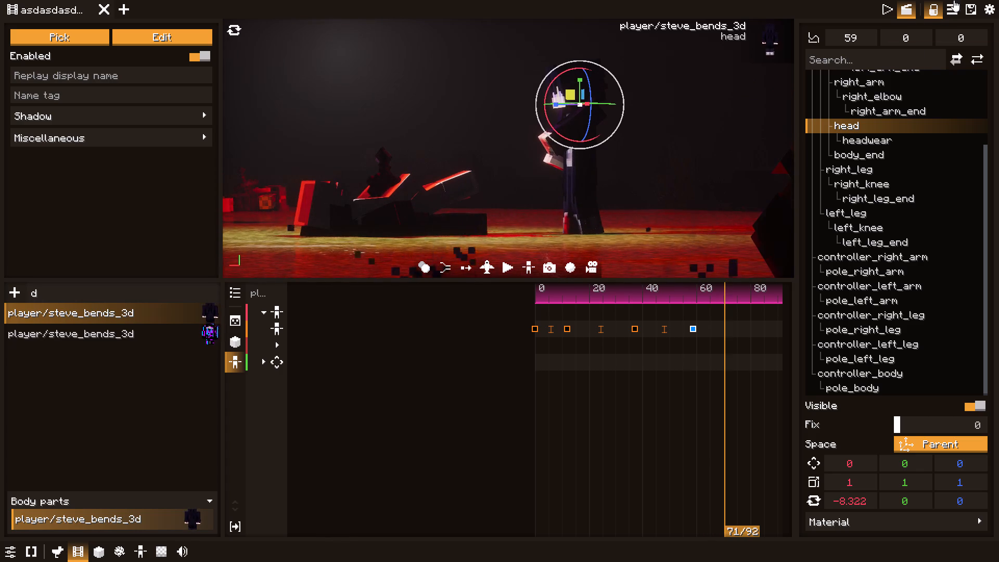
pyautogui.click(892, 6)
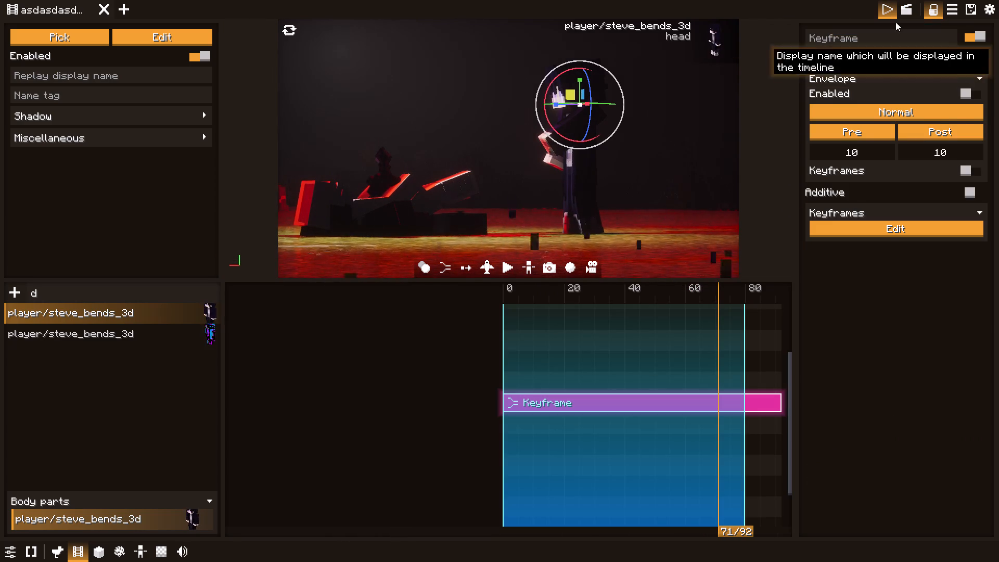
pyautogui.click(903, 4)
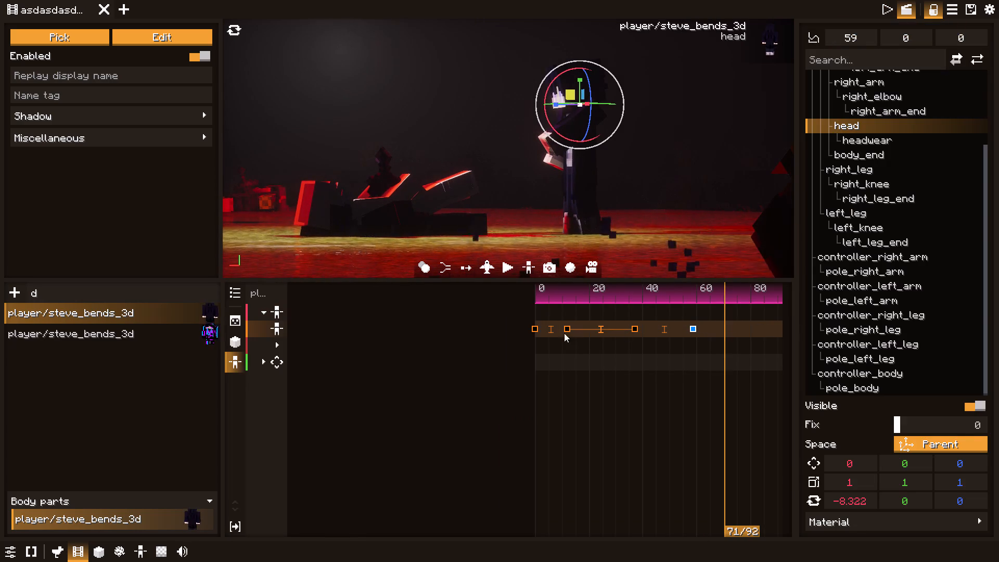
pyautogui.click(277, 331)
pyautogui.press('space')
pyautogui.press('space')
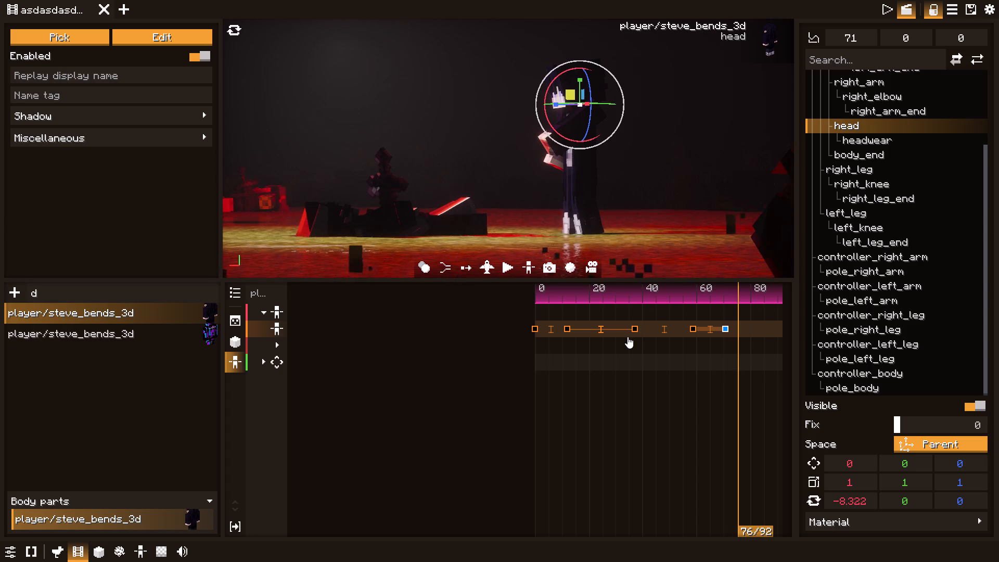
# Lower the left arm in the tick 71 keyframe and turn its elbow to about 1.9 on X.
pyautogui.click(550, 145)
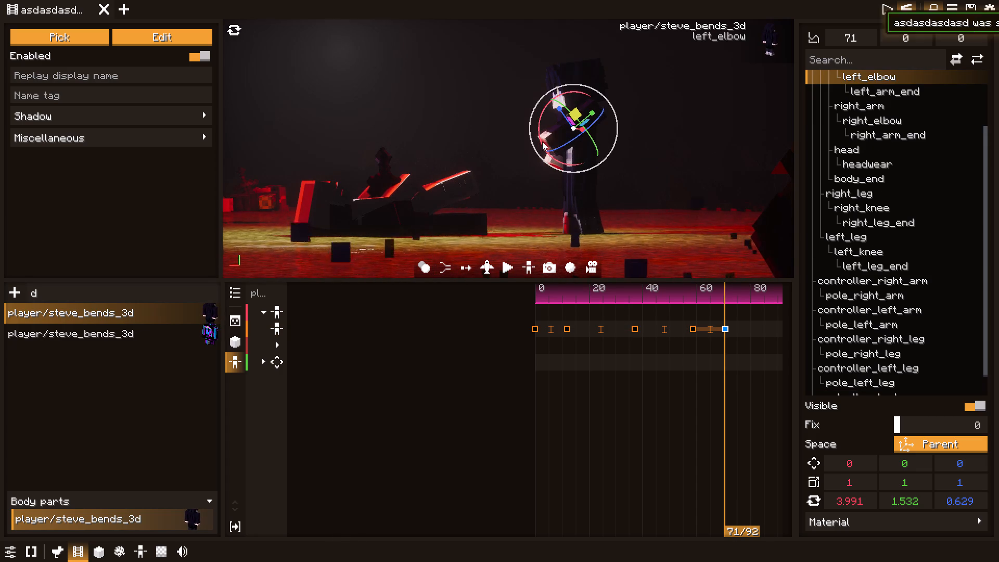
pyautogui.click(539, 142)
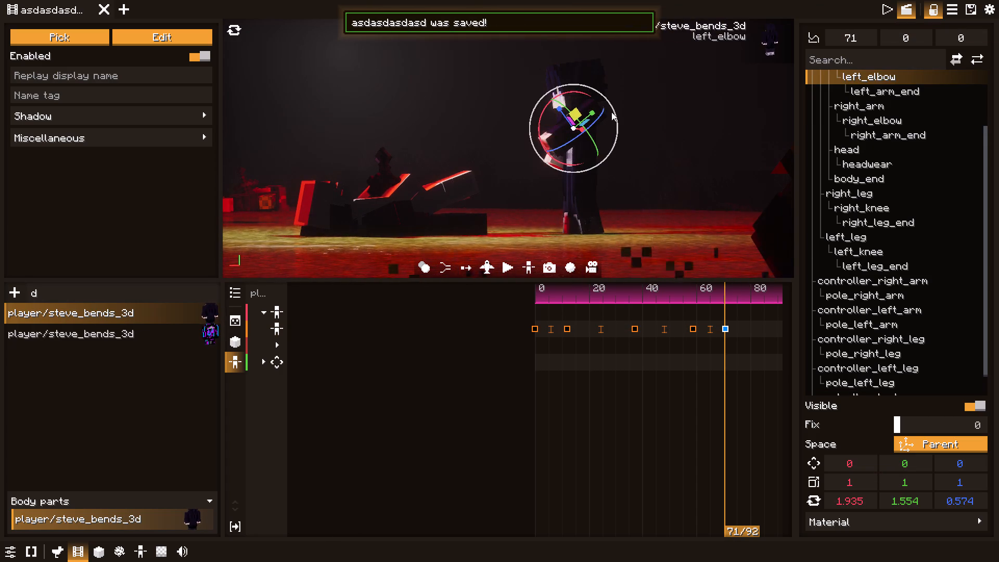
pyautogui.click(595, 107)
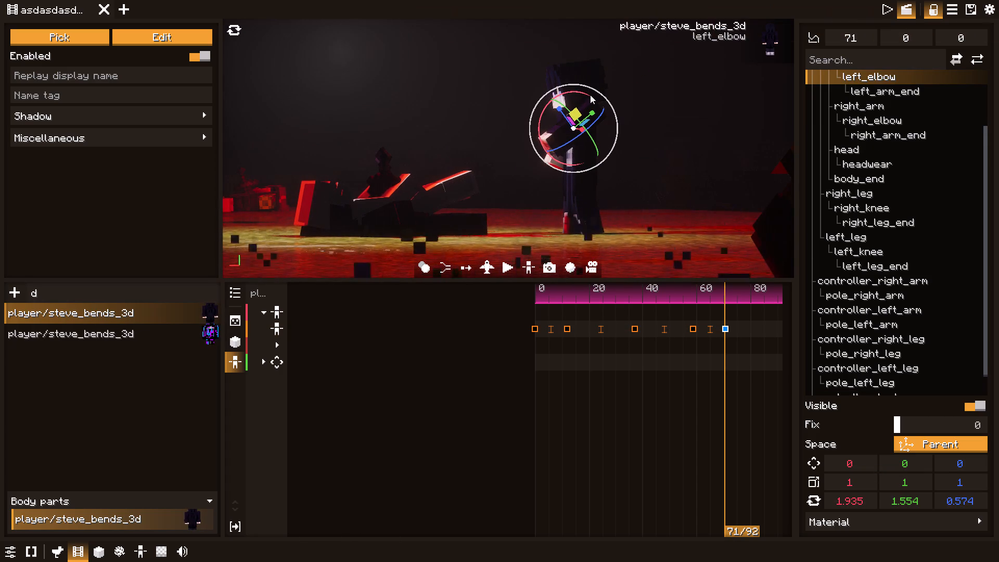
pyautogui.click(587, 106)
pyautogui.moveTo(549, 95); pyautogui.dragTo(554, 120)
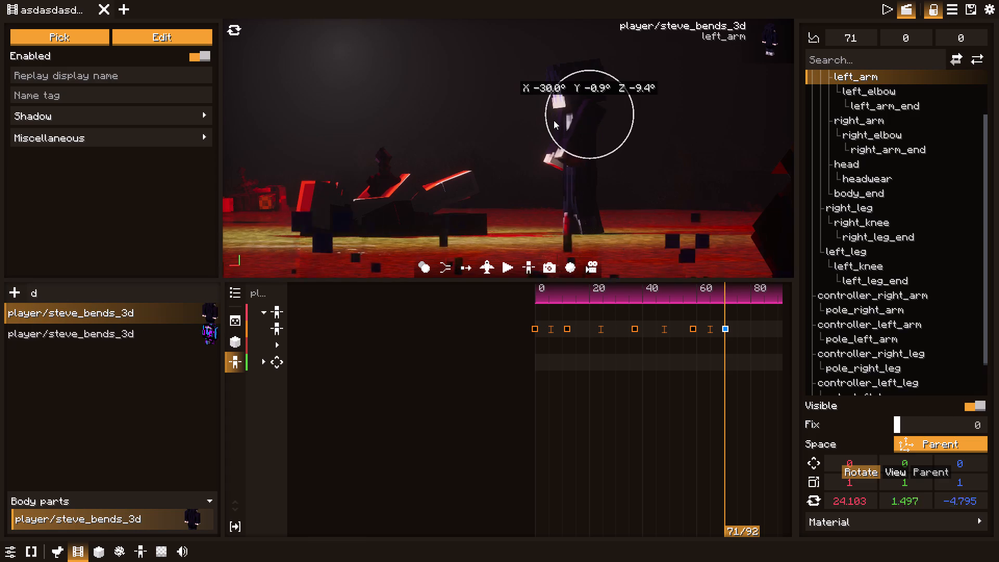
pyautogui.moveTo(554, 120); pyautogui.dragTo(553, 129)
# Tilt the head down in the tick 71 keyframe to an X rotation of about -32.1.
pyautogui.click(565, 98)
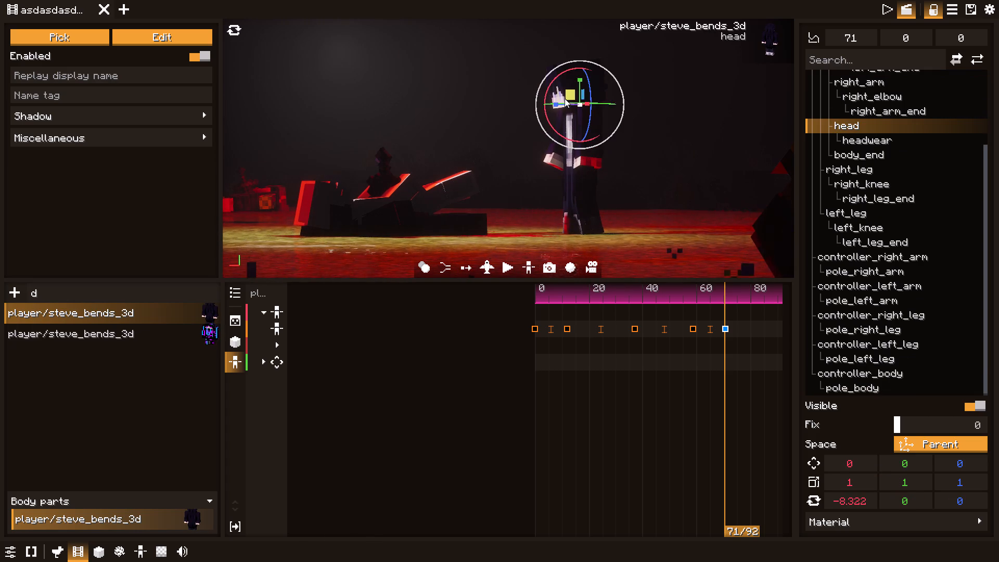
pyautogui.moveTo(546, 88); pyautogui.dragTo(546, 104)
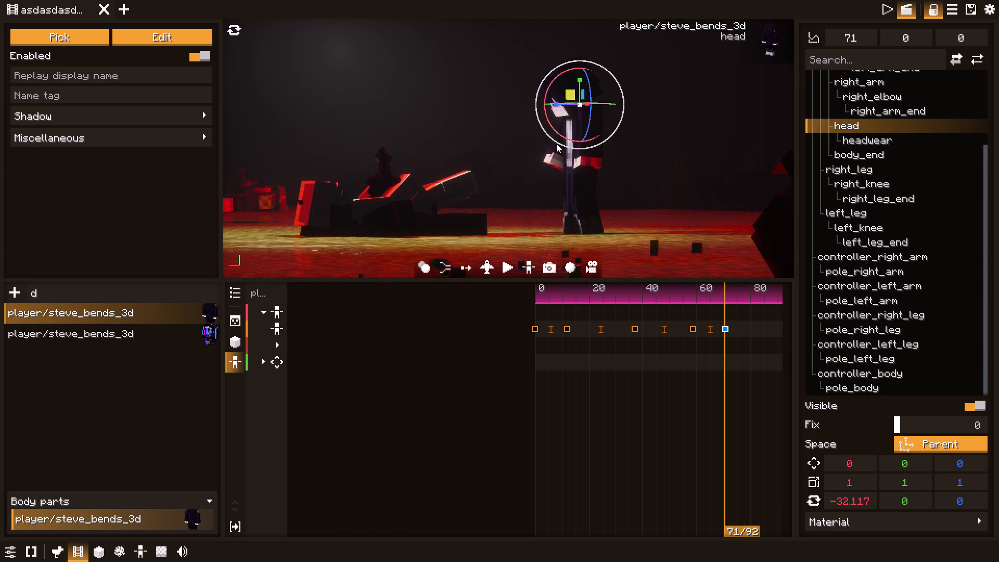
# Bend the right elbow in the tick 71 keyframe to an X rotation of about 43.9.
pyautogui.click(552, 164)
pyautogui.moveTo(536, 152); pyautogui.dragTo(532, 139)
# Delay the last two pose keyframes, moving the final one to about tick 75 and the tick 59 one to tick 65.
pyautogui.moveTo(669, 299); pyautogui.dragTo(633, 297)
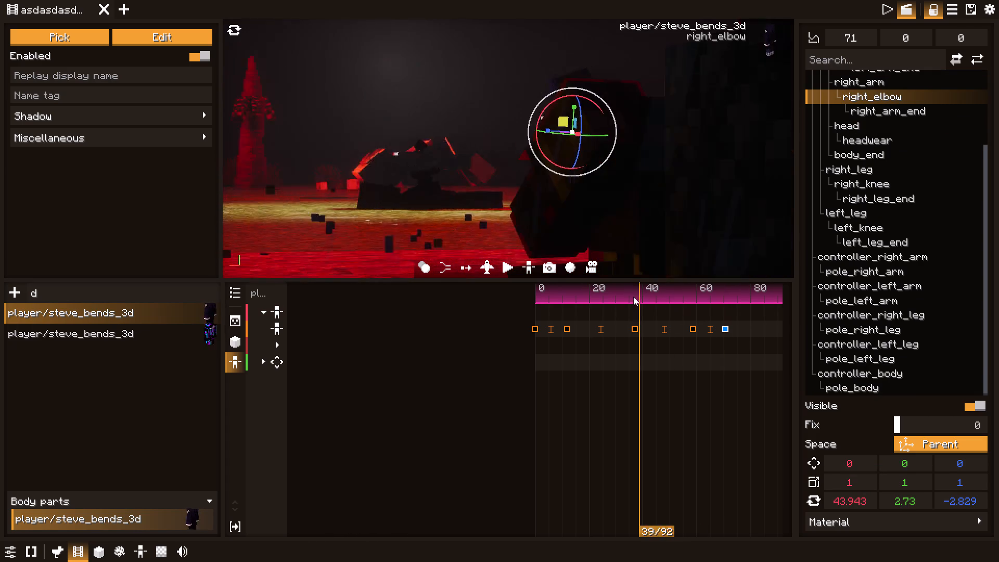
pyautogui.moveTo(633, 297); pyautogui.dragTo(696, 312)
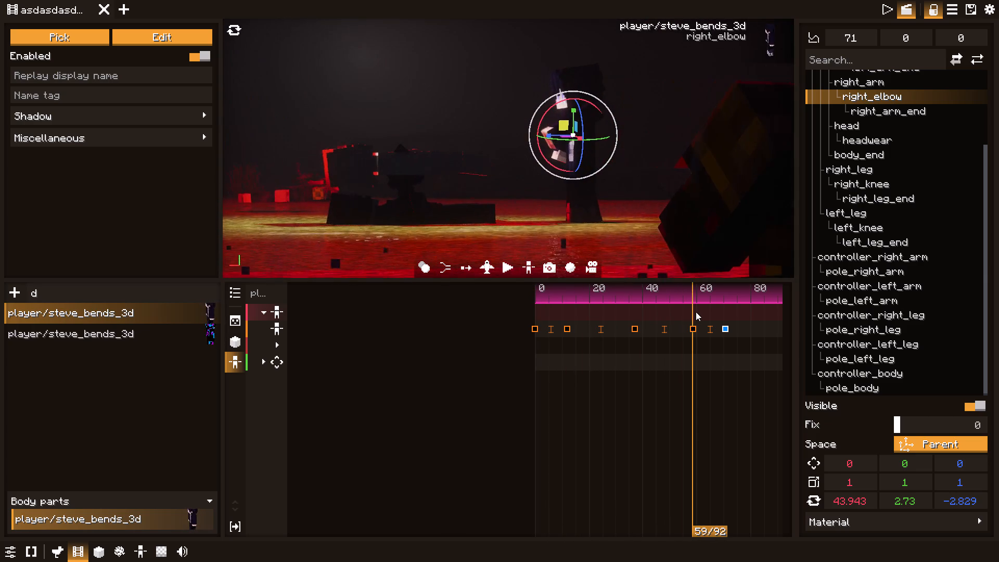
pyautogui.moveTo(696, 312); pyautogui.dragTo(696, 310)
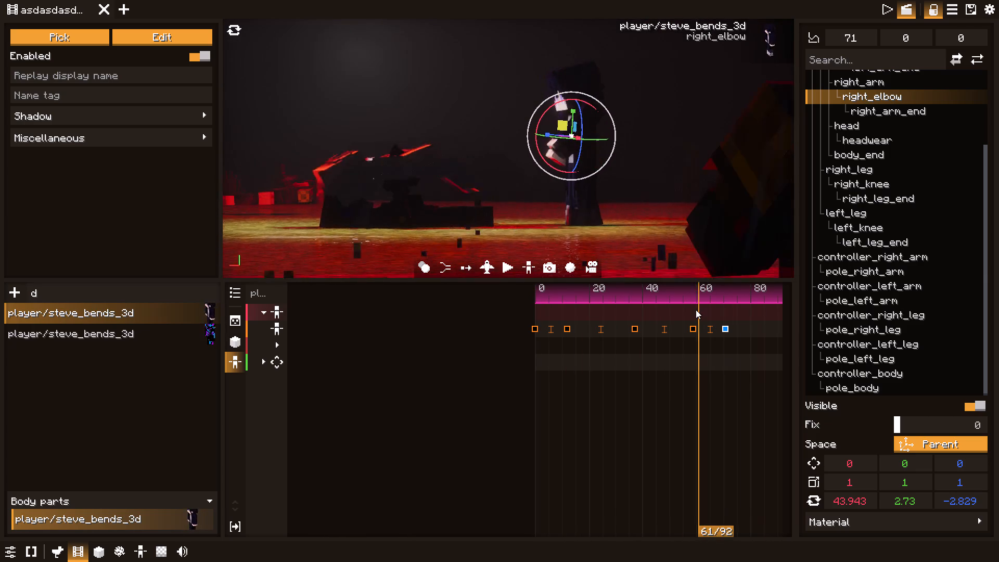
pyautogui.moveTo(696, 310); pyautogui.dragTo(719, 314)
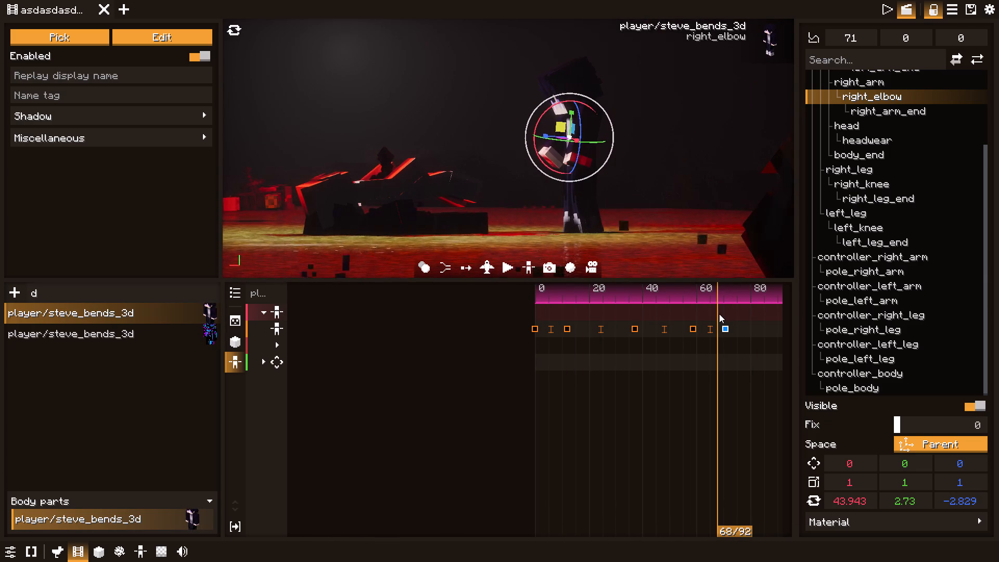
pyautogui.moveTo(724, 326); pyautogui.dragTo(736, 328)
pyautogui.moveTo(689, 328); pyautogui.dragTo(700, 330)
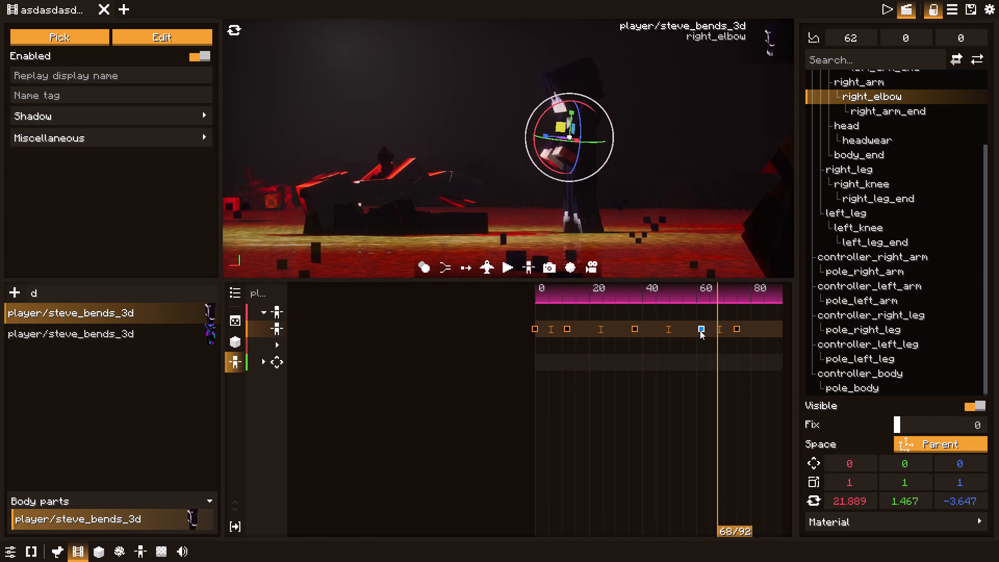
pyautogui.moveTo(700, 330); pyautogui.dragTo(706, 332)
# Check the timing in playback, and move the final pose keyframe just past tick 80 and the preceding one to tick 71.
pyautogui.moveTo(699, 293); pyautogui.dragTo(643, 297)
pyautogui.press('space')
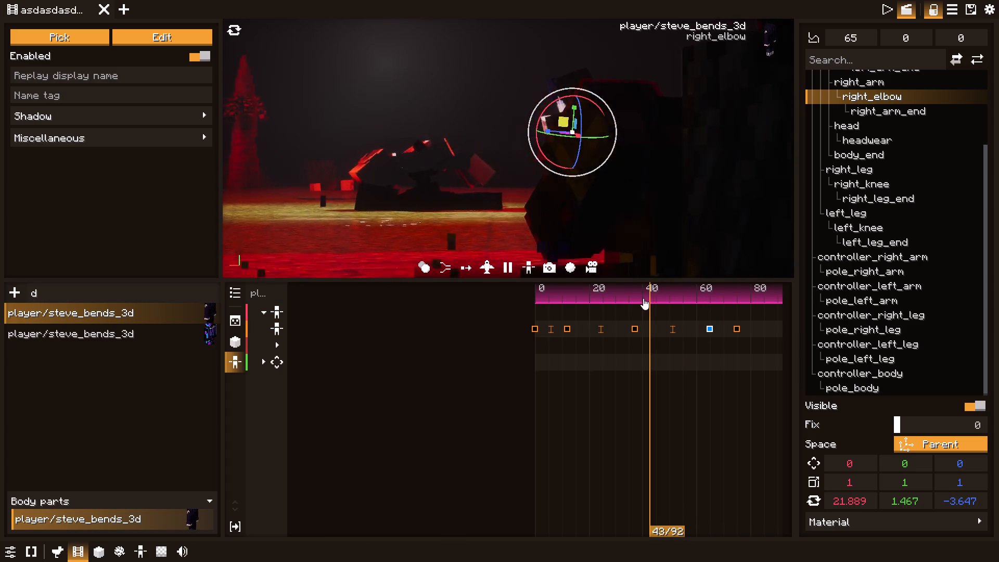
pyautogui.press('space')
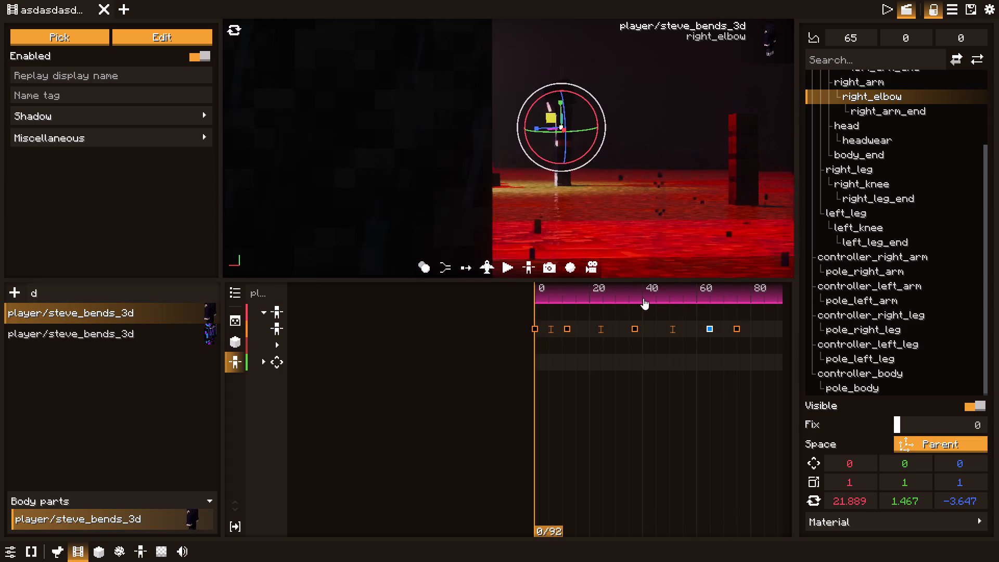
pyautogui.press('space')
pyautogui.moveTo(699, 297); pyautogui.dragTo(719, 300)
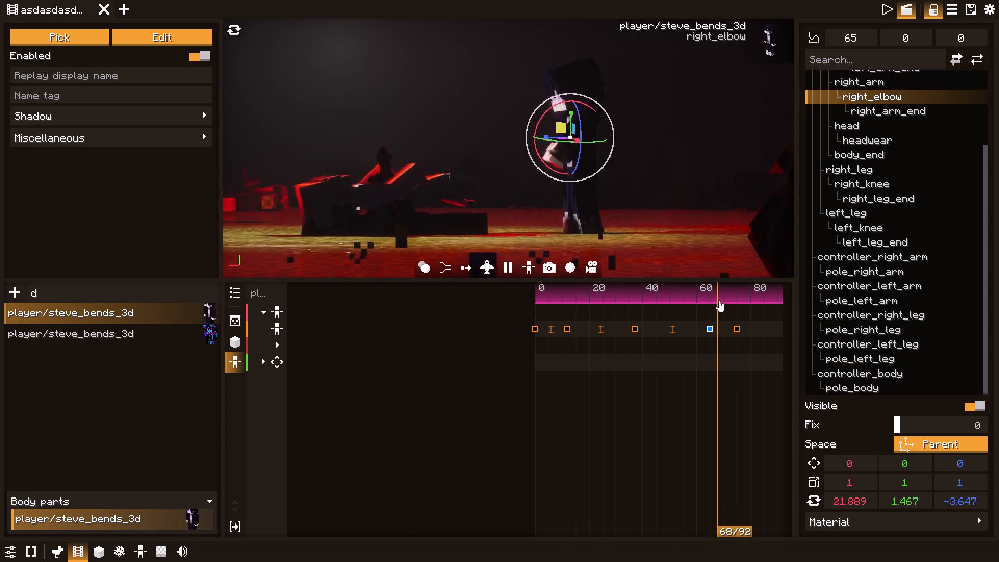
pyautogui.moveTo(719, 300); pyautogui.dragTo(721, 301)
pyautogui.press('space')
pyautogui.moveTo(734, 328); pyautogui.dragTo(751, 331)
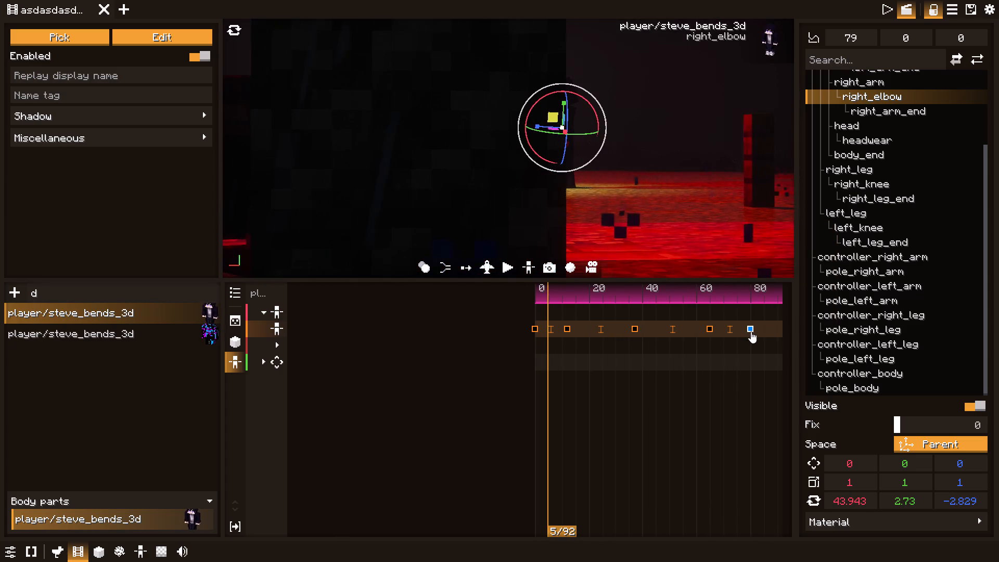
pyautogui.moveTo(751, 331); pyautogui.dragTo(749, 331)
pyautogui.moveTo(711, 327); pyautogui.dragTo(728, 329)
# Raise the left arm in the tick 71 keyframe to an X rotation of about 76.7.
pyautogui.moveTo(712, 292); pyautogui.dragTo(622, 298)
pyautogui.press('space')
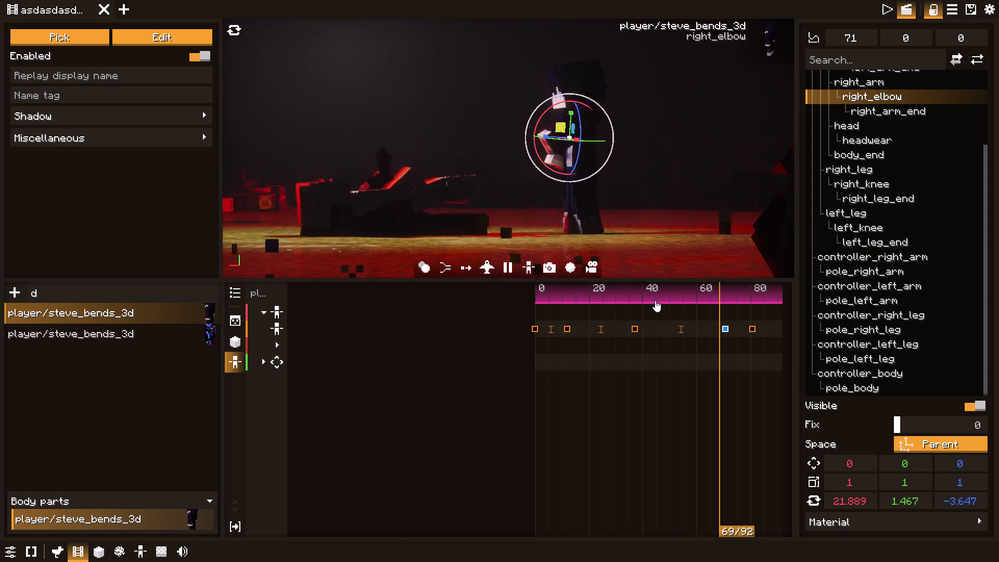
pyautogui.press('space')
pyautogui.click(723, 329)
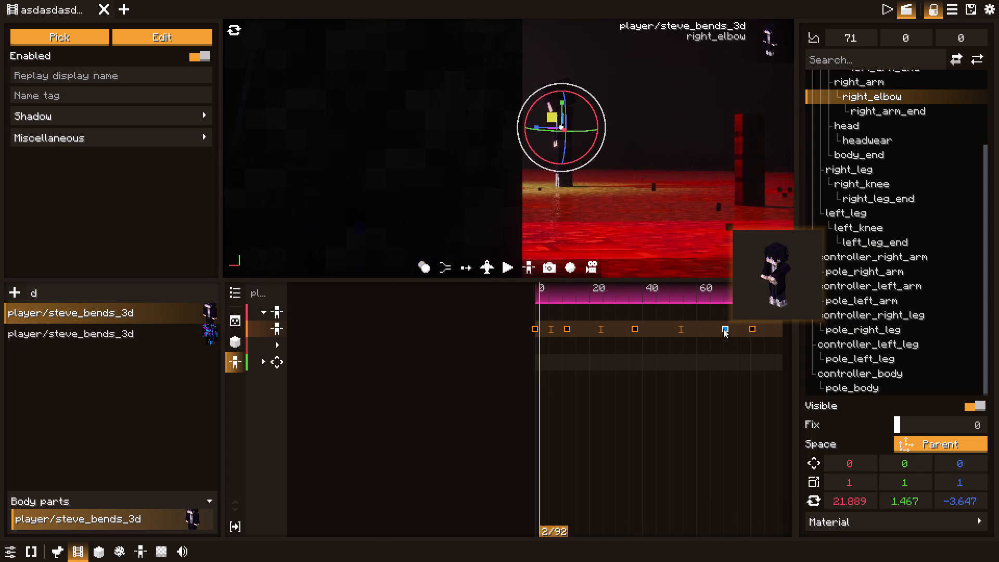
pyautogui.moveTo(705, 289); pyautogui.dragTo(726, 300)
pyautogui.click(591, 122)
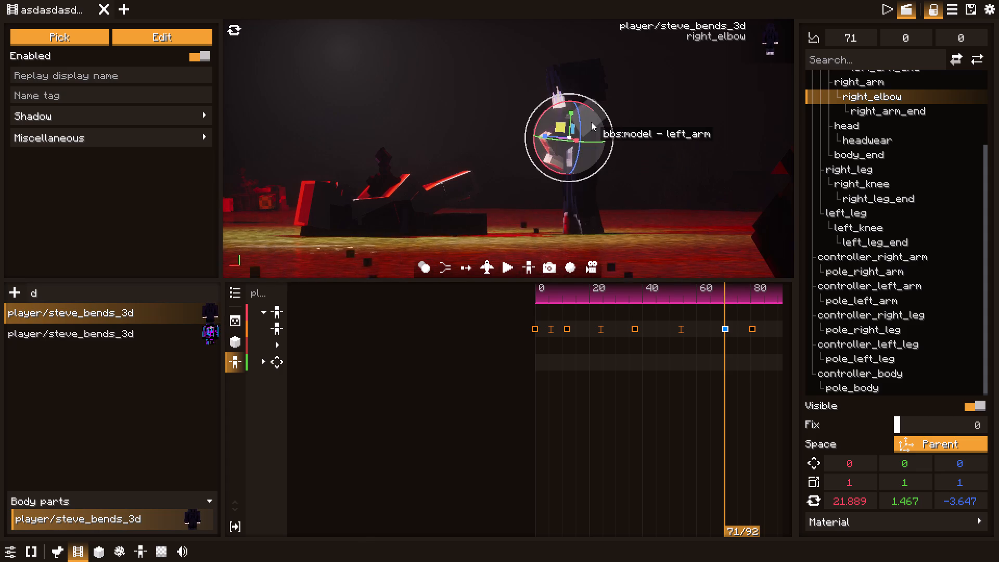
pyautogui.moveTo(547, 130); pyautogui.dragTo(544, 120)
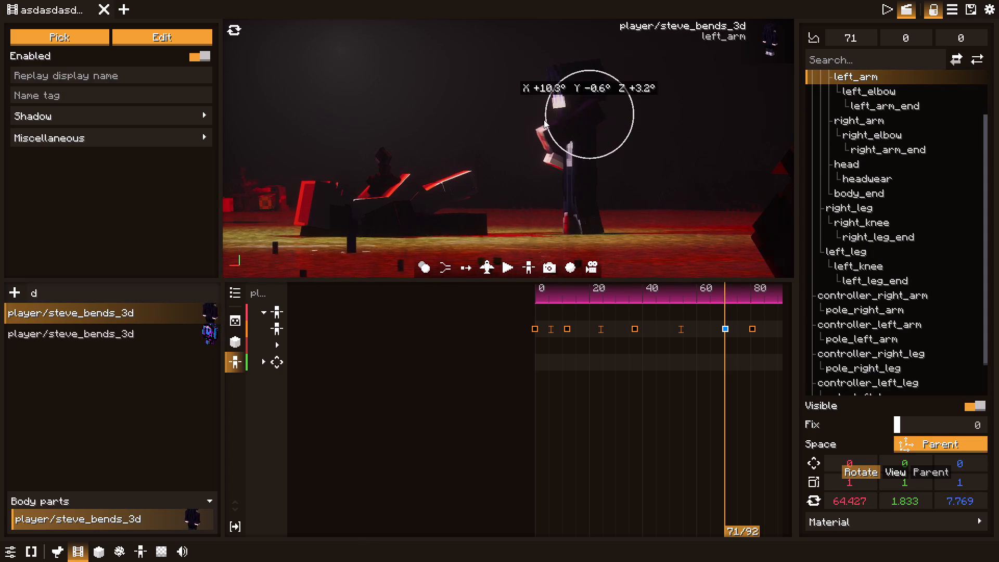
pyautogui.moveTo(544, 120); pyautogui.dragTo(542, 111)
# Play the animation repeatedly to examine the retimed keyframes and the left arm's motion.
pyautogui.press('space')
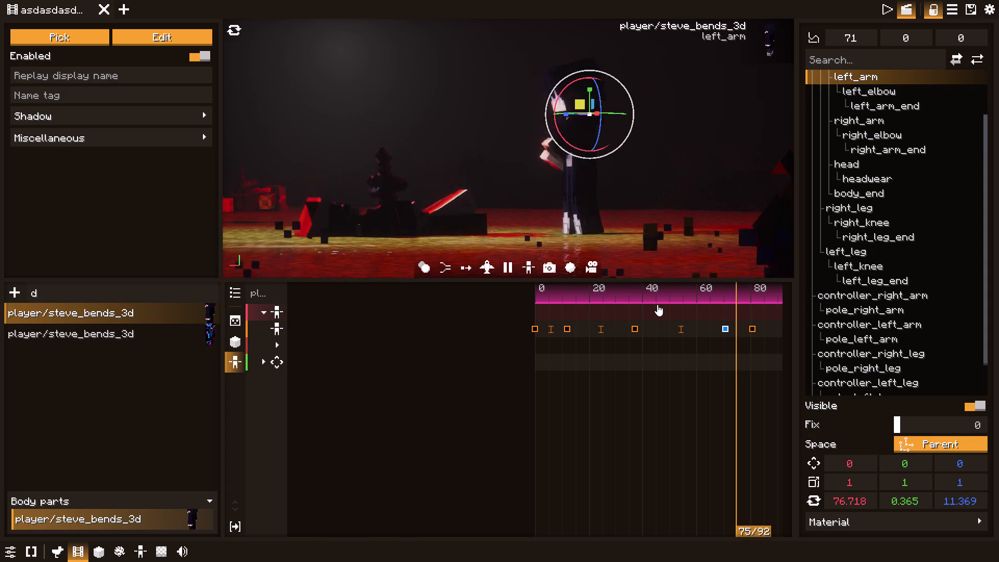
pyautogui.press('space')
pyautogui.press('space')
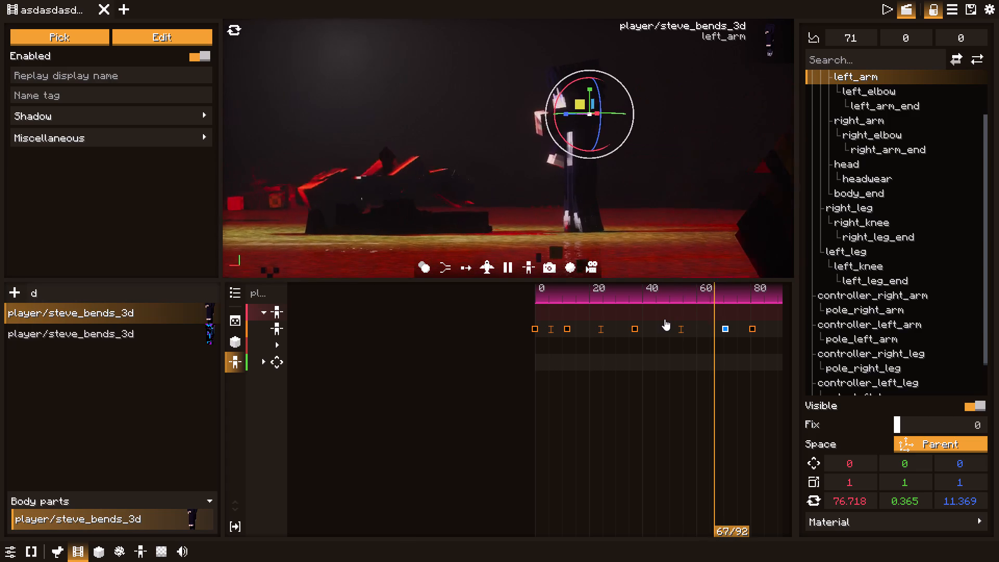
pyautogui.press('space')
pyautogui.press('space')
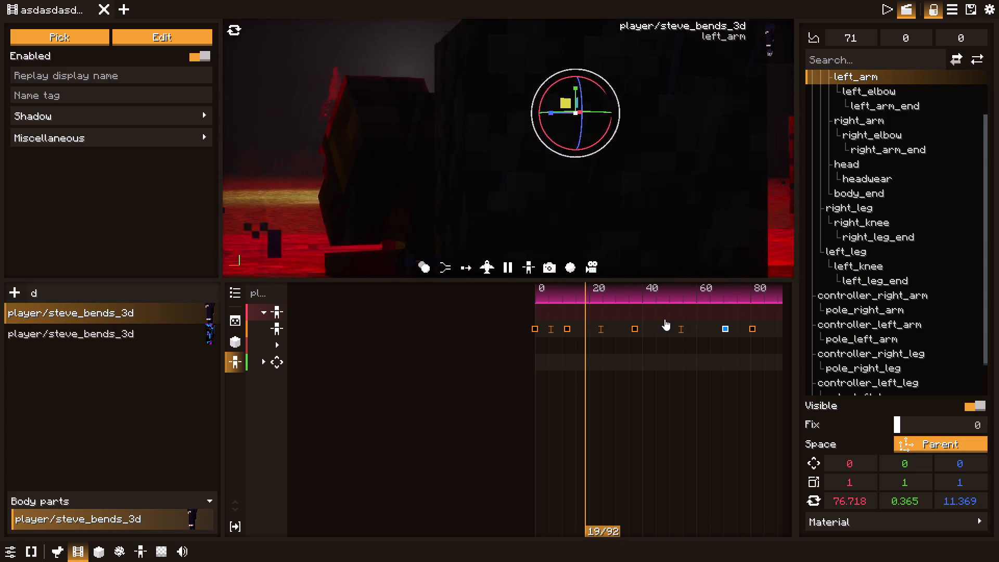
pyautogui.press('space')
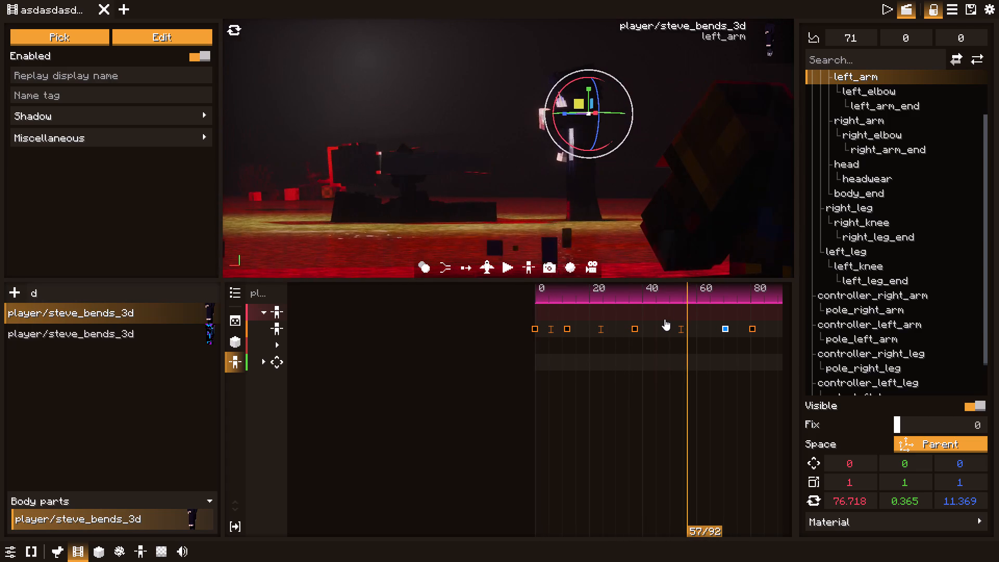
pyautogui.press('space')
pyautogui.press('space')
pyautogui.press('space')
pyautogui.press('space')
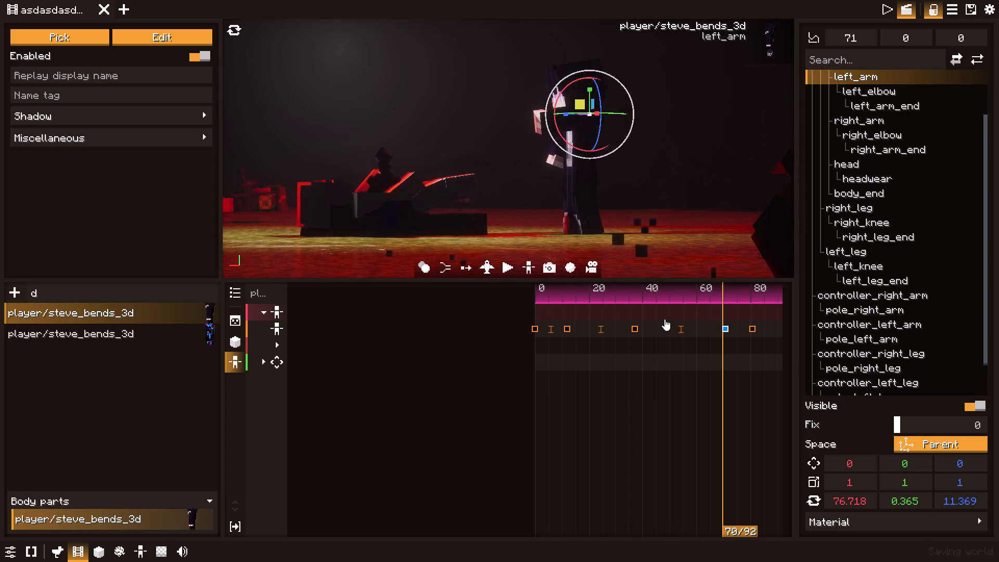
pyautogui.press('space')
pyautogui.press('space')
pyautogui.press('space')
pyautogui.press('space')
pyautogui.press('space')
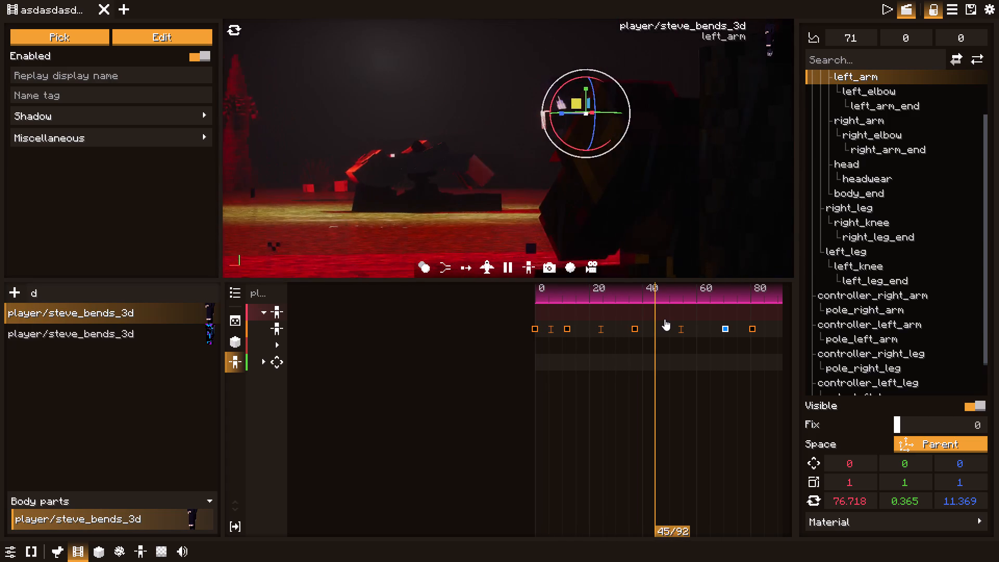
pyautogui.press('space')
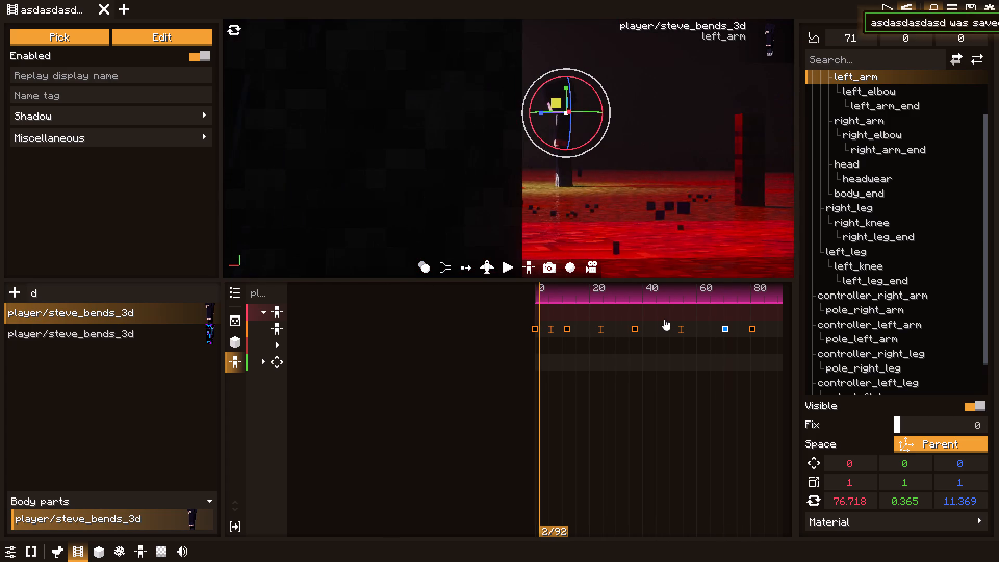
pyautogui.press('space')
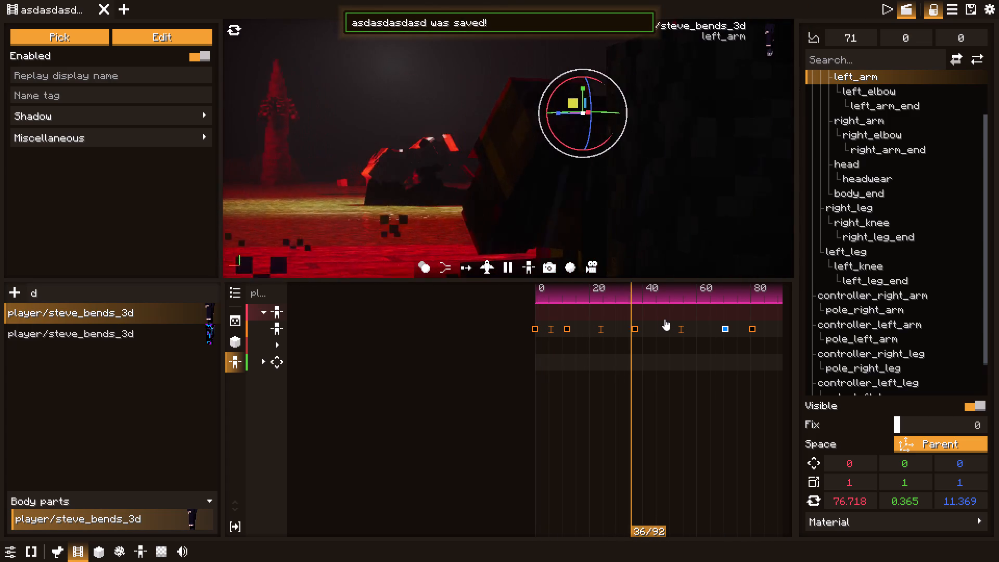
pyautogui.press('space')
pyautogui.press('space')
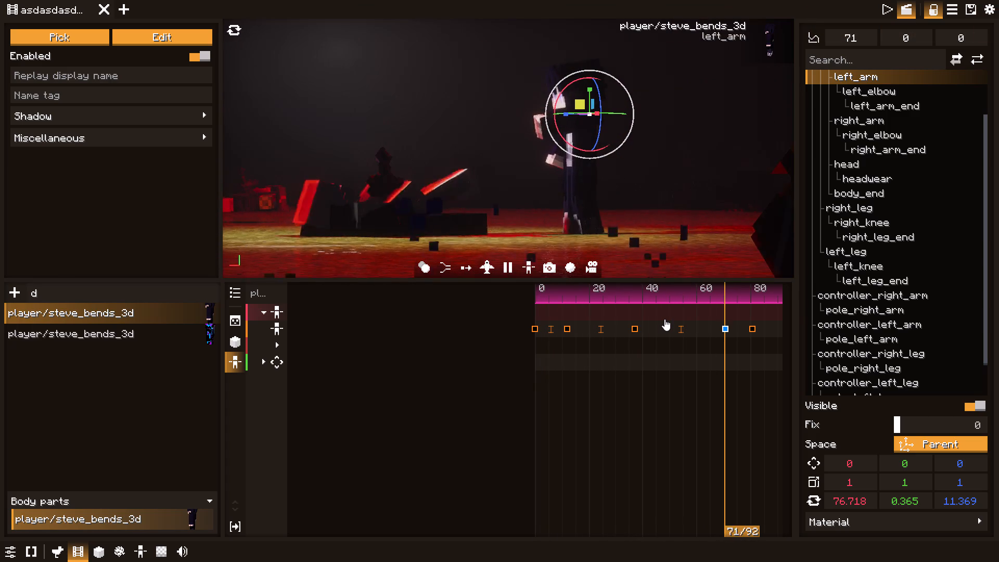
pyautogui.press('space')
pyautogui.press('space')
pyautogui.press('space')
pyautogui.press('space')
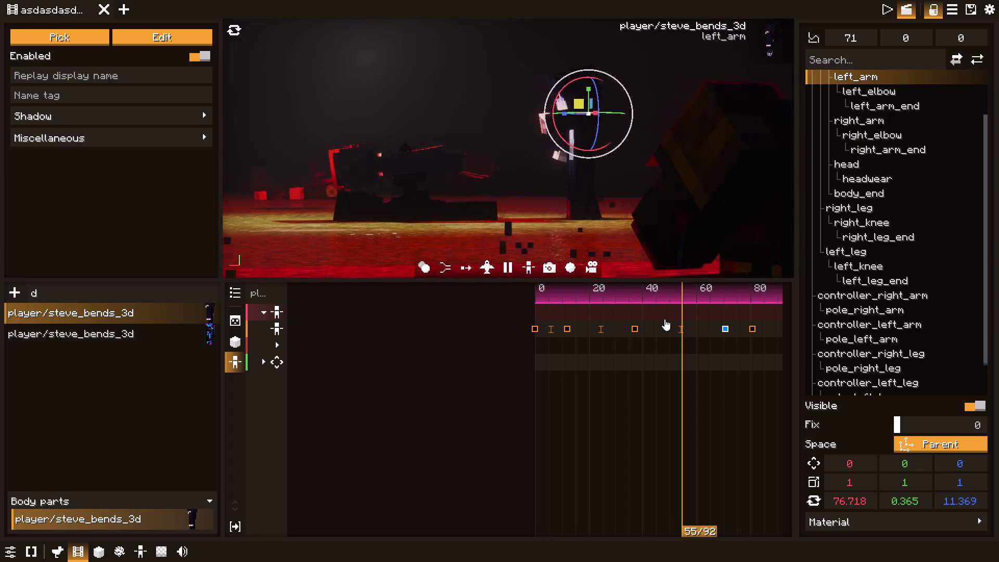
# Play the animation again in stretches to examine the arm and head motion through the retimed pose keyframes.
pyautogui.press('space')
pyautogui.press('space')
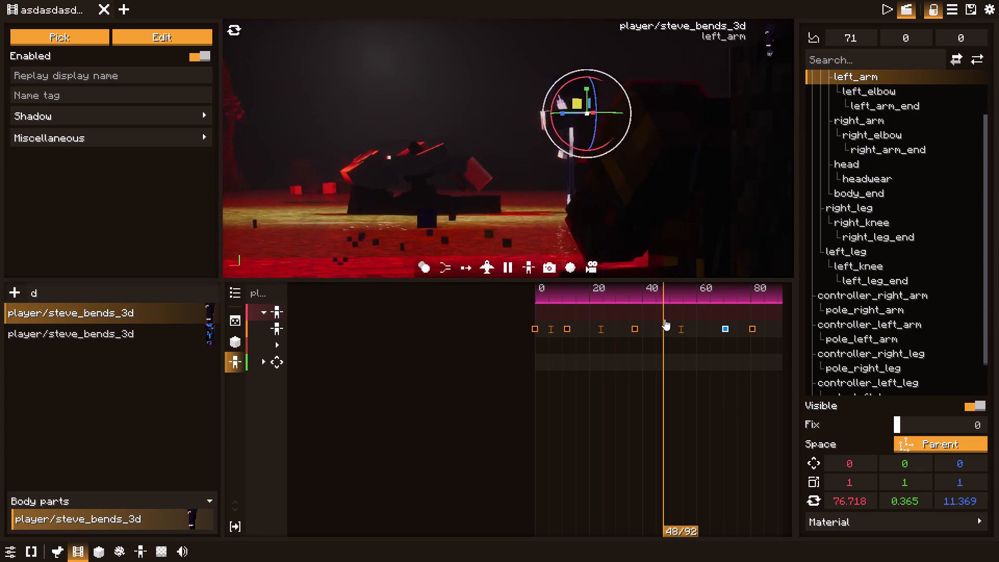
pyautogui.press('space')
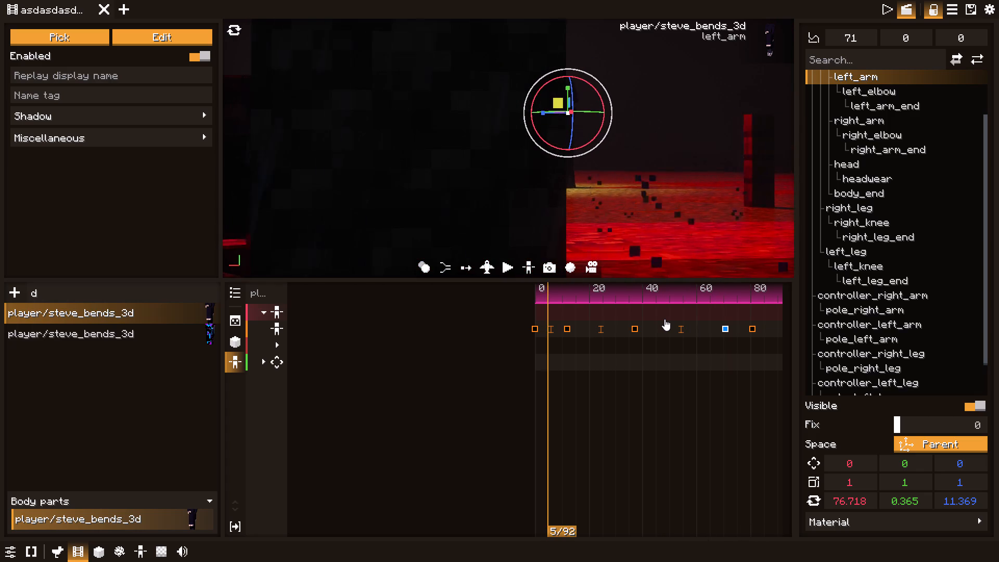
pyautogui.press('space')
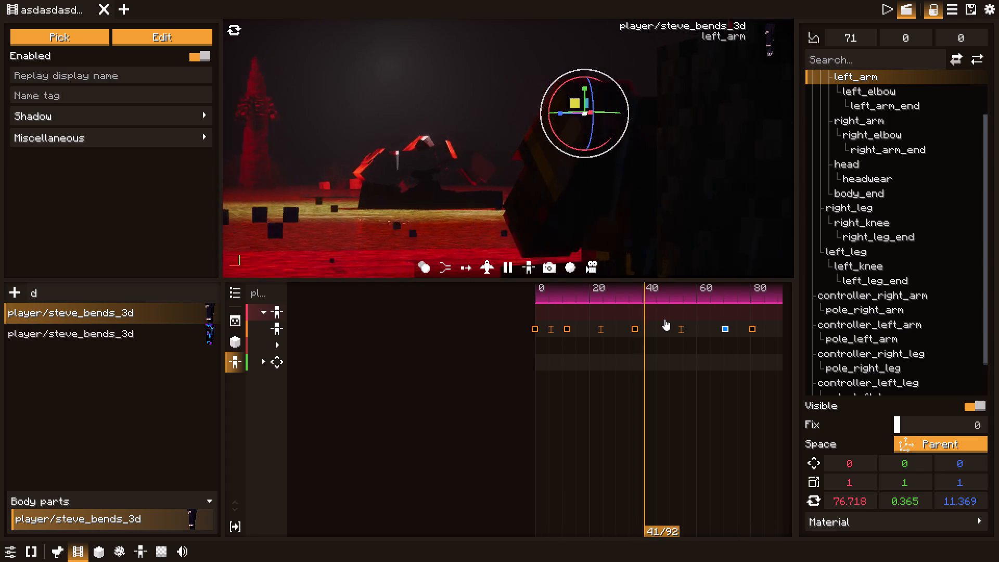
pyautogui.press('space')
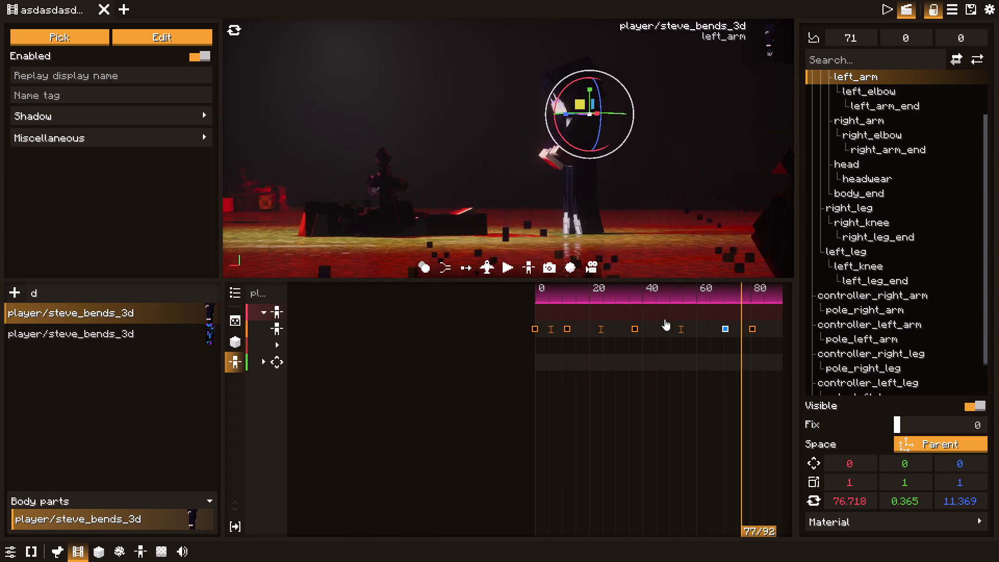
pyautogui.press('space')
pyautogui.press('space')
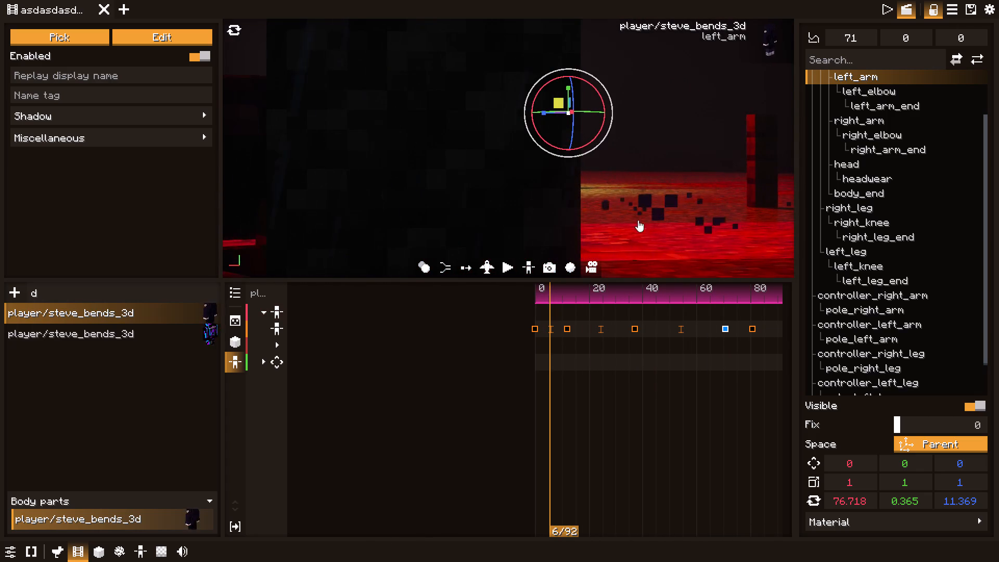
# Switch to the camera editor, rewind to tick 0 and record the current camera shot as a video.
pyautogui.click(886, 4)
pyautogui.moveTo(524, 296); pyautogui.dragTo(502, 295)
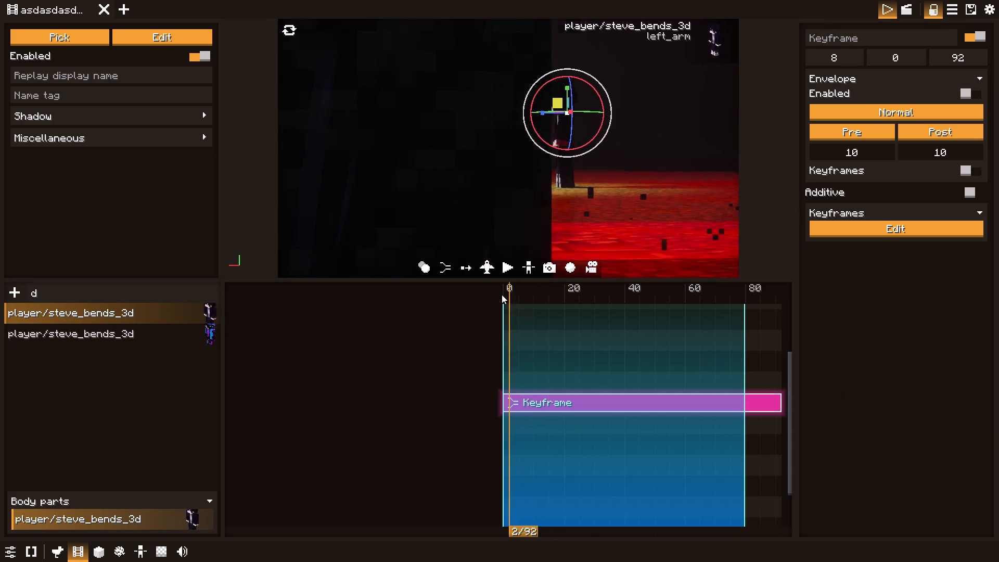
pyautogui.moveTo(502, 295); pyautogui.dragTo(488, 294)
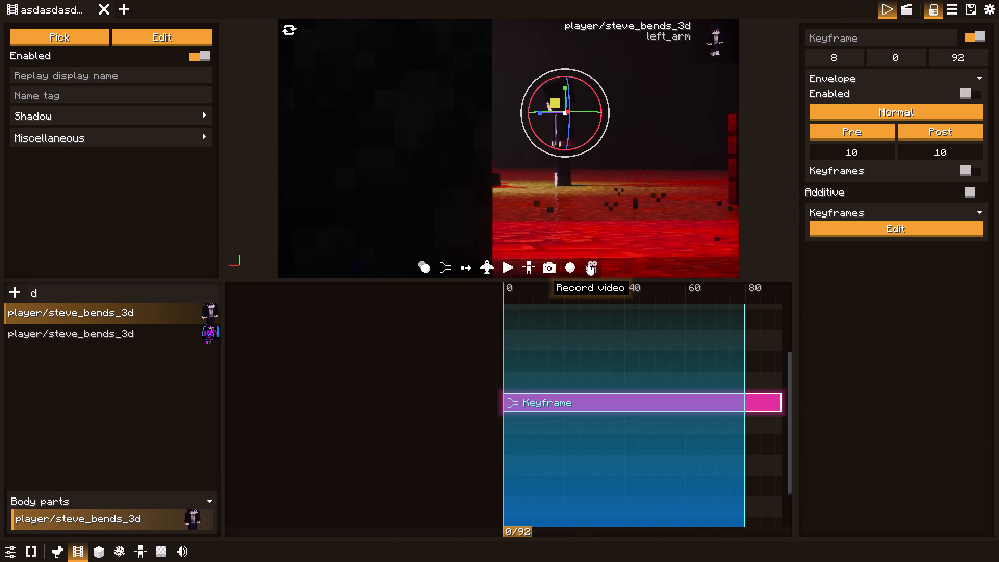
pyautogui.click(588, 264)
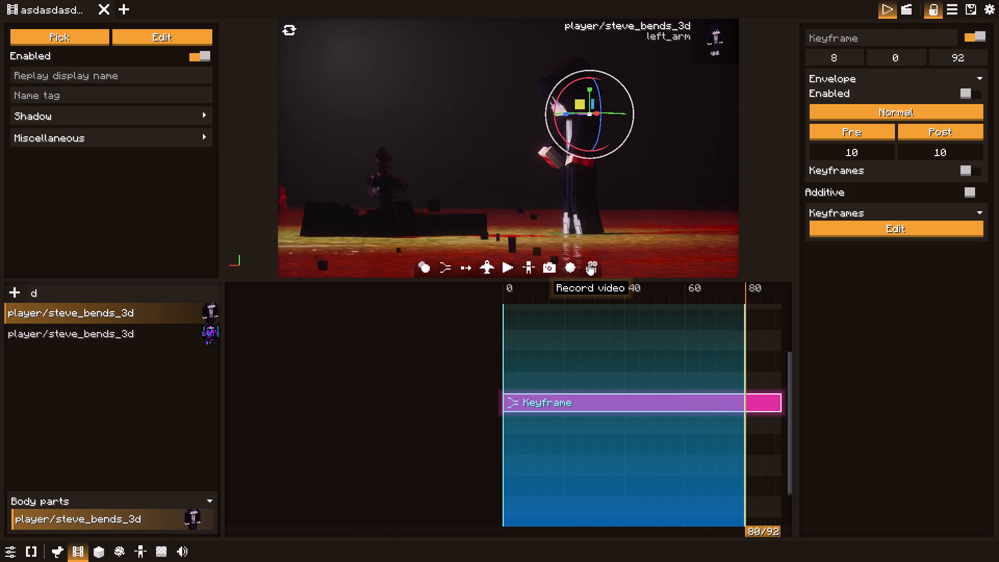
# Delete all the camera keyframes inside the Keyframe camera clip.
pyautogui.click(939, 232)
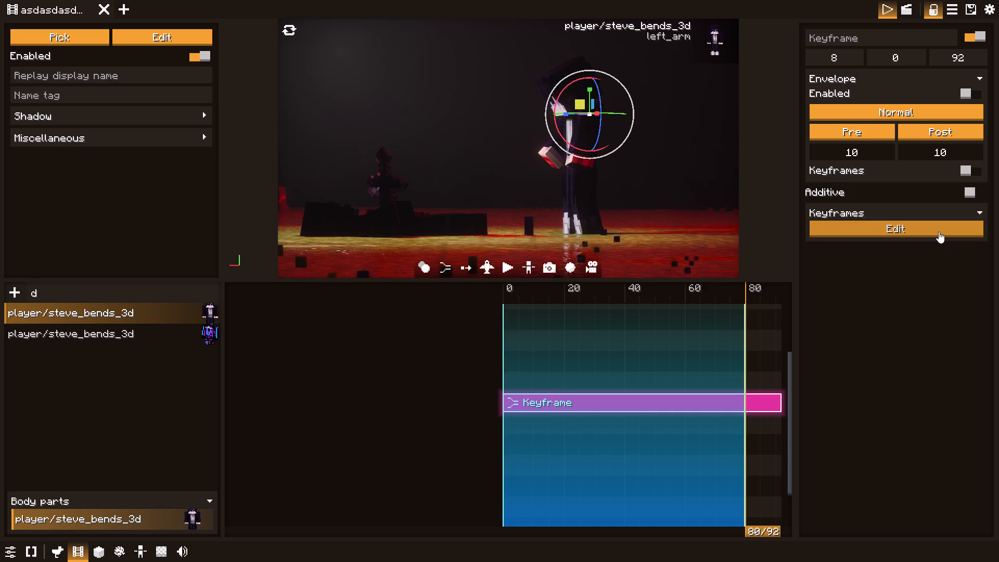
pyautogui.scroll(-6, 501, 348)
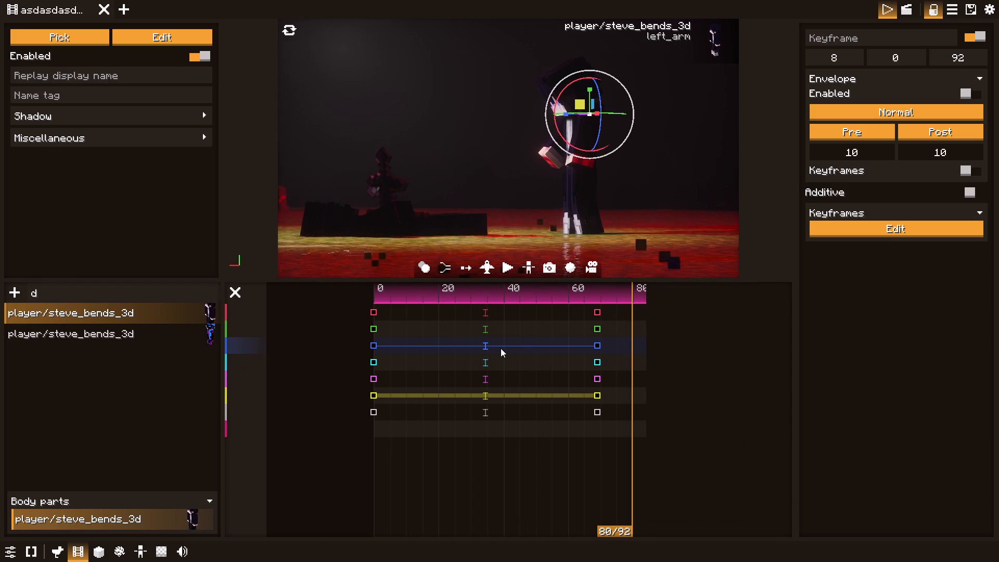
pyautogui.keyDown('shift'); pyautogui.moveTo(613, 310); pyautogui.dragTo(587, 416); pyautogui.keyUp('shift')
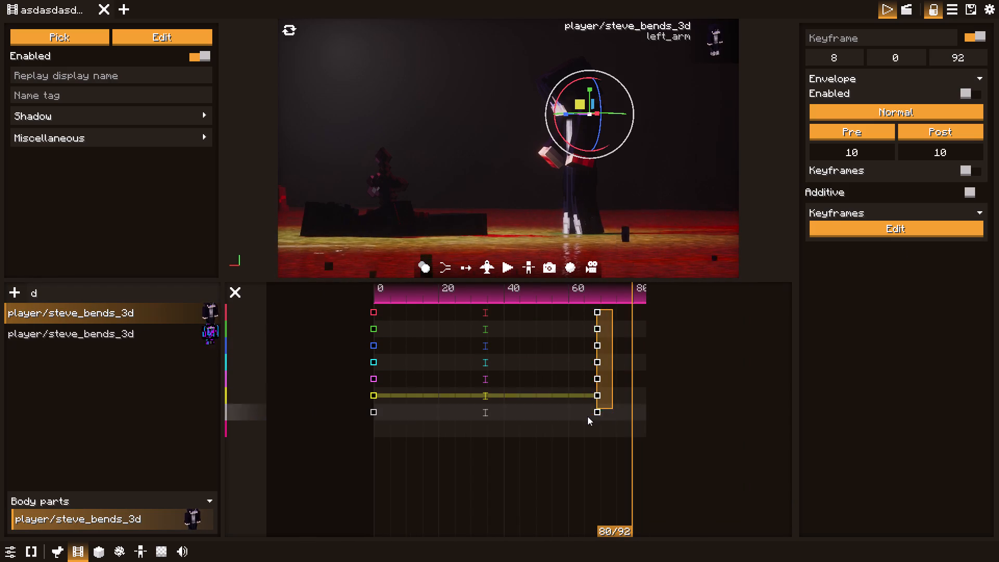
pyautogui.keyDown('shift'); pyautogui.moveTo(587, 416); pyautogui.dragTo(338, 423); pyautogui.keyUp('shift')
pyautogui.press('Delete')
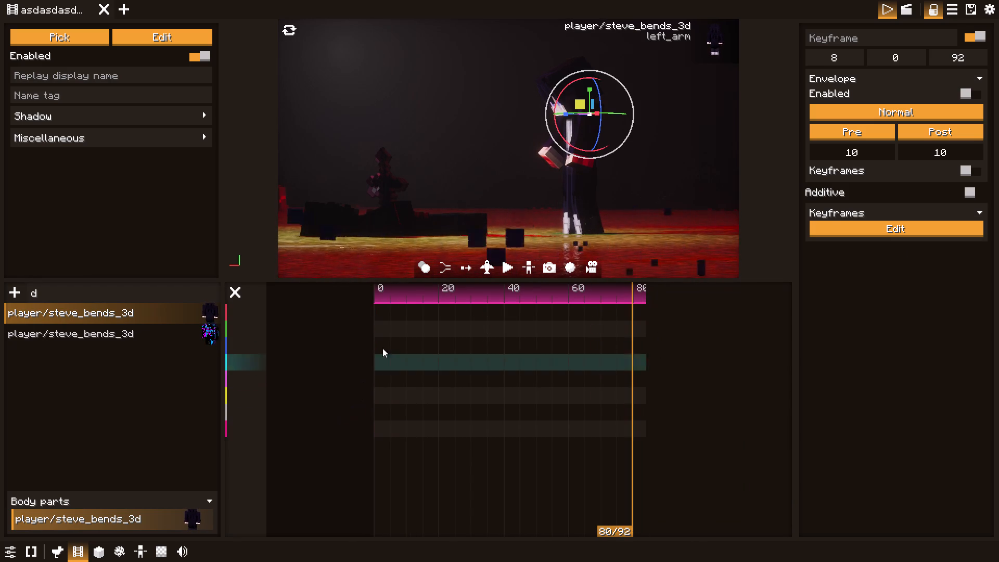
# Keyframe a new camera start at tick 0 in flight mode, looking steeply down on the two fallen bodies on the red ground.
pyautogui.moveTo(398, 292); pyautogui.dragTo(328, 301)
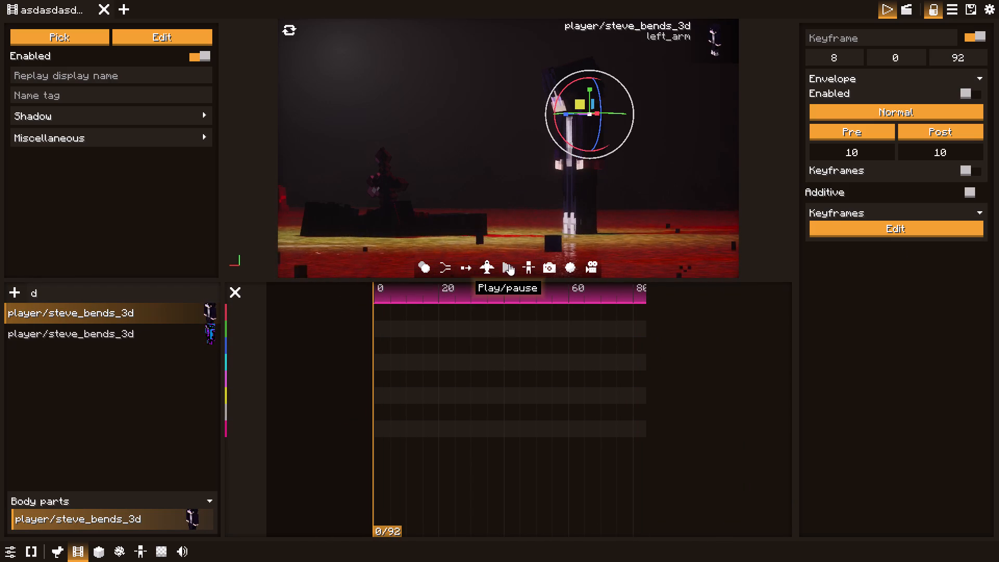
pyautogui.click(552, 267)
pyautogui.click(549, 267)
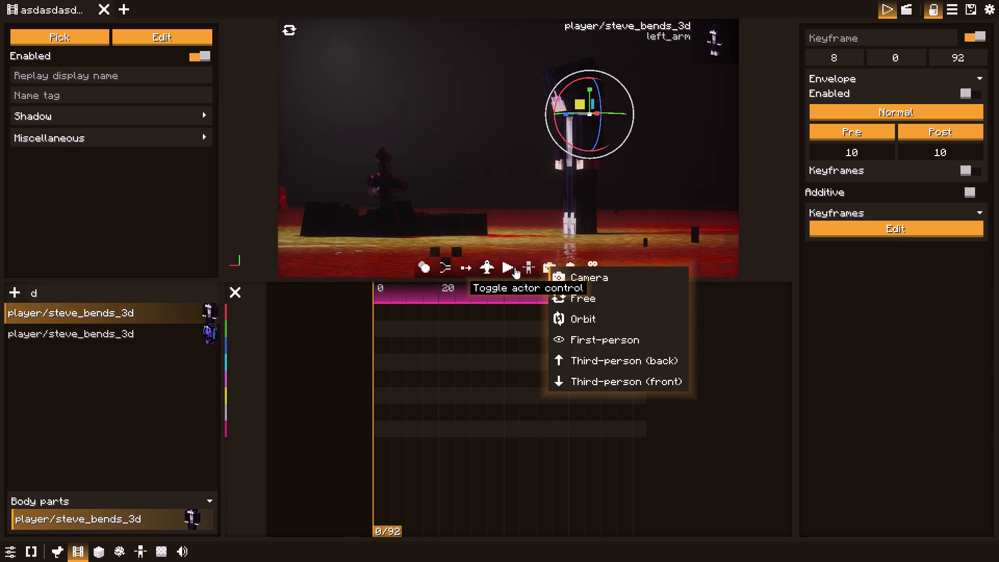
pyautogui.click(489, 262)
pyautogui.press('space')
pyautogui.click(489, 259)
pyautogui.press('a')
pyautogui.click(491, 260)
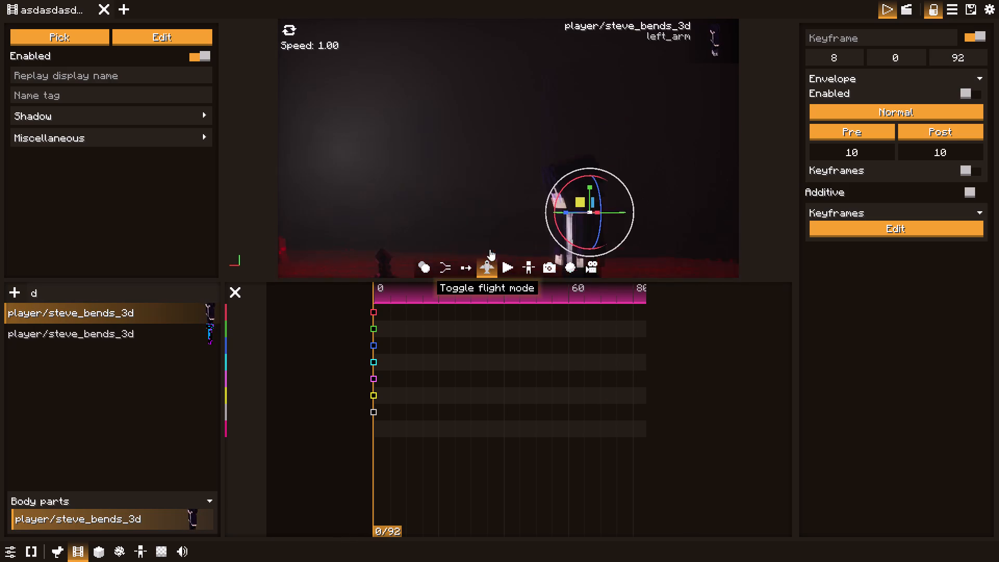
pyautogui.press('a')
pyautogui.moveTo(491, 238); pyautogui.dragTo(509, 283)
pyautogui.moveTo(519, 232); pyautogui.dragTo(537, 303)
pyautogui.press('space')
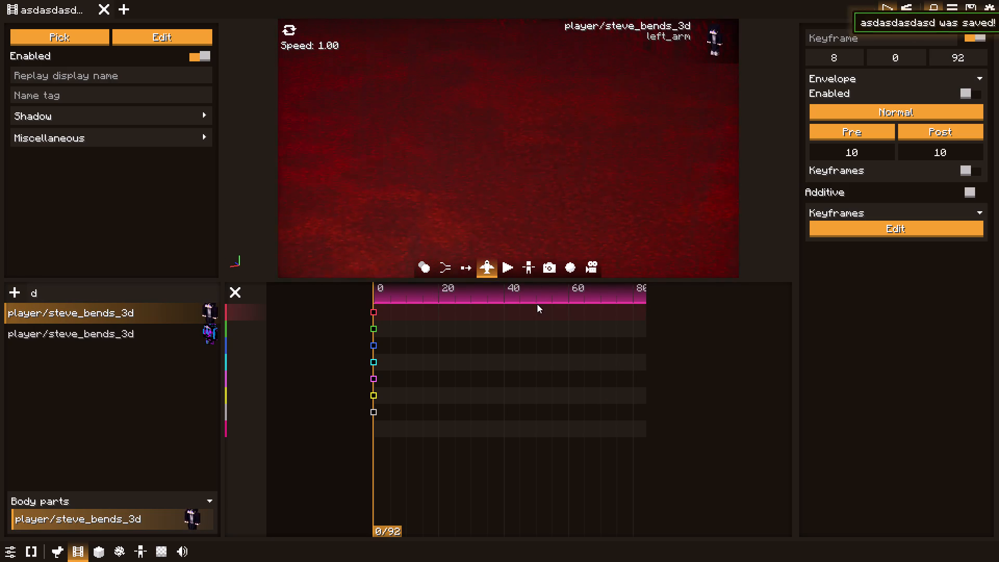
pyautogui.press('a')
pyautogui.press('a')
pyautogui.press('a')
pyautogui.press('a')
pyautogui.press('a')
pyautogui.press('a')
pyautogui.press('a')
pyautogui.press('a')
pyautogui.press('a')
pyautogui.press('a')
pyautogui.press('a')
pyautogui.press('a')
pyautogui.press('a')
pyautogui.press('a')
pyautogui.press('a')
pyautogui.press('a')
pyautogui.press('a')
pyautogui.press('a')
pyautogui.press('a')
pyautogui.press('a')
pyautogui.moveTo(532, 224); pyautogui.dragTo(706, 270)
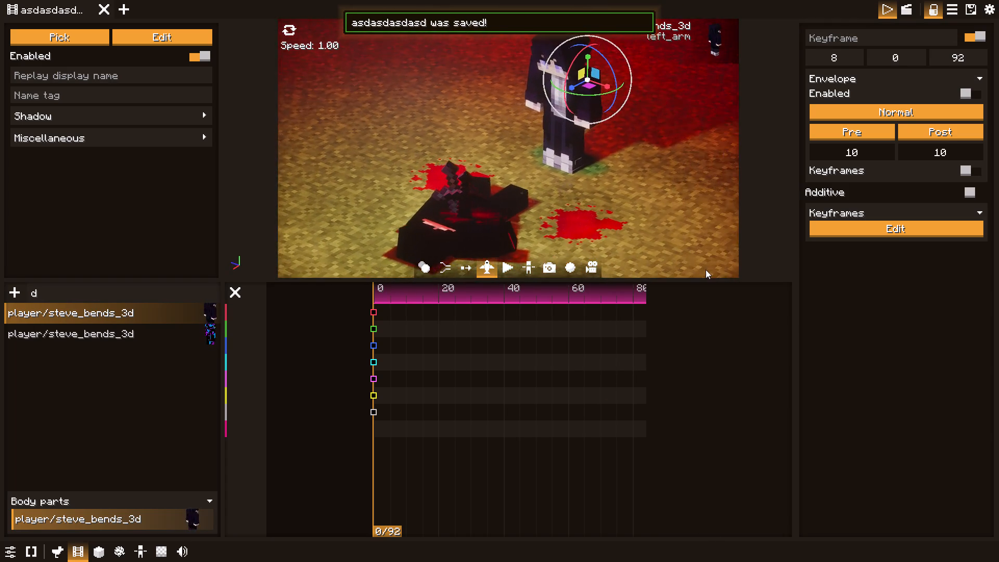
pyautogui.moveTo(706, 270); pyautogui.dragTo(728, 293)
pyautogui.press('s')
pyautogui.press('s')
pyautogui.press('s')
pyautogui.press('s')
pyautogui.press('s')
pyautogui.press('s')
pyautogui.press('s')
pyautogui.press('s')
pyautogui.press('s')
pyautogui.press('s')
pyautogui.press('d')
pyautogui.press('d')
pyautogui.press('d')
pyautogui.press('d')
pyautogui.press('d')
pyautogui.press('d')
pyautogui.press('d')
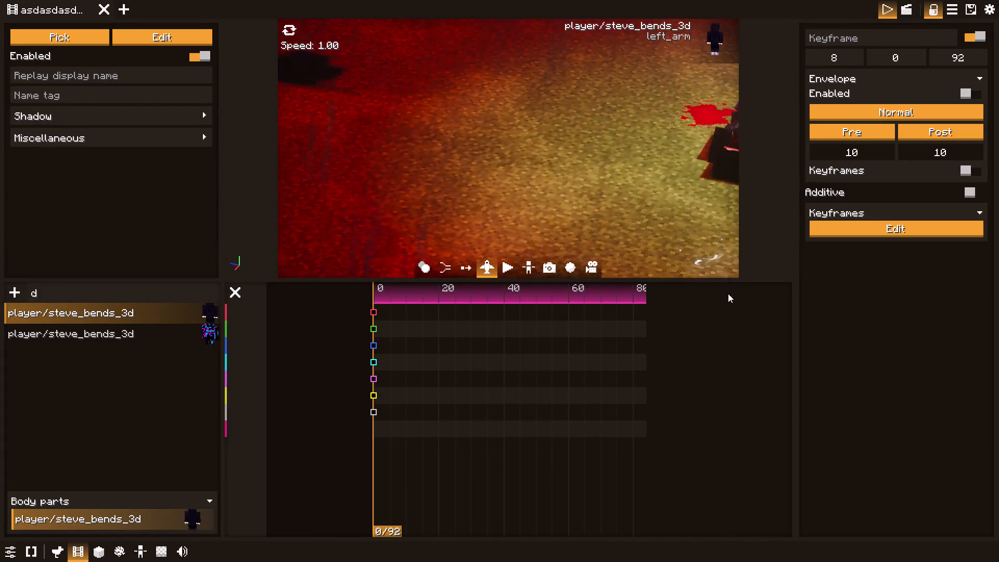
pyautogui.moveTo(728, 293); pyautogui.dragTo(586, 342)
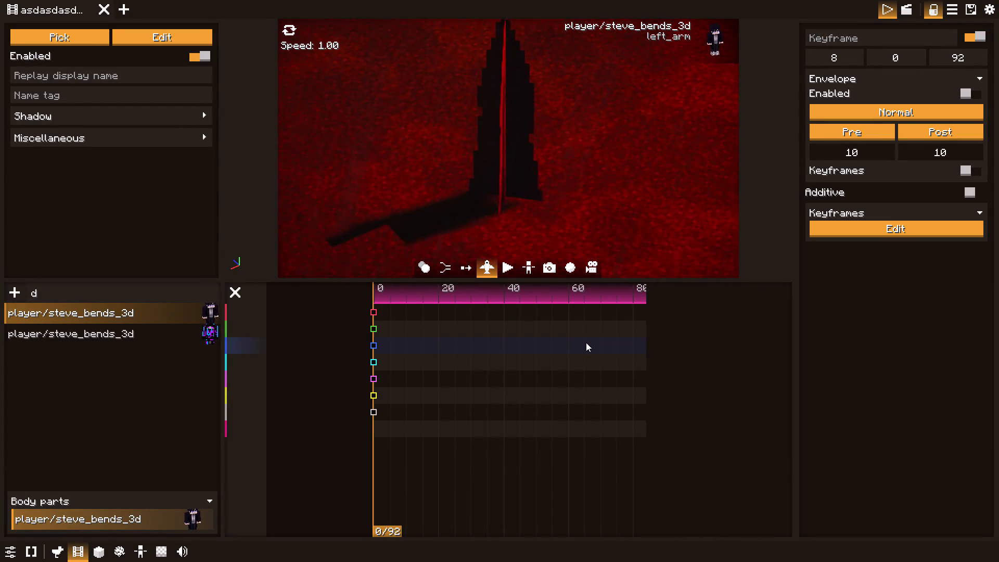
pyautogui.moveTo(586, 342); pyautogui.dragTo(581, 288)
pyautogui.press('w')
pyautogui.press('a')
pyautogui.press('d')
pyautogui.press('d')
pyautogui.press('d')
pyautogui.press('d')
pyautogui.press('d')
pyautogui.press('d')
pyautogui.press('s')
pyautogui.press('s')
pyautogui.press('s')
pyautogui.press('s')
pyautogui.press('s')
pyautogui.press('s')
pyautogui.press('s')
pyautogui.press('s')
pyautogui.press('s')
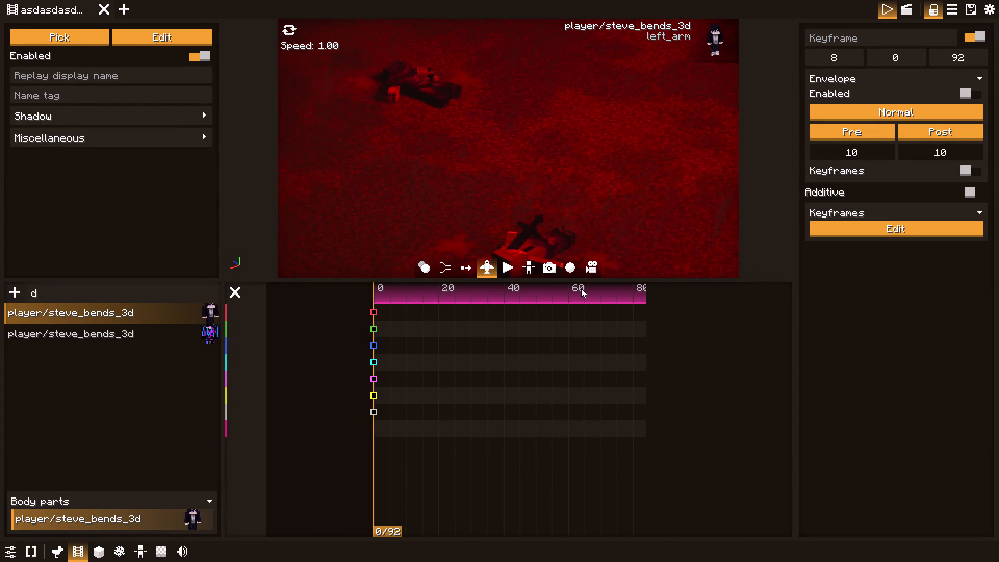
pyautogui.moveTo(581, 288); pyautogui.dragTo(565, 290)
pyautogui.press('d')
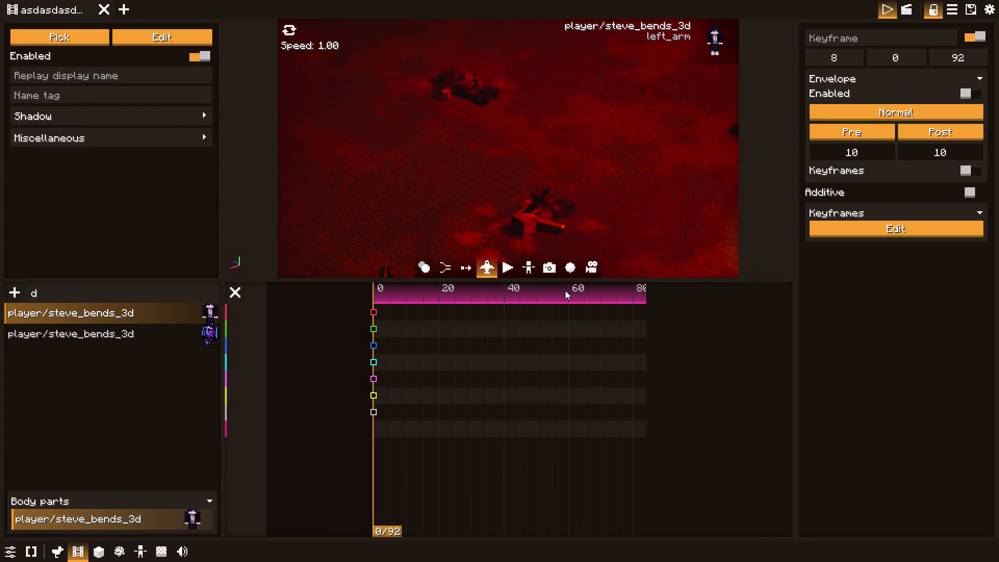
pyautogui.moveTo(565, 290); pyautogui.dragTo(562, 290)
pyautogui.write('ws')
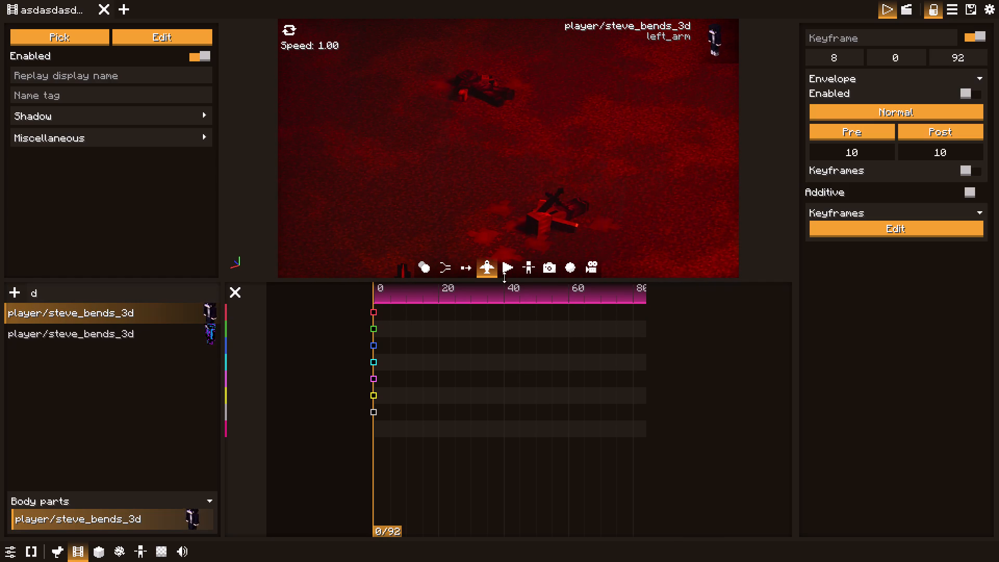
pyautogui.click(497, 273)
pyautogui.click(489, 273)
pyautogui.click(491, 266)
# At tick 83, fly the camera slightly closer to the two fallen bodies to keyframe the end of a slow push-in.
pyautogui.moveTo(553, 291); pyautogui.dragTo(611, 295)
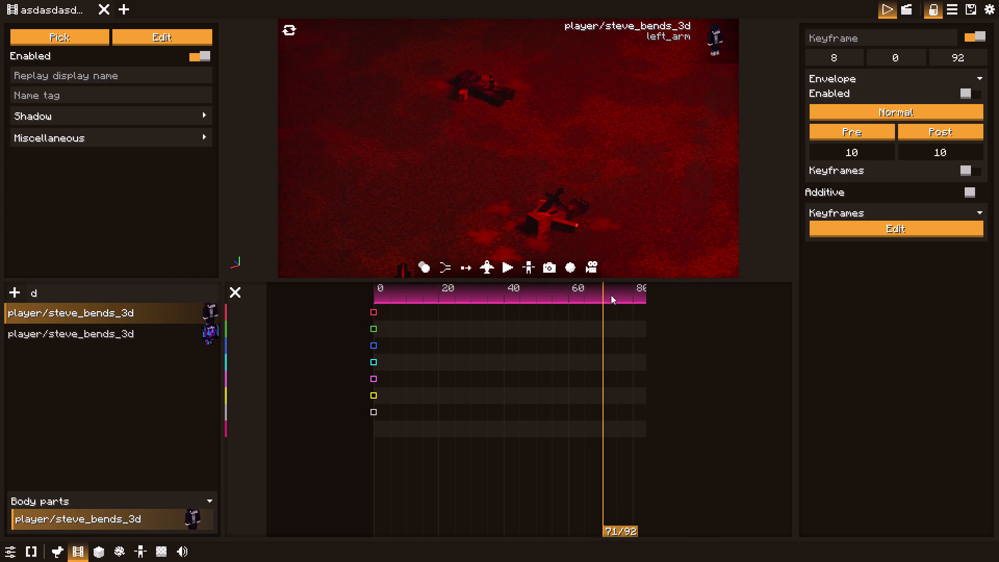
pyautogui.moveTo(611, 295); pyautogui.dragTo(643, 299)
pyautogui.click(491, 264)
pyautogui.press('w')
pyautogui.press('w')
pyautogui.press('w')
pyautogui.press('w')
pyautogui.press('w')
pyautogui.press('w')
pyautogui.press('w')
pyautogui.press('w')
pyautogui.press('w')
pyautogui.press('w')
pyautogui.press('w')
pyautogui.press('w')
pyautogui.press('w')
pyautogui.press('w')
pyautogui.press('w')
pyautogui.press('w')
pyautogui.press('w')
pyautogui.press('w')
pyautogui.press('w')
pyautogui.press('w')
pyautogui.moveTo(495, 245); pyautogui.dragTo(498, 246)
pyautogui.press('a')
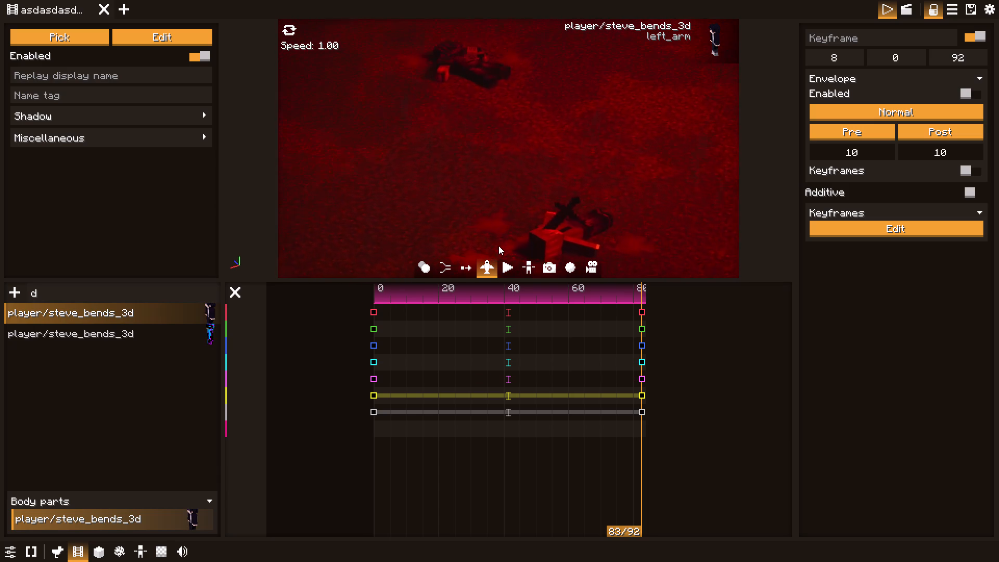
pyautogui.moveTo(498, 246); pyautogui.dragTo(553, 247)
pyautogui.press('a')
pyautogui.press('a')
pyautogui.press('a')
pyautogui.press('a')
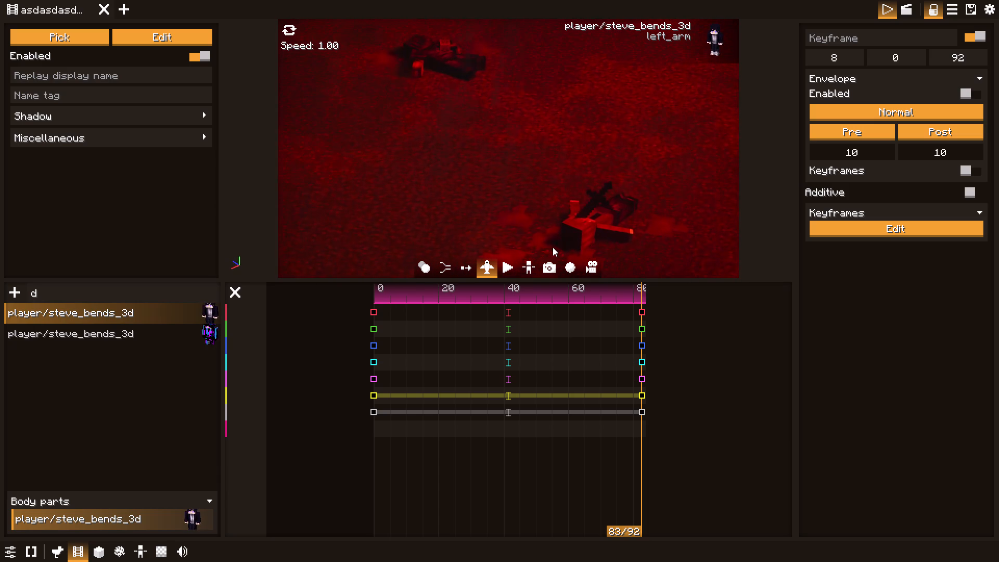
pyautogui.moveTo(553, 247); pyautogui.dragTo(556, 247)
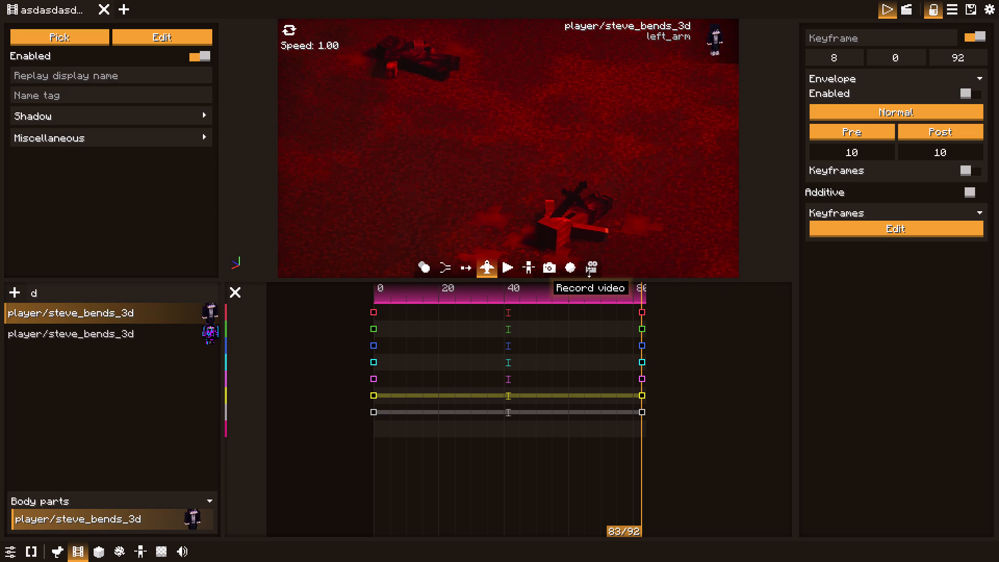
pyautogui.click(486, 272)
pyautogui.click(486, 266)
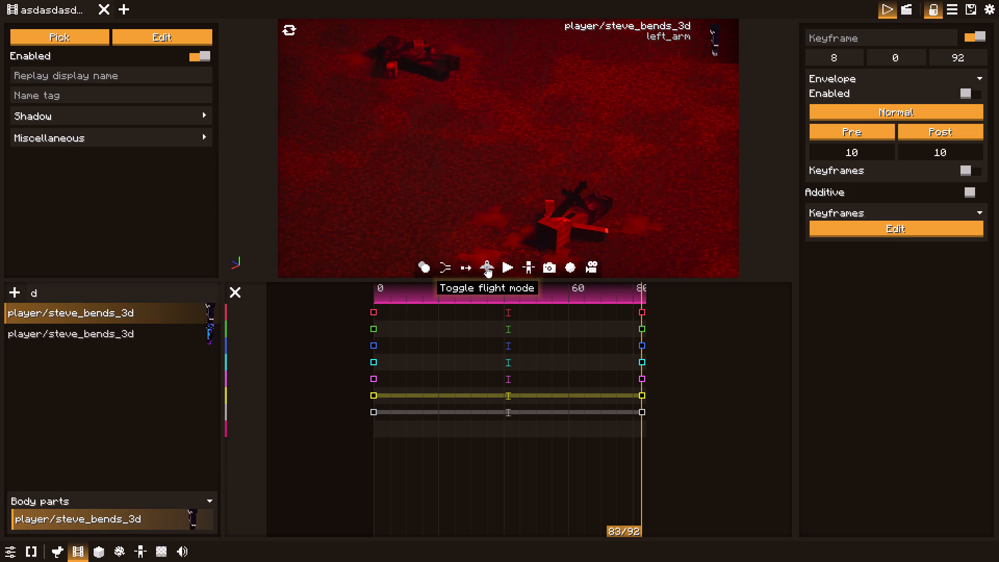
# Leave the clip's keyframe editing and record the overhead push-in shot as a video.
pyautogui.click(887, 11)
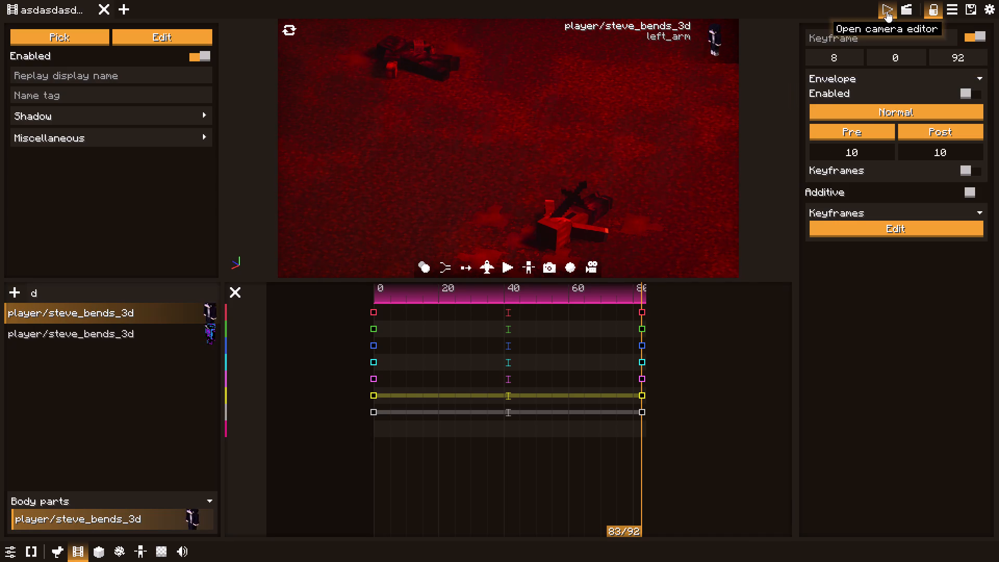
pyautogui.click(591, 265)
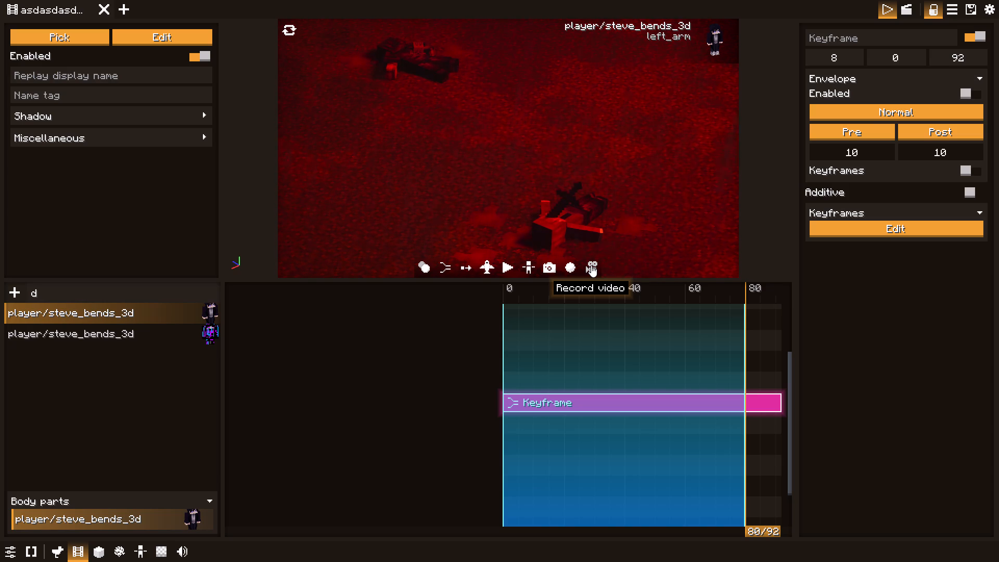
pyautogui.scroll(1, 591, 265)
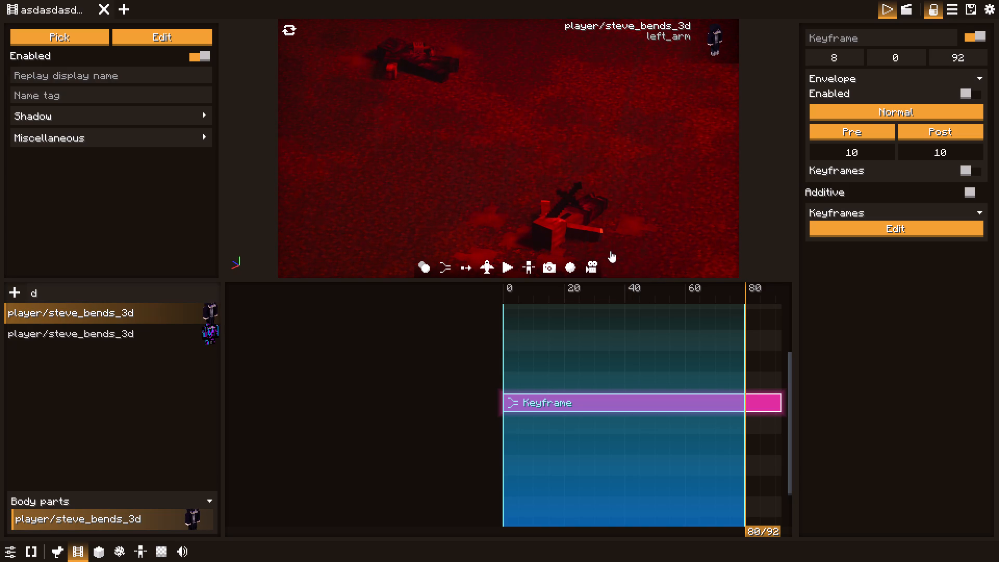
# Reopen the camera clip's keyframes and delete both the tick 0 and tick 83 sets.
pyautogui.moveTo(610, 293); pyautogui.dragTo(585, 293)
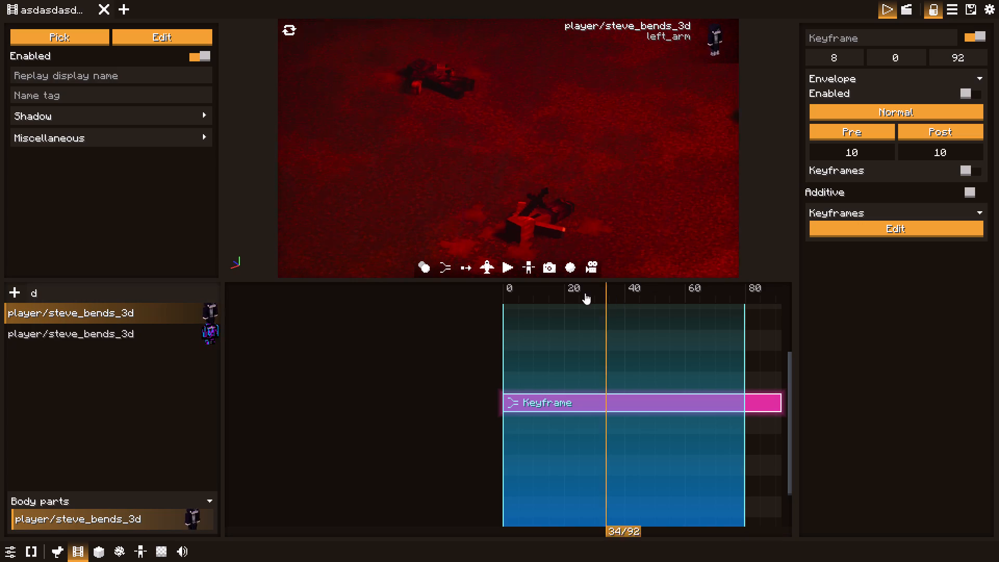
pyautogui.moveTo(585, 293); pyautogui.dragTo(498, 290)
pyautogui.click(886, 221)
pyautogui.click(879, 220)
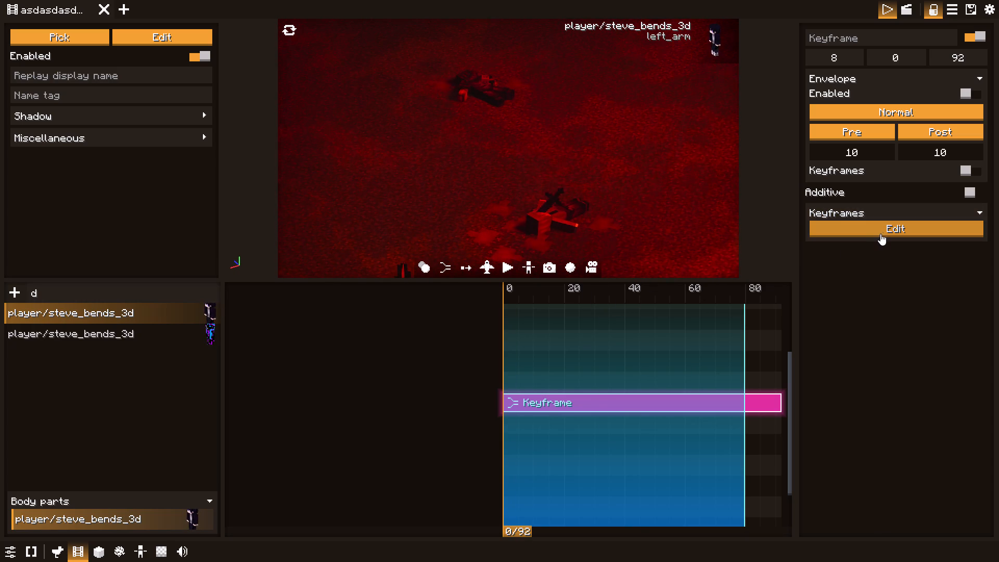
pyautogui.click(882, 232)
pyautogui.scroll(-8, 579, 304)
pyautogui.keyDown('shift'); pyautogui.moveTo(617, 300); pyautogui.dragTo(619, 321); pyautogui.keyUp('shift')
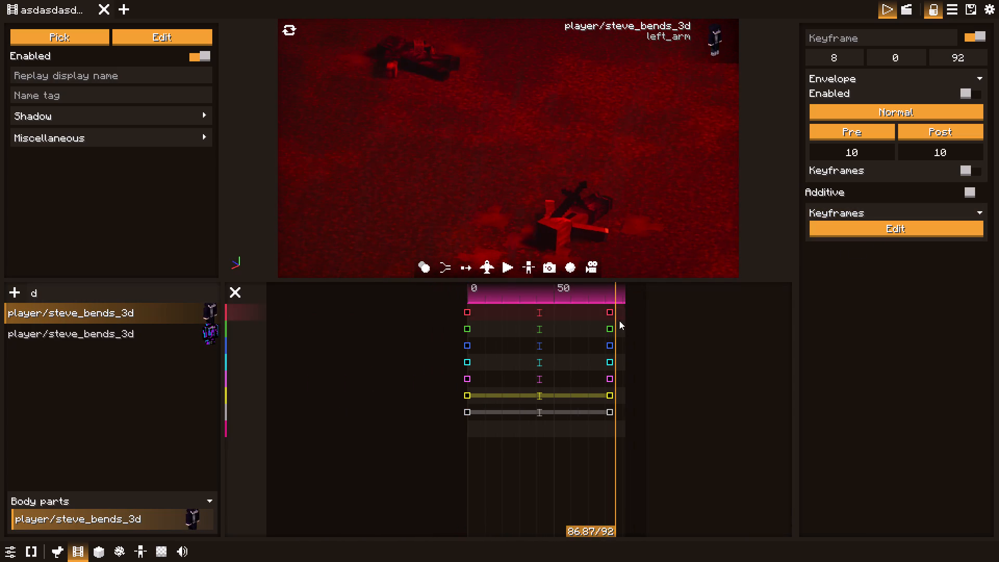
pyautogui.keyDown('shift'); pyautogui.moveTo(619, 321); pyautogui.dragTo(583, 380); pyautogui.keyUp('shift')
pyautogui.moveTo(634, 308); pyautogui.dragTo(606, 371)
pyautogui.keyDown('shift'); pyautogui.moveTo(617, 312); pyautogui.dragTo(451, 415); pyautogui.keyUp('shift')
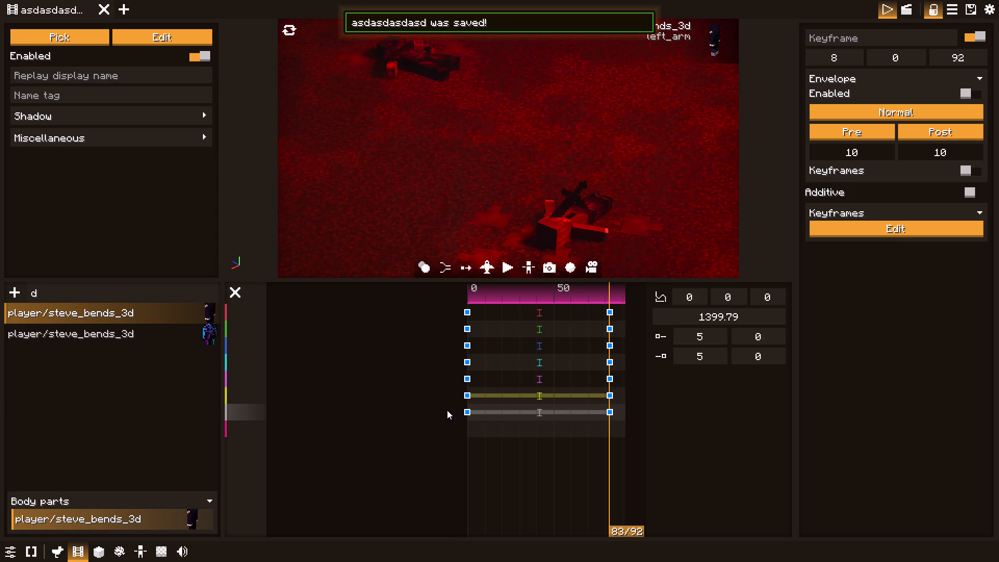
pyautogui.press('Delete')
# Keyframe a new camera start at tick 0 in flight mode, looking down from high up on the scattered bodies and the spotlit standing character.
pyautogui.moveTo(488, 297); pyautogui.dragTo(408, 291)
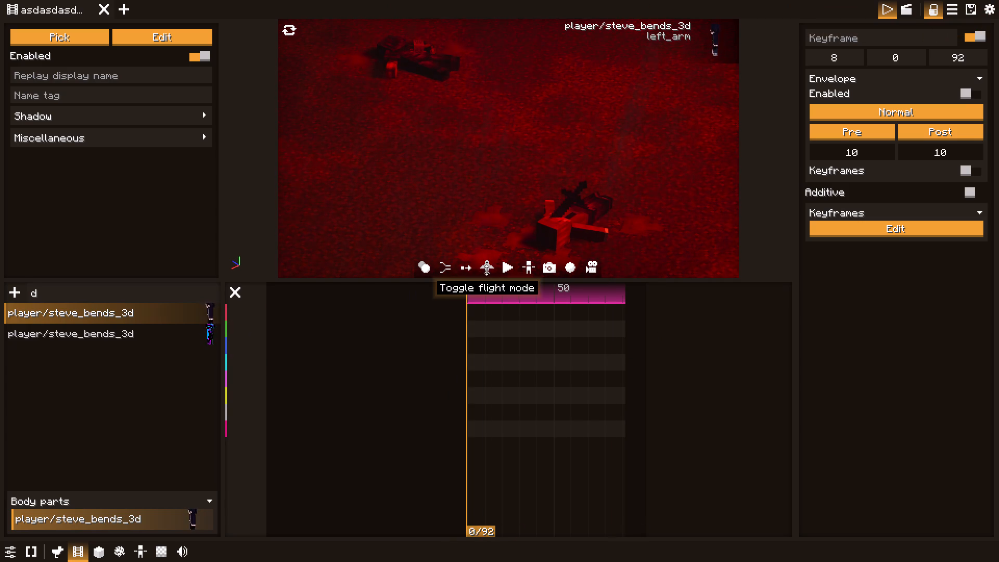
pyautogui.click(487, 270)
pyautogui.press('a')
pyautogui.moveTo(473, 229); pyautogui.dragTo(692, 231)
pyautogui.press('s')
pyautogui.press('a')
pyautogui.press('a')
pyautogui.press('a')
pyautogui.press('a')
pyautogui.press('a')
pyautogui.press('a')
pyautogui.press('a')
pyautogui.press('a')
pyautogui.press('a')
pyautogui.press('a')
pyautogui.press('a')
pyautogui.press('a')
pyautogui.press('a')
pyautogui.press('a')
pyautogui.press('a')
pyautogui.press('a')
pyautogui.press('a')
pyautogui.press('a')
pyautogui.press('a')
pyautogui.press('a')
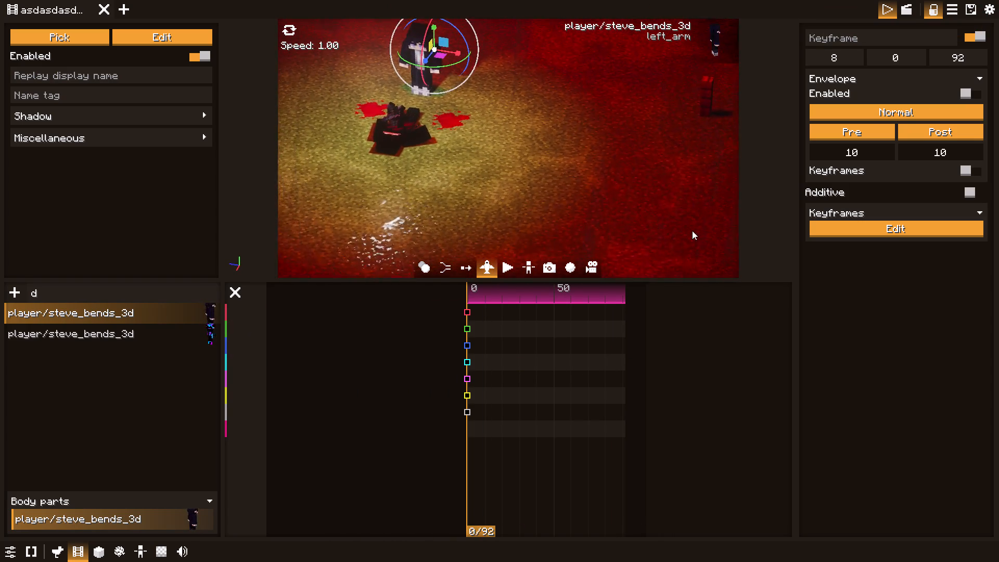
pyautogui.moveTo(692, 231); pyautogui.dragTo(829, 219)
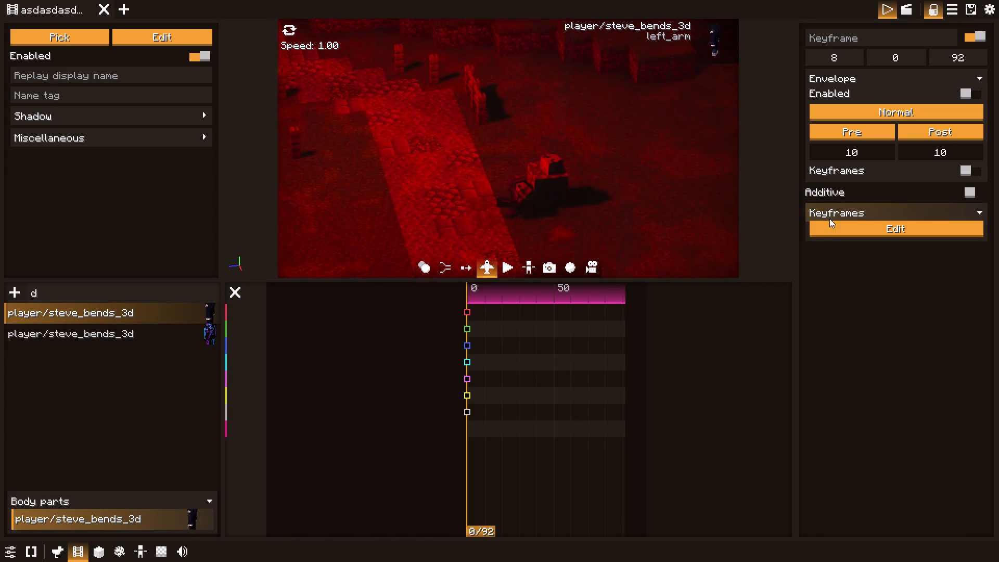
pyautogui.moveTo(829, 219); pyautogui.dragTo(757, 244)
pyautogui.press('a')
pyautogui.press('w')
pyautogui.press('q')
pyautogui.press('q')
pyautogui.press('q')
pyautogui.press('q')
pyautogui.press('q')
pyautogui.press('q')
pyautogui.press('q')
pyautogui.press('q')
pyautogui.press('q')
pyautogui.press('q')
pyautogui.press('q')
pyautogui.press('q')
pyautogui.press('q')
pyautogui.press('q')
pyautogui.press('q')
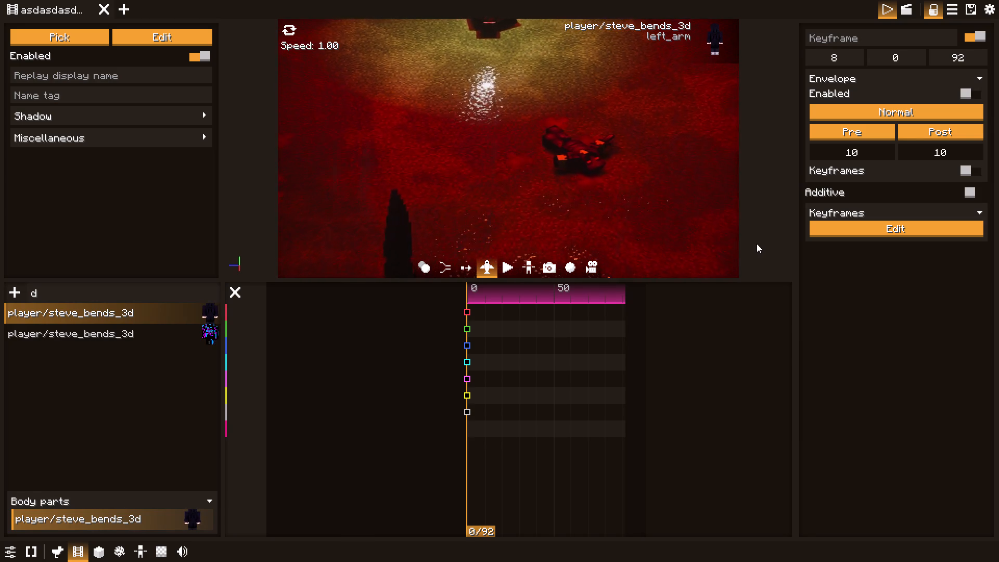
pyautogui.moveTo(757, 244); pyautogui.dragTo(627, 198)
pyautogui.press('d')
pyautogui.press('d')
pyautogui.press('d')
pyautogui.press('d')
pyautogui.press('d')
pyautogui.press('d')
pyautogui.press('d')
pyautogui.press('d')
pyautogui.press('d')
pyautogui.press('d')
pyautogui.press('d')
pyautogui.press('d')
pyautogui.press('d')
pyautogui.press('d')
pyautogui.press('d')
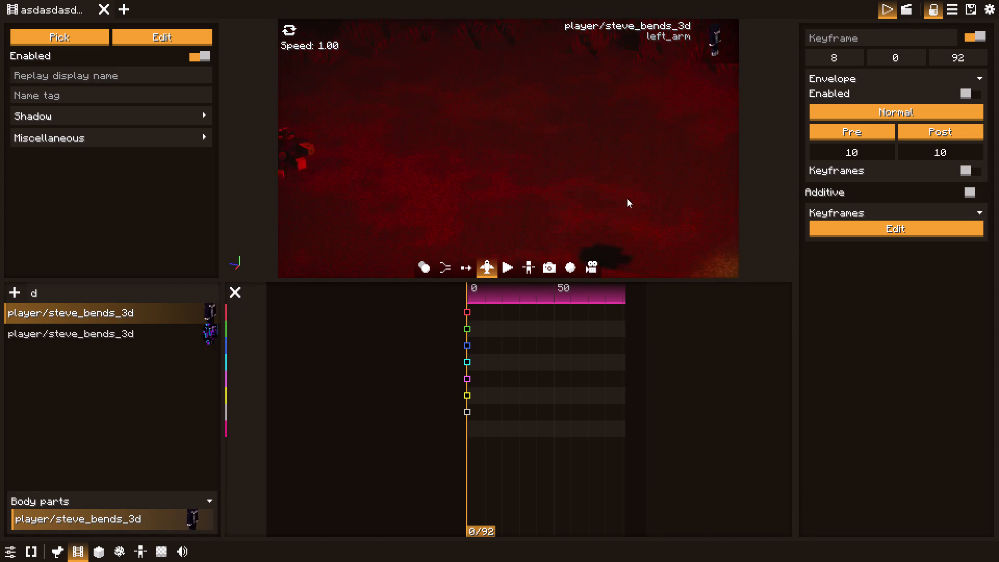
pyautogui.moveTo(627, 198); pyautogui.dragTo(562, 198)
pyautogui.press('s')
pyautogui.press('s')
pyautogui.press('s')
pyautogui.press('s')
pyautogui.press('s')
pyautogui.press('s')
pyautogui.press('s')
pyautogui.press('s')
pyautogui.press('s')
pyautogui.press('s')
pyautogui.press('s')
pyautogui.press('s')
pyautogui.press('s')
pyautogui.press('s')
pyautogui.press('s')
pyautogui.press('s')
pyautogui.press('s')
pyautogui.press('s')
pyautogui.press('s')
pyautogui.press('s')
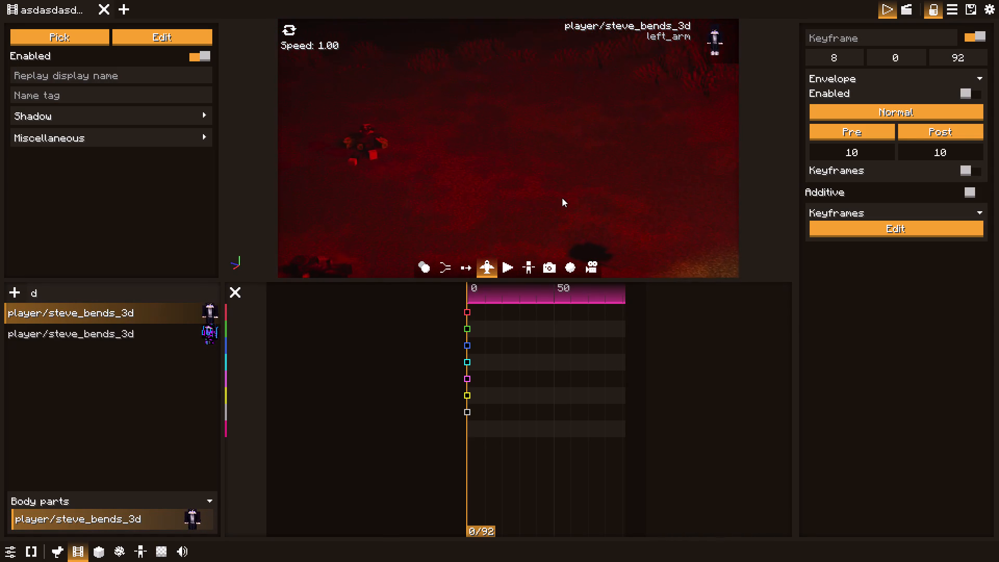
pyautogui.moveTo(562, 198); pyautogui.dragTo(544, 221)
pyautogui.press('s')
pyautogui.press('s')
pyautogui.press('s')
pyautogui.press('s')
pyautogui.press('space')
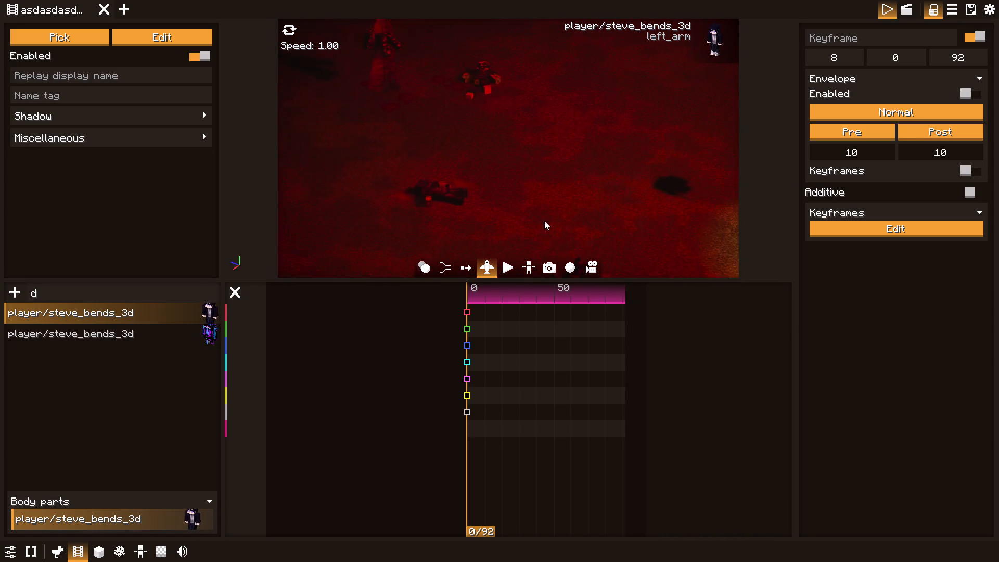
pyautogui.press('a')
pyautogui.press('a')
pyautogui.press('a')
pyautogui.press('a')
pyautogui.press('a')
pyautogui.press('a')
pyautogui.press('a')
pyautogui.press('a')
pyautogui.press('a')
pyautogui.press('a')
pyautogui.press('a')
pyautogui.press('a')
pyautogui.press('a')
pyautogui.press('a')
pyautogui.press('a')
pyautogui.press('a')
pyautogui.press('a')
pyautogui.press('a')
pyautogui.press('a')
pyautogui.press('a')
pyautogui.moveTo(544, 221); pyautogui.dragTo(639, 267)
pyautogui.press('a')
pyautogui.press('a')
pyautogui.press('a')
pyautogui.press('a')
pyautogui.press('a')
pyautogui.press('a')
pyautogui.press('a')
pyautogui.press('a')
pyautogui.press('a')
pyautogui.press('a')
pyautogui.press('a')
pyautogui.press('a')
pyautogui.press('a')
pyautogui.press('a')
pyautogui.press('a')
pyautogui.press('a')
pyautogui.press('a')
pyautogui.press('a')
pyautogui.press('a')
pyautogui.press('a')
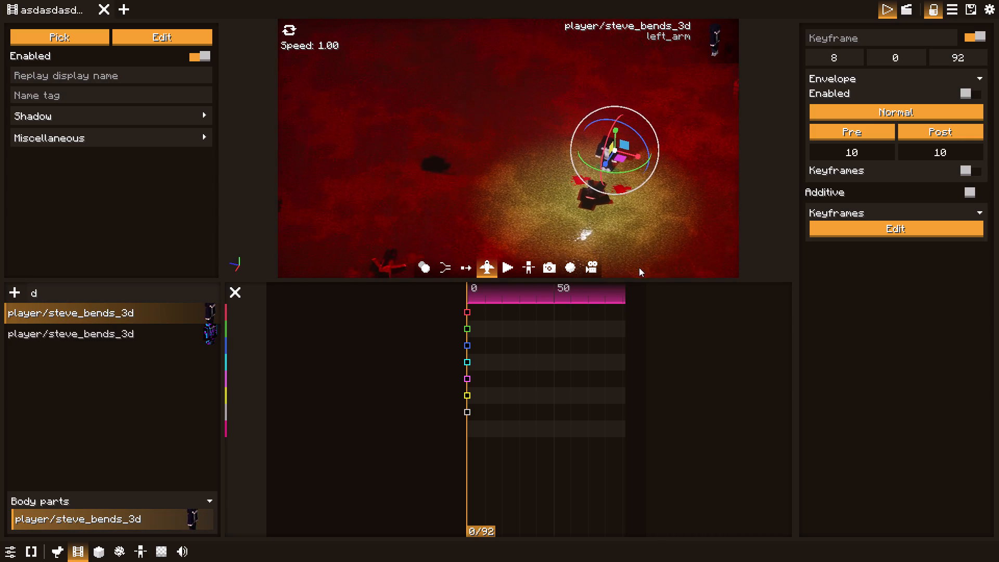
pyautogui.moveTo(639, 267); pyautogui.dragTo(684, 301)
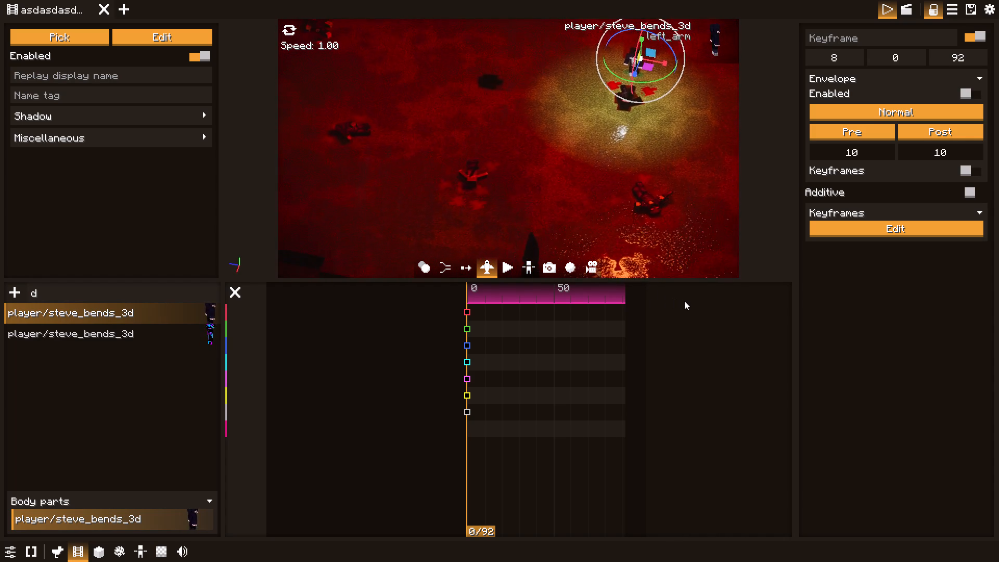
pyautogui.moveTo(684, 301); pyautogui.dragTo(690, 295)
pyautogui.moveTo(618, 223); pyautogui.dragTo(643, 228)
pyautogui.press('space')
pyautogui.press('space')
pyautogui.press('space')
pyautogui.press('space')
pyautogui.press('space')
pyautogui.press('space')
pyautogui.press('space')
pyautogui.press('space')
pyautogui.press('space')
pyautogui.press('space')
pyautogui.press('space')
pyautogui.press('space')
pyautogui.press('space')
pyautogui.press('space')
pyautogui.press('space')
pyautogui.press('space')
pyautogui.press('space')
pyautogui.press('space')
pyautogui.press('space')
pyautogui.press('space')
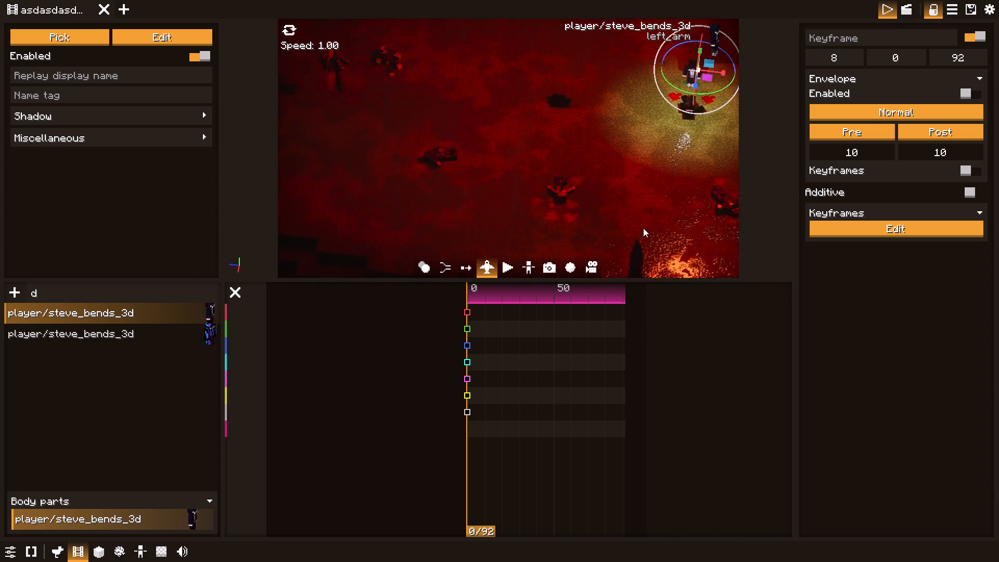
pyautogui.moveTo(643, 228); pyautogui.dragTo(670, 239)
# At tick 0, fly the camera up and sideways until the spotlit character is near the upper centre of the frame.
pyautogui.scroll(-15, 645, 228)
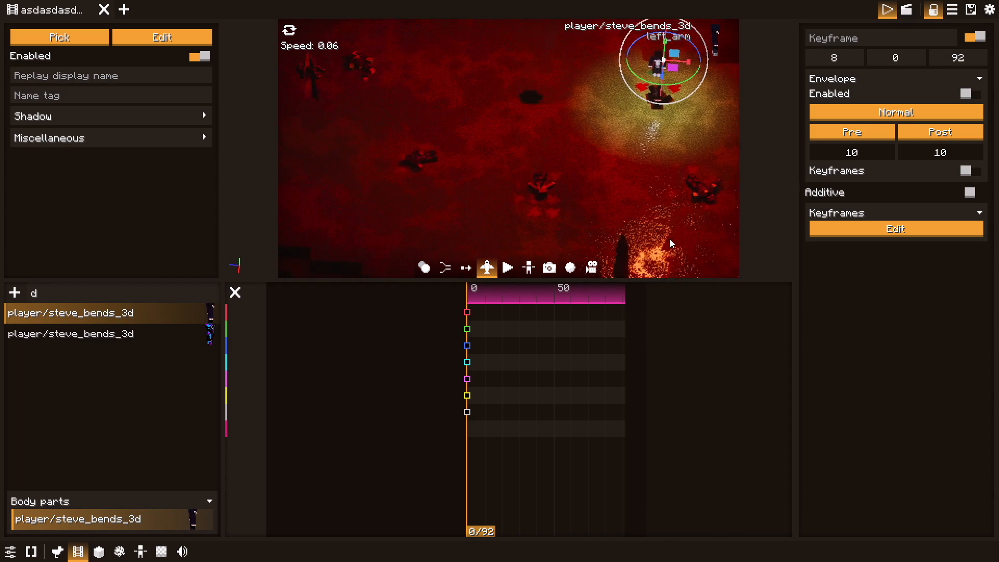
pyautogui.moveTo(670, 239); pyautogui.dragTo(670, 239)
pyautogui.press('s')
pyautogui.scroll(-7, 670, 239)
pyautogui.scroll(13, 670, 239)
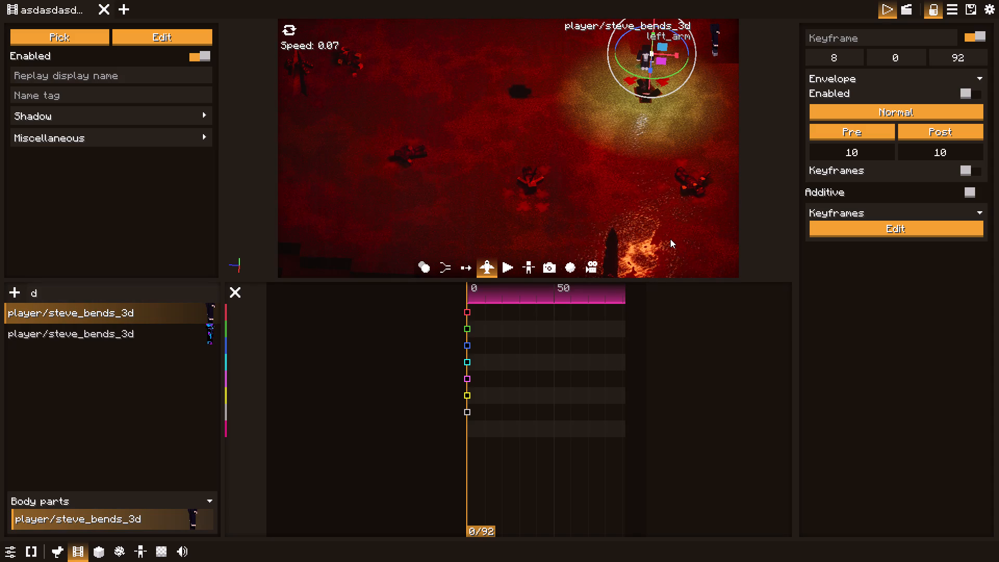
pyautogui.scroll(9, 670, 239)
pyautogui.moveTo(670, 239); pyautogui.dragTo(682, 248)
pyautogui.write('s')
pyautogui.press('space')
pyautogui.press('a')
pyautogui.press('a')
pyautogui.press('a')
pyautogui.press('a')
pyautogui.press('a')
pyautogui.press('a')
pyautogui.press('a')
pyautogui.press('a')
pyautogui.press('a')
pyautogui.press('a')
pyautogui.press('a')
pyautogui.press('a')
pyautogui.press('a')
pyautogui.press('a')
pyautogui.press('a')
pyautogui.scroll(6, 685, 244)
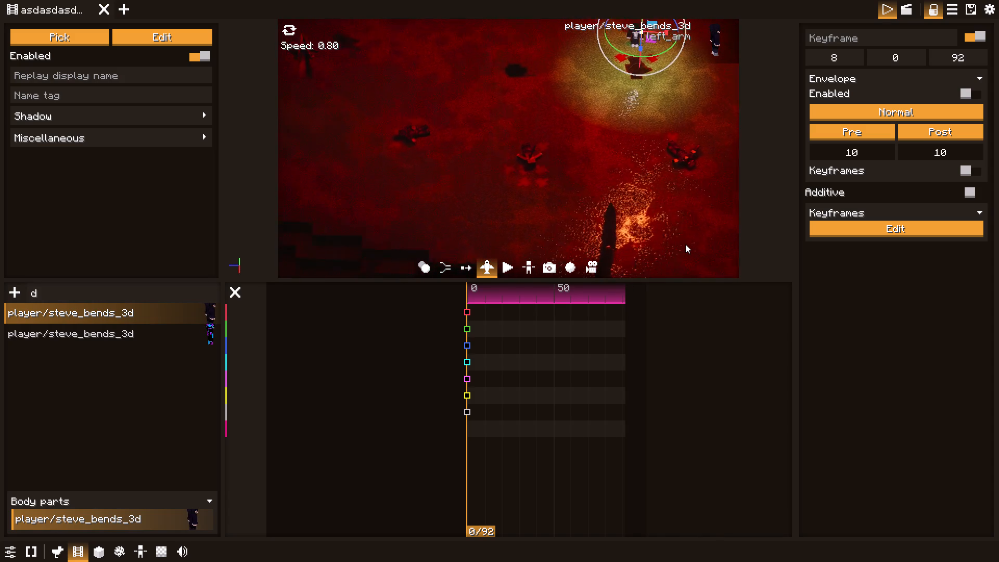
pyautogui.scroll(2, 685, 244)
pyautogui.moveTo(685, 244); pyautogui.dragTo(744, 251)
pyautogui.press('a')
pyautogui.press('a')
pyautogui.press('a')
pyautogui.press('a')
pyautogui.press('a')
pyautogui.press('space')
pyautogui.press('space')
pyautogui.press('space')
pyautogui.press('space')
pyautogui.press('space')
pyautogui.press('space')
pyautogui.press('space')
pyautogui.press('space')
pyautogui.press('space')
pyautogui.press('space')
pyautogui.press('space')
pyautogui.press('space')
pyautogui.press('space')
pyautogui.press('space')
pyautogui.press('space')
pyautogui.press('space')
pyautogui.press('space')
pyautogui.press('space')
pyautogui.scroll(1, 744, 251)
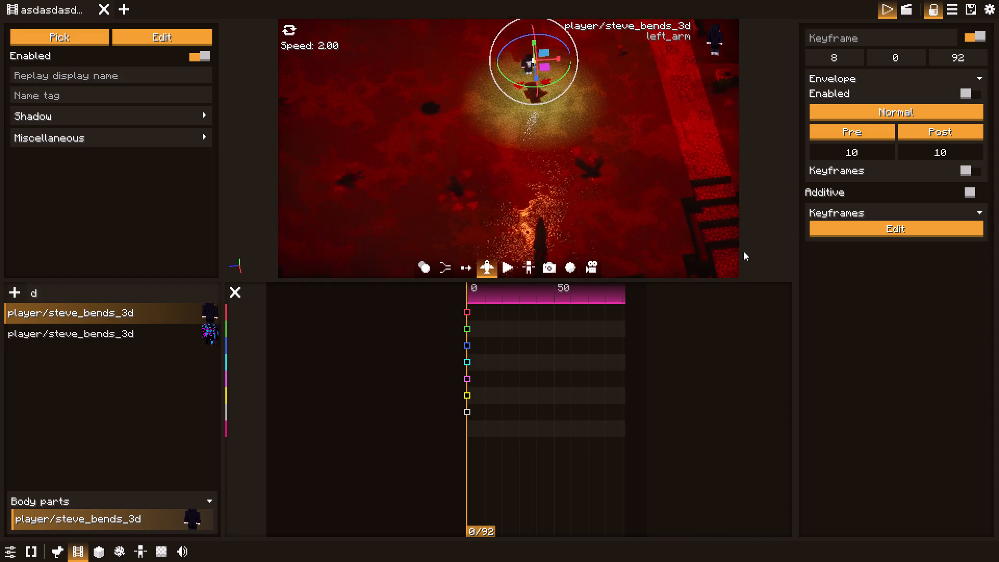
# Raise the flight speed to 4.00 and keyframe the tick 0 start far above and behind the scene, where it fades into darkness.
pyautogui.scroll(2, 744, 251)
pyautogui.moveTo(744, 251); pyautogui.dragTo(760, 278)
pyautogui.press('space')
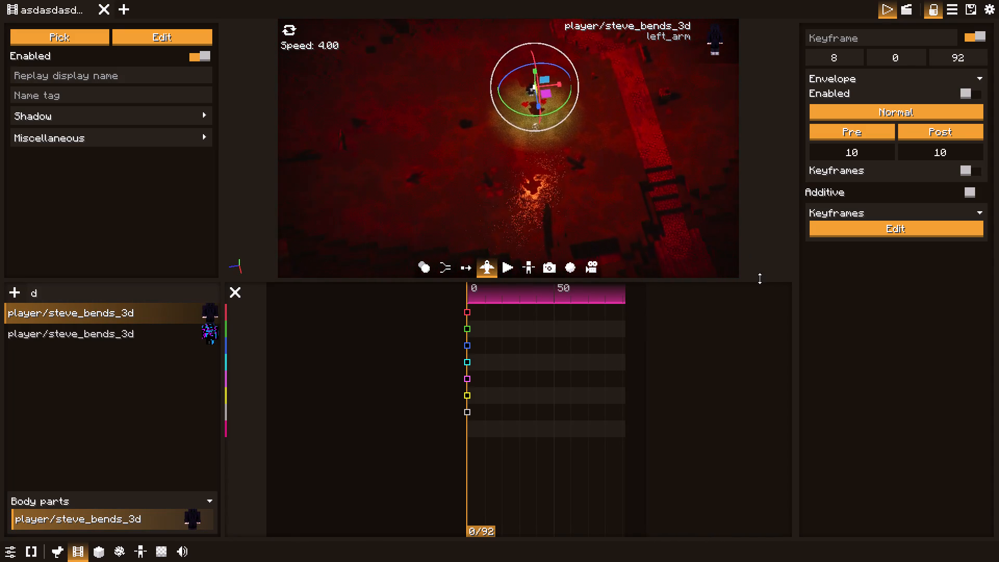
pyautogui.moveTo(760, 278); pyautogui.dragTo(758, 273)
pyautogui.write('Ww')
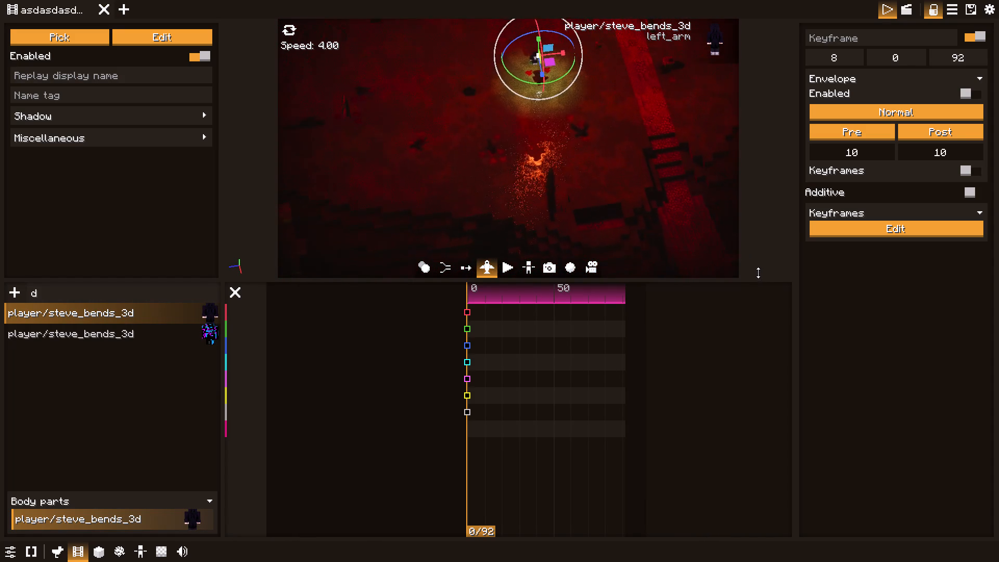
pyautogui.press('w')
pyautogui.moveTo(758, 273); pyautogui.dragTo(755, 267)
pyautogui.press('w')
pyautogui.press('w')
pyautogui.press('w')
pyautogui.press('w')
pyautogui.press('w')
pyautogui.write('s')
pyautogui.press('space')
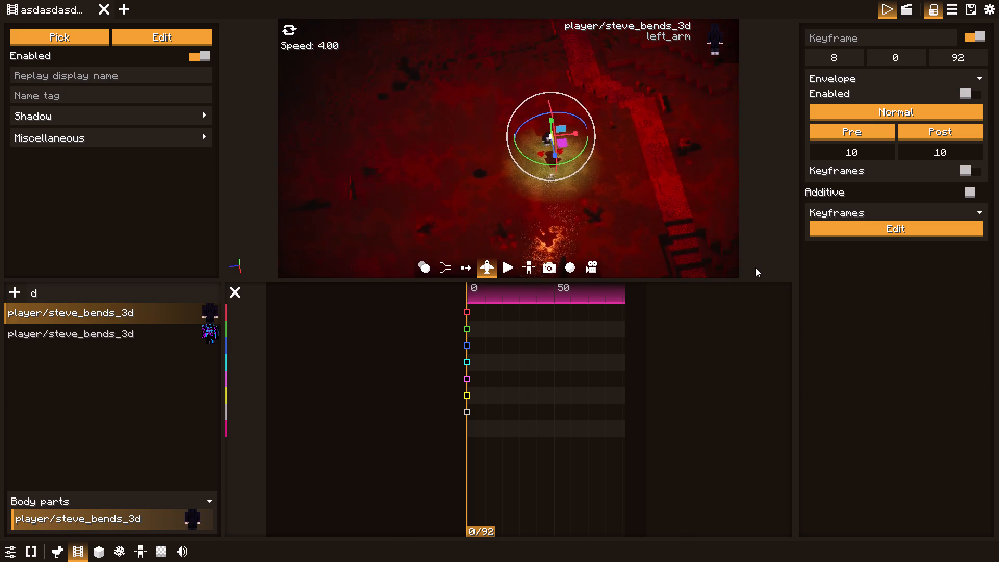
pyautogui.moveTo(755, 267); pyautogui.dragTo(754, 286)
pyautogui.write('ss s')
pyautogui.moveTo(754, 286); pyautogui.dragTo(754, 293)
pyautogui.press('space')
pyautogui.write('s')
pyautogui.press('s')
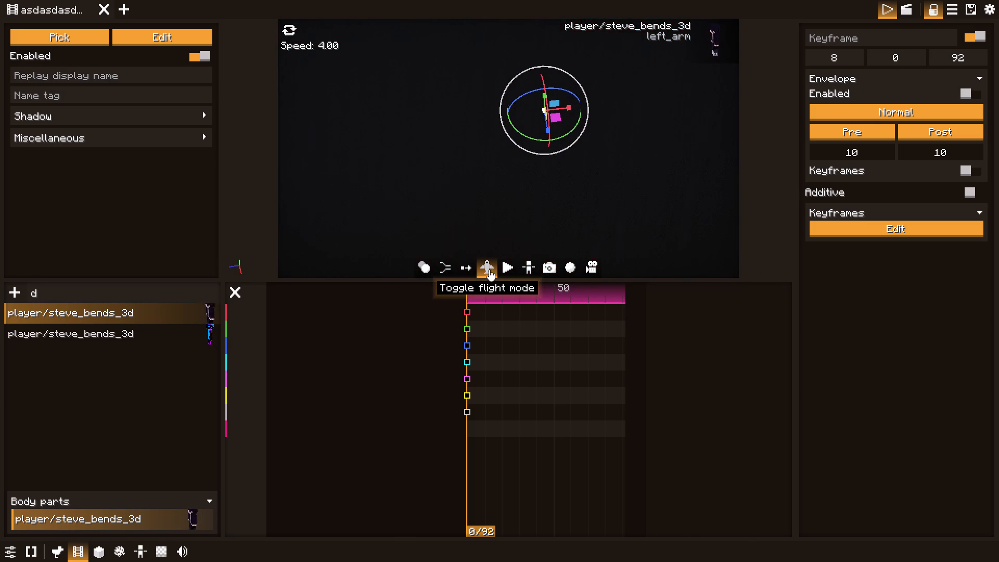
pyautogui.click(492, 265)
# At tick 91, fly the camera down out of the darkness toward the spotlit character, keyframing the end of the move.
pyautogui.click(508, 267)
pyautogui.moveTo(522, 289); pyautogui.dragTo(604, 302)
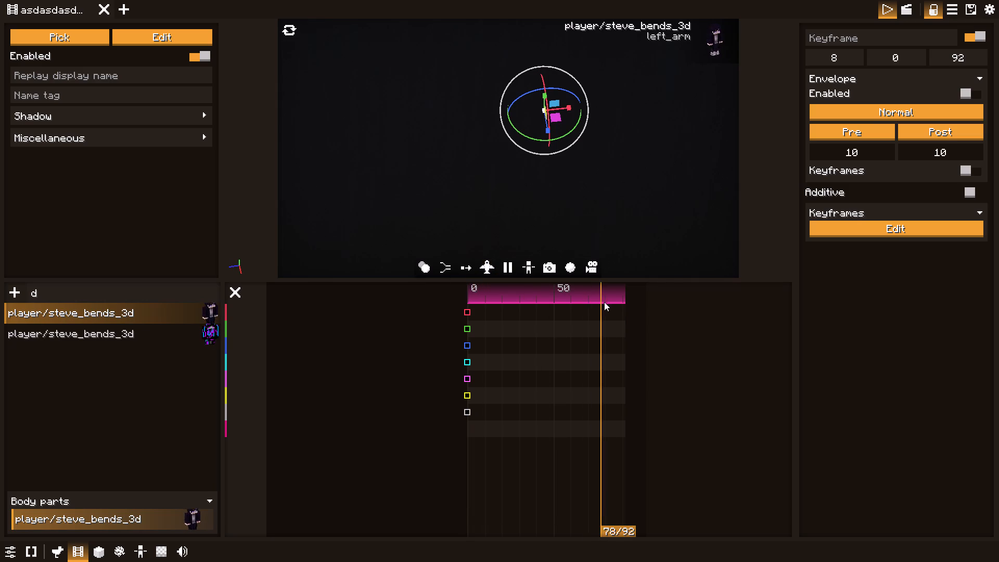
pyautogui.moveTo(604, 302); pyautogui.dragTo(618, 308)
pyautogui.moveTo(596, 304); pyautogui.dragTo(607, 300)
pyautogui.click(610, 296)
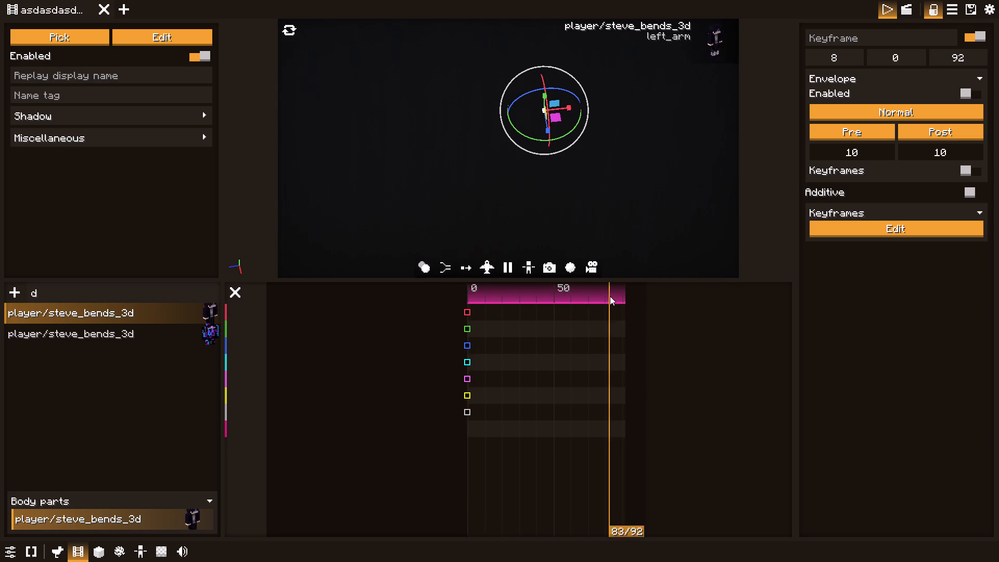
pyautogui.click(610, 293)
pyautogui.click(511, 268)
pyautogui.moveTo(606, 297); pyautogui.dragTo(634, 300)
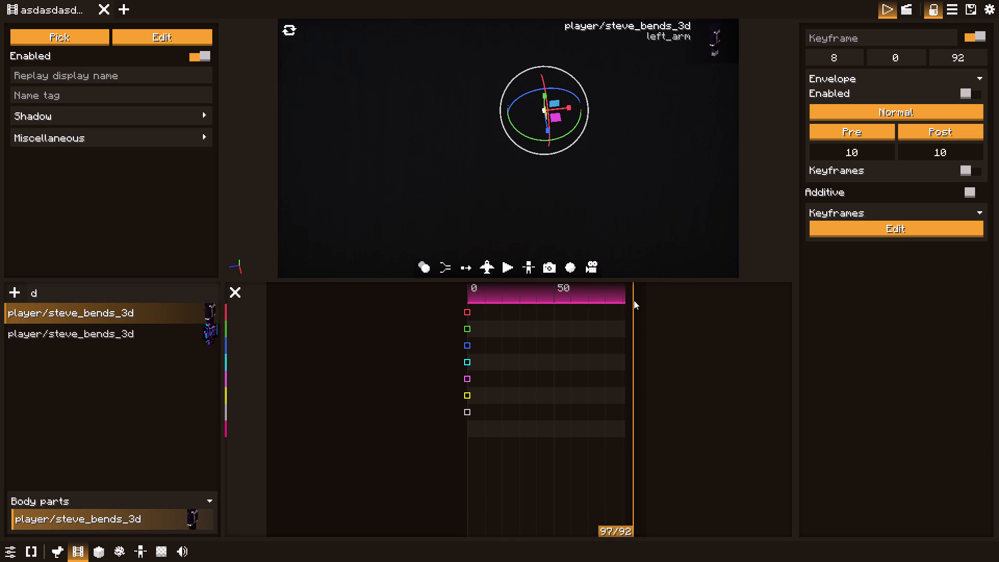
pyautogui.moveTo(634, 300); pyautogui.dragTo(623, 299)
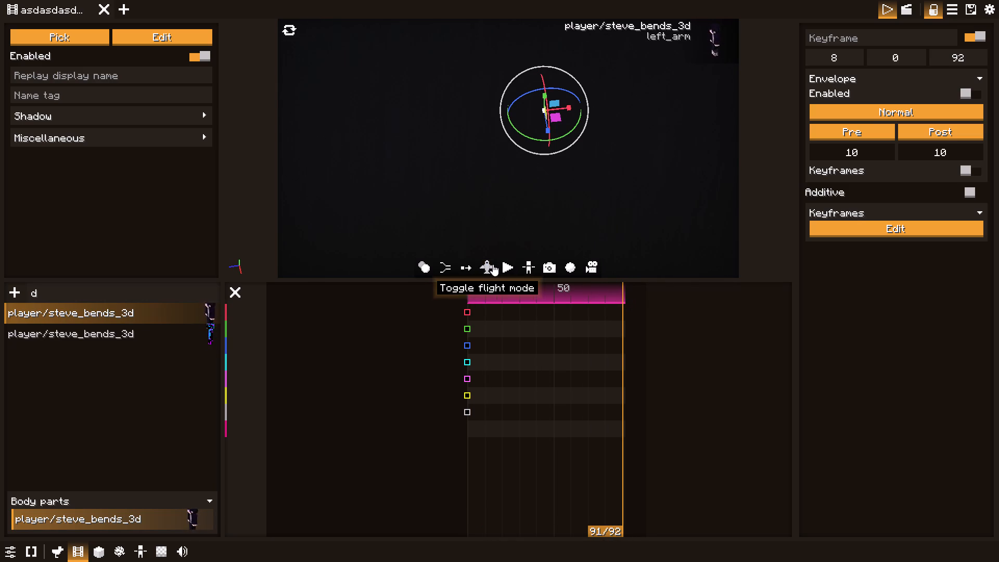
pyautogui.click(493, 264)
pyautogui.moveTo(525, 235); pyautogui.dragTo(527, 237)
pyautogui.press('w')
pyautogui.press('q')
pyautogui.press('q')
pyautogui.press('q')
pyautogui.press('q')
pyautogui.press('q')
pyautogui.press('q')
pyautogui.press('q')
pyautogui.press('q')
pyautogui.press('q')
pyautogui.press('q')
pyautogui.press('q')
pyautogui.press('q')
pyautogui.press('q')
pyautogui.press('q')
pyautogui.press('q')
pyautogui.press('q')
pyautogui.press('q')
pyautogui.press('q')
pyautogui.press('q')
pyautogui.press('q')
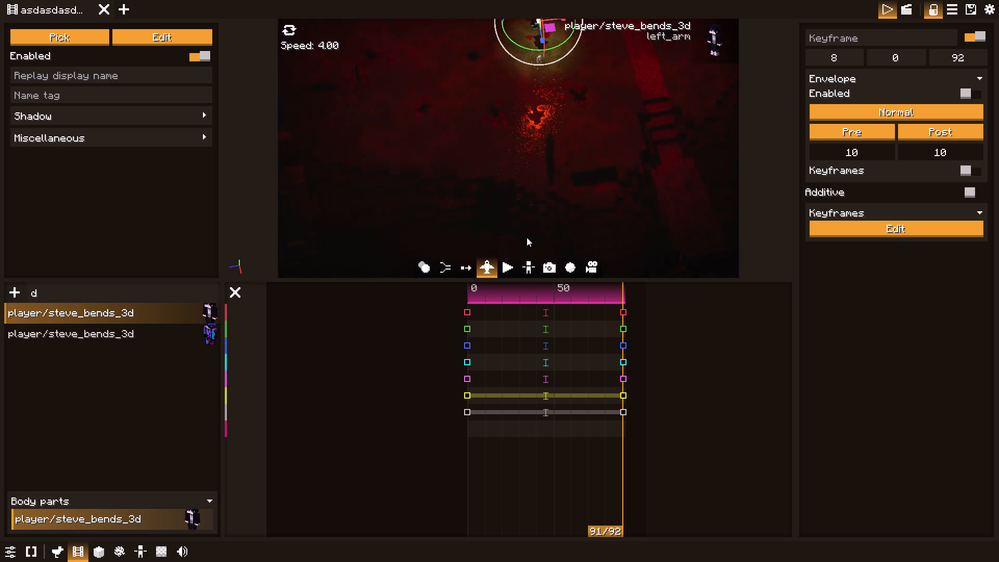
pyautogui.moveTo(527, 237); pyautogui.dragTo(526, 227)
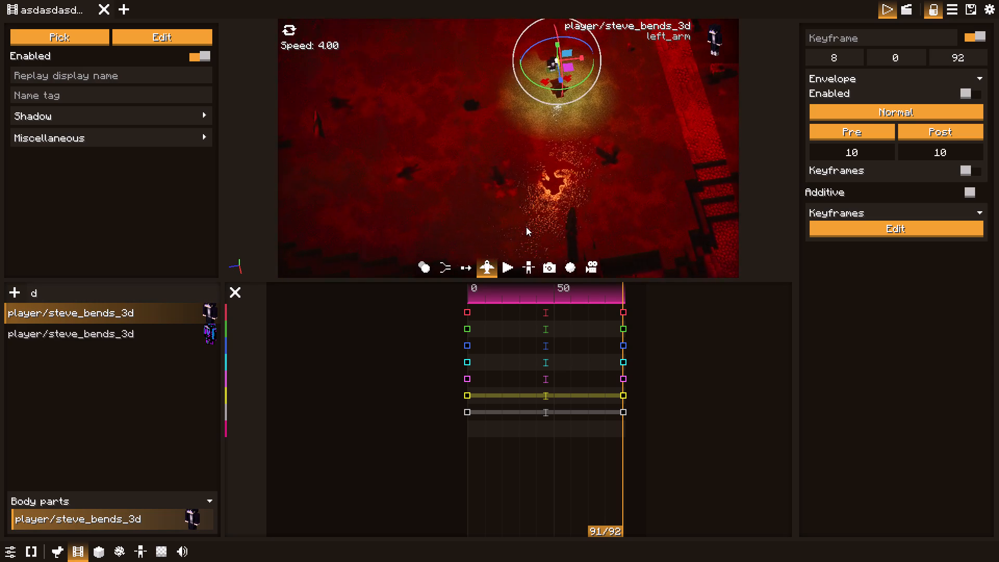
pyautogui.moveTo(526, 227); pyautogui.dragTo(528, 226)
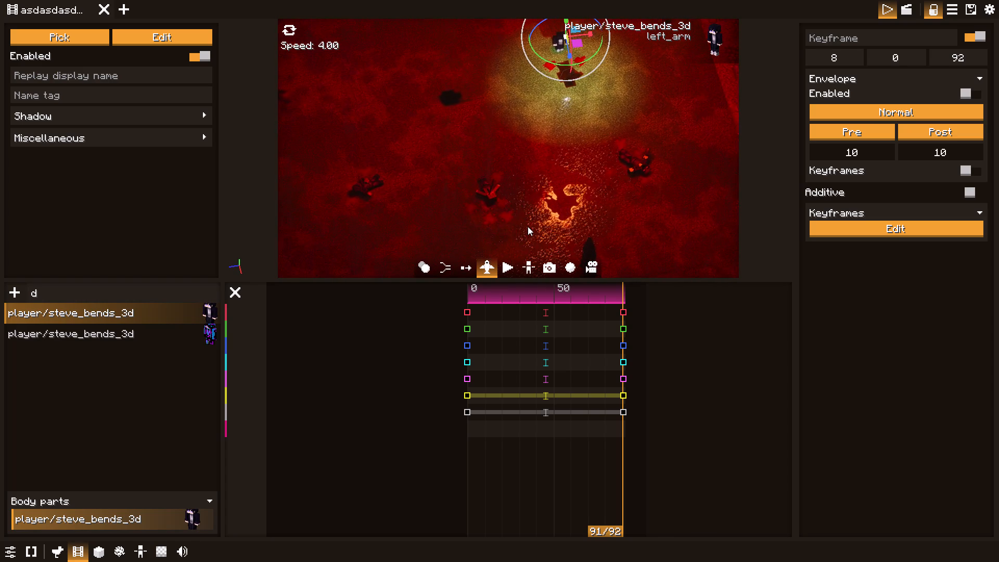
pyautogui.moveTo(528, 226); pyautogui.dragTo(519, 223)
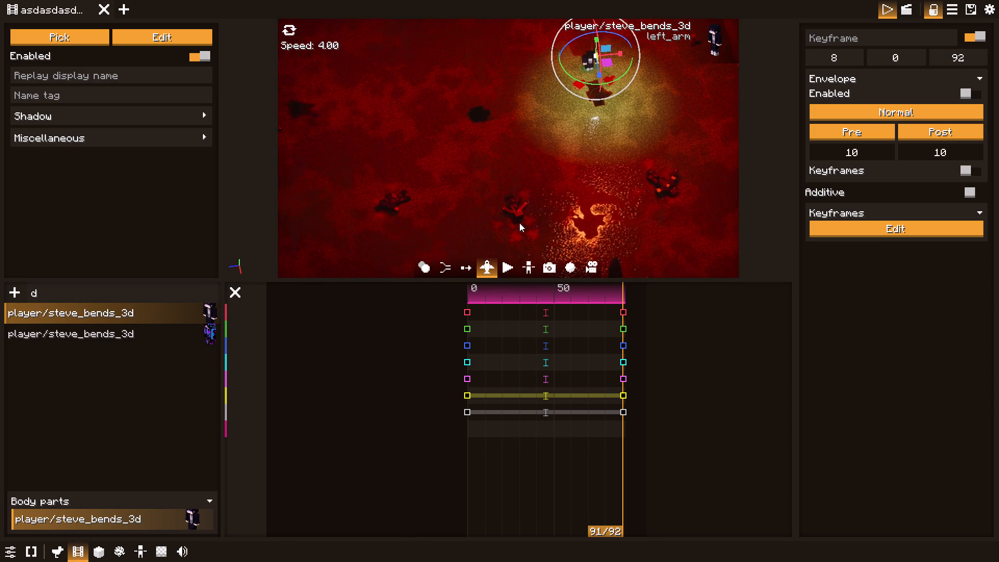
# Refine the tick 91 end view to an angled, higher overhead with the spotlit character near the centre, and leave flight mode.
pyautogui.moveTo(519, 223); pyautogui.dragTo(647, 213)
pyautogui.press('s')
pyautogui.write('a')
pyautogui.press('space')
pyautogui.press('s')
pyautogui.press('s')
pyautogui.press('s')
pyautogui.press('s')
pyautogui.press('s')
pyautogui.press('s')
pyautogui.press('s')
pyautogui.press('s')
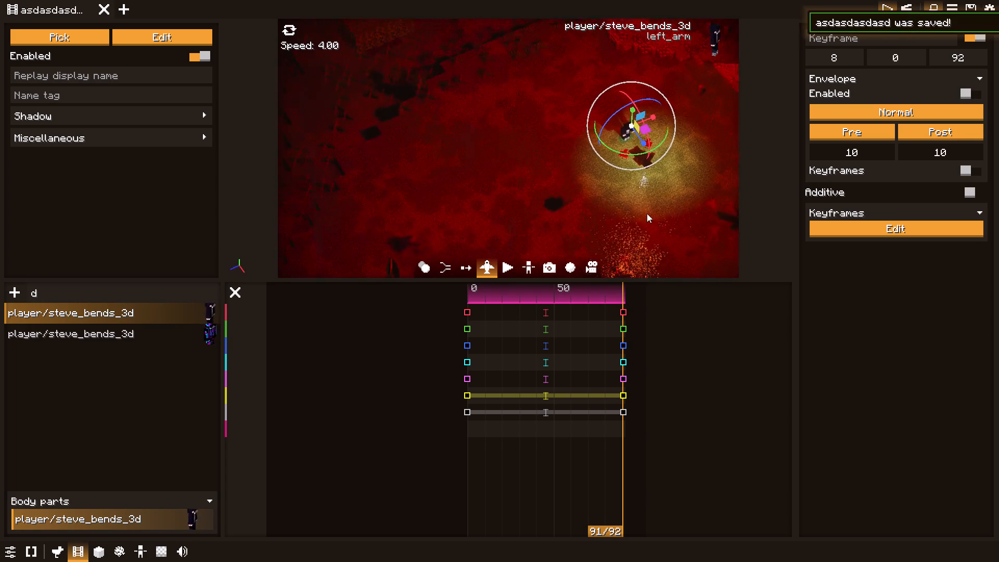
pyautogui.moveTo(647, 213); pyautogui.dragTo(669, 218)
pyautogui.press('a')
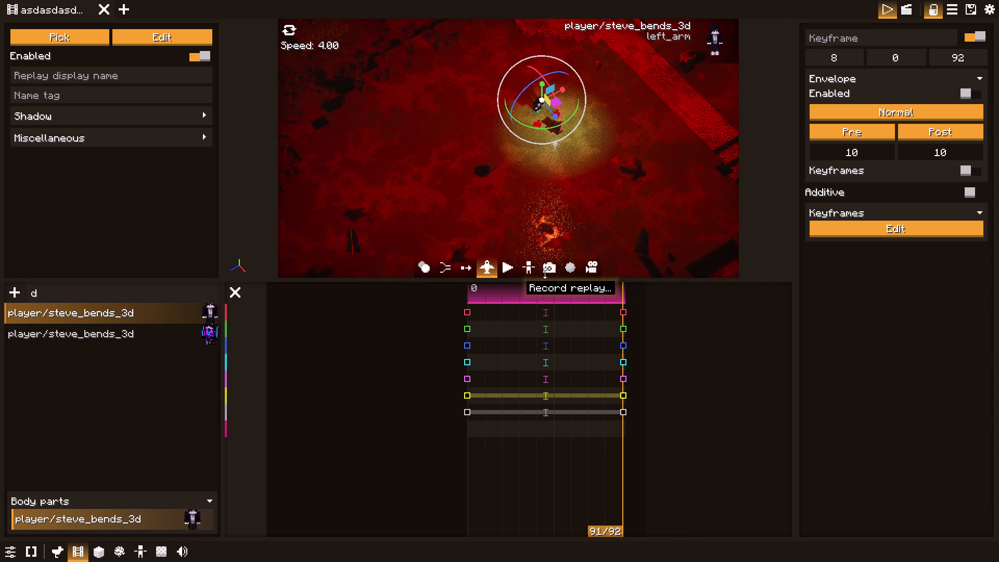
pyautogui.click(496, 265)
# Play the descending camera shot from tick 0 and check its final frames.
pyautogui.moveTo(547, 287); pyautogui.dragTo(472, 281)
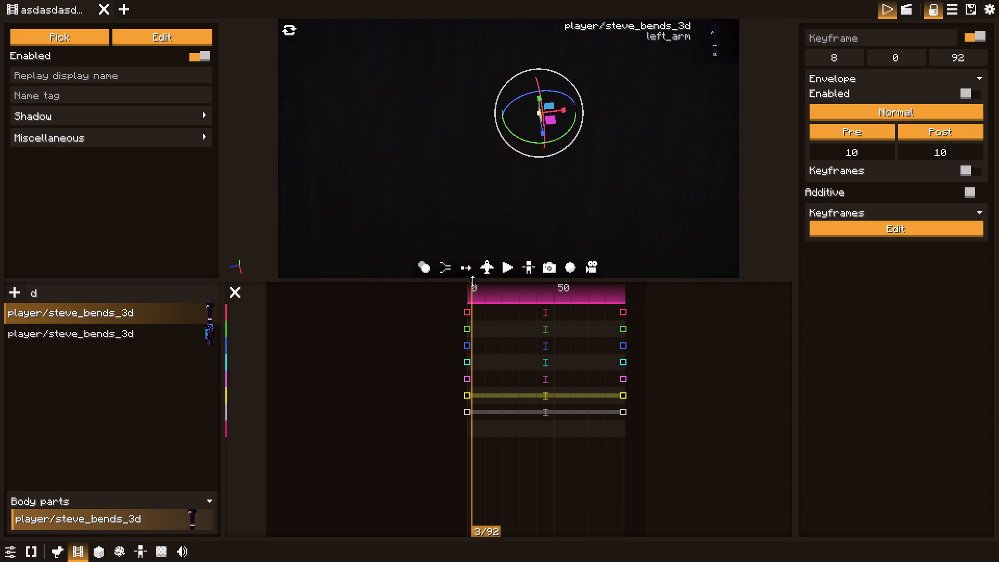
pyautogui.moveTo(472, 281); pyautogui.dragTo(468, 279)
pyautogui.click(509, 267)
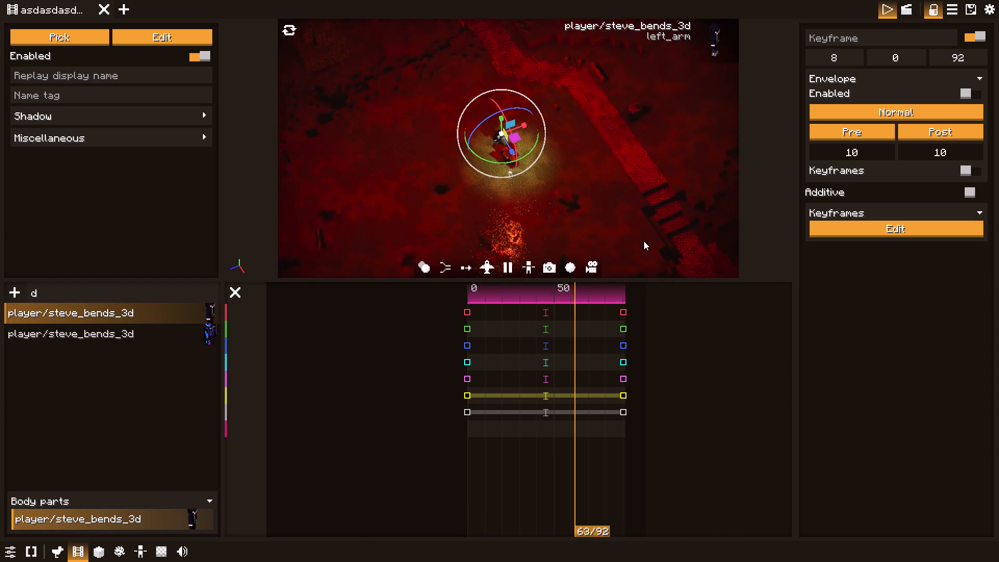
pyautogui.press('space')
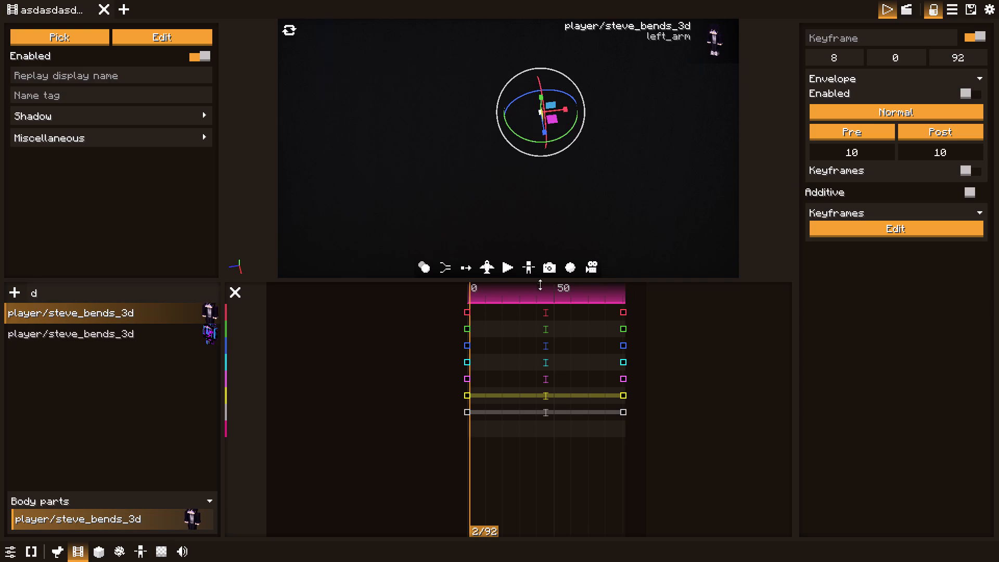
pyautogui.moveTo(541, 290); pyautogui.dragTo(629, 288)
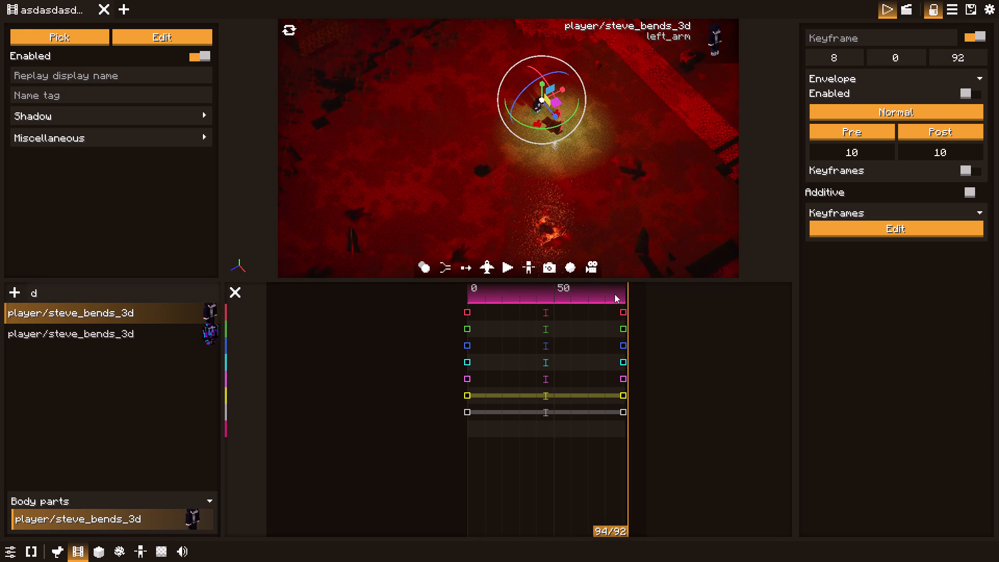
pyautogui.moveTo(614, 294); pyautogui.dragTo(622, 295)
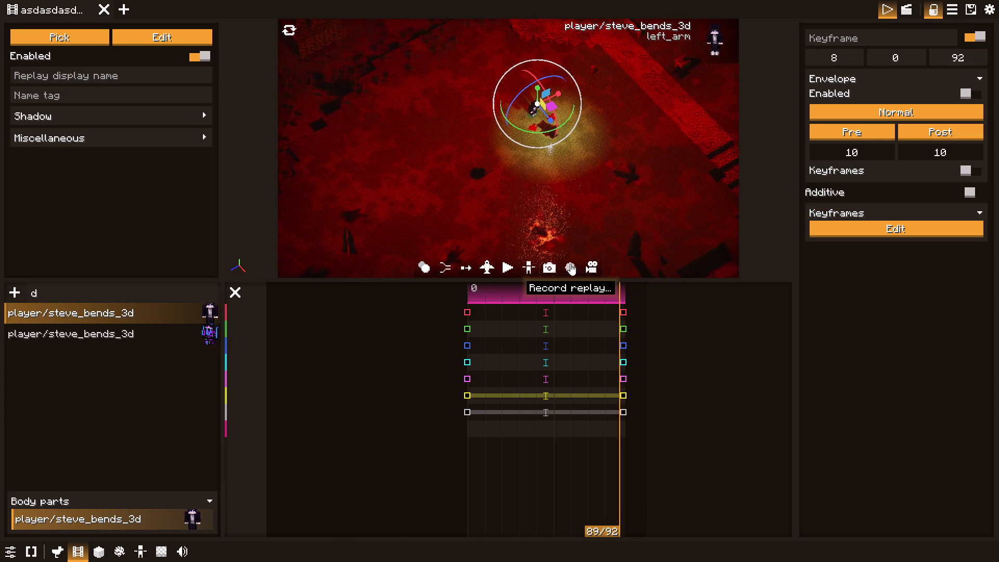
# Record the descending overhead shot as a video.
pyautogui.click(584, 263)
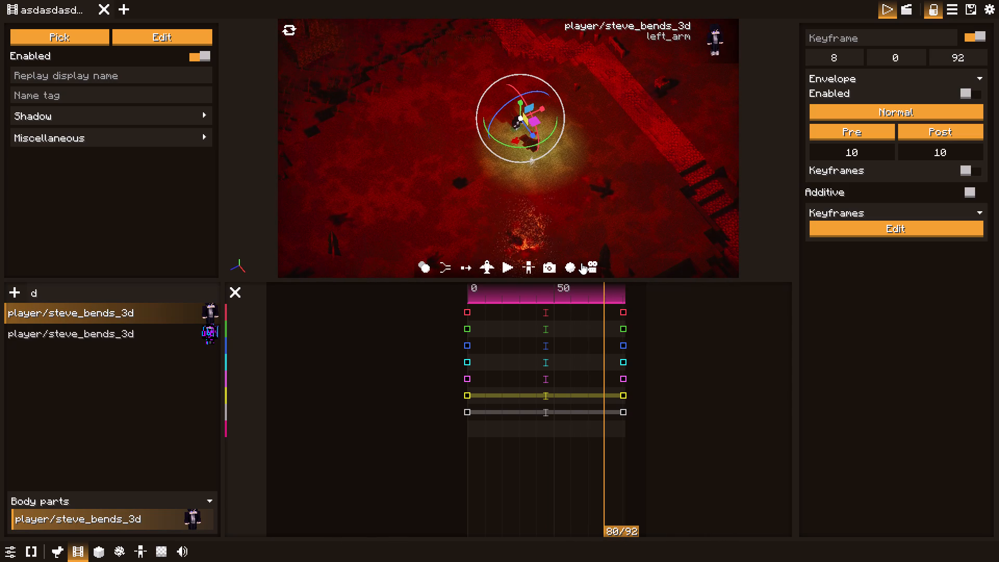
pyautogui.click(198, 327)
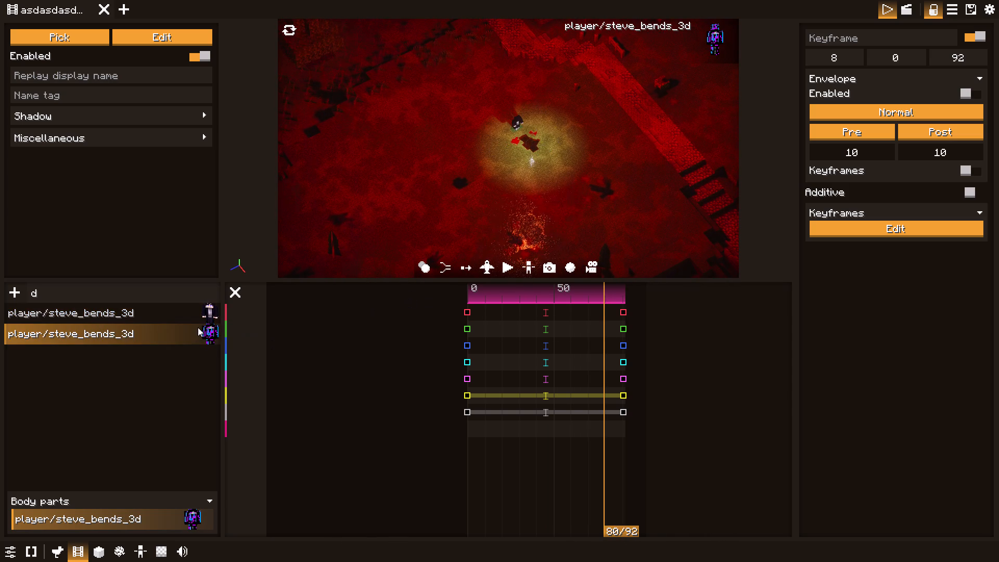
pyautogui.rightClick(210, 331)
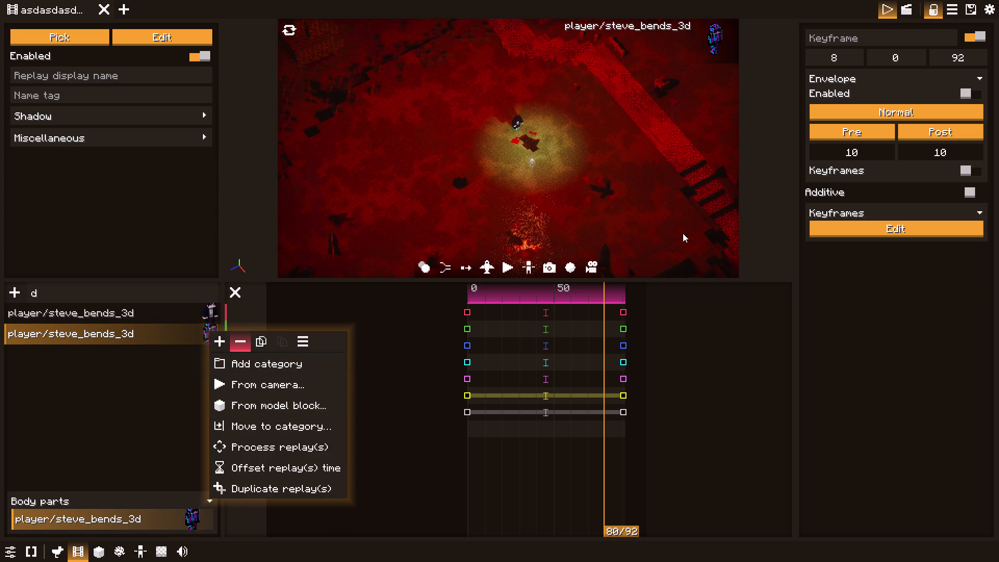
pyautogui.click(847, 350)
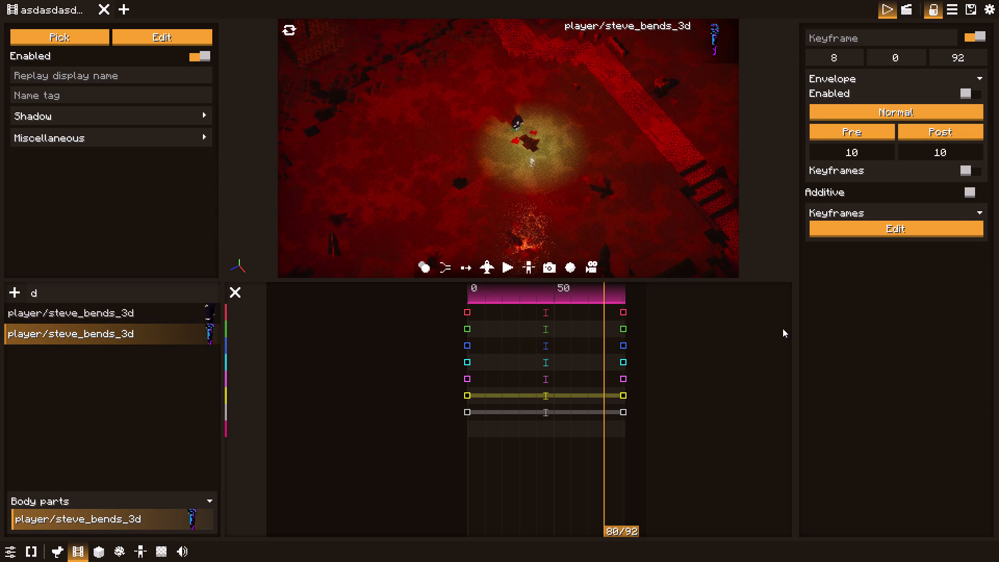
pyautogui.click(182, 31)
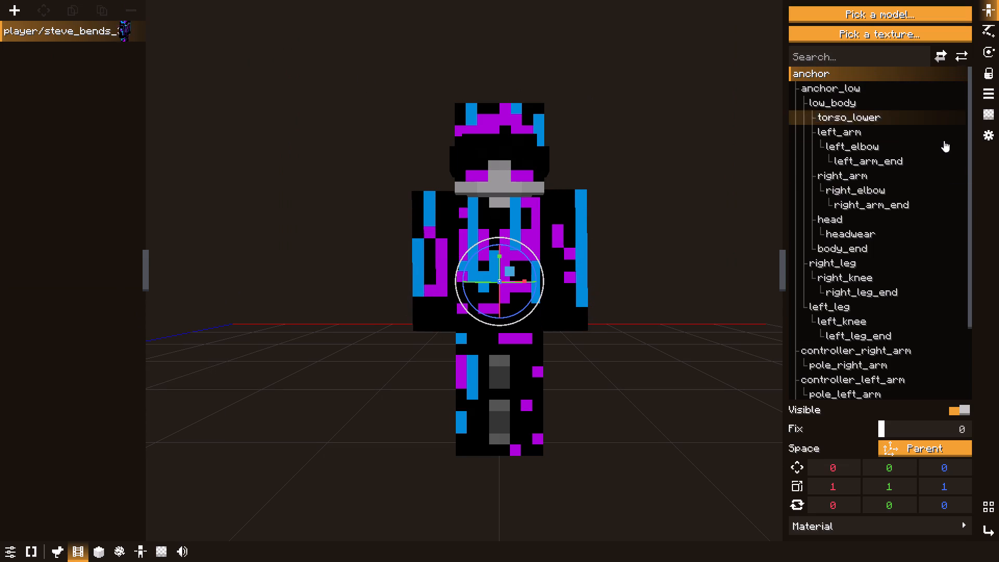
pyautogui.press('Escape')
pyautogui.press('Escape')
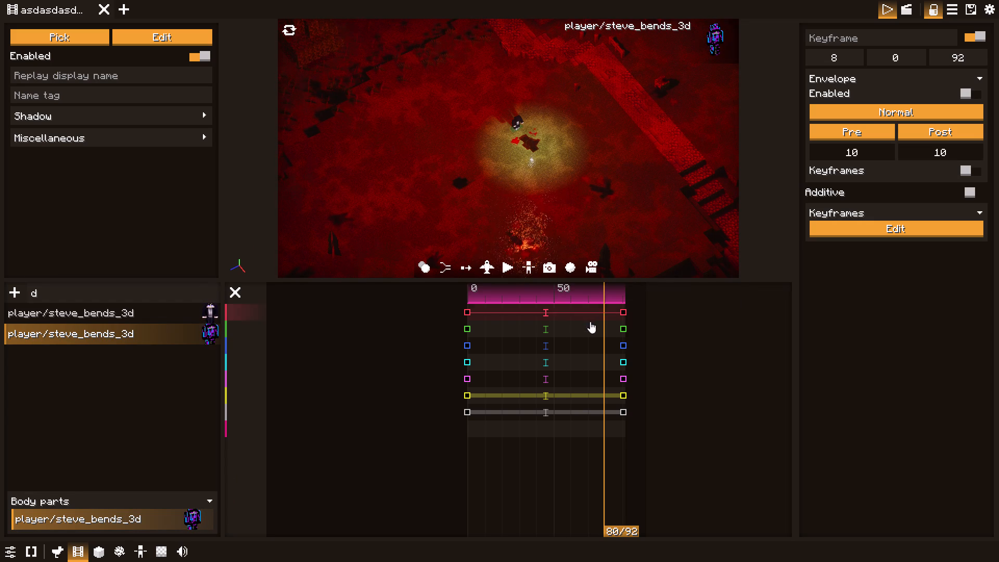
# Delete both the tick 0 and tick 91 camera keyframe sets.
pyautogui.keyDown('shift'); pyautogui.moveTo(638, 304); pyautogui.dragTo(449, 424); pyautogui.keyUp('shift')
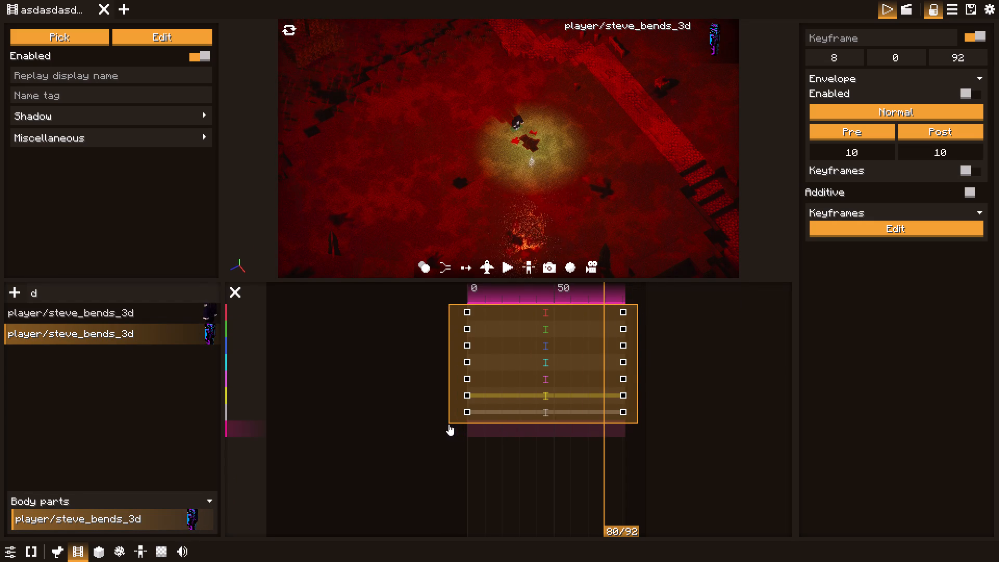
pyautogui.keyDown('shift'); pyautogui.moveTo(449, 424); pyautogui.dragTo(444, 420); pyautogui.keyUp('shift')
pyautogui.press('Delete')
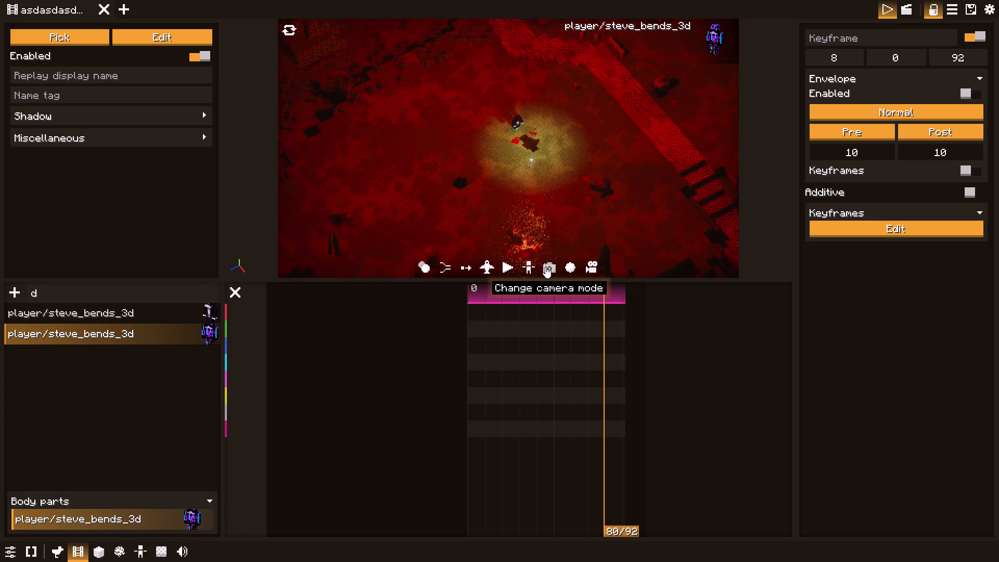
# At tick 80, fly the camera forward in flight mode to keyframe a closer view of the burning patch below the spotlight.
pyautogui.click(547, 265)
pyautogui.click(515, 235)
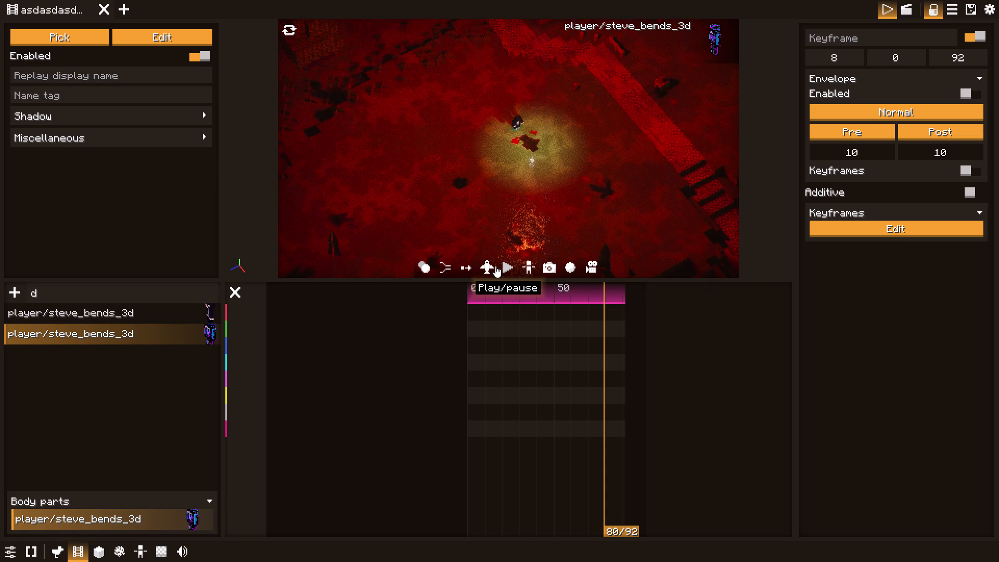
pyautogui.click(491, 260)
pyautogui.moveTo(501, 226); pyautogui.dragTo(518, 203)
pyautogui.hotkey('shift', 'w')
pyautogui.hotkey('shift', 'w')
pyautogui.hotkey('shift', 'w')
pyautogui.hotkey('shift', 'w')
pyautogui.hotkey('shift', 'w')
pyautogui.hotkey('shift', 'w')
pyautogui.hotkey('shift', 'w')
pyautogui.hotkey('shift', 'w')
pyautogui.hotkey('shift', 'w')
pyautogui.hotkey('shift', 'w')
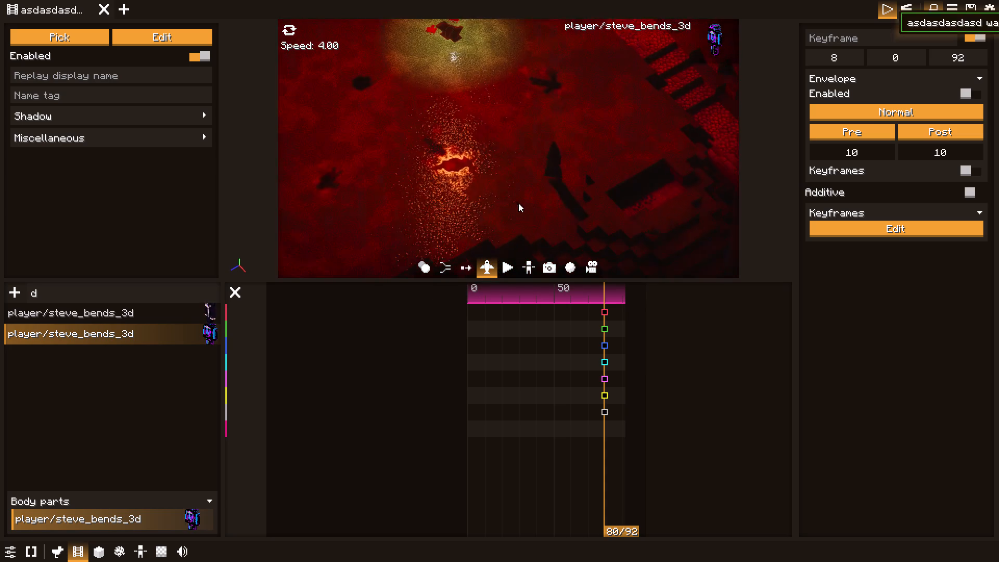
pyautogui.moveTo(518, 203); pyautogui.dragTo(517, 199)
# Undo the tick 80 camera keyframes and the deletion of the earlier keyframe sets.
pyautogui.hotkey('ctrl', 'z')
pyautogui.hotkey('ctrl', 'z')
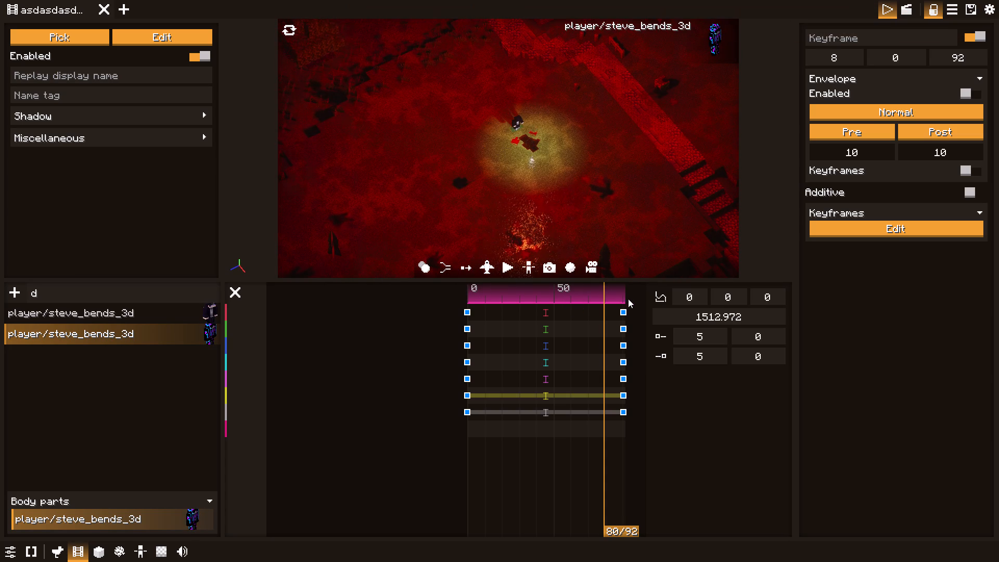
# Delete all camera keyframes of the overhead shot, at both tick 0 and tick 91.
pyautogui.keyDown('shift'); pyautogui.moveTo(629, 300); pyautogui.dragTo(623, 341); pyautogui.keyUp('shift')
pyautogui.moveTo(637, 308); pyautogui.dragTo(615, 369)
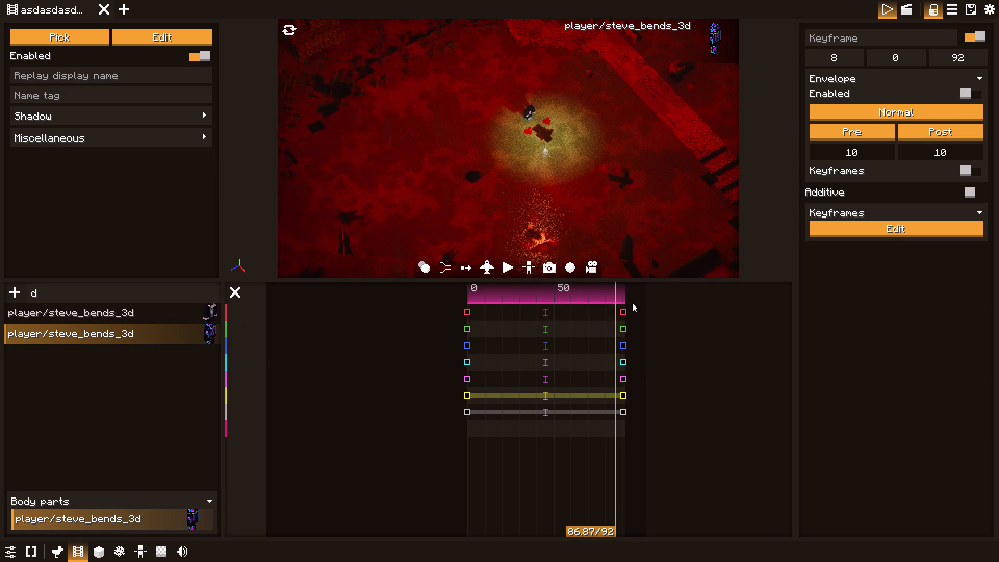
pyautogui.keyDown('shift'); pyautogui.moveTo(632, 303); pyautogui.dragTo(630, 354); pyautogui.keyUp('shift')
pyautogui.keyDown('shift'); pyautogui.moveTo(639, 302); pyautogui.dragTo(636, 336); pyautogui.keyUp('shift')
pyautogui.keyDown('shift'); pyautogui.moveTo(638, 302); pyautogui.dragTo(637, 329); pyautogui.keyUp('shift')
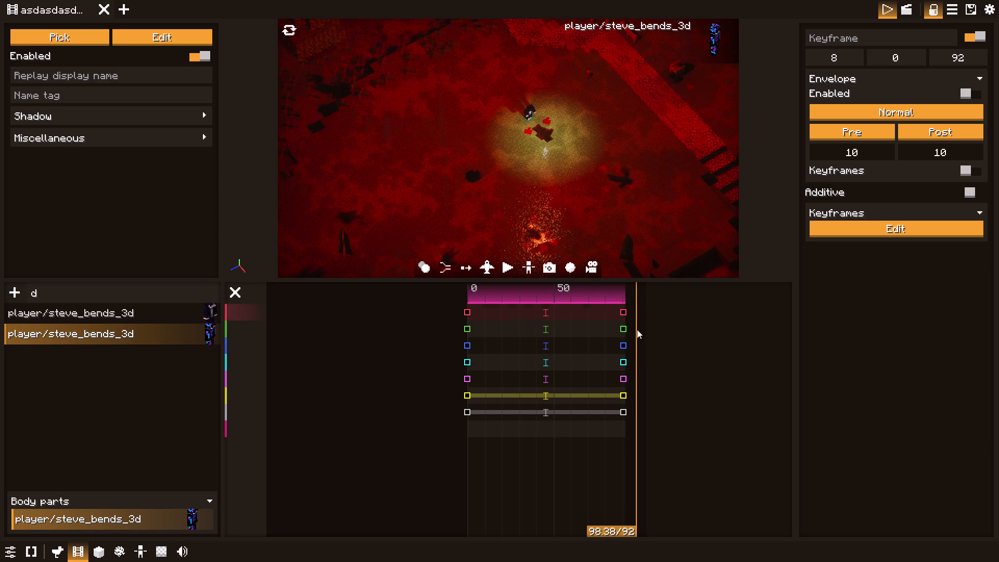
pyautogui.keyDown('shift'); pyautogui.moveTo(637, 329); pyautogui.dragTo(631, 337); pyautogui.keyUp('shift')
pyautogui.keyDown('shift'); pyautogui.moveTo(625, 308); pyautogui.dragTo(459, 419); pyautogui.keyUp('shift')
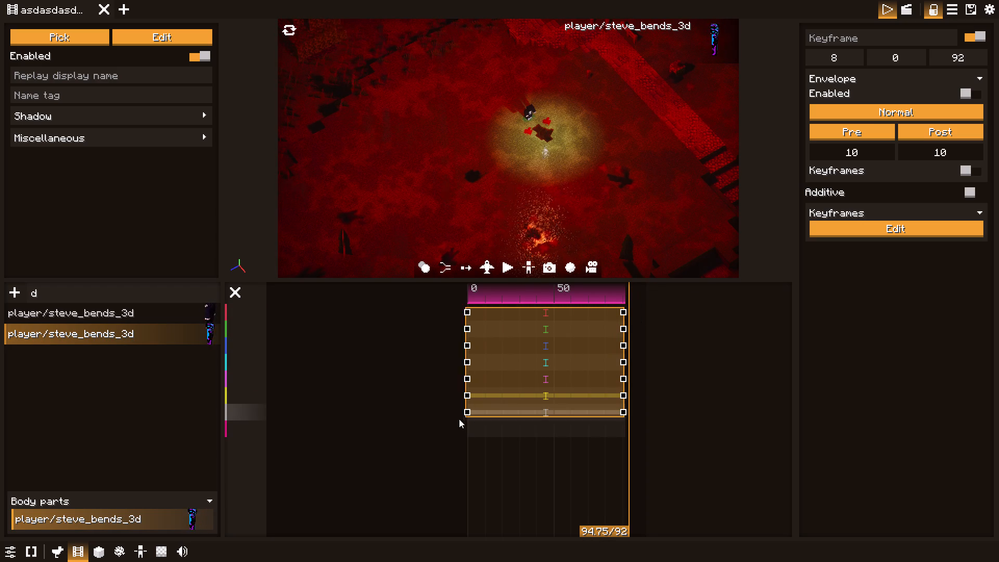
pyautogui.keyDown('shift'); pyautogui.moveTo(459, 419); pyautogui.dragTo(446, 416); pyautogui.keyUp('shift')
pyautogui.press('Delete')
# At tick 0, fly the camera down in flight mode to keyframe a low frontal view of the standing character beside the lying body.
pyautogui.moveTo(484, 293); pyautogui.dragTo(437, 299)
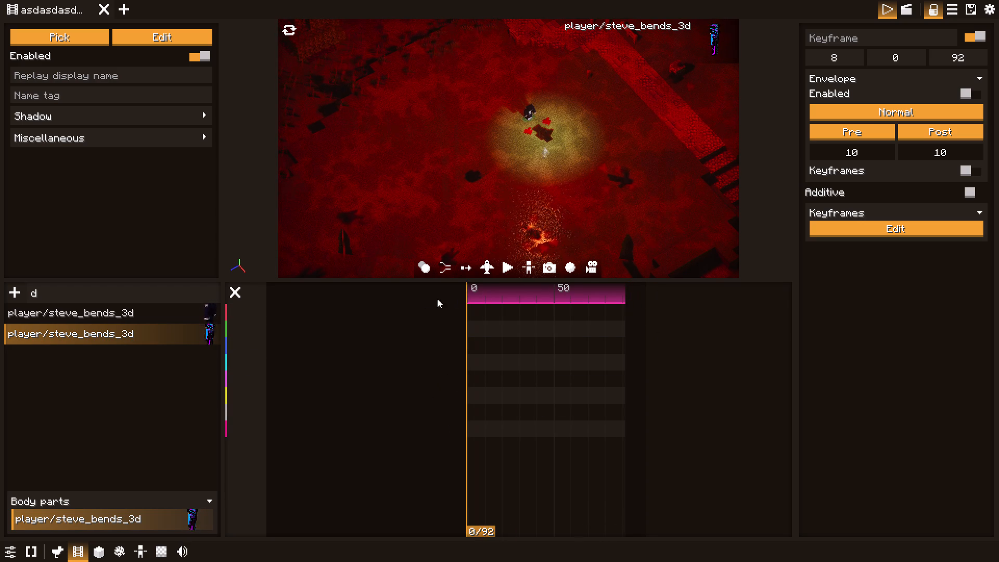
pyautogui.moveTo(437, 299); pyautogui.dragTo(422, 299)
pyautogui.click(484, 267)
pyautogui.keyDown('shift'); pyautogui.moveTo(502, 223); pyautogui.dragTo(510, 191); pyautogui.keyUp('shift')
pyautogui.hotkey('shift', 'w')
pyautogui.hotkey('shift', 'w')
pyautogui.hotkey('shift', 'w')
pyautogui.hotkey('shift', 'w')
pyautogui.hotkey('shift', 'w')
pyautogui.hotkey('shift', 'w')
pyautogui.hotkey('shift', 'w')
pyautogui.hotkey('shift', 'w')
pyautogui.hotkey('shift', 'w')
pyautogui.hotkey('shift', 'w')
pyautogui.hotkey('shift', 'w')
pyautogui.hotkey('shift', 'w')
pyautogui.hotkey('shift', 'w')
pyautogui.hotkey('shift', 'w')
pyautogui.hotkey('shift', 'w')
pyautogui.hotkey('shift', 'w')
pyautogui.hotkey('shift', 'w')
pyautogui.hotkey('shift', 'w')
pyautogui.hotkey('shift', 'w')
pyautogui.hotkey('shift', 'w')
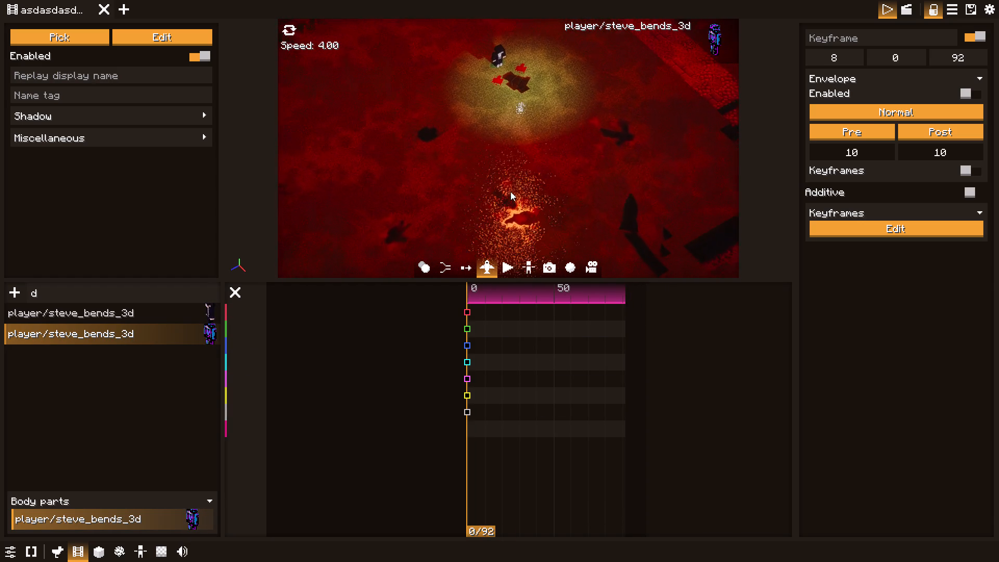
pyautogui.keyDown('shift'); pyautogui.moveTo(510, 191); pyautogui.dragTo(509, 143); pyautogui.keyUp('shift')
pyautogui.press('q')
pyautogui.press('q')
pyautogui.press('q')
pyautogui.press('q')
pyautogui.press('q')
pyautogui.press('q')
pyautogui.press('q')
pyautogui.press('q')
pyautogui.press('q')
pyautogui.press('q')
pyautogui.press('q')
pyautogui.press('q')
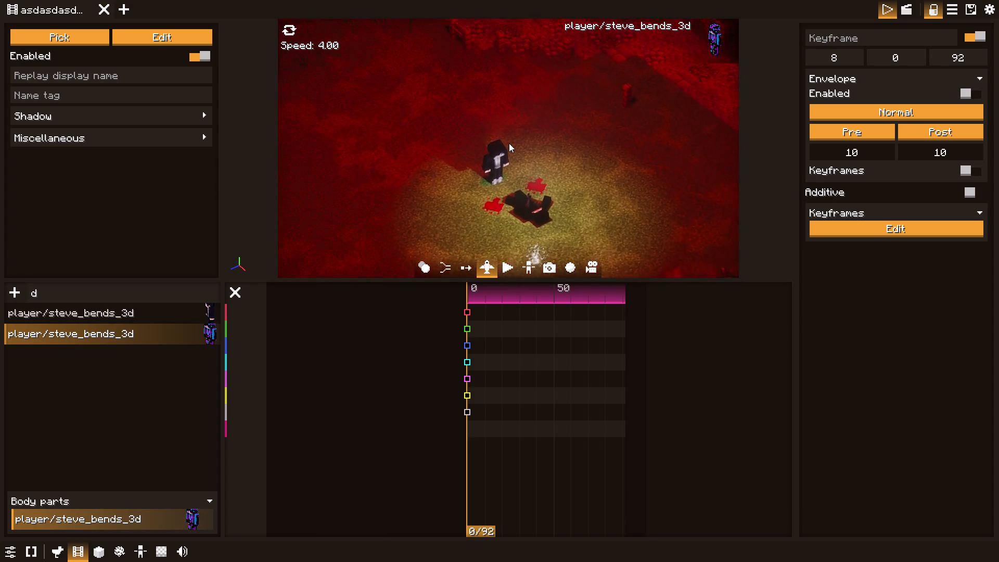
pyautogui.keyDown('shift'); pyautogui.moveTo(509, 143); pyautogui.dragTo(505, 34); pyautogui.keyUp('shift')
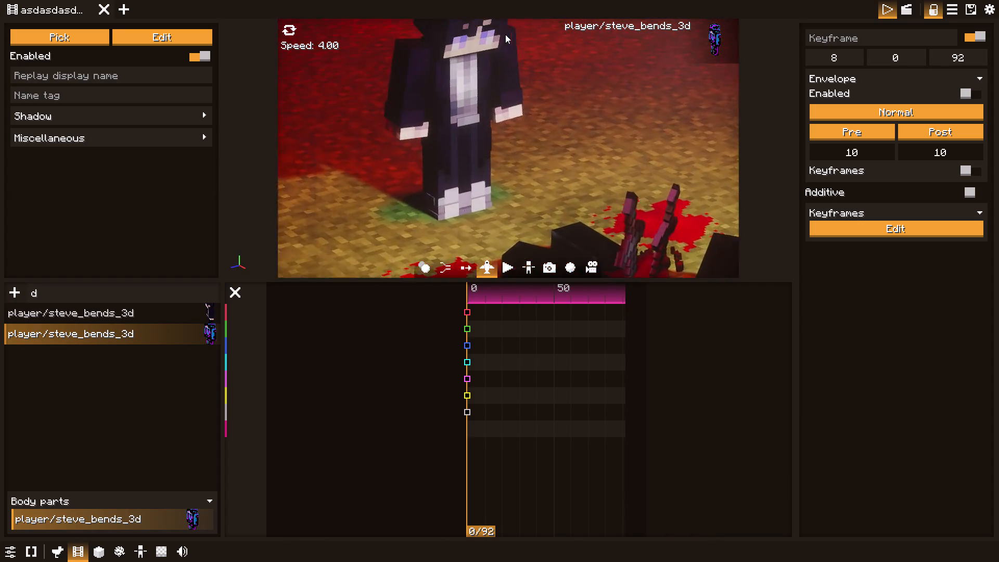
pyautogui.keyDown('shift'); pyautogui.moveTo(505, 34); pyautogui.dragTo(491, 0); pyautogui.keyUp('shift')
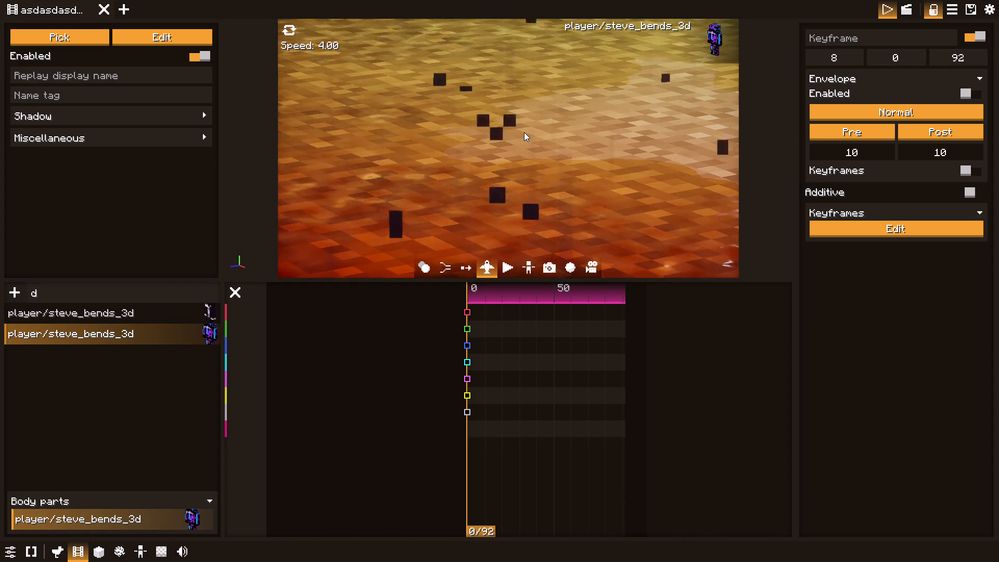
pyautogui.moveTo(524, 132); pyautogui.dragTo(523, 52)
pyautogui.press('w')
pyautogui.press('s')
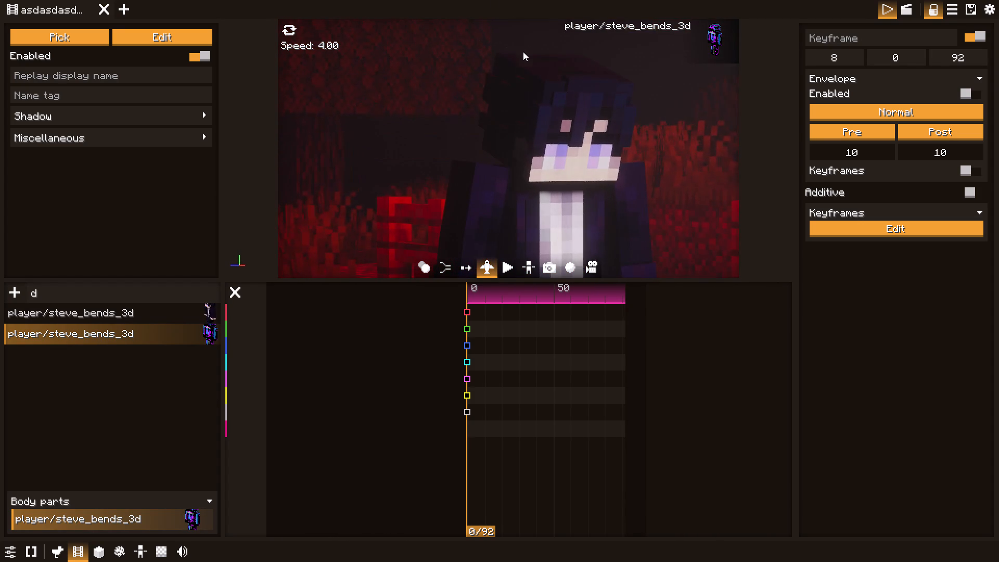
pyautogui.moveTo(523, 52); pyautogui.dragTo(526, 53)
pyautogui.press('s')
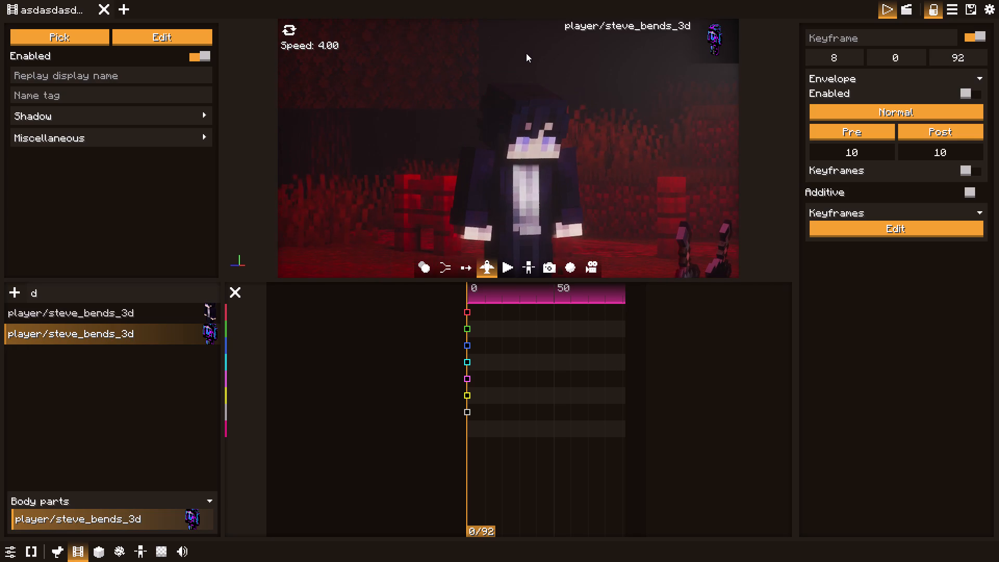
pyautogui.moveTo(526, 53); pyautogui.dragTo(534, 63)
pyautogui.press('s')
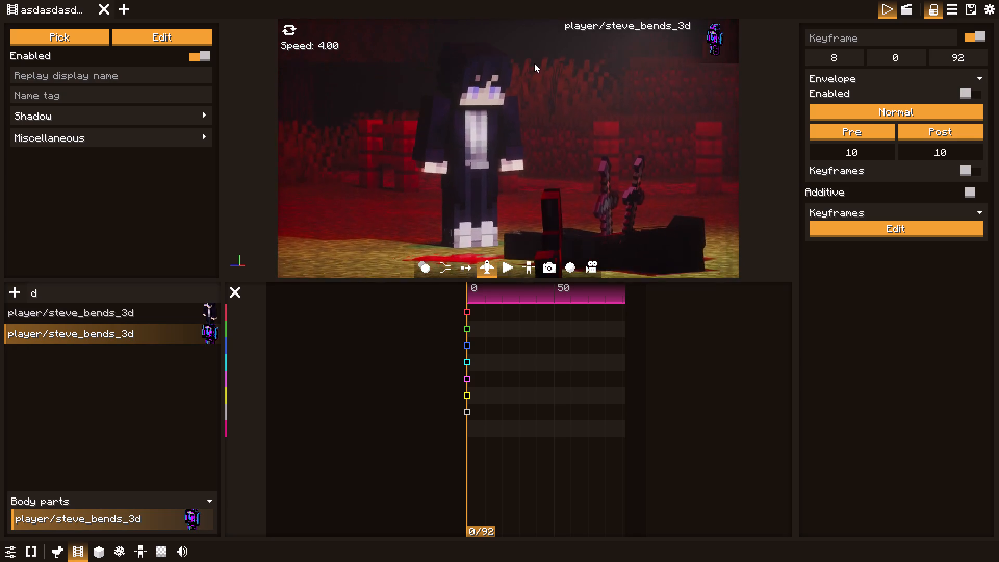
pyautogui.moveTo(534, 63); pyautogui.dragTo(535, 64)
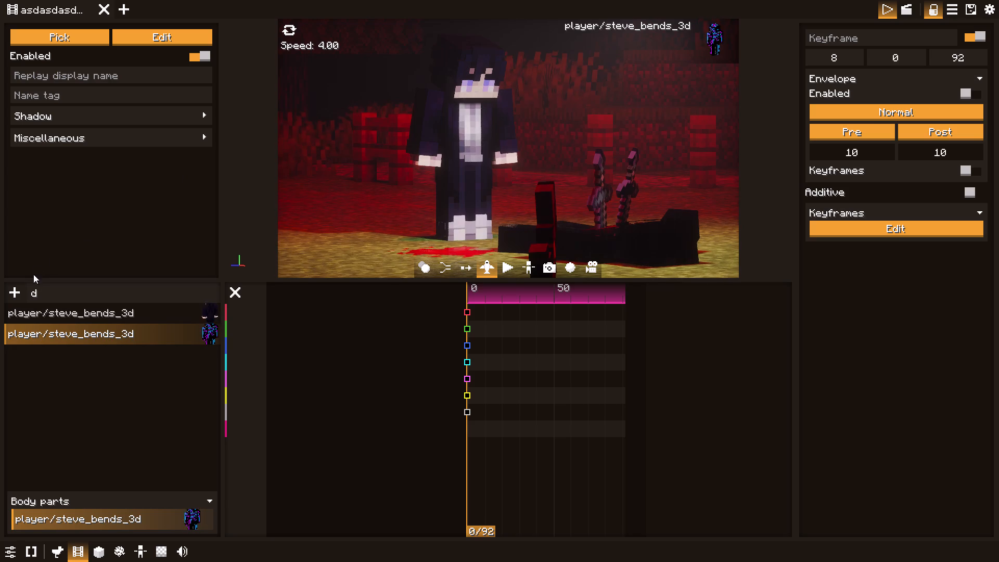
# Add a minecraft:lightning_bolt actor from the miscellaneous mobs to the film.
pyautogui.click(16, 291)
pyautogui.scroll(-13, 205, 310)
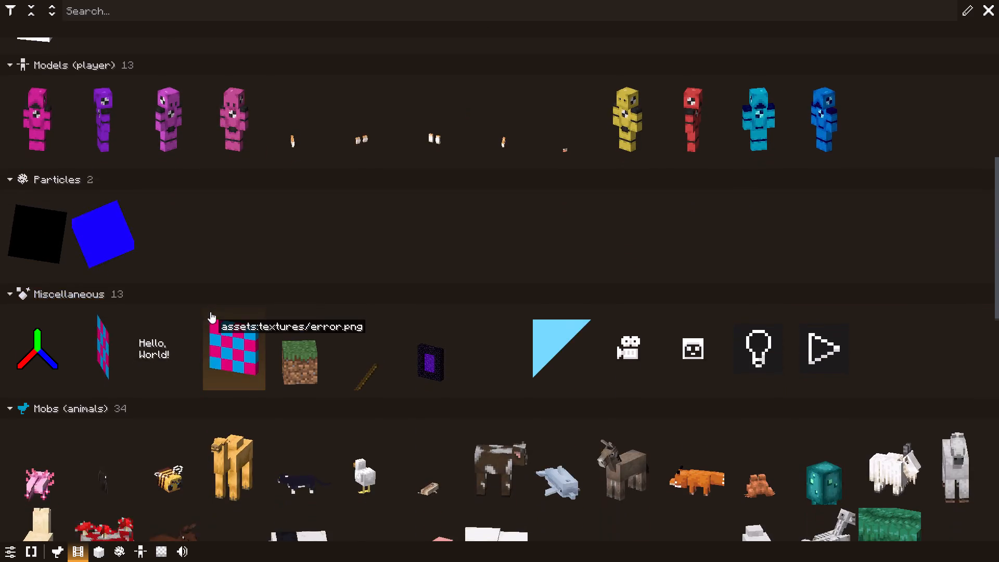
pyautogui.scroll(-20, 210, 312)
pyautogui.scroll(-17, 210, 312)
pyautogui.click(286, 448)
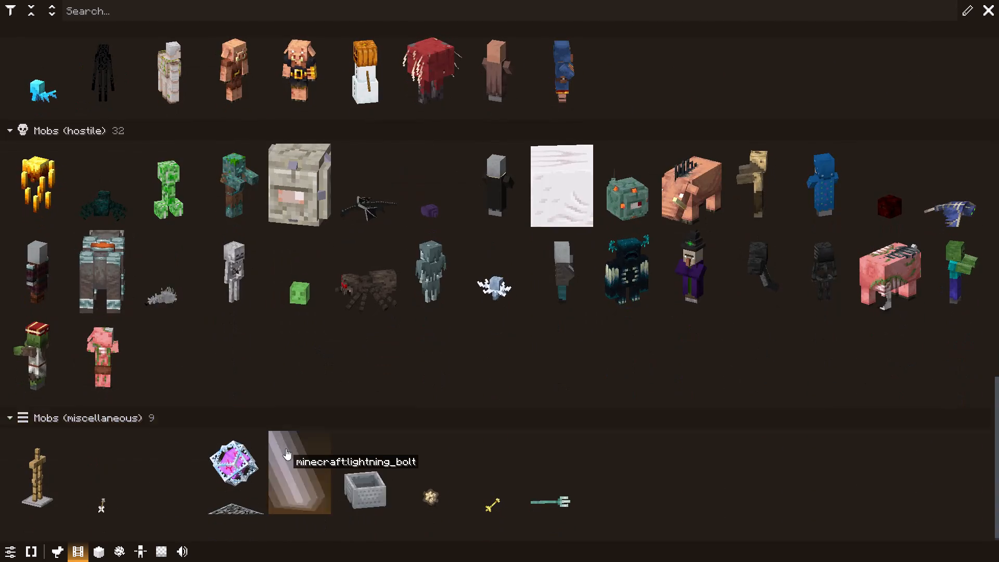
pyautogui.doubleClick(318, 449)
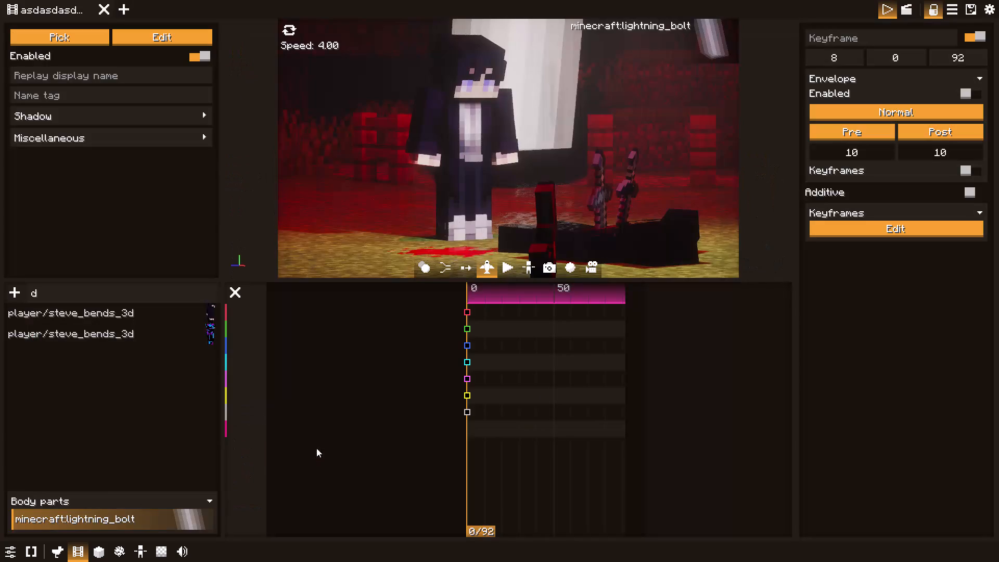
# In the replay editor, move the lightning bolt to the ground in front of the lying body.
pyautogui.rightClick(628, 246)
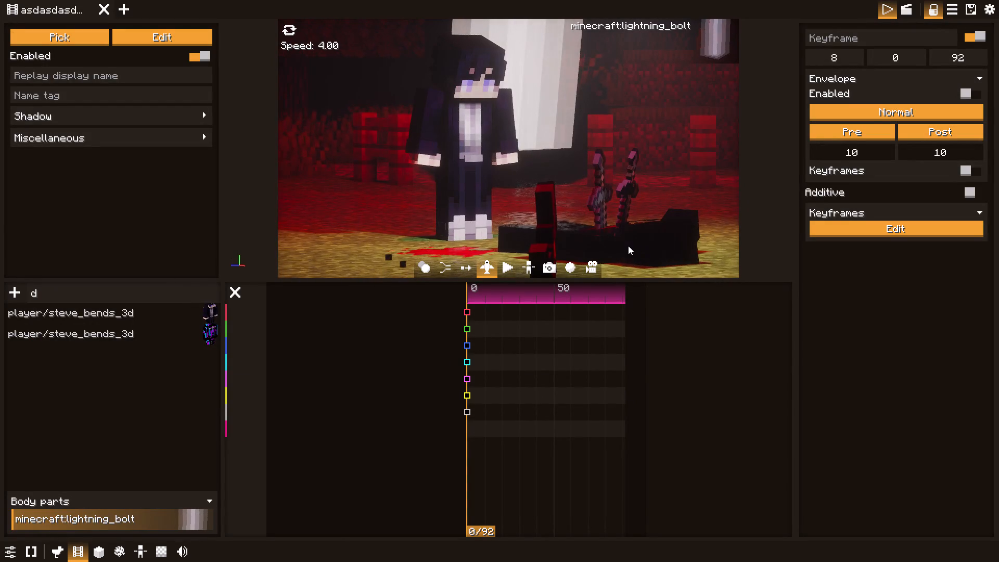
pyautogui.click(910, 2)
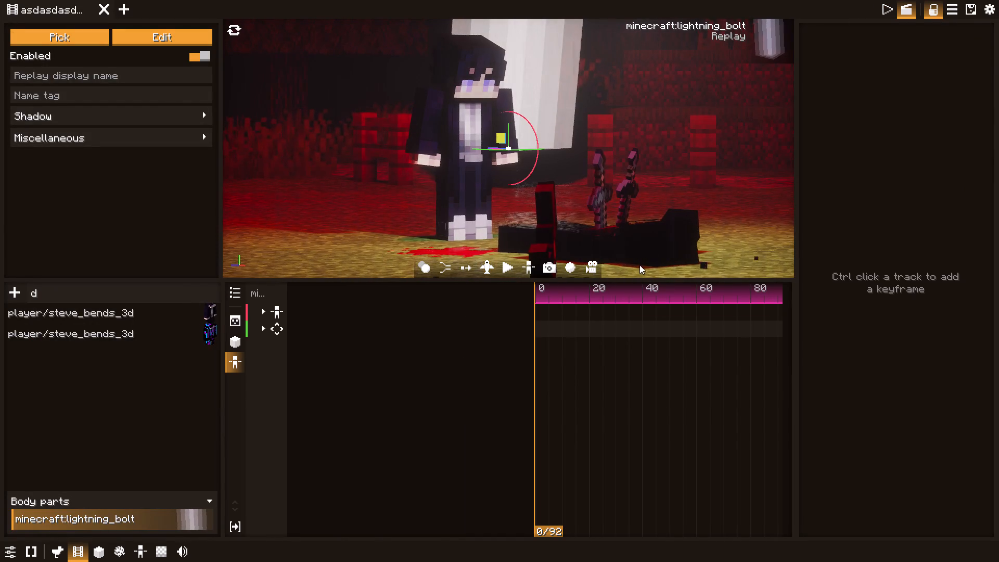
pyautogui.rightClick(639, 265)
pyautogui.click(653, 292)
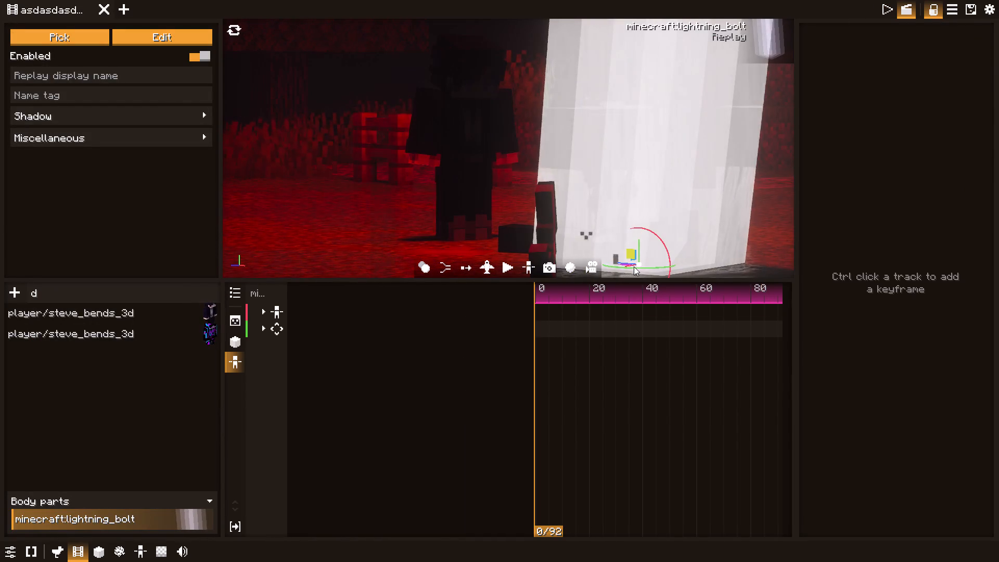
# Play the shot from tick 0 in the camera editor to check the lightning bolt.
pyautogui.click(881, 9)
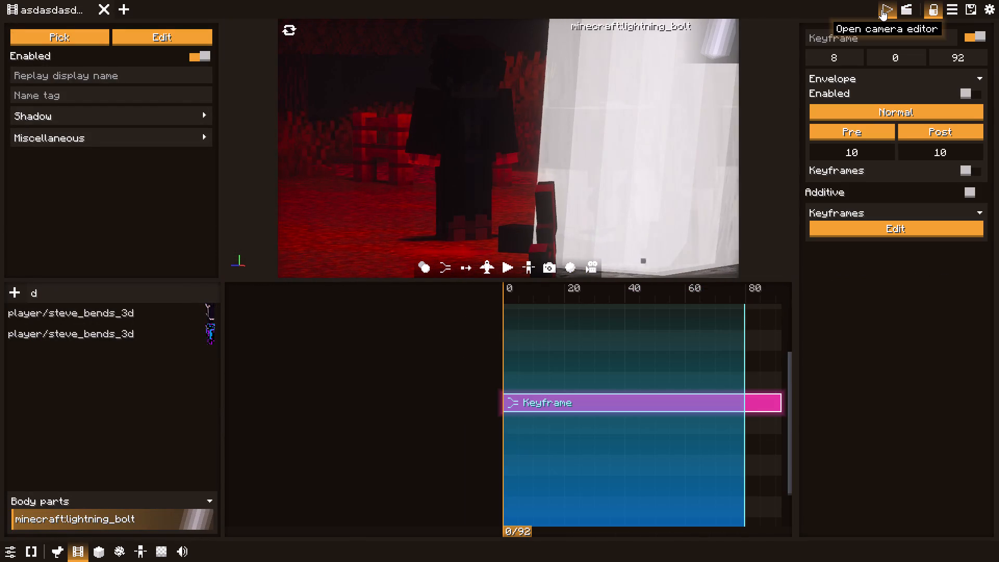
pyautogui.press('space')
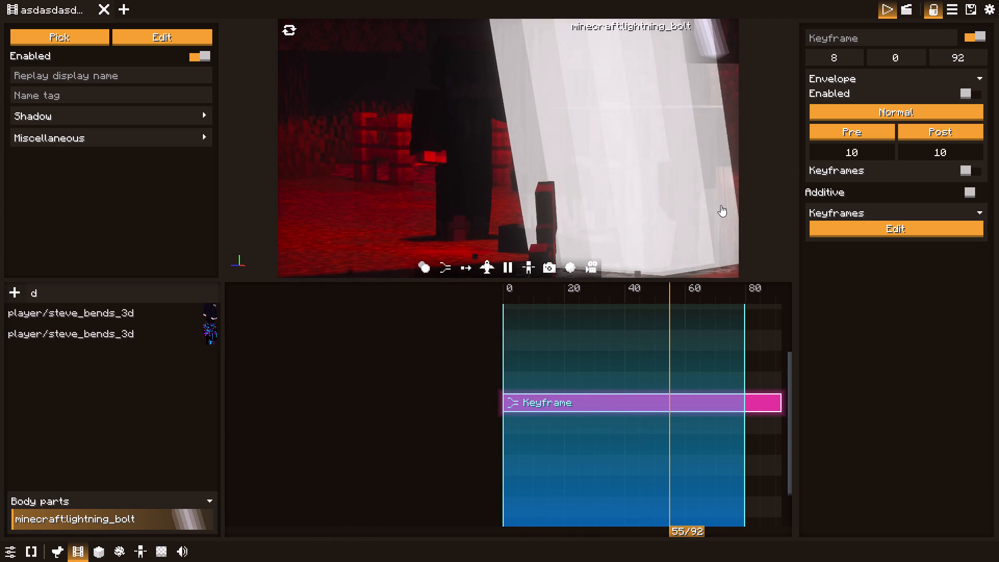
pyautogui.press('space')
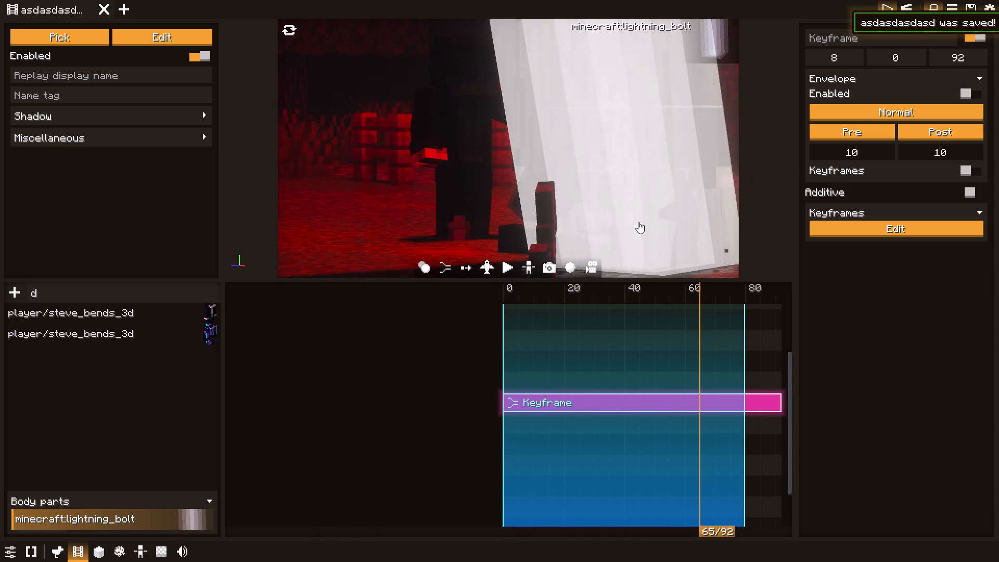
# At tick 0, move the lightning bolt to the ground at the standing character's feet in the replay editor.
pyautogui.rightClick(436, 229)
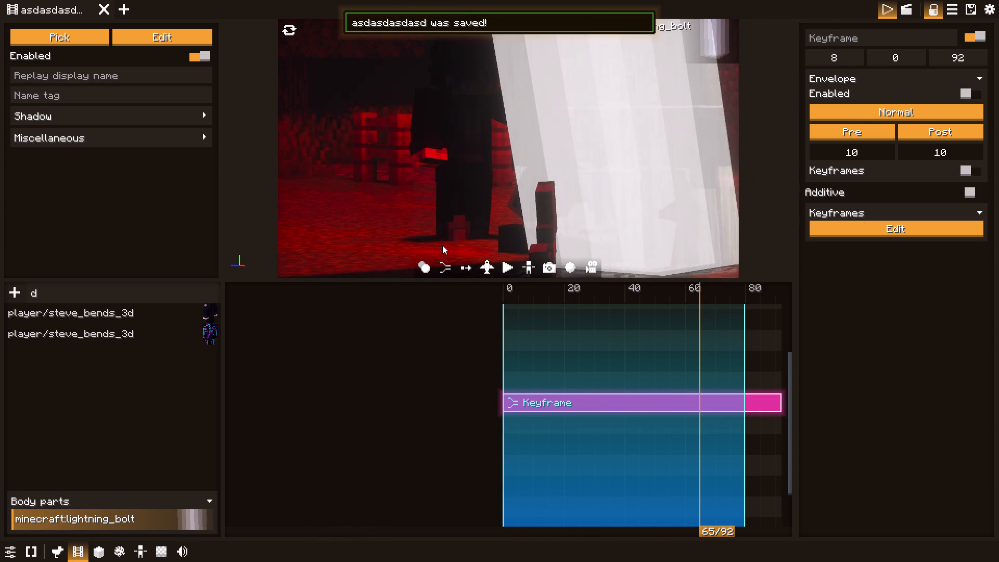
pyautogui.rightClick(442, 245)
pyautogui.rightClick(442, 244)
pyautogui.moveTo(568, 291); pyautogui.dragTo(496, 293)
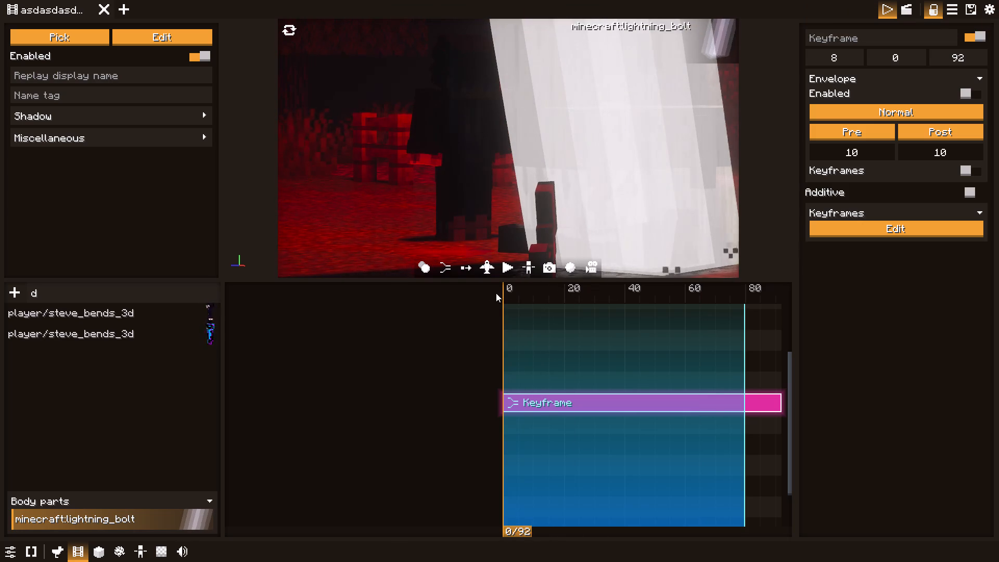
pyautogui.moveTo(496, 293); pyautogui.dragTo(478, 285)
pyautogui.rightClick(457, 242)
pyautogui.rightClick(450, 238)
pyautogui.rightClick(451, 238)
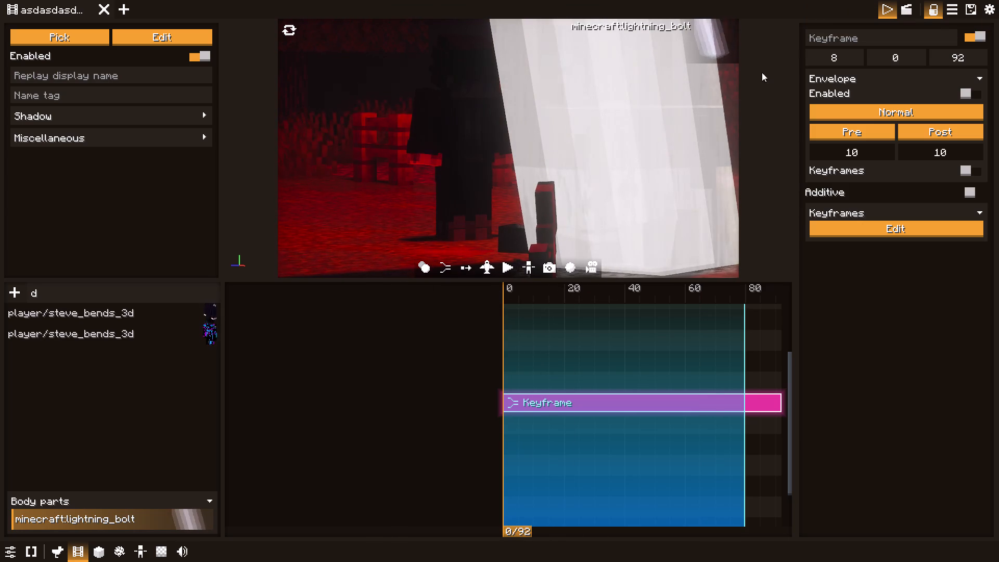
pyautogui.click(898, 5)
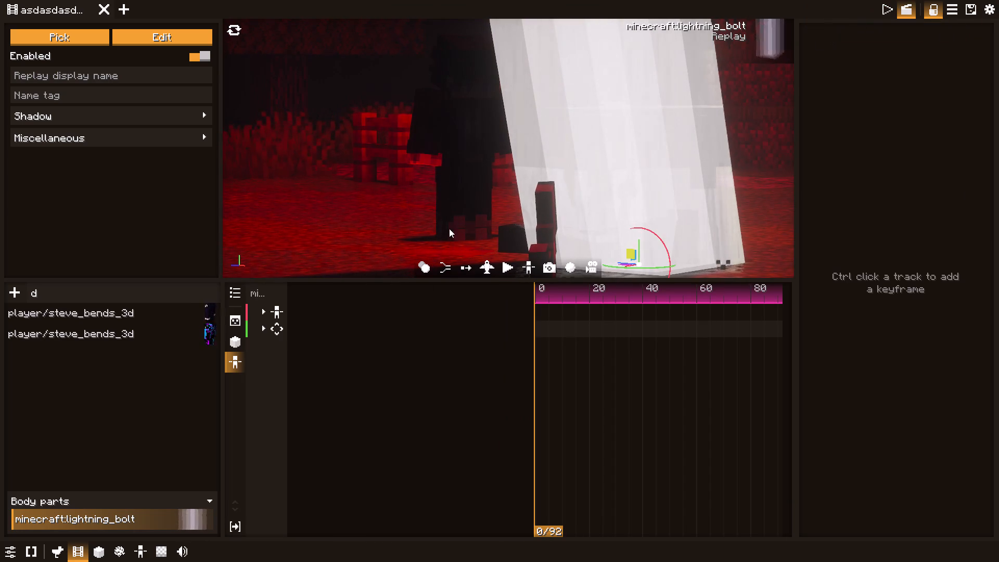
pyautogui.moveTo(445, 229); pyautogui.dragTo(445, 234, button='right')
pyautogui.click(457, 255)
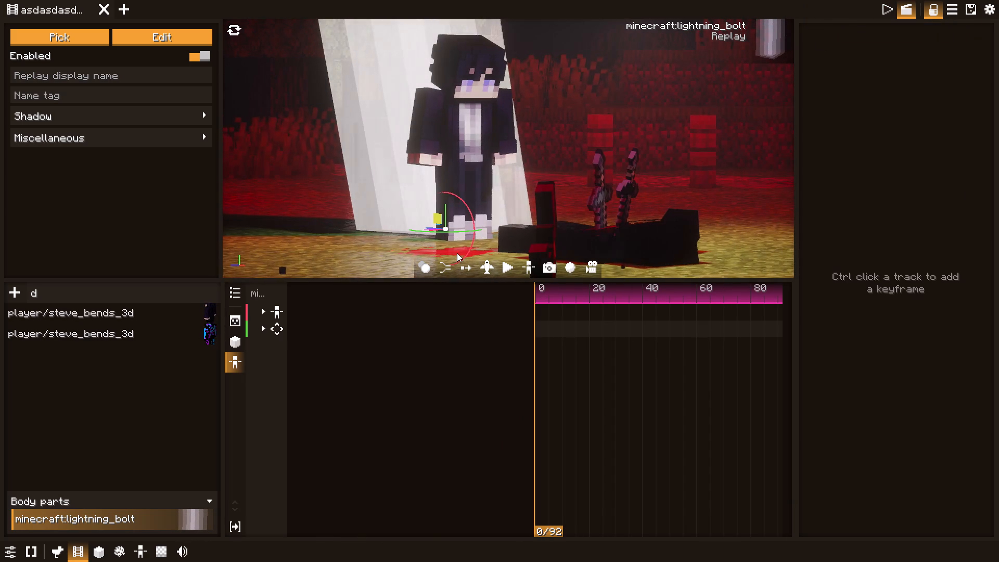
# Nudge the lightning bolt slightly so it stands just behind the standing character without covering him.
pyautogui.moveTo(445, 228); pyautogui.dragTo(459, 237)
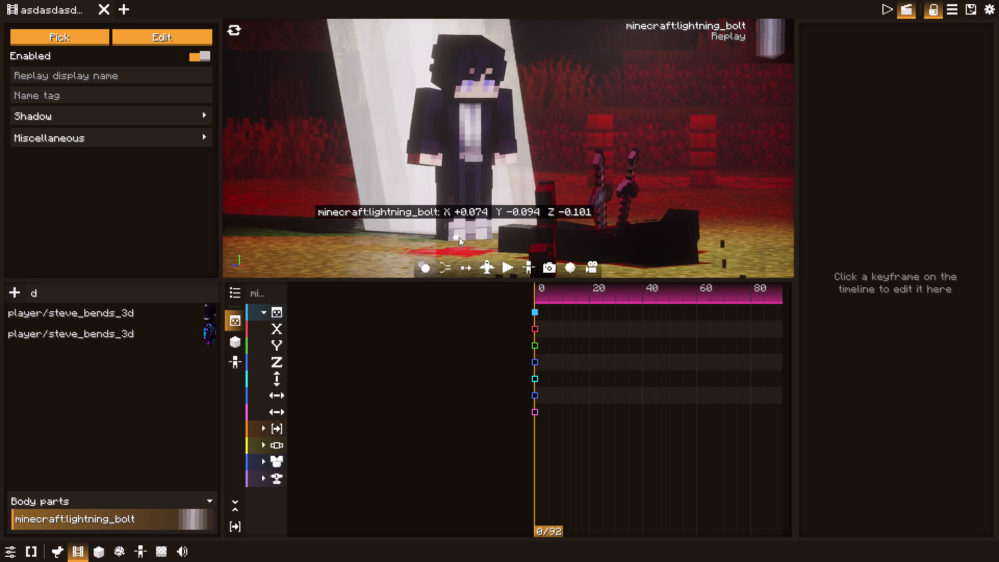
pyautogui.moveTo(459, 237); pyautogui.dragTo(460, 232)
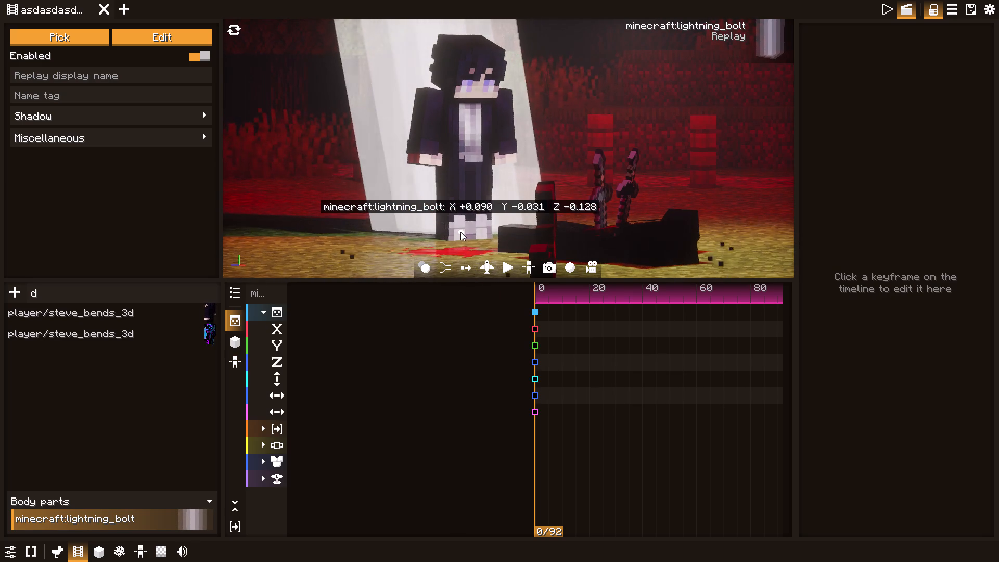
pyautogui.moveTo(460, 232); pyautogui.dragTo(447, 235)
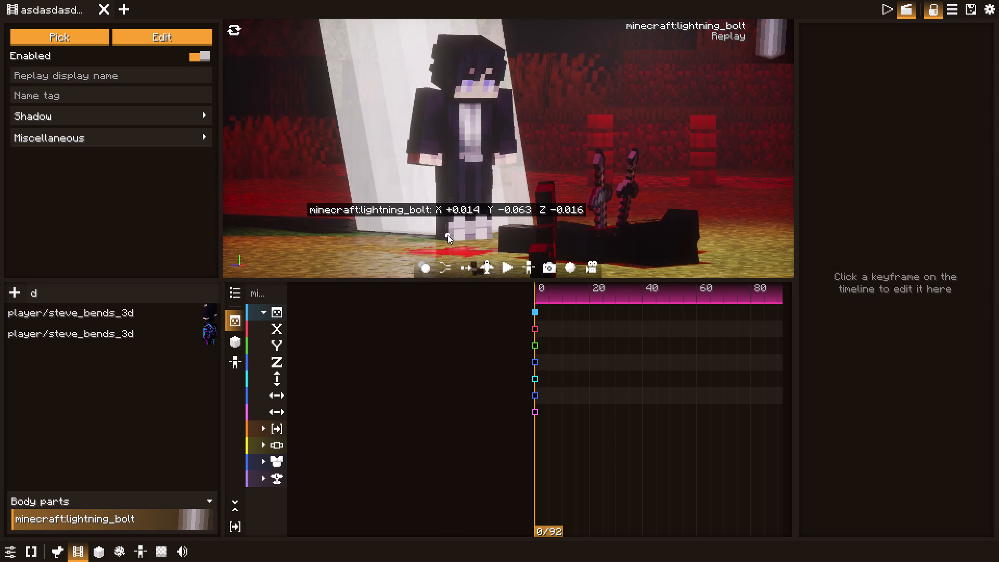
pyautogui.moveTo(447, 235); pyautogui.dragTo(454, 238)
pyautogui.scroll(-2, 454, 238)
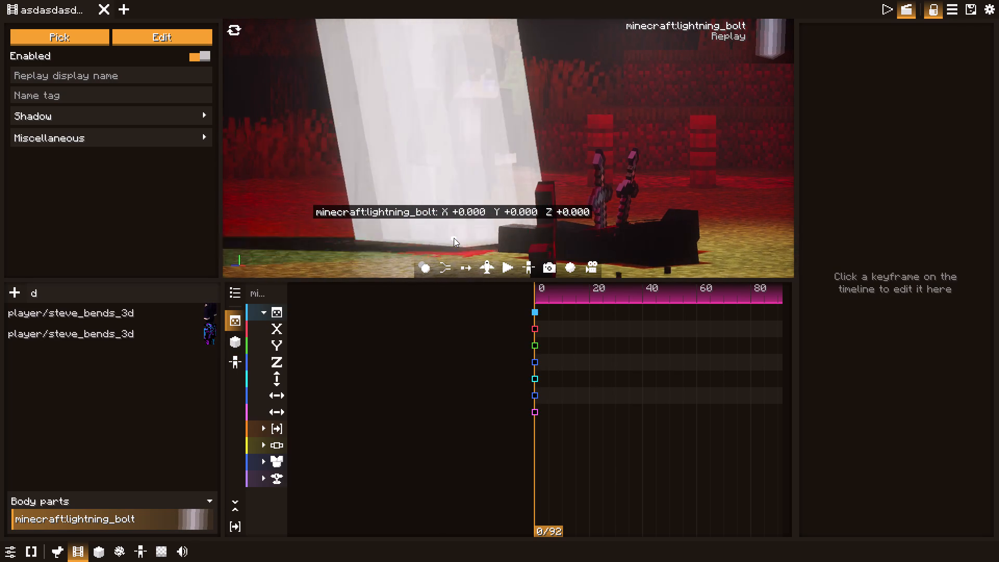
pyautogui.scroll(-3, 454, 238)
pyautogui.moveTo(454, 238); pyautogui.dragTo(454, 237)
pyautogui.scroll(5, 454, 238)
pyautogui.scroll(-1, 454, 237)
pyautogui.scroll(1, 454, 237)
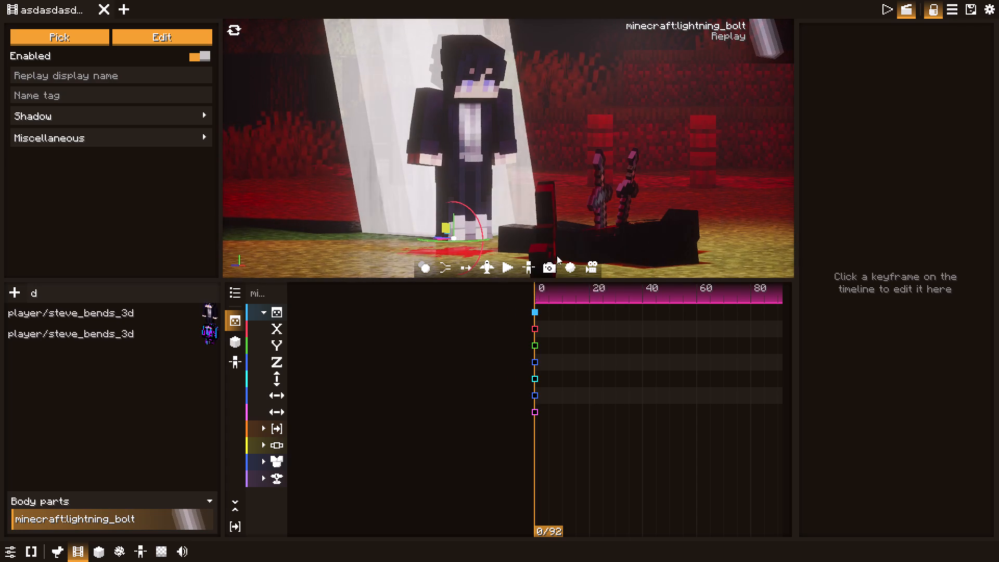
# Play the scene from tick 0 to tick 77 to check the lightning bolt behind the animated character.
pyautogui.press('space')
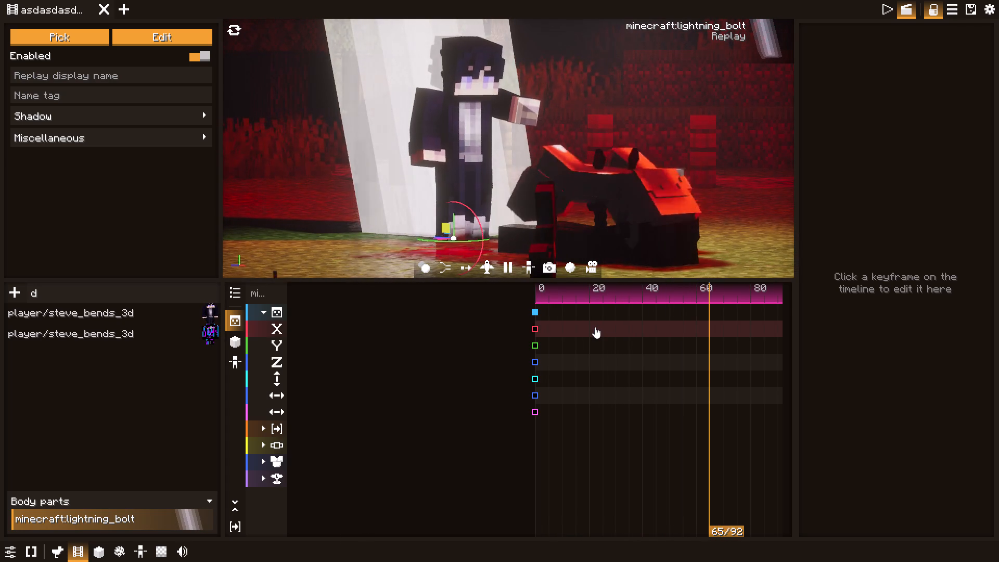
pyautogui.press('space')
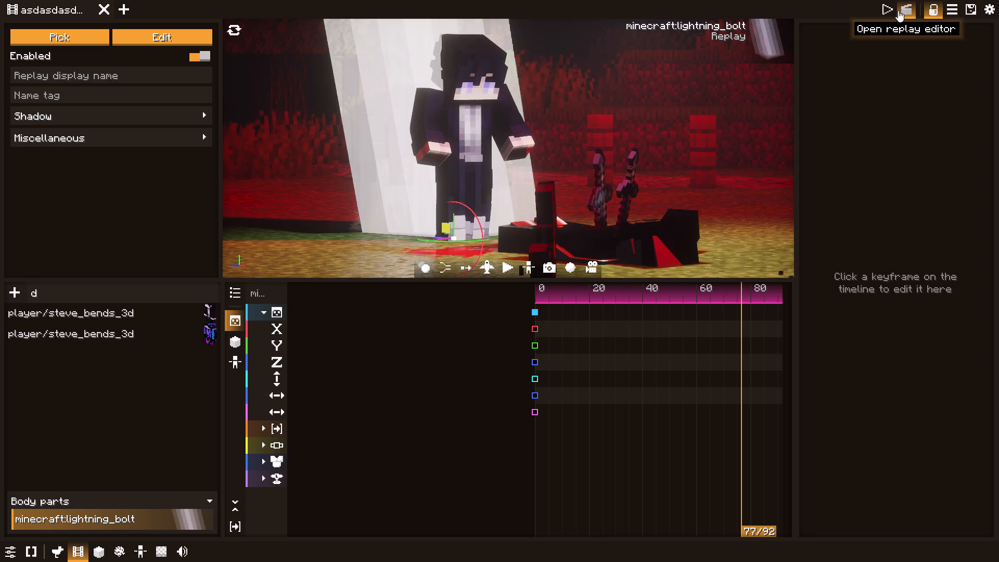
# In the camera editor's Keyframe clip, fly the camera closer to the standing character's upper body at tick 77.
pyautogui.click(883, 11)
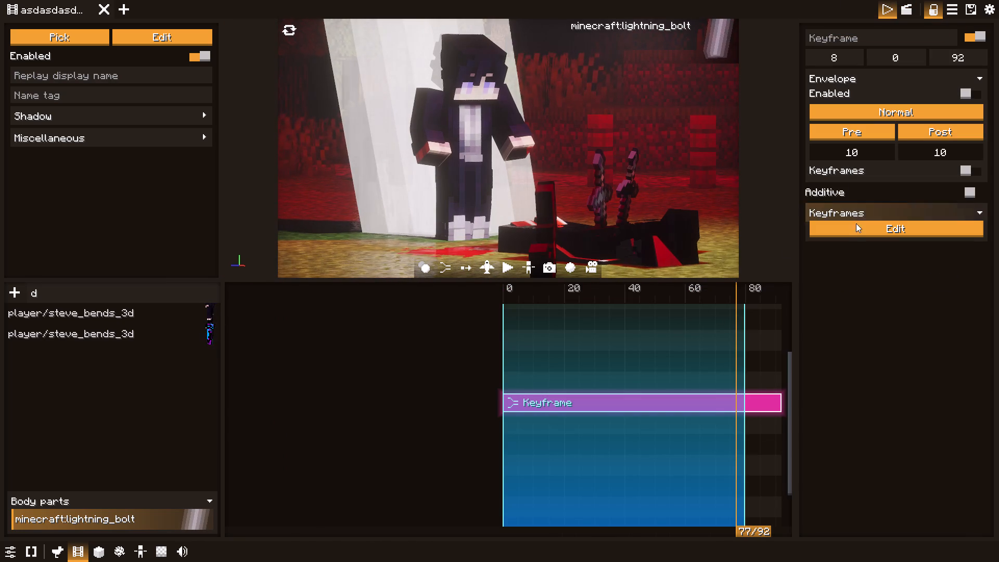
pyautogui.click(856, 225)
pyautogui.click(491, 270)
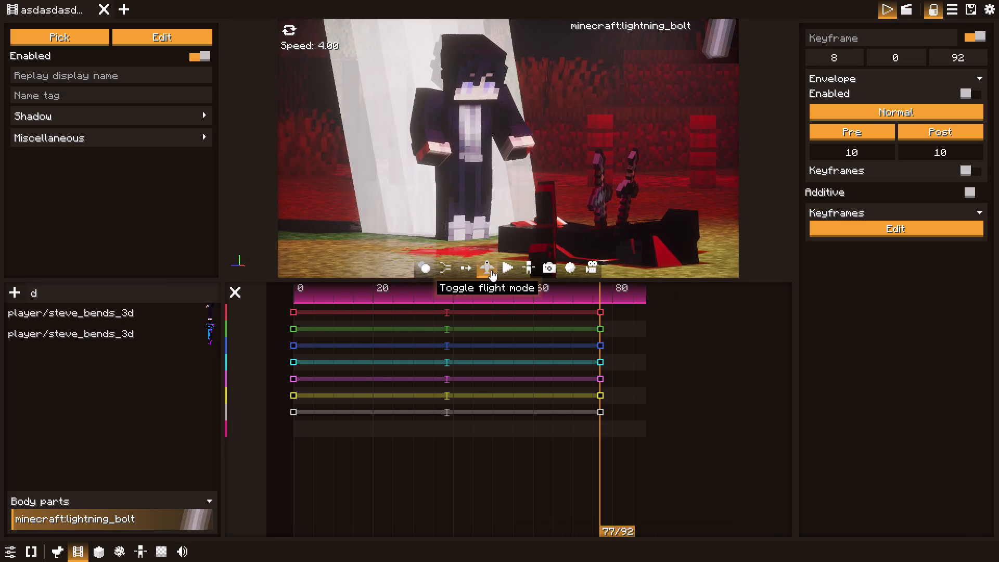
pyautogui.moveTo(502, 217); pyautogui.dragTo(495, 208)
pyautogui.press('w')
pyautogui.press('w')
pyautogui.write('sw')
pyautogui.moveTo(495, 208); pyautogui.dragTo(492, 211)
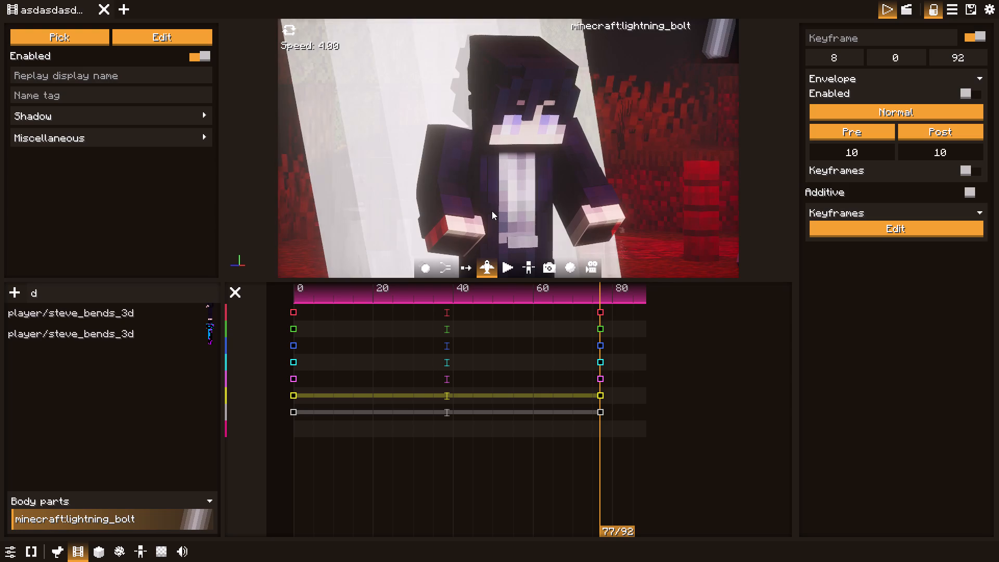
# Record the camera shot as a video starting from tick 0.
pyautogui.click(904, 9)
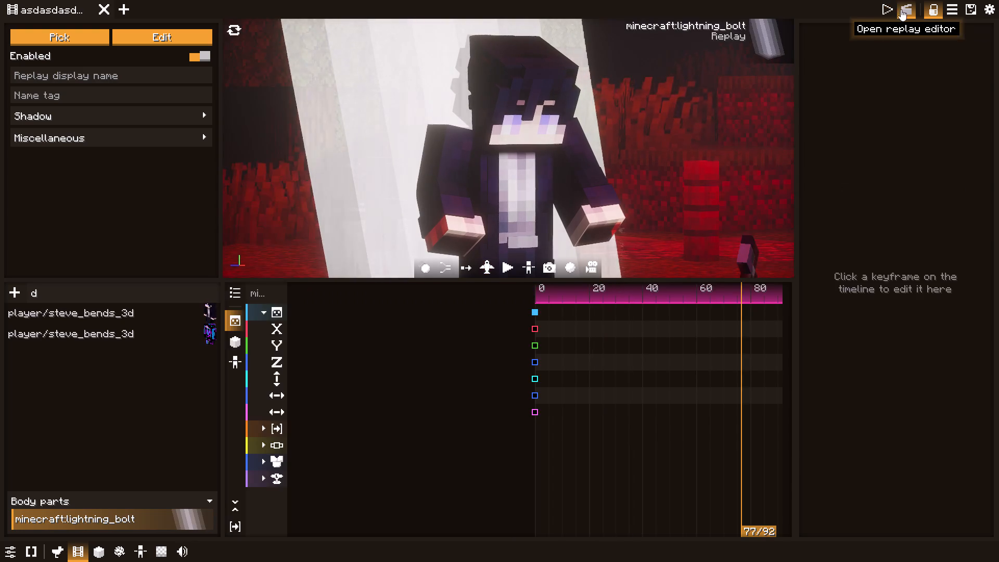
pyautogui.click(889, 9)
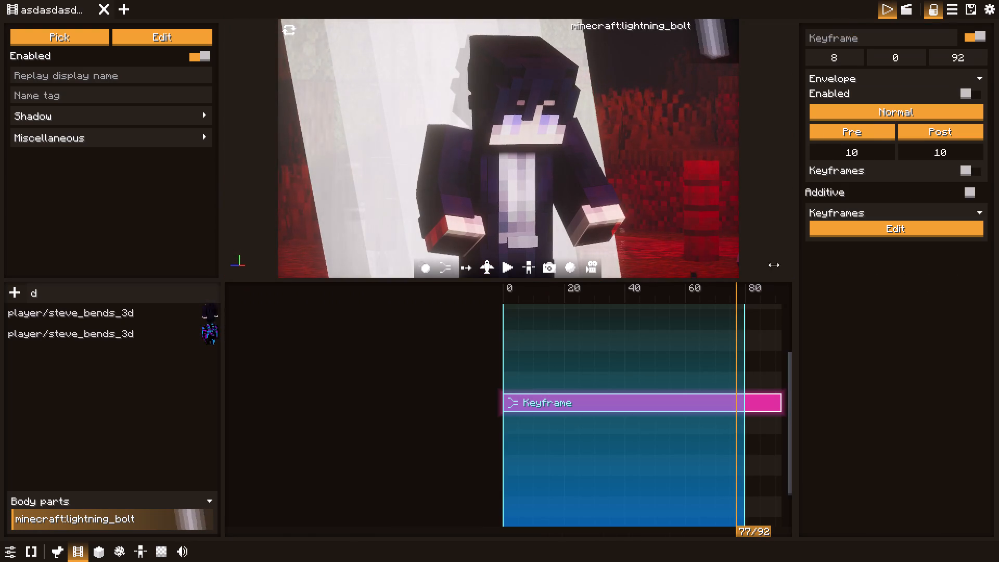
pyautogui.moveTo(694, 295); pyautogui.dragTo(490, 281)
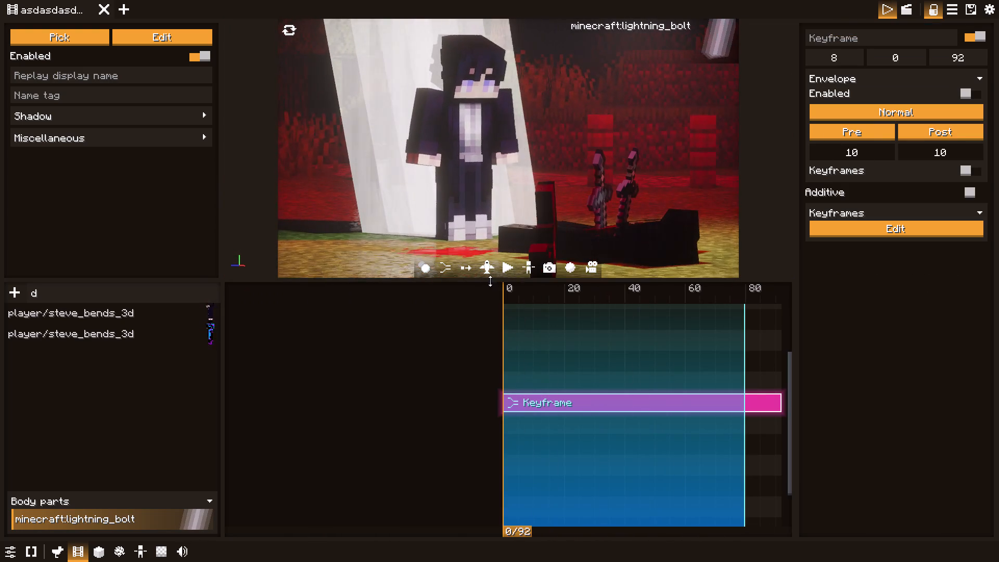
pyautogui.moveTo(490, 281); pyautogui.dragTo(481, 280)
pyautogui.click(587, 264)
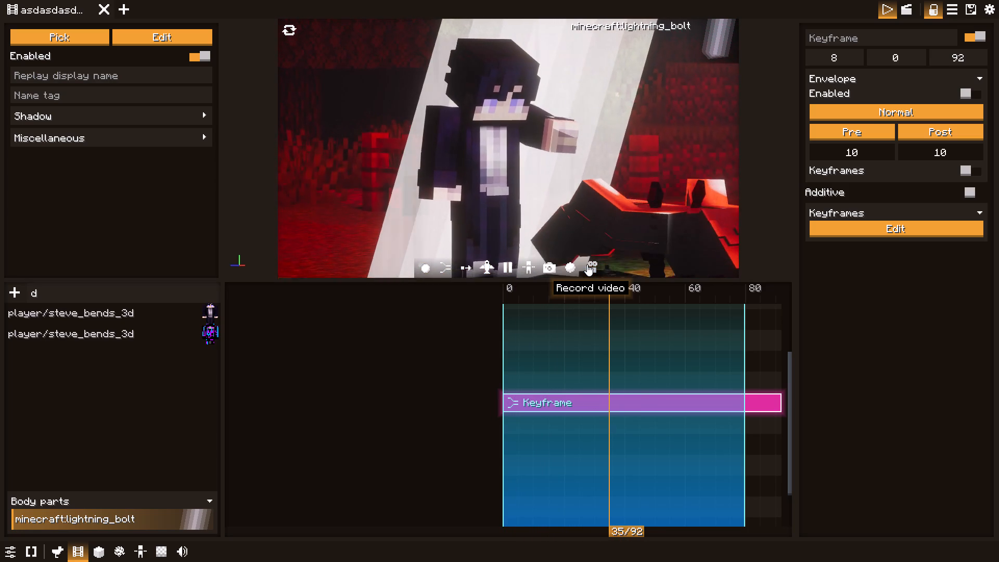
pyautogui.click(587, 264)
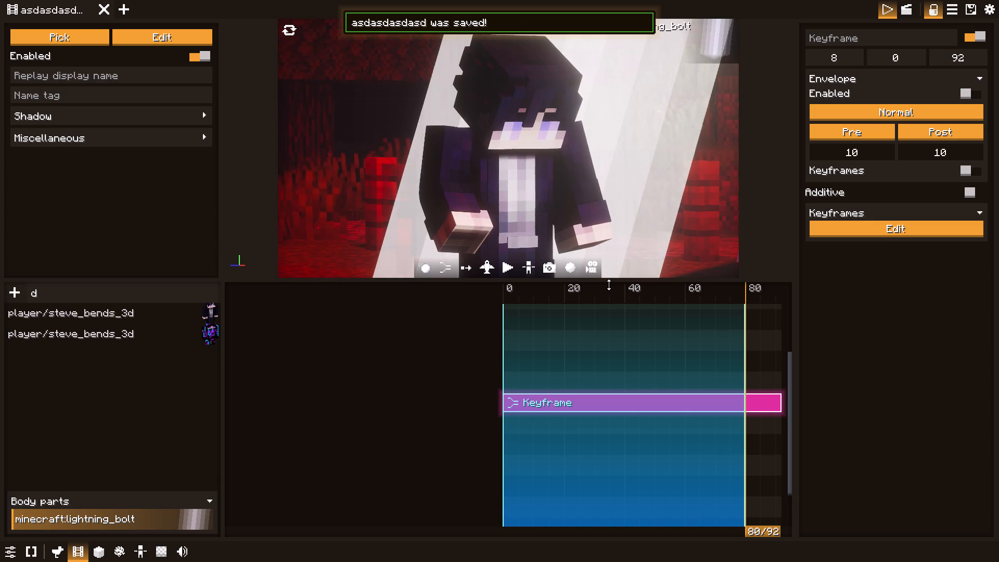
# At tick 0, open the standing steve_bends_3d character's form for editing from the replay editor.
pyautogui.click(122, 315)
pyautogui.moveTo(537, 299); pyautogui.dragTo(464, 296)
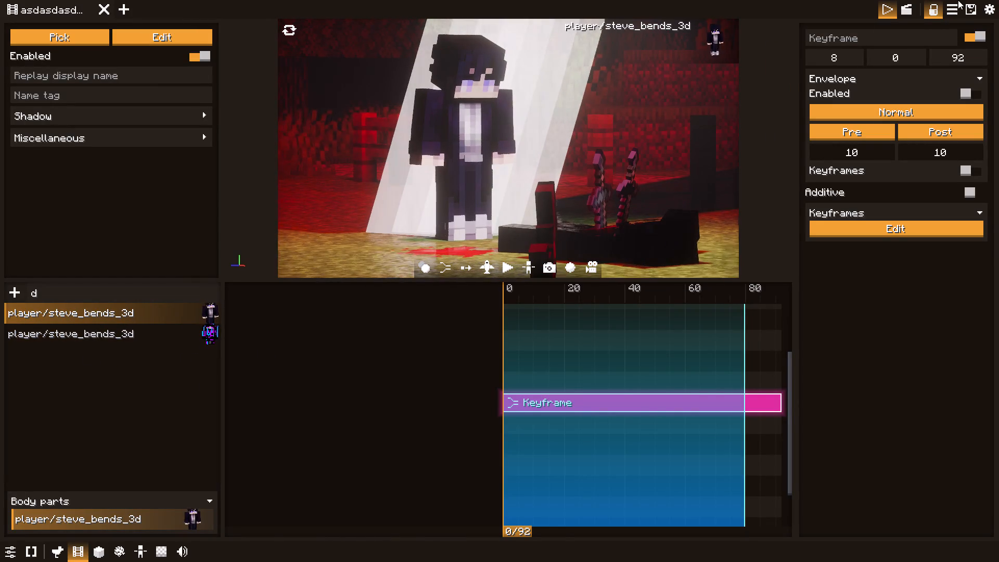
pyautogui.click(912, 5)
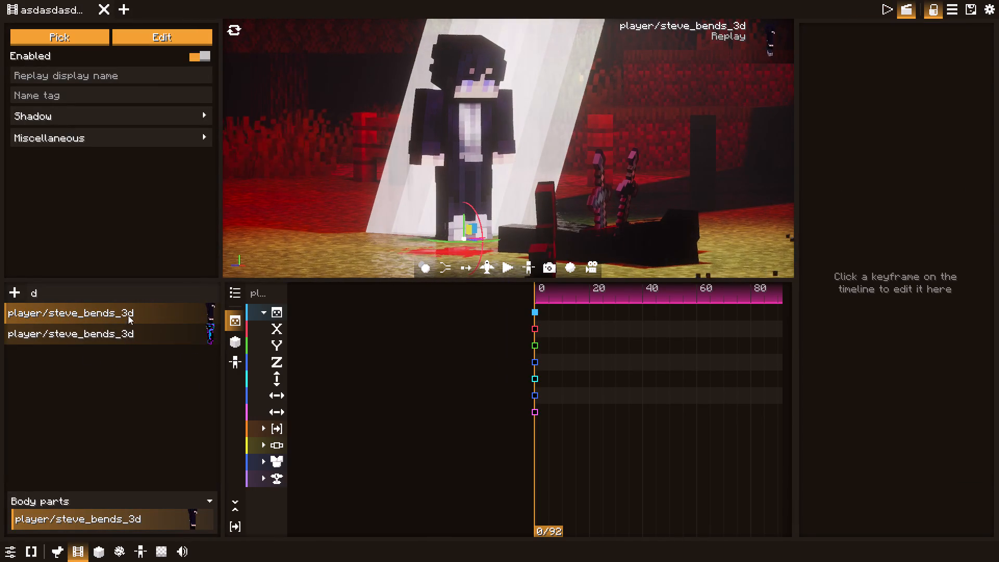
pyautogui.click(130, 309)
pyautogui.rightClick(130, 309)
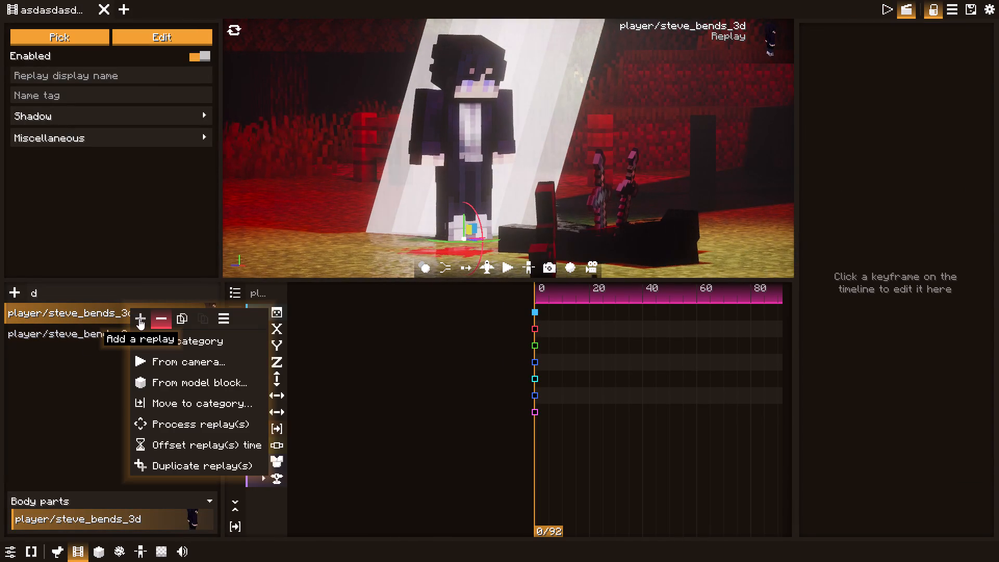
pyautogui.doubleClick(45, 310)
pyautogui.rightClick(45, 310)
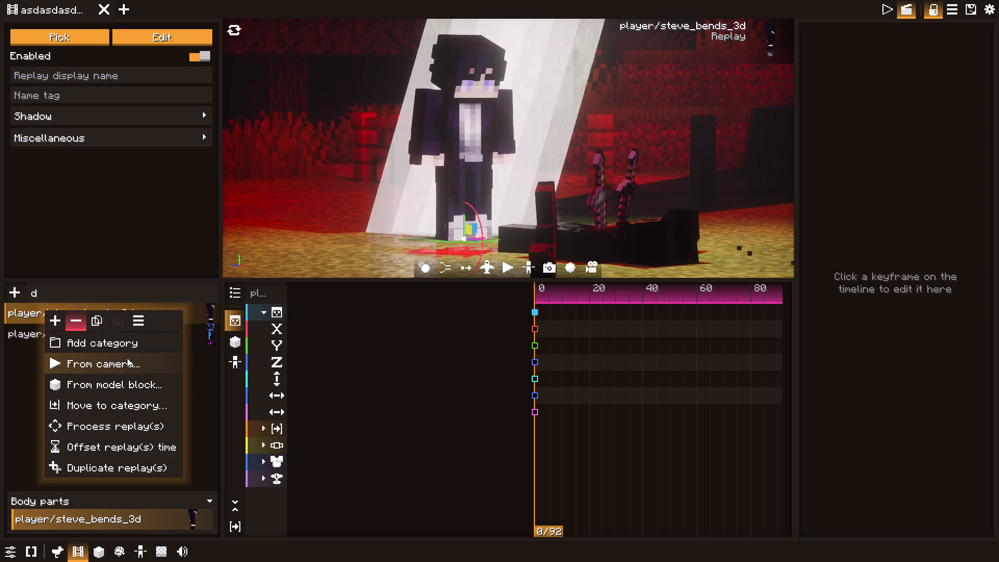
pyautogui.click(92, 522)
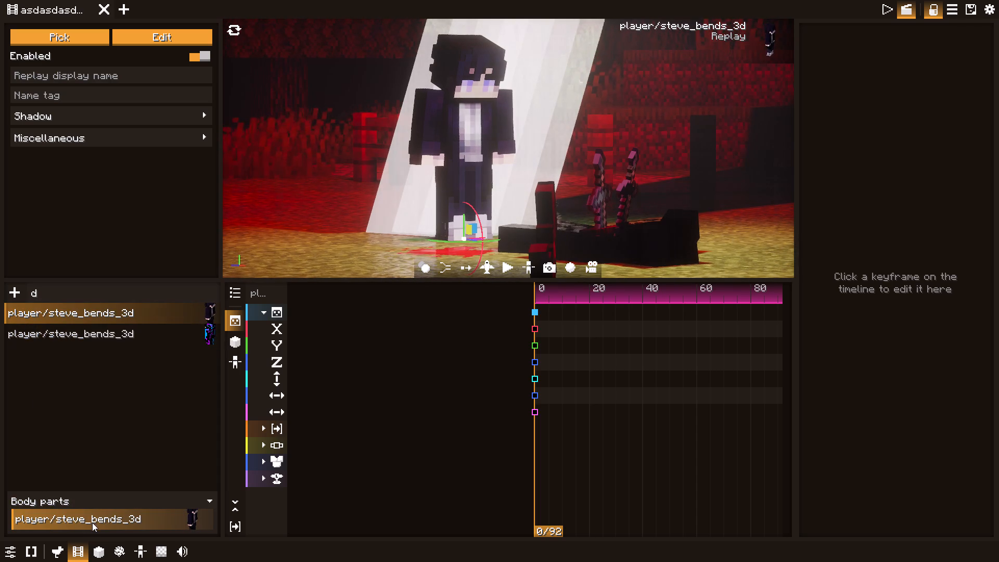
pyautogui.click(93, 519)
pyautogui.click(101, 502)
pyautogui.click(99, 515)
pyautogui.click(101, 521)
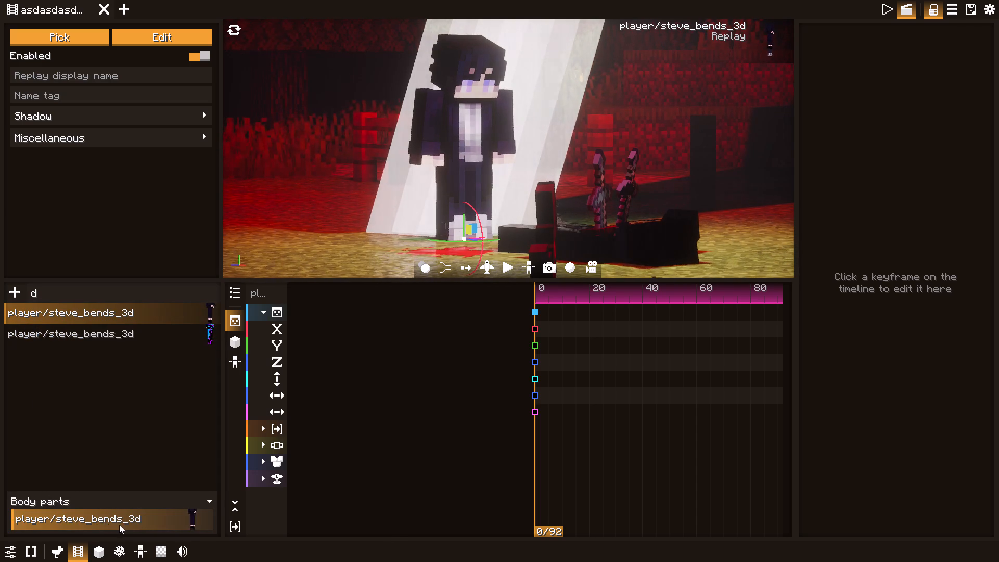
pyautogui.doubleClick(125, 518)
pyautogui.click(165, 37)
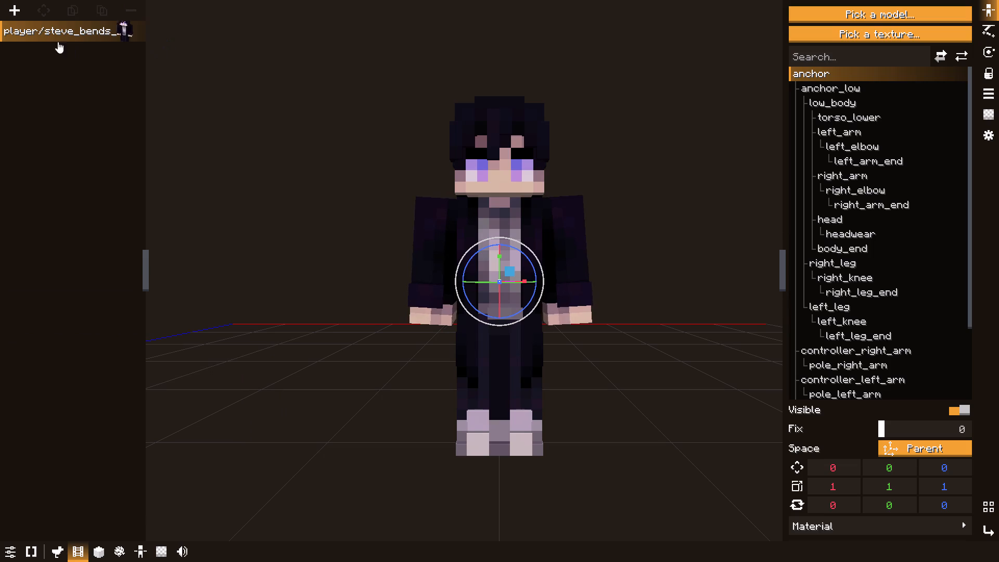
# Add a body part to the standing character's form and give it the stick item form.
pyautogui.rightClick(39, 24)
pyautogui.click(52, 29)
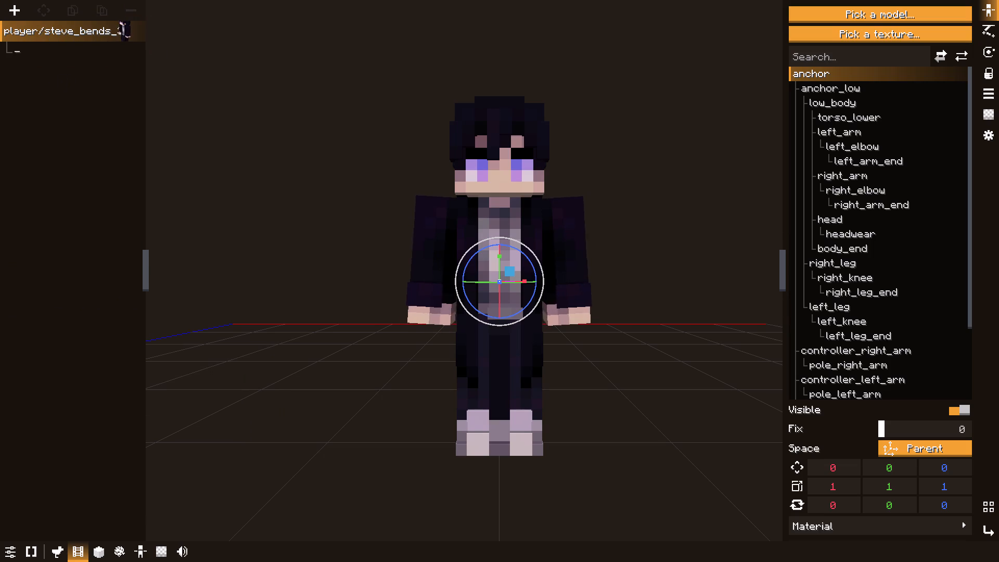
pyautogui.click(21, 55)
pyautogui.click(103, 390)
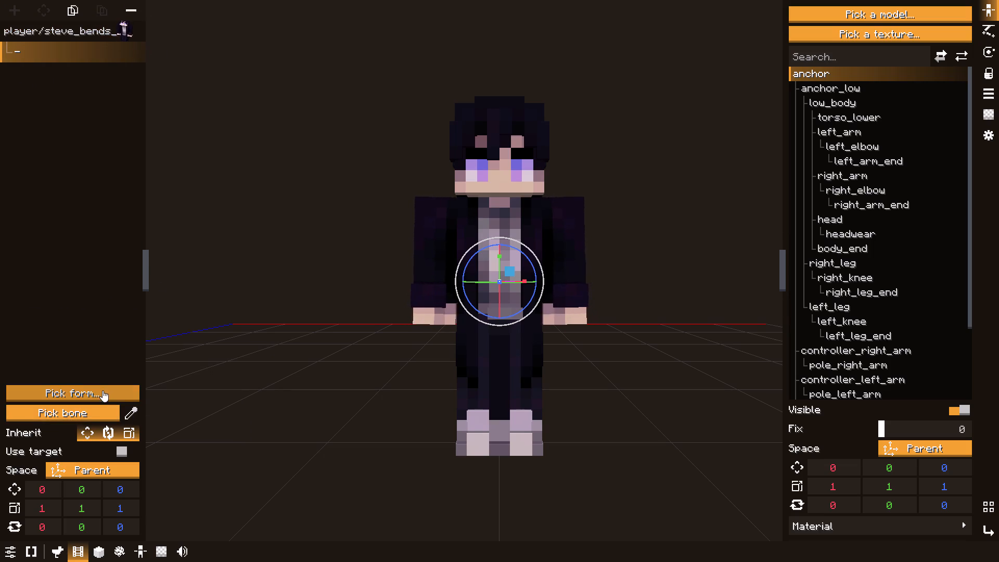
pyautogui.scroll(-4, 261, 284)
pyautogui.scroll(-2, 280, 330)
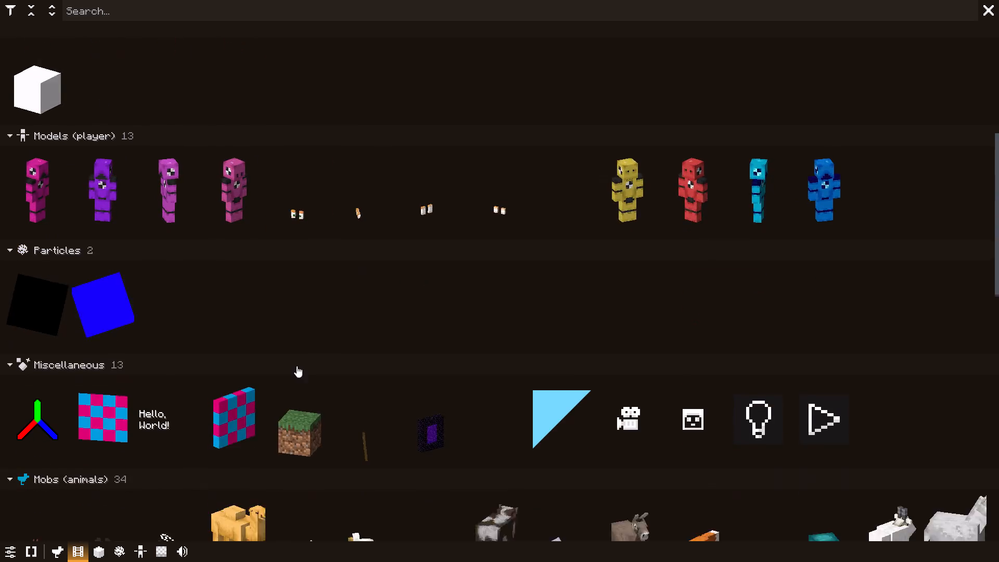
pyautogui.doubleClick(355, 384)
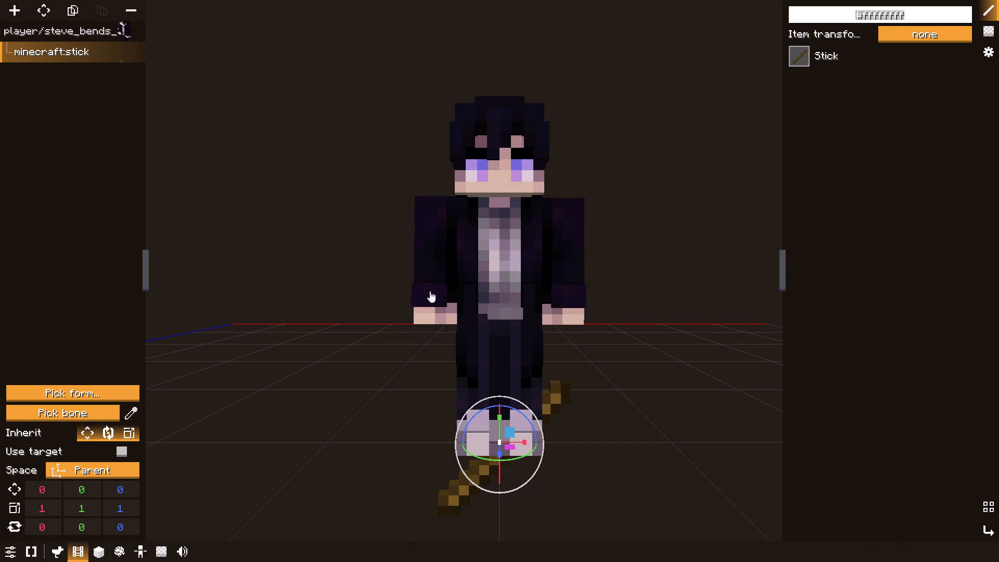
# Search the items for sword and change the body part's item to Netherite Sword.
pyautogui.doubleClick(816, 59)
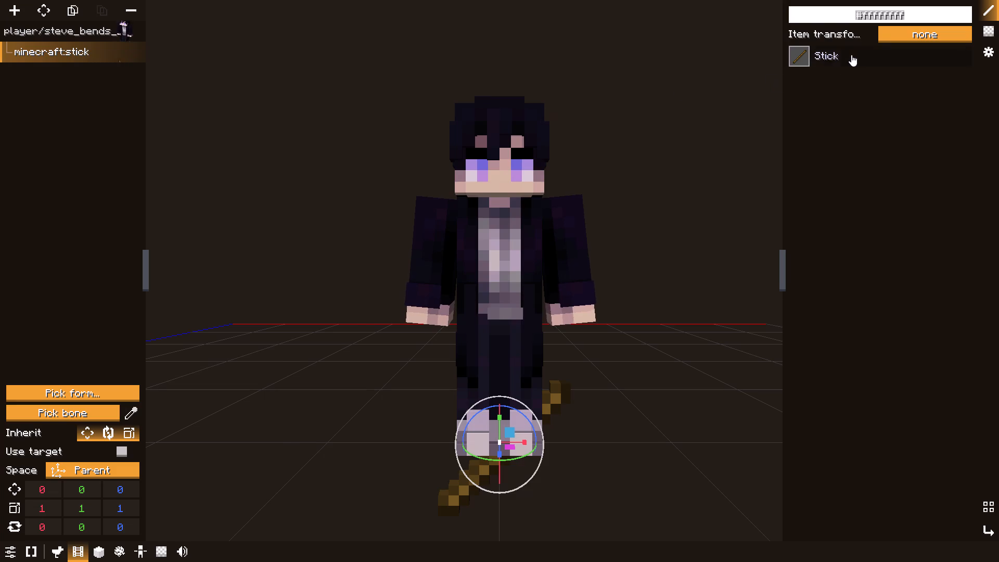
pyautogui.click(851, 55)
pyautogui.click(411, 111)
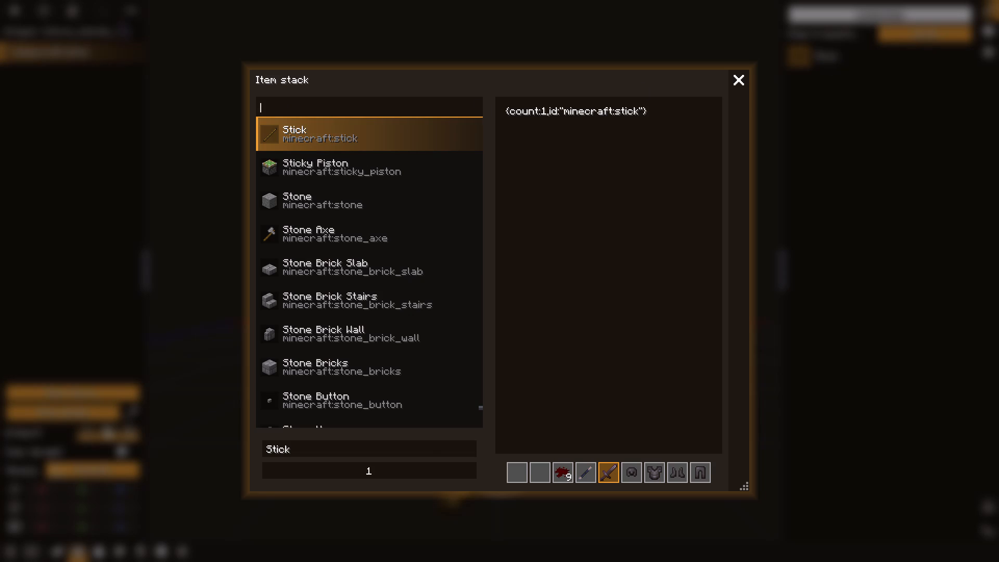
pyautogui.press('s')
pyautogui.write('word')
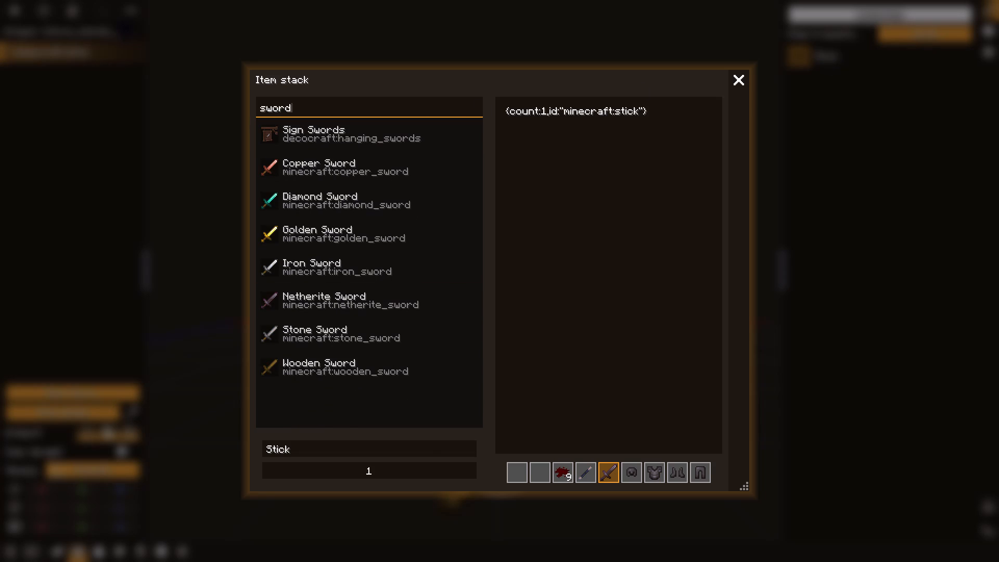
pyautogui.tripleClick(354, 304)
pyautogui.click(354, 304)
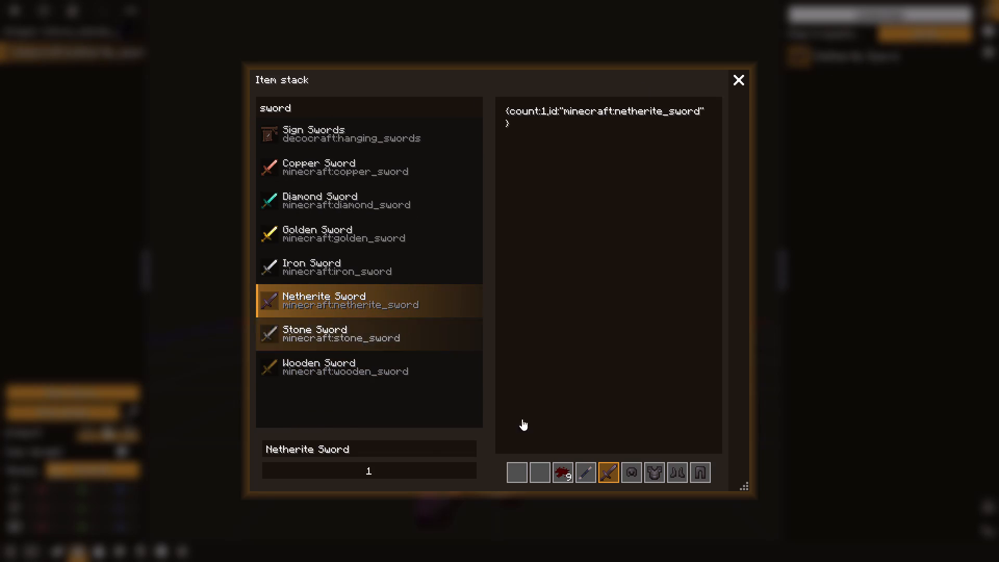
pyautogui.tripleClick(337, 305)
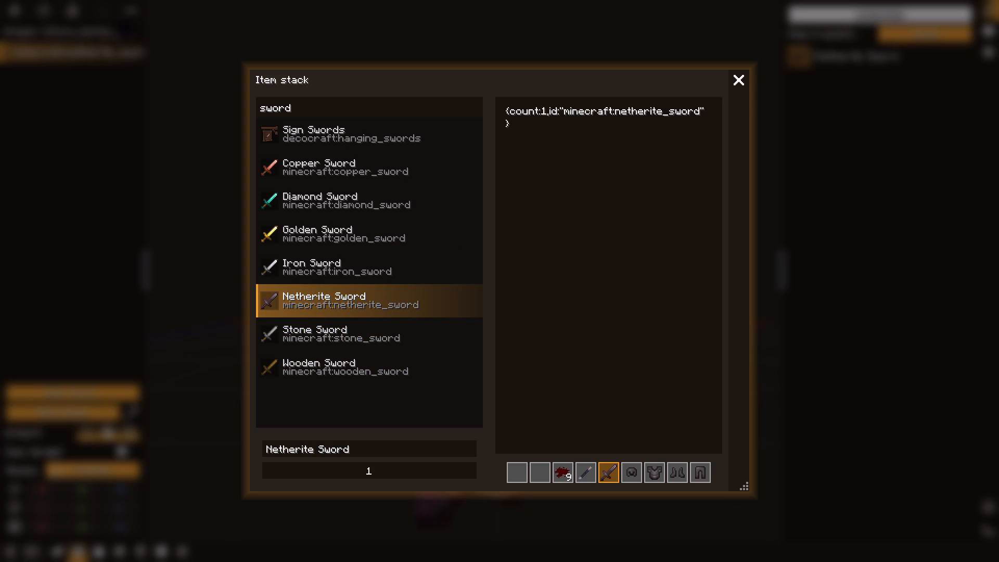
pyautogui.click(739, 85)
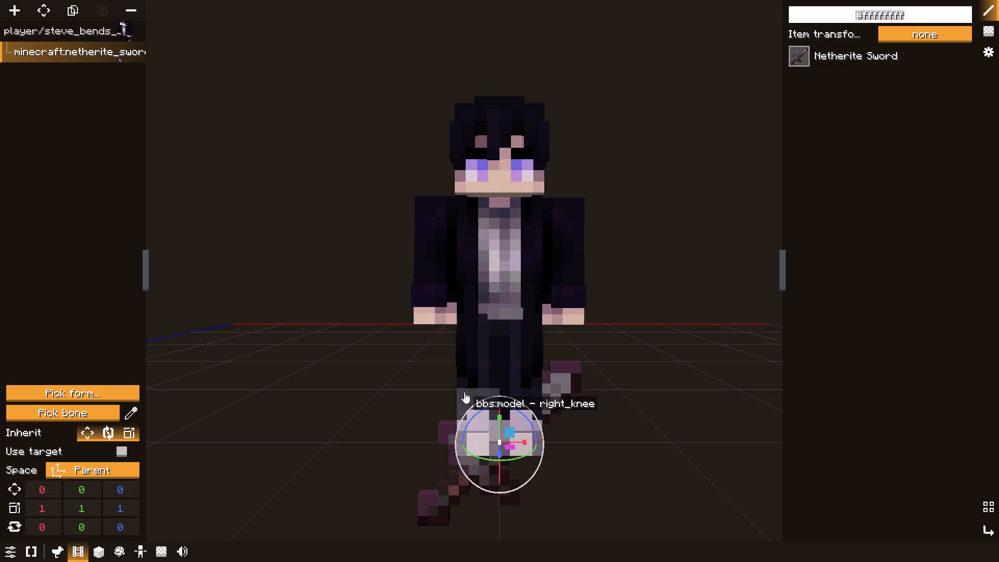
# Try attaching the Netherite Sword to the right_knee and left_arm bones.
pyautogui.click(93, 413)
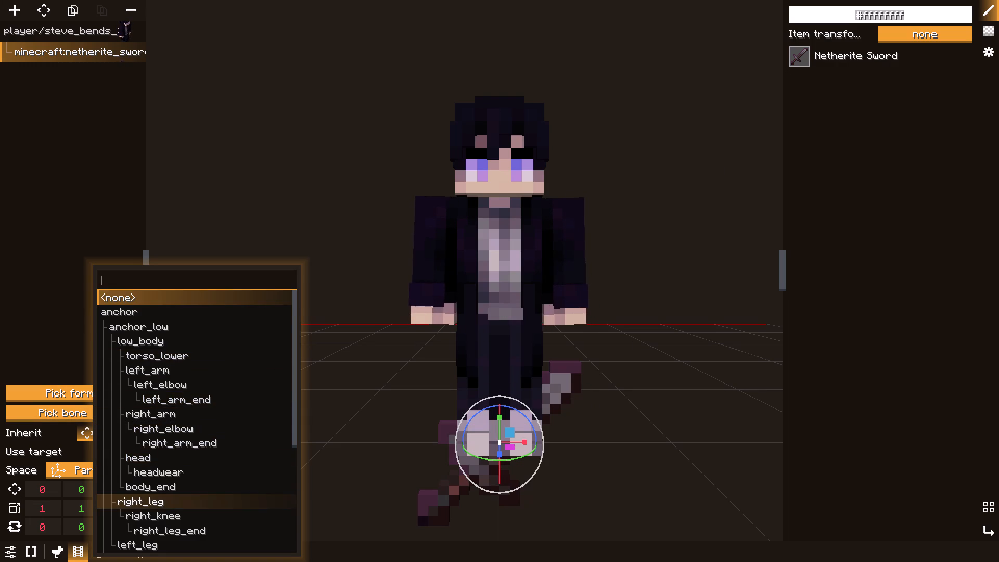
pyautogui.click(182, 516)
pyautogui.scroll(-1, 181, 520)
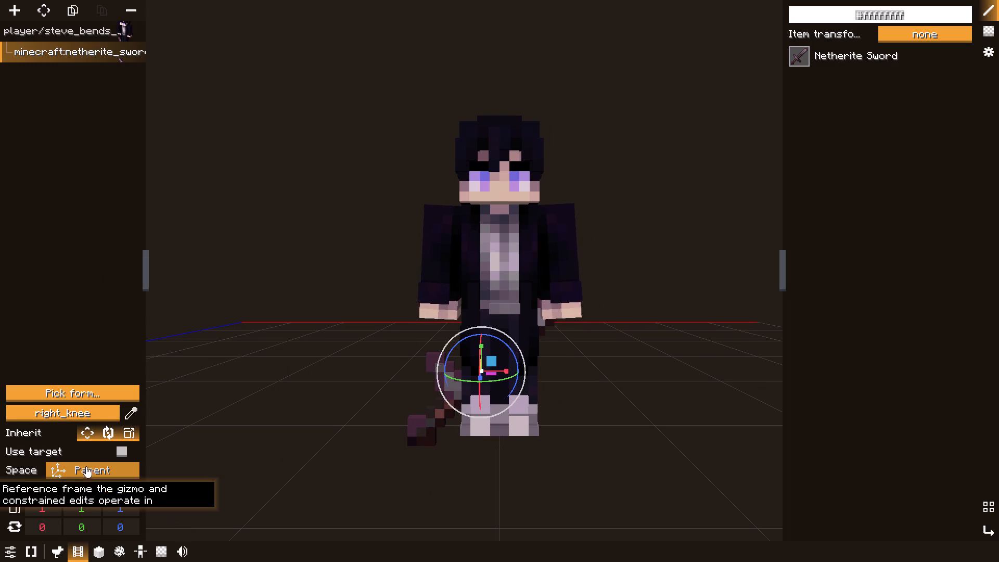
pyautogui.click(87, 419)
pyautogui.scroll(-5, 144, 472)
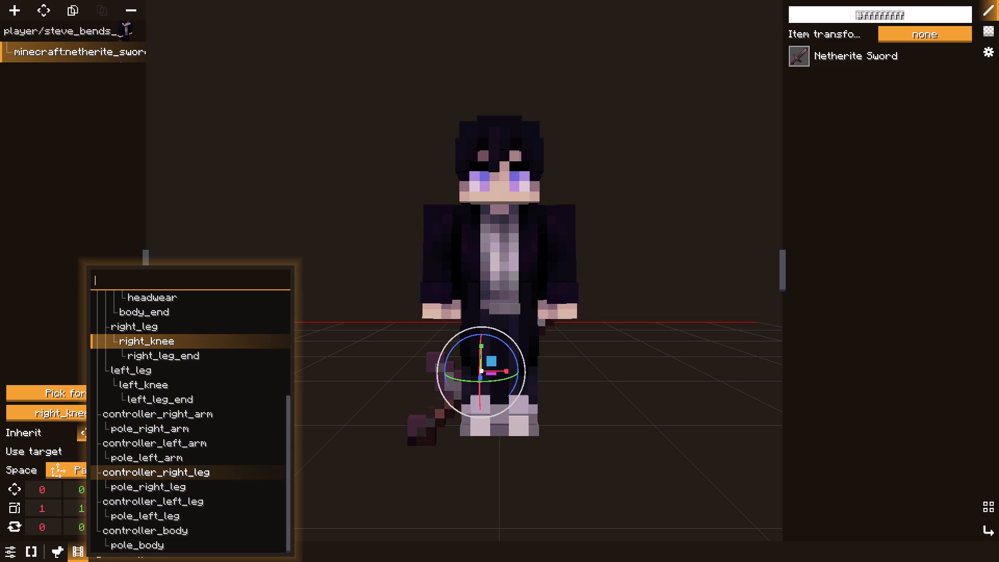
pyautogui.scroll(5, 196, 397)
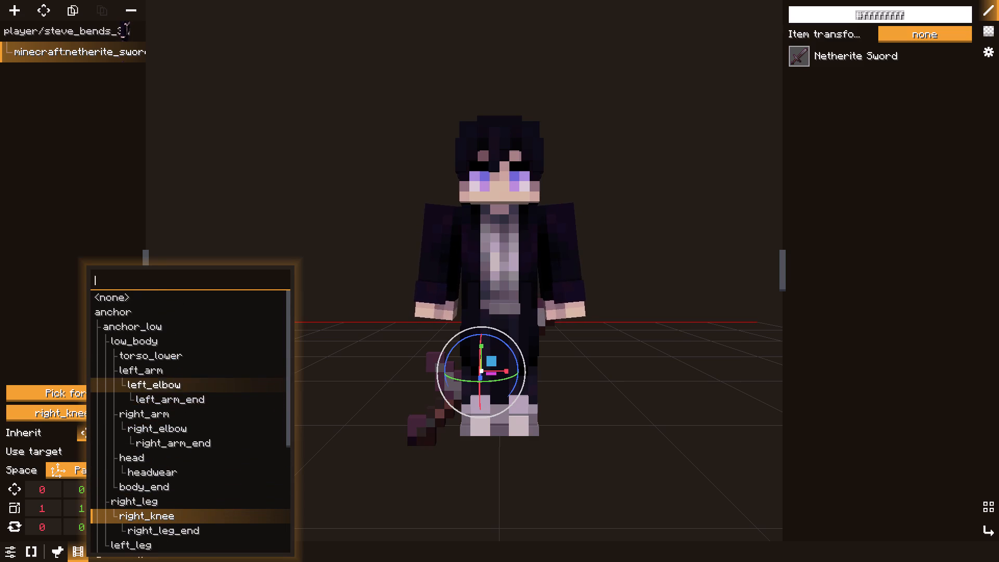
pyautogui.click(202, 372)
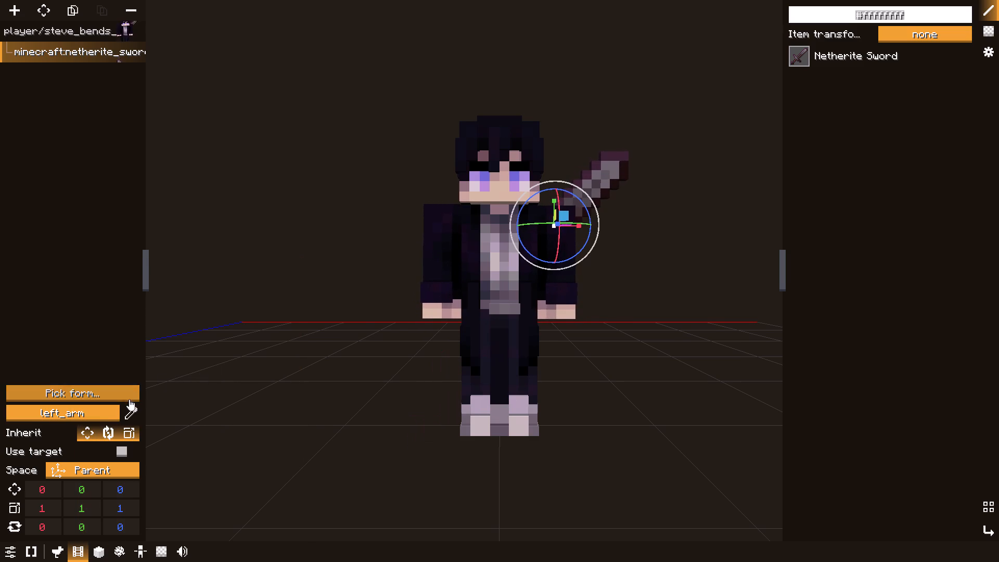
# Attach the Netherite Sword body part to the character's right_elbow bone.
pyautogui.click(100, 415)
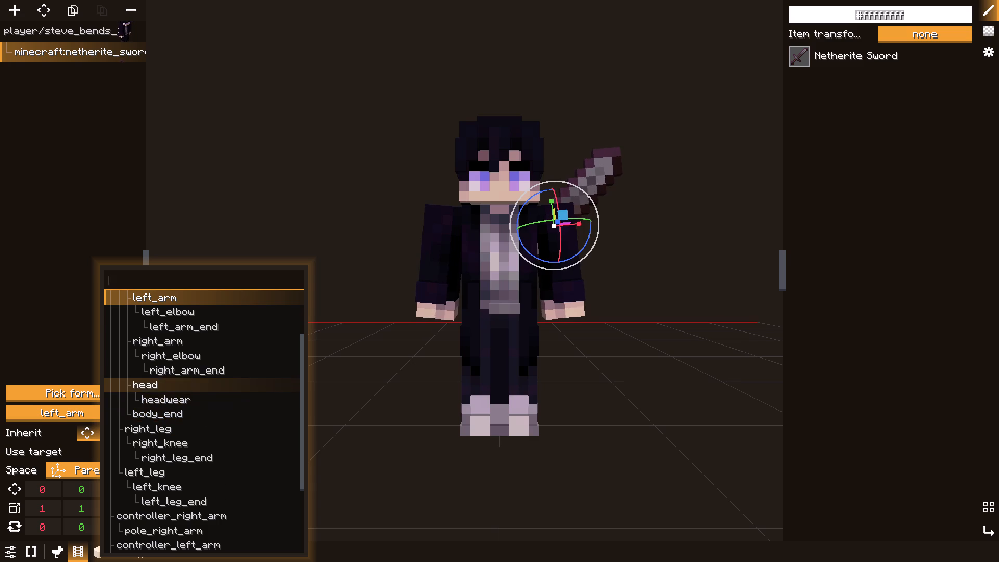
pyautogui.click(190, 359)
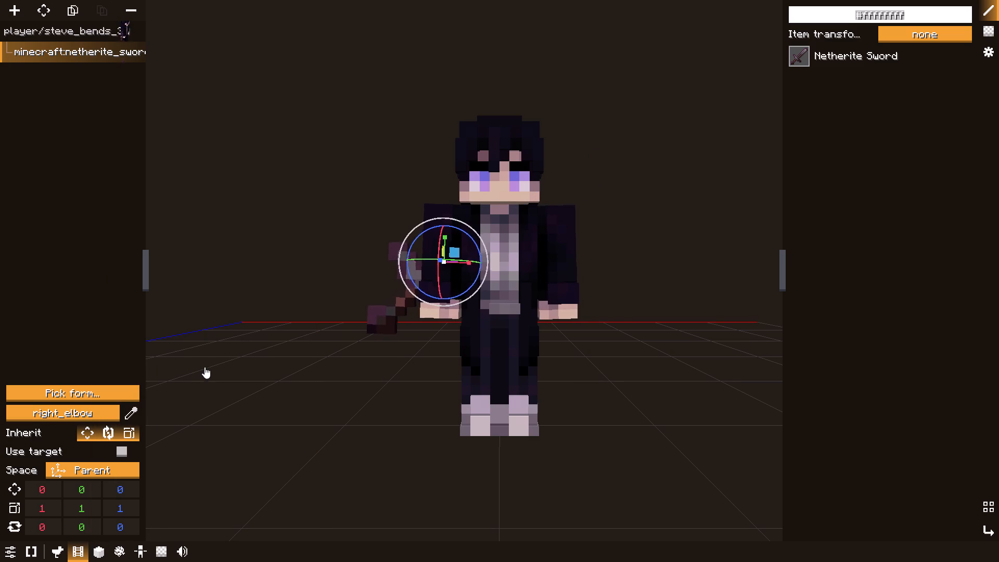
pyautogui.click(108, 398)
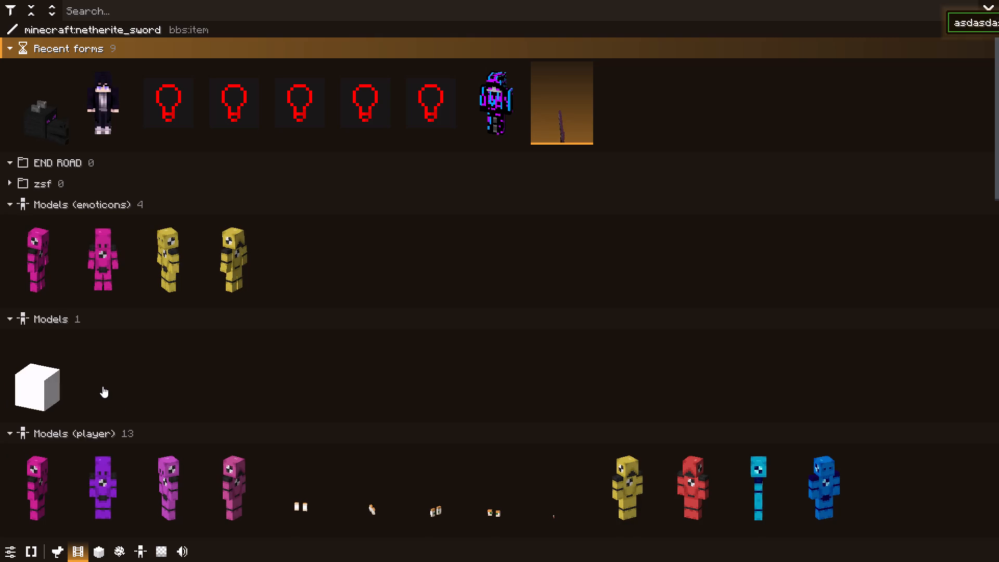
pyautogui.press('Escape')
# Change the Netherite Sword body part's attachment to the character's right_arm bone.
pyautogui.click(89, 411)
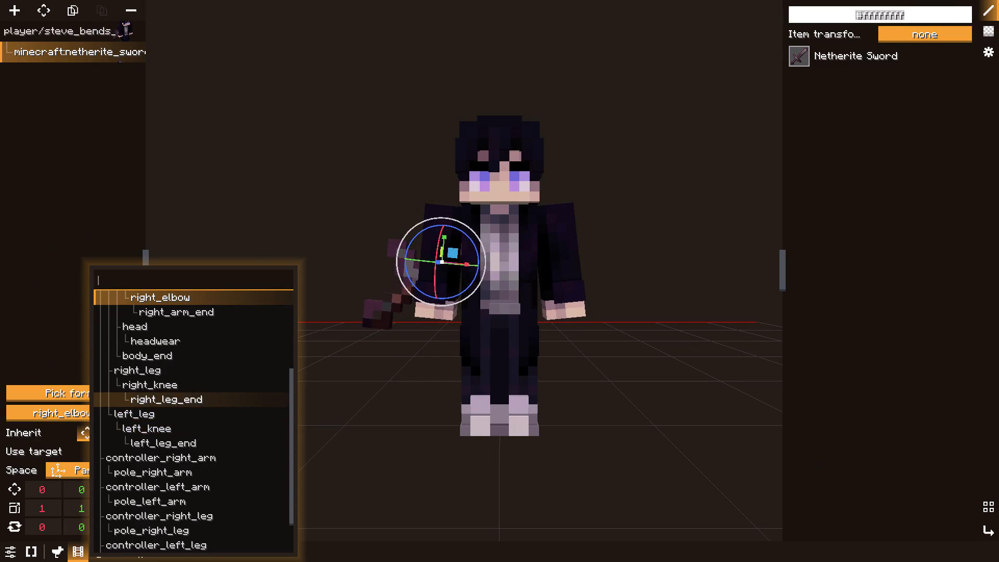
pyautogui.scroll(2, 161, 400)
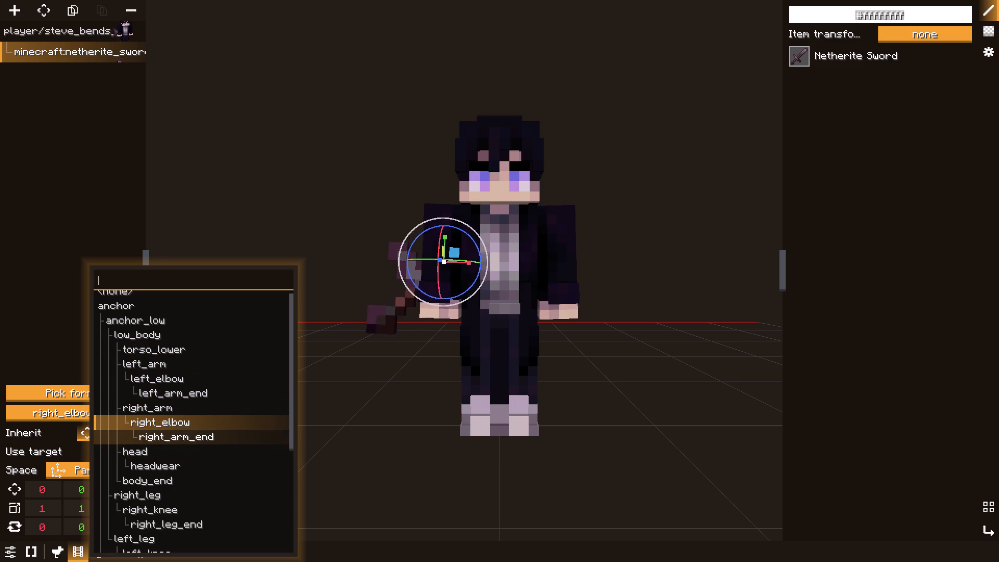
pyautogui.click(133, 407)
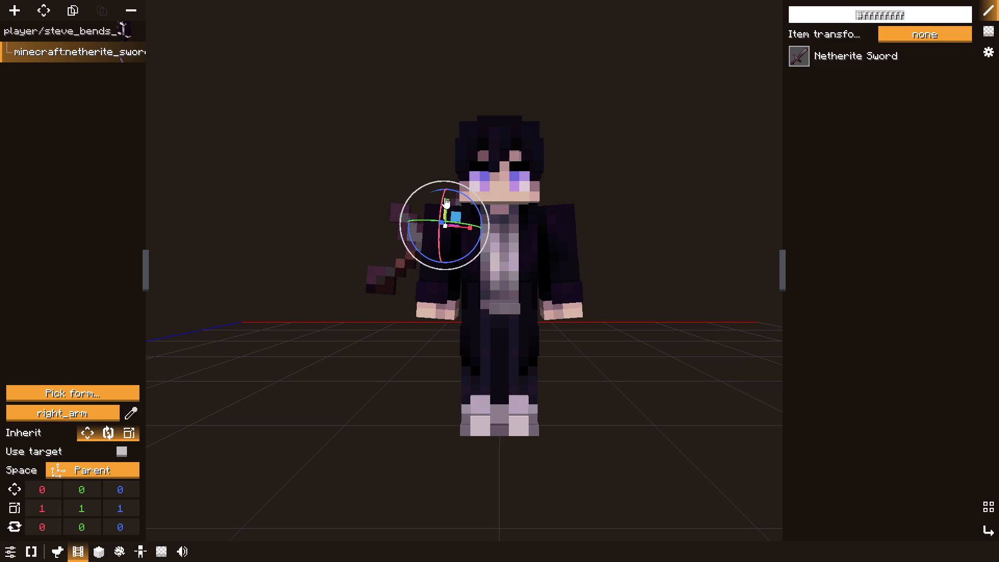
# Rotate the sword blade-down and lower it to about -1.013 on Y, beneath the character's right arm.
pyautogui.moveTo(460, 192); pyautogui.dragTo(475, 222)
pyautogui.moveTo(472, 201); pyautogui.dragTo(476, 209)
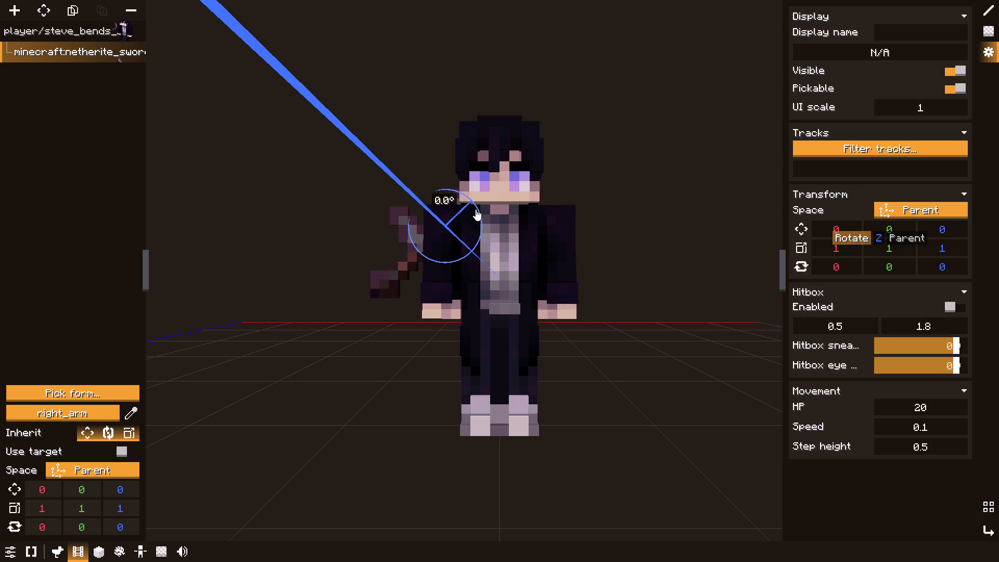
pyautogui.moveTo(476, 209); pyautogui.dragTo(445, 286)
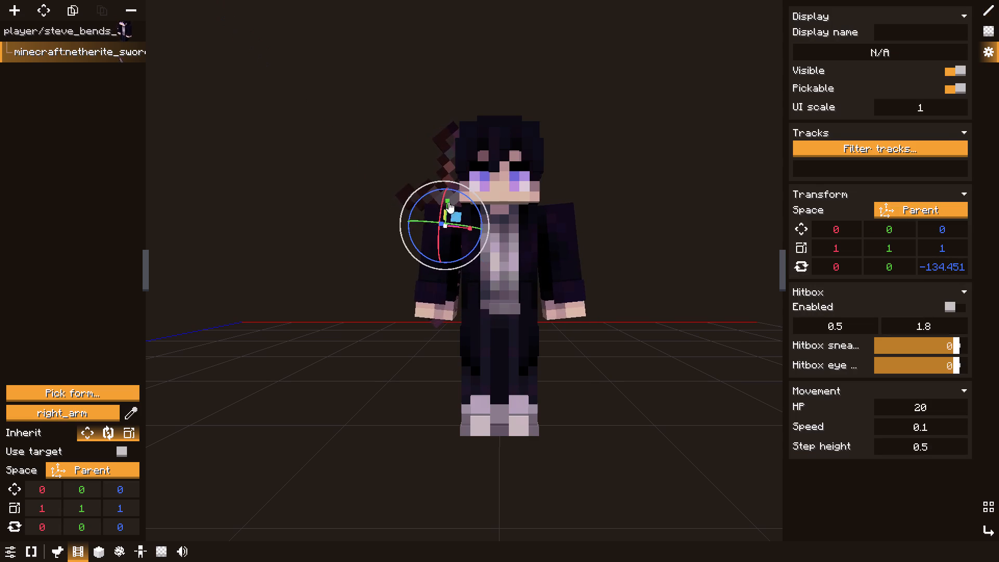
pyautogui.moveTo(447, 208); pyautogui.dragTo(441, 283)
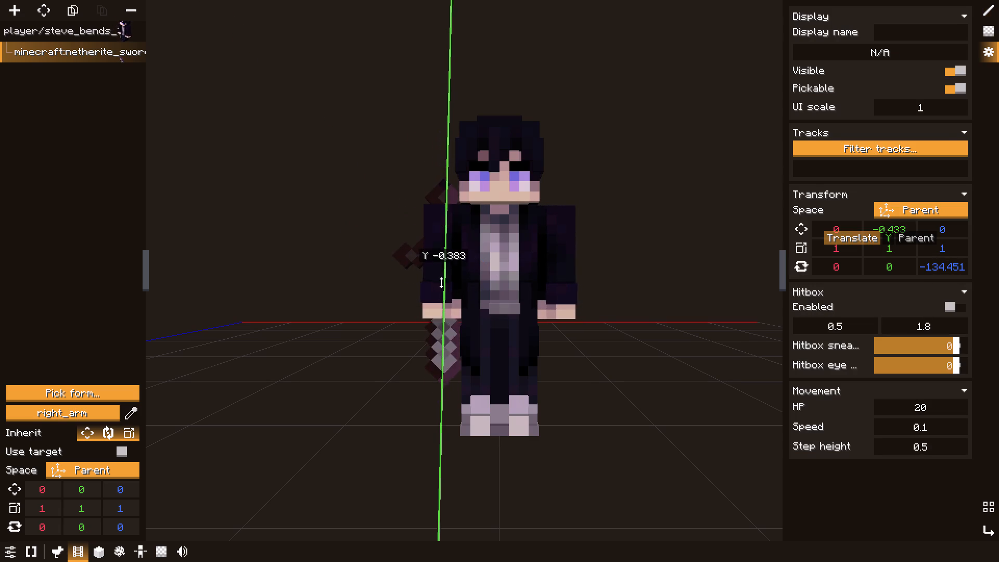
pyautogui.moveTo(441, 283); pyautogui.dragTo(426, 355)
pyautogui.moveTo(461, 384); pyautogui.dragTo(443, 386)
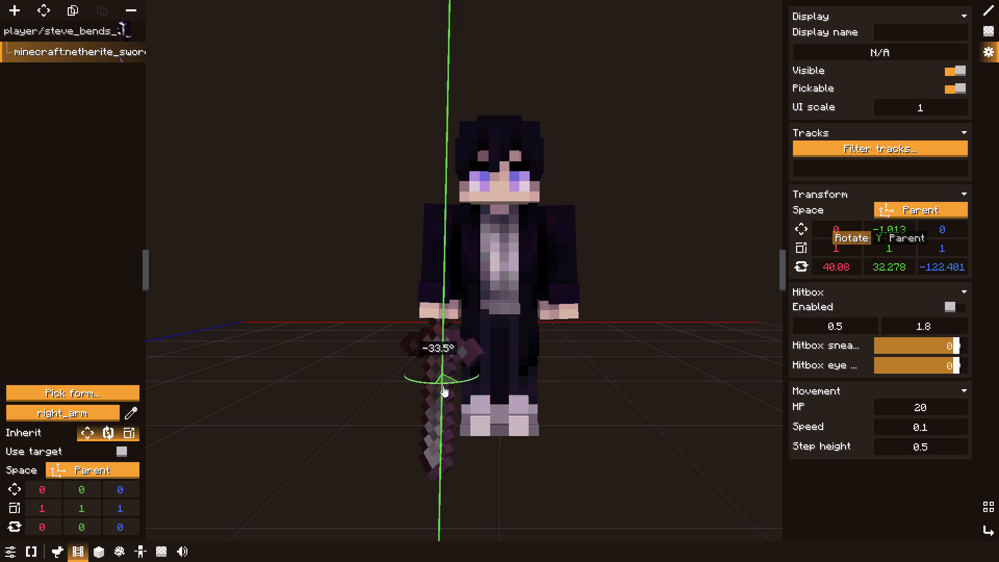
pyautogui.moveTo(443, 386); pyautogui.dragTo(437, 388)
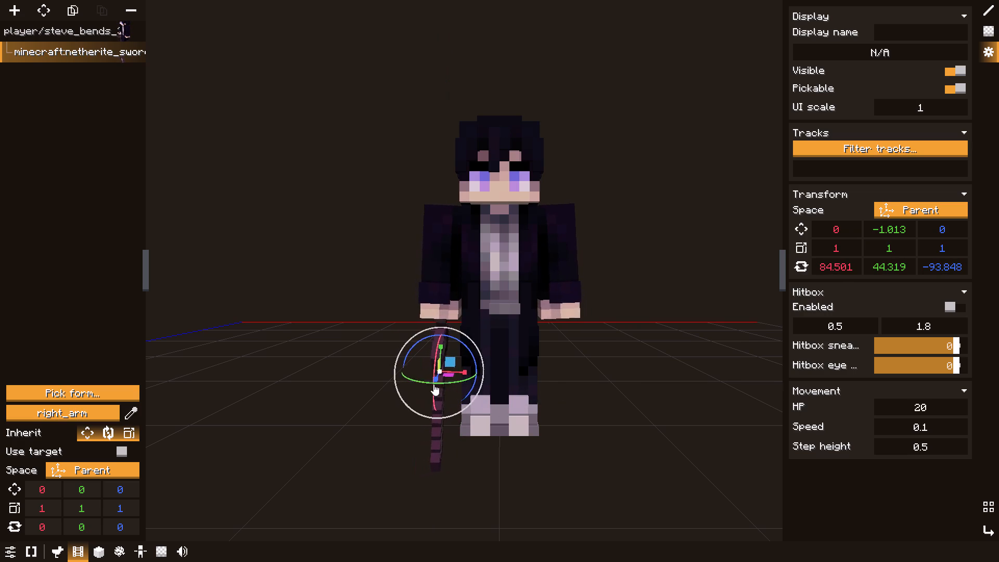
# Rotate the sword to about 90, -47, -94, position it in the right hand at about -0.017, -0.574, 0.518, and close the form editor.
pyautogui.moveTo(437, 375); pyautogui.dragTo(437, 353)
pyautogui.moveTo(434, 373); pyautogui.dragTo(429, 339)
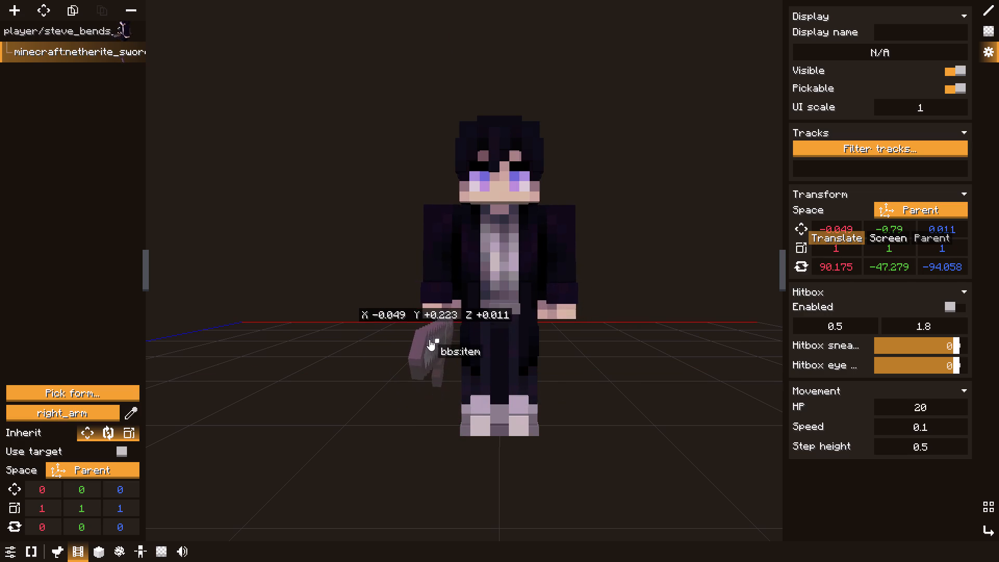
pyautogui.moveTo(429, 339); pyautogui.dragTo(425, 320)
pyautogui.scroll(-4, 427, 321)
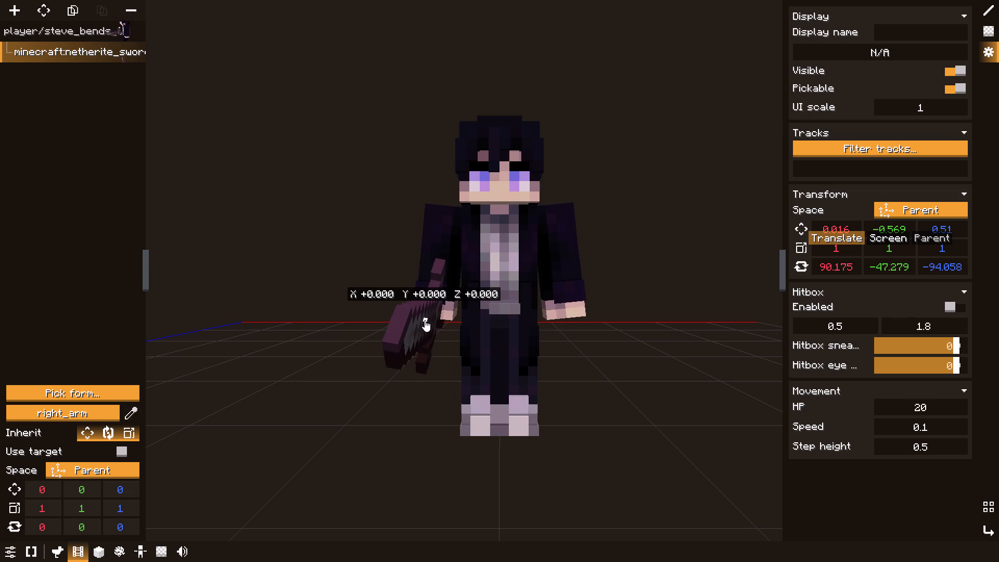
pyautogui.moveTo(425, 320); pyautogui.dragTo(422, 321)
pyautogui.scroll(-1, 412, 324)
pyautogui.scroll(1, 419, 323)
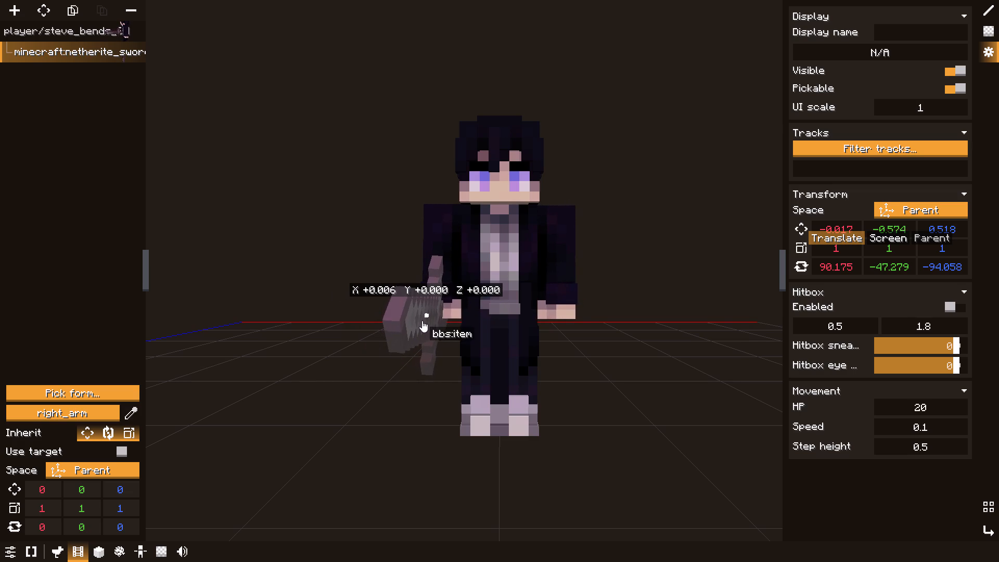
pyautogui.moveTo(422, 321); pyautogui.dragTo(423, 320)
pyautogui.moveTo(561, 354); pyautogui.dragTo(534, 358)
pyautogui.moveTo(519, 357); pyautogui.dragTo(496, 355)
pyautogui.moveTo(598, 365); pyautogui.dragTo(593, 374)
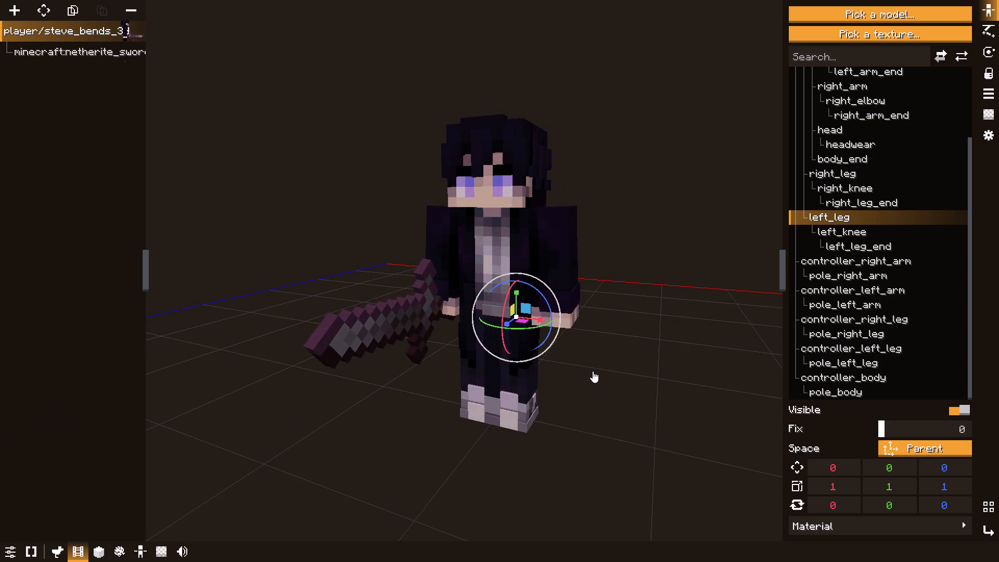
pyautogui.press('Escape')
pyautogui.press('Escape')
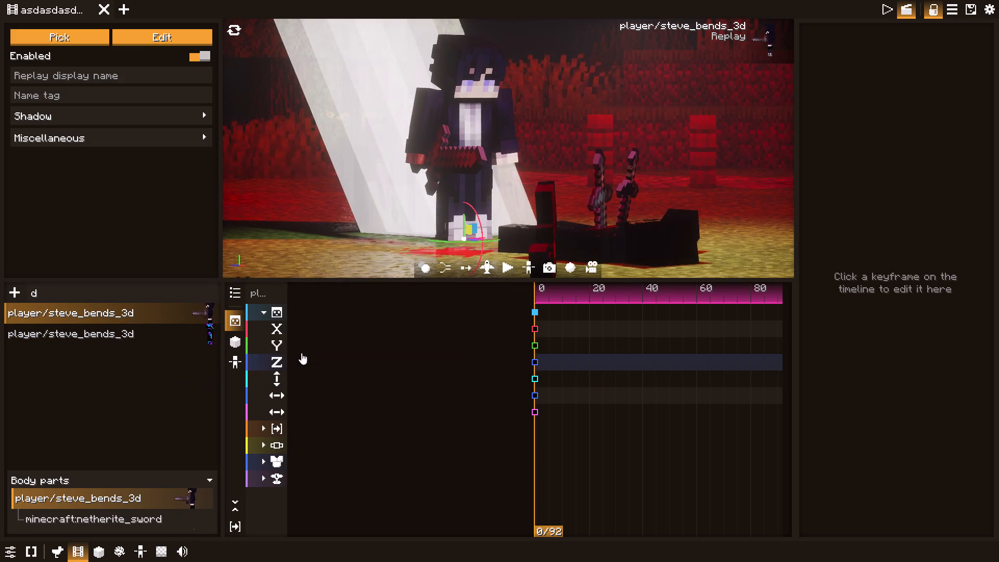
# Select the lying steve_bends_3d replay and play the scene's opening from frame 0 to review the sword and arm movement.
pyautogui.click(62, 384)
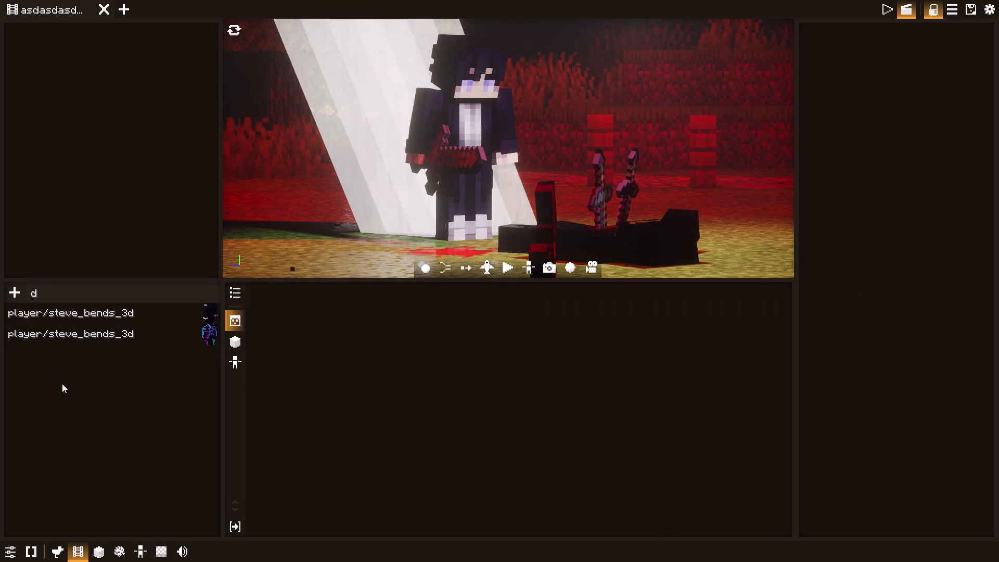
pyautogui.click(74, 340)
pyautogui.scroll(4, 74, 340)
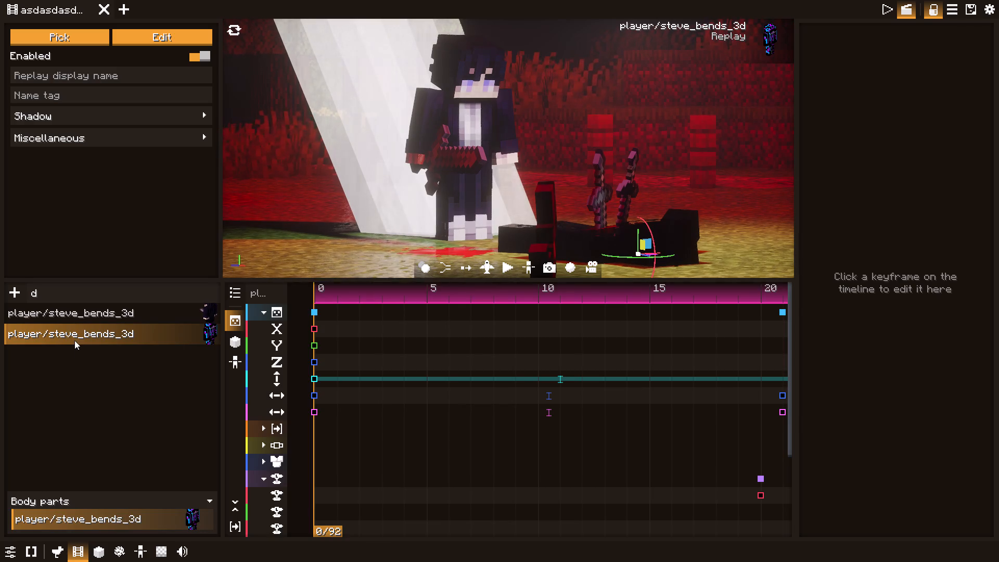
pyautogui.click(349, 125)
pyautogui.click(349, 125)
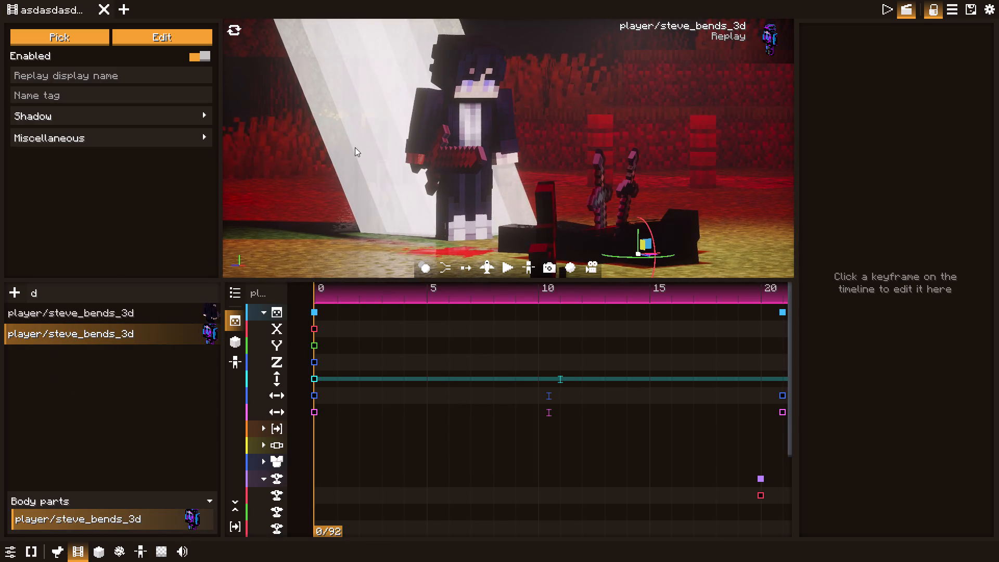
pyautogui.scroll(-5, 352, 377)
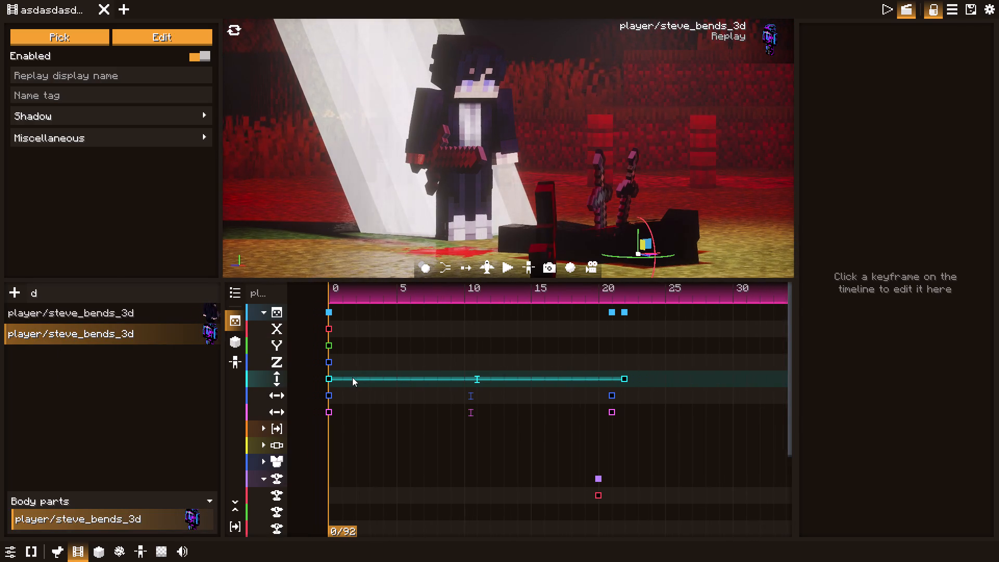
pyautogui.press('space')
pyautogui.press('space')
pyautogui.press('space')
pyautogui.press('space')
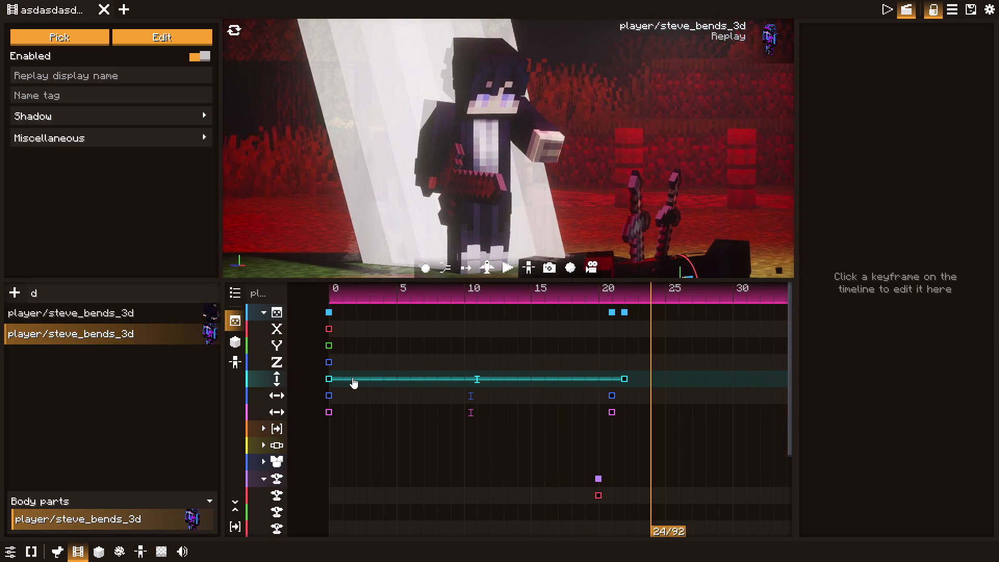
pyautogui.moveTo(361, 295); pyautogui.dragTo(318, 297)
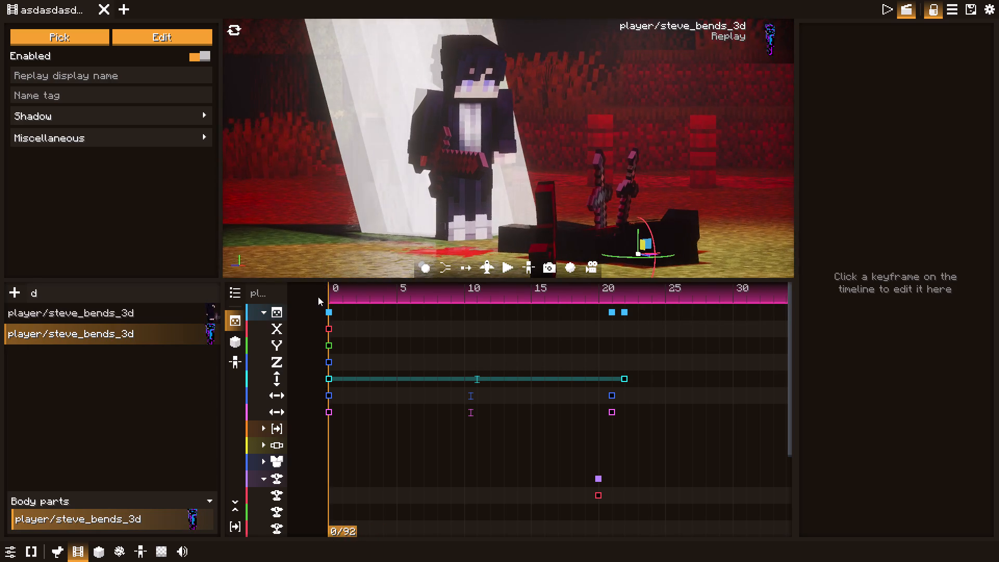
pyautogui.press('space')
pyautogui.press('space')
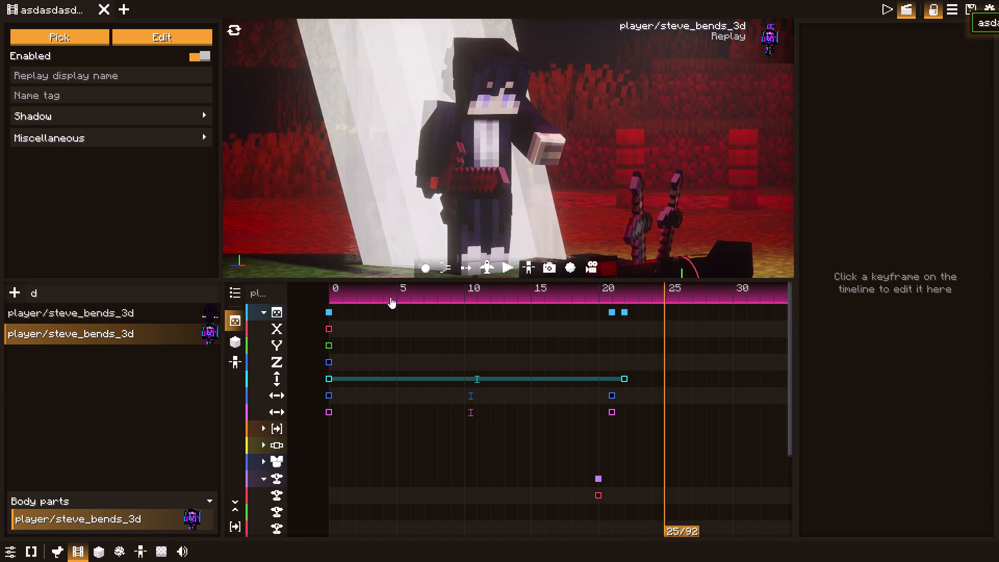
pyautogui.moveTo(389, 297); pyautogui.dragTo(325, 302)
pyautogui.press('space')
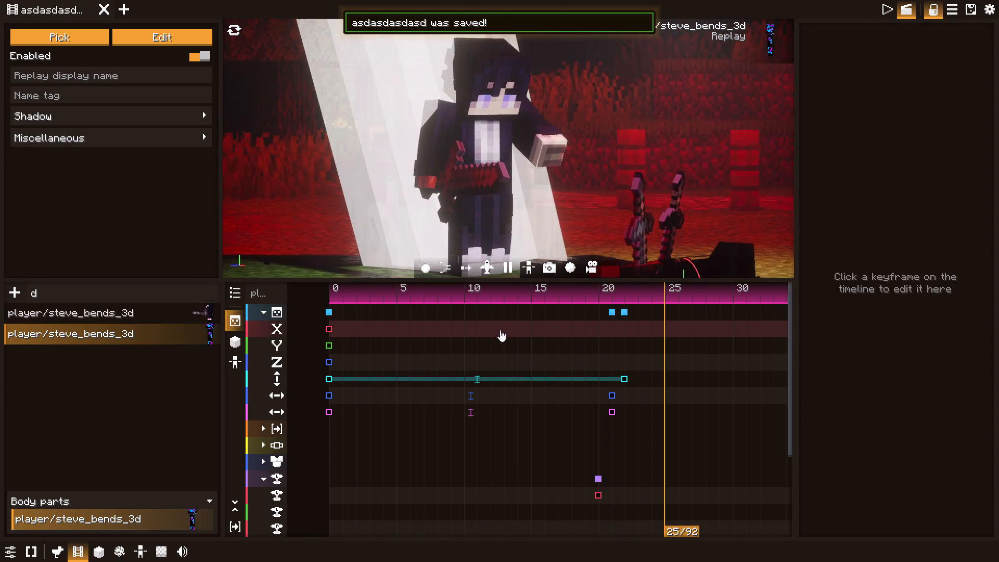
pyautogui.press('space')
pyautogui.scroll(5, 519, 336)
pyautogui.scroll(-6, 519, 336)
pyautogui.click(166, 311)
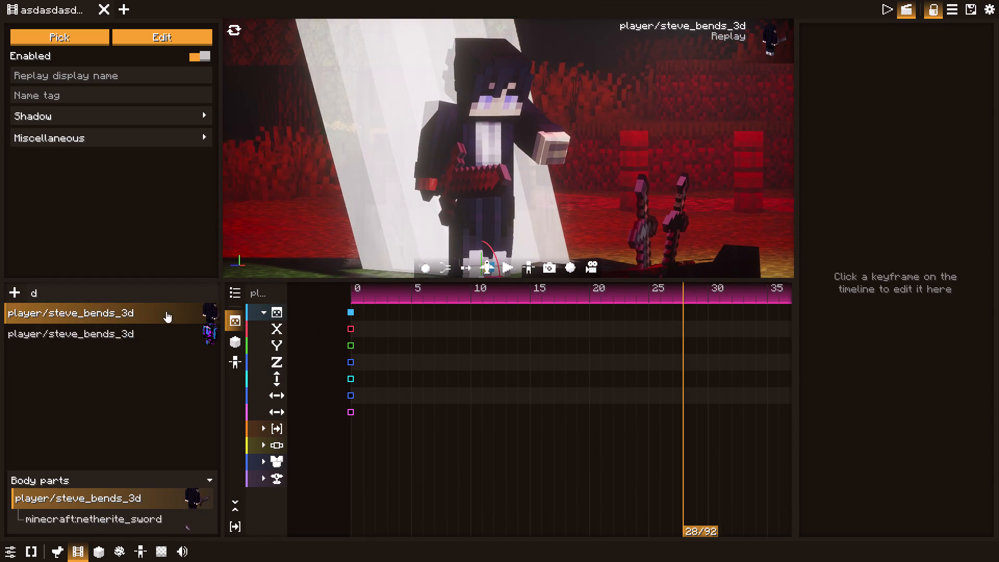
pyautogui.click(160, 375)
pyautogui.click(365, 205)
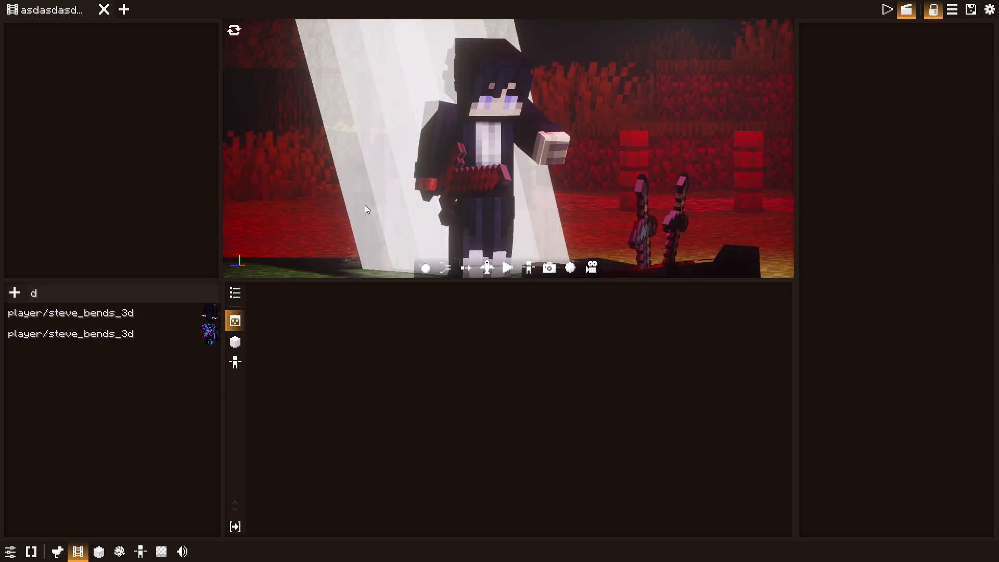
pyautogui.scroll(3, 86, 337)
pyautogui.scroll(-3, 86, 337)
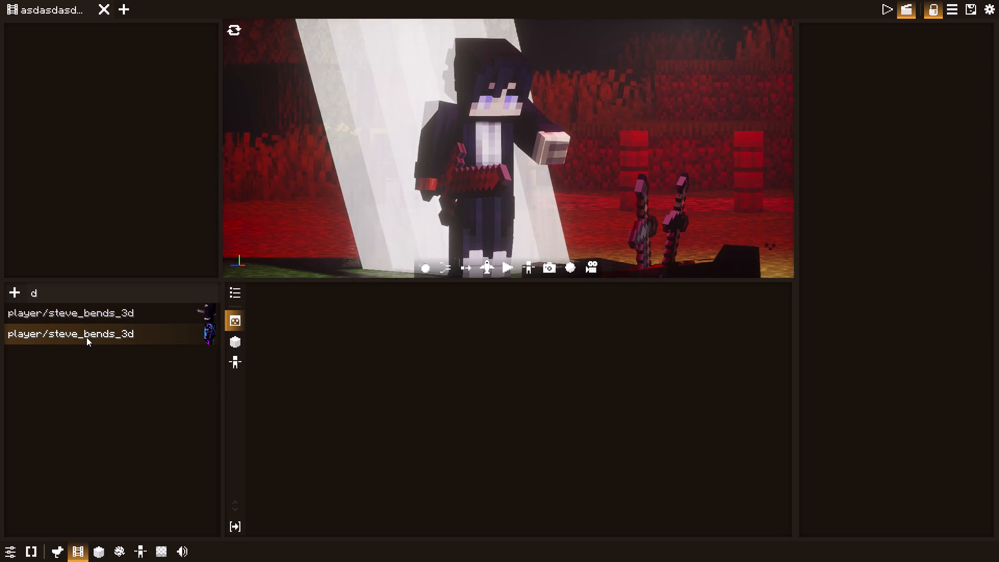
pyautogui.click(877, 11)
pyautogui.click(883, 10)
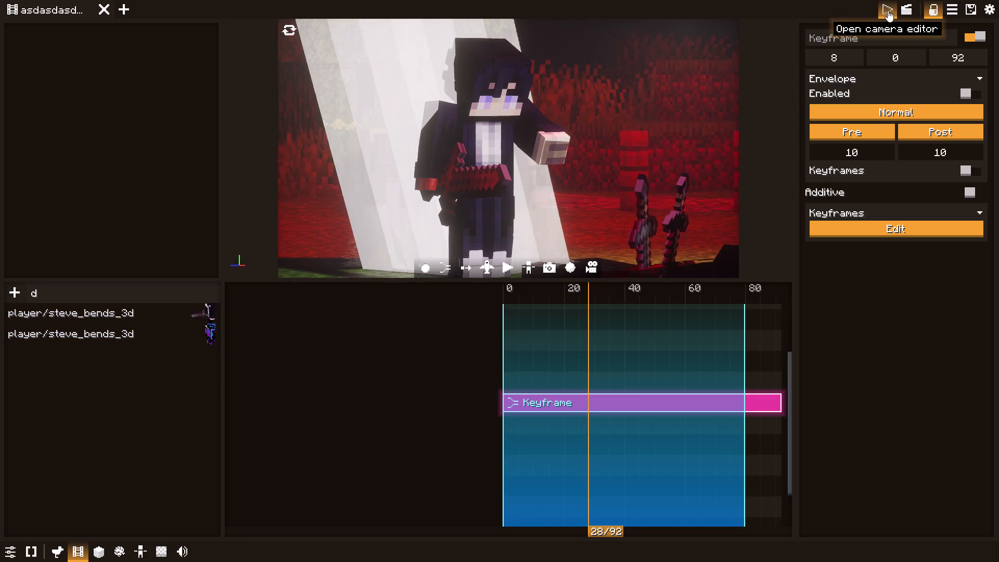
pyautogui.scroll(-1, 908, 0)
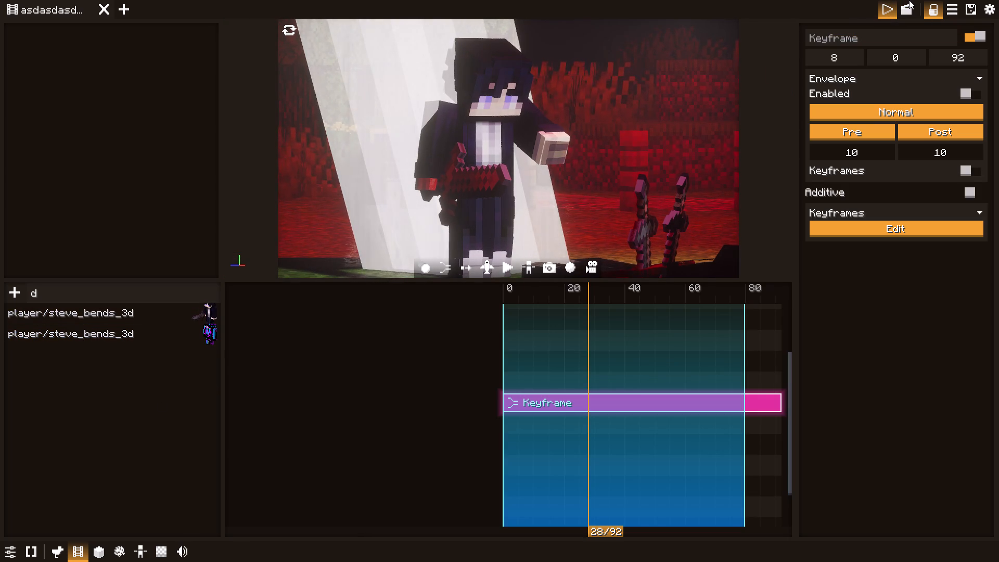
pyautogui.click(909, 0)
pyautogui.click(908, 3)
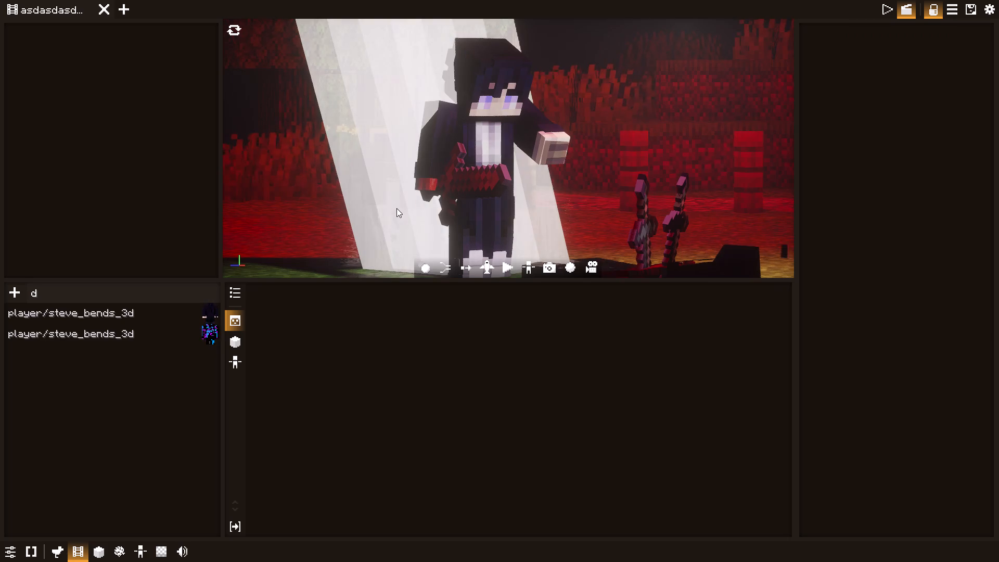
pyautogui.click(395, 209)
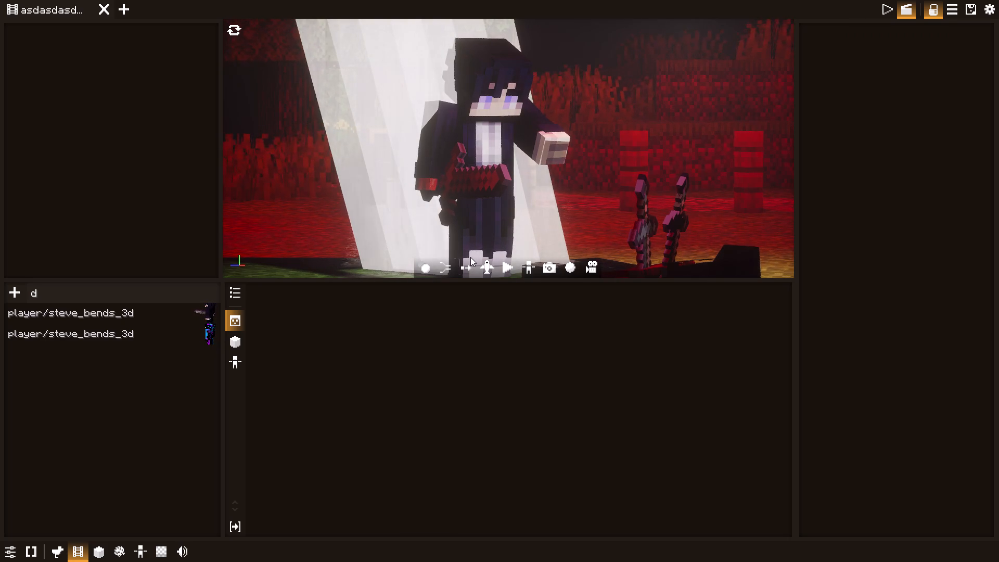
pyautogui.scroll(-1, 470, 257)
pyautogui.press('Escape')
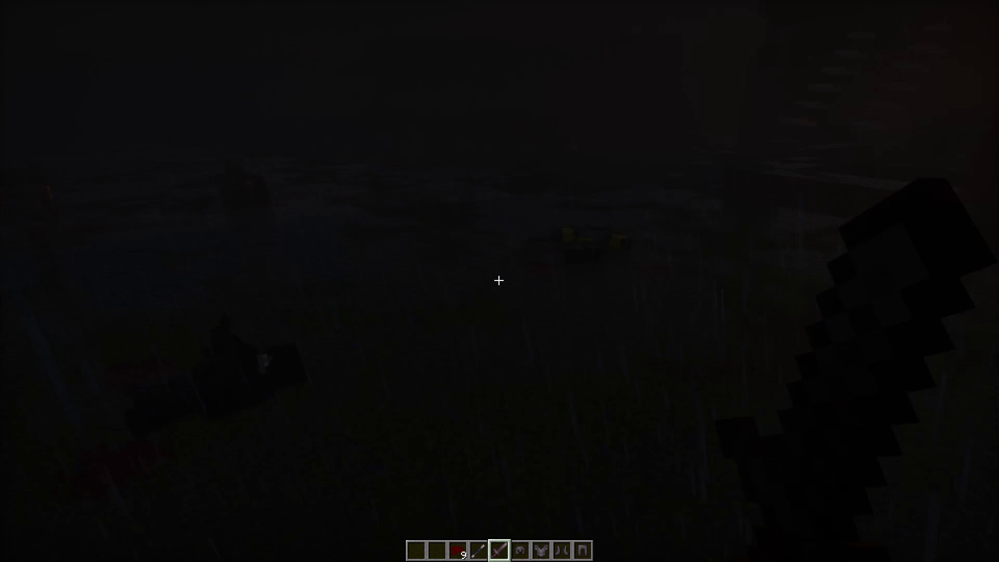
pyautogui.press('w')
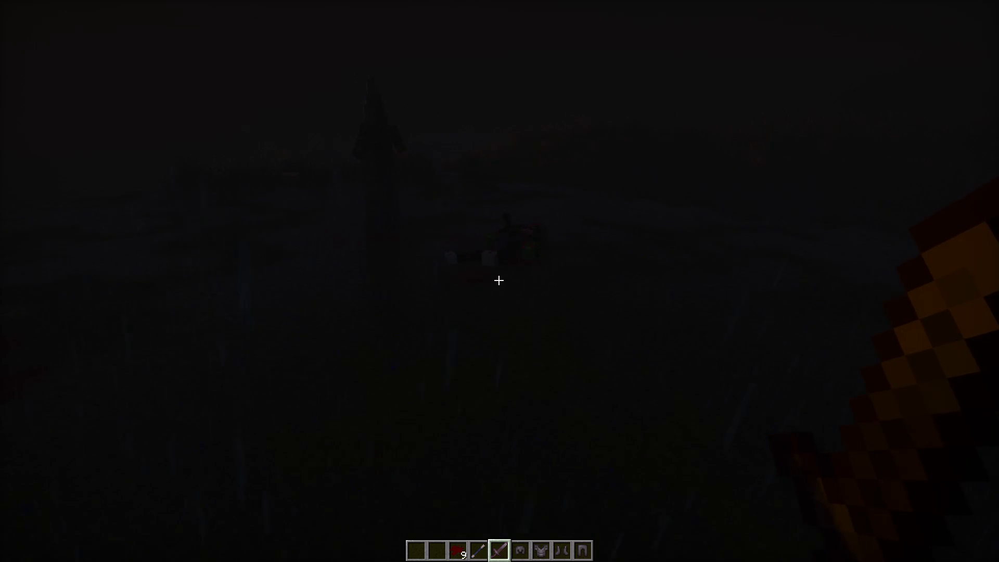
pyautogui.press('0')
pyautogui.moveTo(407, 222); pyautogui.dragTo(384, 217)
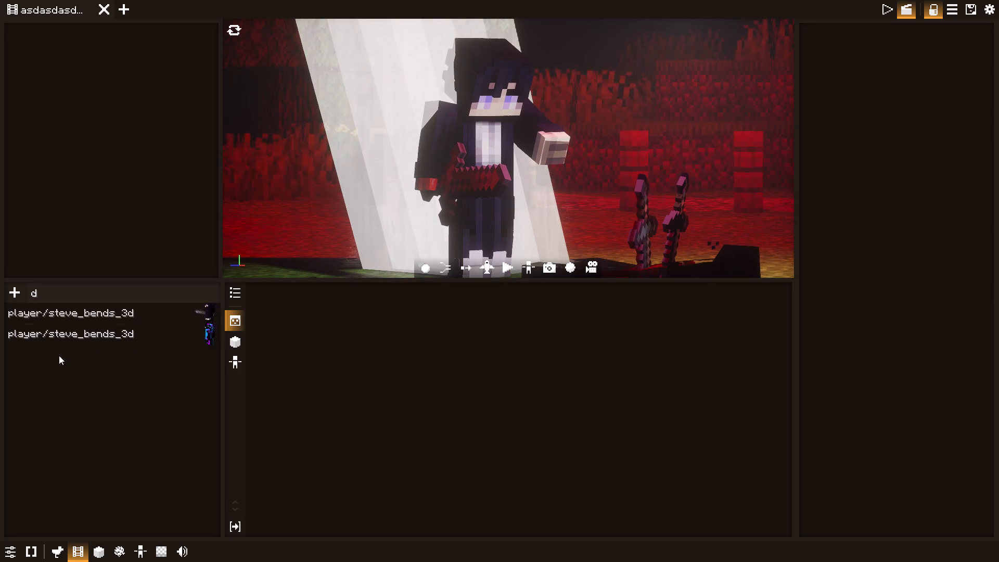
# Select the lying steve_bends_3d replay and return the playhead to frame 0.
pyautogui.click(59, 330)
pyautogui.click(67, 316)
pyautogui.scroll(2, 84, 355)
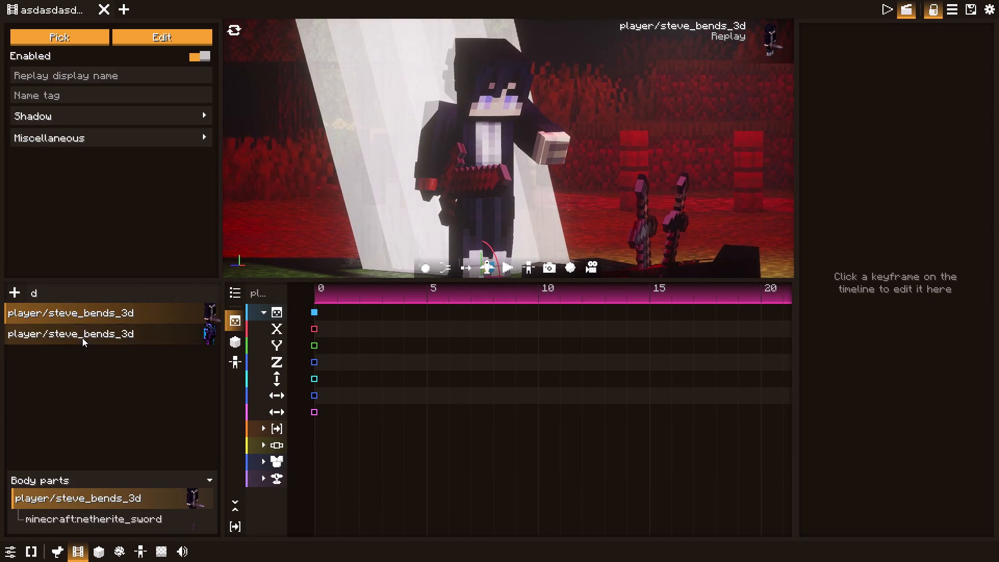
pyautogui.click(82, 333)
pyautogui.click(96, 386)
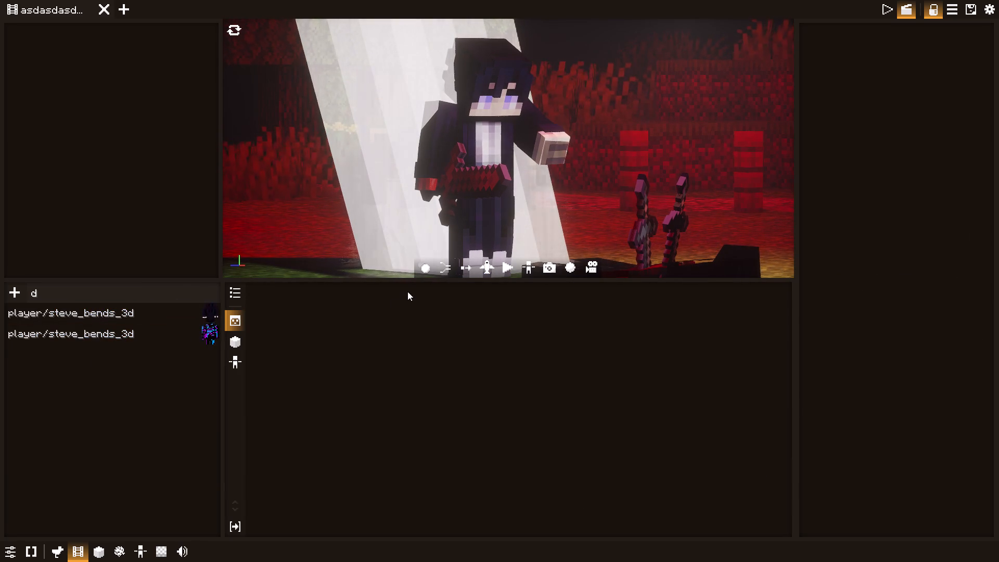
pyautogui.moveTo(316, 297); pyautogui.dragTo(286, 302)
pyautogui.click(111, 309)
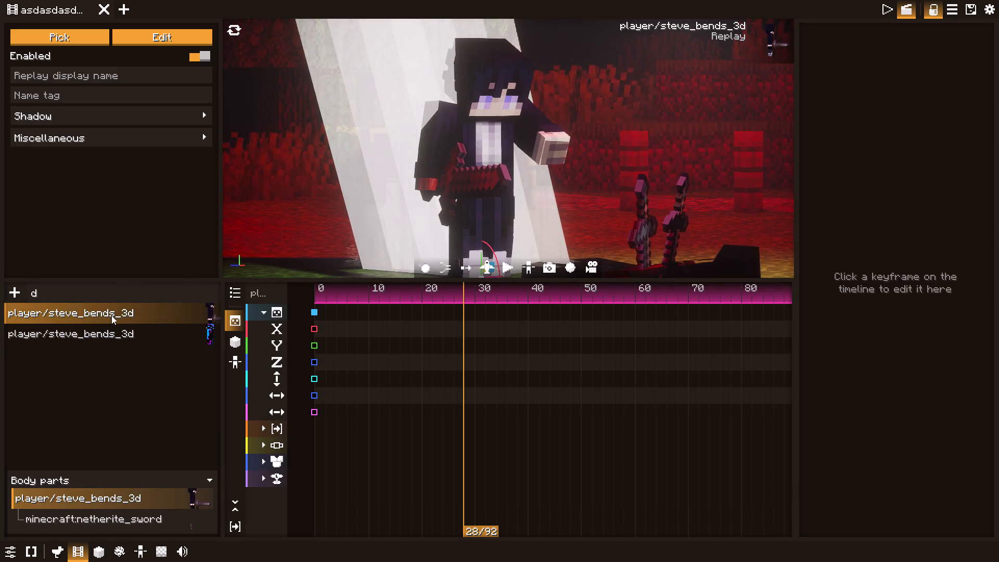
pyautogui.click(118, 336)
pyautogui.moveTo(368, 294); pyautogui.dragTo(291, 302)
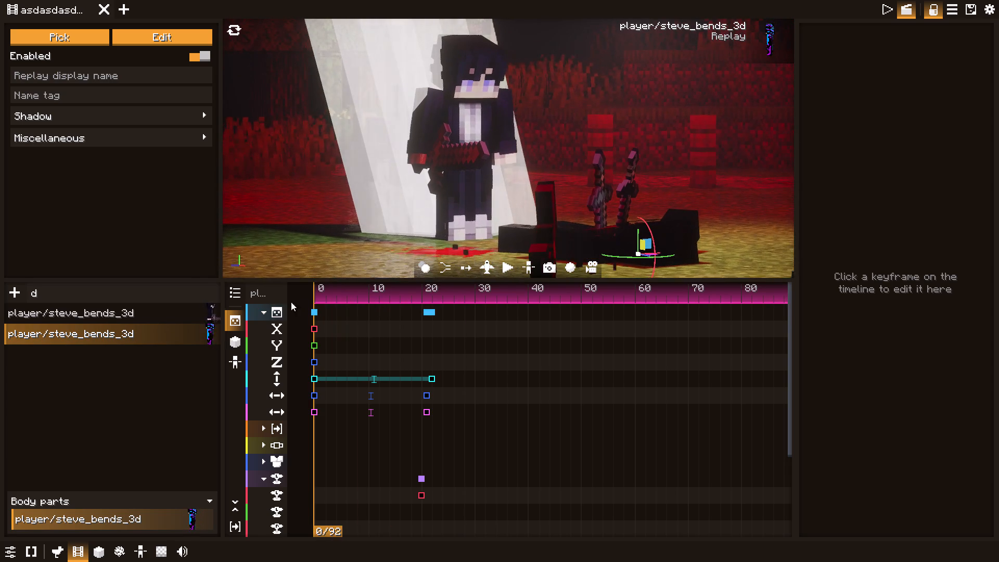
# Play the scene's opening, open the camera editor, return the playhead to frame 0 and record the keyframe shot as a video.
pyautogui.moveTo(291, 302); pyautogui.dragTo(277, 303)
pyautogui.press('space')
pyautogui.press('space')
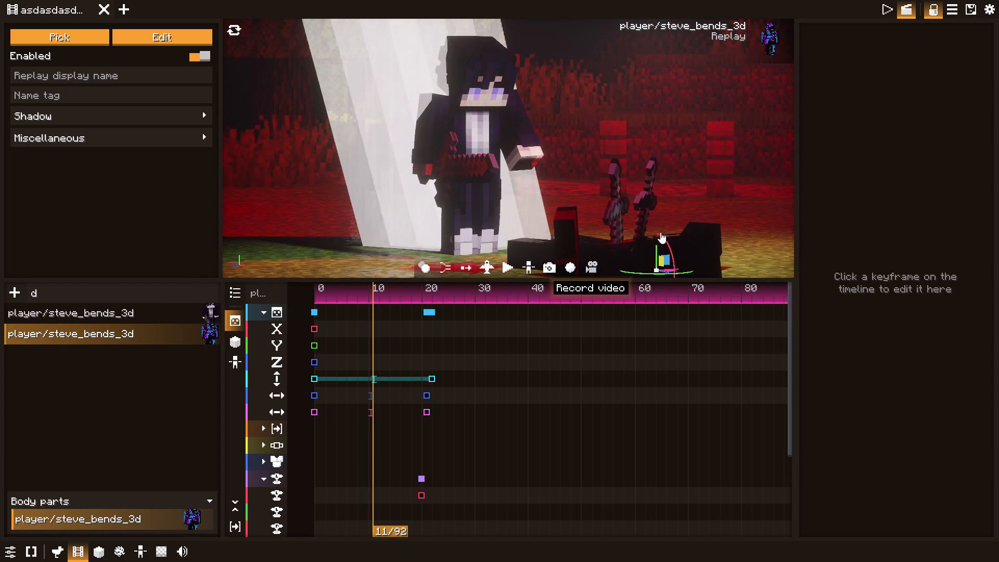
pyautogui.click(880, 7)
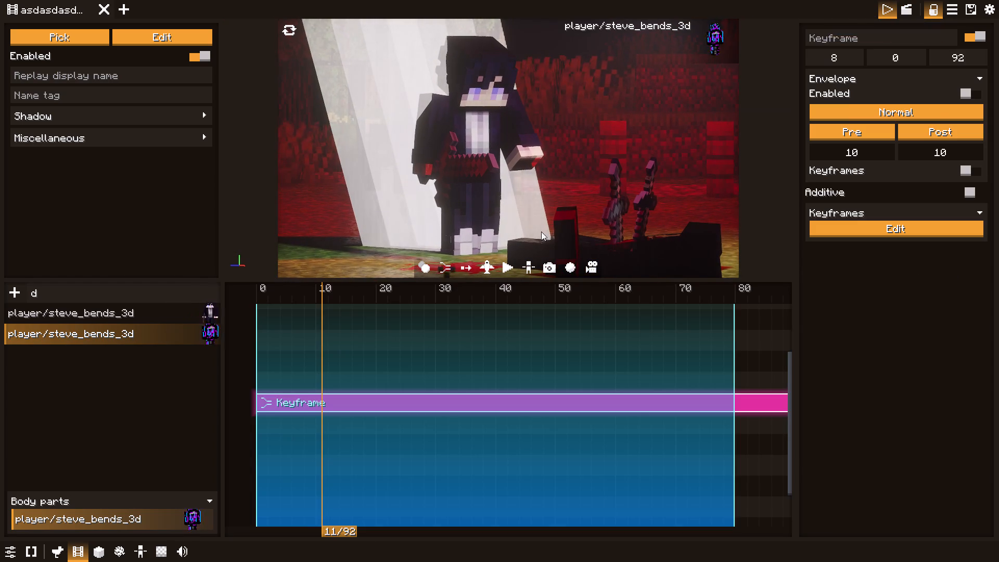
pyautogui.moveTo(311, 296); pyautogui.dragTo(213, 294)
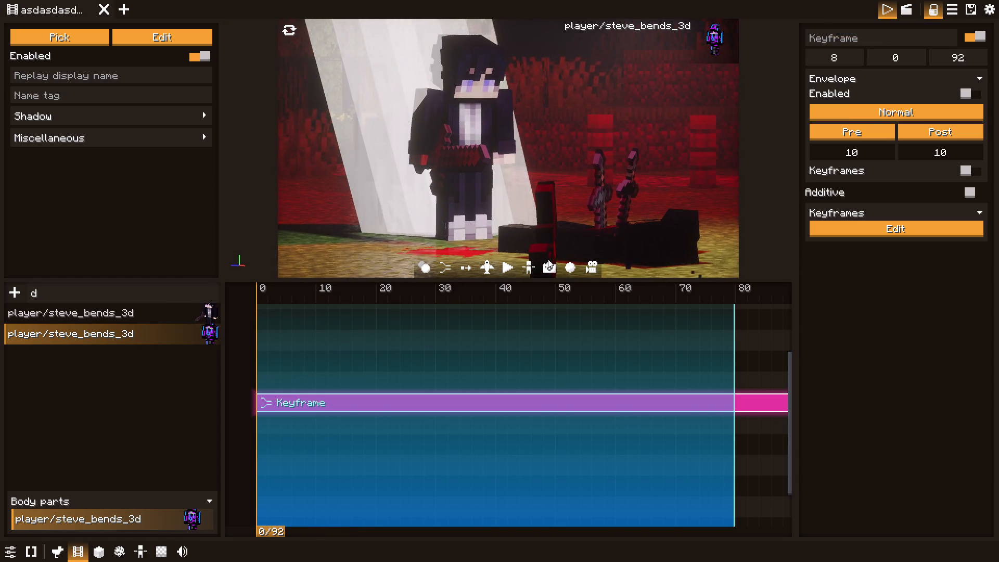
pyautogui.click(590, 262)
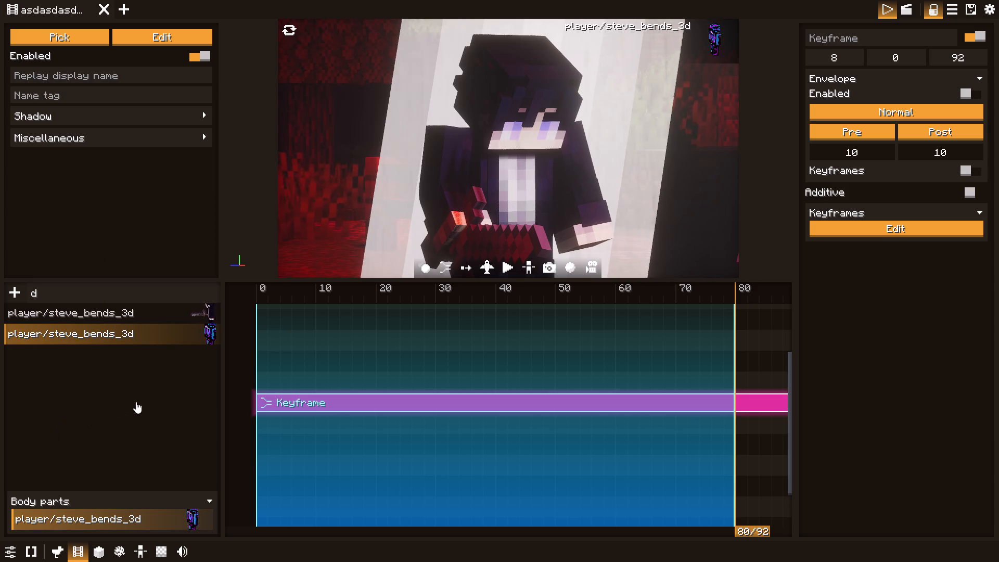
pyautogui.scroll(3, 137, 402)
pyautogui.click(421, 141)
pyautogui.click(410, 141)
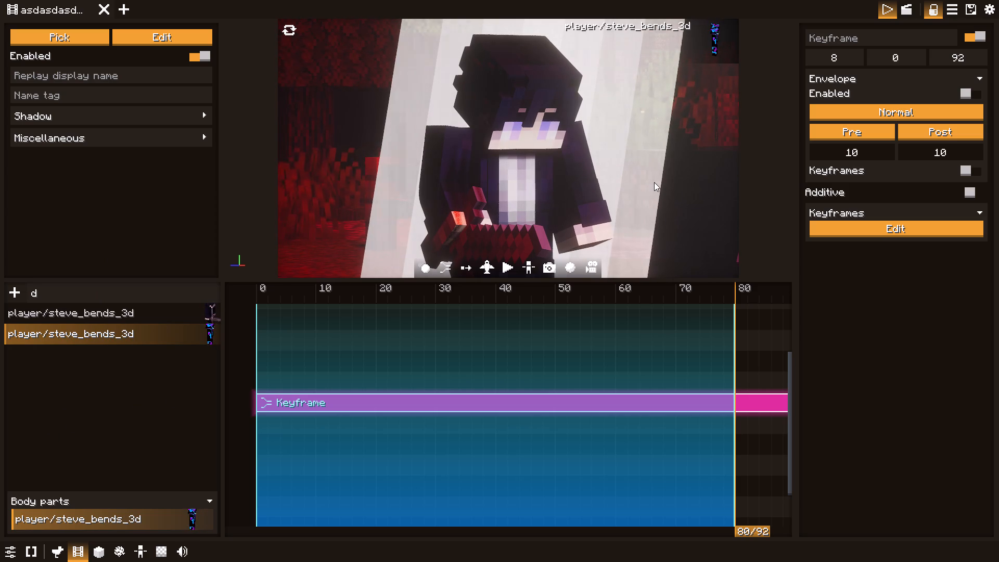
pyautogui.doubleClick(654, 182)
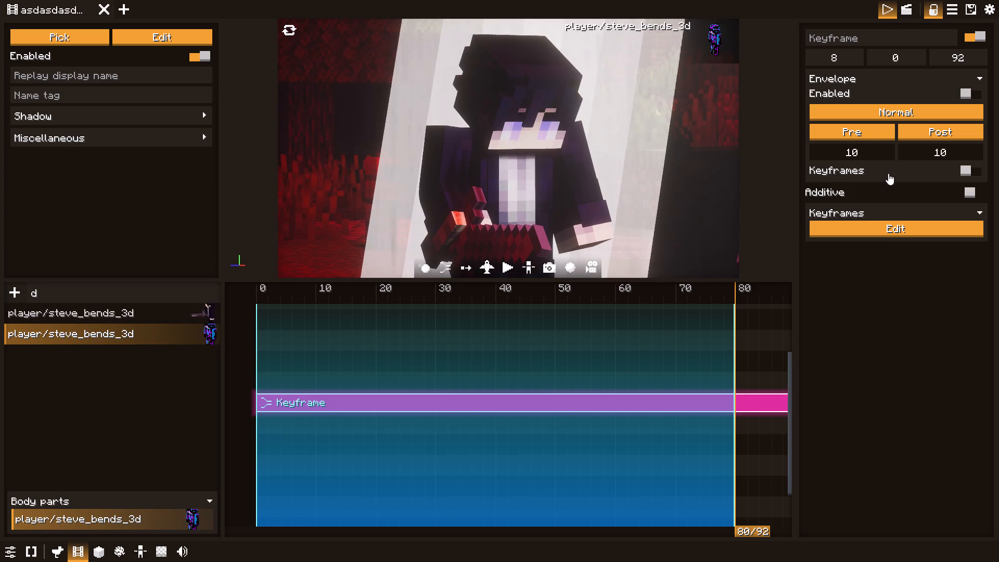
# Switch back to the replay editor and unlock the layout.
pyautogui.click(914, 15)
pyautogui.click(934, 11)
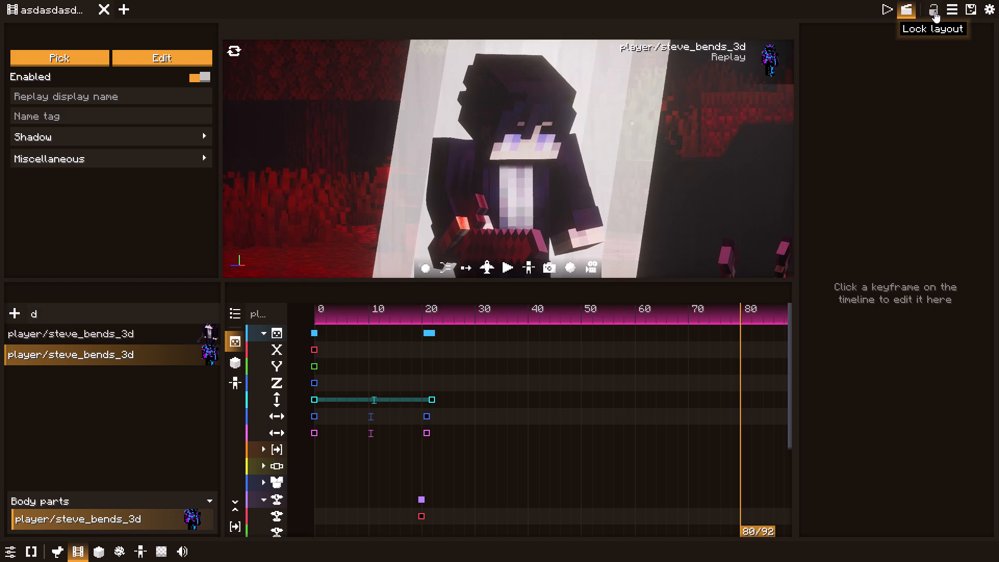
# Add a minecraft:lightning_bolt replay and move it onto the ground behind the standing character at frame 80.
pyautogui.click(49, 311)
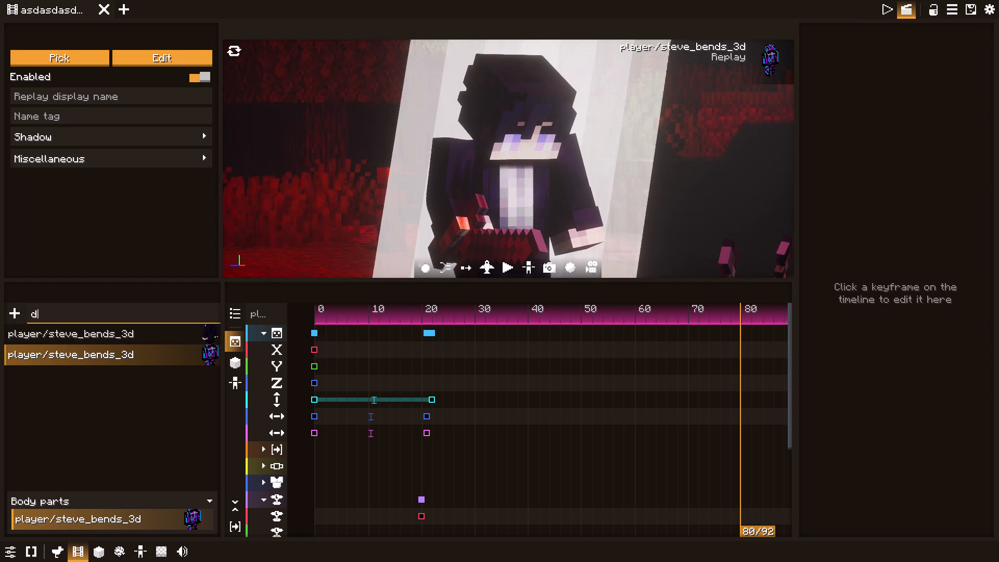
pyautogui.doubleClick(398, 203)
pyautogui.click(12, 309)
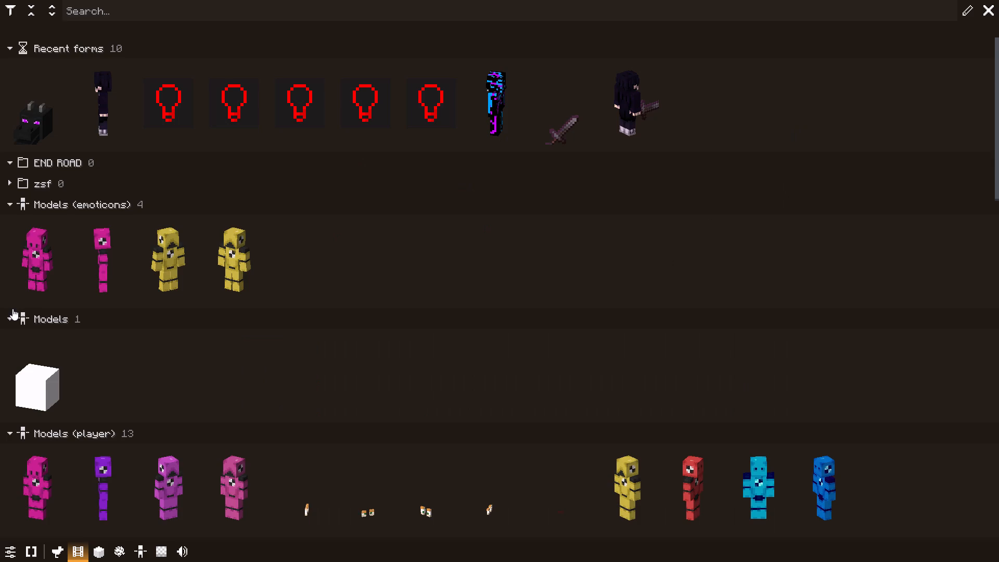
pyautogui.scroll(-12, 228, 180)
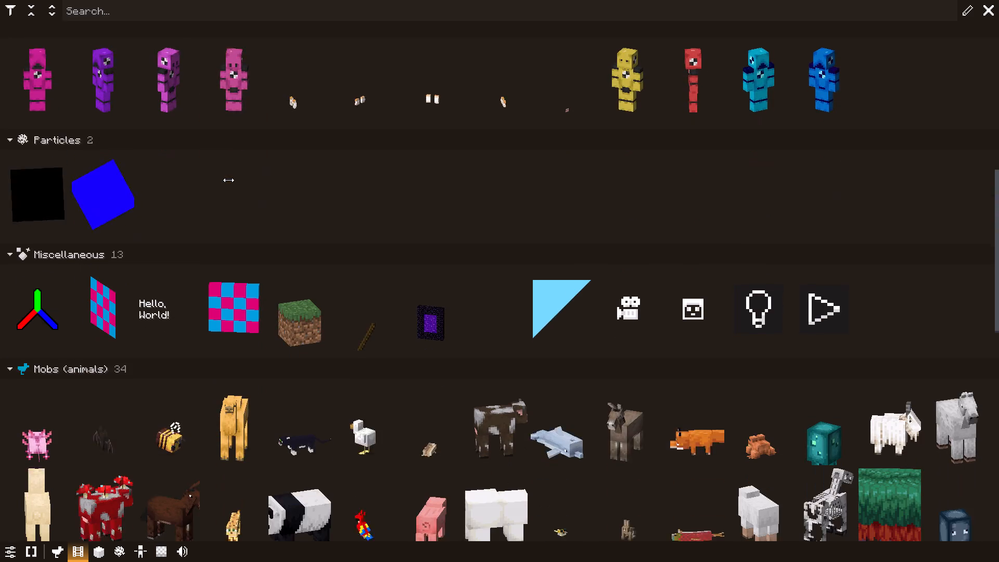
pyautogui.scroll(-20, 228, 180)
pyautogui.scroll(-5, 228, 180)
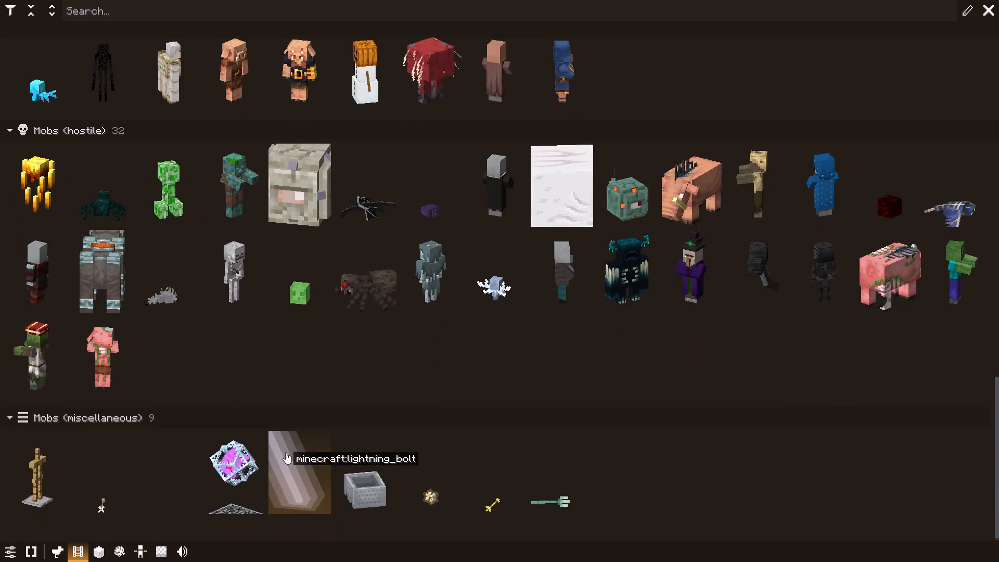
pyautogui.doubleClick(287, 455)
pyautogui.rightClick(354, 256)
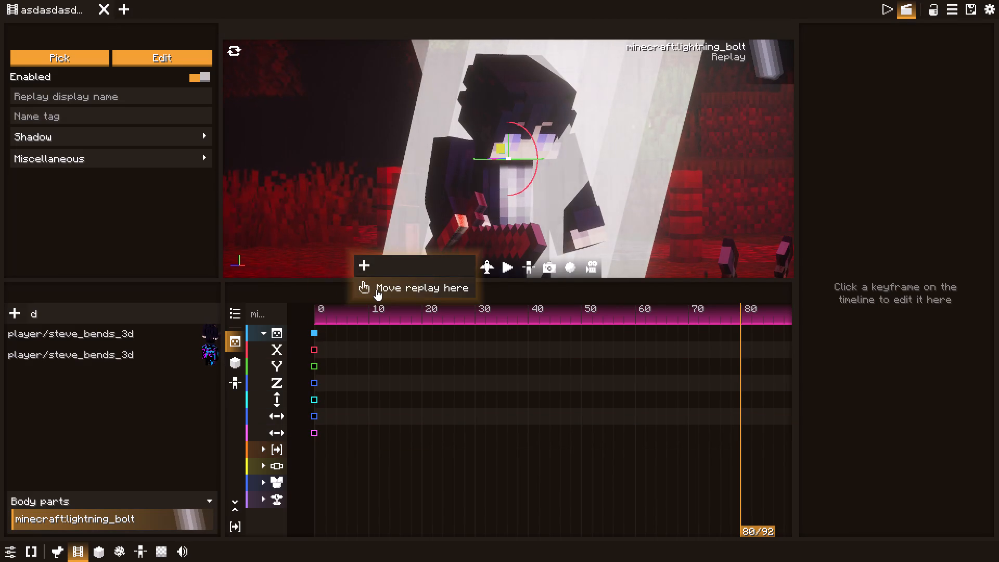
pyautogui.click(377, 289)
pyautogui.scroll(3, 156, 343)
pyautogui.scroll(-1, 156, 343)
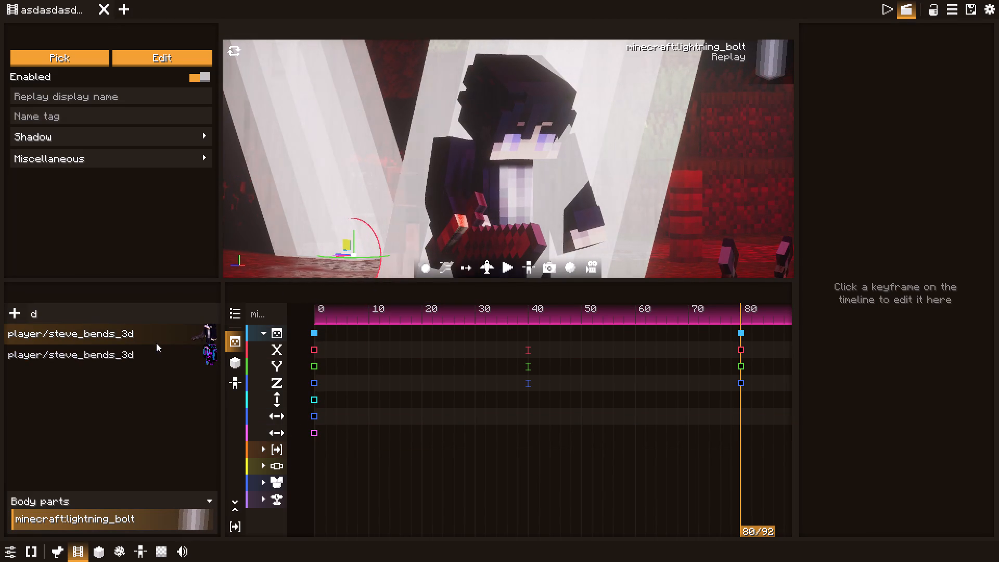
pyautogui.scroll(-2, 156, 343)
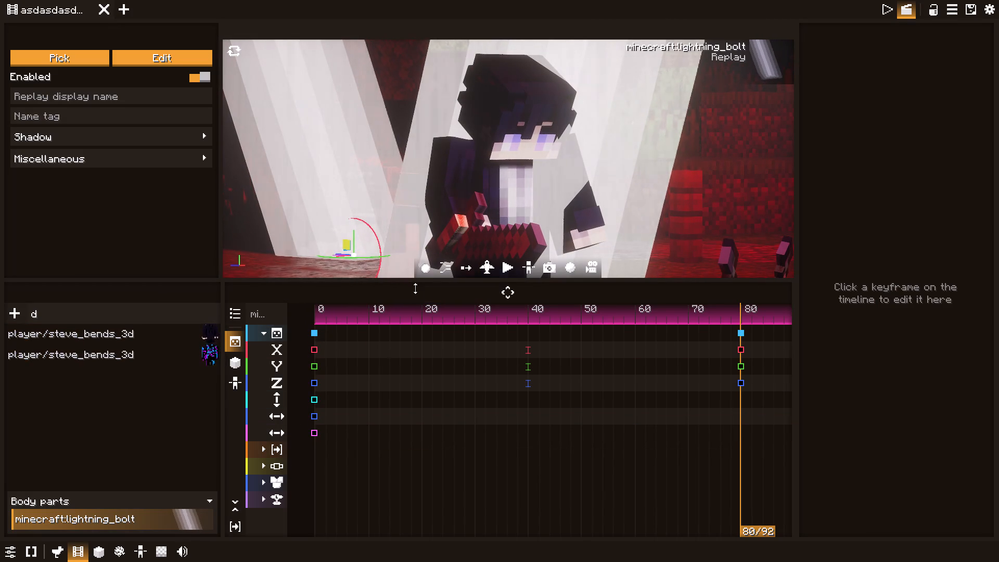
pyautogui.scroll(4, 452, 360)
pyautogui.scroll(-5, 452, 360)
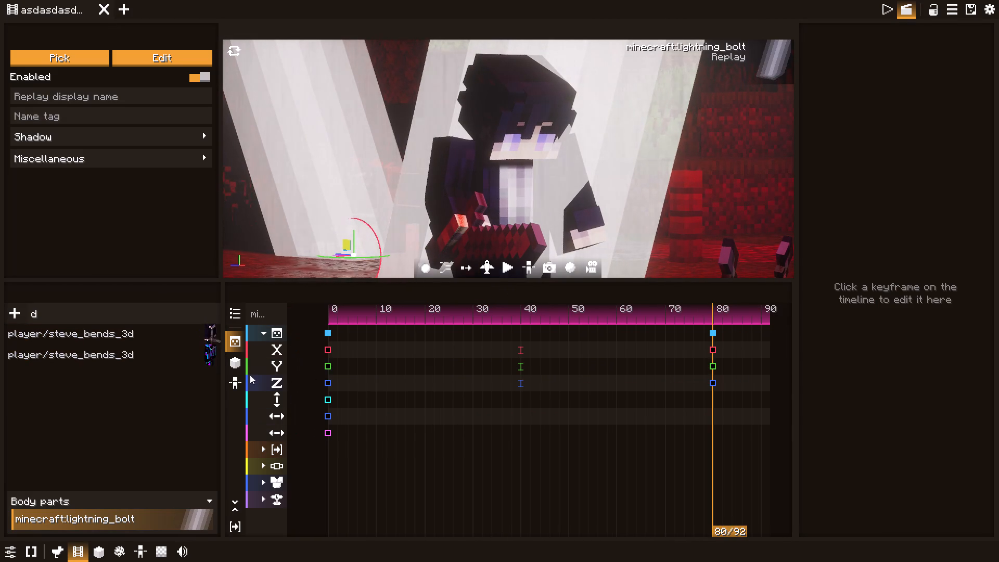
# Clear the "d" filter from the replay list's search.
pyautogui.click(133, 320)
pyautogui.rightClick(132, 320)
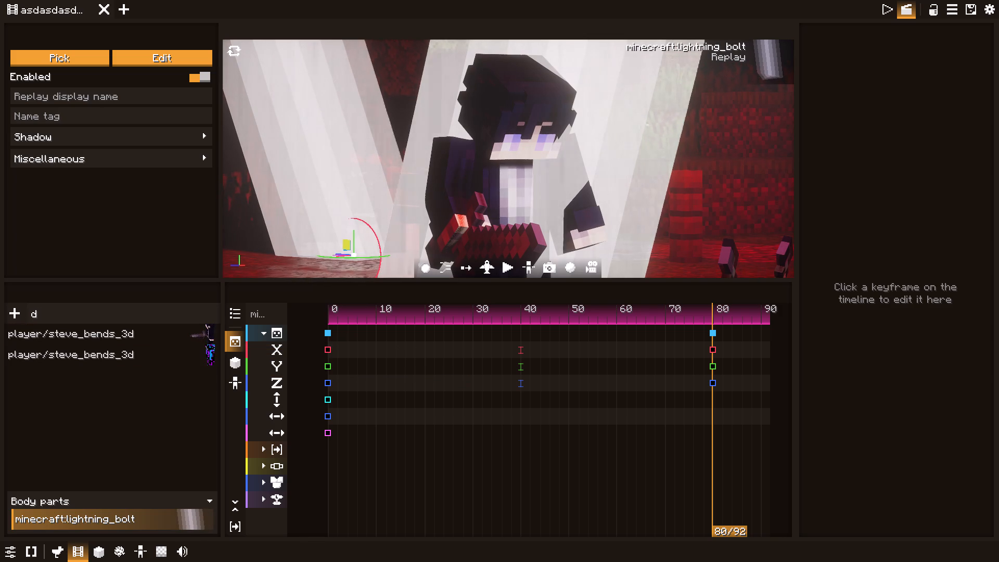
pyautogui.press('BackSpace')
pyautogui.press('BackSpace')
pyautogui.press('BackSpace')
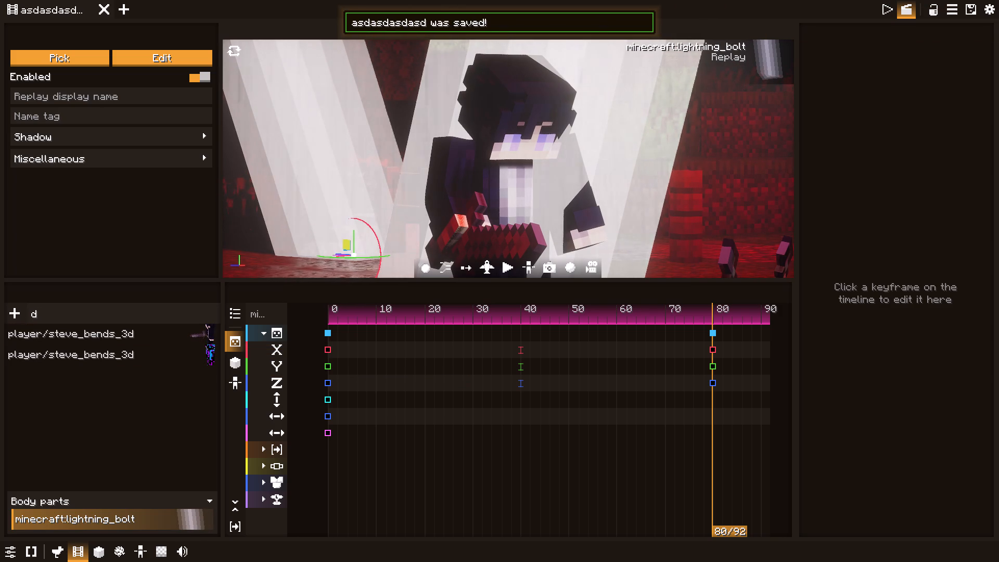
pyautogui.click(132, 320)
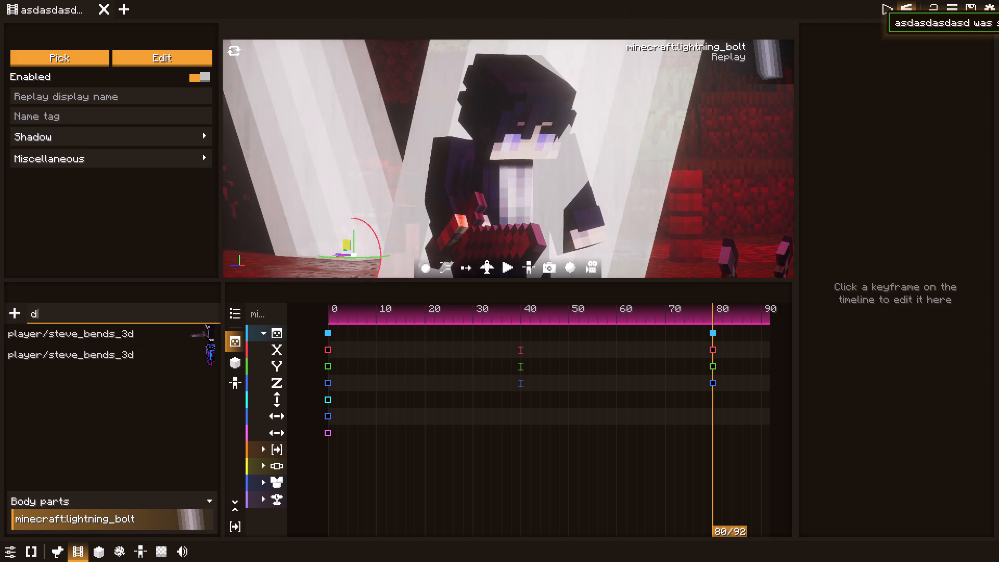
pyautogui.press('BackSpace')
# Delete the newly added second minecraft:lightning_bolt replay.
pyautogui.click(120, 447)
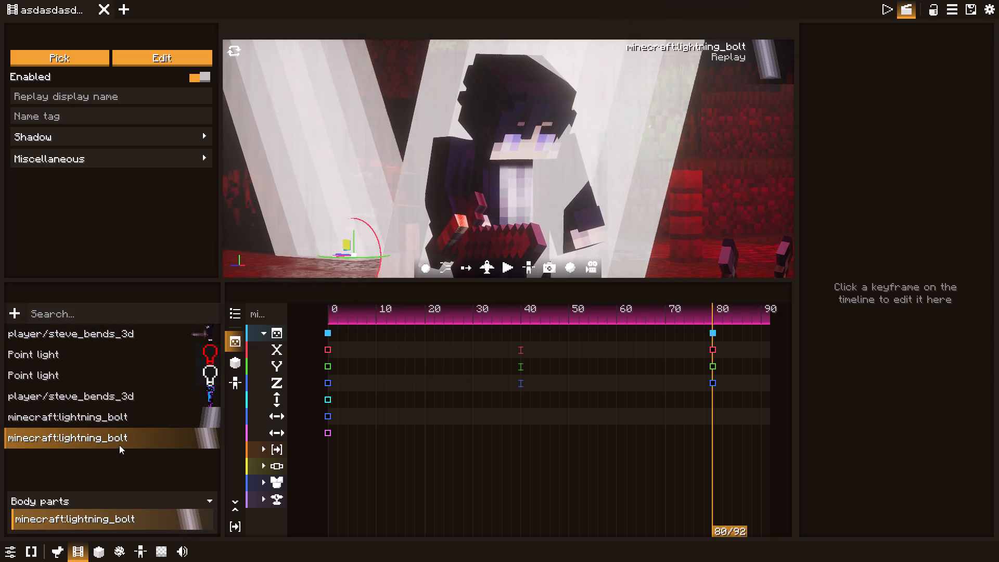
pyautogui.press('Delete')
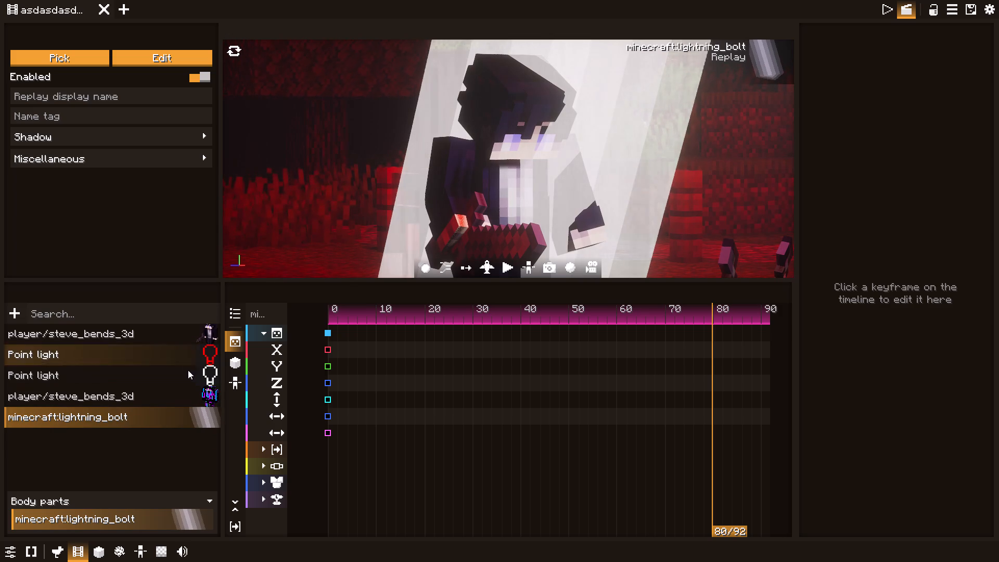
# Play the scene from frame 0 with repeated pauses to examine the arm movement against the lightning bolt.
pyautogui.scroll(5, 367, 376)
pyautogui.scroll(-6, 367, 376)
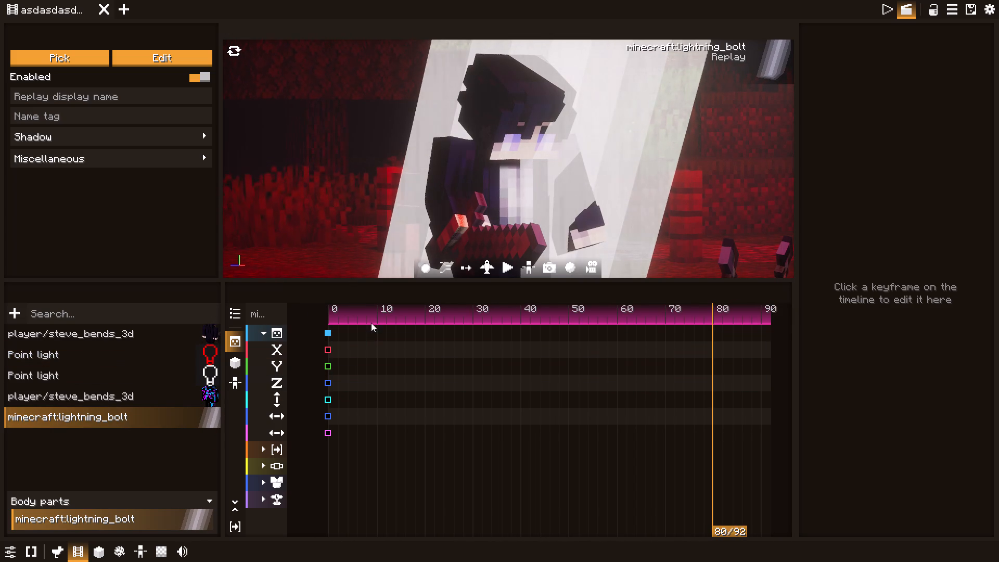
pyautogui.moveTo(367, 318); pyautogui.dragTo(311, 317)
pyautogui.press('space')
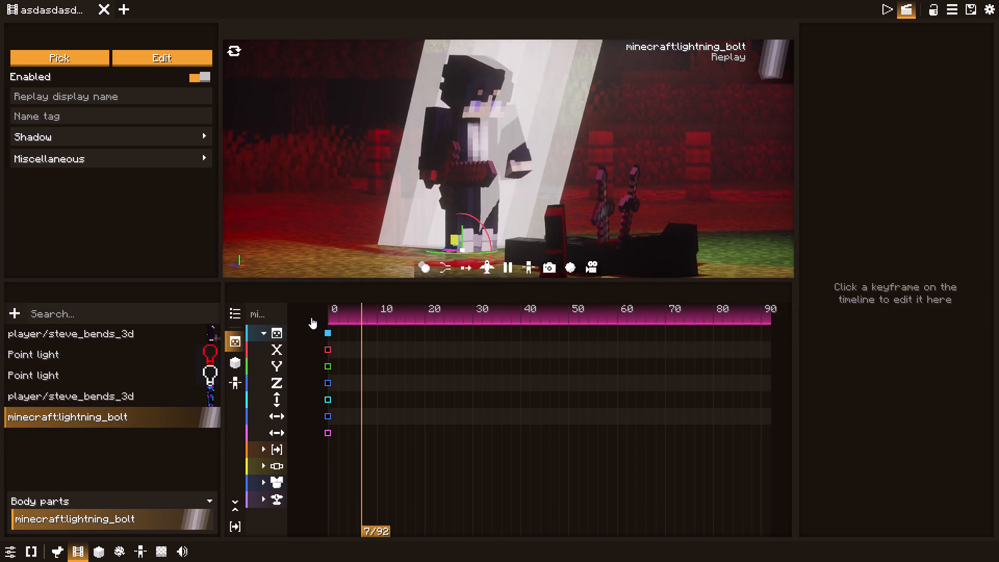
pyautogui.press('space')
pyautogui.press('space')
pyautogui.press('space')
pyautogui.press('space')
pyautogui.press('space')
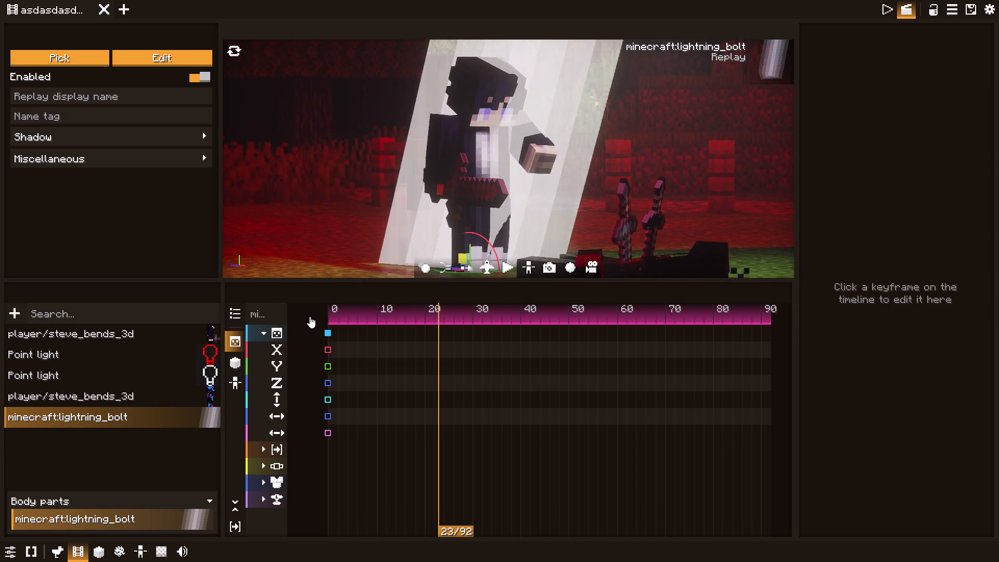
pyautogui.press('space')
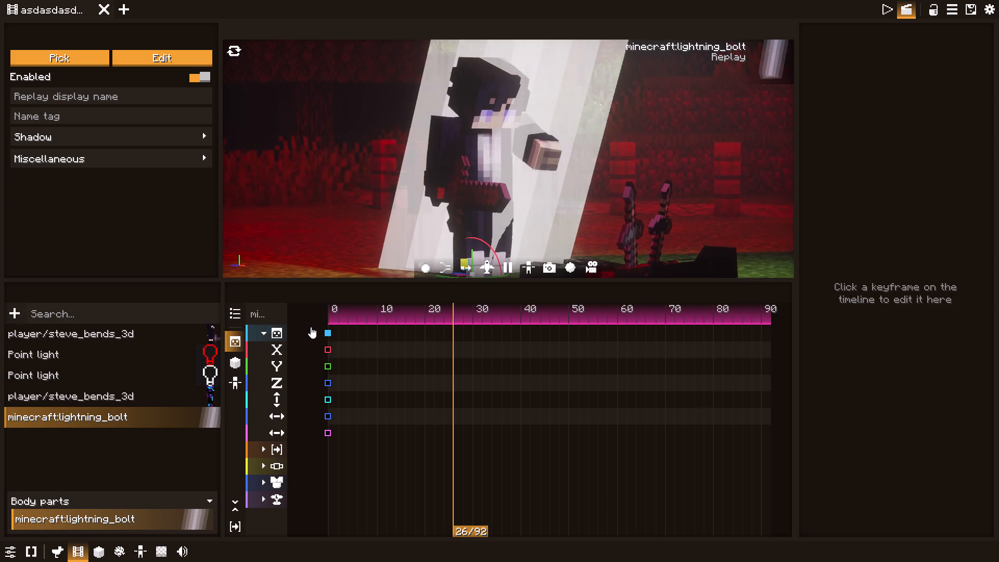
pyautogui.press('space')
# Move all of the remaining lightning bolt replay's starting position and rotation keyframes to frame 23.
pyautogui.moveTo(325, 333); pyautogui.dragTo(375, 338)
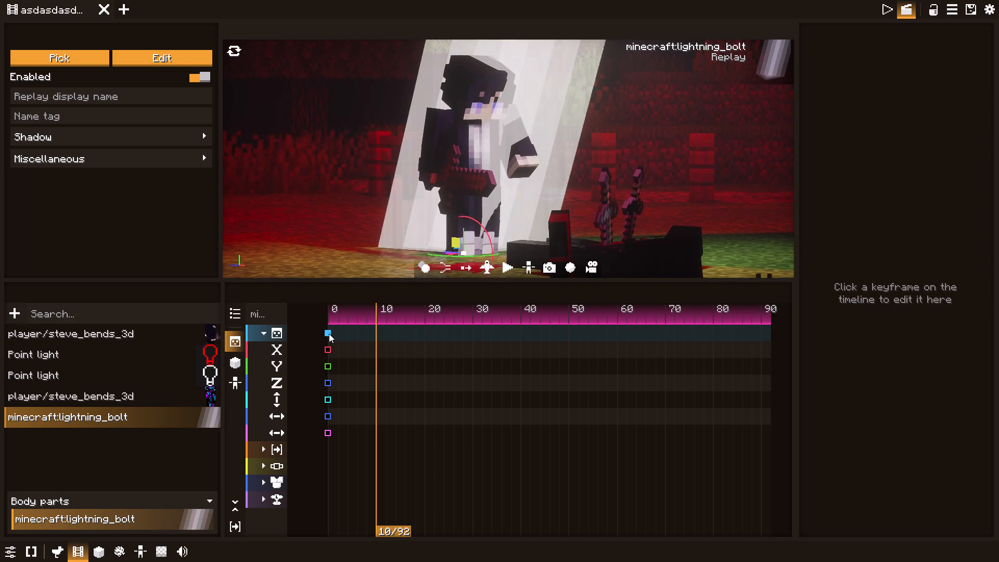
pyautogui.keyDown('shift'); pyautogui.moveTo(329, 334); pyautogui.dragTo(343, 332); pyautogui.keyUp('shift')
pyautogui.moveTo(327, 329); pyautogui.dragTo(334, 329)
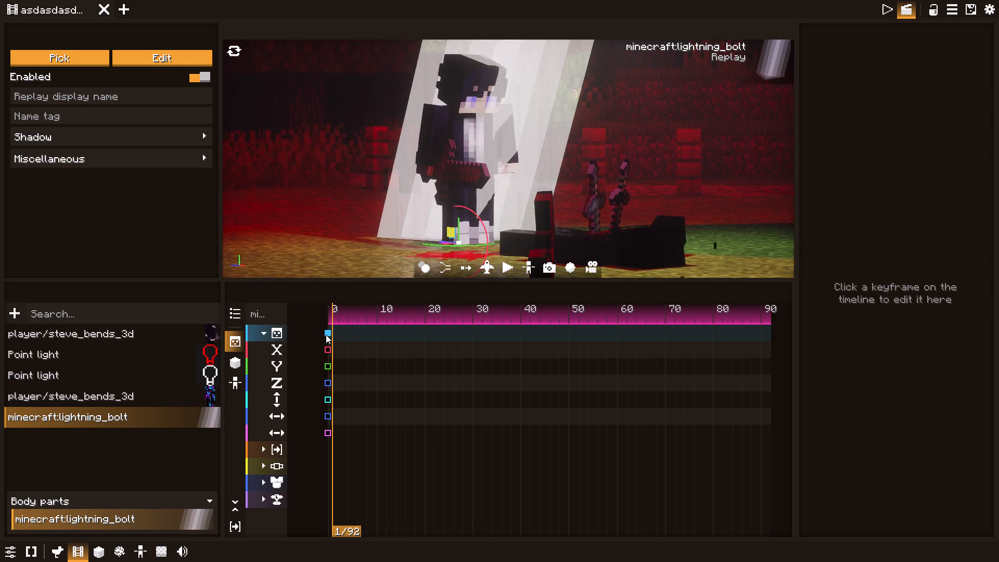
pyautogui.click(326, 335)
pyautogui.moveTo(326, 335); pyautogui.dragTo(341, 333)
pyautogui.keyDown('shift'); pyautogui.moveTo(333, 346); pyautogui.dragTo(331, 431); pyautogui.keyUp('shift')
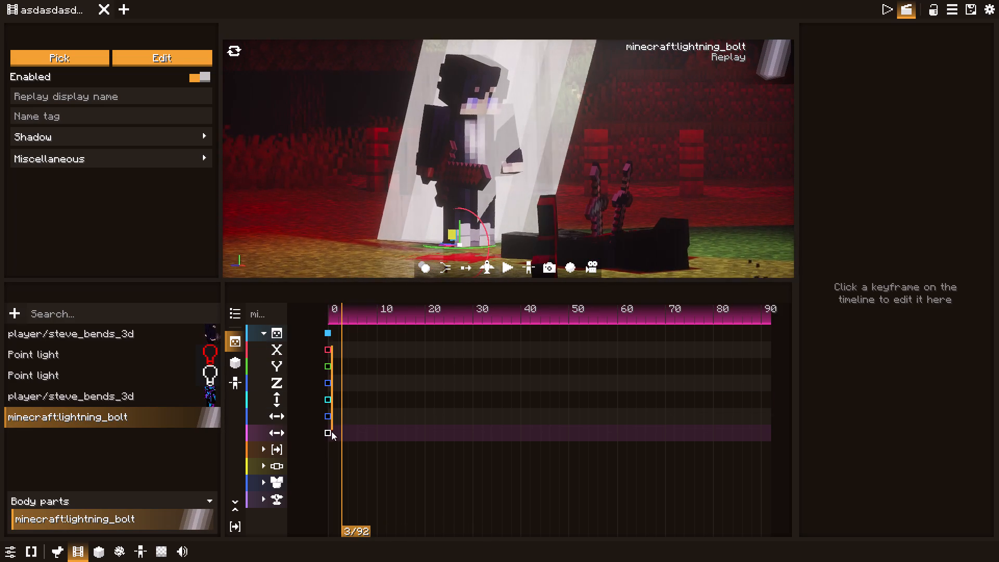
pyautogui.keyDown('shift'); pyautogui.moveTo(331, 431); pyautogui.dragTo(325, 440); pyautogui.keyUp('shift')
pyautogui.moveTo(326, 435); pyautogui.dragTo(387, 435)
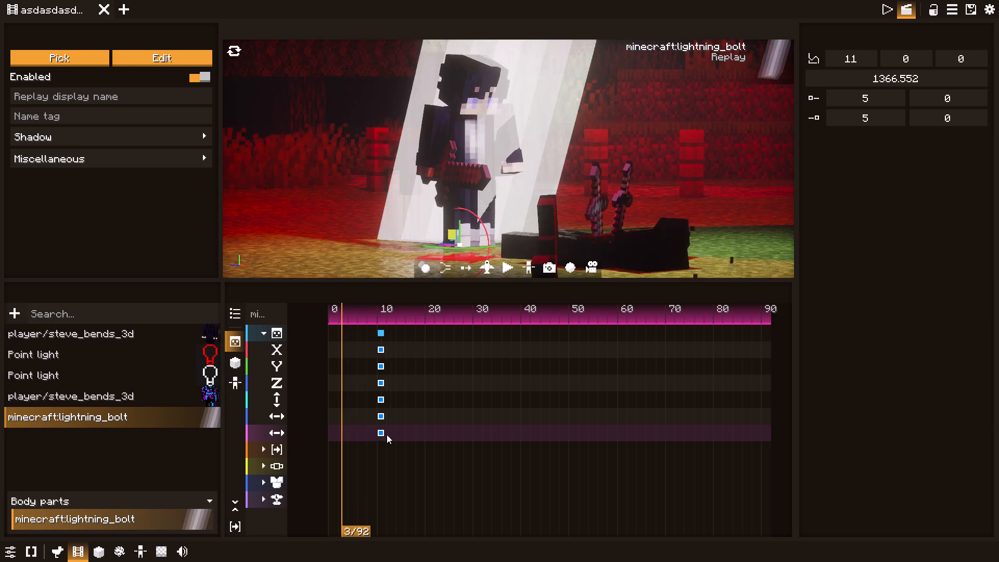
pyautogui.moveTo(387, 435); pyautogui.dragTo(437, 435)
# Scrub through the opening frames, place the playhead at about frame 3 and record the shot as a video.
pyautogui.moveTo(349, 317); pyautogui.dragTo(401, 327)
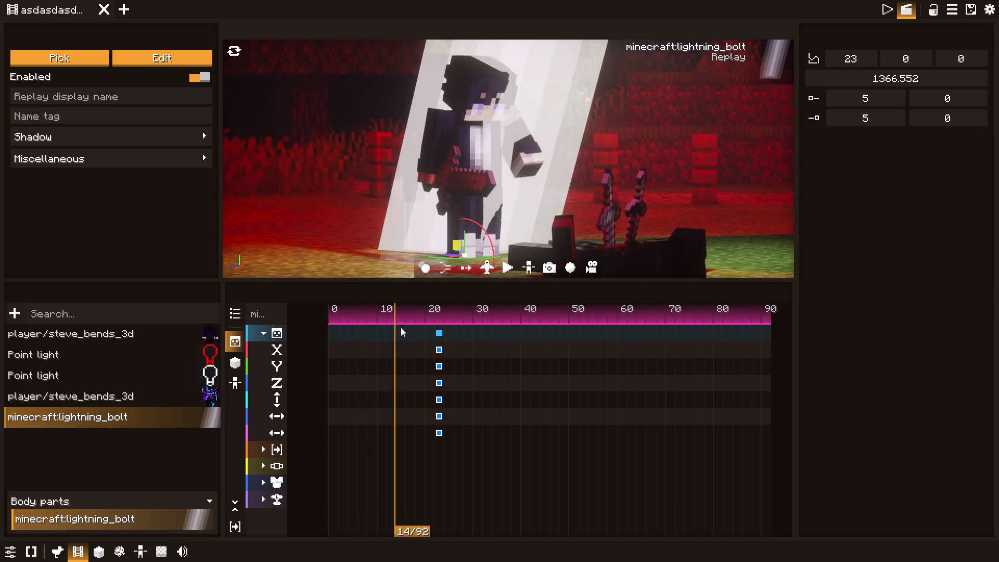
pyautogui.moveTo(401, 327); pyautogui.dragTo(341, 320)
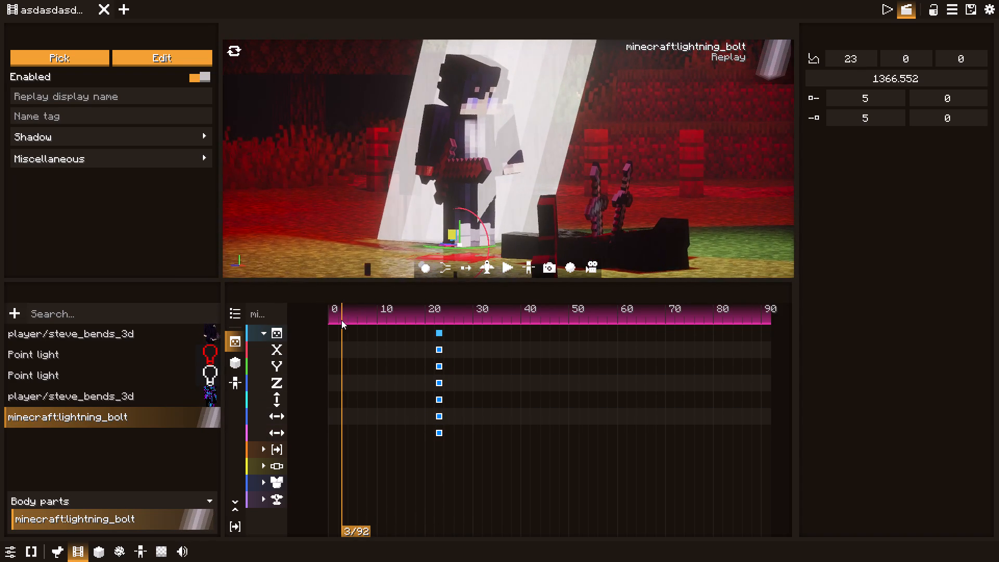
pyautogui.moveTo(341, 320); pyautogui.dragTo(339, 320)
pyautogui.click(593, 269)
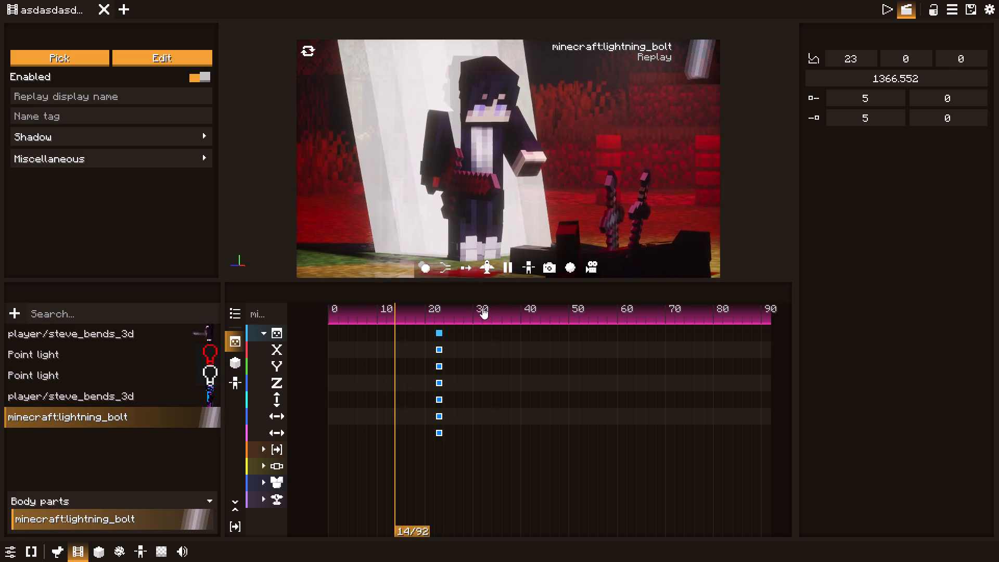
pyautogui.click(508, 259)
pyautogui.doubleClick(508, 259)
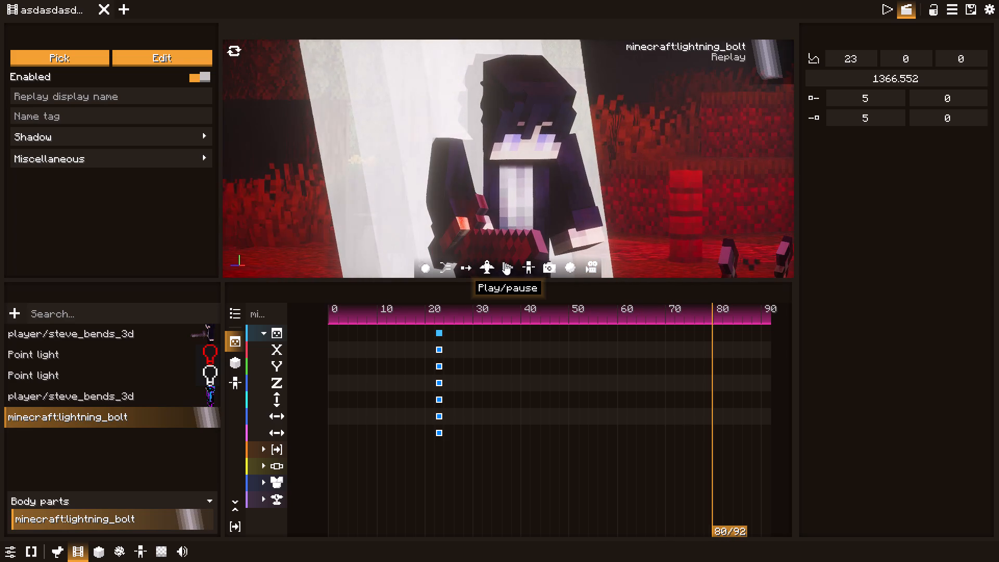
# Return the playhead to frame 0.
pyautogui.moveTo(449, 312); pyautogui.dragTo(347, 311)
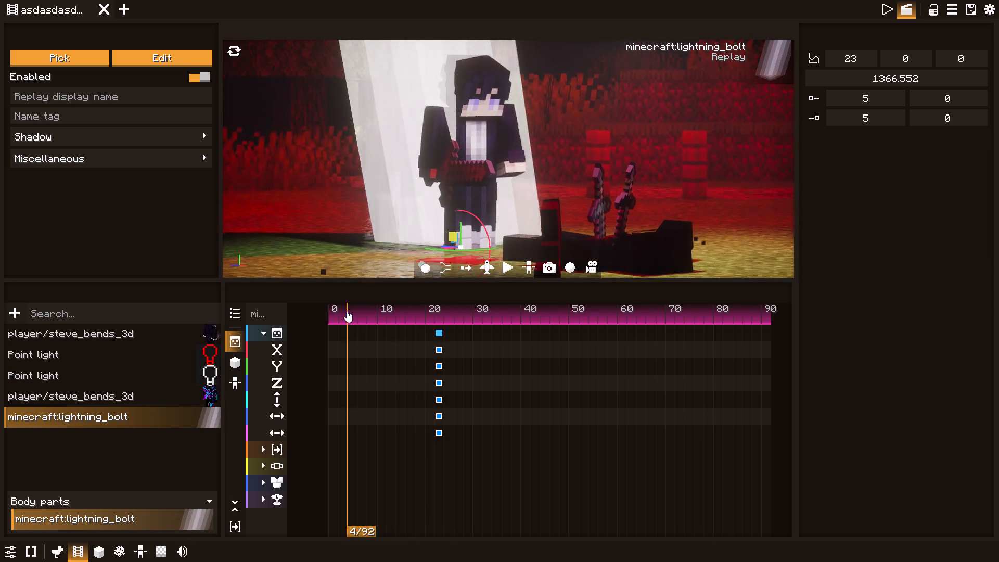
pyautogui.moveTo(347, 311); pyautogui.dragTo(309, 306)
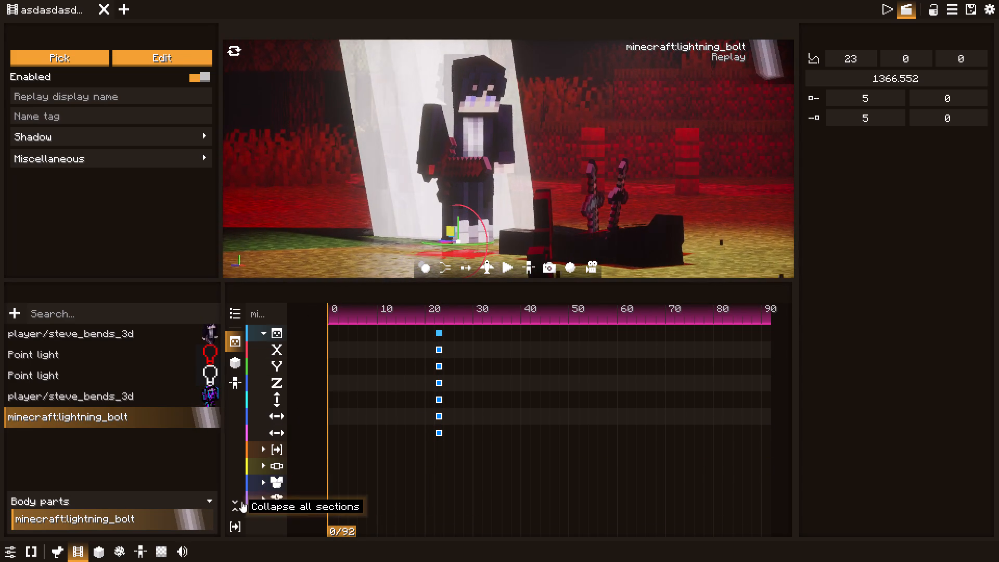
pyautogui.scroll(2, 268, 340)
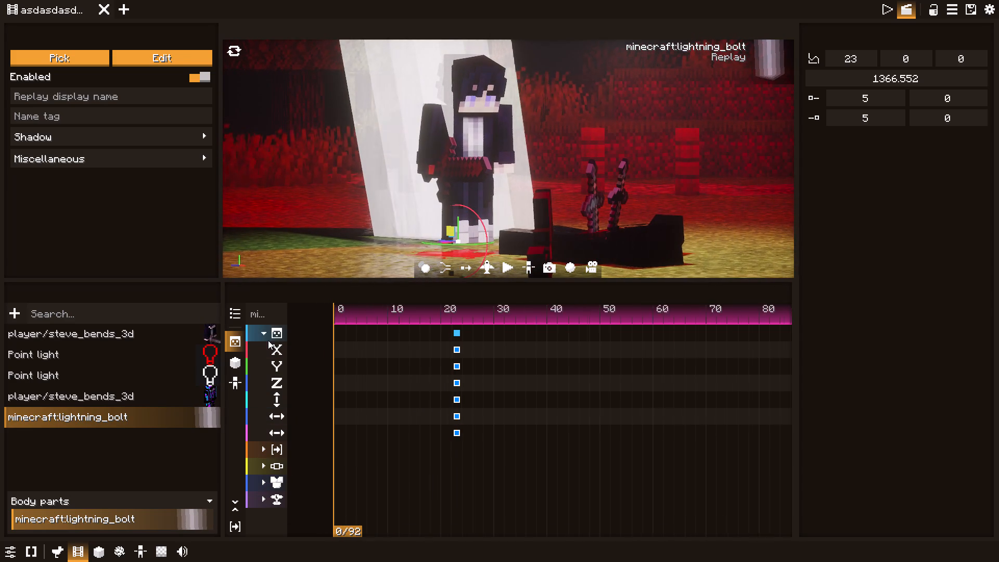
# Show all of the lightning bolt replay's property tracks and examine its keyframe tracks.
pyautogui.click(229, 315)
pyautogui.click(229, 314)
pyautogui.click(235, 313)
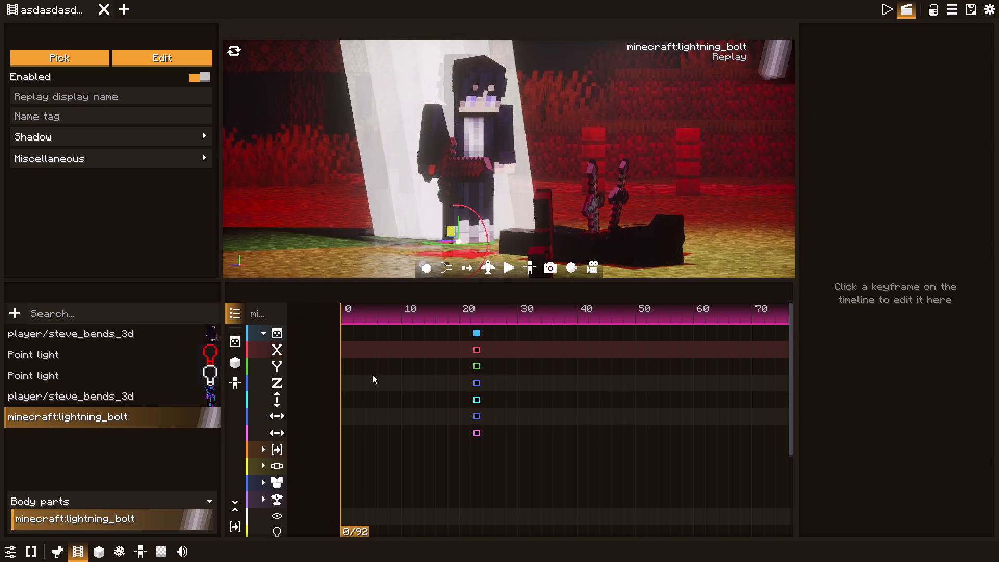
pyautogui.scroll(2, 420, 386)
pyautogui.scroll(-4, 420, 386)
pyautogui.scroll(4, 420, 386)
pyautogui.keyDown('shift'); pyautogui.scroll(-5, 420, 386); pyautogui.keyUp('shift')
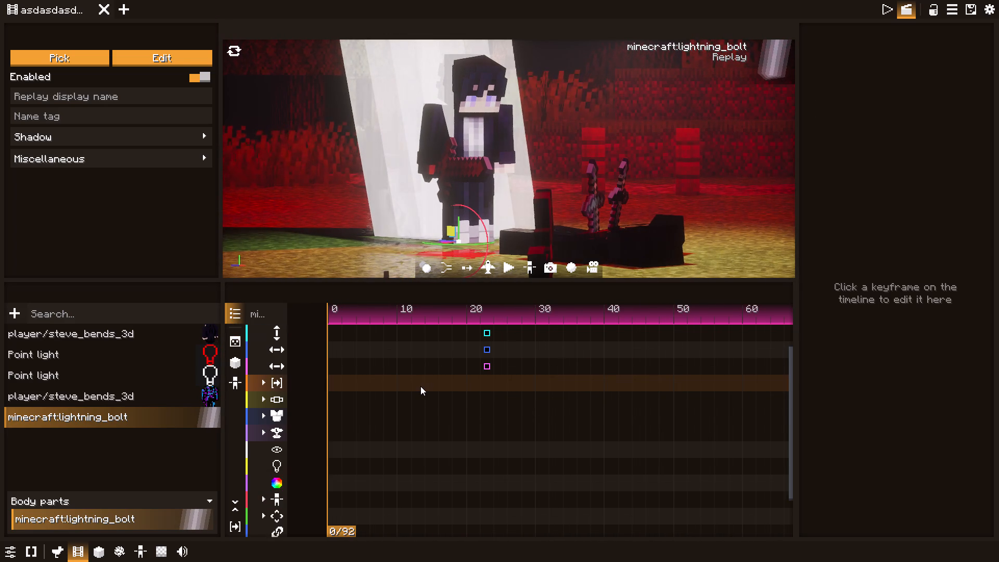
pyautogui.keyDown('shift'); pyautogui.scroll(-15, 420, 386); pyautogui.keyUp('shift')
pyautogui.keyDown('shift'); pyautogui.scroll(20, 420, 386); pyautogui.keyUp('shift')
pyautogui.keyDown('shift'); pyautogui.scroll(2, 420, 386); pyautogui.keyUp('shift')
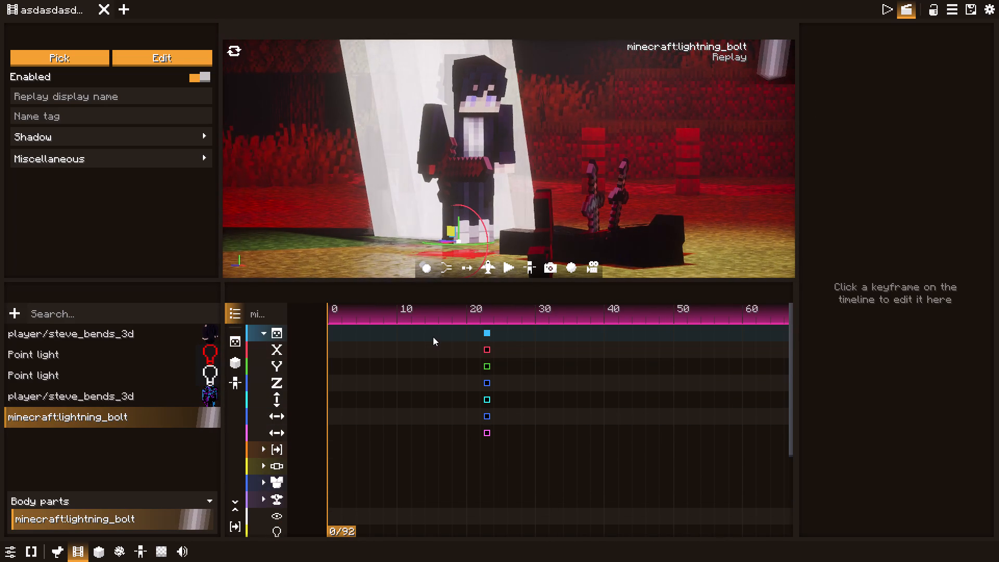
pyautogui.click(469, 268)
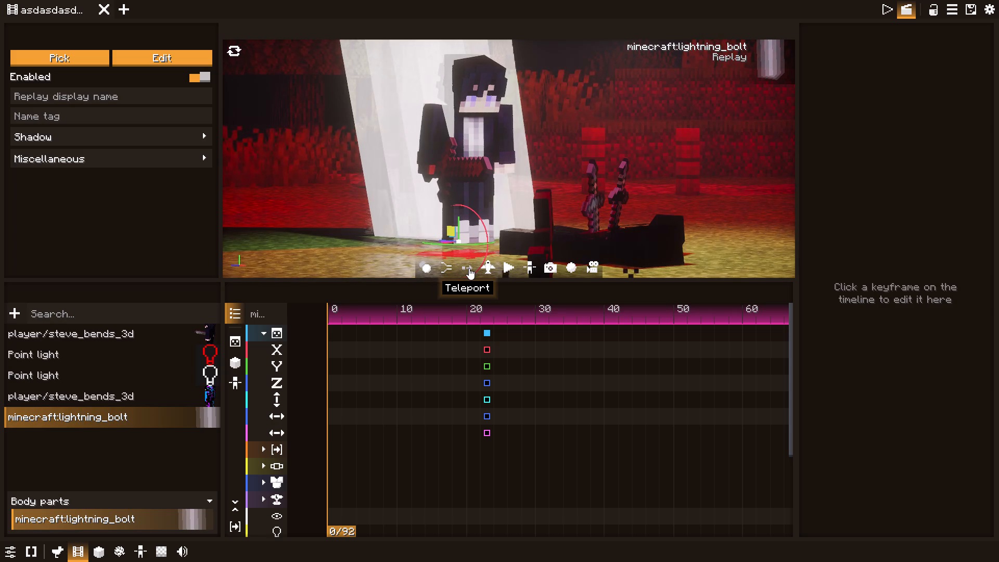
pyautogui.click(469, 268)
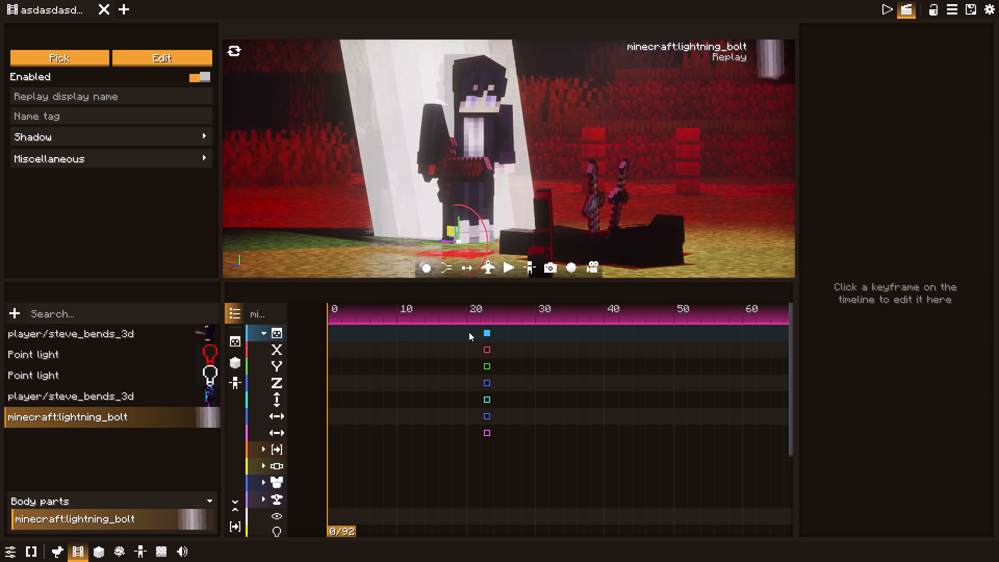
pyautogui.click(280, 333)
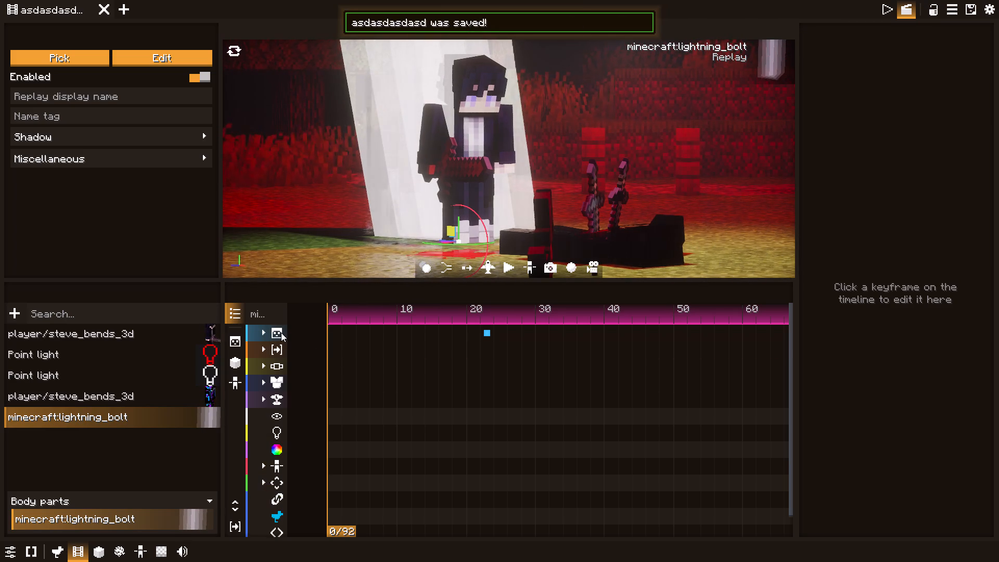
pyautogui.scroll(1, 281, 333)
pyautogui.click(281, 333)
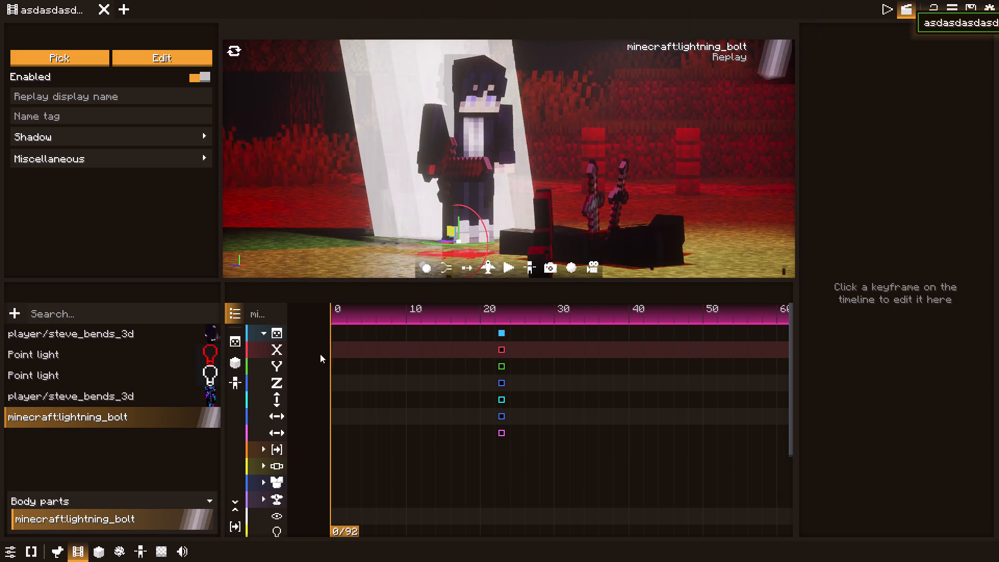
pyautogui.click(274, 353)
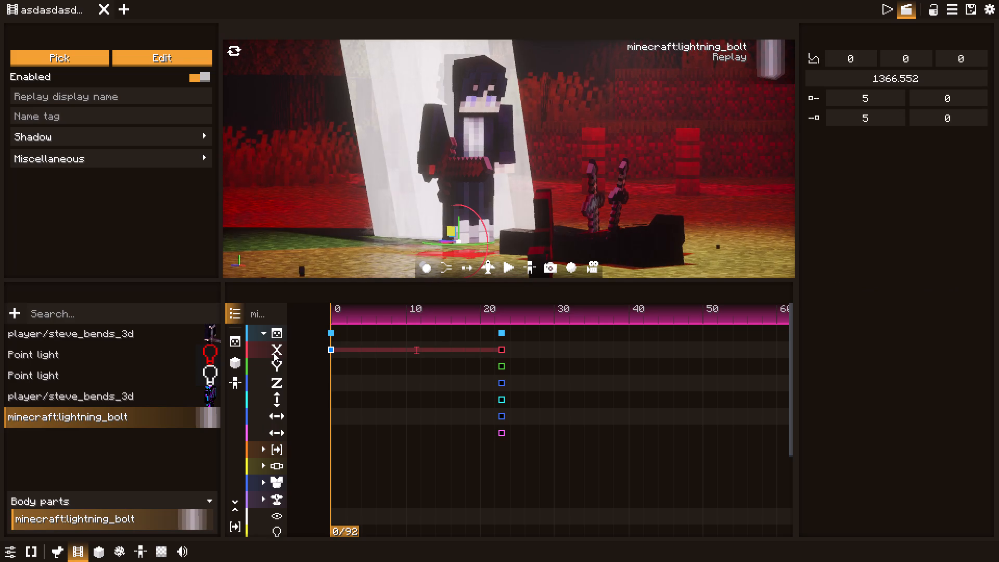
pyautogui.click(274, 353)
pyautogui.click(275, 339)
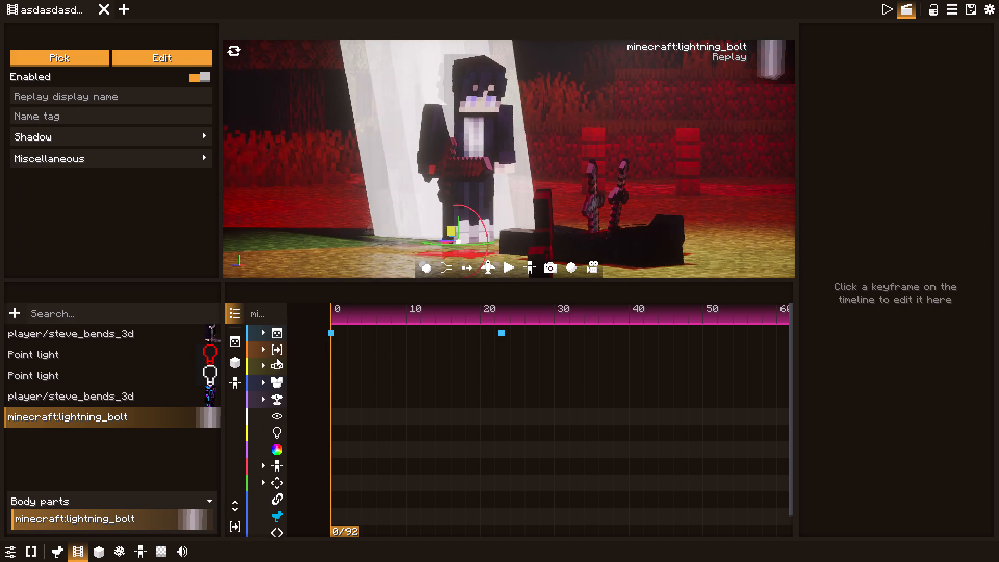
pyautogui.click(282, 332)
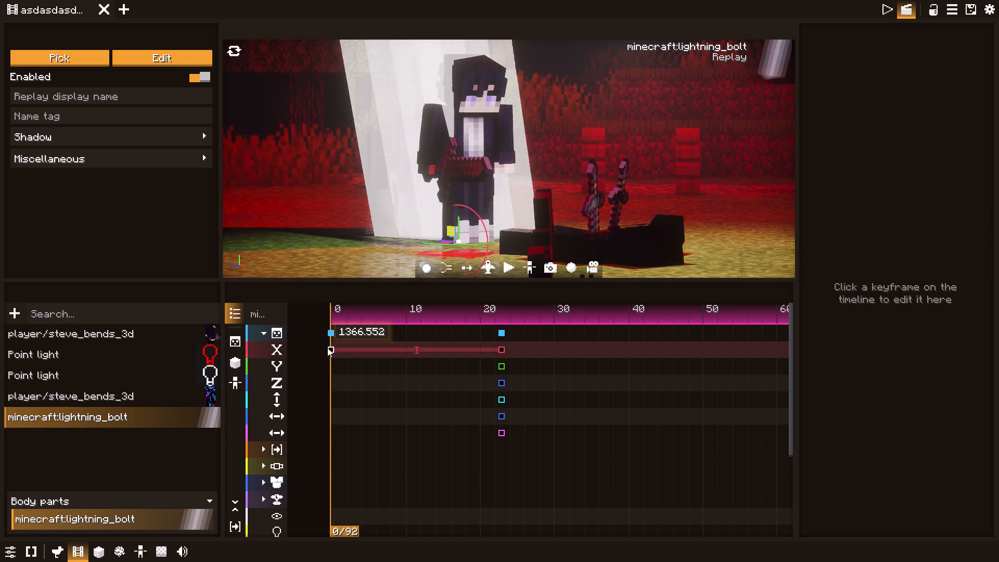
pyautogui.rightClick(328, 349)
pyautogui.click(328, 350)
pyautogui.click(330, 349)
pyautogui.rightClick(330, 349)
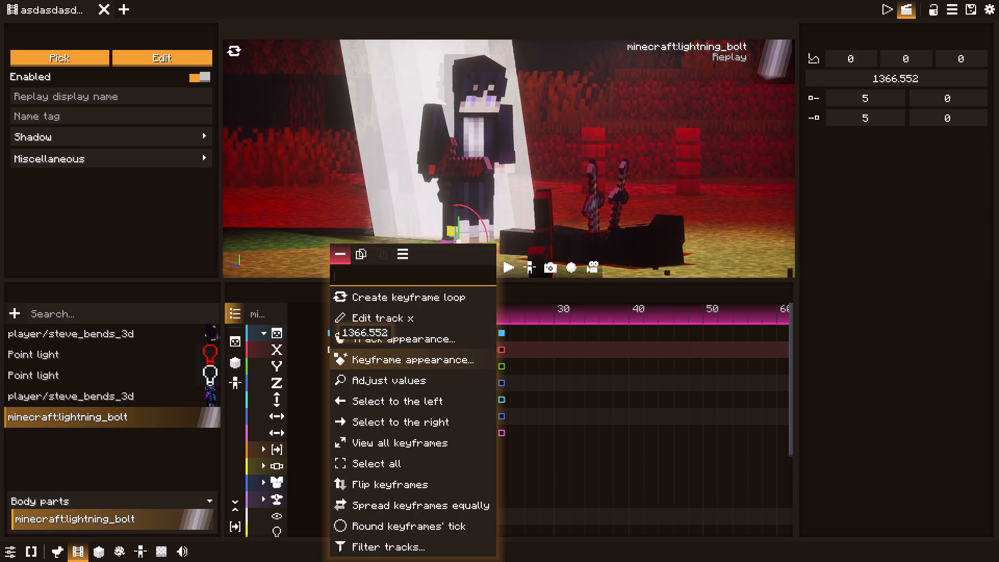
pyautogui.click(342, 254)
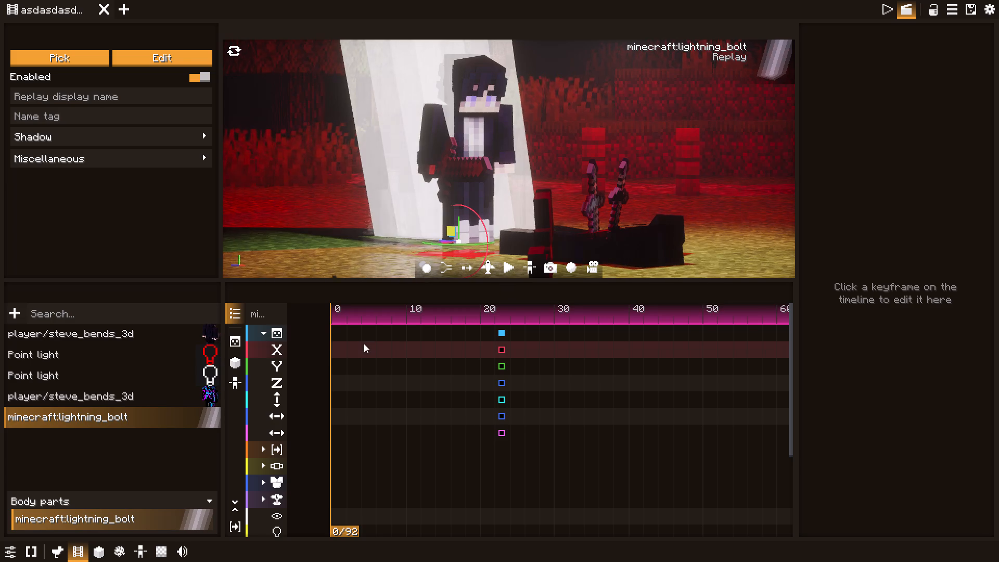
# With the playhead at frame 0, move the lightning bolt upward until it is out of the camera's view.
pyautogui.scroll(4, 364, 343)
pyautogui.scroll(-3, 364, 343)
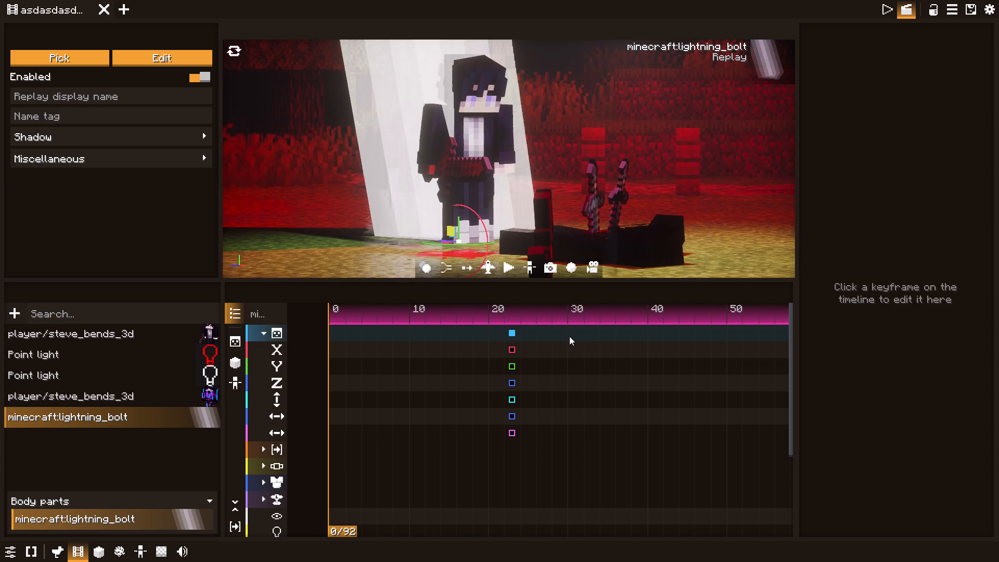
pyautogui.click(511, 352)
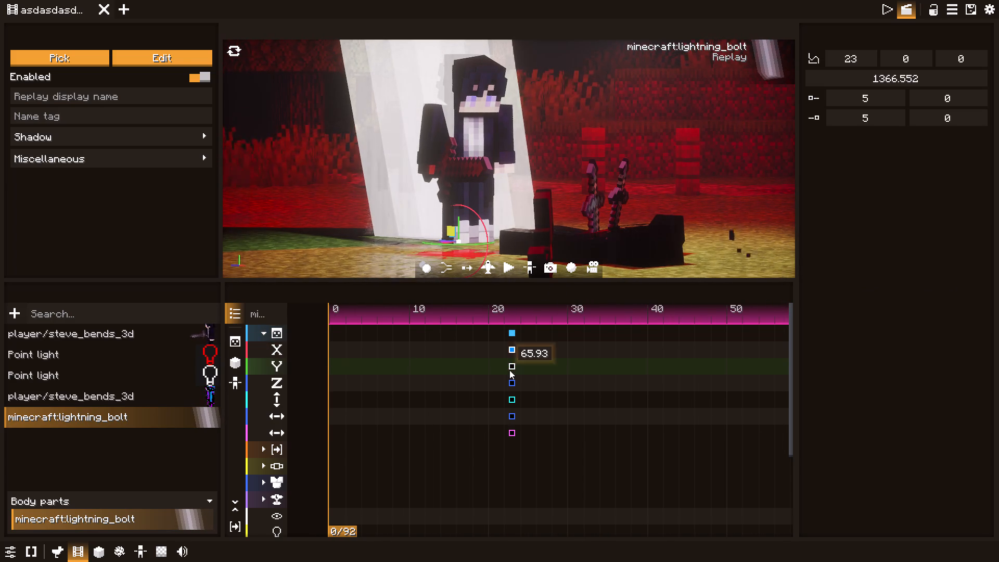
pyautogui.click(509, 370)
pyautogui.click(510, 386)
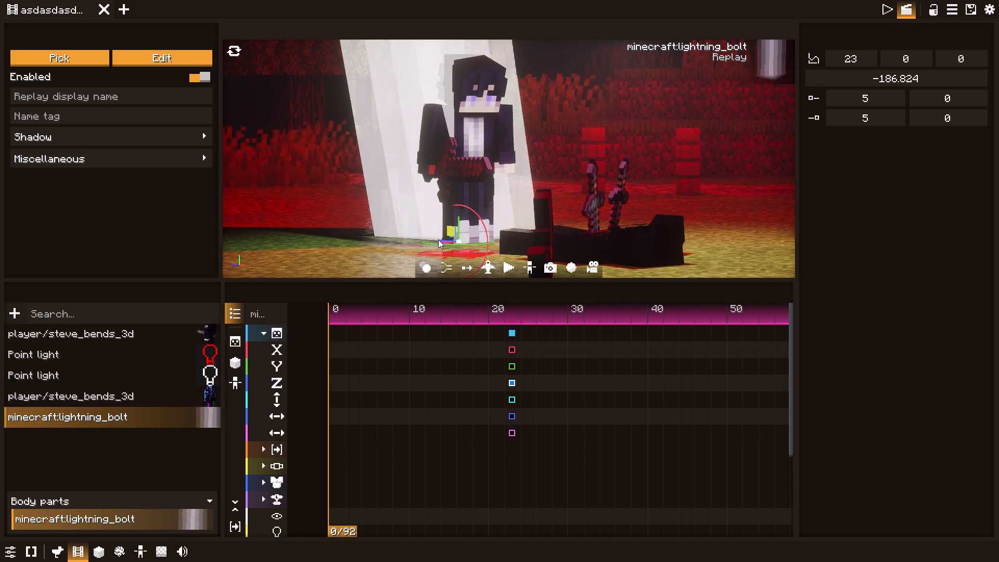
pyautogui.moveTo(458, 240); pyautogui.dragTo(451, 143)
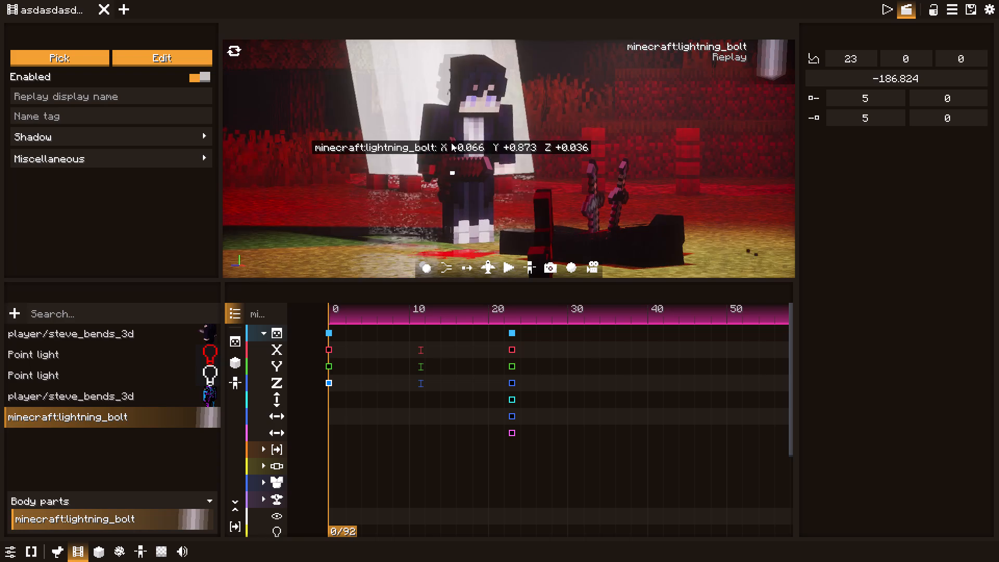
pyautogui.moveTo(451, 143); pyautogui.dragTo(414, 0)
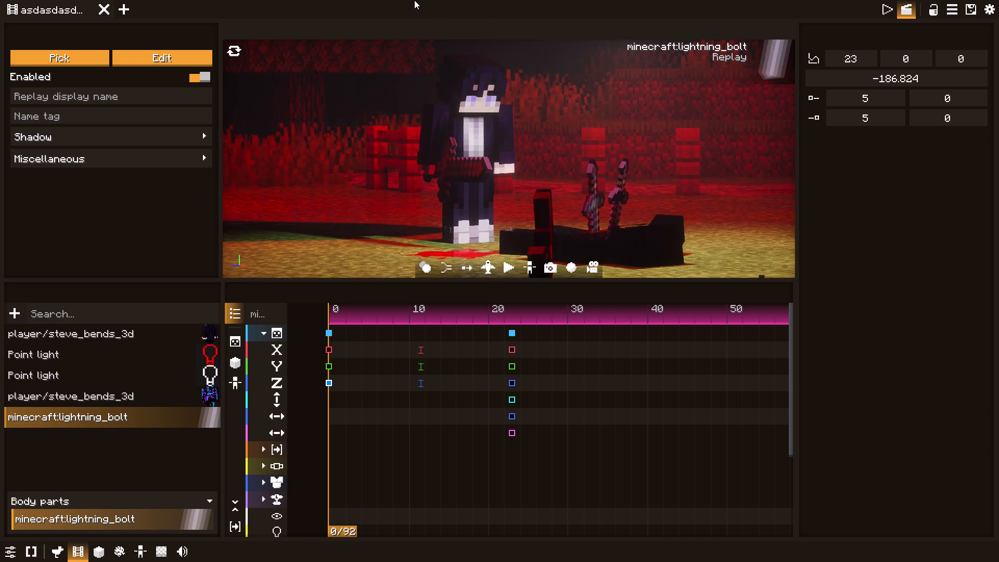
pyautogui.moveTo(414, 0); pyautogui.dragTo(443, 258)
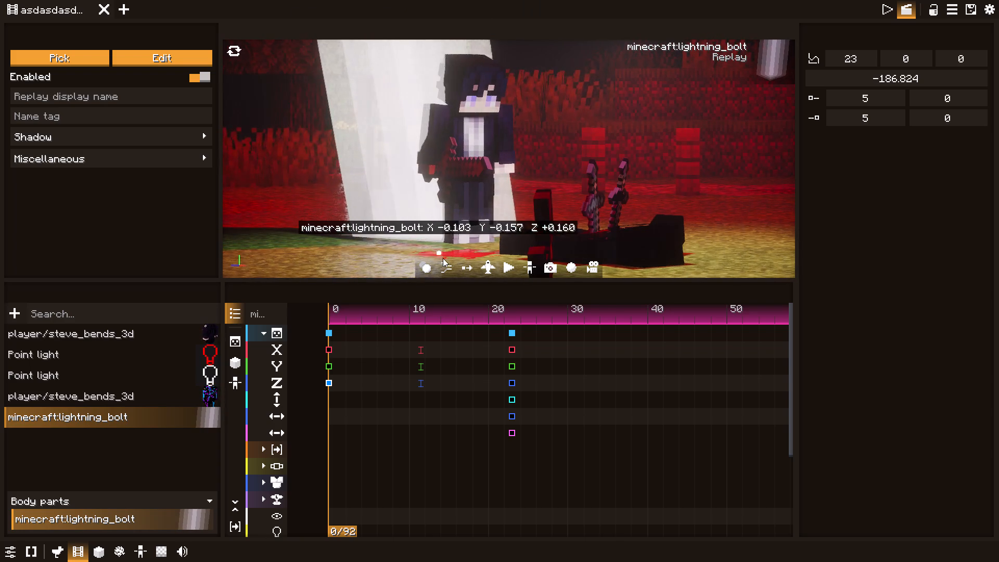
pyautogui.moveTo(443, 258); pyautogui.dragTo(436, 0)
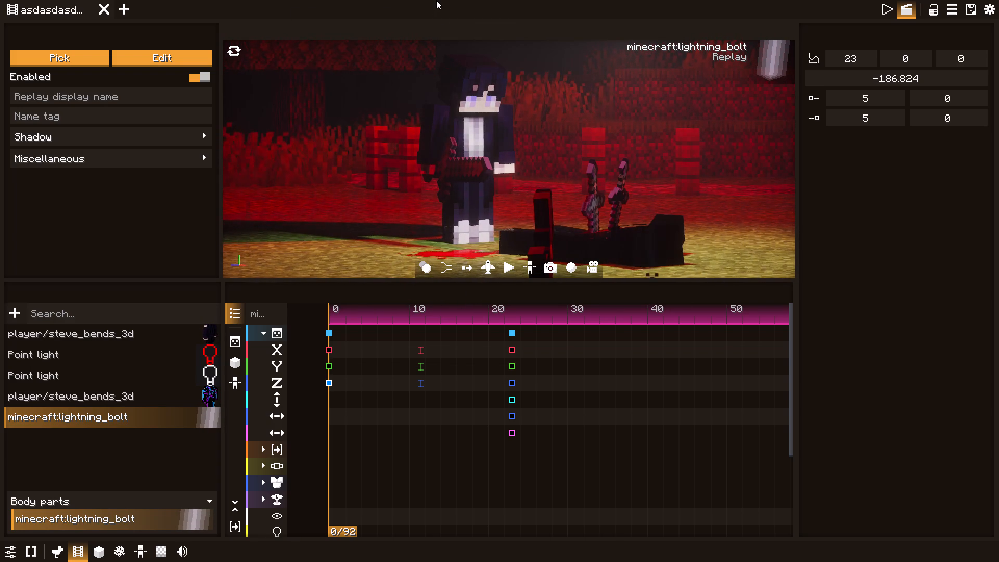
# At frame 21, raise the lightning bolt along its Y axis until it is above the camera's view.
pyautogui.press('space')
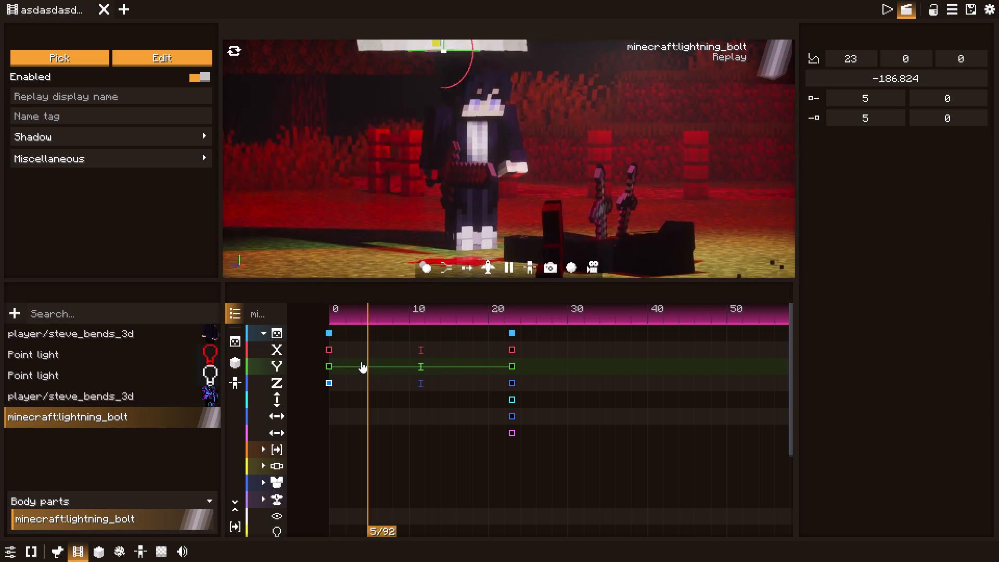
pyautogui.press('space')
pyautogui.click(494, 312)
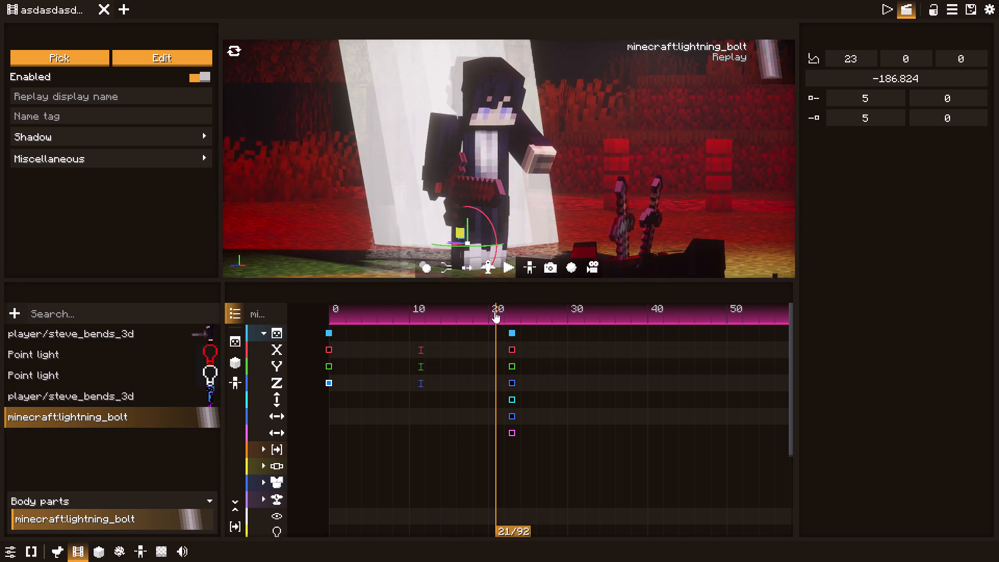
pyautogui.moveTo(468, 240); pyautogui.dragTo(465, 193)
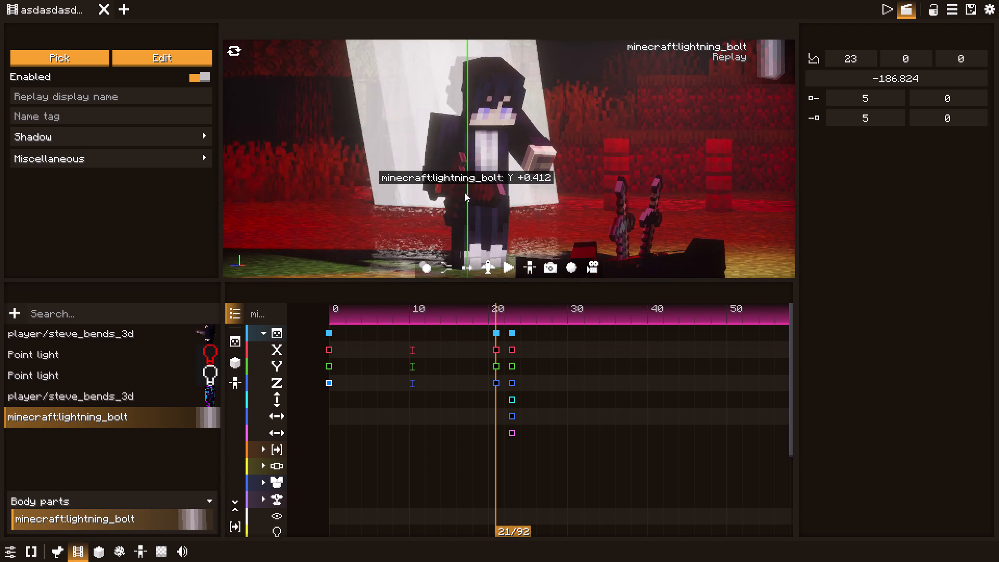
pyautogui.moveTo(465, 193); pyautogui.dragTo(446, 2)
pyautogui.scroll(-9, 446, 2)
# Play the scene with repeated pauses, restart it from frame 0 and pause at frame 29 to examine the bolt's timing.
pyautogui.press('space')
pyautogui.press('space')
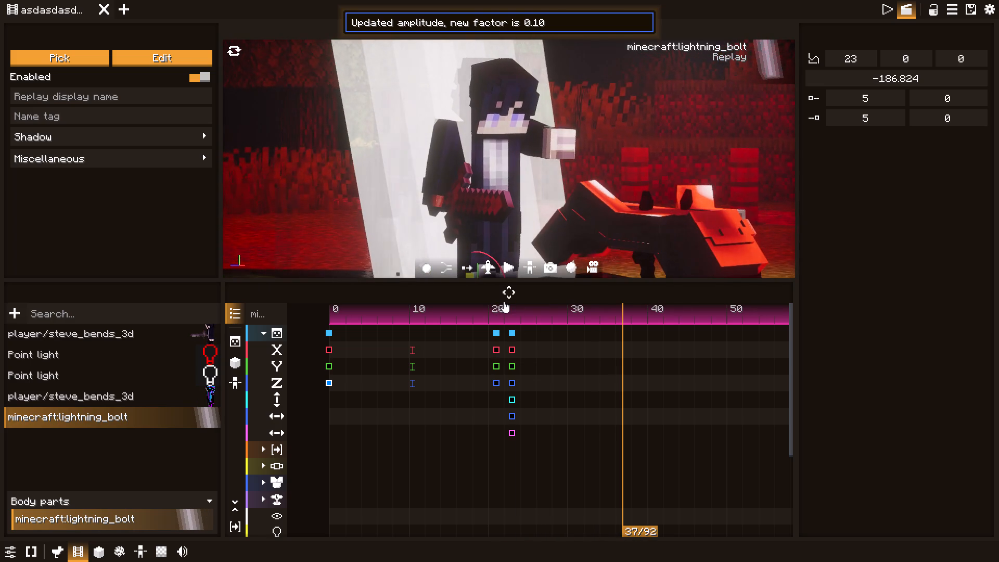
pyautogui.press('space')
pyautogui.press('space')
pyautogui.press('space')
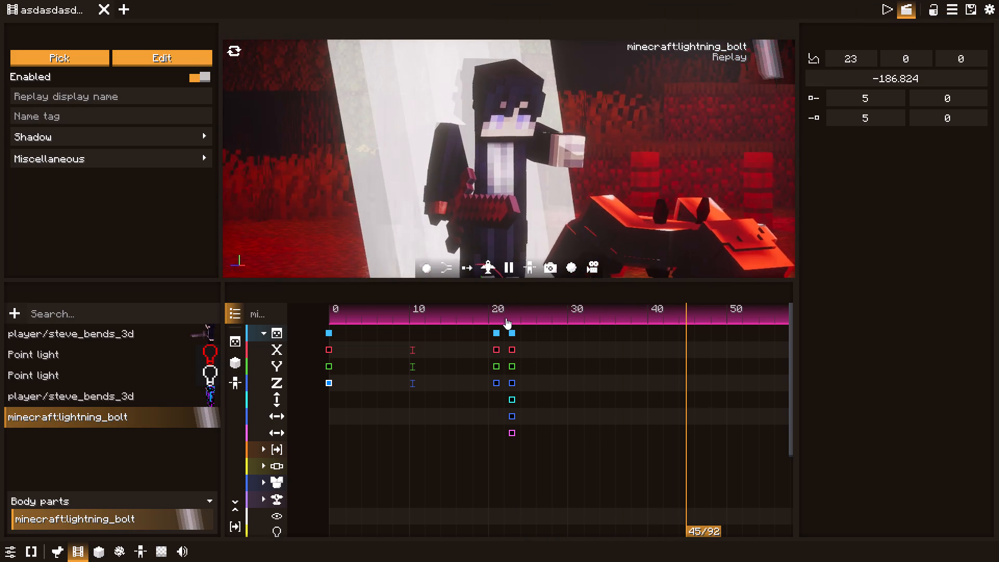
pyautogui.press('space')
pyautogui.moveTo(498, 316); pyautogui.dragTo(317, 310)
pyautogui.press('space')
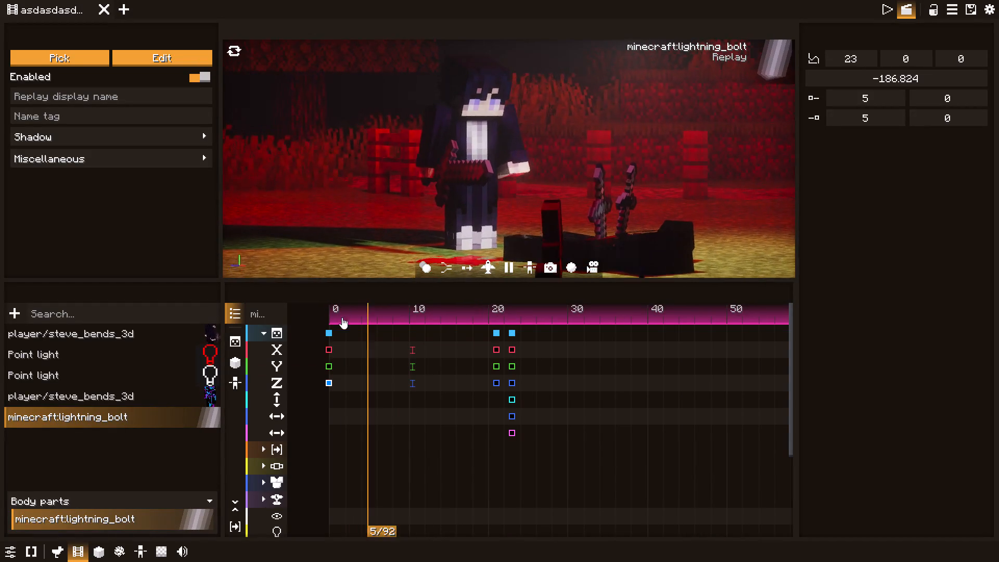
pyautogui.press('space')
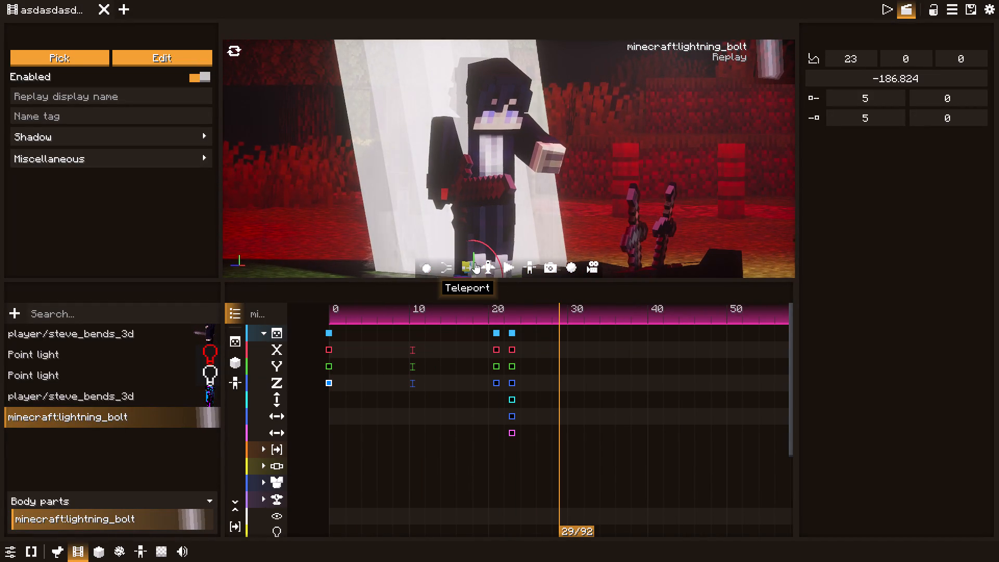
# At frame 29, raise the lightning bolt along its Y axis out of the camera's view.
pyautogui.moveTo(474, 257); pyautogui.dragTo(445, 104)
pyautogui.scroll(-6, 447, 107)
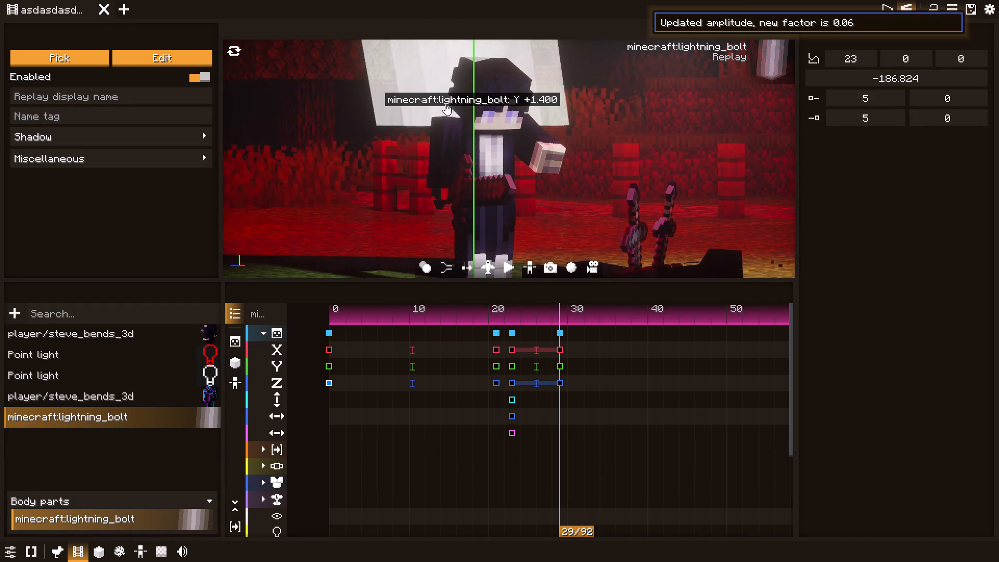
pyautogui.moveTo(445, 104); pyautogui.dragTo(400, 0)
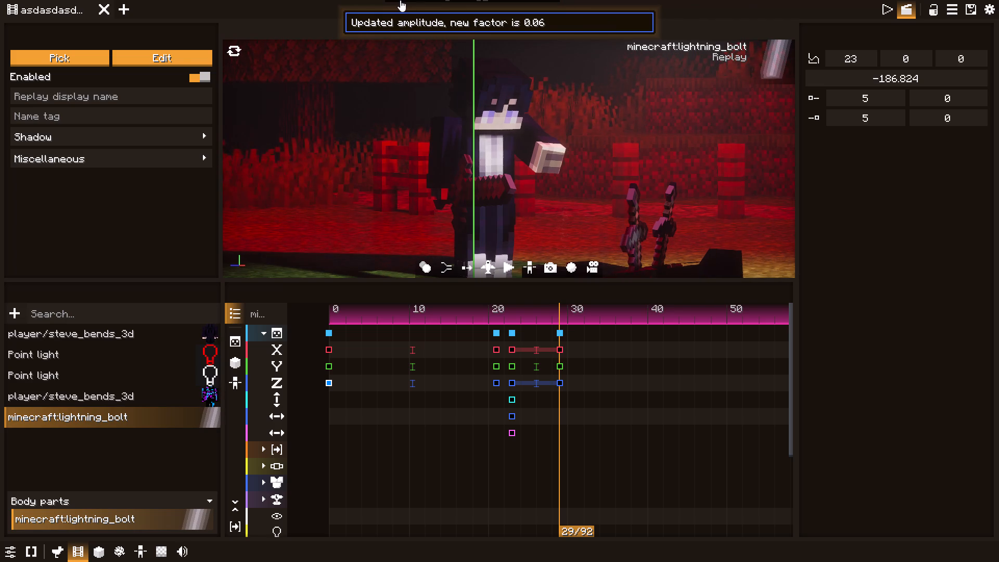
pyautogui.moveTo(400, 0); pyautogui.dragTo(401, 0)
# At frame 27, move the lightning bolt back down to ground level behind the standing character.
pyautogui.moveTo(553, 320); pyautogui.dragTo(547, 317)
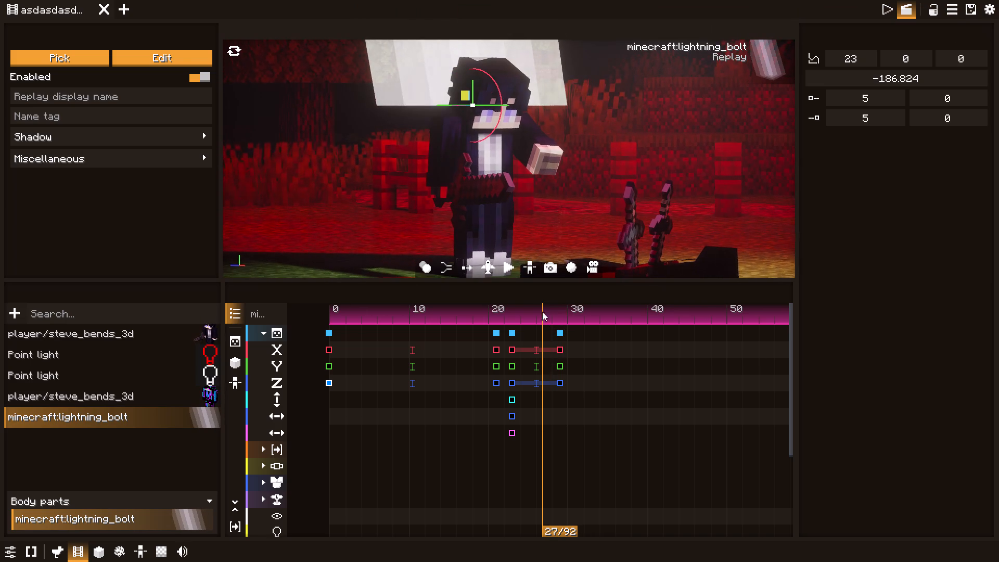
pyautogui.moveTo(472, 107); pyautogui.dragTo(472, 120)
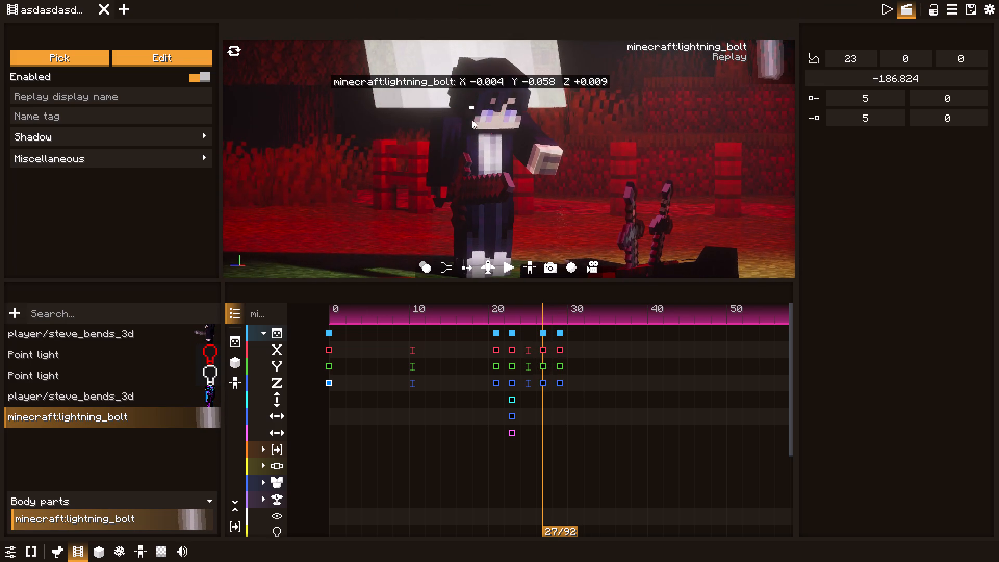
pyautogui.moveTo(472, 120); pyautogui.dragTo(473, 318)
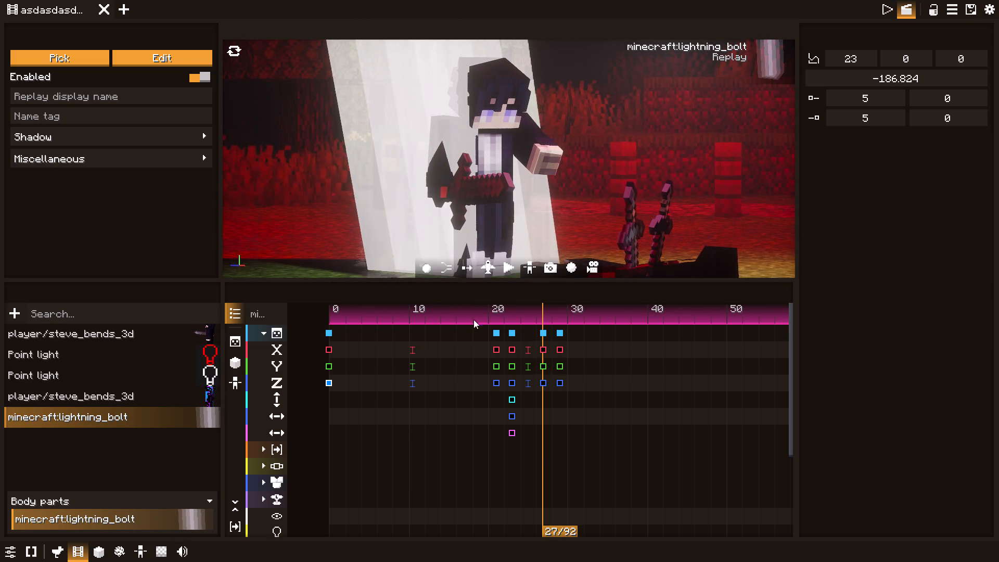
# Play the scene from just before the strike to examine how the bolt drops and disappears.
pyautogui.moveTo(489, 313); pyautogui.dragTo(469, 312)
pyautogui.click(506, 263)
pyautogui.click(506, 263)
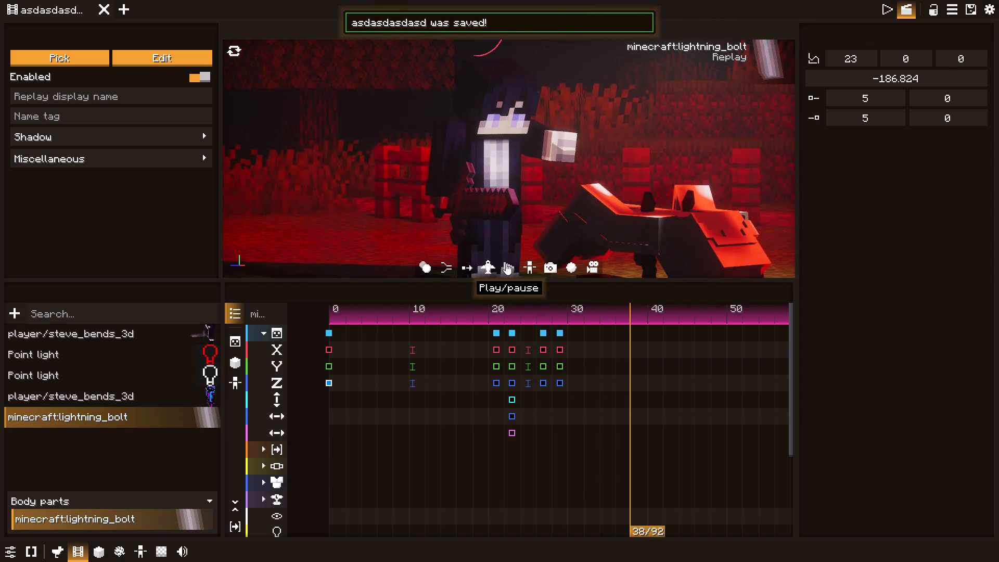
pyautogui.doubleClick(506, 263)
# Move the bolt's X, Y and Z keyframes from frames 27 and 29 to 31 and 33, with the first Z keyframe shifted to frame 4.
pyautogui.keyDown('shift'); pyautogui.moveTo(535, 331); pyautogui.dragTo(567, 392); pyautogui.keyUp('shift')
pyautogui.moveTo(544, 384); pyautogui.dragTo(558, 384)
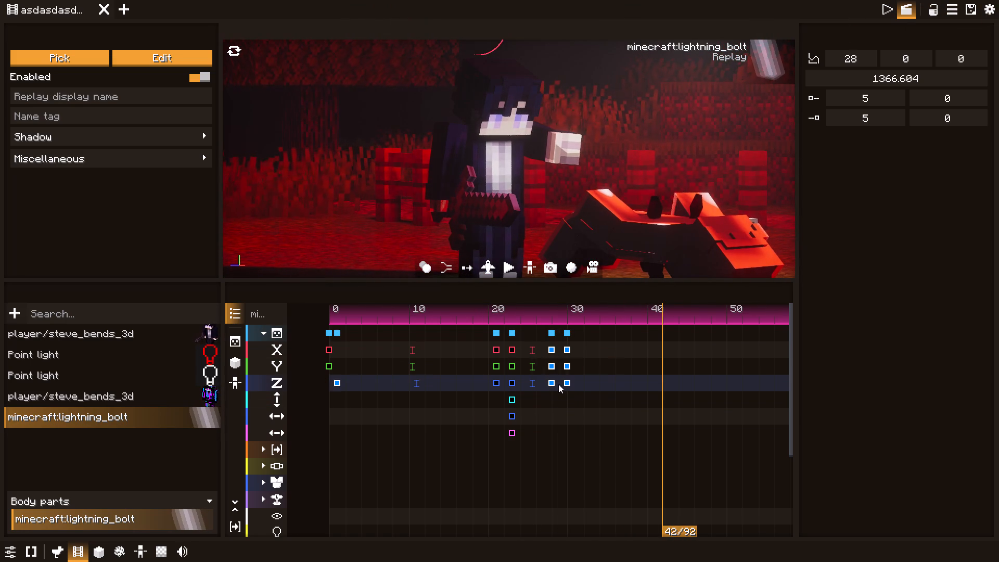
pyautogui.moveTo(558, 384); pyautogui.dragTo(572, 384)
# Play the scene from frame 0 and return the playhead to frame 20 to examine the retimed lightning strike.
pyautogui.moveTo(399, 312); pyautogui.dragTo(329, 310)
pyautogui.press('space')
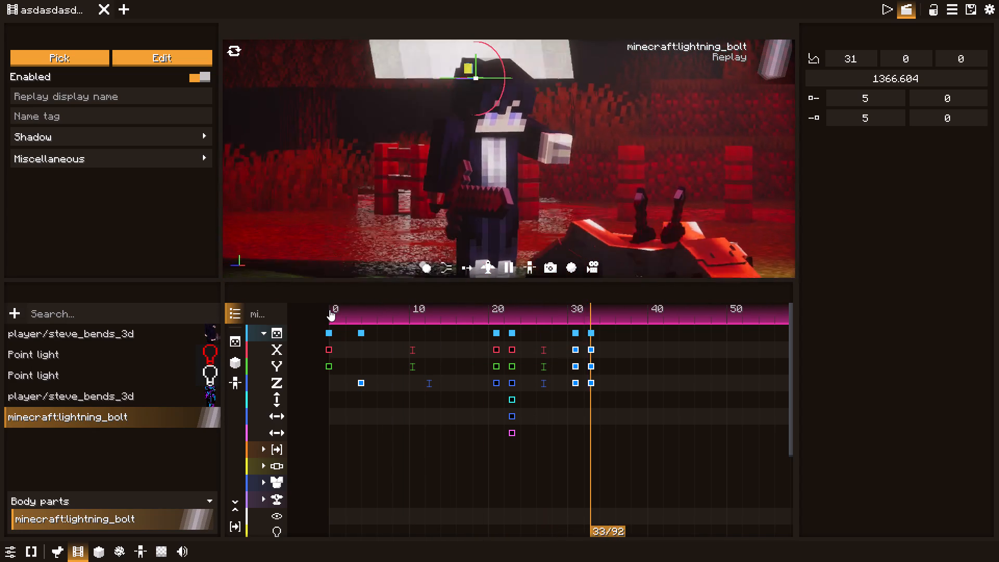
pyautogui.press('space')
pyautogui.moveTo(496, 309); pyautogui.dragTo(478, 316)
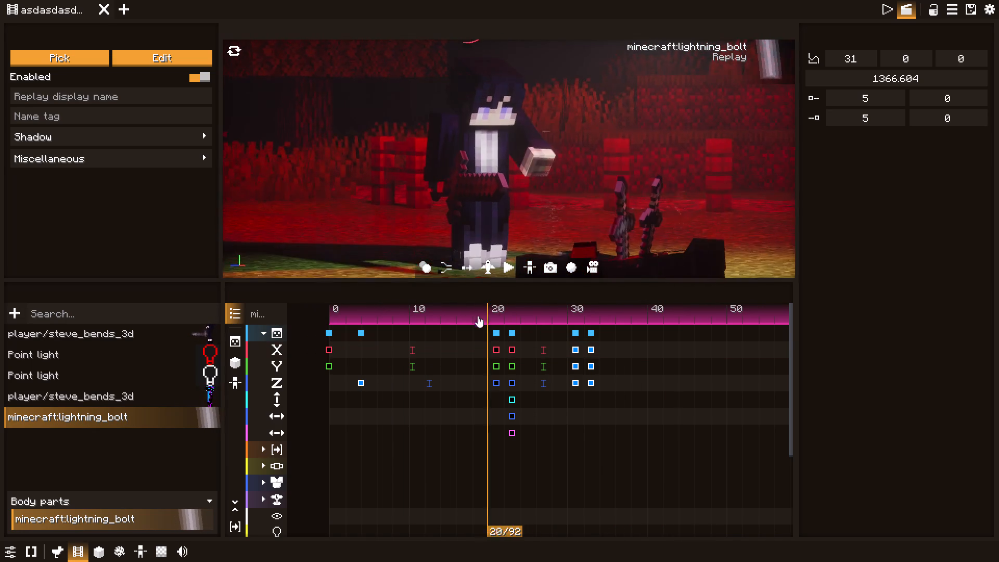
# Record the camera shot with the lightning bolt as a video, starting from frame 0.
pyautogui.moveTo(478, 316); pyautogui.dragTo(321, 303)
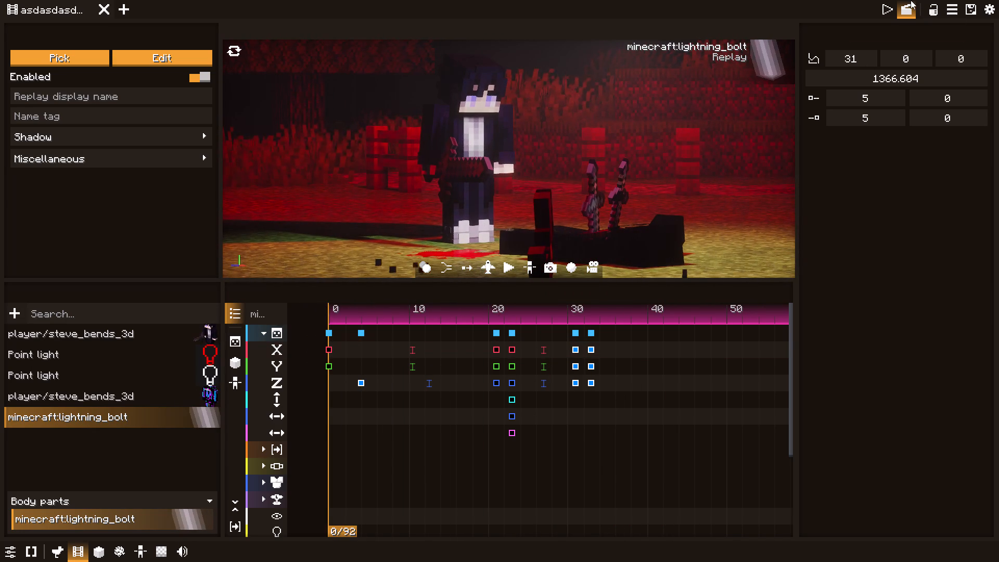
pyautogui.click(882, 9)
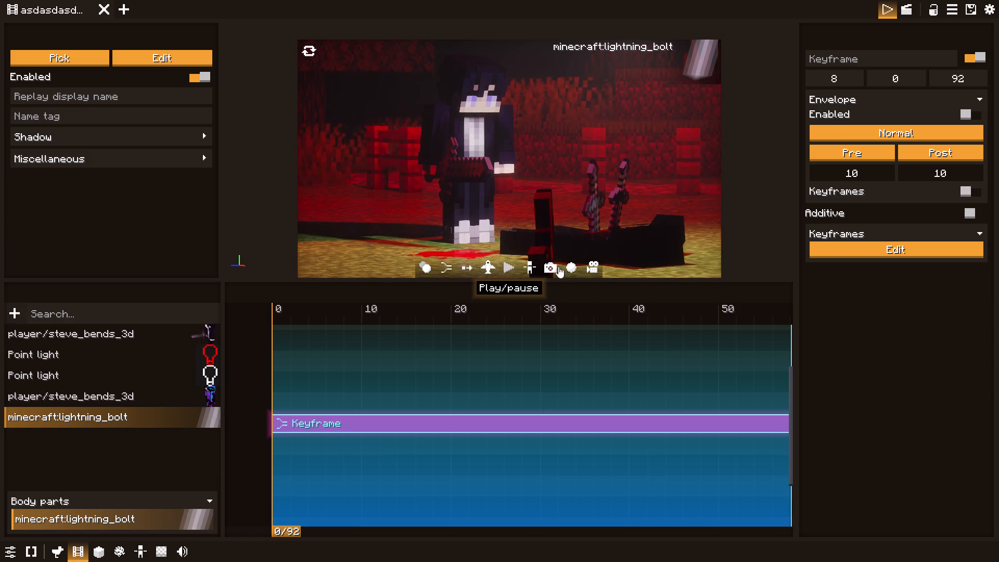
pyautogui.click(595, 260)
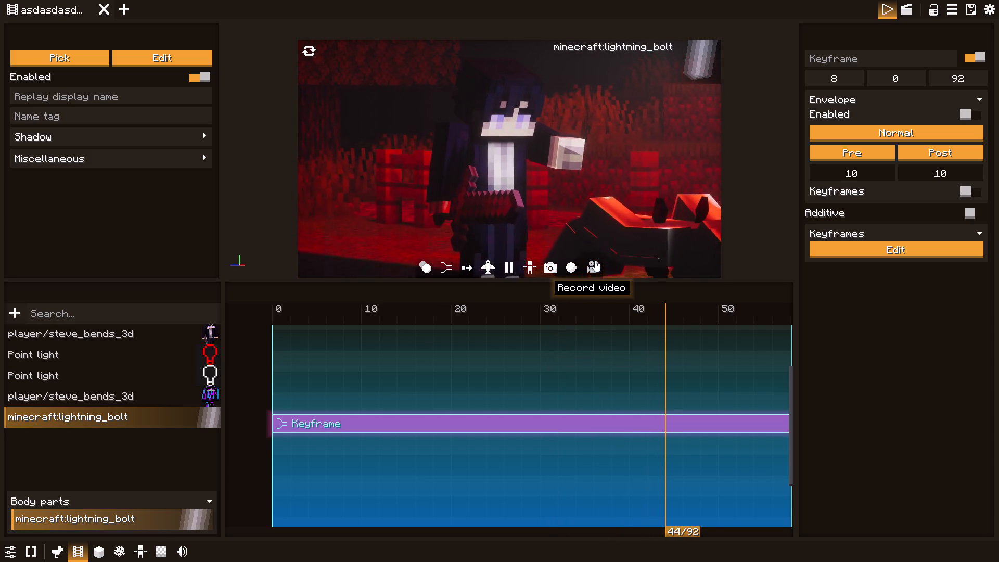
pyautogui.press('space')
# Delete the minecraft:lightning_bolt replay from the film.
pyautogui.click(197, 412)
pyautogui.rightClick(197, 412)
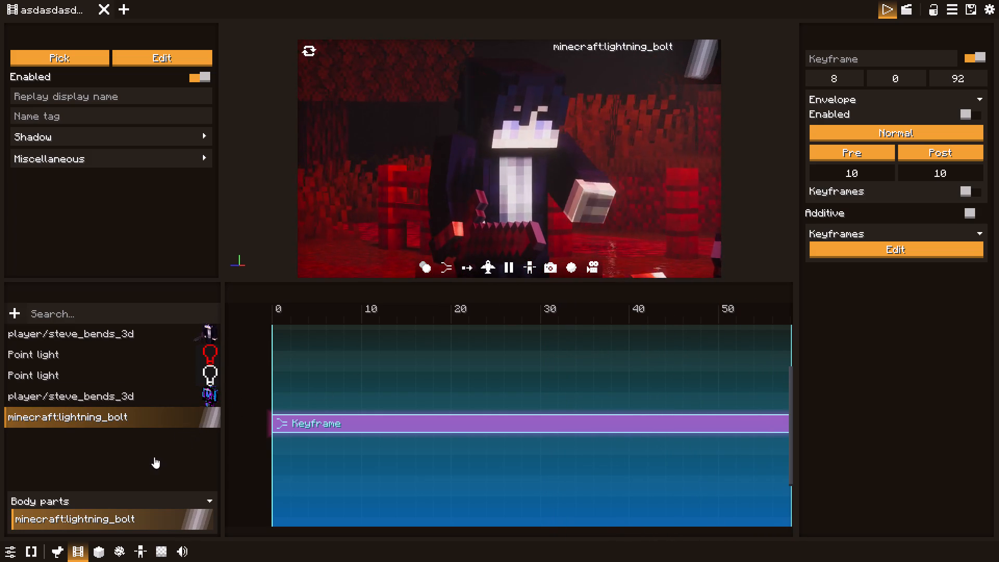
pyautogui.click(135, 417)
pyautogui.rightClick(135, 417)
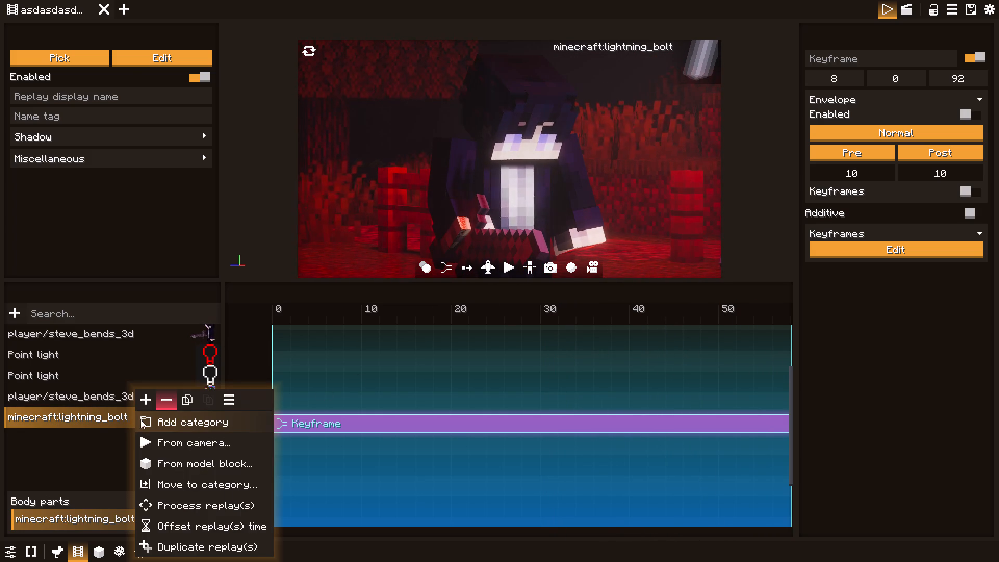
pyautogui.click(162, 403)
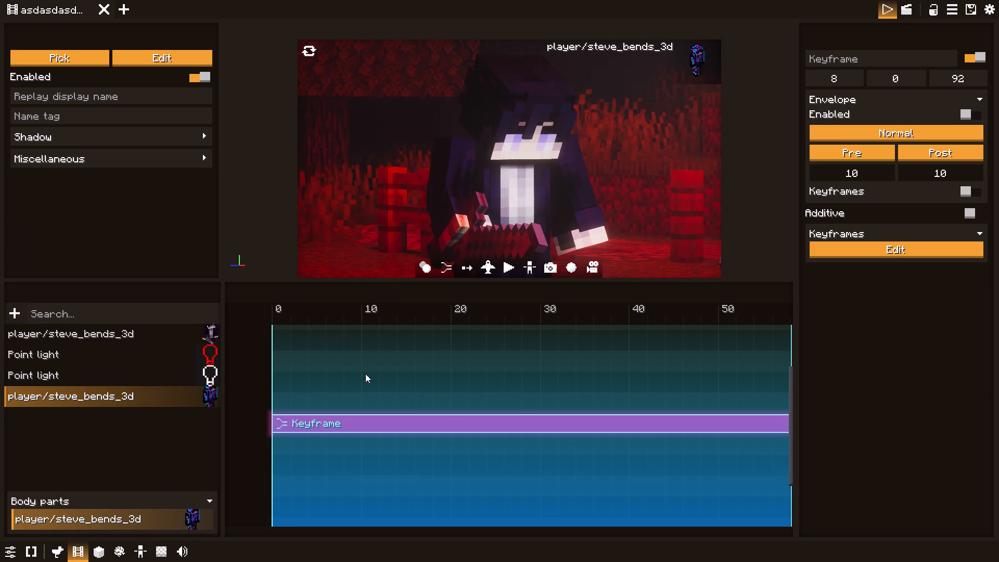
# Record the camera shot without the lightning bolt as a video.
pyautogui.click(588, 265)
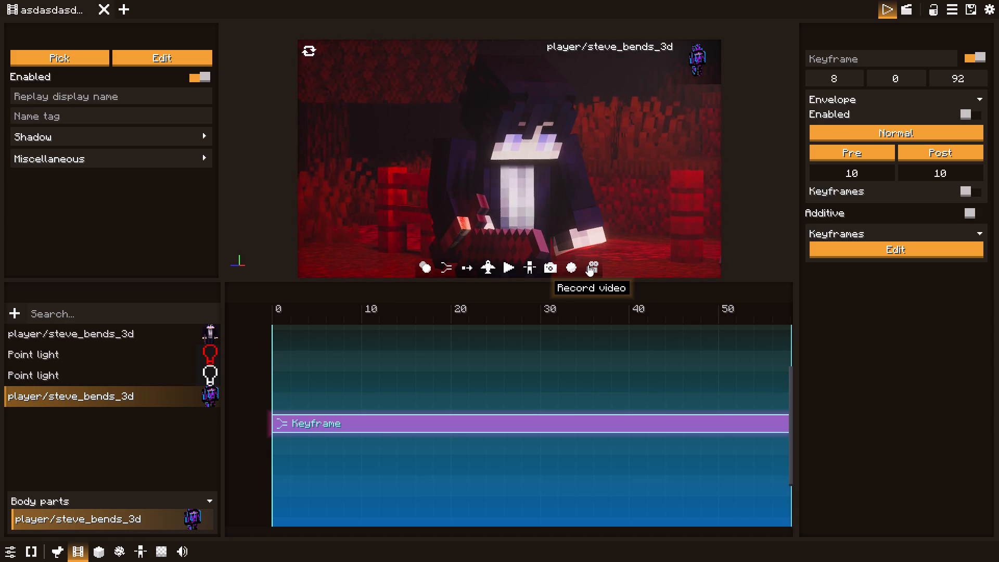
# Leave the film editor and fly around the game world to examine the figures on the ground and the surroundings.
pyautogui.press('Escape')
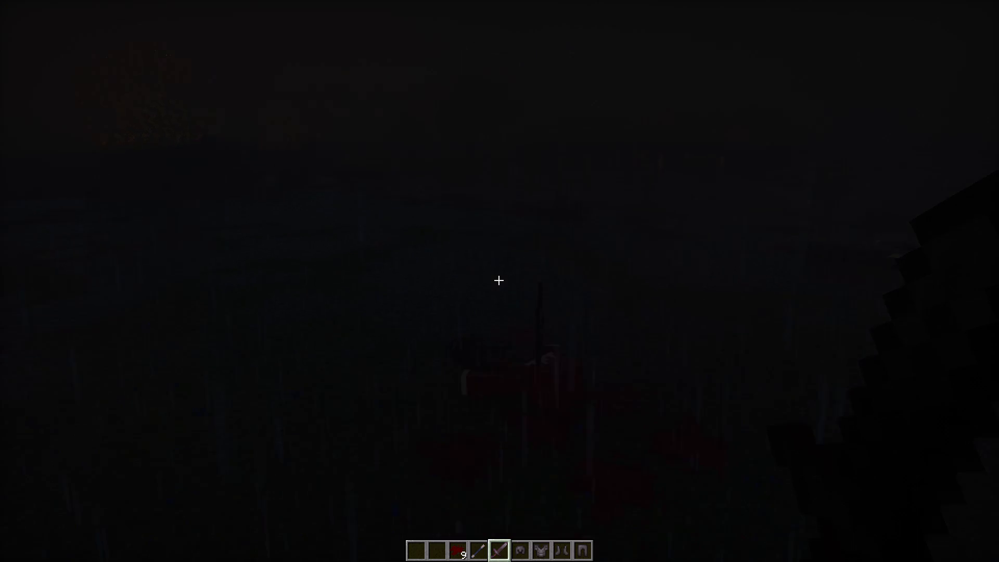
pyautogui.write('w')
pyautogui.press('space')
pyautogui.press('space')
pyautogui.press('w')
pyautogui.write('q')
pyautogui.press('space')
pyautogui.press('space')
pyautogui.press('w')
pyautogui.press('q')
pyautogui.press('d')
pyautogui.press('space')
pyautogui.press('space')
pyautogui.press('d')
pyautogui.press('a')
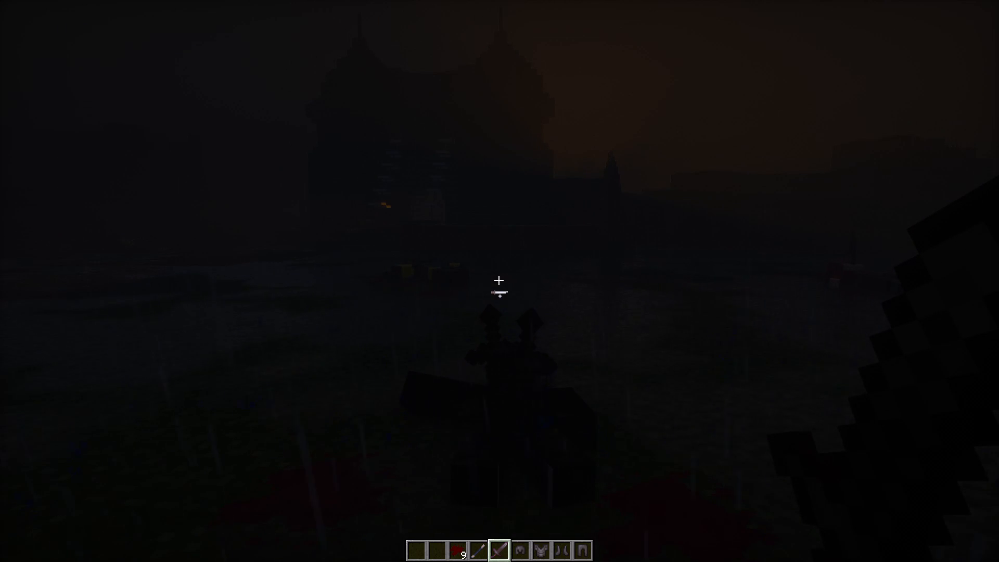
# In File Explorer's bbs folder, delete the 2026-11-05_21-11-17 video and the 2026-11-05_21-14-10 video and text file.
pyautogui.press('0')
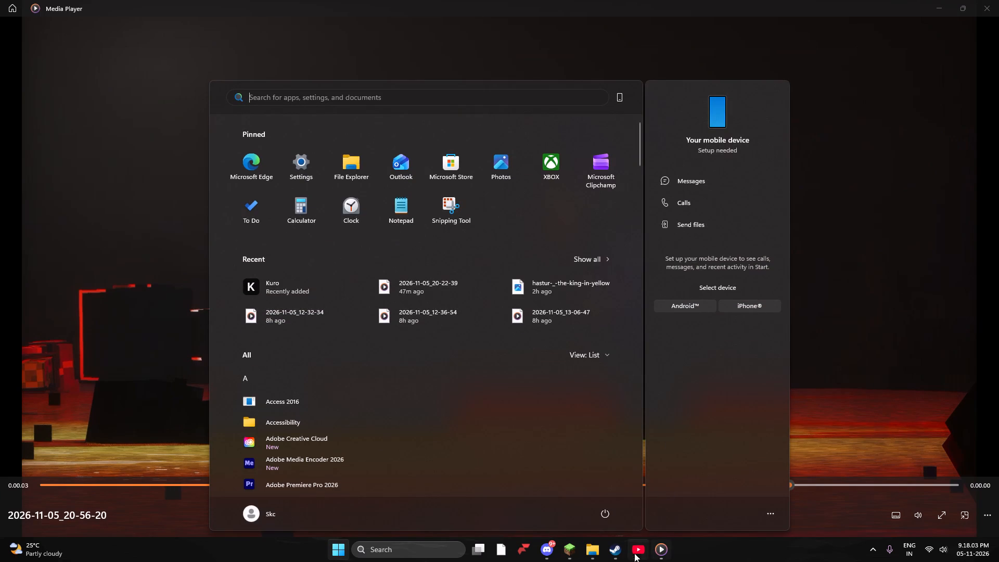
pyautogui.click(594, 551)
pyautogui.scroll(-1, 402, 384)
pyautogui.scroll(-9, 347, 400)
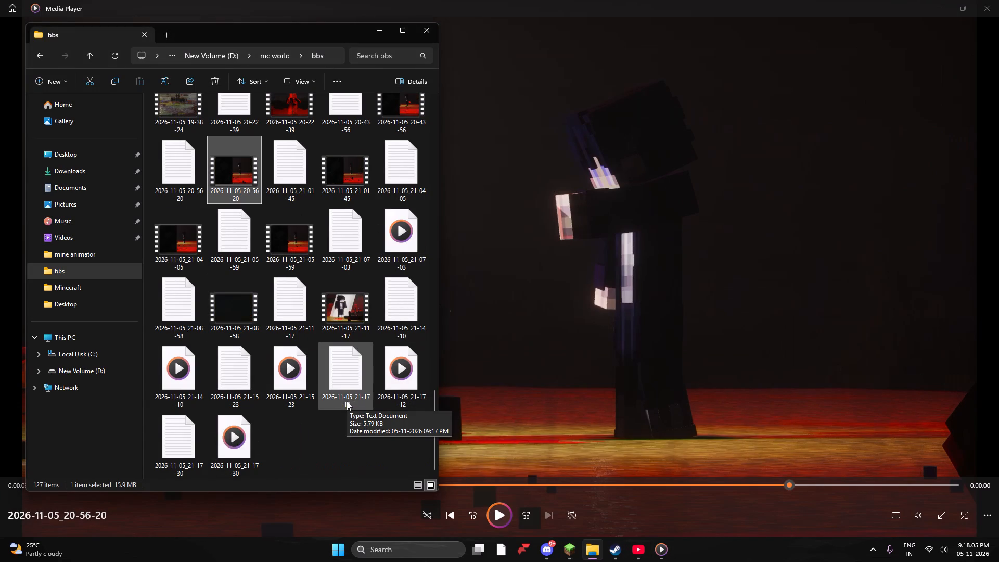
pyautogui.scroll(-2, 347, 401)
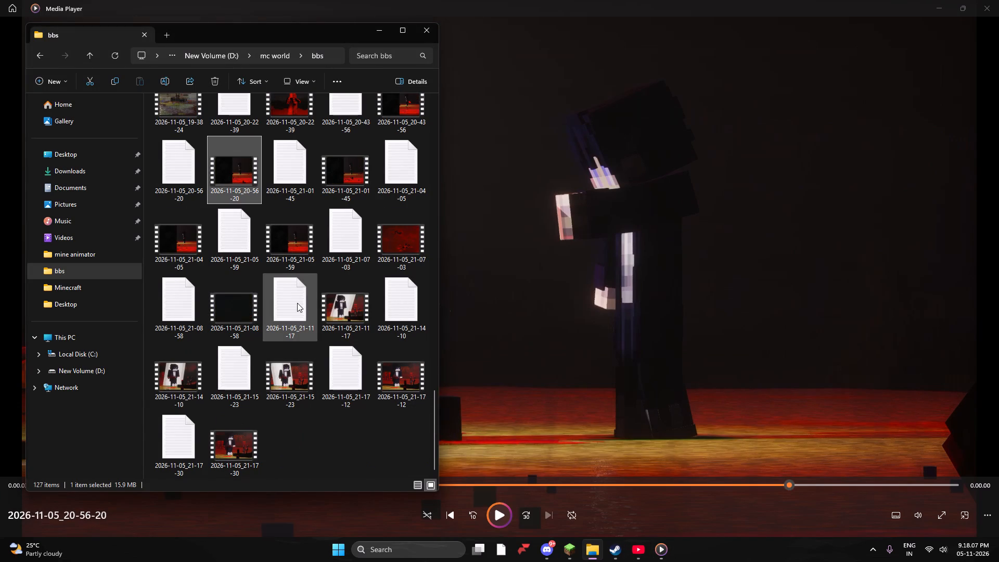
pyautogui.click(403, 245)
pyautogui.click(354, 315)
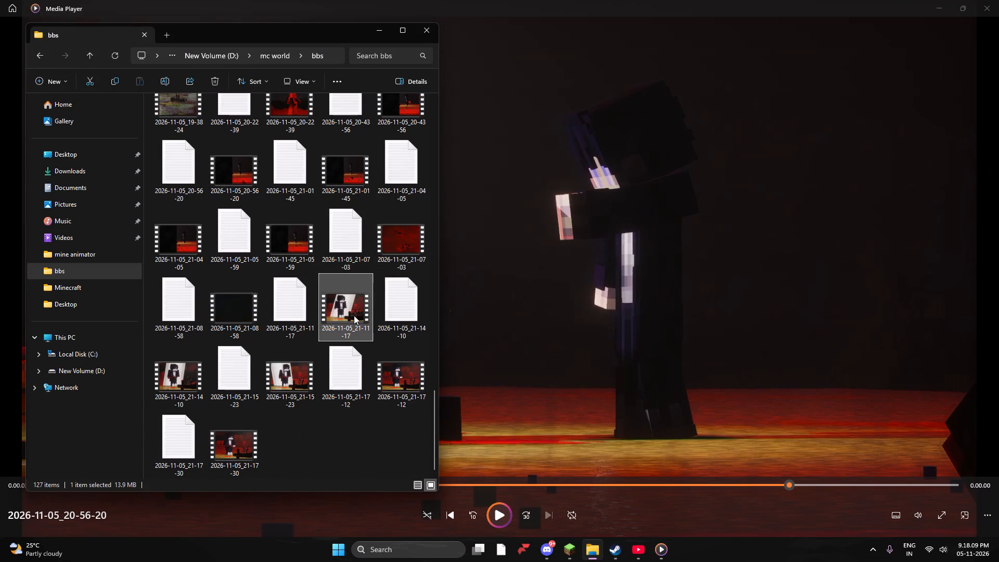
pyautogui.press('Delete')
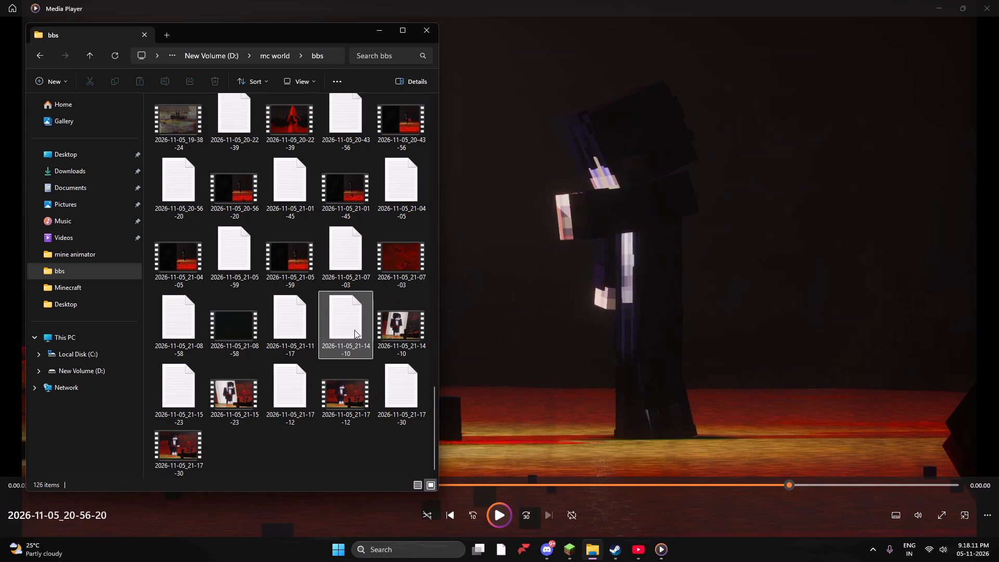
pyautogui.click(354, 330)
pyautogui.press('Delete')
pyautogui.click(330, 382)
pyautogui.press('Delete')
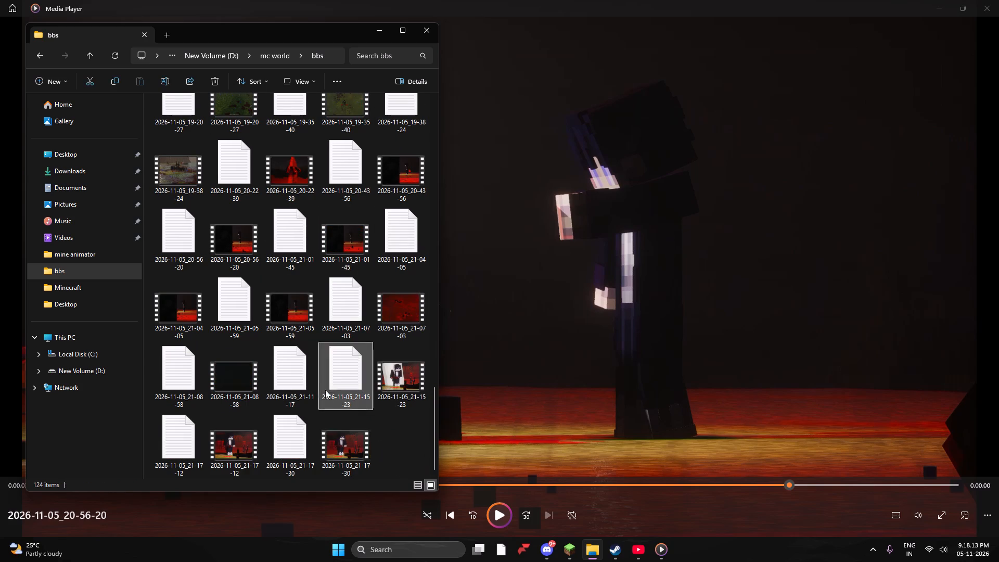
# Delete the 2026-11-05_21-15-23 and 21-17-12 videos with their text files, plus the 21-11-17 text file.
pyautogui.click(388, 394)
pyautogui.press('Delete')
pyautogui.click(362, 389)
pyautogui.press('Delete')
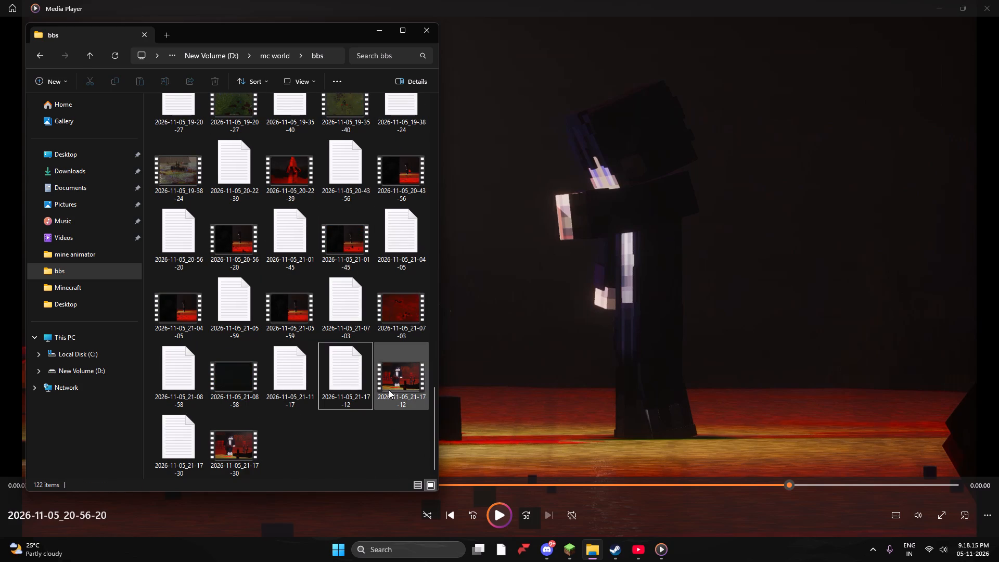
pyautogui.click(389, 390)
pyautogui.press('Delete')
pyautogui.click(356, 393)
pyautogui.press('Delete')
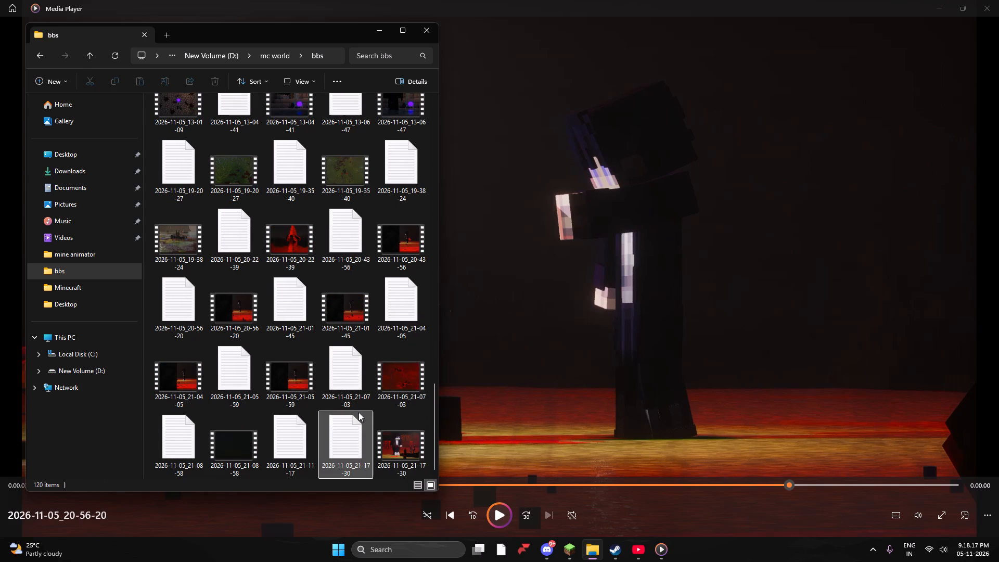
pyautogui.click(302, 438)
pyautogui.press('Delete')
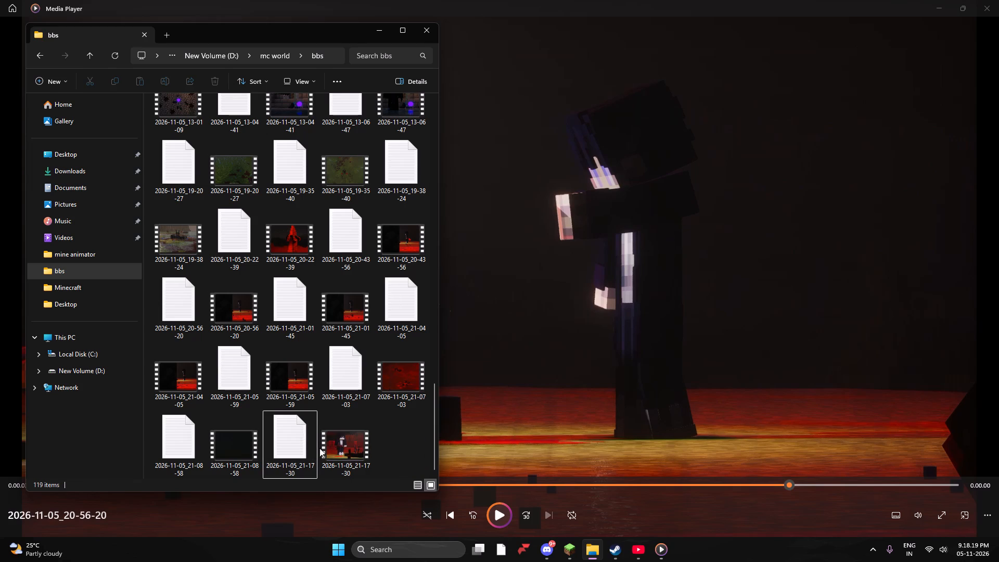
# Play the 2026-11-05_21-08-58 recording and open the 20-22-39 recording in Media Player to examine both shots.
pyautogui.doubleClick(222, 450)
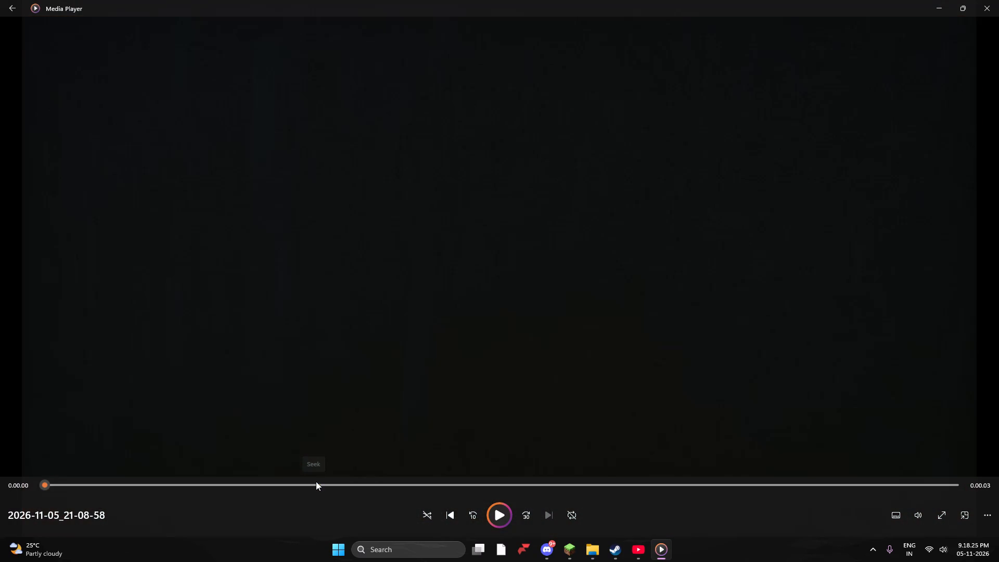
pyautogui.click(496, 507)
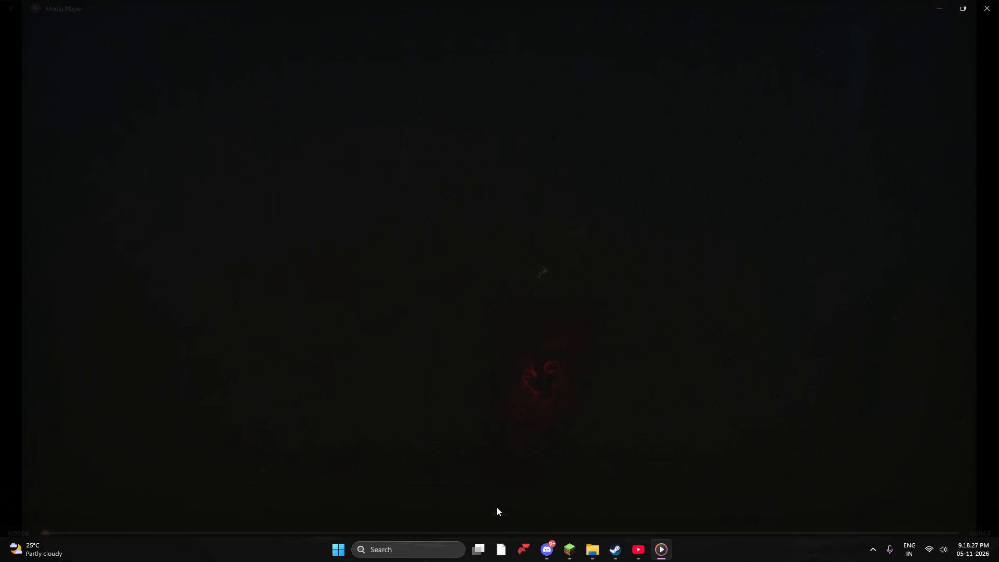
pyautogui.press('space')
pyautogui.press('space')
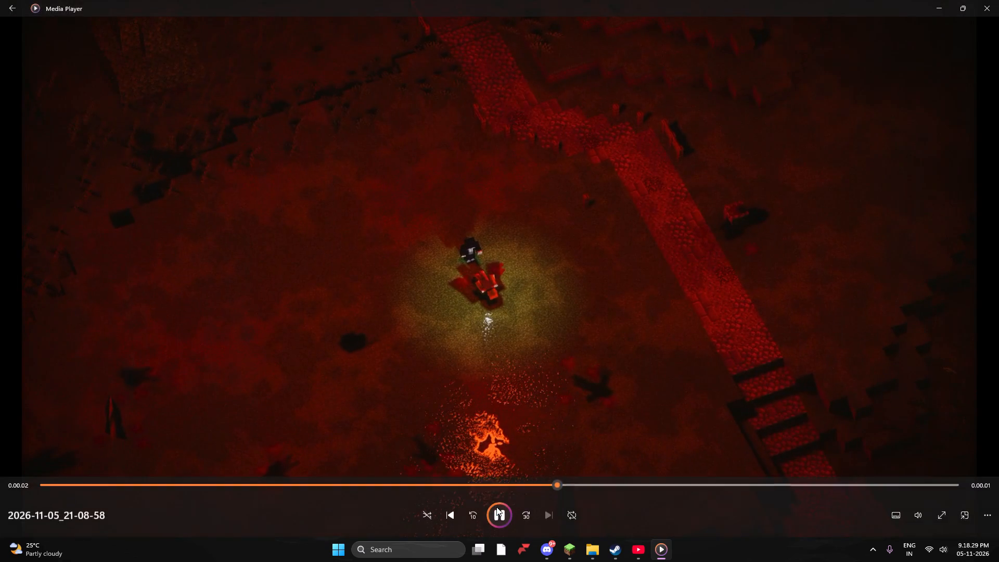
pyautogui.press('space')
pyautogui.press('space')
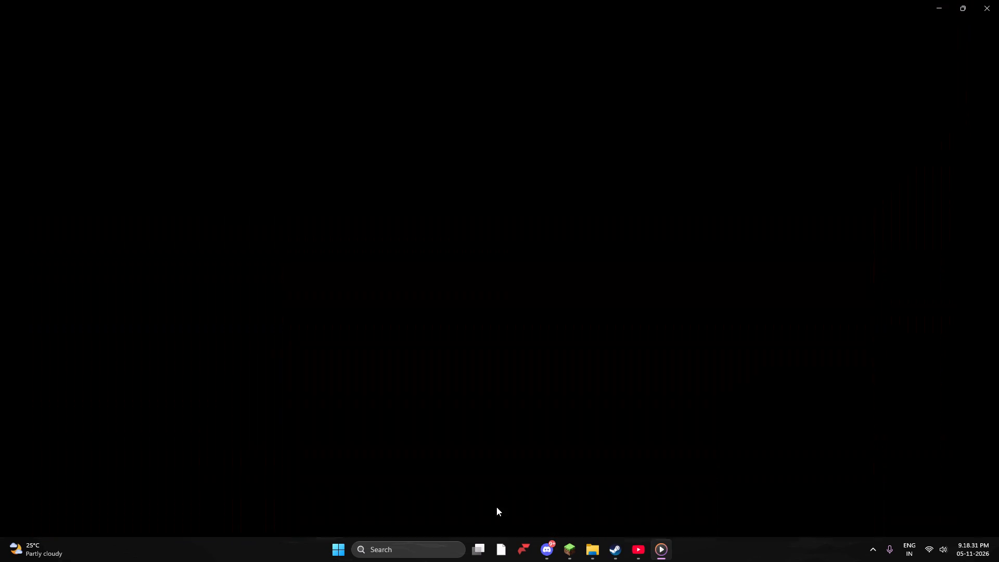
pyautogui.click(998, 0)
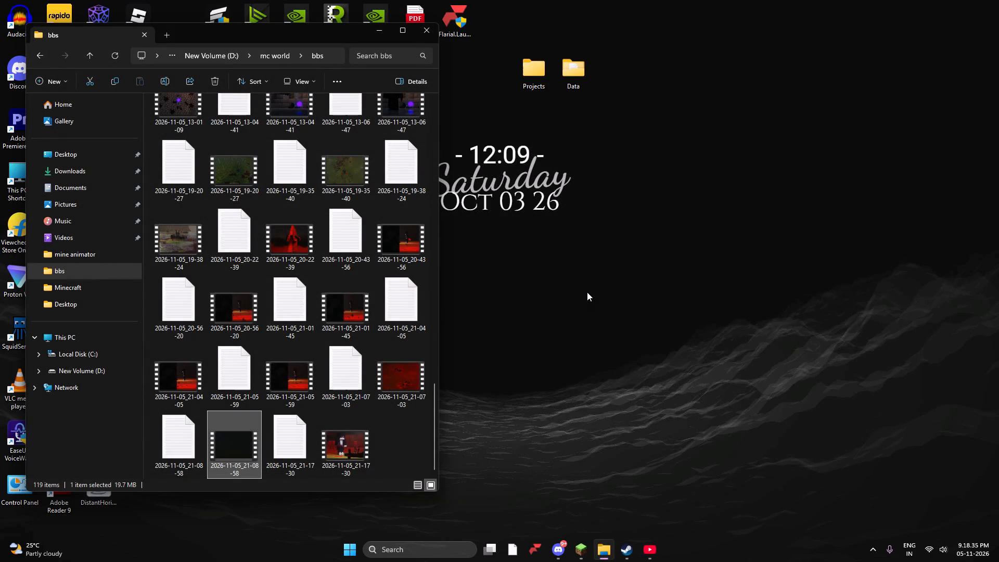
pyautogui.doubleClick(303, 253)
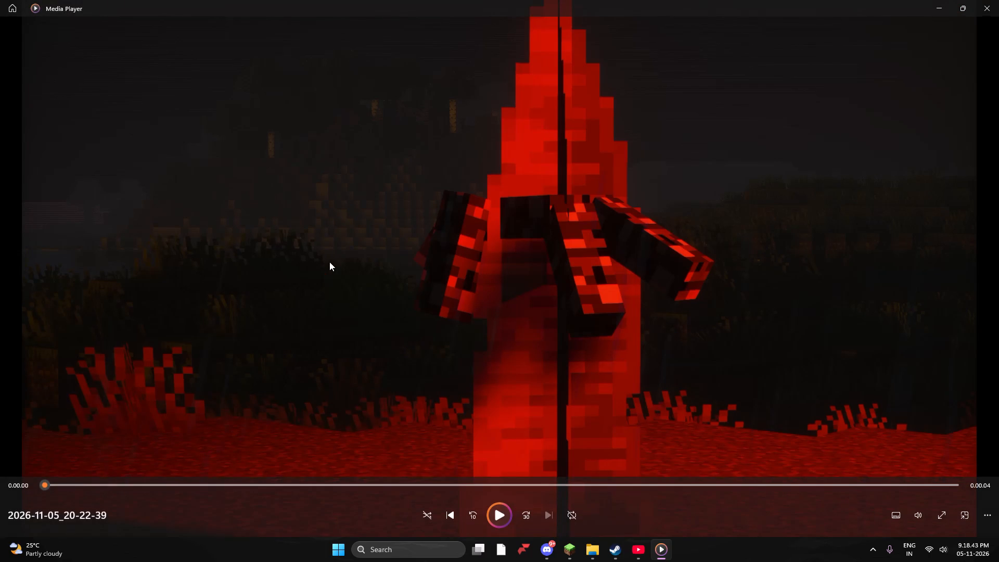
pyautogui.click(998, 0)
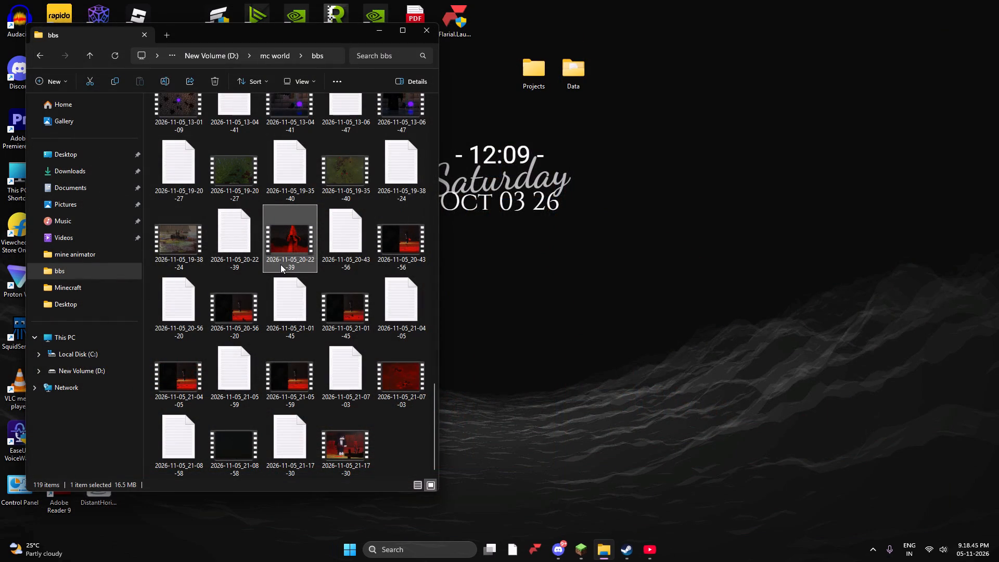
# Back in Minecraft's film editor, open the Keyframe camera clip's keyframes and delete them all.
pyautogui.click(572, 555)
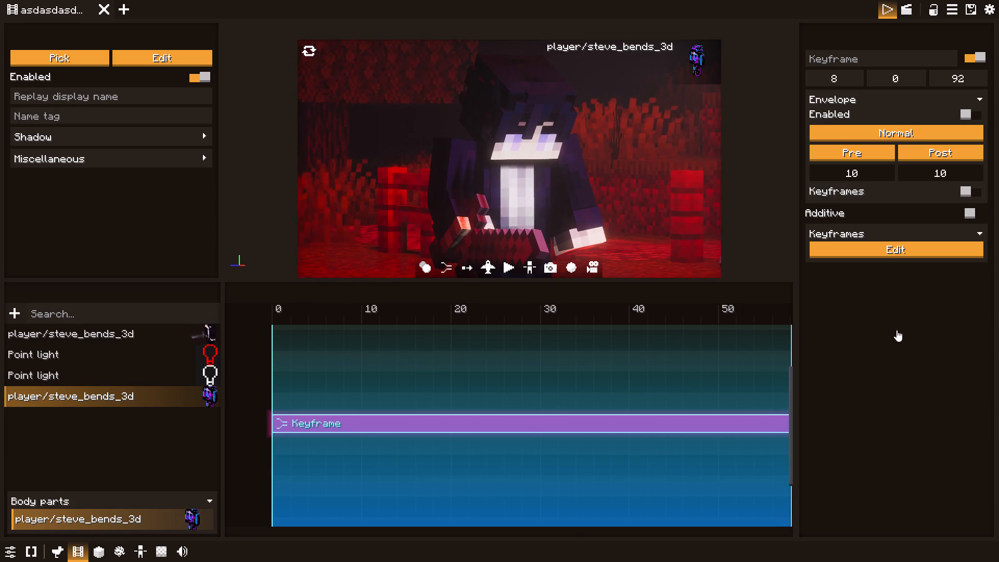
pyautogui.click(898, 241)
pyautogui.click(875, 241)
pyautogui.click(875, 261)
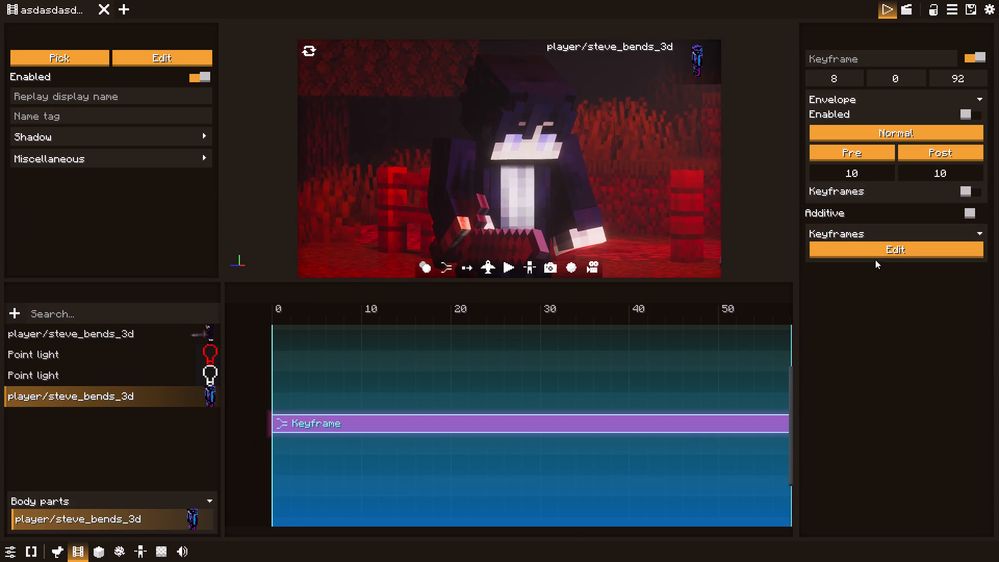
pyautogui.click(877, 255)
pyautogui.scroll(-13, 438, 391)
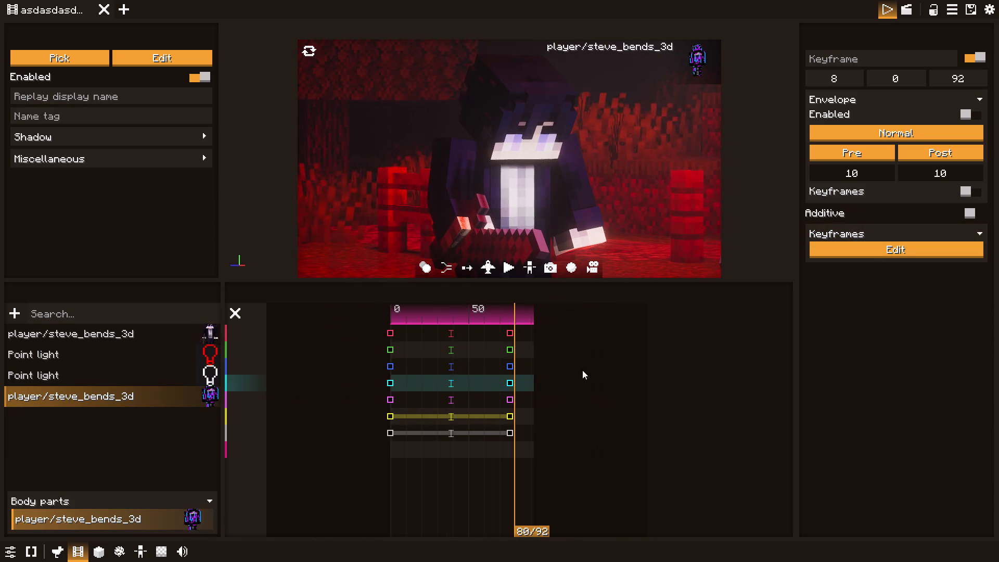
pyautogui.keyDown('shift'); pyautogui.moveTo(531, 328); pyautogui.dragTo(521, 417); pyautogui.keyUp('shift')
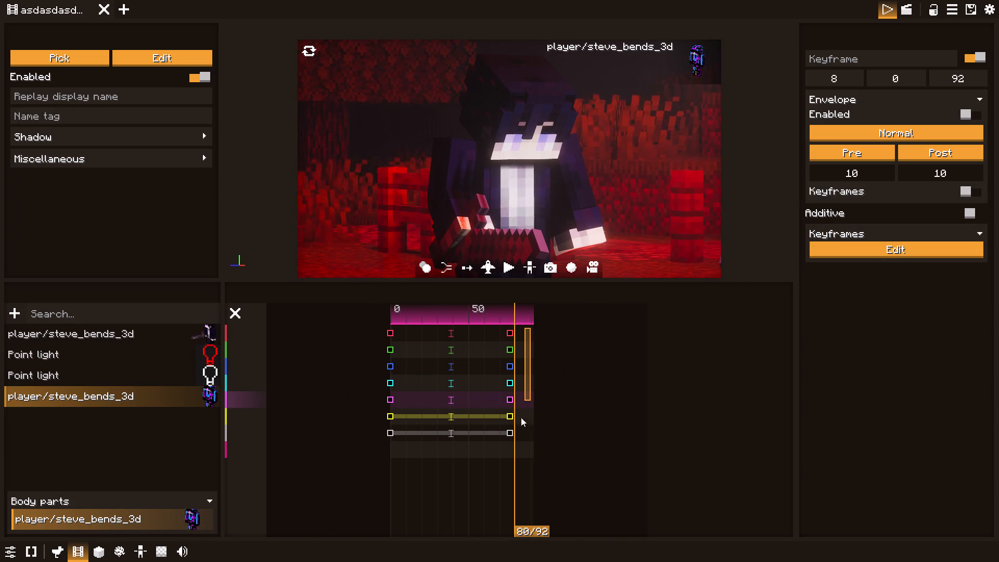
pyautogui.keyDown('shift'); pyautogui.moveTo(521, 417); pyautogui.dragTo(363, 458); pyautogui.keyUp('shift')
pyautogui.press('Delete')
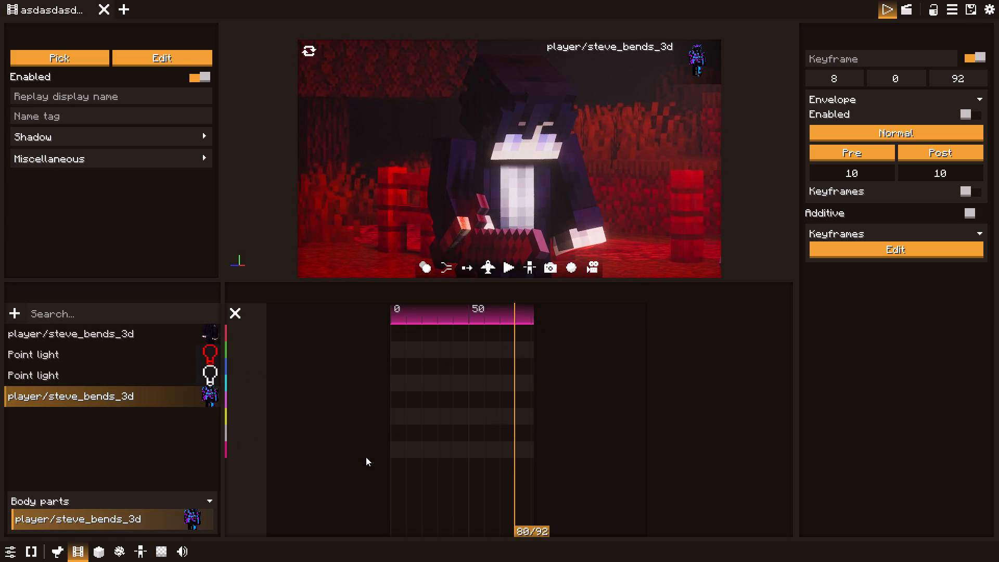
pyautogui.click(880, 8)
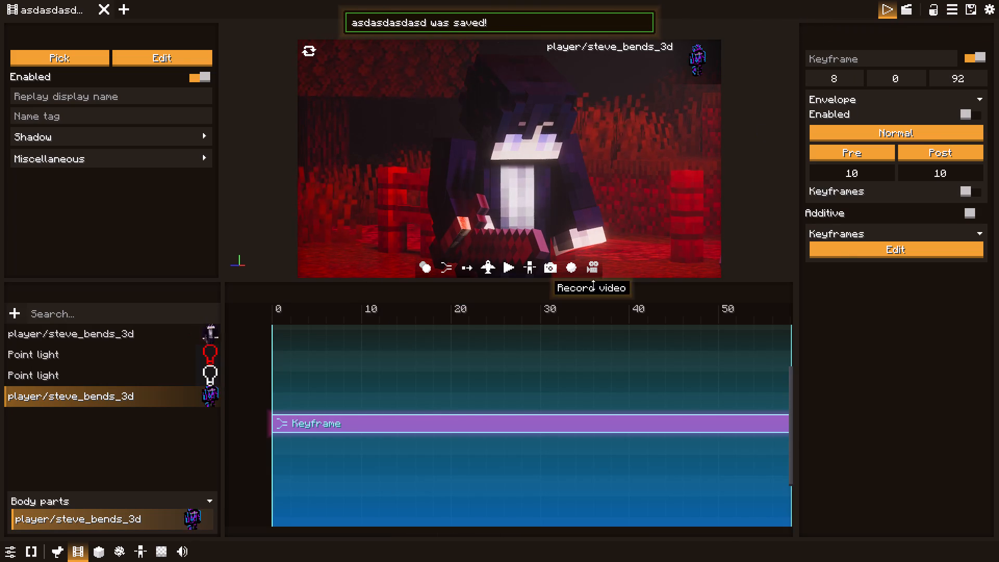
pyautogui.scroll(-20, 590, 289)
pyautogui.scroll(-13, 590, 289)
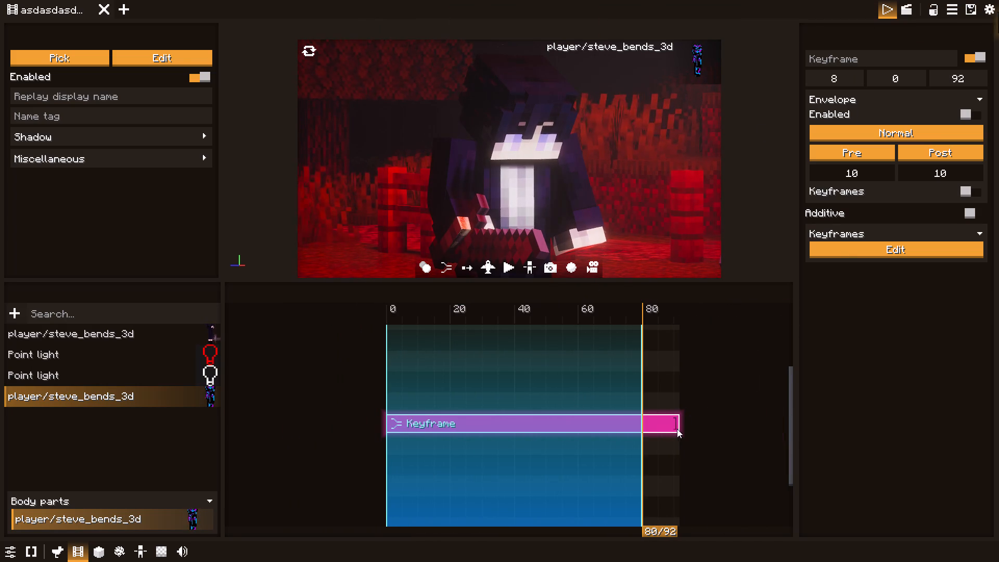
# Extend the Keyframe camera clip's duration to 178 ticks.
pyautogui.moveTo(676, 428); pyautogui.dragTo(763, 446)
pyautogui.scroll(-12, 254, 389)
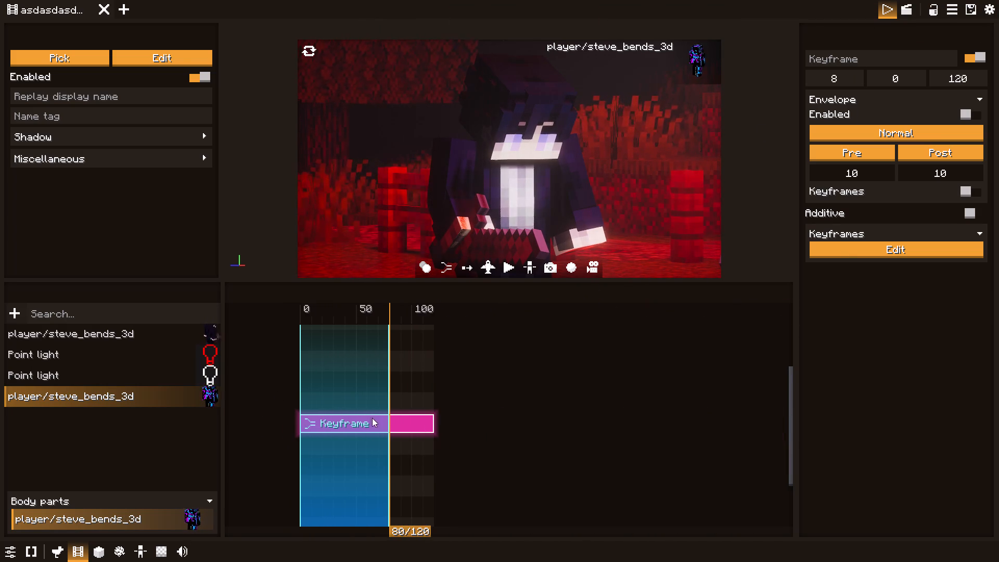
pyautogui.moveTo(432, 428); pyautogui.dragTo(571, 446)
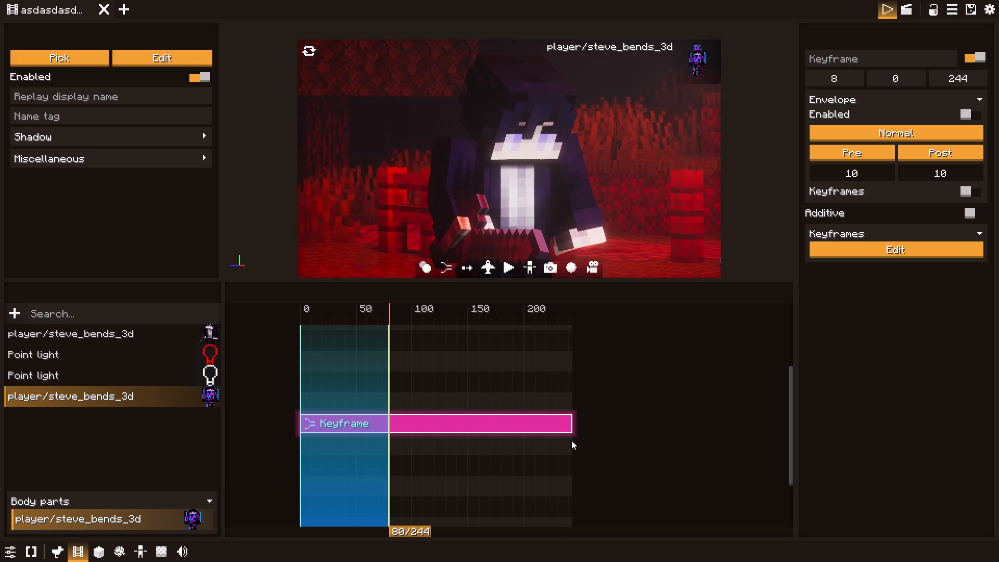
pyautogui.moveTo(570, 428); pyautogui.dragTo(494, 431)
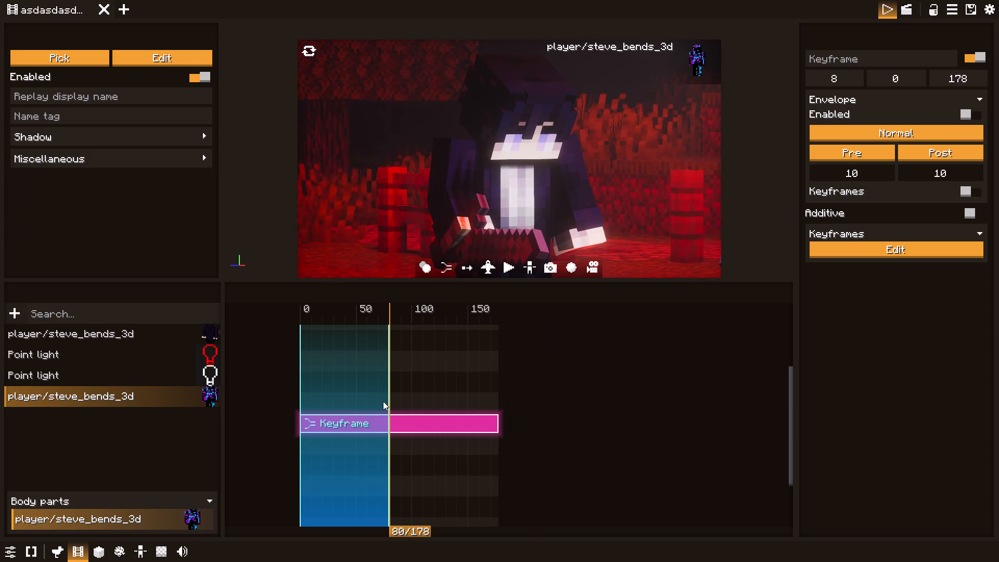
# Leave the film editor, fly over the dark battlefield to a viewpoint high above the ground, and reopen the editor.
pyautogui.click(374, 360)
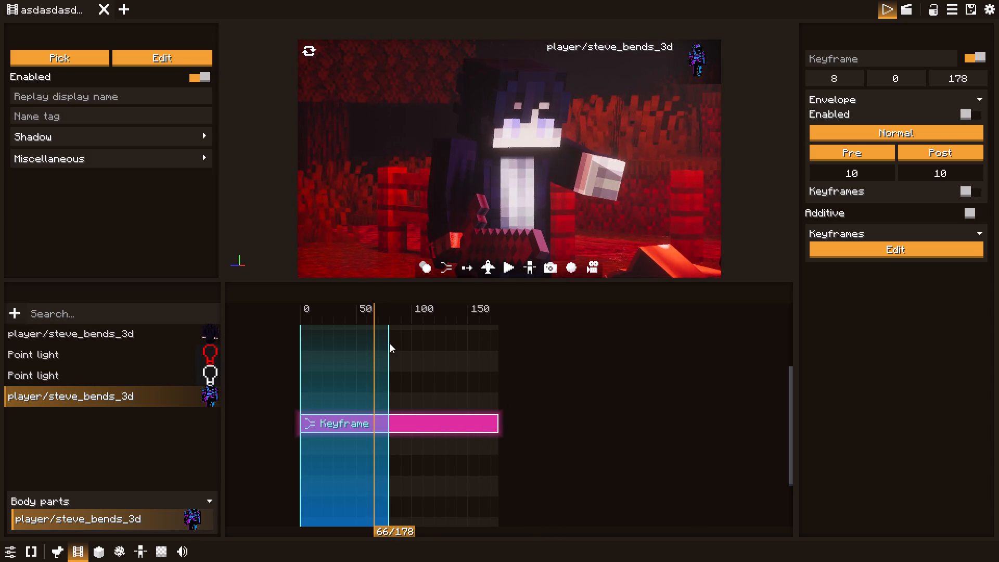
pyautogui.tripleClick(389, 343)
pyautogui.press('Escape')
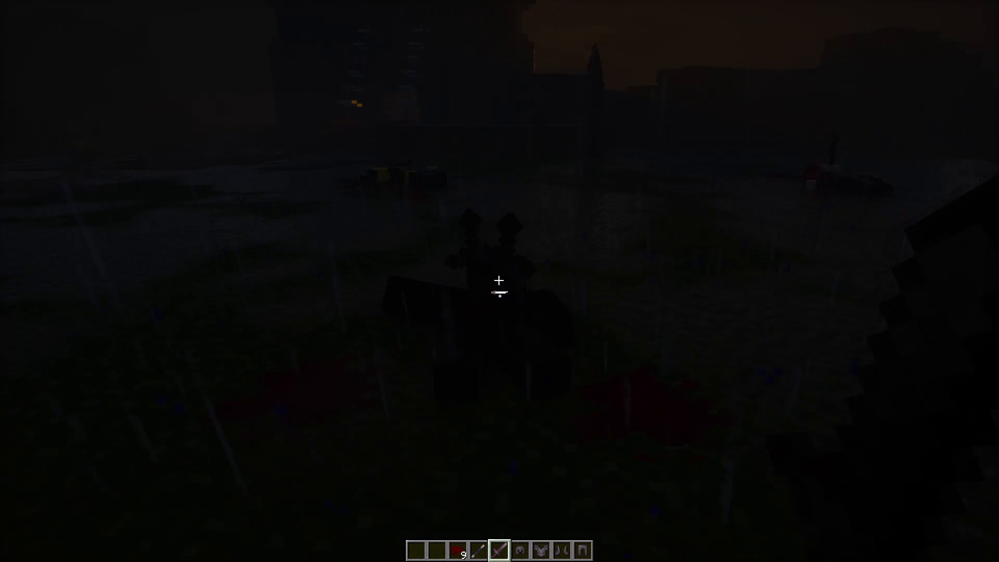
pyautogui.press('w')
pyautogui.press('q')
pyautogui.press('space')
pyautogui.press('space')
pyautogui.press('q')
pyautogui.press('q')
pyautogui.press('q')
pyautogui.press('s')
pyautogui.press('d')
pyautogui.press('d')
pyautogui.press('s')
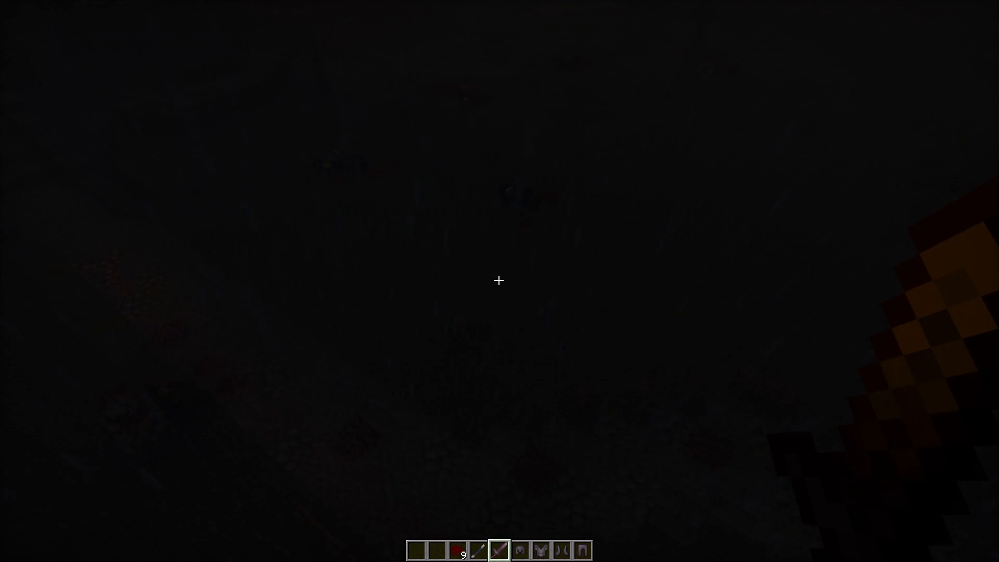
pyautogui.press('0')
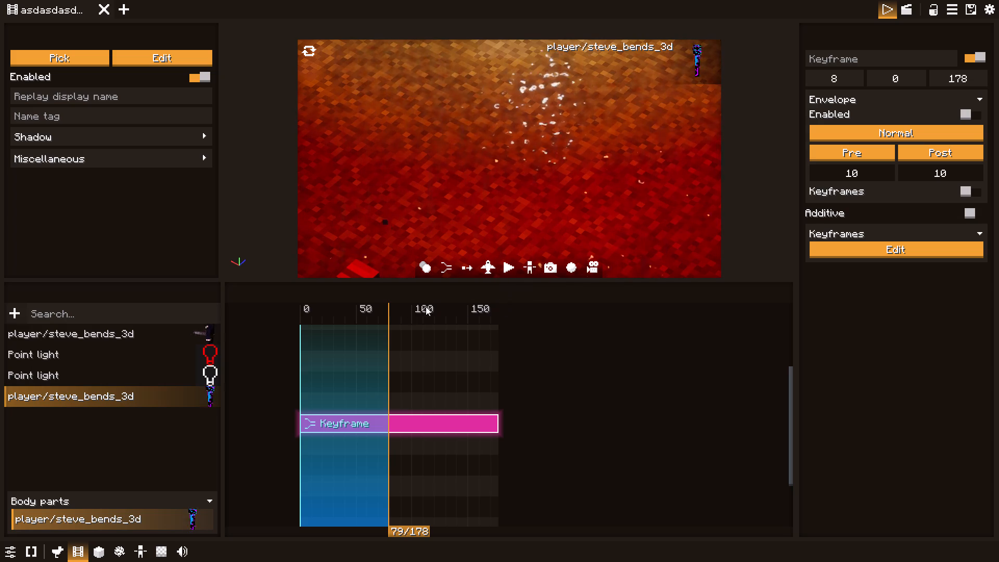
# Set the timeline's loop range to run from tick 0 to just before the Keyframe clip's end.
pyautogui.keyDown('alt'); pyautogui.moveTo(344, 339); pyautogui.dragTo(338, 343); pyautogui.keyUp('alt')
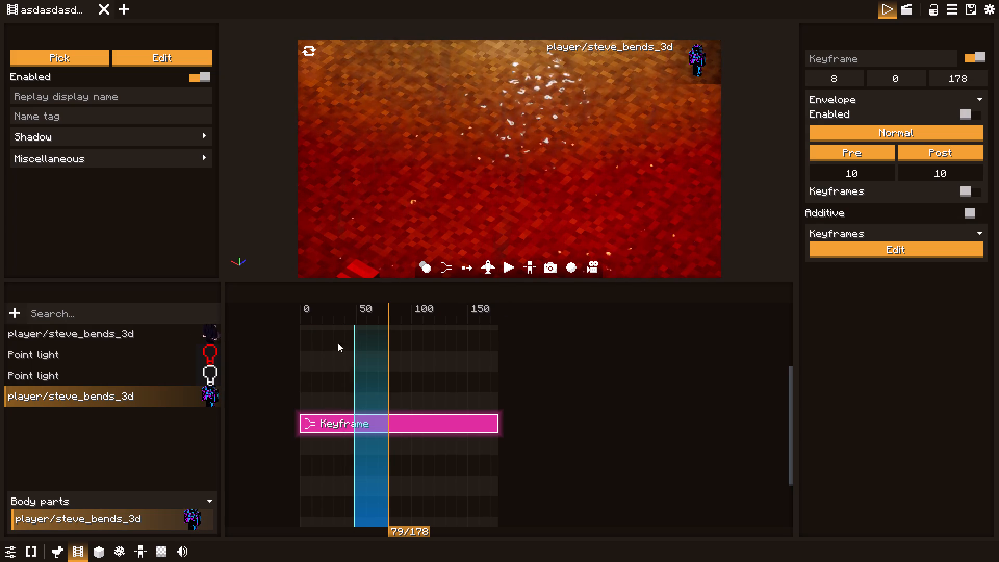
pyautogui.keyDown('alt'); pyautogui.moveTo(338, 343); pyautogui.dragTo(289, 345); pyautogui.keyUp('alt')
pyautogui.keyDown('alt'); pyautogui.moveTo(387, 359); pyautogui.dragTo(443, 369); pyautogui.keyUp('alt')
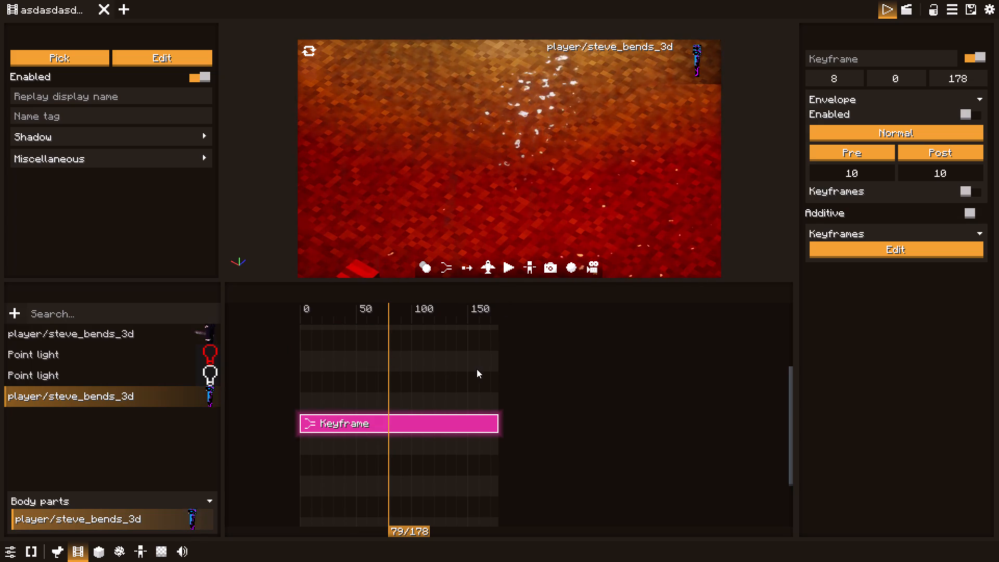
pyautogui.moveTo(477, 369); pyautogui.dragTo(415, 373)
pyautogui.keyDown('alt'); pyautogui.moveTo(496, 370); pyautogui.dragTo(338, 377); pyautogui.keyUp('alt')
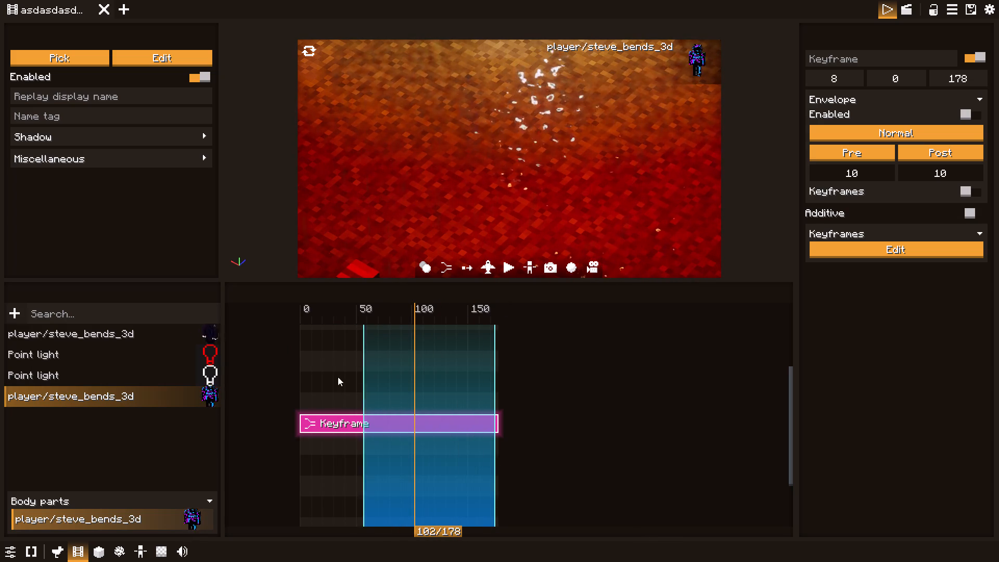
pyautogui.keyDown('alt'); pyautogui.moveTo(338, 377); pyautogui.dragTo(288, 377); pyautogui.keyUp('alt')
pyautogui.moveTo(453, 244); pyautogui.dragTo(445, 221)
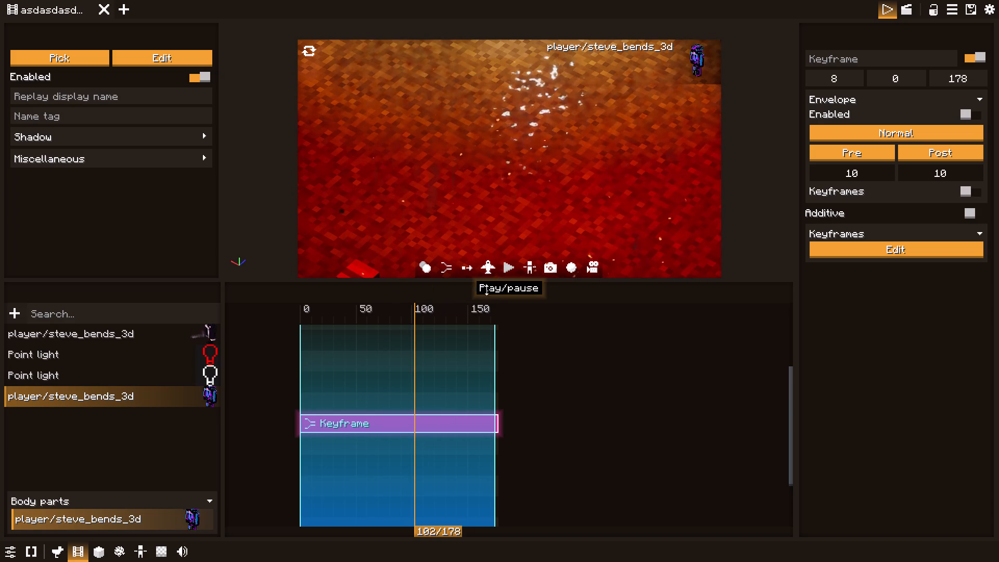
# Move the playhead to tick 0 and open the Keyframe clip's keyframes for editing.
pyautogui.moveTo(368, 308); pyautogui.dragTo(272, 316)
pyautogui.click(908, 256)
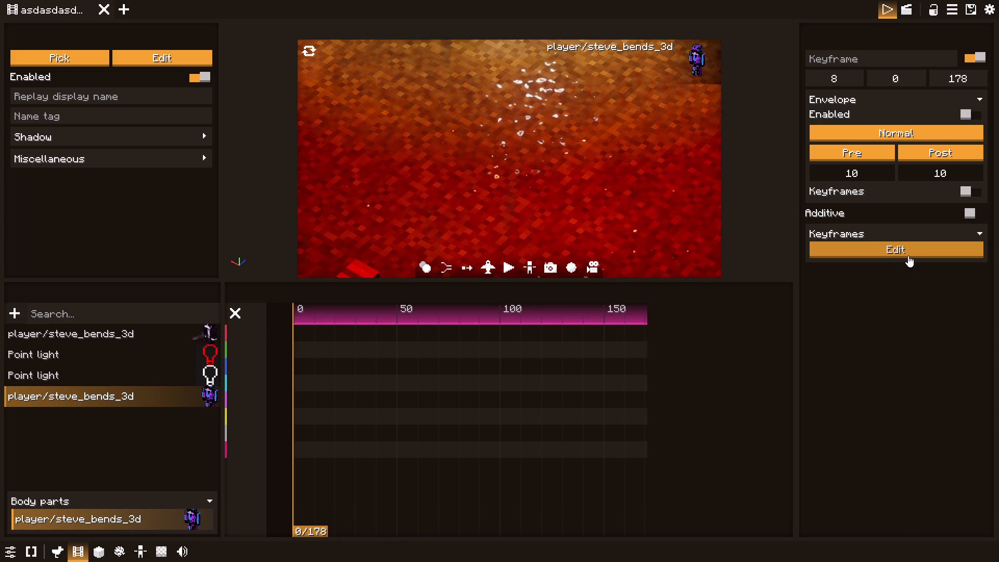
pyautogui.click(871, 248)
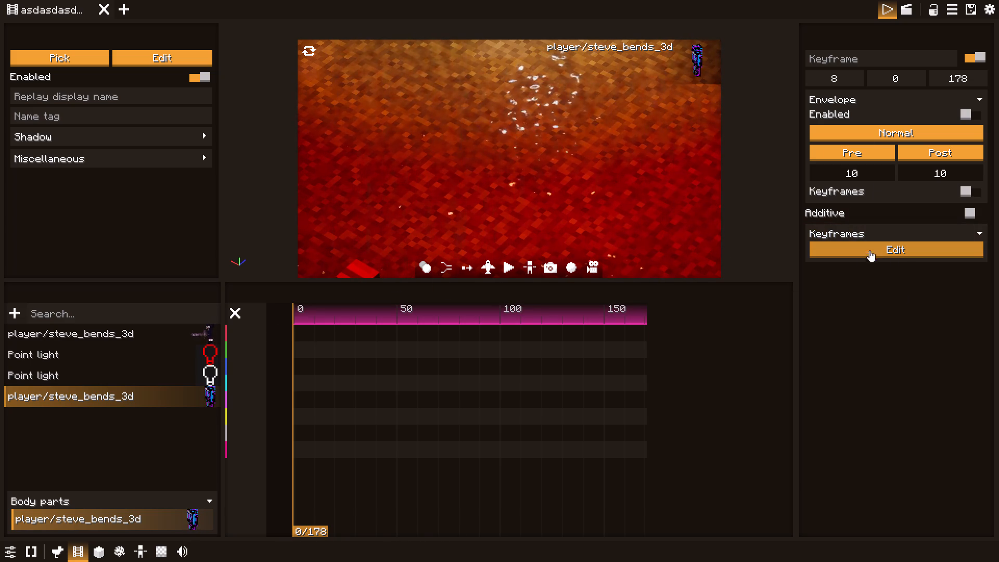
pyautogui.click(862, 252)
# At tick 0, fly the camera in flight mode from the ground view across to the fallen bodies on the red field.
pyautogui.click(485, 264)
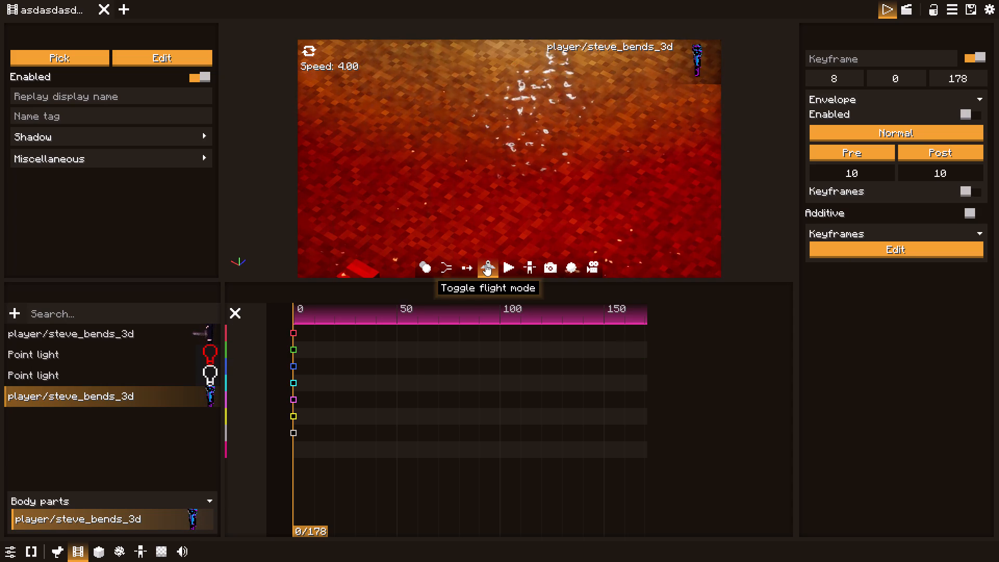
pyautogui.moveTo(462, 226); pyautogui.dragTo(386, 187)
pyautogui.press('space')
pyautogui.press('s')
pyautogui.press('s')
pyautogui.press('s')
pyautogui.press('s')
pyautogui.press('s')
pyautogui.press('s')
pyautogui.press('s')
pyautogui.press('s')
pyautogui.press('s')
pyautogui.press('s')
pyautogui.press('d')
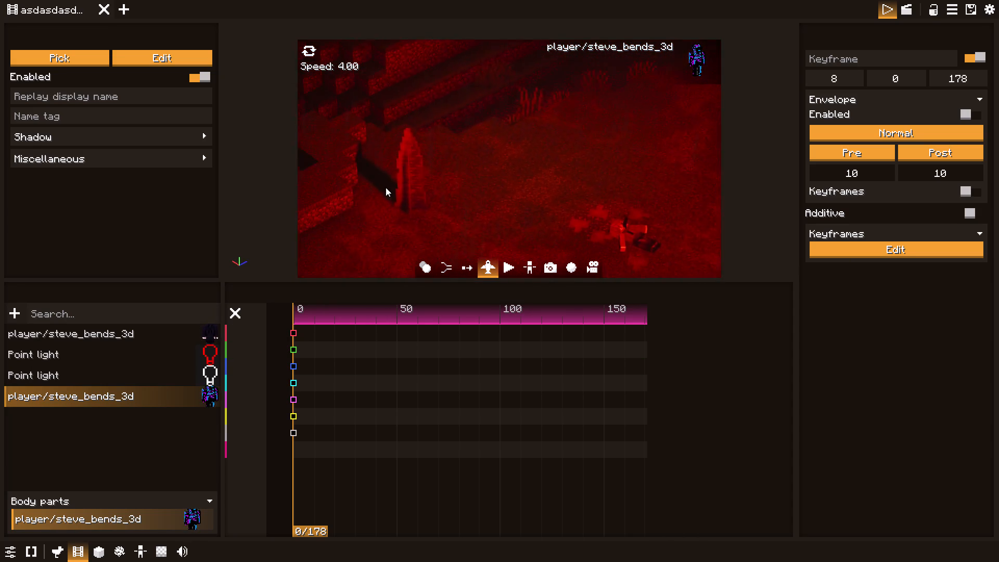
pyautogui.moveTo(386, 187); pyautogui.dragTo(610, 182)
pyautogui.press('a')
pyautogui.press('a')
pyautogui.press('w')
pyautogui.press('w')
pyautogui.press('w')
pyautogui.press('w')
pyautogui.press('w')
pyautogui.press('w')
pyautogui.press('w')
pyautogui.press('w')
pyautogui.press('w')
pyautogui.press('w')
pyautogui.press('w')
pyautogui.press('w')
pyautogui.press('w')
pyautogui.press('w')
pyautogui.press('w')
pyautogui.press('w')
pyautogui.press('w')
pyautogui.press('w')
pyautogui.press('w')
pyautogui.press('w')
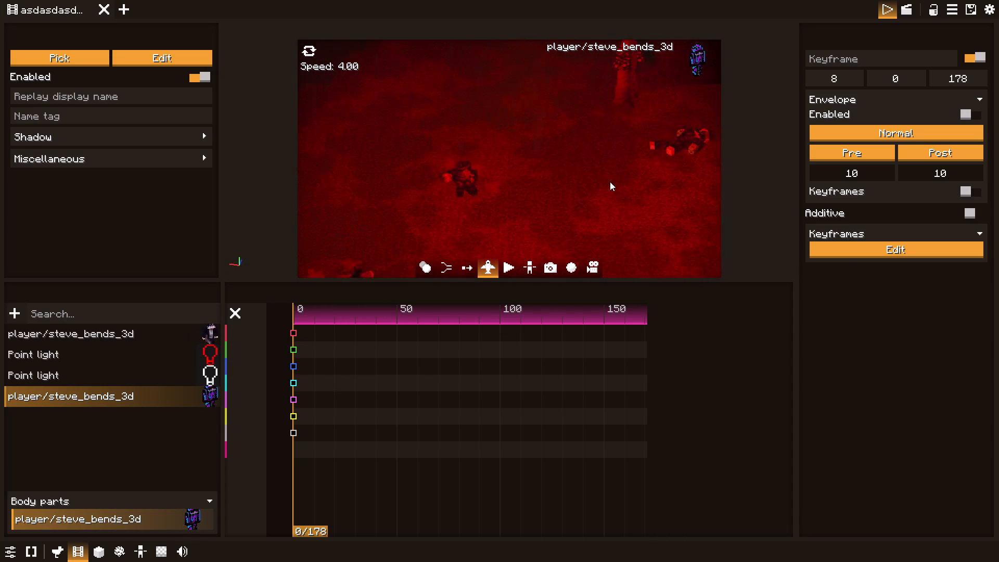
pyautogui.moveTo(610, 182); pyautogui.dragTo(696, 170)
pyautogui.press('a')
pyautogui.press('space')
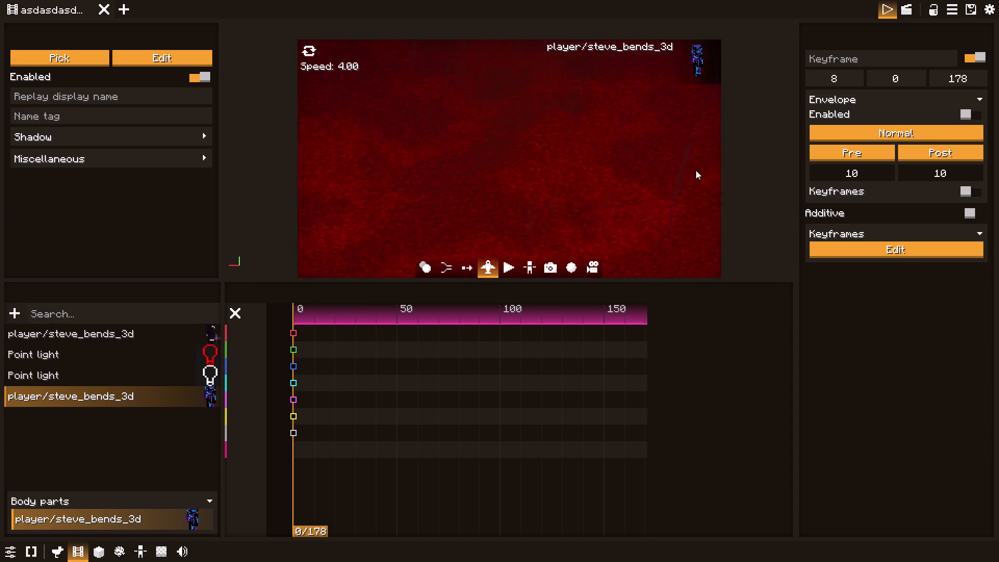
# Frame the dark fallen figure beside the glowing ground from above as the camera's start position at tick 0.
pyautogui.moveTo(696, 170); pyautogui.dragTo(778, 232)
pyautogui.press('w')
pyautogui.press('space')
pyautogui.moveTo(572, 180); pyautogui.dragTo(574, 180)
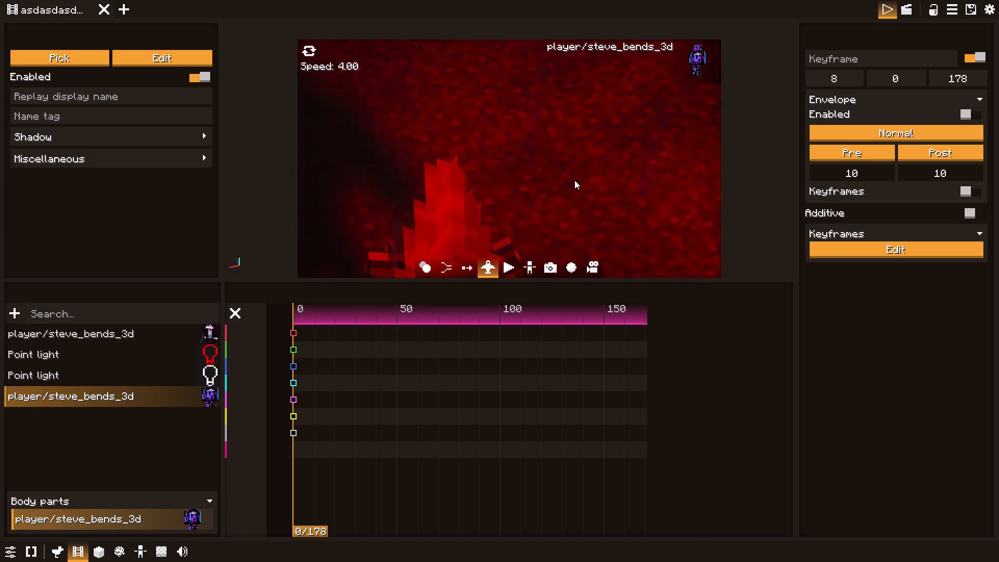
pyautogui.moveTo(574, 180); pyautogui.dragTo(811, 282)
pyautogui.press('space')
pyautogui.press('w')
pyautogui.press('a')
pyautogui.press('s')
pyautogui.moveTo(489, 179); pyautogui.dragTo(722, 184)
pyautogui.press('a')
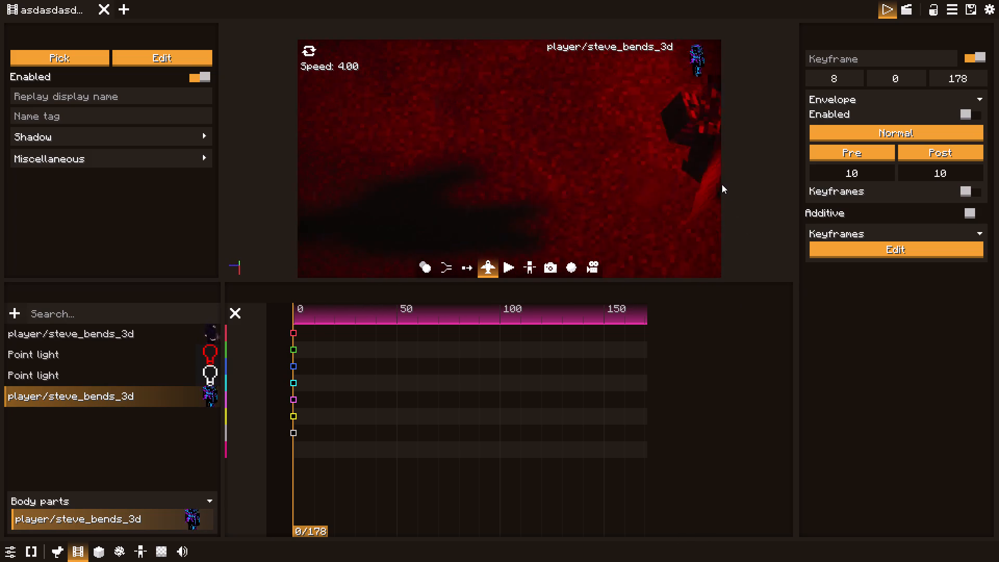
pyautogui.moveTo(722, 184); pyautogui.dragTo(739, 183)
pyautogui.moveTo(734, 174); pyautogui.dragTo(784, 164)
pyautogui.moveTo(676, 164); pyautogui.dragTo(839, 160)
pyautogui.press('w')
pyautogui.press('a')
pyautogui.press('a')
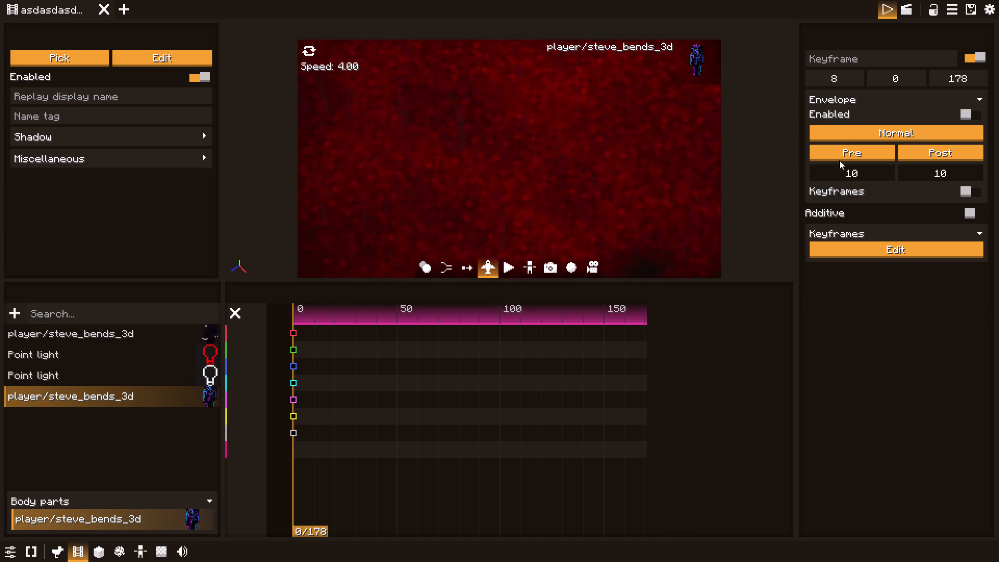
pyautogui.moveTo(839, 160); pyautogui.dragTo(867, 155)
pyautogui.moveTo(610, 171); pyautogui.dragTo(856, 104)
pyautogui.press('a')
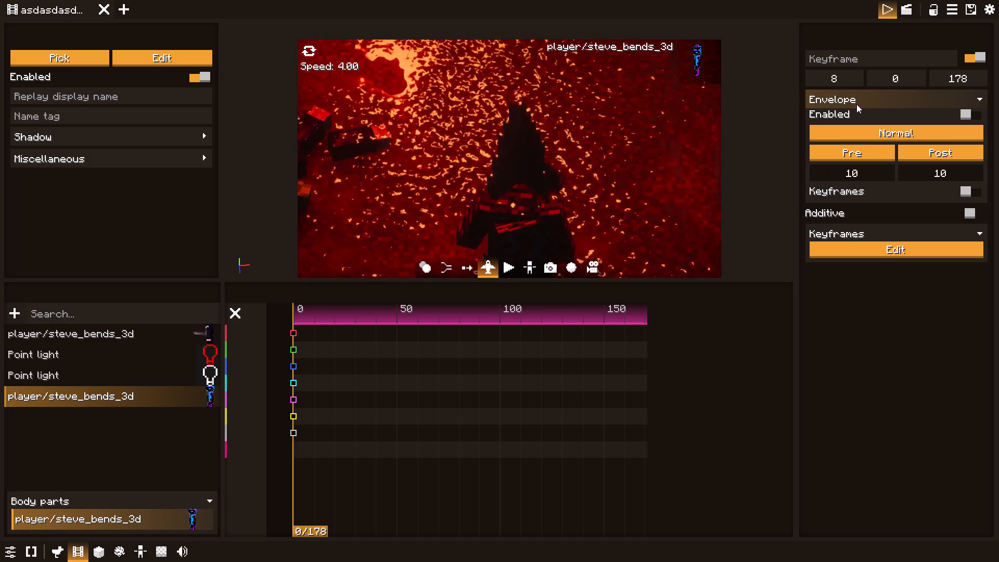
pyautogui.moveTo(856, 104); pyautogui.dragTo(878, 41)
pyautogui.press('a')
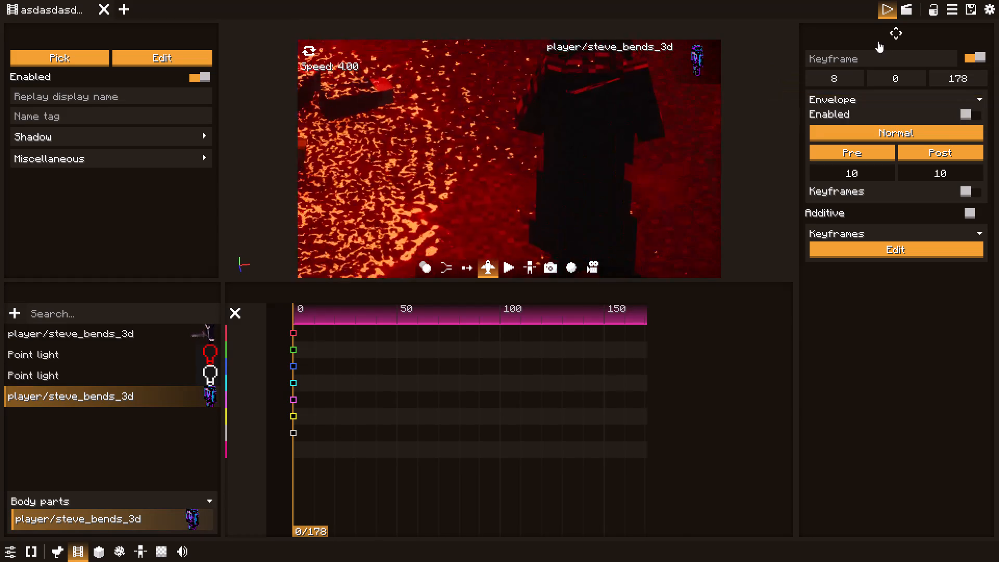
pyautogui.moveTo(878, 41); pyautogui.dragTo(833, 37)
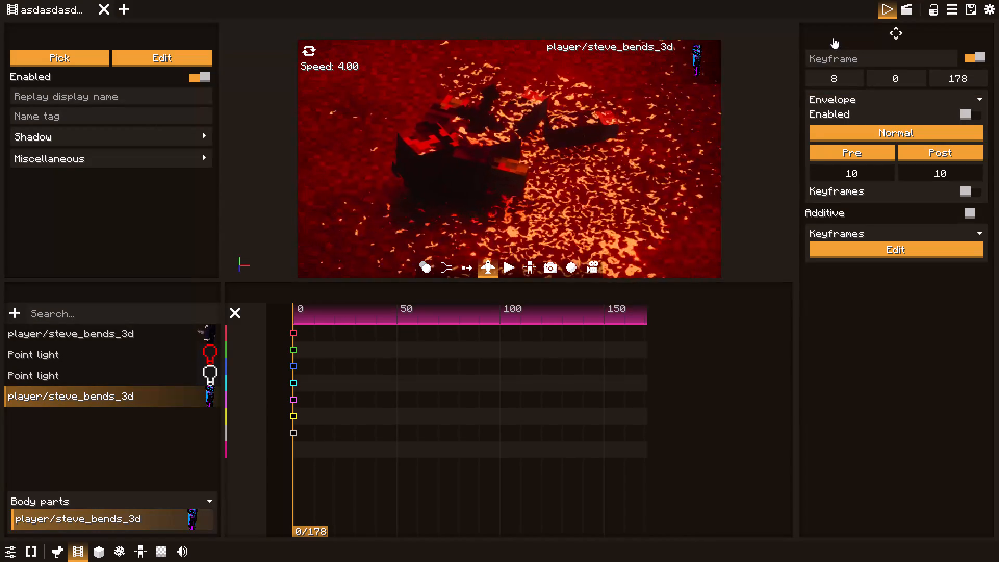
pyautogui.moveTo(833, 37); pyautogui.dragTo(831, 36)
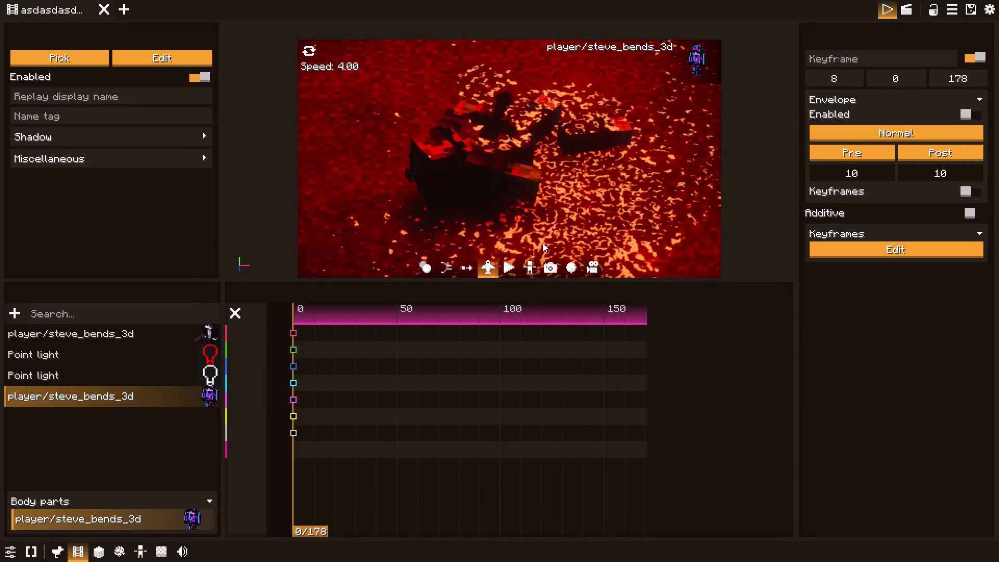
pyautogui.click(491, 260)
# Set an end camera keyframe at tick 176 by flying closer to the fallen figure, with it filling the frame.
pyautogui.moveTo(531, 301); pyautogui.dragTo(617, 309)
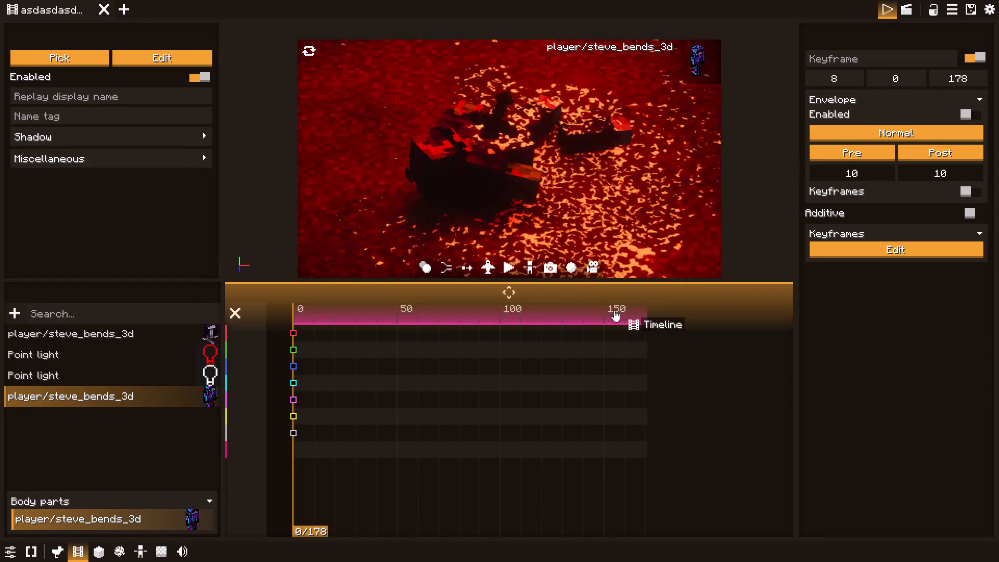
pyautogui.moveTo(595, 316); pyautogui.dragTo(636, 331)
pyautogui.scroll(-16, 591, 344)
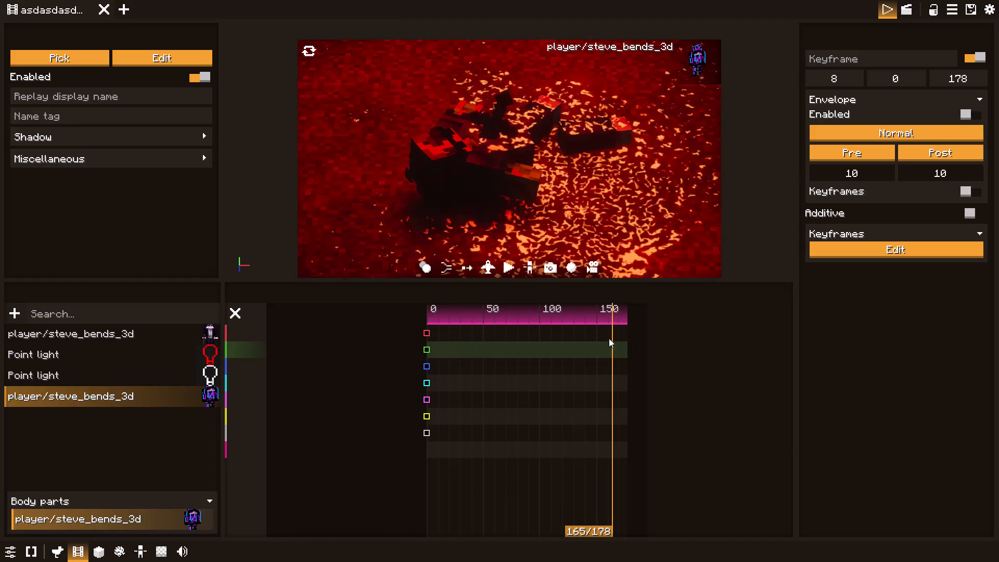
pyautogui.moveTo(615, 315); pyautogui.dragTo(637, 321)
pyautogui.click(626, 317)
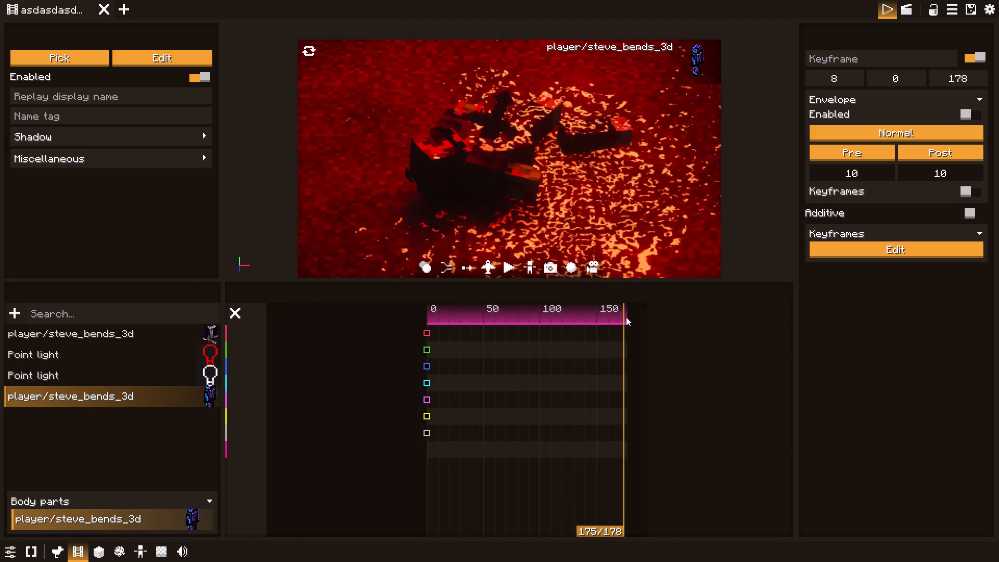
pyautogui.click(489, 267)
pyautogui.moveTo(516, 236); pyautogui.dragTo(516, 236)
pyautogui.press('w')
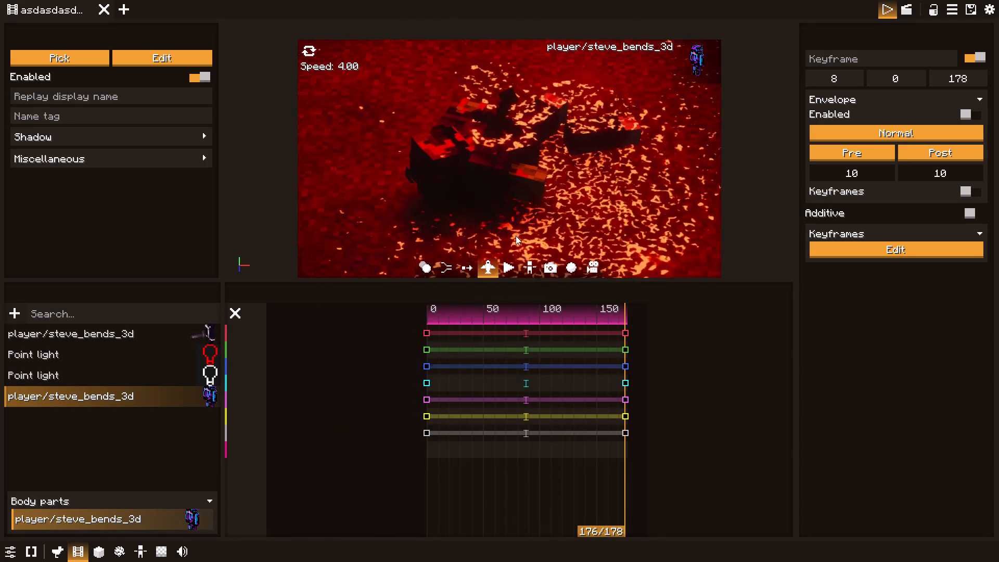
pyautogui.moveTo(516, 236); pyautogui.dragTo(515, 231)
pyautogui.press('w')
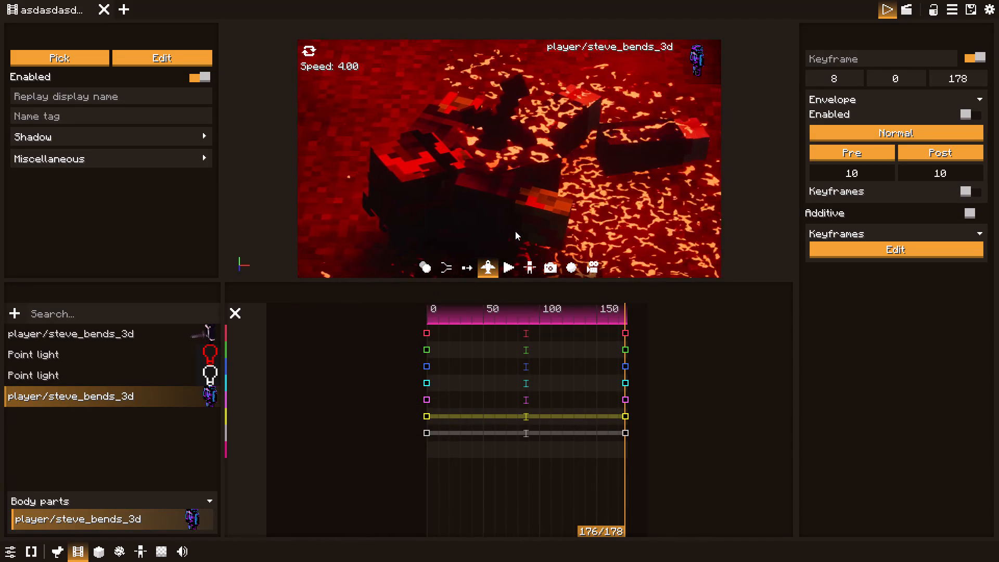
pyautogui.moveTo(515, 231); pyautogui.dragTo(517, 254)
pyautogui.moveTo(516, 231); pyautogui.dragTo(517, 254, button='middle')
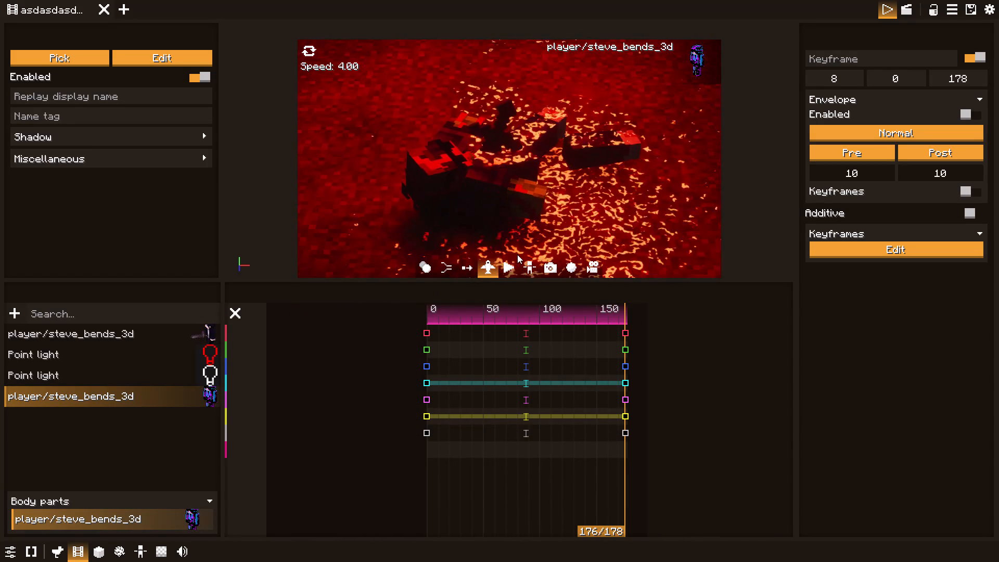
pyautogui.moveTo(517, 254); pyautogui.dragTo(517, 260, button='middle')
pyautogui.moveTo(517, 254); pyautogui.dragTo(517, 260)
pyautogui.click(509, 242)
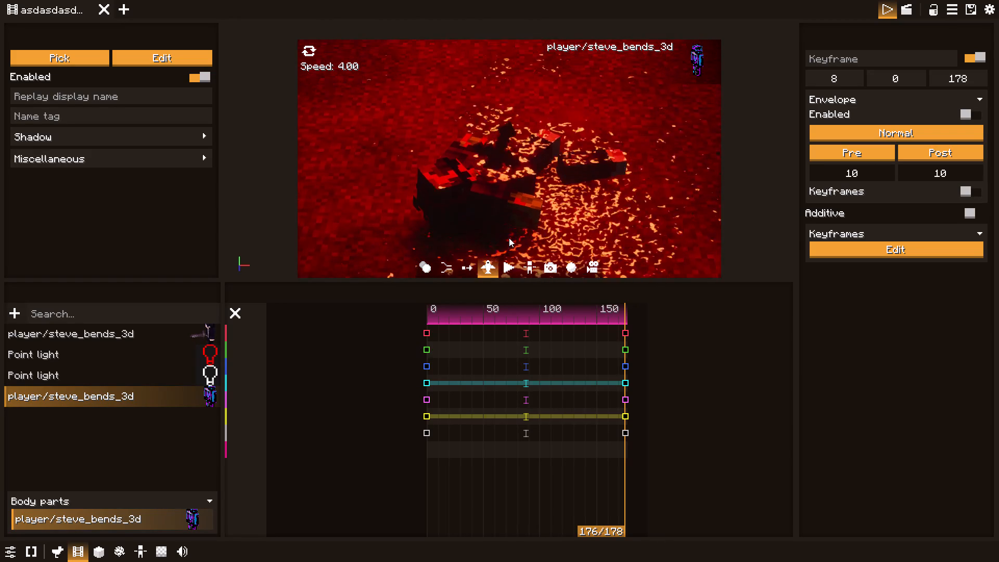
pyautogui.press('w')
pyautogui.press('w')
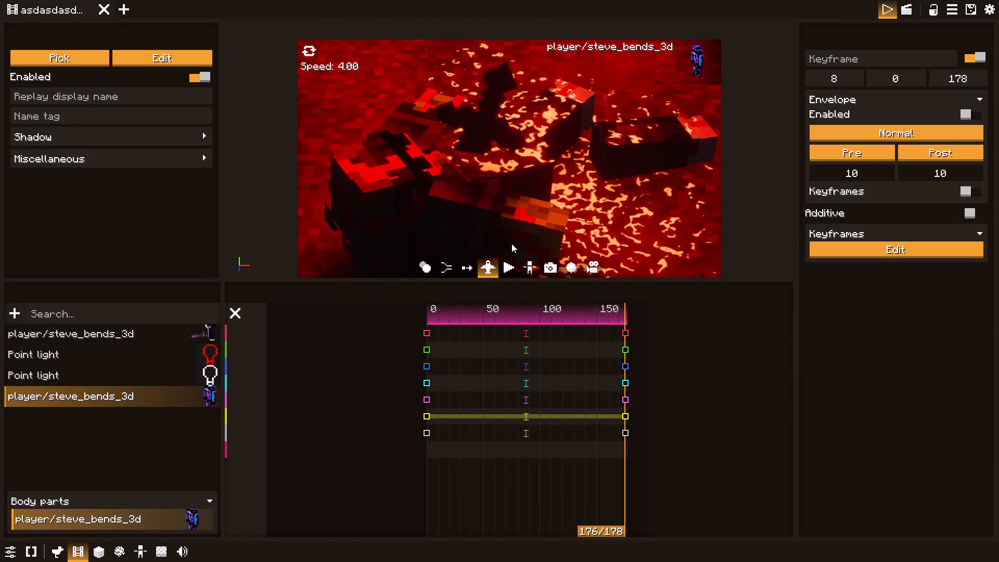
pyautogui.click(492, 269)
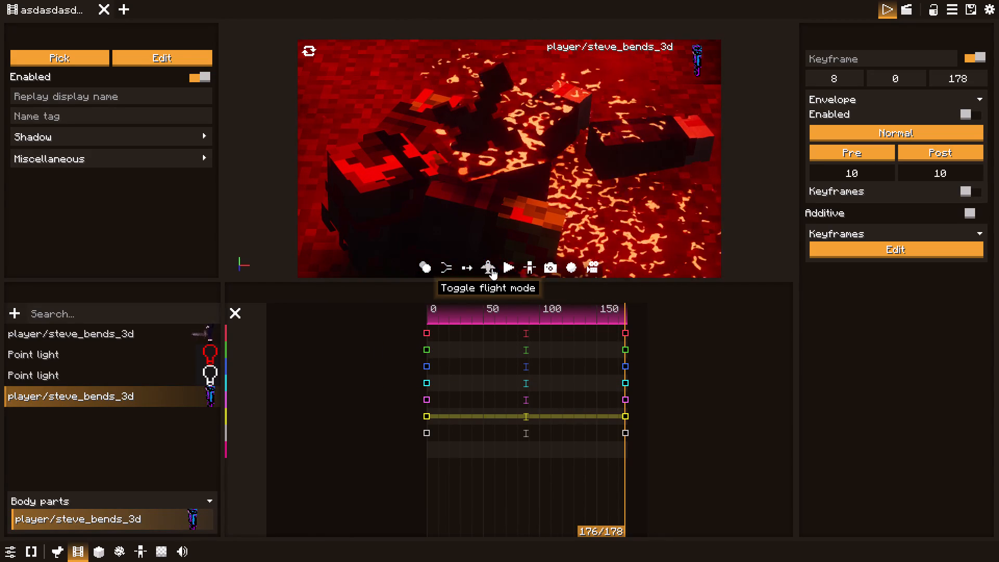
# Return the playhead to tick 0 and record the push-in on the fallen figure as a video.
pyautogui.moveTo(529, 314); pyautogui.dragTo(423, 319)
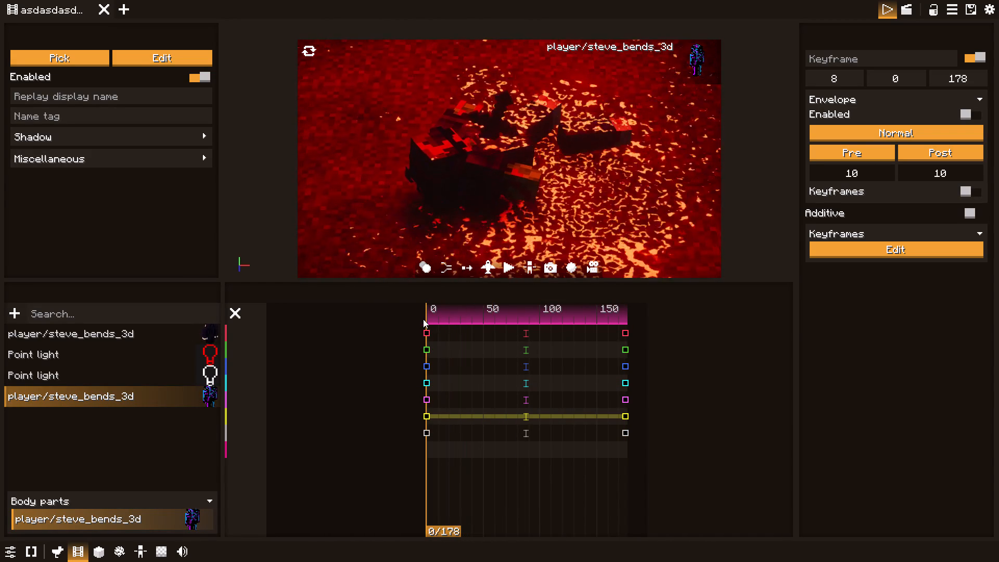
pyautogui.moveTo(423, 319); pyautogui.dragTo(421, 319)
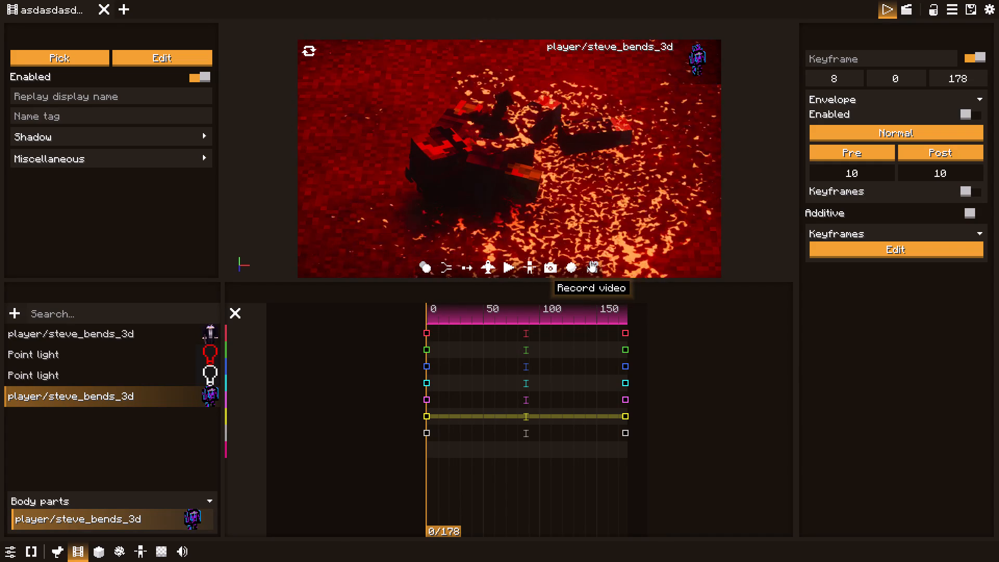
pyautogui.click(590, 261)
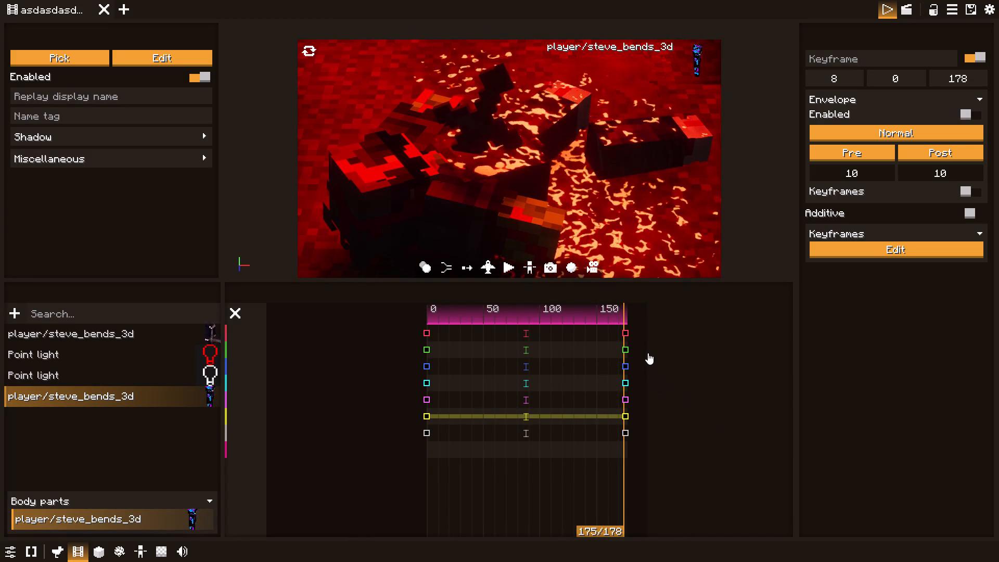
# Delete all the start and end camera keyframes of the Keyframe clip.
pyautogui.keyDown('shift'); pyautogui.moveTo(633, 329); pyautogui.dragTo(488, 448); pyautogui.keyUp('shift')
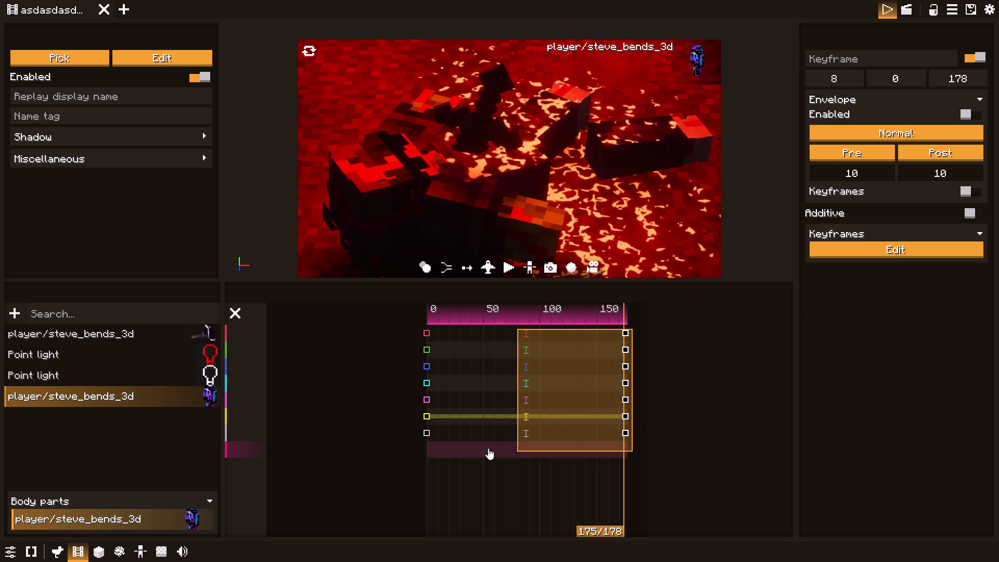
pyautogui.keyDown('shift'); pyautogui.moveTo(488, 448); pyautogui.dragTo(416, 444); pyautogui.keyUp('shift')
pyautogui.press('Delete')
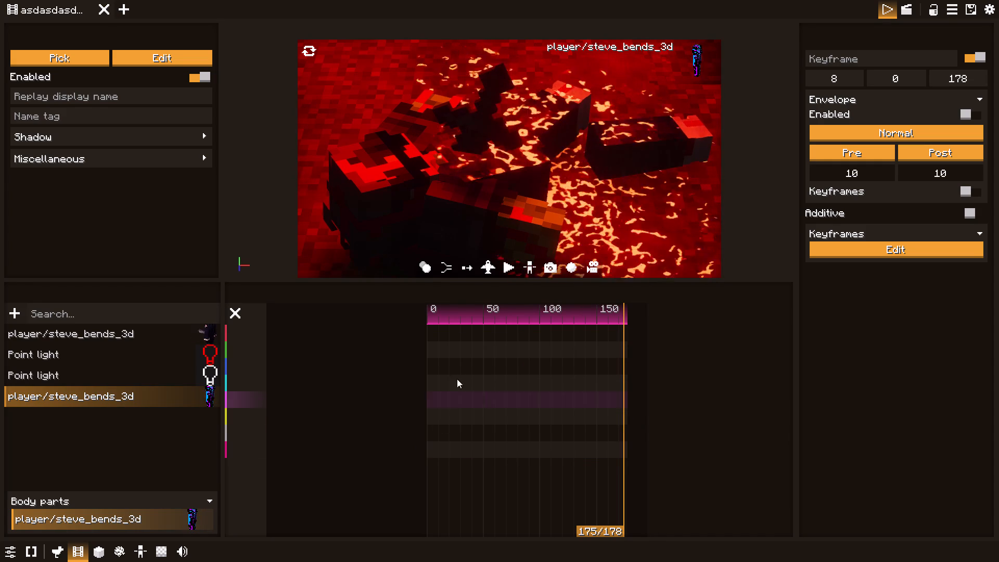
# At tick 0, fly the camera in flight mode across the red field and down to the fallen bodies near the tall pointed figure.
pyautogui.moveTo(452, 324); pyautogui.dragTo(391, 315)
pyautogui.click(490, 267)
pyautogui.moveTo(481, 216); pyautogui.dragTo(511, 224)
pyautogui.press('space')
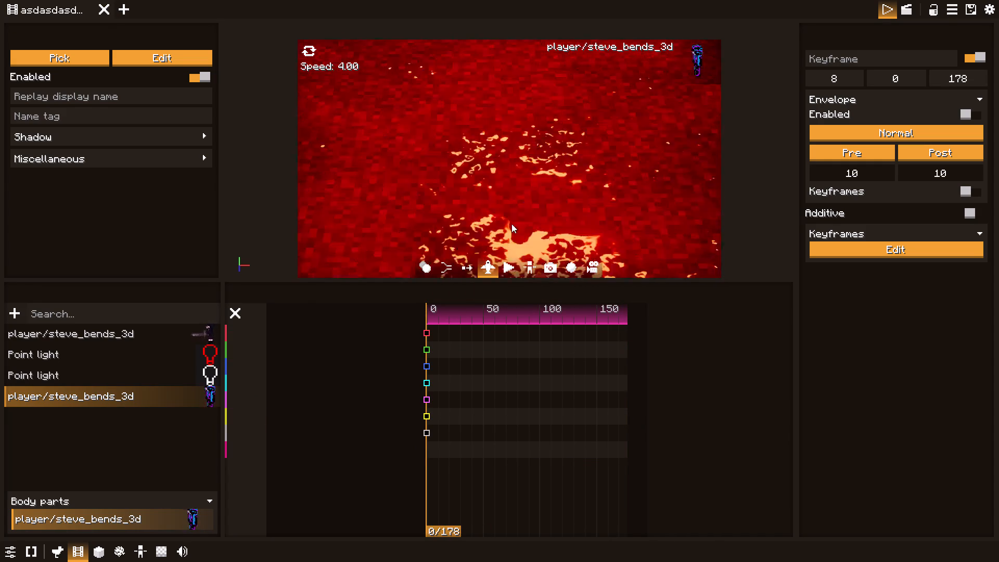
pyautogui.moveTo(511, 224); pyautogui.dragTo(882, 314)
pyautogui.press('a')
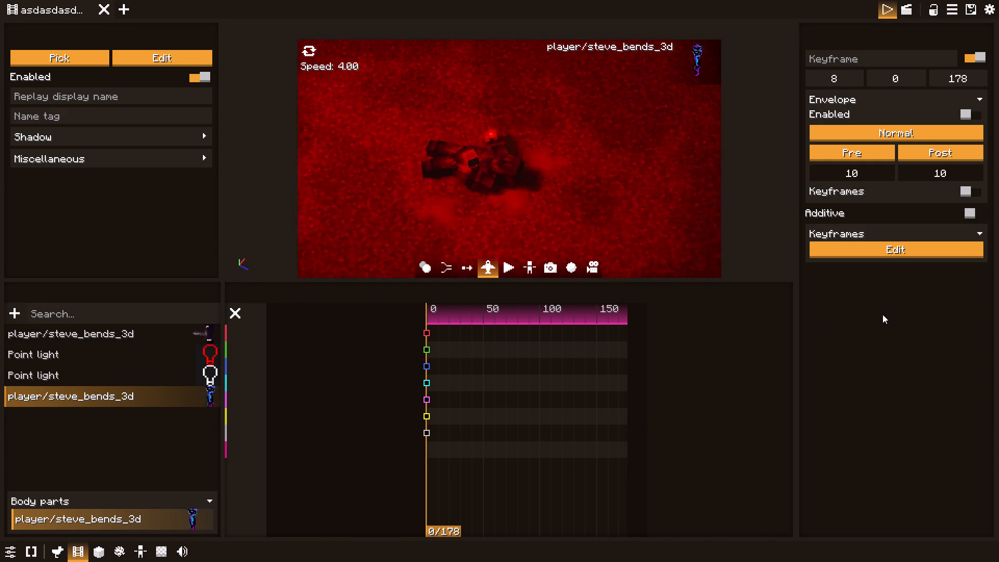
pyautogui.moveTo(882, 314); pyautogui.dragTo(887, 313)
pyautogui.moveTo(616, 208); pyautogui.dragTo(950, 247)
pyautogui.press('a')
pyautogui.press('s')
pyautogui.moveTo(641, 223); pyautogui.dragTo(641, 215)
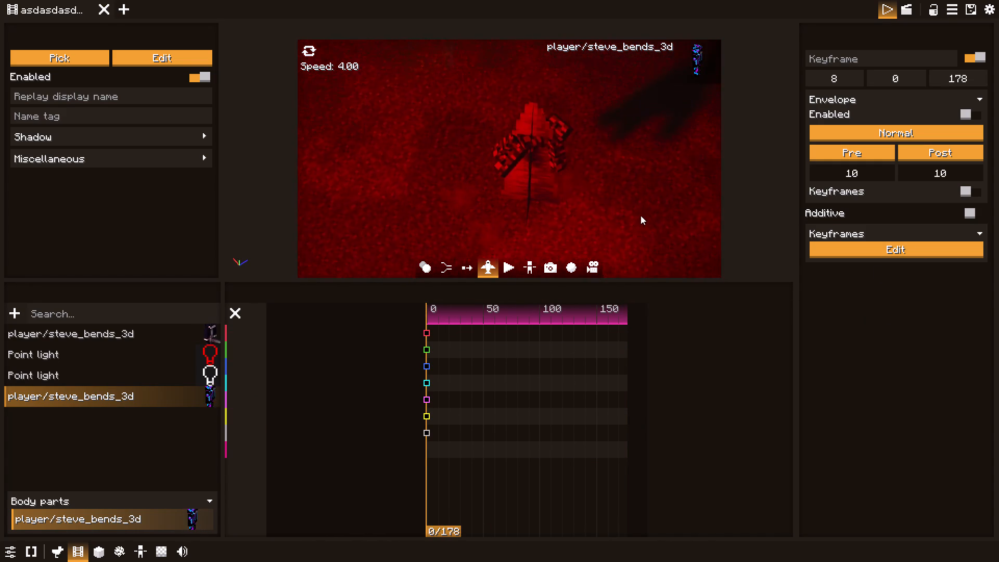
pyautogui.moveTo(641, 215); pyautogui.dragTo(658, 0)
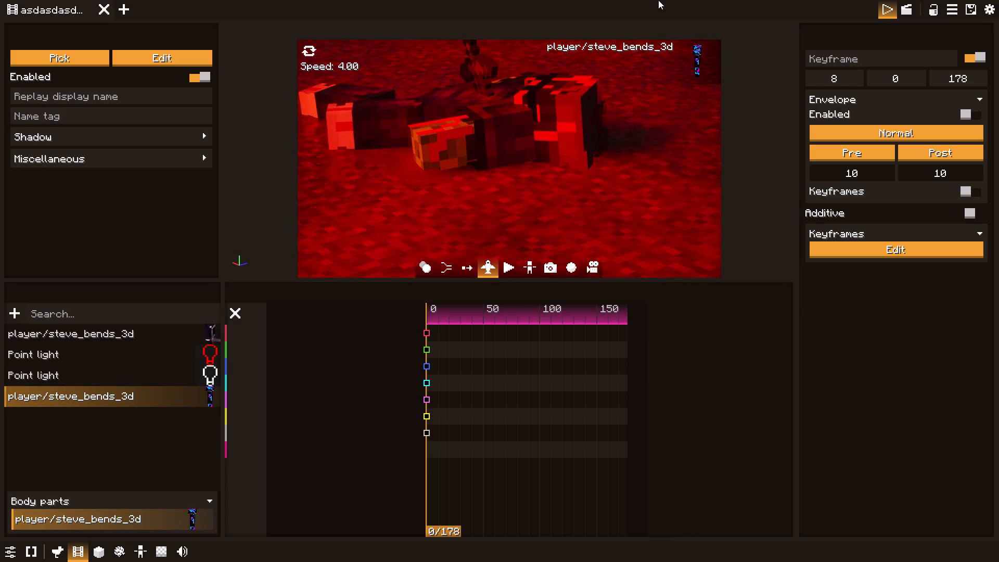
pyautogui.moveTo(658, 0); pyautogui.dragTo(655, 0)
# Turn the camera to the tall pointed figure and frame its upper body and arms up close at tick 0.
pyautogui.moveTo(638, 124); pyautogui.dragTo(447, 37)
pyautogui.press('d')
pyautogui.press('d')
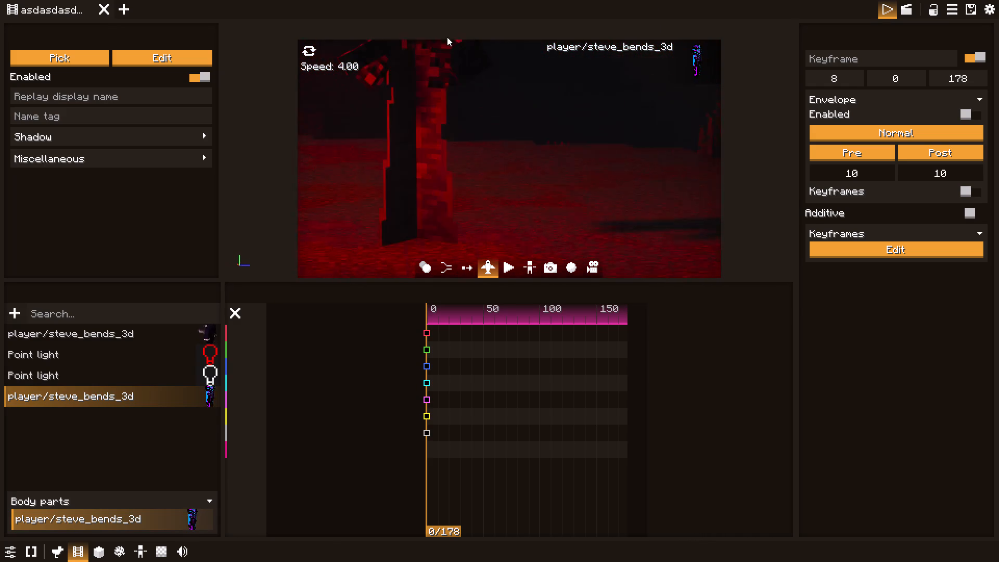
pyautogui.moveTo(447, 37); pyautogui.dragTo(438, 13)
pyautogui.press('w')
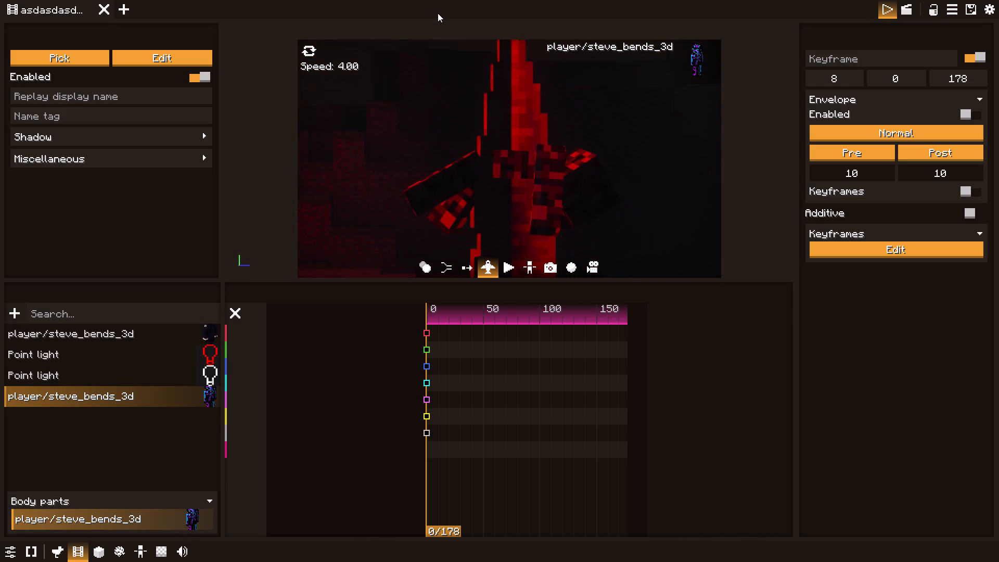
pyautogui.moveTo(438, 13); pyautogui.dragTo(294, 17)
pyautogui.press('d')
# Leave the film editor for the game world and set the world time to 1000.
pyautogui.press('Escape')
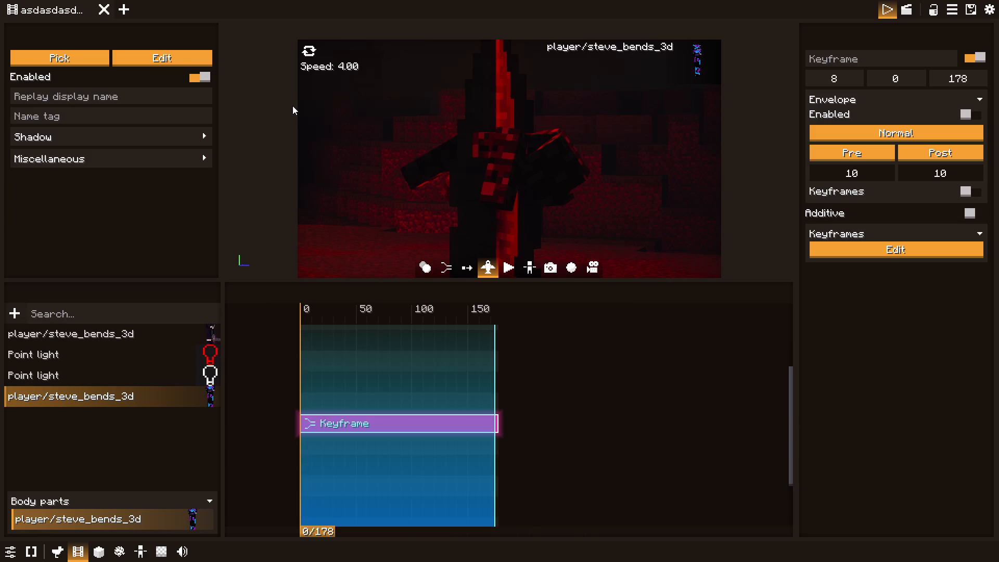
pyautogui.press('Escape')
pyautogui.write('/time se')
pyautogui.write('t')
pyautogui.press('space')
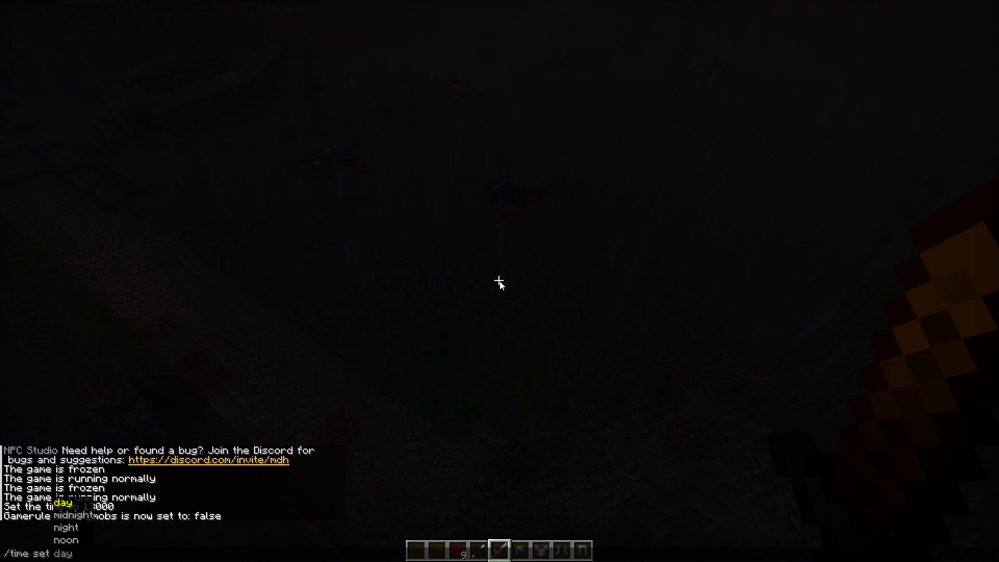
pyautogui.press('1')
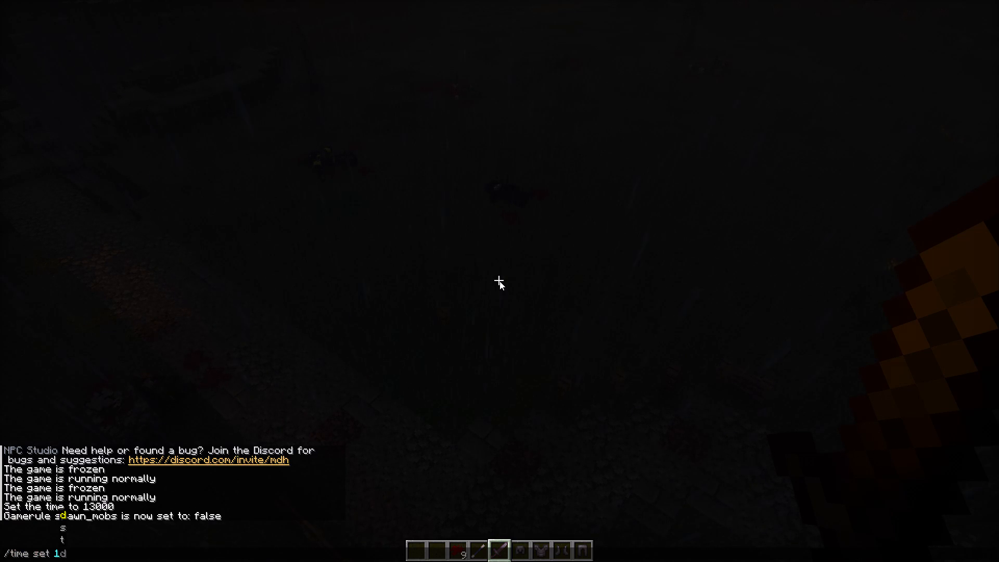
pyautogui.write('000')
pyautogui.press('Return')
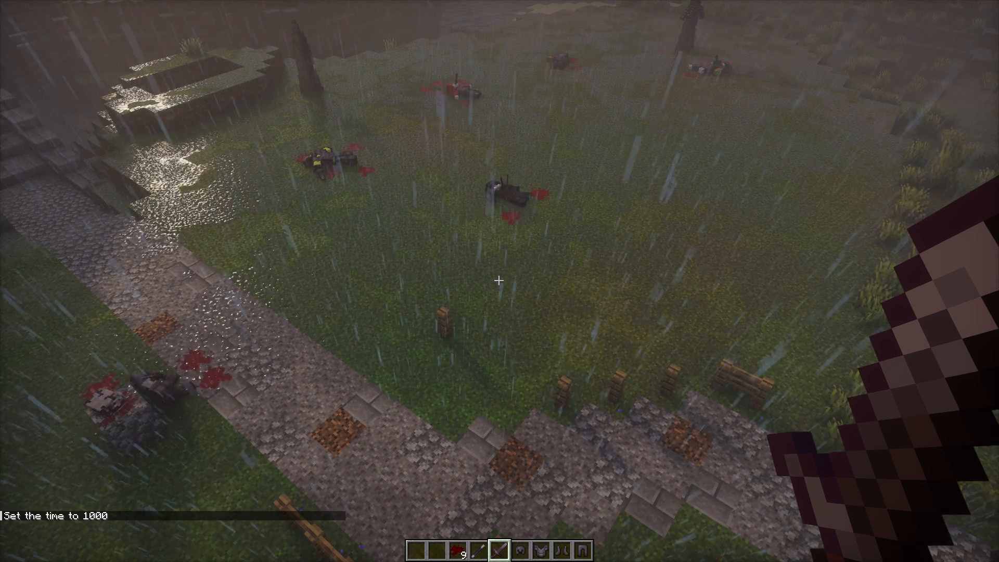
# Go back to the film editor, play the opening ticks, and reopen the Keyframe clip's keyframes at tick 0.
pyautogui.click(500, 280)
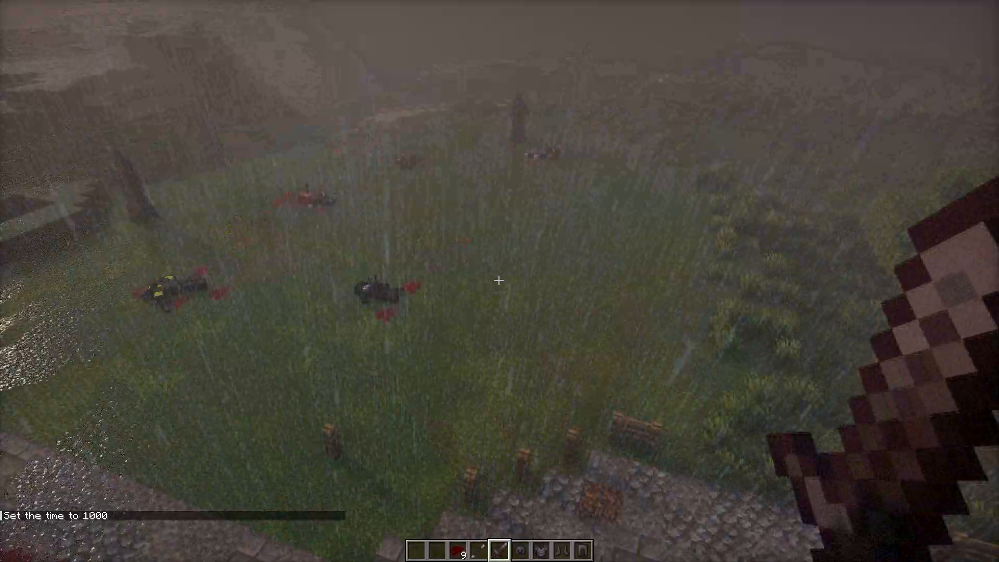
pyautogui.press('0')
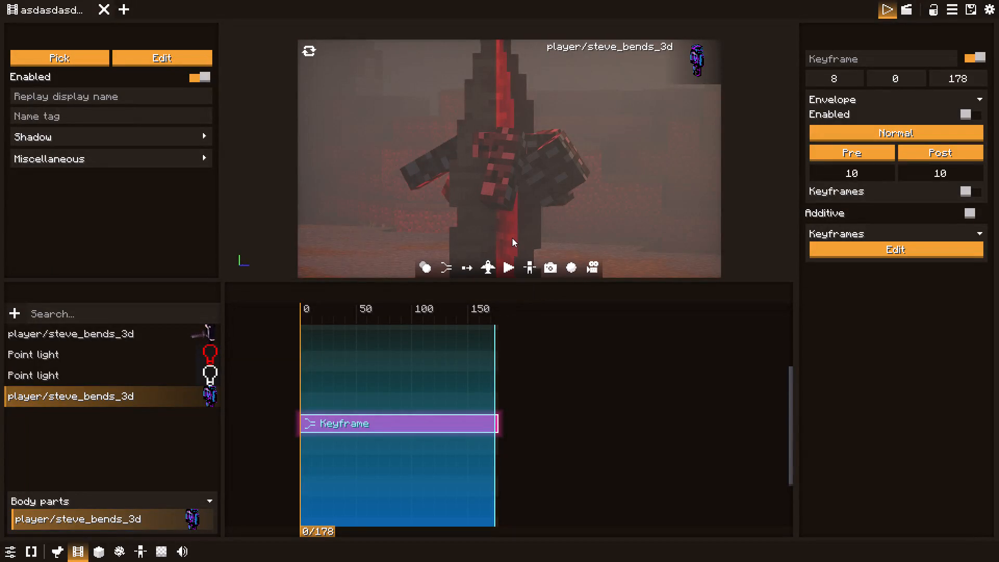
pyautogui.moveTo(512, 238); pyautogui.dragTo(512, 253)
pyautogui.press('space')
pyautogui.press('space')
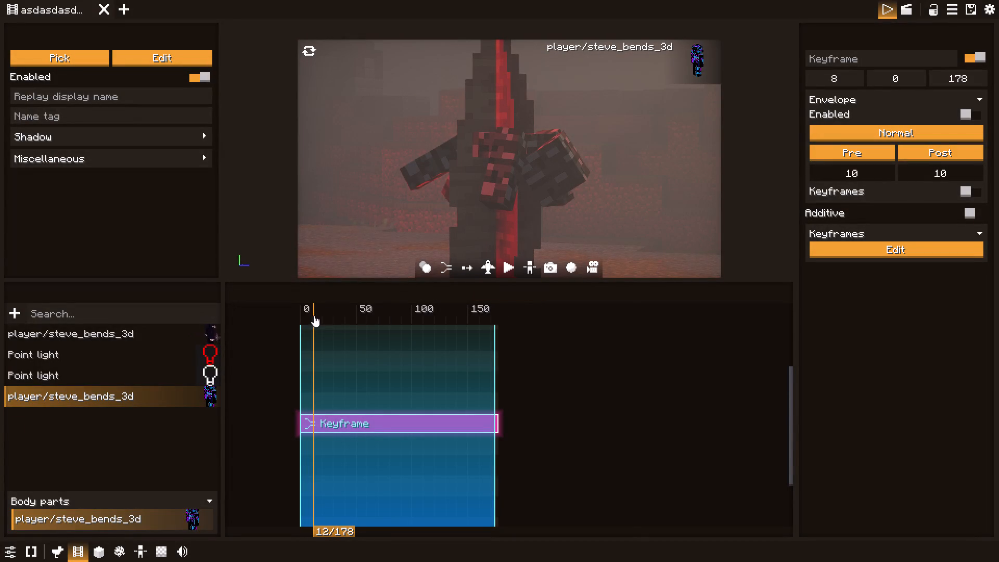
pyautogui.moveTo(313, 316); pyautogui.dragTo(298, 318)
pyautogui.click(921, 254)
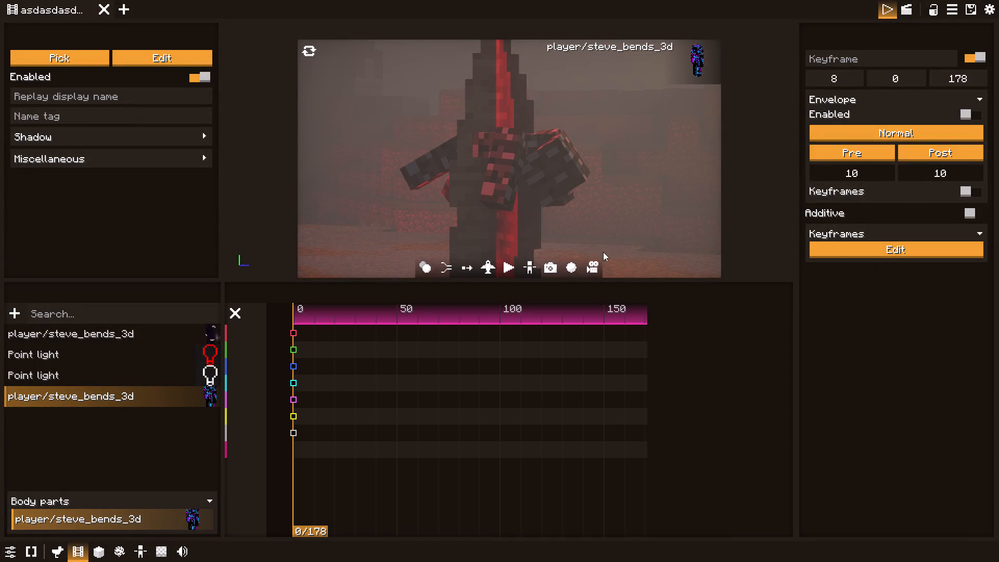
# Fly the camera past the tall figure at tick 0 and lower the flight speed to 1.00.
pyautogui.click(492, 261)
pyautogui.press('space')
pyautogui.moveTo(493, 244); pyautogui.dragTo(473, 288)
pyautogui.press('d')
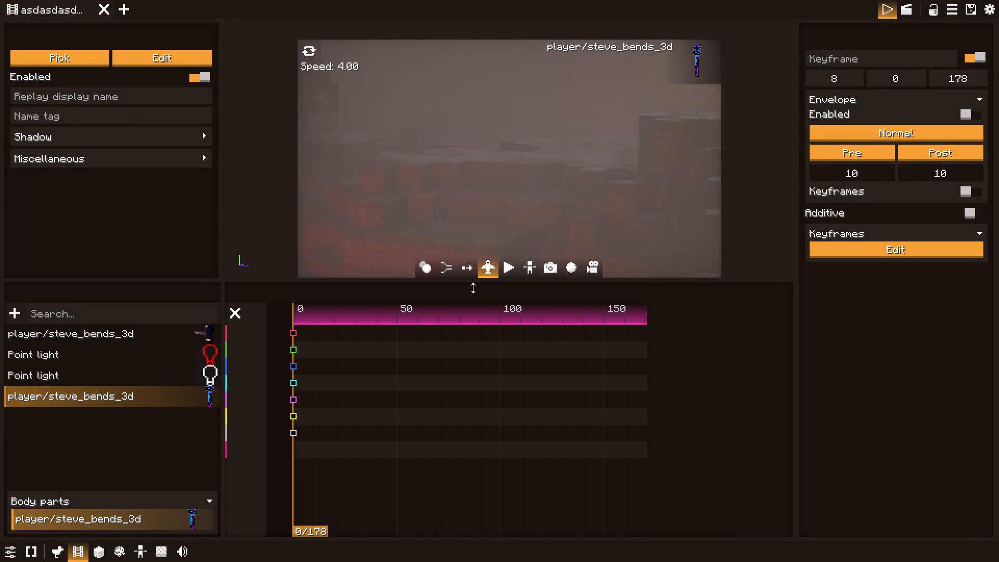
pyautogui.moveTo(473, 288); pyautogui.dragTo(437, 284)
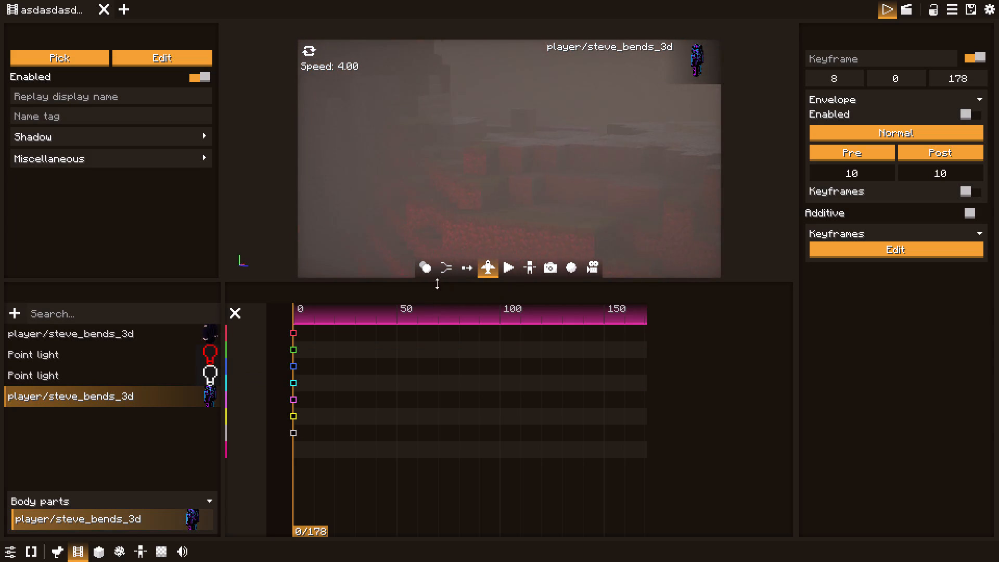
pyautogui.moveTo(437, 284); pyautogui.dragTo(406, 426)
pyautogui.scroll(-5, 420, 208)
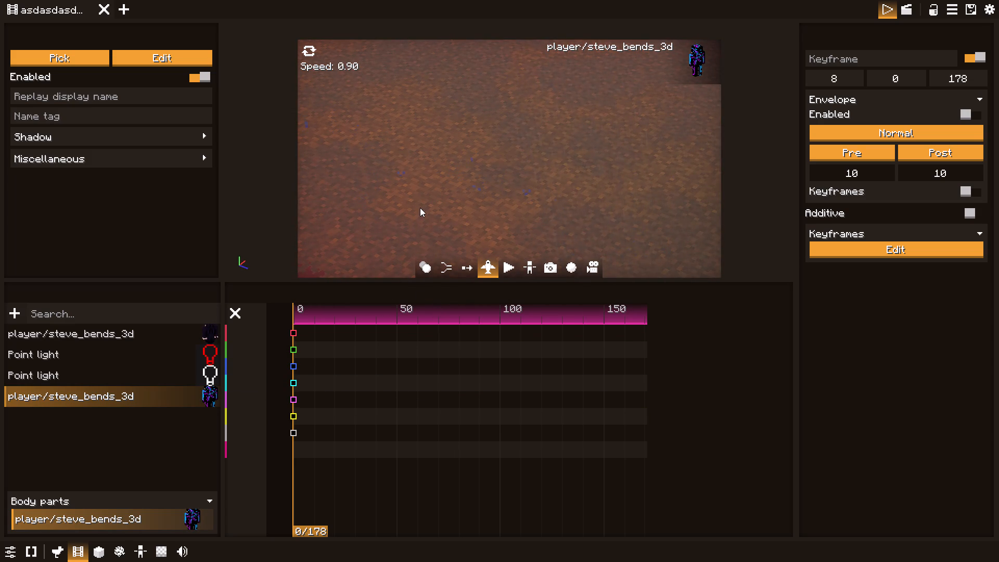
pyautogui.scroll(-1, 420, 208)
pyautogui.scroll(2, 424, 208)
# Back the camera away from the ground and turn it to look down on the tall pointed figure from above.
pyautogui.moveTo(431, 209); pyautogui.dragTo(554, 162)
pyautogui.press('s')
pyautogui.press('s')
pyautogui.press('s')
pyautogui.press('s')
pyautogui.press('s')
pyautogui.press('s')
pyautogui.press('s')
pyautogui.press('s')
pyautogui.press('s')
pyautogui.press('s')
pyautogui.press('s')
pyautogui.press('s')
pyautogui.press('s')
pyautogui.press('s')
pyautogui.press('s')
pyautogui.press('s')
pyautogui.press('s')
pyautogui.press('s')
pyautogui.press('s')
pyautogui.press('s')
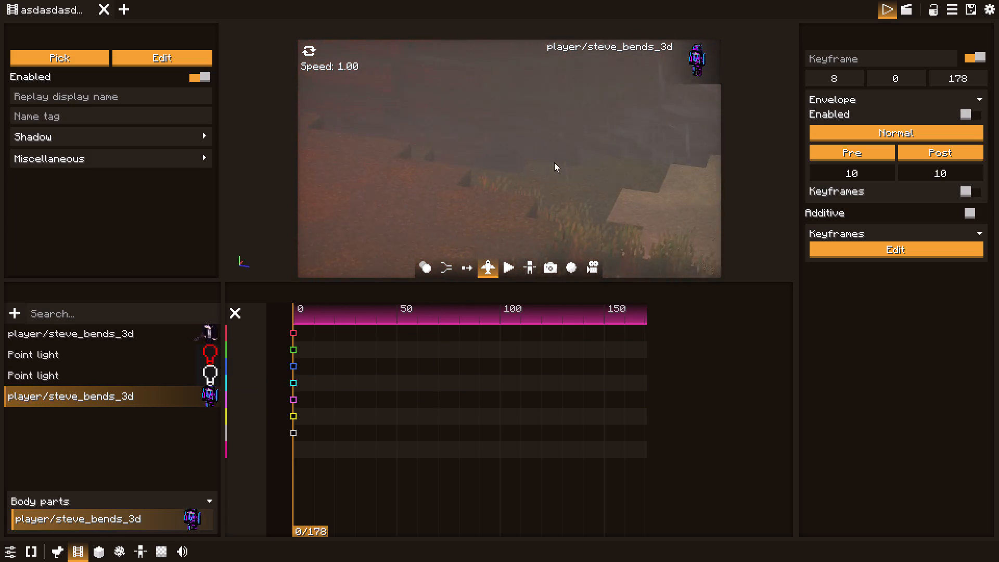
pyautogui.moveTo(554, 162); pyautogui.dragTo(405, 198)
pyautogui.press('w')
pyautogui.press('w')
pyautogui.press('w')
pyautogui.press('w')
pyautogui.press('w')
pyautogui.press('w')
pyautogui.press('w')
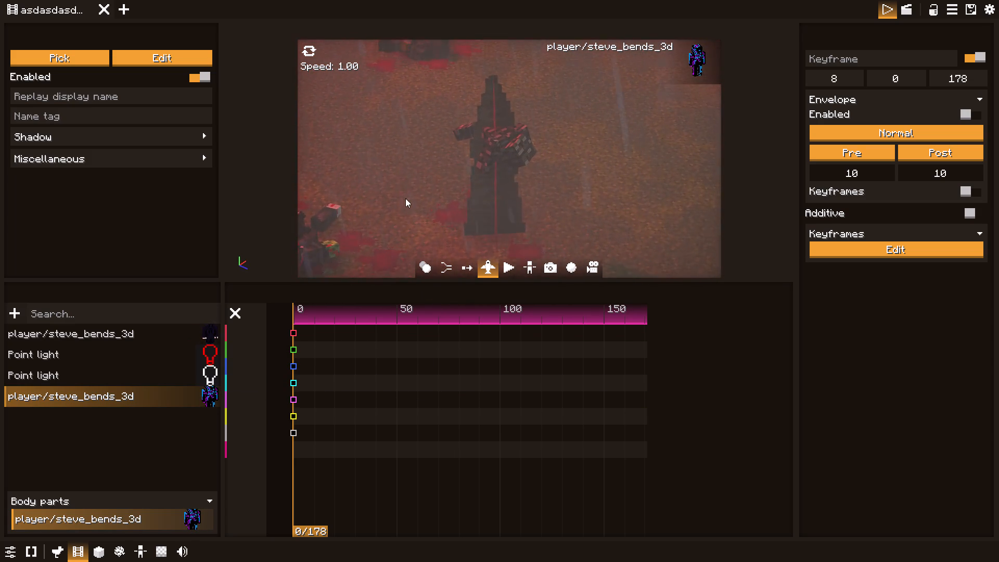
# Set the tick 0 camera position level with the tall figure and pulled back, centred with the fallen bodies beyond it.
pyautogui.moveTo(405, 198); pyautogui.dragTo(314, 65)
pyautogui.press('d')
pyautogui.press('d')
pyautogui.press('d')
pyautogui.press('d')
pyautogui.press('d')
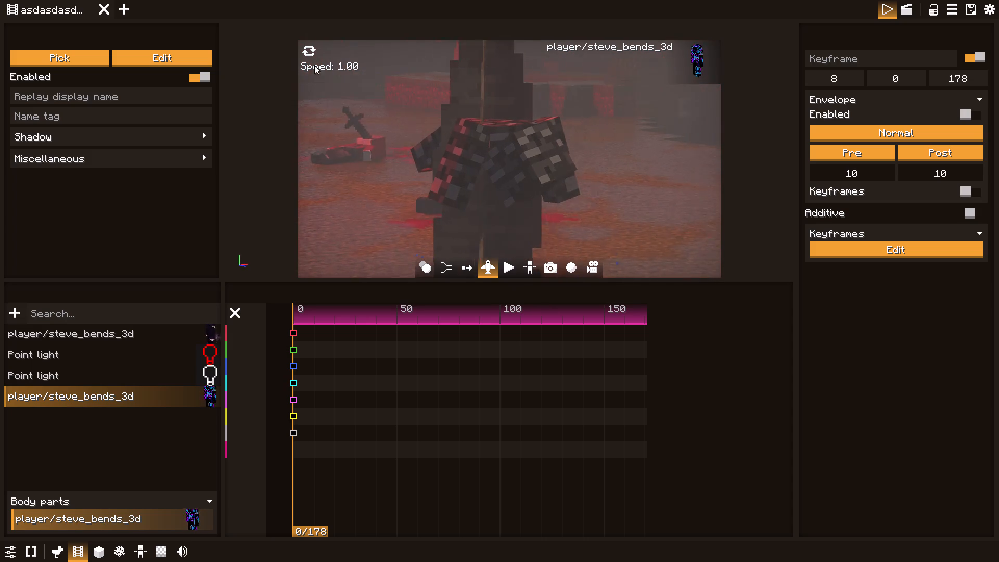
pyautogui.moveTo(314, 65); pyautogui.dragTo(301, 65)
pyautogui.press('a')
pyautogui.press('a')
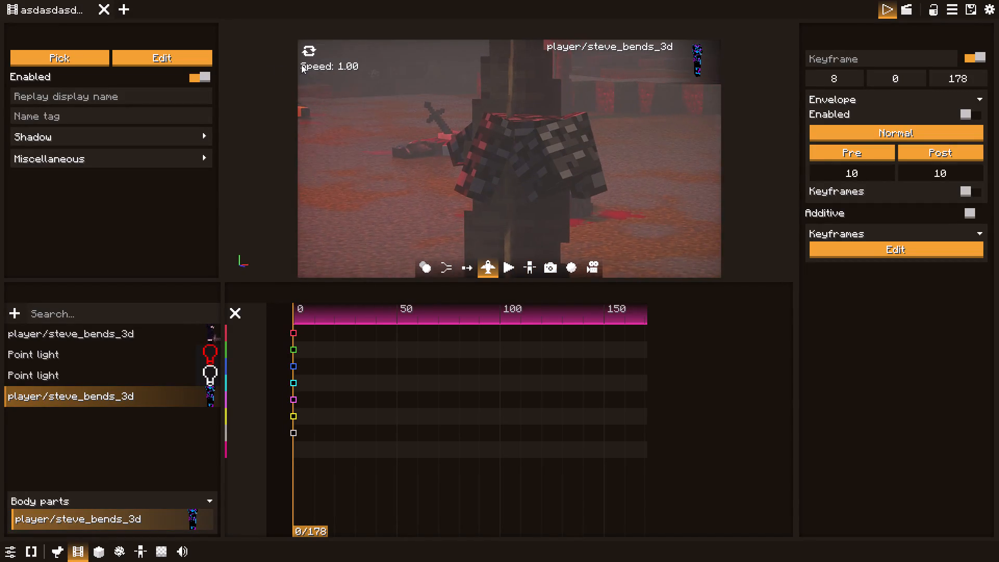
pyautogui.moveTo(301, 65); pyautogui.dragTo(317, 34)
pyautogui.press('s')
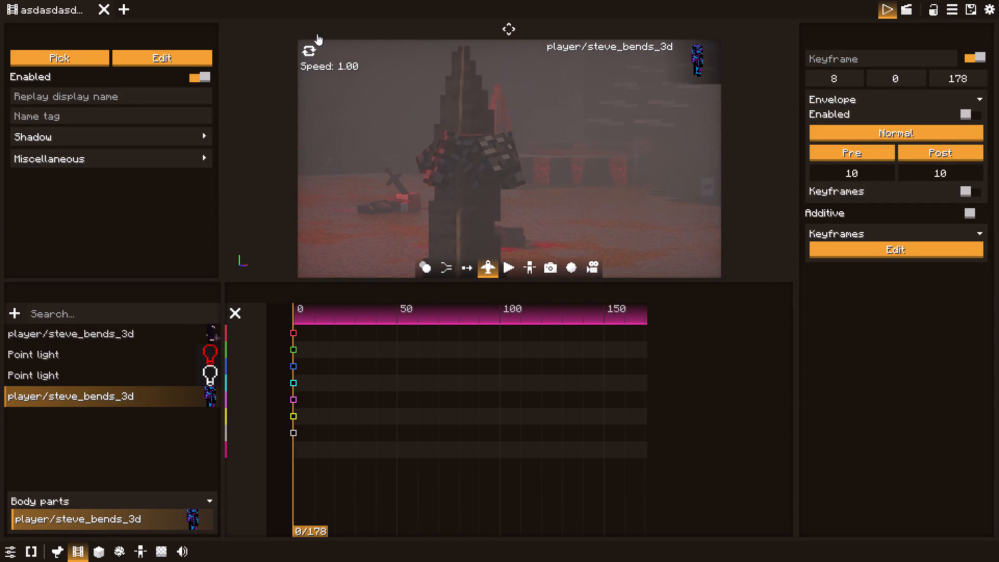
pyautogui.press('s')
pyautogui.press('s')
pyautogui.press('s')
pyautogui.press('s')
pyautogui.press('s')
pyautogui.press('s')
pyautogui.press('s')
pyautogui.press('s')
pyautogui.press('s')
pyautogui.press('s')
pyautogui.press('s')
pyautogui.press('s')
pyautogui.moveTo(317, 34); pyautogui.dragTo(309, 34)
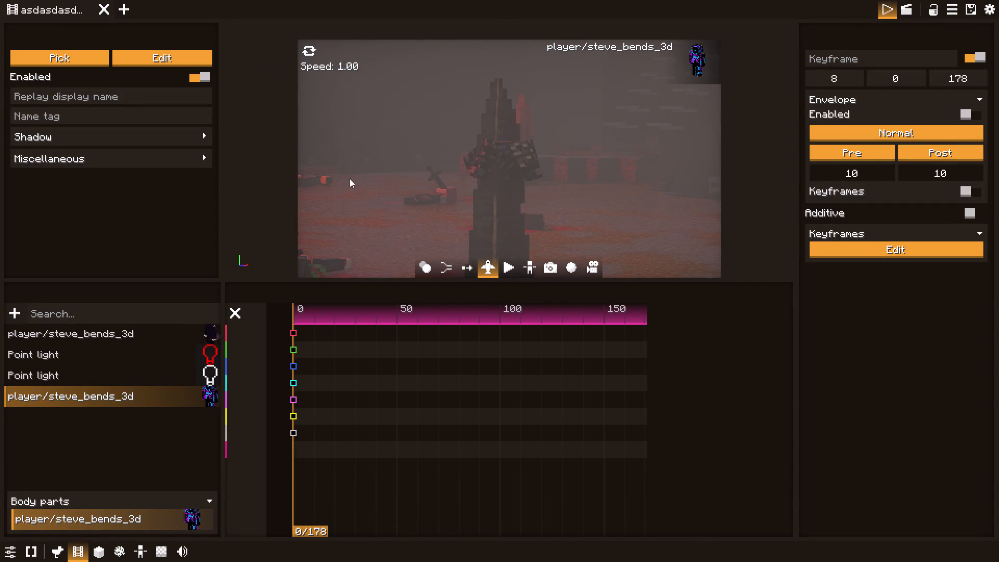
pyautogui.click(486, 266)
# At tick 170, create the end camera keyframe by raising the camera and moving it in toward the tall figure.
pyautogui.moveTo(476, 300); pyautogui.dragTo(633, 305)
pyautogui.moveTo(617, 312); pyautogui.dragTo(644, 313)
pyautogui.click(485, 265)
pyautogui.moveTo(493, 250); pyautogui.dragTo(495, 320)
pyautogui.write('ww')
pyautogui.press('space')
pyautogui.press('space')
pyautogui.press('space')
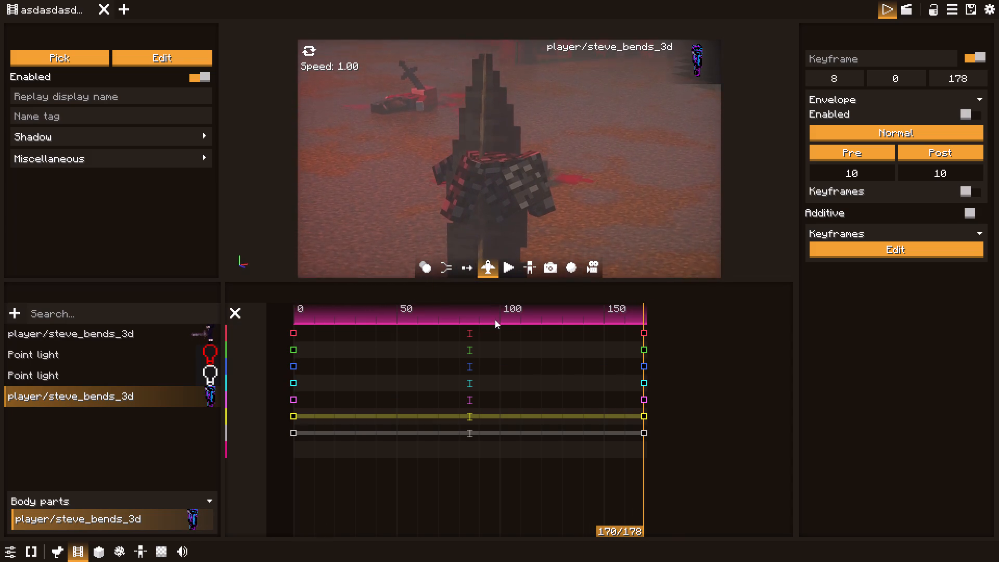
# Refine the tick 170 camera position by flying closer until the figure's upper body fills the centre beside a fallen body.
pyautogui.moveTo(495, 320); pyautogui.dragTo(500, 337)
pyautogui.press('w')
pyautogui.write('w w')
pyautogui.press('a')
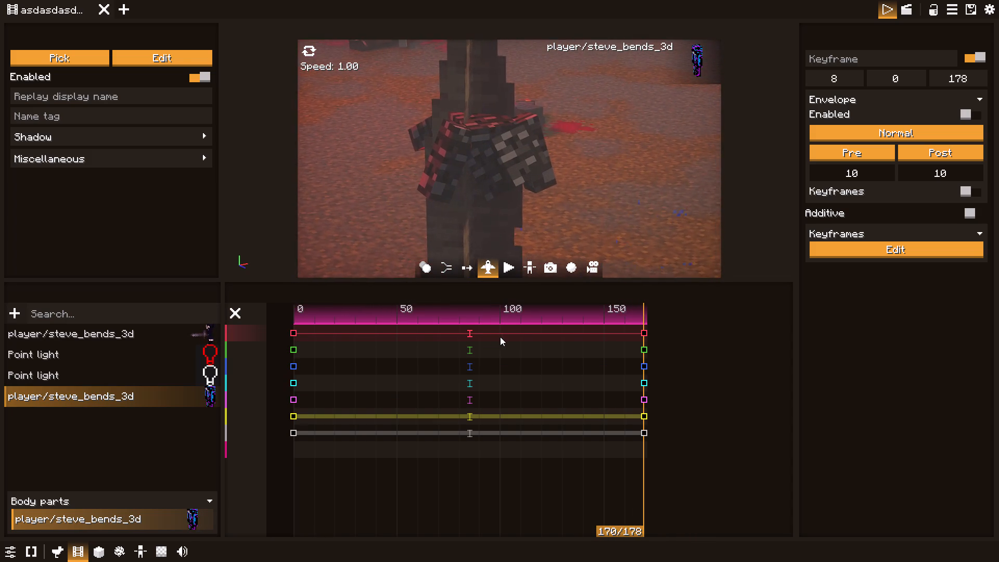
pyautogui.moveTo(500, 337); pyautogui.dragTo(571, 337)
pyautogui.press('a')
pyautogui.press('a')
pyautogui.press('w')
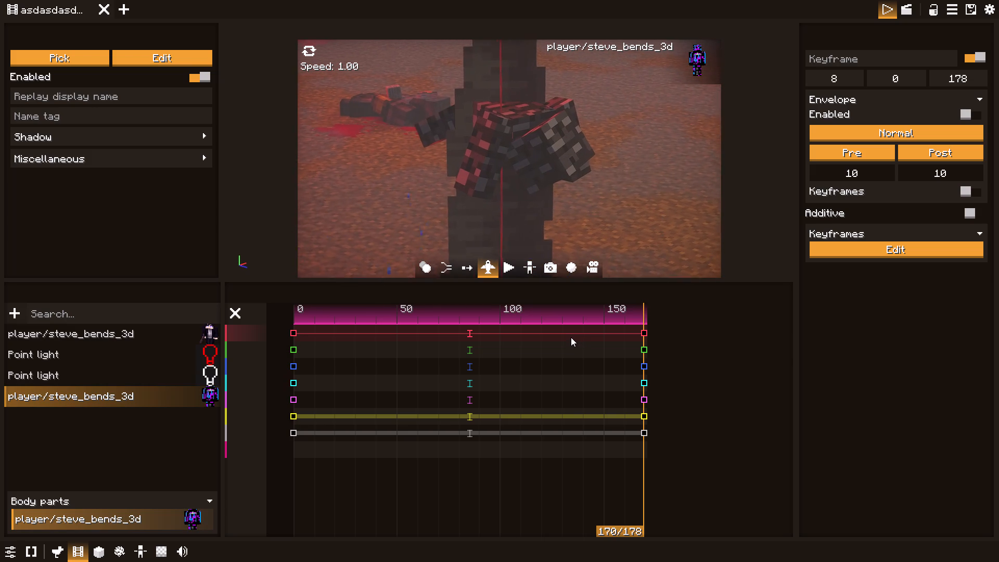
pyautogui.moveTo(571, 337); pyautogui.dragTo(571, 334)
pyautogui.press('w')
pyautogui.press('w')
pyautogui.press('w')
pyautogui.click(485, 263)
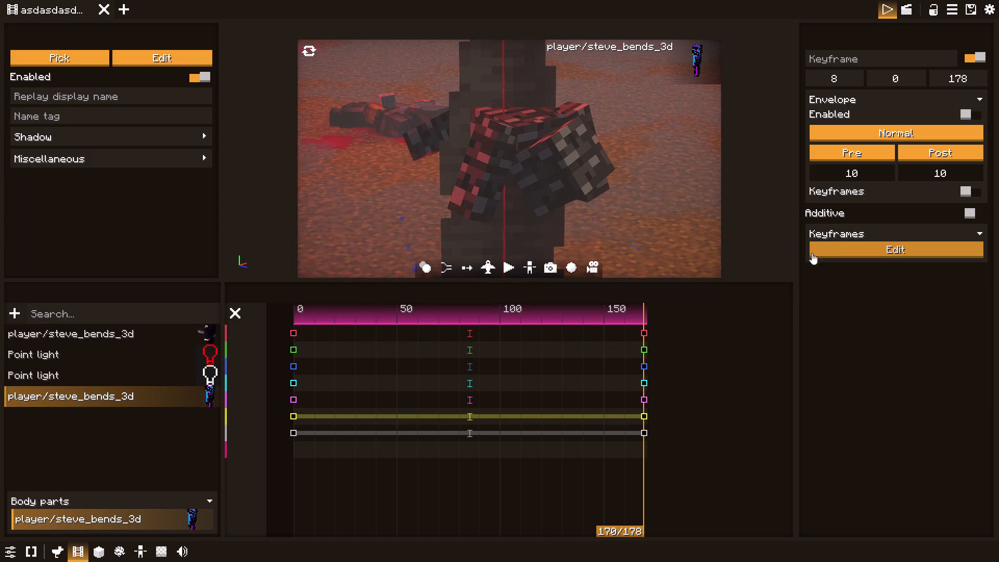
# Record the push-in on the tall figure as a video.
pyautogui.click(591, 263)
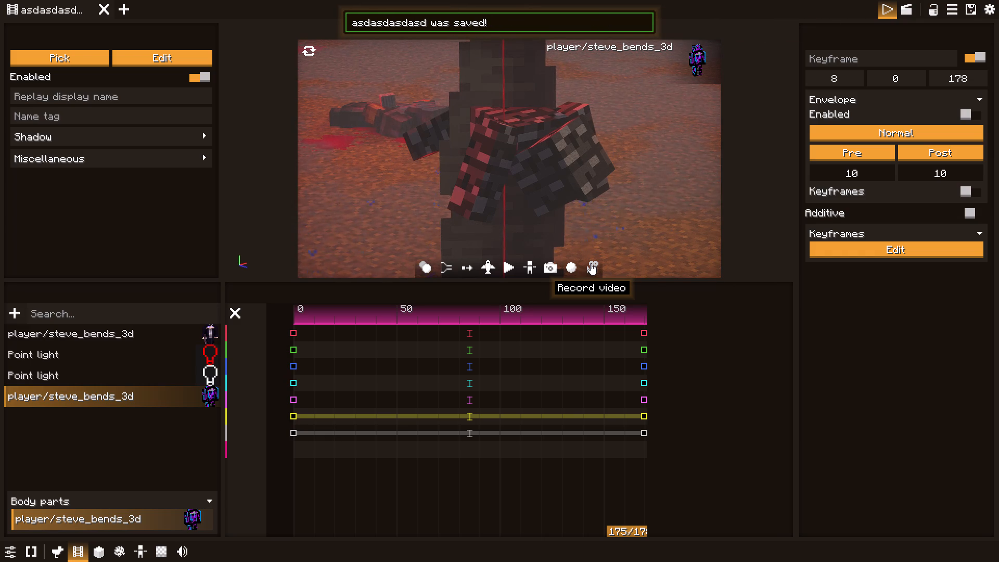
# Delete the tick 0 camera keyframes on all channels of the keyframe clip.
pyautogui.keyDown('shift'); pyautogui.moveTo(652, 326); pyautogui.dragTo(648, 430); pyautogui.keyUp('shift')
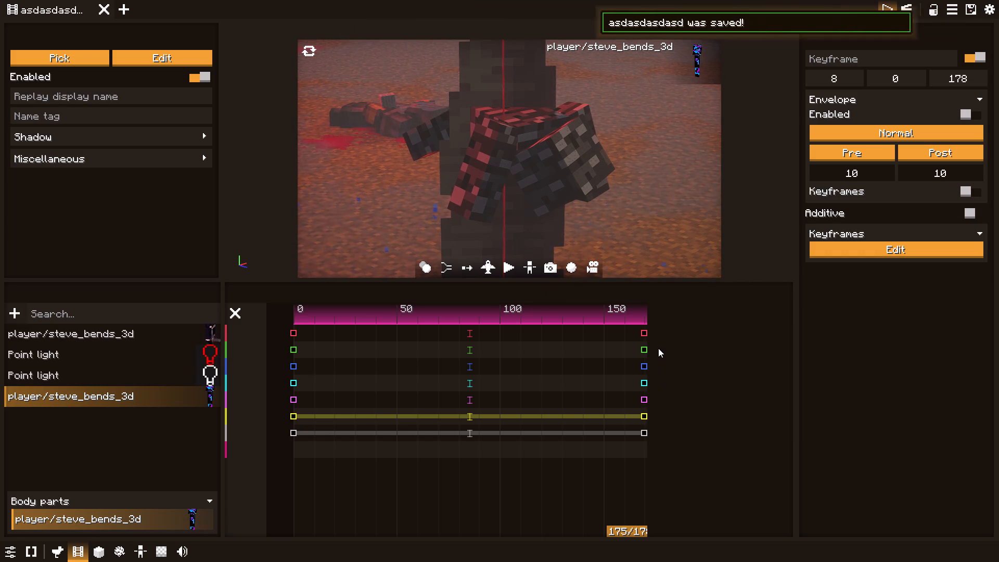
pyautogui.keyDown('shift'); pyautogui.moveTo(660, 327); pyautogui.dragTo(654, 382); pyautogui.keyUp('shift')
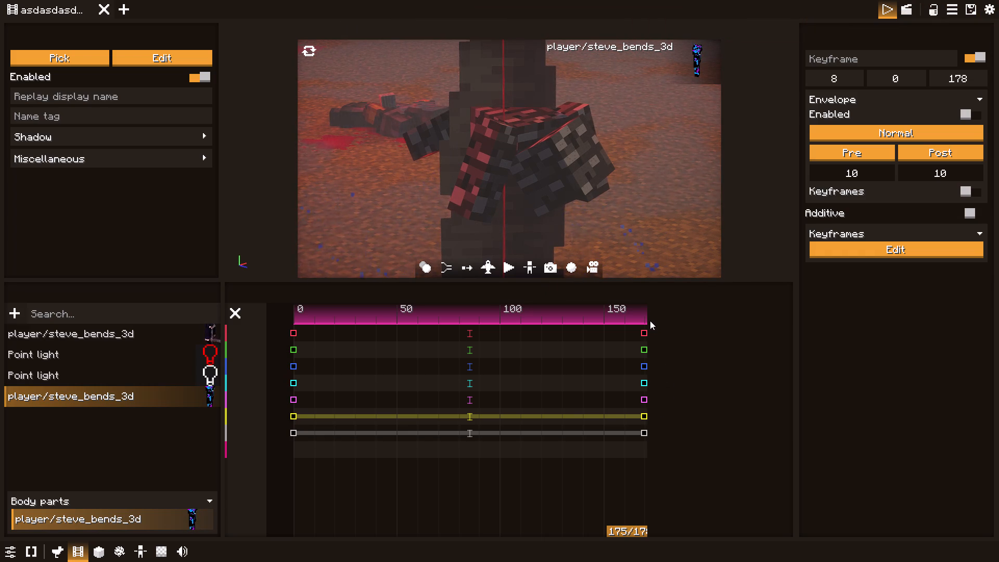
pyautogui.keyDown('shift'); pyautogui.moveTo(650, 320); pyautogui.dragTo(658, 379); pyautogui.keyUp('shift')
pyautogui.moveTo(648, 326); pyautogui.dragTo(649, 334)
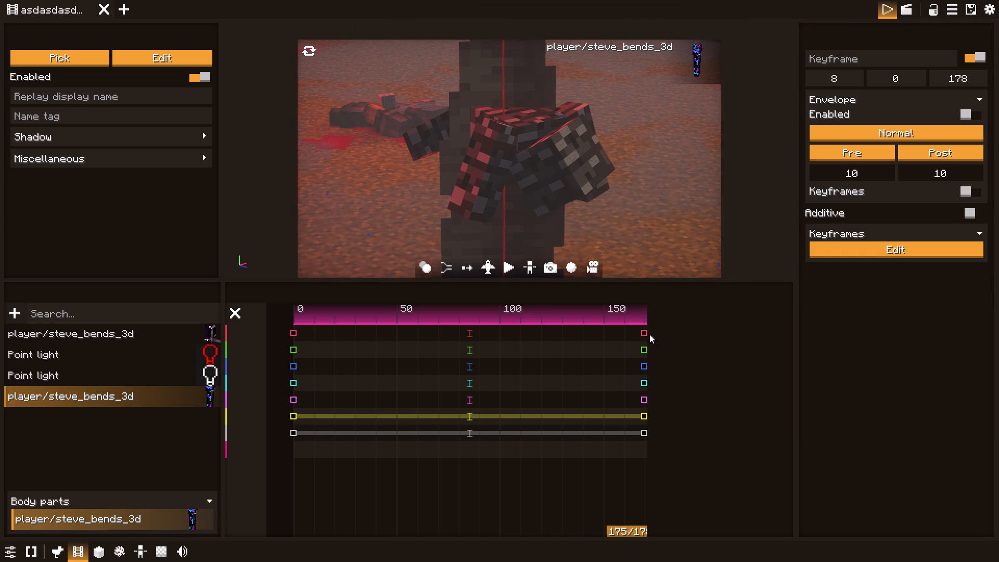
pyautogui.moveTo(649, 334); pyautogui.dragTo(647, 362)
pyautogui.moveTo(625, 337); pyautogui.dragTo(620, 395)
pyautogui.keyDown('shift'); pyautogui.moveTo(632, 333); pyautogui.dragTo(633, 389); pyautogui.keyUp('shift')
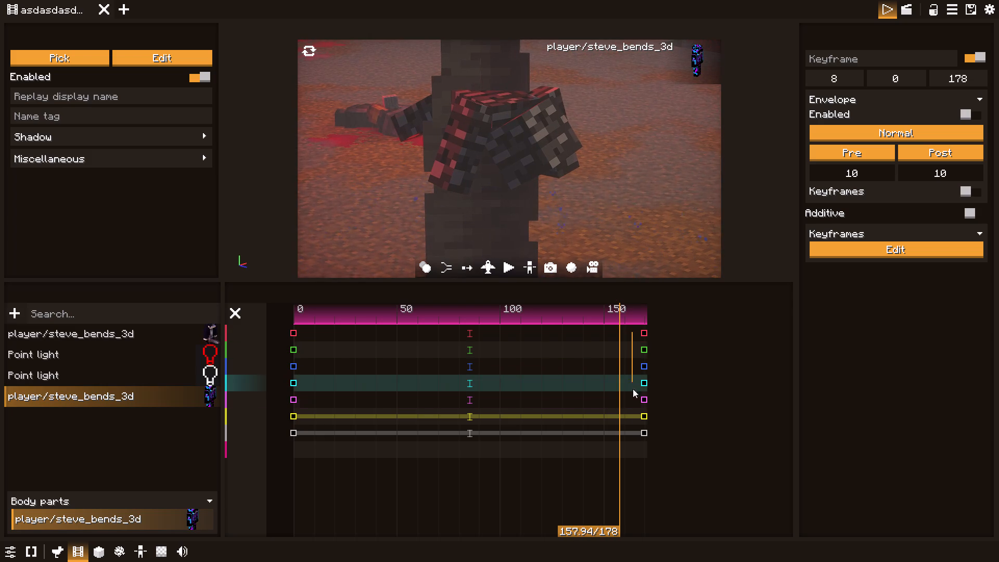
pyautogui.keyDown('shift'); pyautogui.moveTo(633, 389); pyautogui.dragTo(277, 447); pyautogui.keyUp('shift')
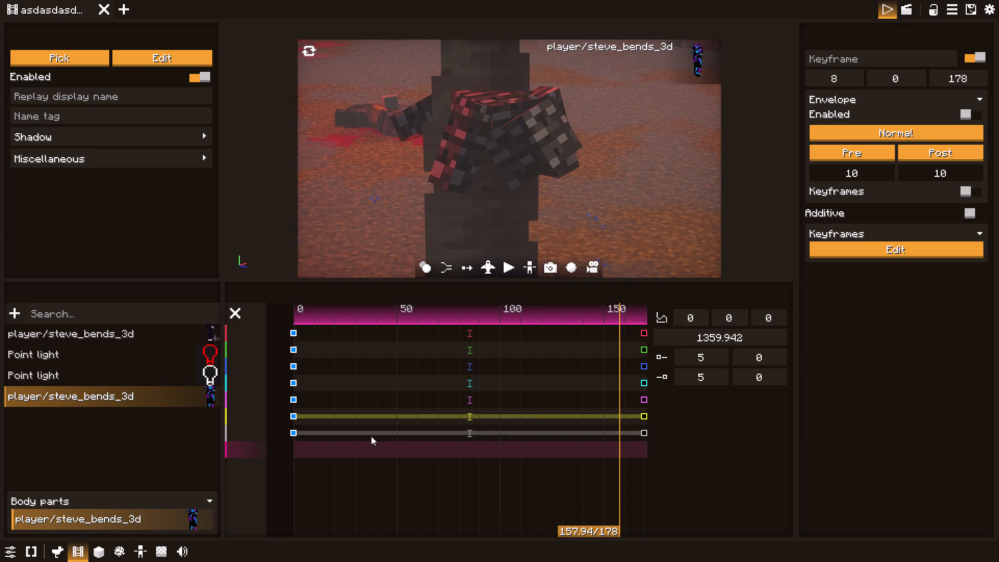
pyautogui.press('Delete')
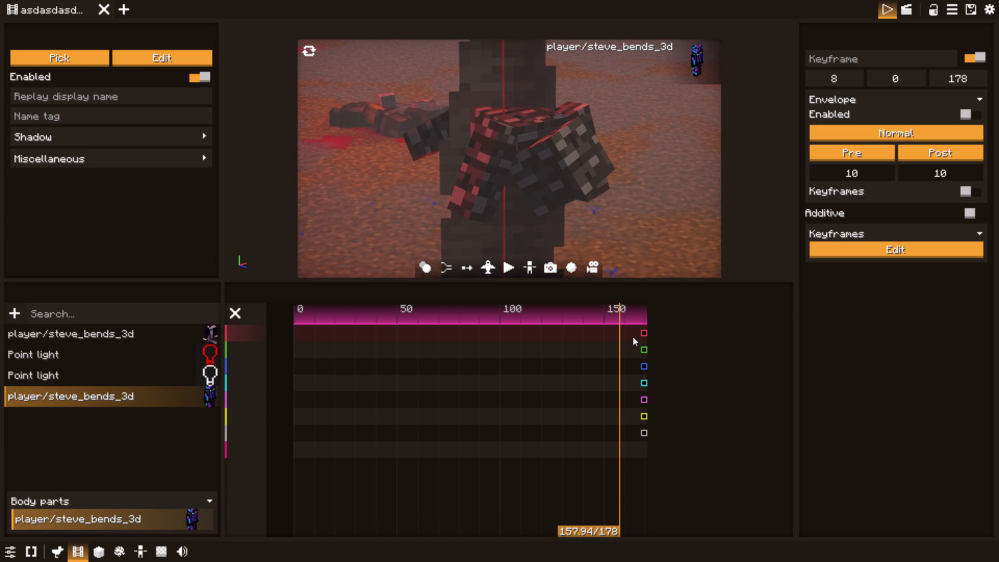
# Select the end camera keyframe on each channel near tick 170 and delete them all.
pyautogui.keyDown('shift'); pyautogui.moveTo(641, 335); pyautogui.dragTo(633, 370); pyautogui.keyUp('shift')
pyautogui.keyDown('shift'); pyautogui.click(642, 347); pyautogui.keyUp('shift')
pyautogui.keyDown('shift'); pyautogui.moveTo(643, 366); pyautogui.dragTo(643, 371); pyautogui.keyUp('shift')
pyautogui.keyDown('shift'); pyautogui.click(640, 386); pyautogui.keyUp('shift')
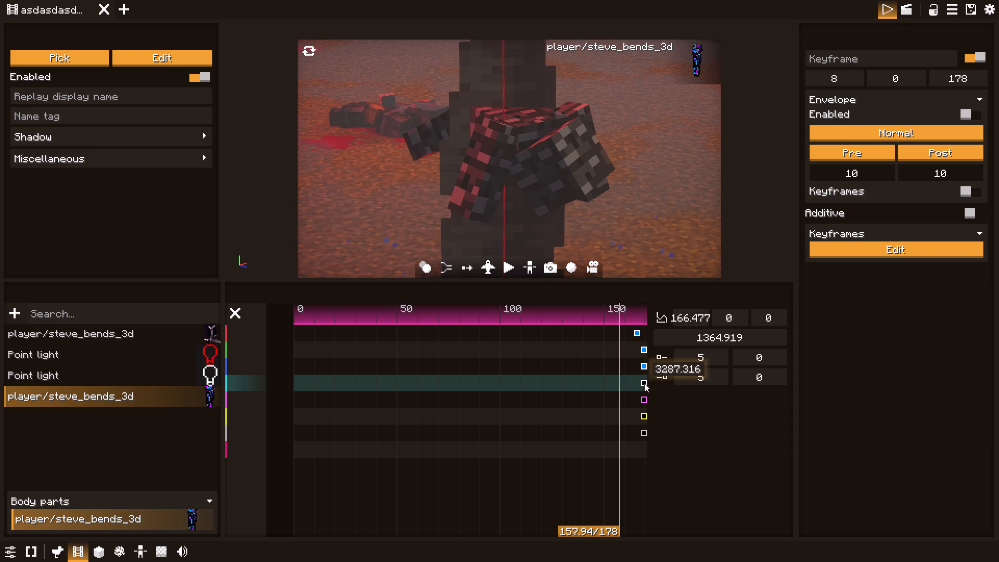
pyautogui.keyDown('shift'); pyautogui.click(644, 383); pyautogui.keyUp('shift')
pyautogui.keyDown('shift'); pyautogui.click(645, 401); pyautogui.keyUp('shift')
pyautogui.keyDown('shift'); pyautogui.click(643, 416); pyautogui.keyUp('shift')
pyautogui.keyDown('shift'); pyautogui.click(644, 427); pyautogui.keyUp('shift')
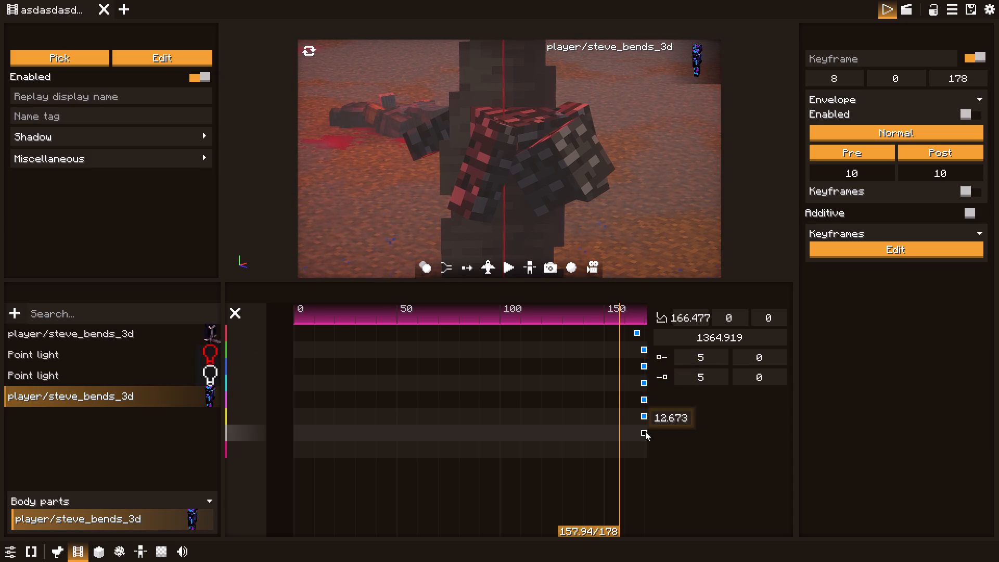
pyautogui.keyDown('shift'); pyautogui.click(646, 431); pyautogui.keyUp('shift')
pyautogui.press('Delete')
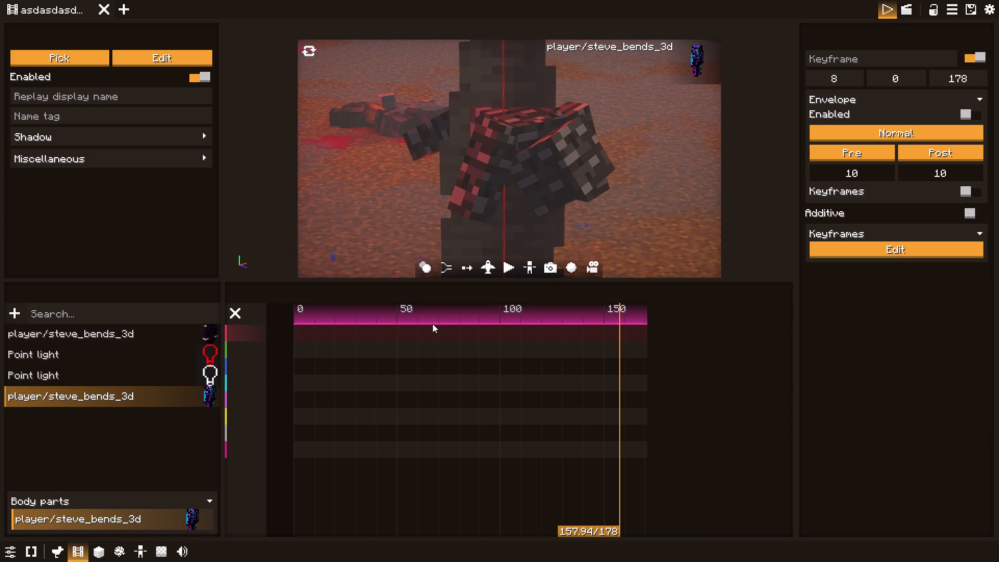
# At tick 0, create a new start camera keyframe by flying from the tall figure to a fallen body in its blood pool.
pyautogui.moveTo(412, 316); pyautogui.dragTo(249, 305)
pyautogui.click(490, 270)
pyautogui.press('space')
pyautogui.press('w')
pyautogui.moveTo(453, 221); pyautogui.dragTo(444, 220)
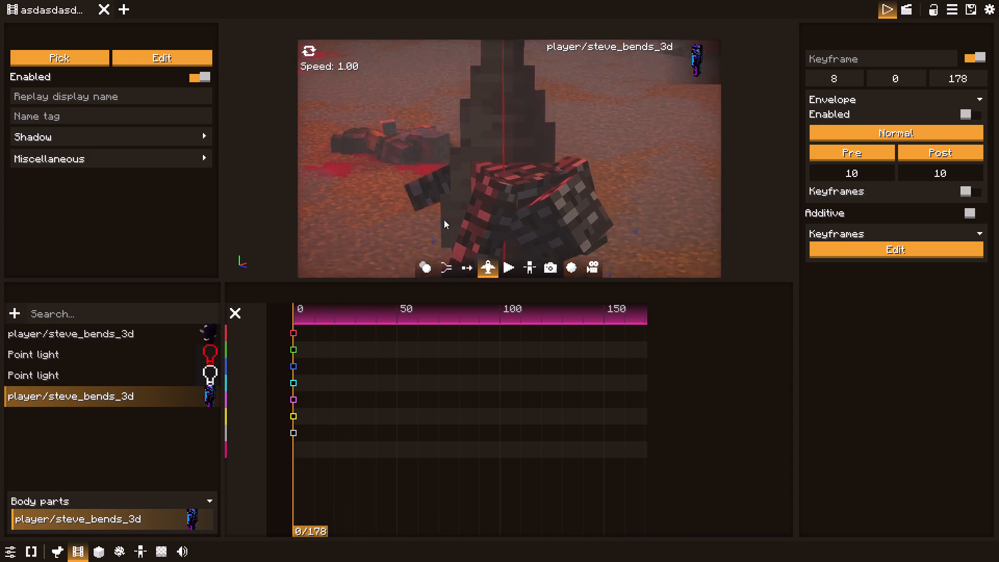
pyautogui.moveTo(444, 220); pyautogui.dragTo(568, 281)
pyautogui.write('w')
pyautogui.press('space')
pyautogui.press('a')
pyautogui.press('a')
pyautogui.press('a')
pyautogui.press('a')
pyautogui.press('a')
pyautogui.press('a')
pyautogui.press('a')
pyautogui.press('a')
pyautogui.press('a')
pyautogui.press('a')
pyautogui.press('a')
pyautogui.press('a')
pyautogui.press('a')
pyautogui.press('a')
pyautogui.press('a')
pyautogui.press('a')
pyautogui.press('a')
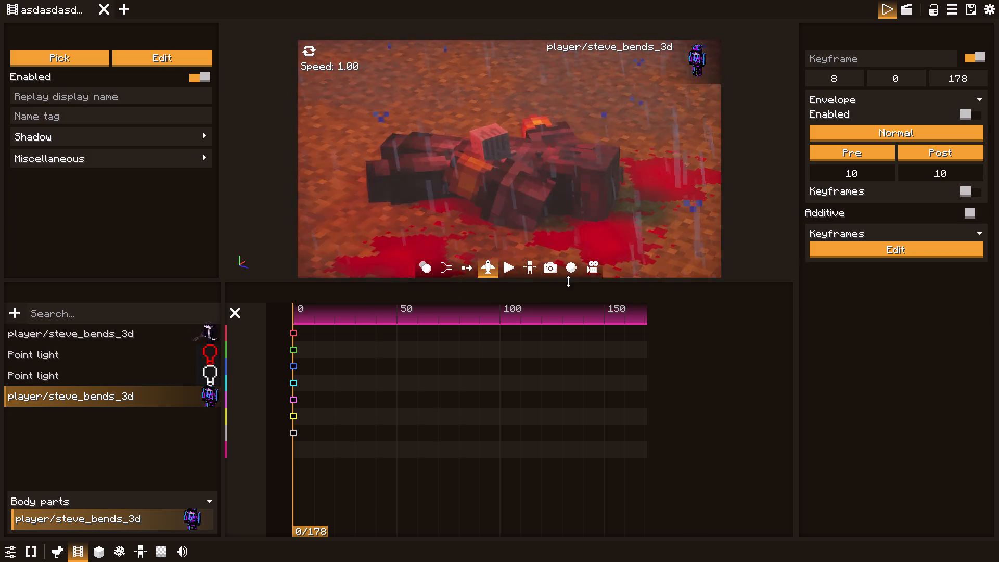
# Adjust the tick 0 camera to look down diagonally at the fallen body from its leg end, keeping it centred.
pyautogui.moveTo(568, 281); pyautogui.dragTo(797, 270)
pyautogui.press('d')
pyautogui.press('s')
pyautogui.press('d')
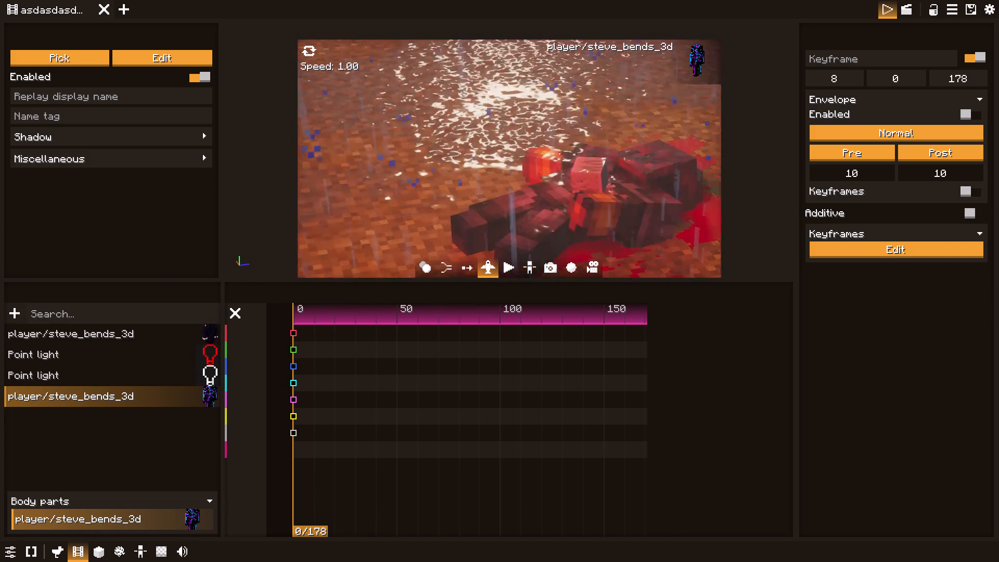
pyautogui.moveTo(797, 270); pyautogui.dragTo(786, 287)
pyautogui.press('s')
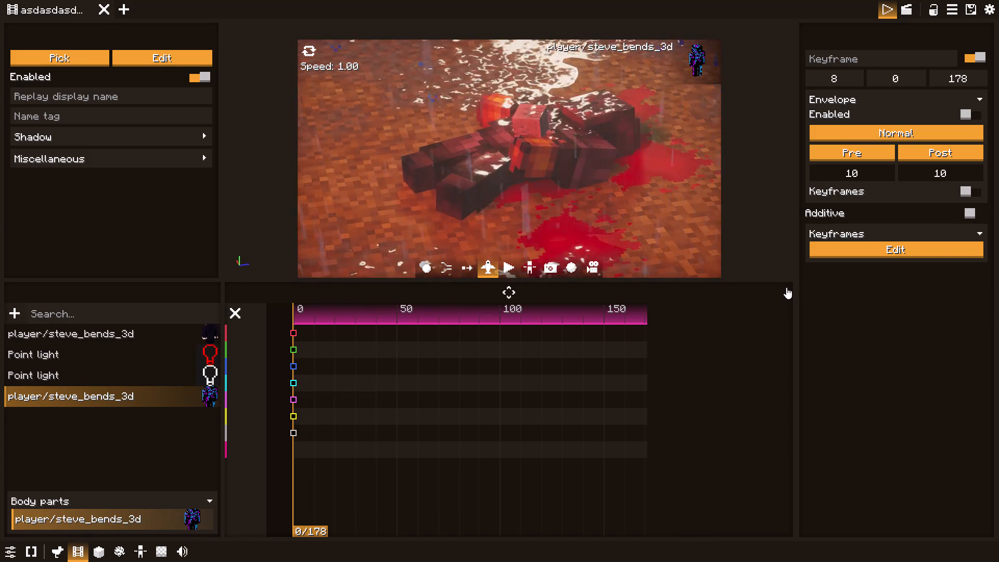
pyautogui.press('space')
pyautogui.moveTo(786, 287); pyautogui.dragTo(794, 327)
pyautogui.press('space')
pyautogui.press('w')
pyautogui.press('a')
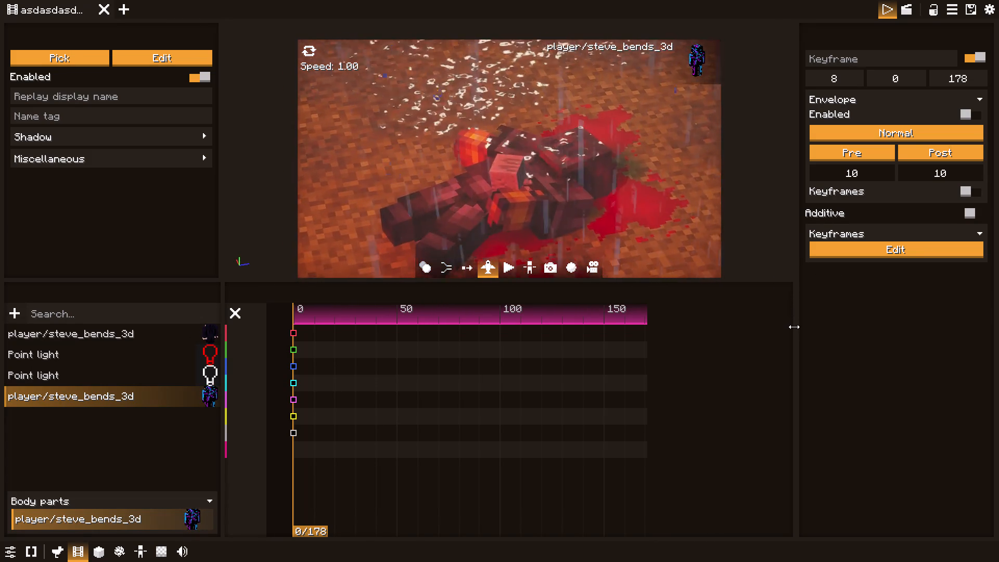
pyautogui.moveTo(794, 327); pyautogui.dragTo(839, 329)
pyautogui.press('s')
pyautogui.press('d')
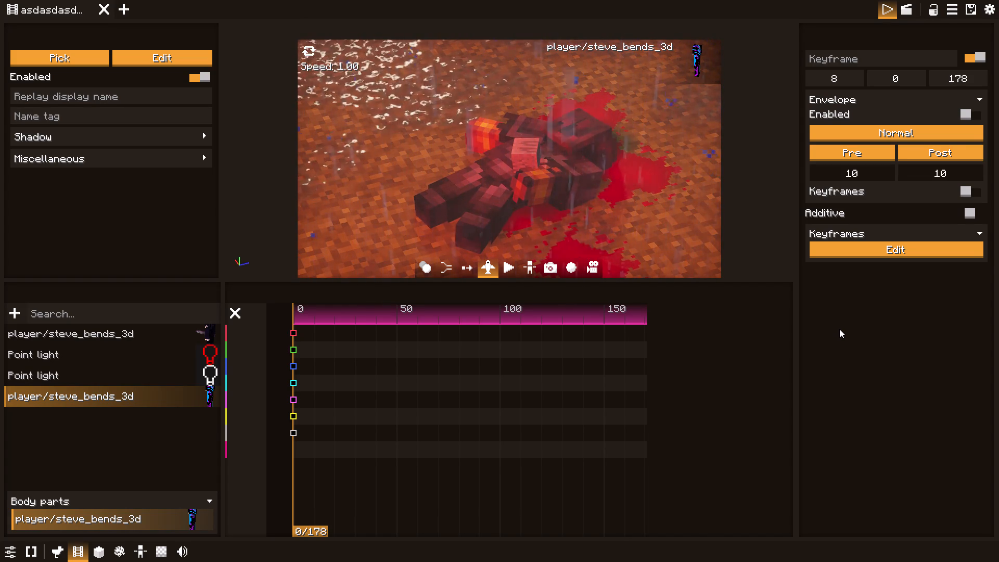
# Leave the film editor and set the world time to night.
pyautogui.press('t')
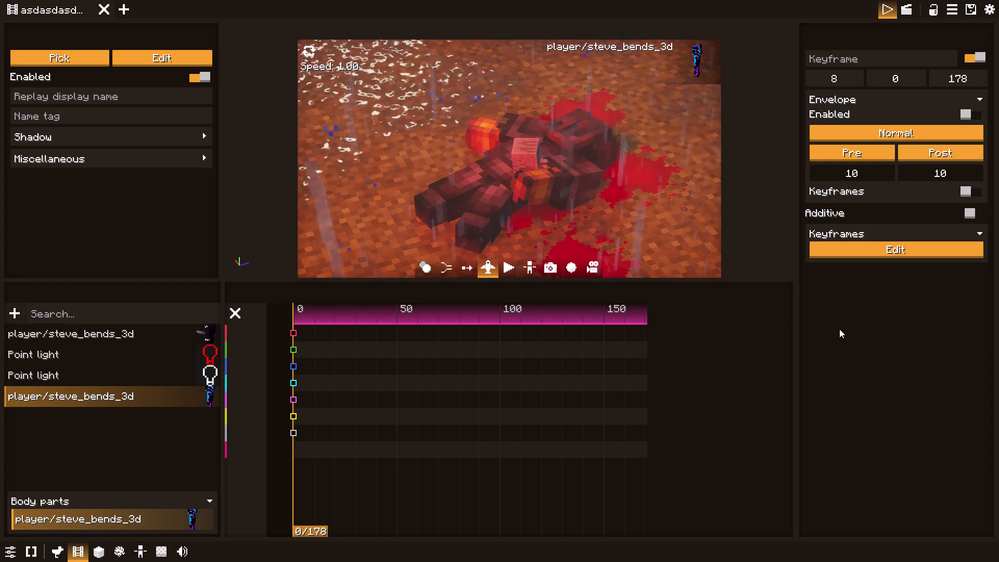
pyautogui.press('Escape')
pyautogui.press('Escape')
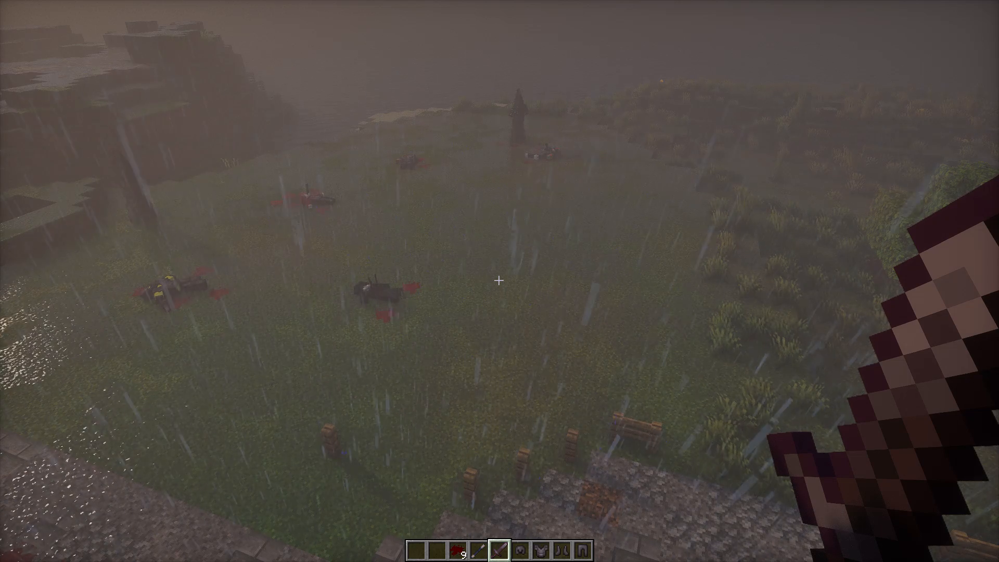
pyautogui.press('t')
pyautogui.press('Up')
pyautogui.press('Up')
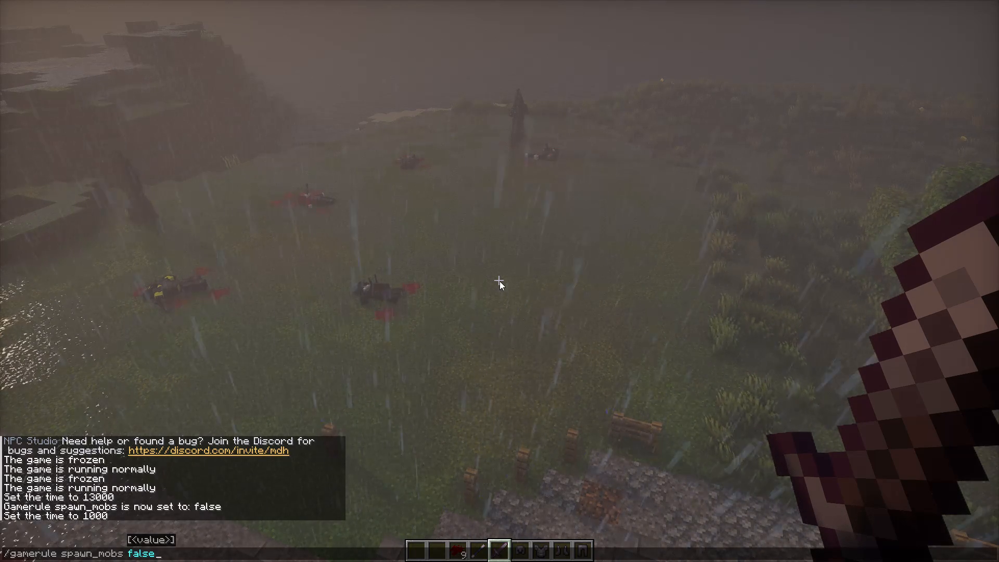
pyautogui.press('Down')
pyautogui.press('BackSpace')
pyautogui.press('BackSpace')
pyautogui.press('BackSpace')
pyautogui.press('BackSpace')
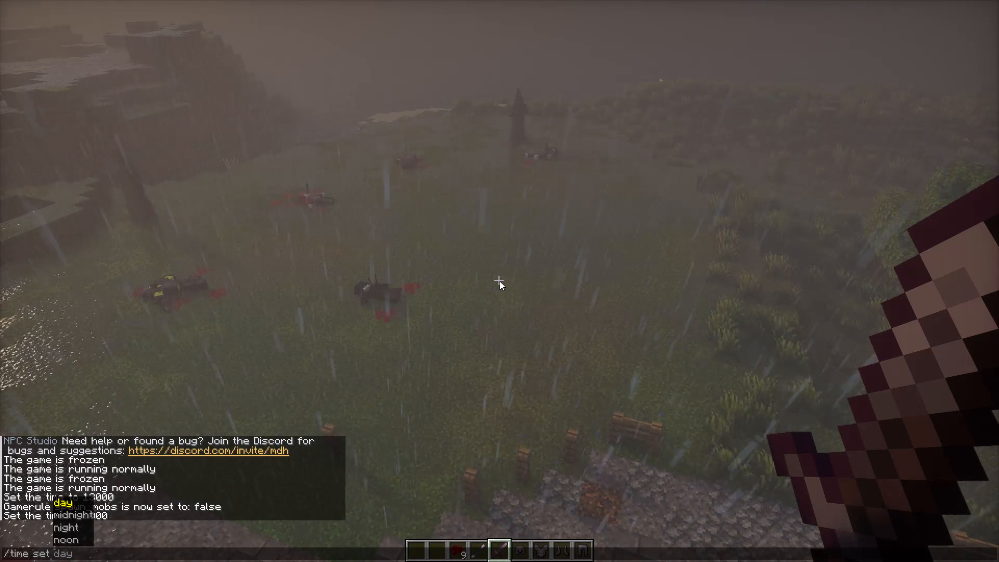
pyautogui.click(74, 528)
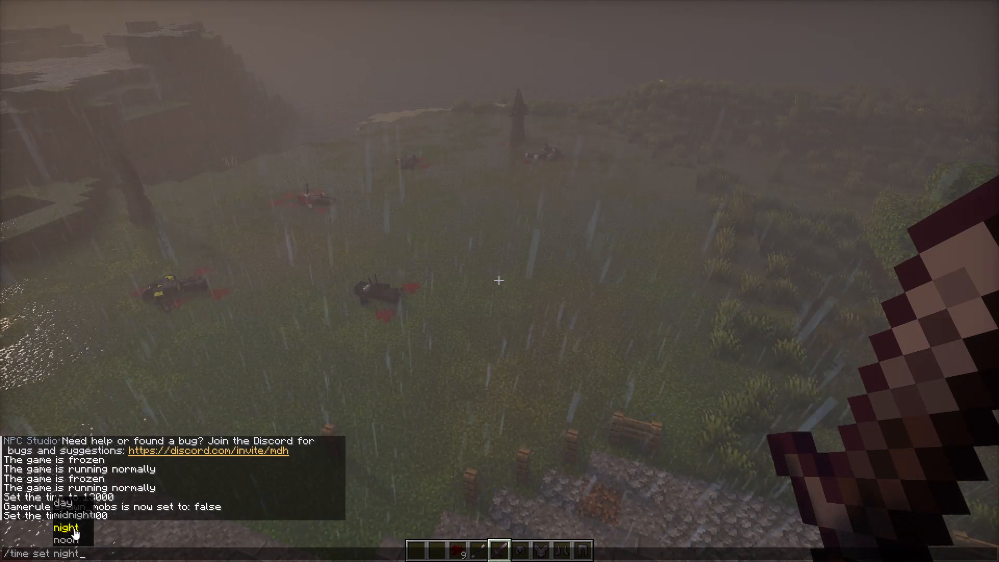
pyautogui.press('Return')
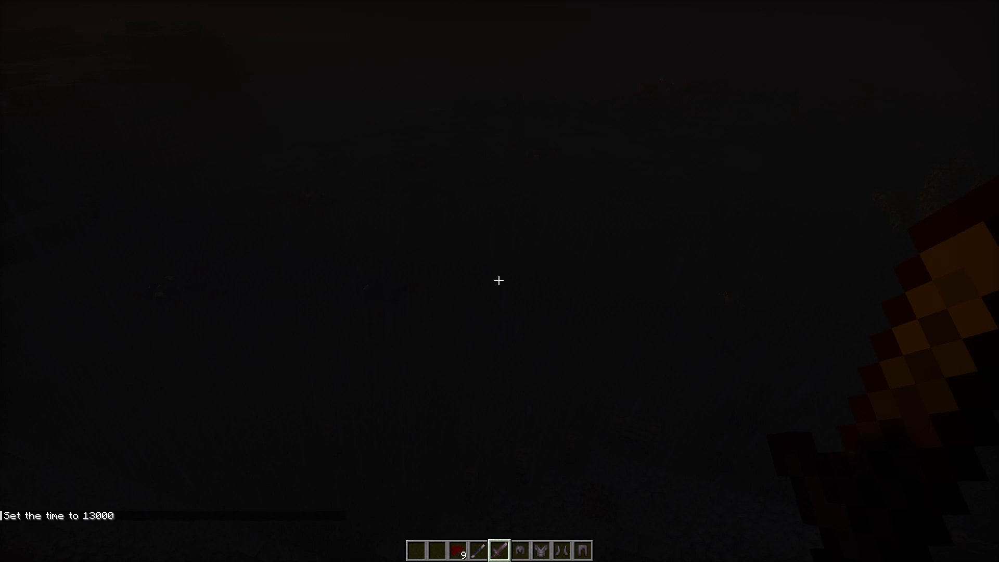
# Set the world time to 12000.
pyautogui.press('t')
pyautogui.press('Up')
pyautogui.press('BackSpace')
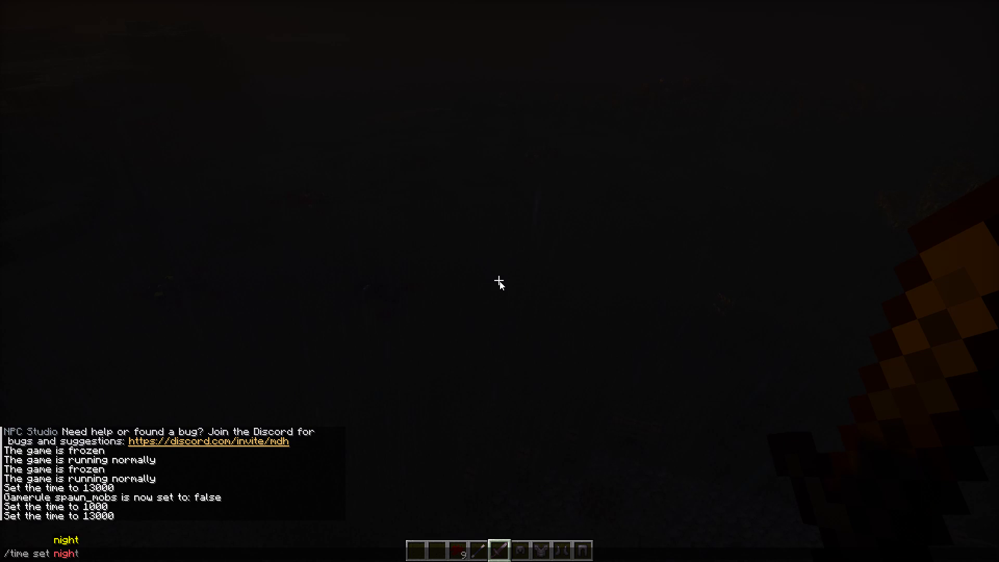
pyautogui.press('BackSpace')
pyautogui.press('BackSpace')
pyautogui.press('BackSpace')
pyautogui.press('BackSpace')
pyautogui.write('12000')
pyautogui.press('Return')
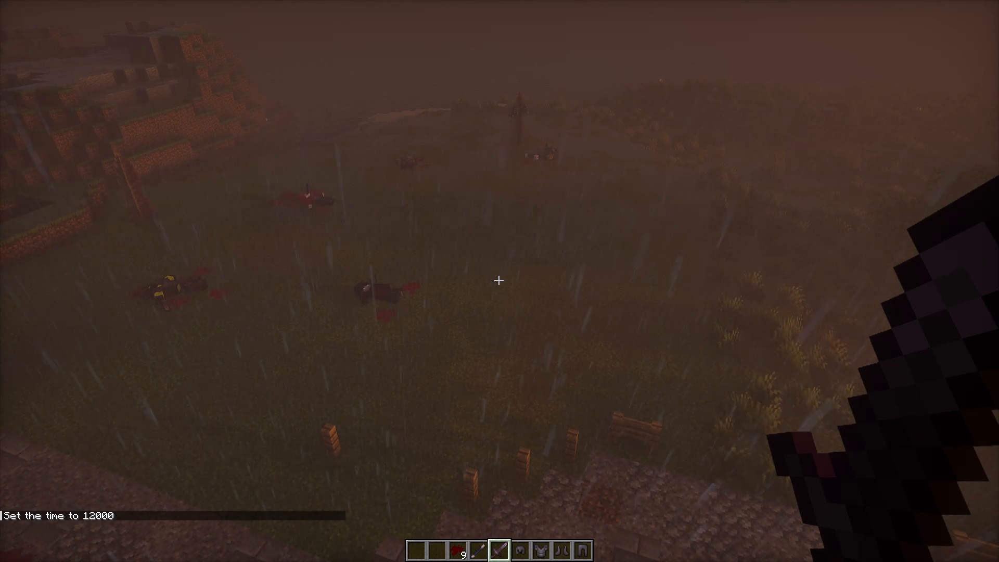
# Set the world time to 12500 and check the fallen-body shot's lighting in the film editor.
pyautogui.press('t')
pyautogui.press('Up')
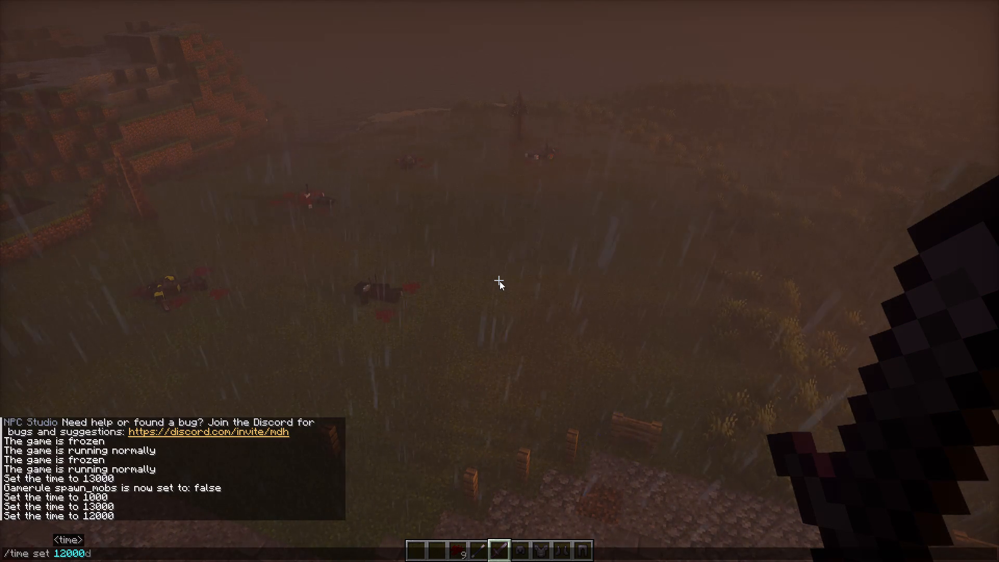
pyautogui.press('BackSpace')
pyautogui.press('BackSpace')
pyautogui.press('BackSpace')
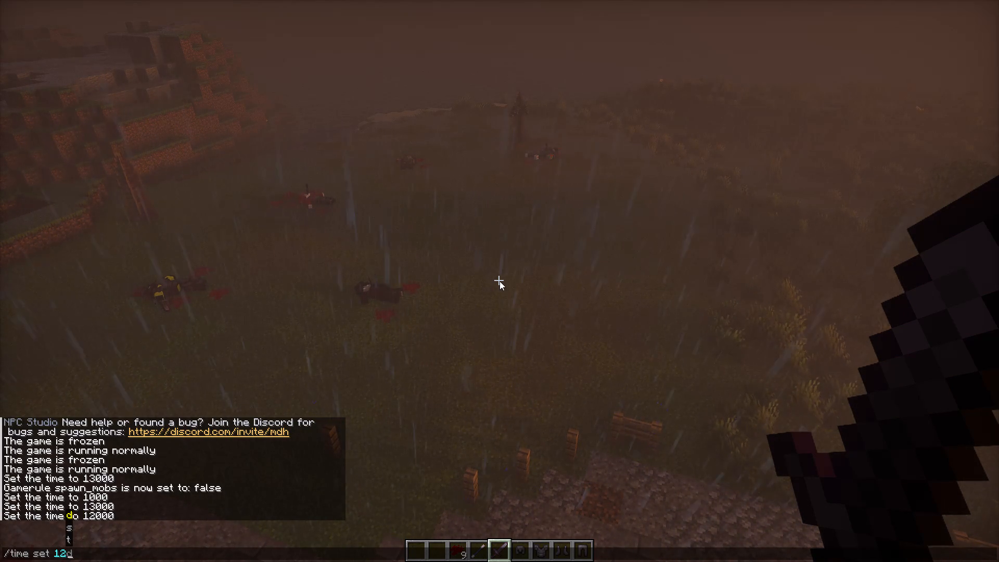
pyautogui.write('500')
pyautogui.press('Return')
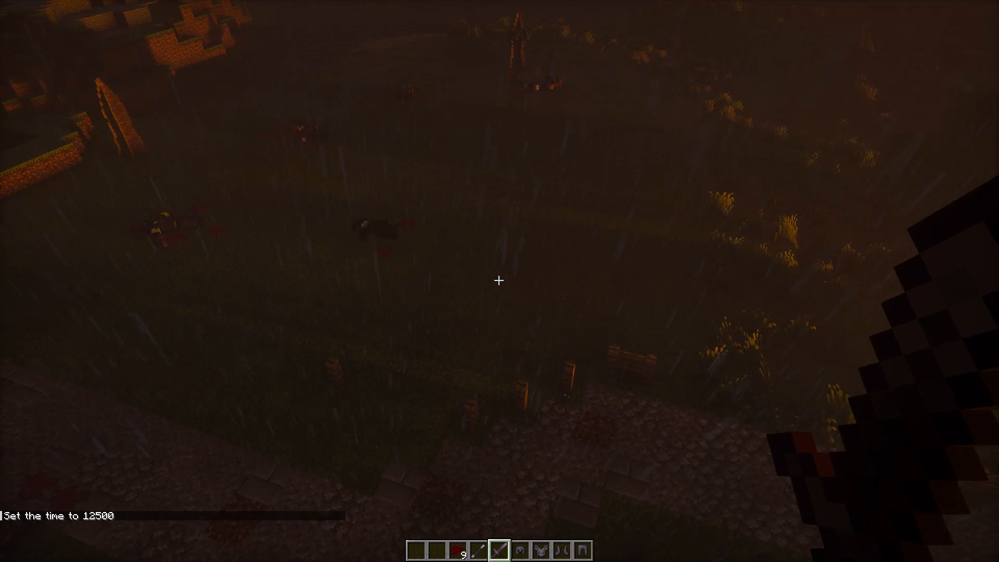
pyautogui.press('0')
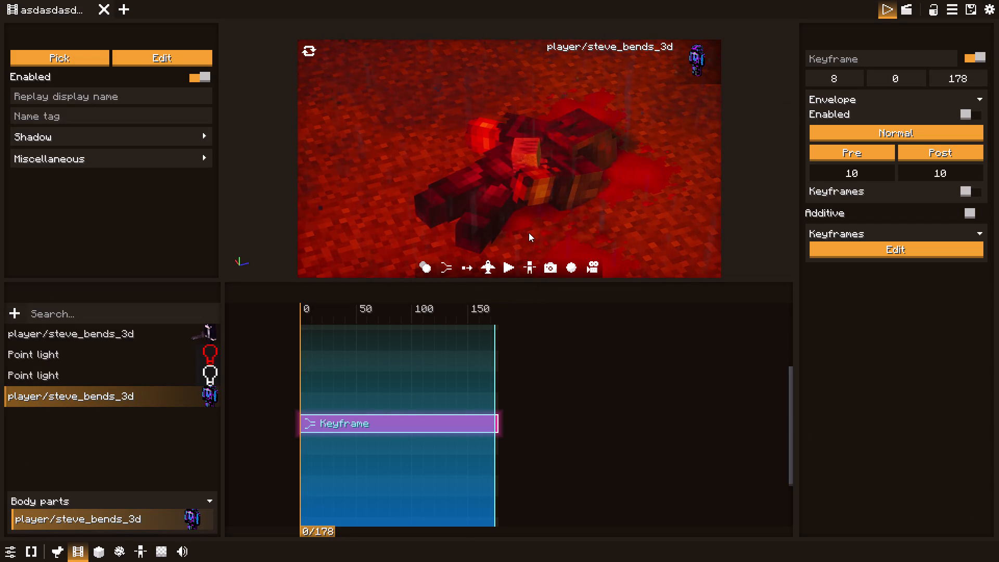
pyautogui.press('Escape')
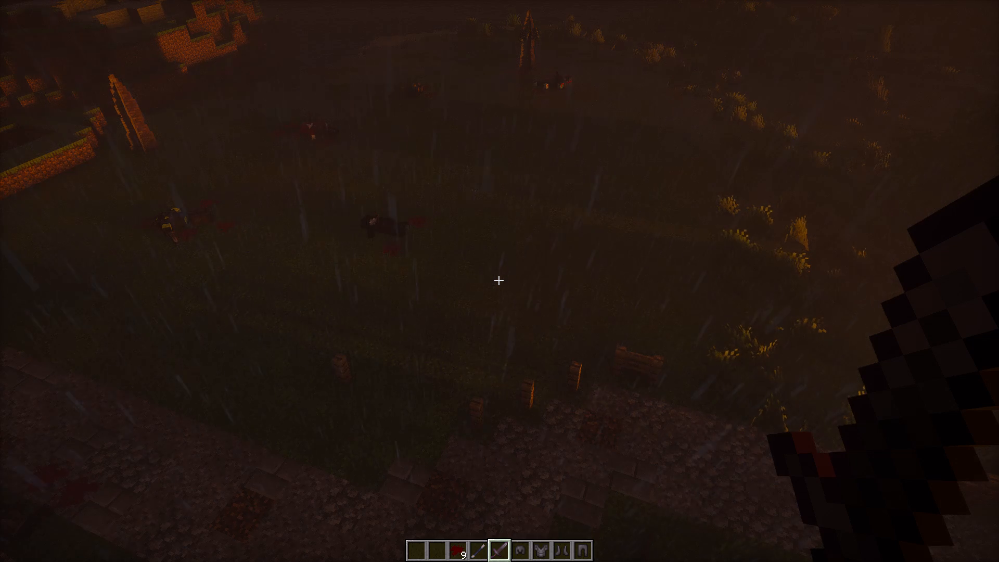
# Set the world time back to 12000 and reopen the film editor.
pyautogui.press('t')
pyautogui.press('Up')
pyautogui.press('Up')
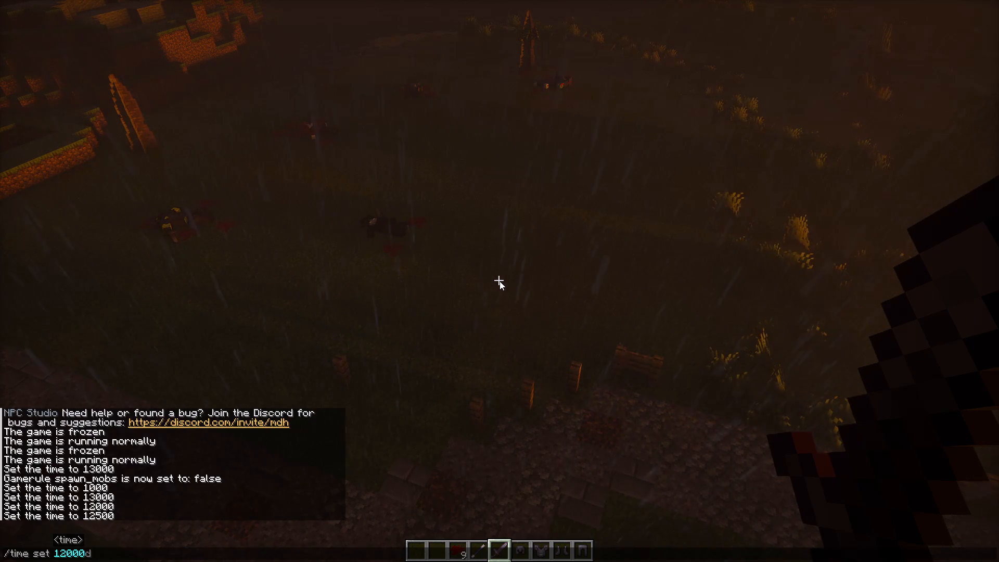
pyautogui.press('Return')
pyautogui.press('0')
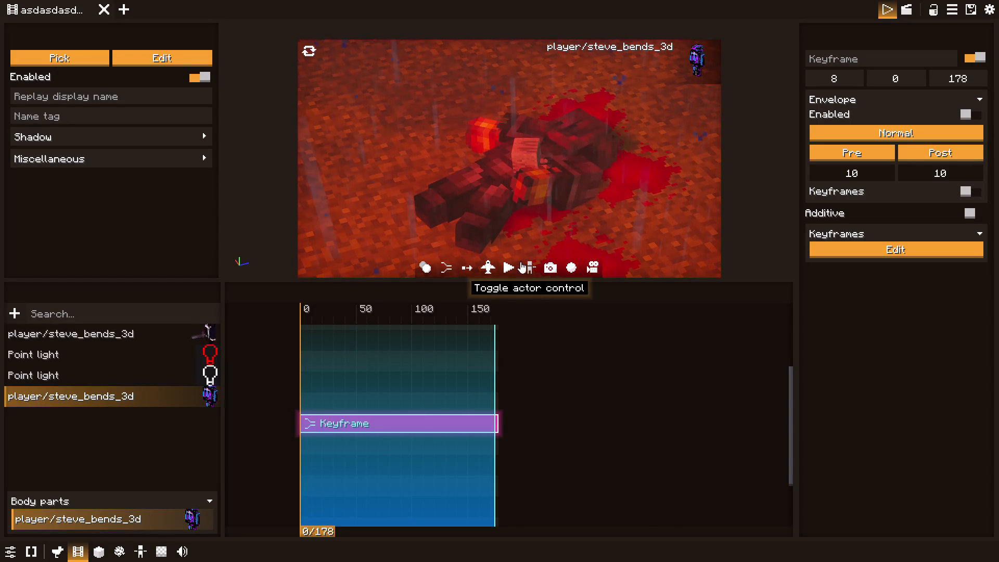
# Reopen the clip's camera keyframes and circle the tick 0 camera around to the fallen body's opposite side.
pyautogui.click(483, 265)
pyautogui.click(873, 248)
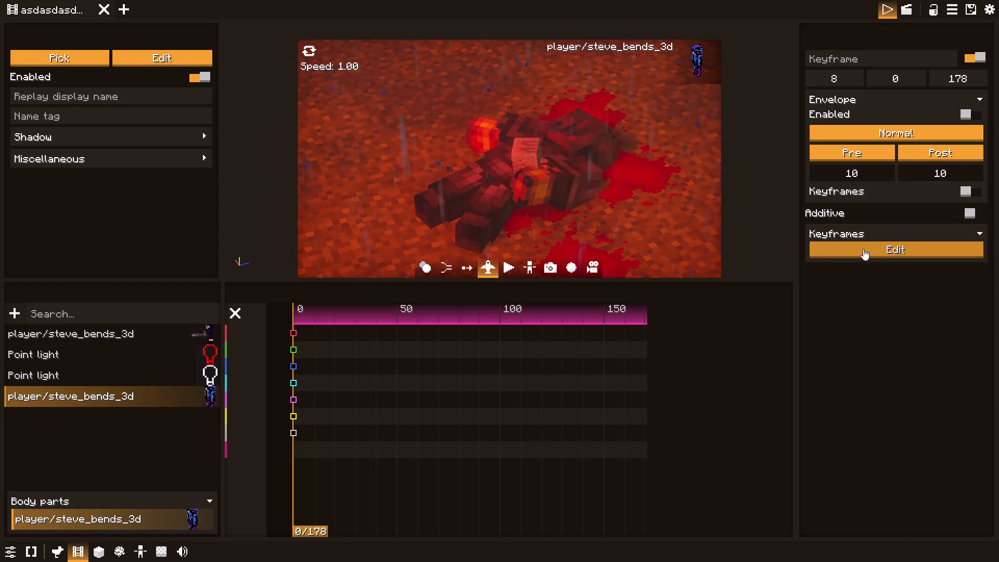
pyautogui.moveTo(349, 160); pyautogui.dragTo(747, 158)
pyautogui.press('a')
pyautogui.press('a')
pyautogui.press('a')
pyautogui.press('a')
pyautogui.press('a')
pyautogui.press('a')
pyautogui.press('a')
pyautogui.press('a')
pyautogui.press('a')
pyautogui.press('a')
pyautogui.press('a')
pyautogui.press('a')
pyautogui.press('a')
pyautogui.press('a')
pyautogui.press('a')
pyautogui.press('a')
pyautogui.press('a')
pyautogui.press('a')
pyautogui.press('a')
pyautogui.press('a')
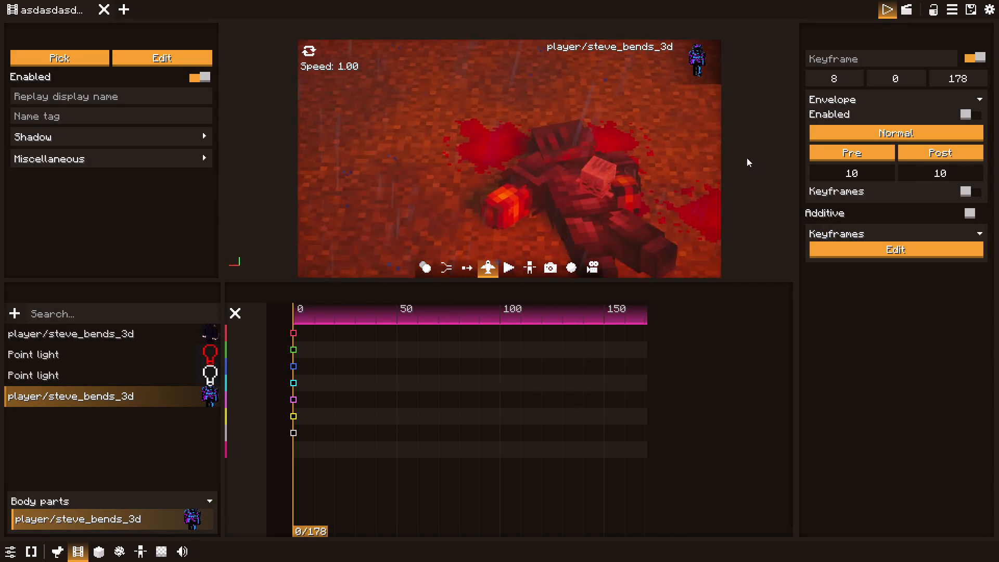
pyautogui.moveTo(747, 158); pyautogui.dragTo(749, 158)
# Circle the tick 0 camera around the fallen body until the bright light reflection lies behind it.
pyautogui.moveTo(562, 168); pyautogui.dragTo(826, 86)
pyautogui.press('a')
pyautogui.press('a')
pyautogui.press('a')
pyautogui.press('a')
pyautogui.moveTo(605, 162); pyautogui.dragTo(637, 142)
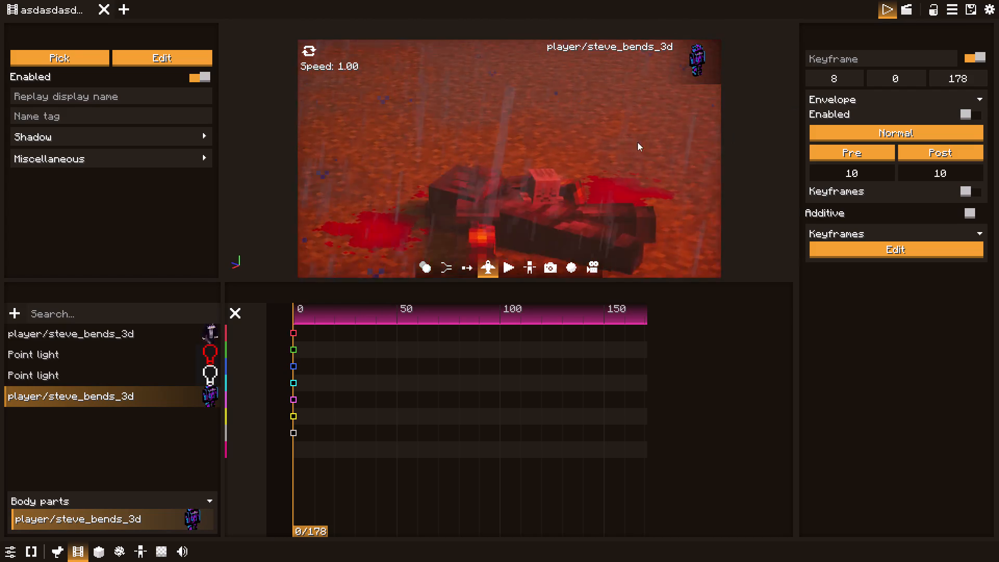
pyautogui.moveTo(637, 142); pyautogui.dragTo(806, 135)
pyautogui.press('a')
pyautogui.press('a')
pyautogui.press('a')
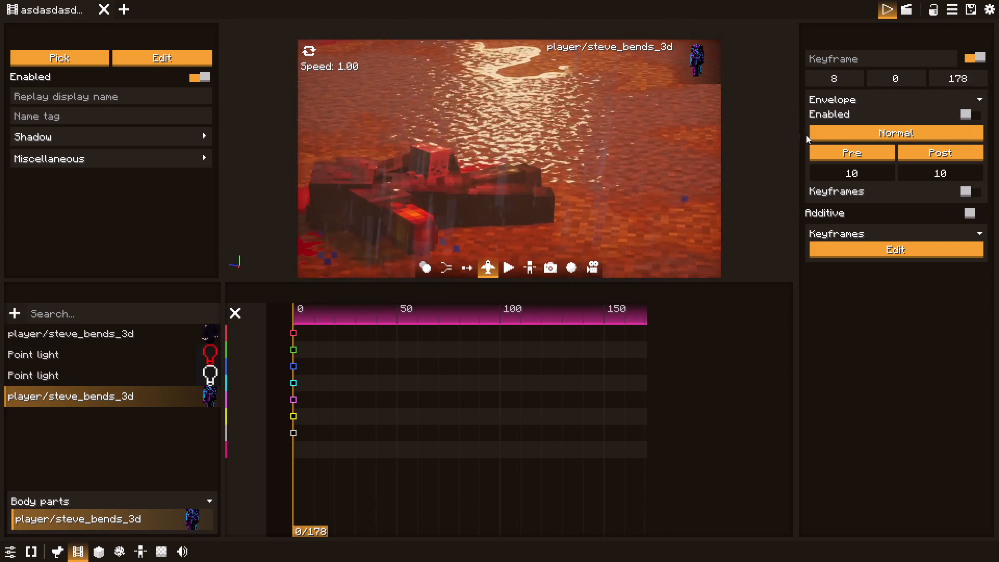
# Raise and re-aim the tick 0 camera so the body sits low in frame with the reflection behind it, and leave flight mode.
pyautogui.moveTo(806, 135); pyautogui.dragTo(811, 180)
pyautogui.press('a')
pyautogui.press('w')
pyautogui.press('space')
pyautogui.press('s')
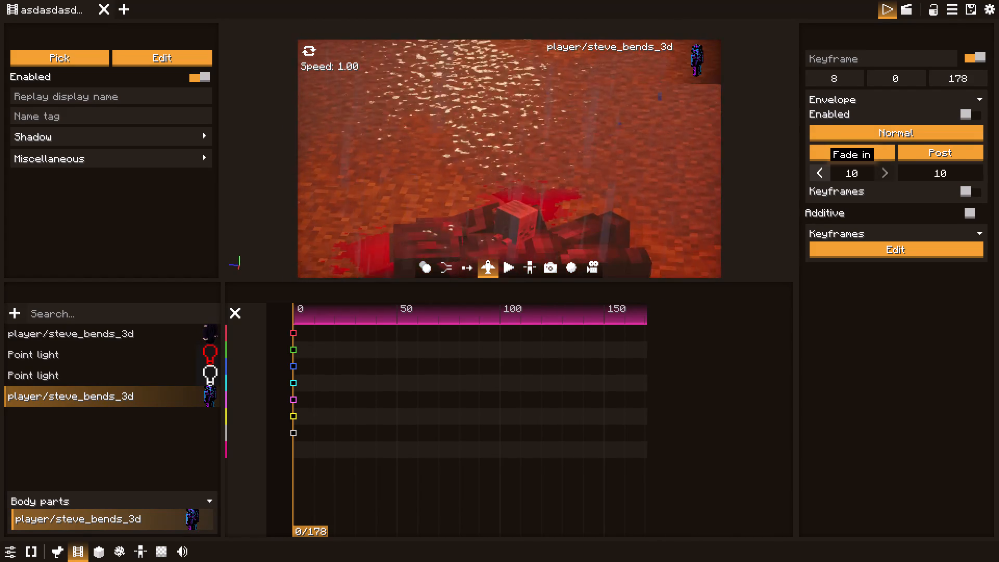
pyautogui.moveTo(811, 180); pyautogui.dragTo(813, 223)
pyautogui.press('space')
pyautogui.press('s')
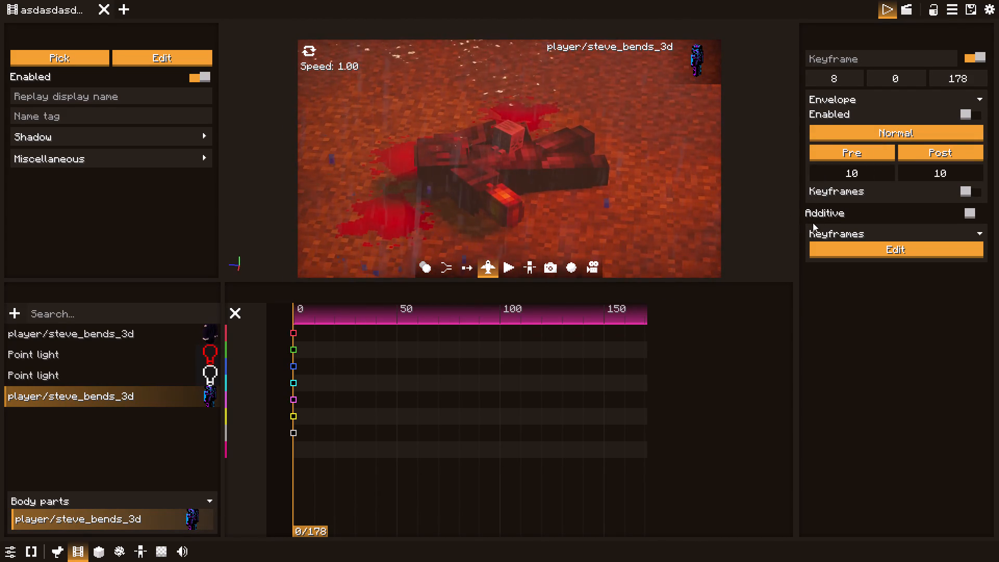
pyautogui.moveTo(813, 223); pyautogui.dragTo(817, 237)
pyautogui.press('space')
pyautogui.press('s')
pyautogui.press('s')
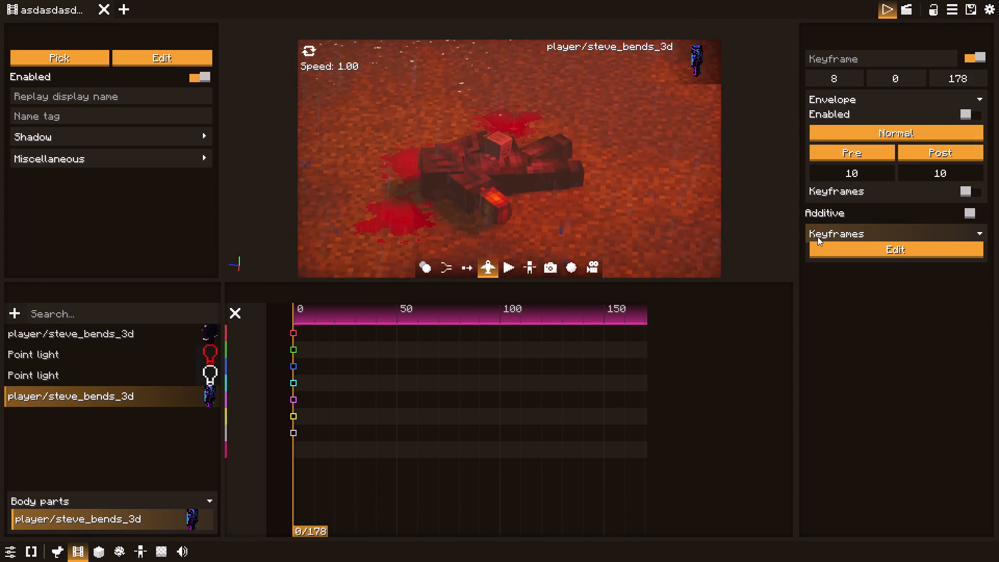
pyautogui.moveTo(817, 237); pyautogui.dragTo(819, 203)
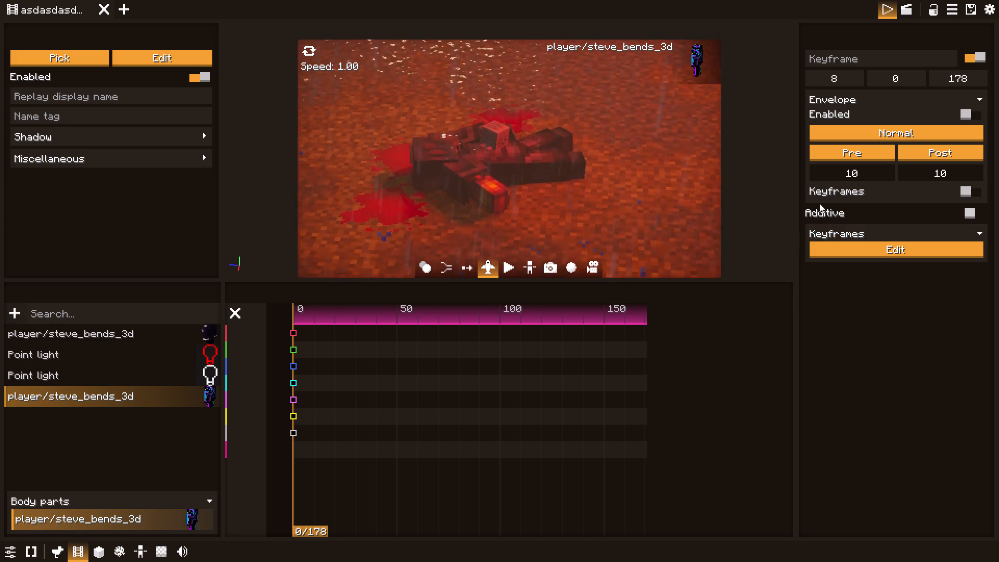
pyautogui.moveTo(819, 203); pyautogui.dragTo(818, 154)
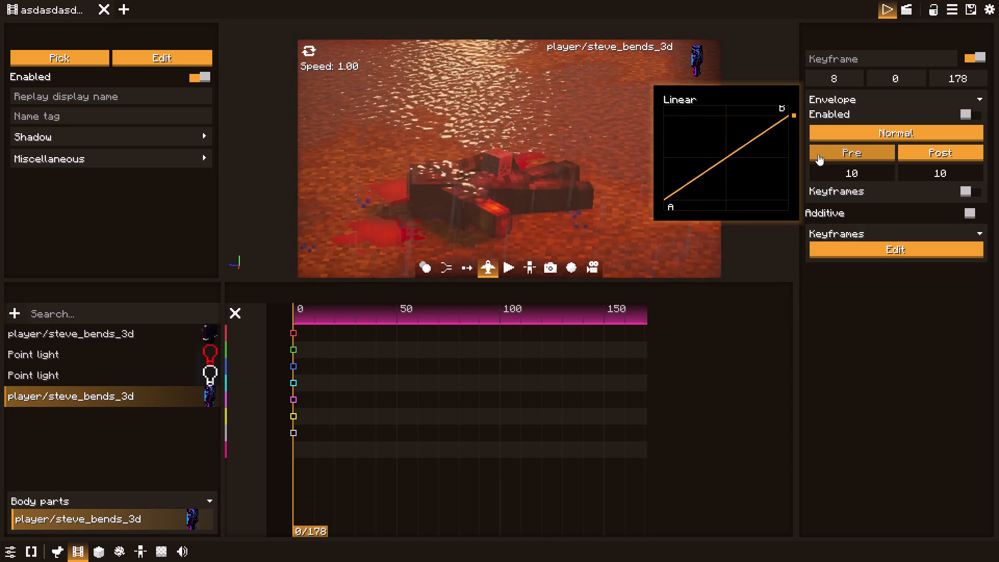
pyautogui.moveTo(818, 154); pyautogui.dragTo(822, 151)
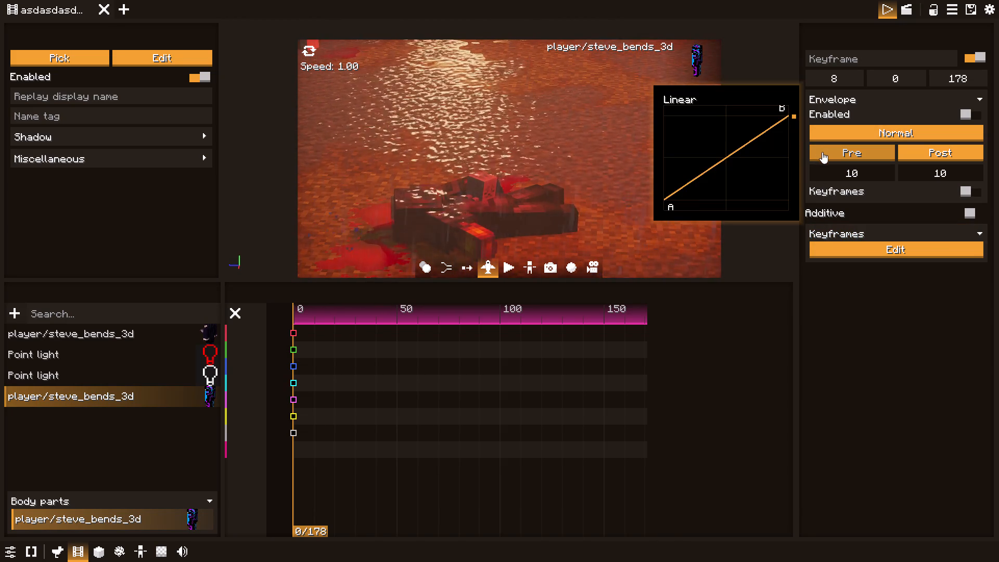
pyautogui.moveTo(326, 318); pyautogui.dragTo(317, 317)
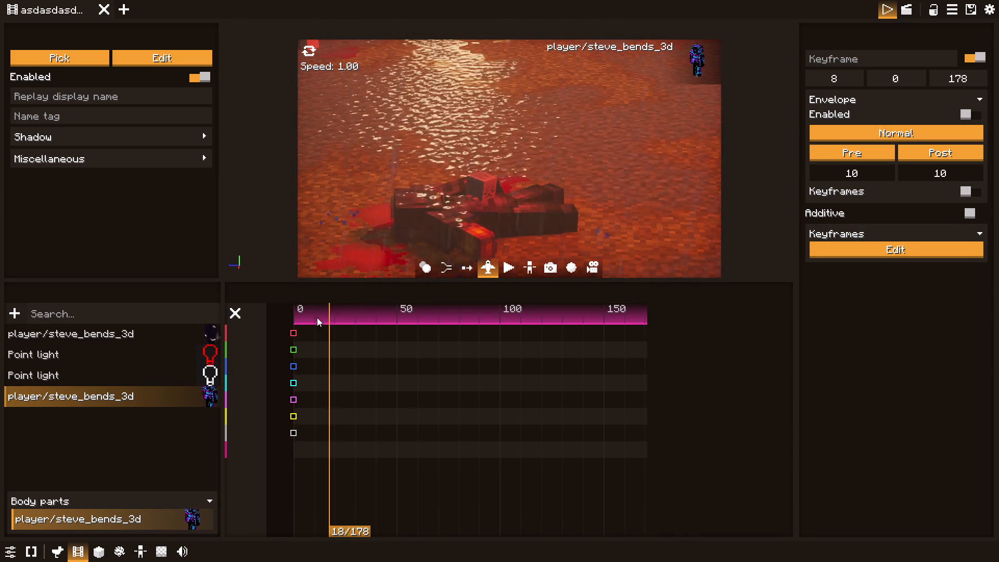
pyautogui.moveTo(317, 317); pyautogui.dragTo(290, 317)
pyautogui.click(487, 269)
# Add camera keyframes at tick 170 with the view tilted down slightly and pulled back from the fallen body.
pyautogui.moveTo(470, 298); pyautogui.dragTo(535, 298)
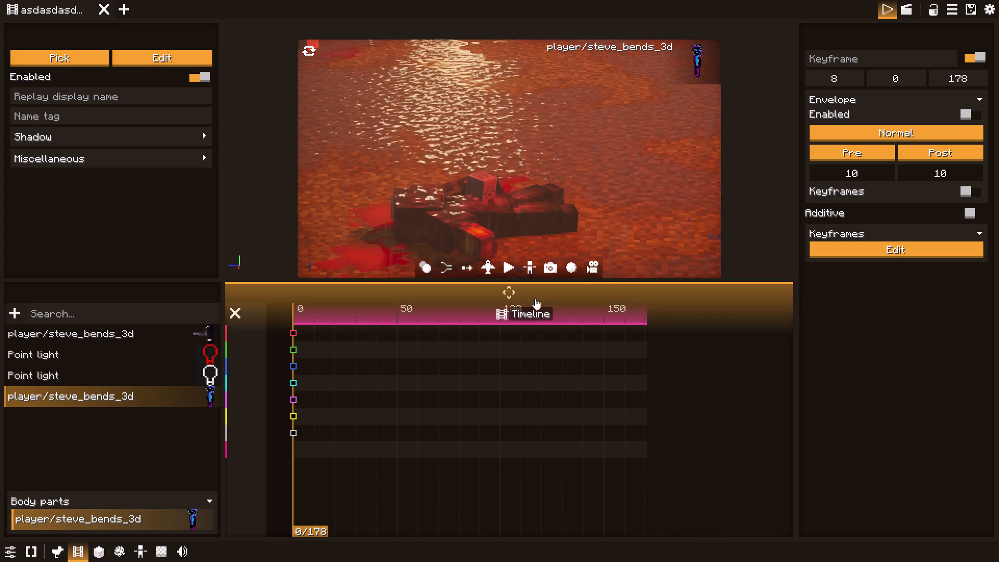
pyautogui.moveTo(535, 298); pyautogui.dragTo(610, 302)
pyautogui.moveTo(591, 310); pyautogui.dragTo(644, 312)
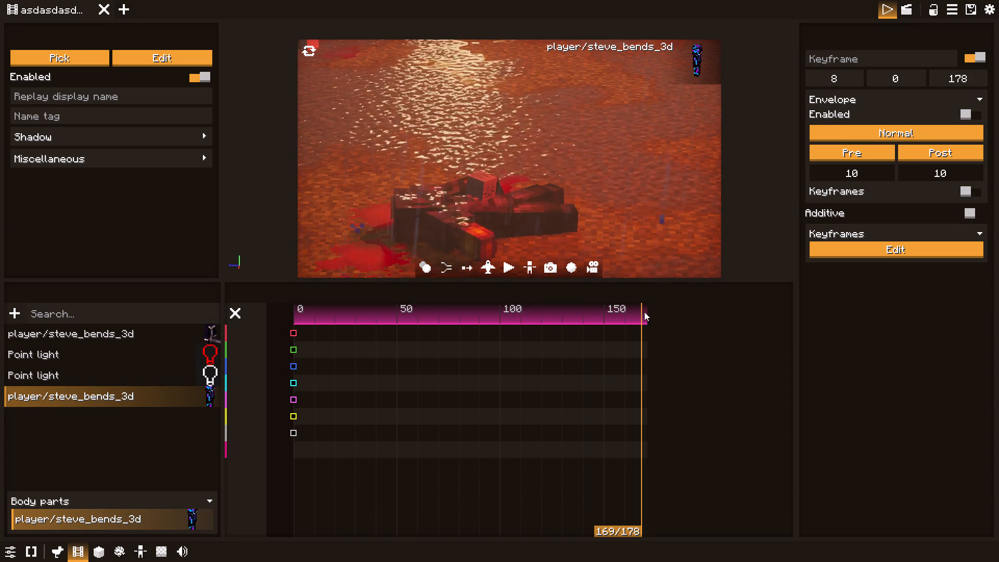
pyautogui.moveTo(644, 312); pyautogui.dragTo(645, 312)
pyautogui.click(489, 266)
pyautogui.moveTo(498, 220); pyautogui.dragTo(499, 227)
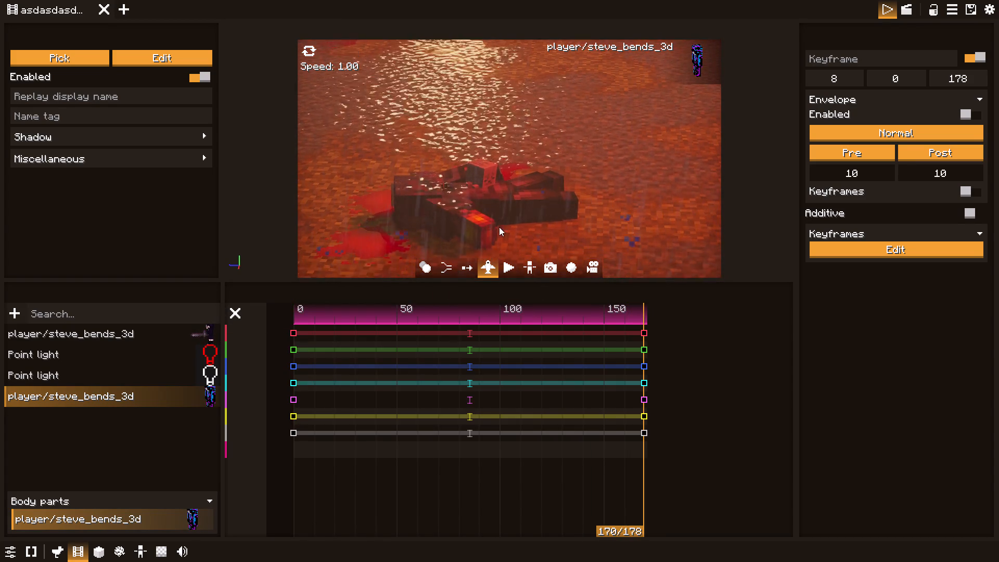
pyautogui.moveTo(499, 227); pyautogui.dragTo(495, 239)
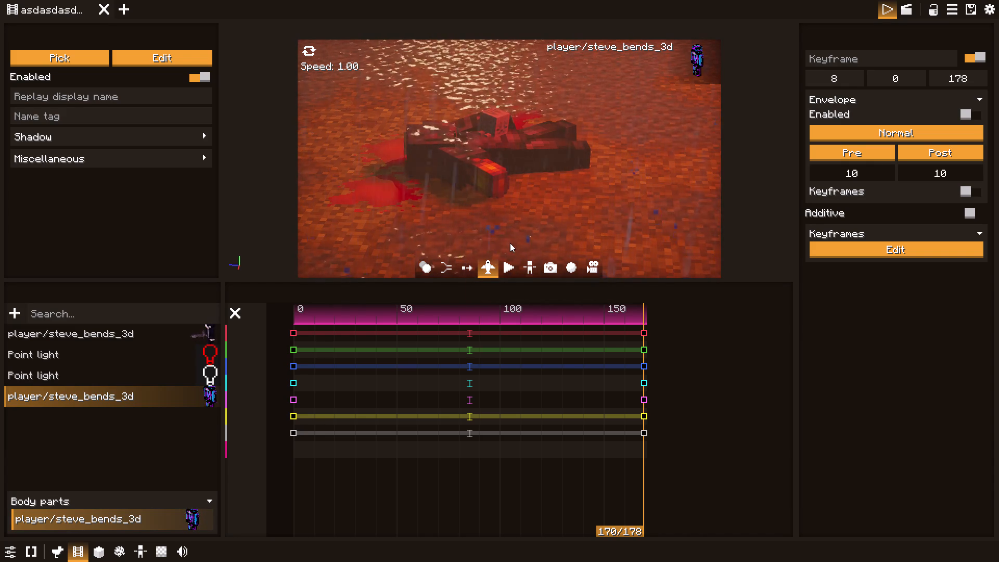
pyautogui.press('s')
pyautogui.press('s')
pyautogui.press('s')
pyautogui.press('s')
pyautogui.press('s')
pyautogui.press('s')
pyautogui.click(506, 238)
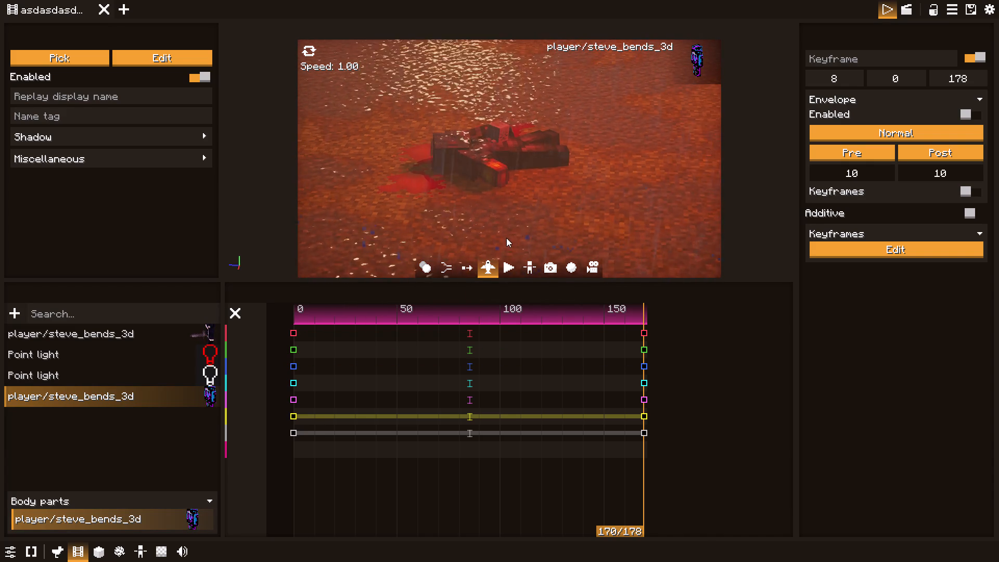
# Record the fallen-body shot as a video.
pyautogui.click(594, 264)
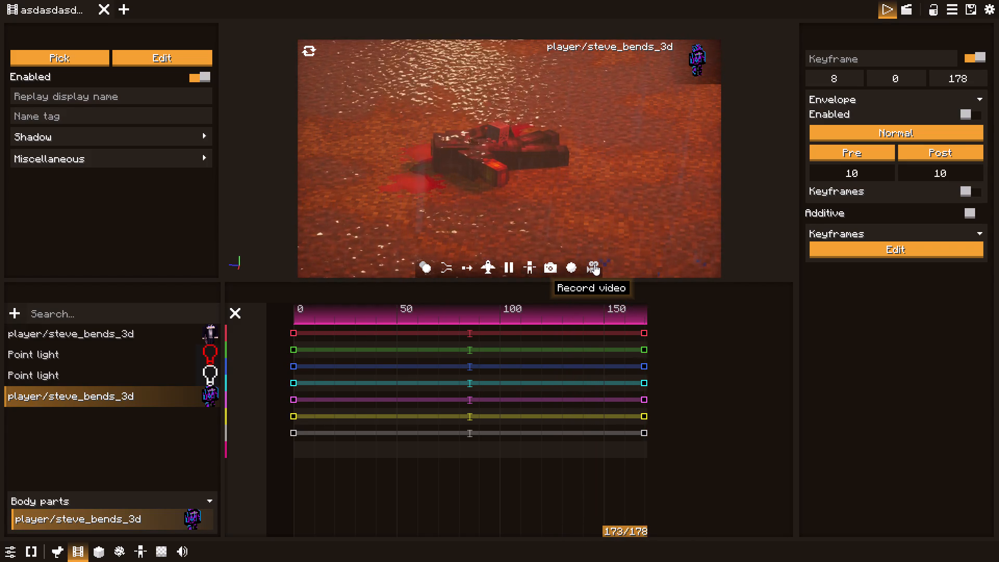
pyautogui.rightClick(594, 264)
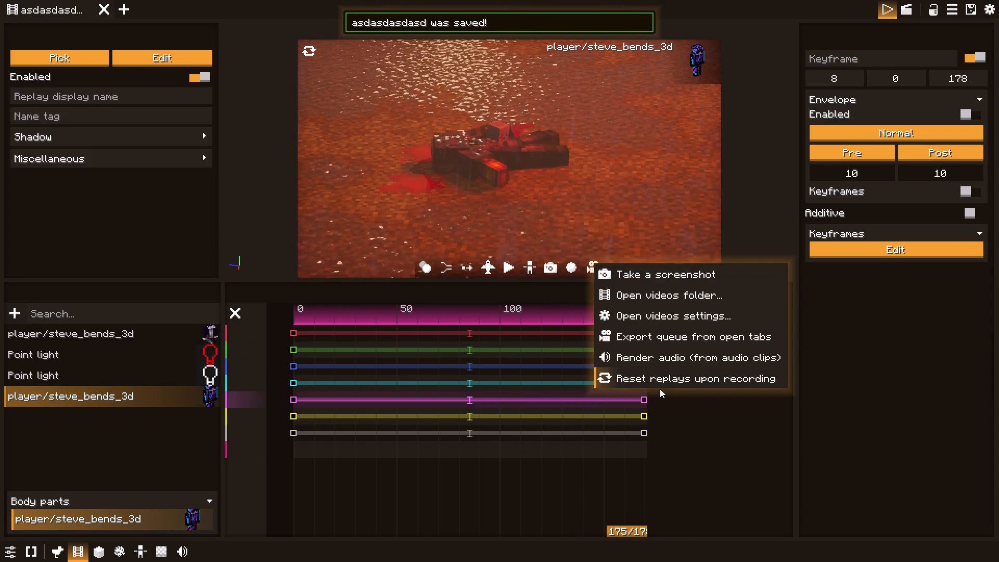
pyautogui.click(699, 413)
# Select the tick 170 keyframes on all seven camera channels and fly the tick 170 camera up and closer to the body.
pyautogui.keyDown('shift'); pyautogui.click(647, 433); pyautogui.keyUp('shift')
pyautogui.keyDown('shift'); pyautogui.click(637, 416); pyautogui.keyUp('shift')
pyautogui.keyDown('shift'); pyautogui.click(642, 416); pyautogui.keyUp('shift')
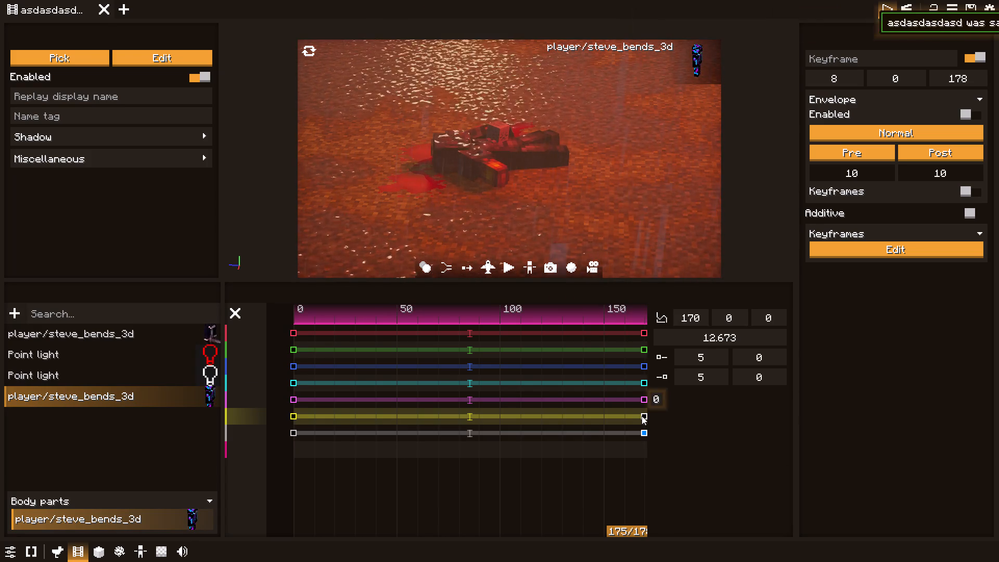
pyautogui.keyDown('shift'); pyautogui.click(644, 399); pyautogui.keyUp('shift')
pyautogui.keyDown('shift'); pyautogui.click(646, 387); pyautogui.keyUp('shift')
pyautogui.keyDown('shift'); pyautogui.click(643, 367); pyautogui.keyUp('shift')
pyautogui.keyDown('shift'); pyautogui.click(643, 354); pyautogui.keyUp('shift')
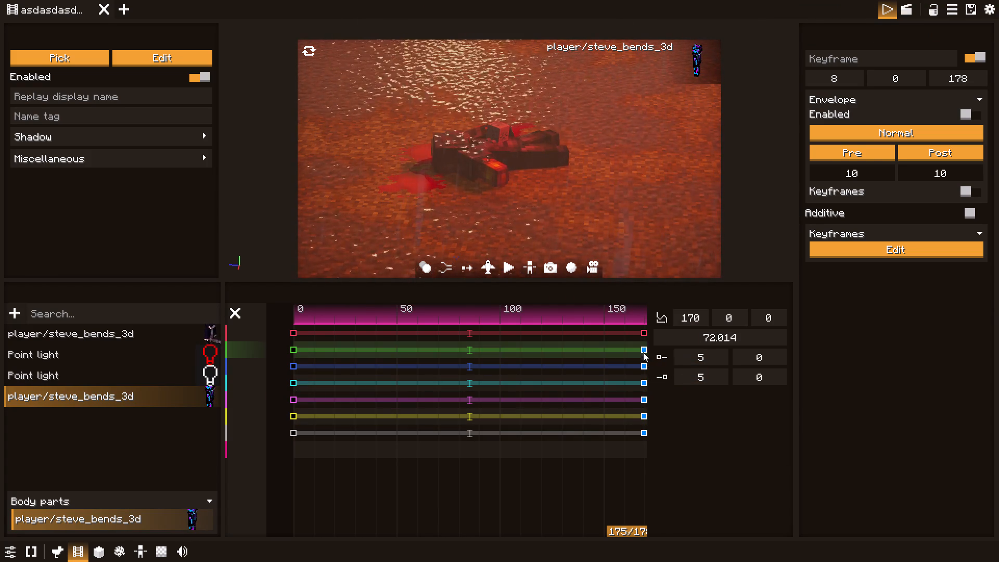
pyautogui.keyDown('shift'); pyautogui.click(639, 336); pyautogui.keyUp('shift')
pyautogui.keyDown('shift'); pyautogui.click(640, 335); pyautogui.keyUp('shift')
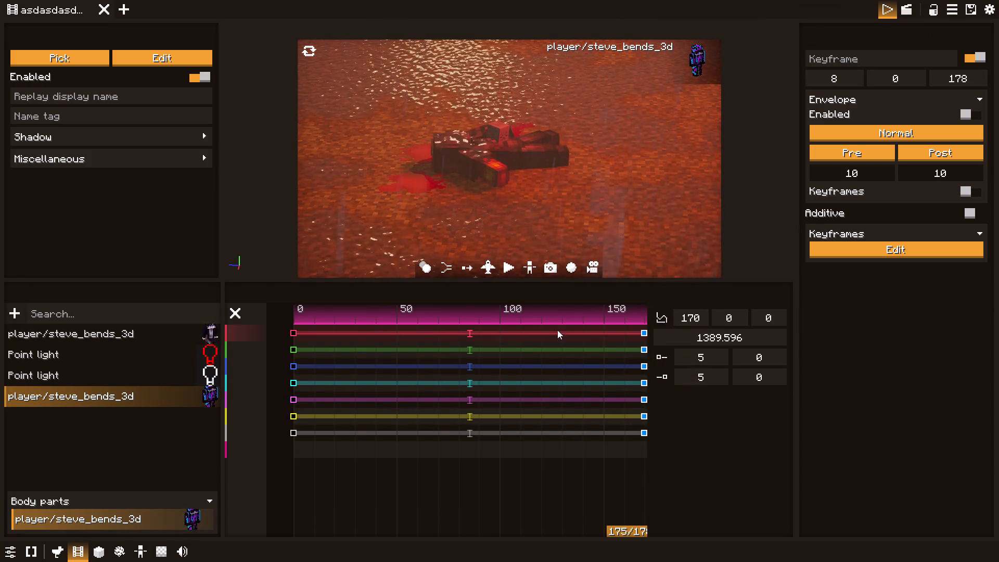
pyautogui.moveTo(605, 309); pyautogui.dragTo(646, 315)
pyautogui.click(489, 263)
pyautogui.moveTo(490, 248); pyautogui.dragTo(491, 248)
pyautogui.press('space')
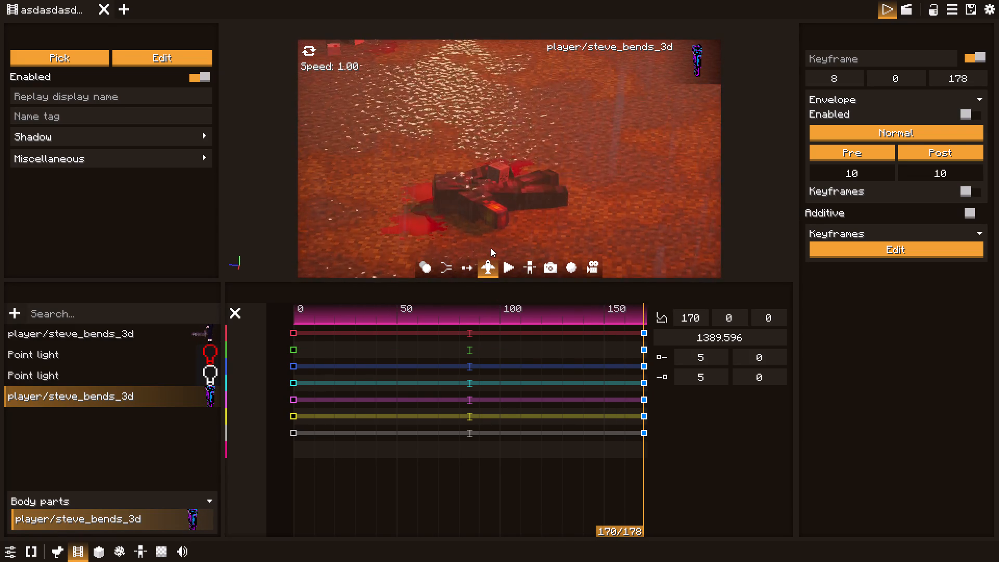
pyautogui.moveTo(491, 248); pyautogui.dragTo(489, 262)
pyautogui.press('w')
pyautogui.write('wwwww')
pyautogui.press('w')
pyautogui.write('ww')
pyautogui.moveTo(489, 262); pyautogui.dragTo(486, 262)
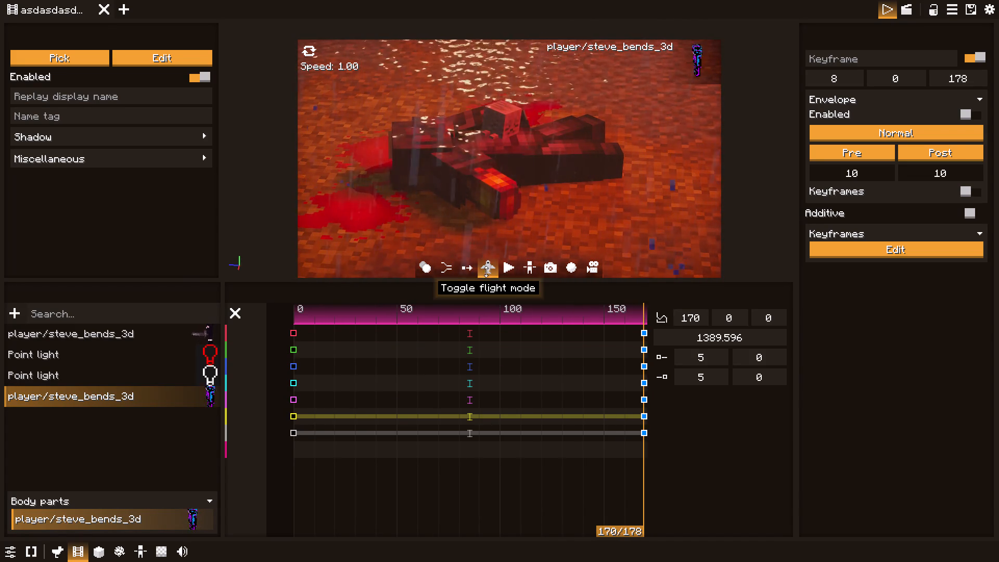
pyautogui.click(483, 270)
# Scrub back to the start of the shot and record it as a video again.
pyautogui.moveTo(488, 303); pyautogui.dragTo(437, 308)
pyautogui.moveTo(416, 313); pyautogui.dragTo(355, 317)
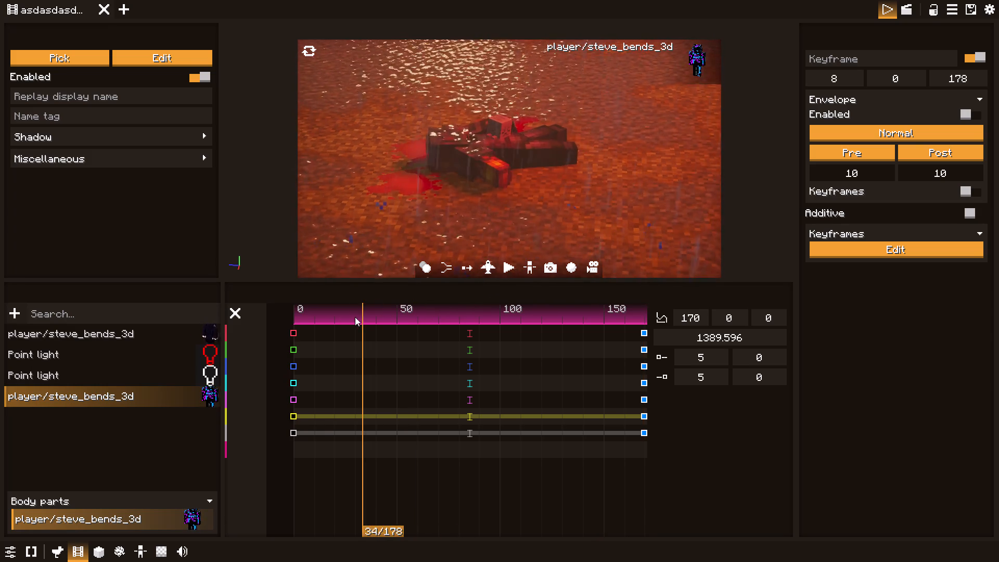
pyautogui.moveTo(355, 317); pyautogui.dragTo(299, 316)
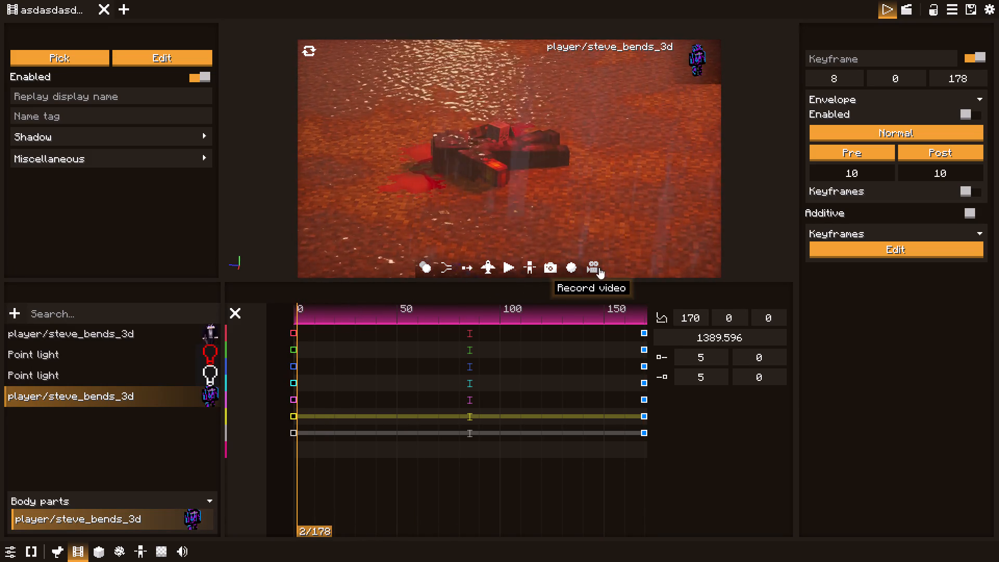
pyautogui.click(593, 263)
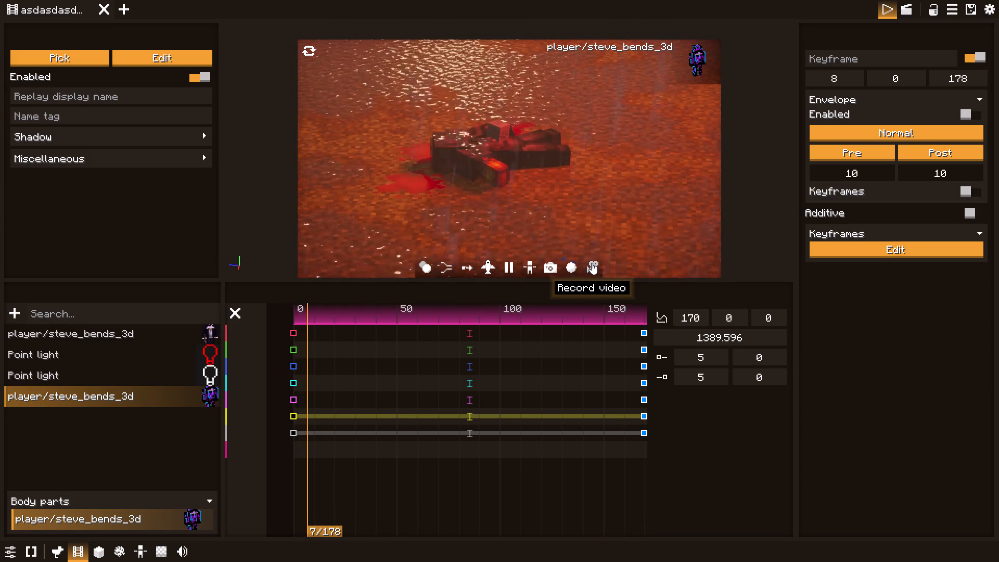
# Switch to File Explorer and delete the earlier recording 2026-11-05_21-24-36 from the bbs folder.
pyautogui.click(814, 534)
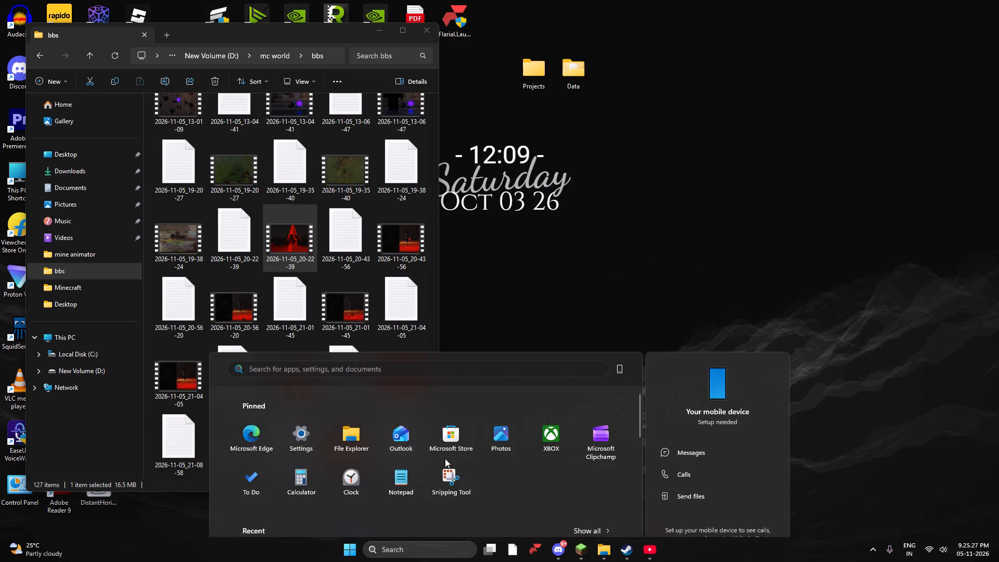
pyautogui.scroll(-4, 313, 414)
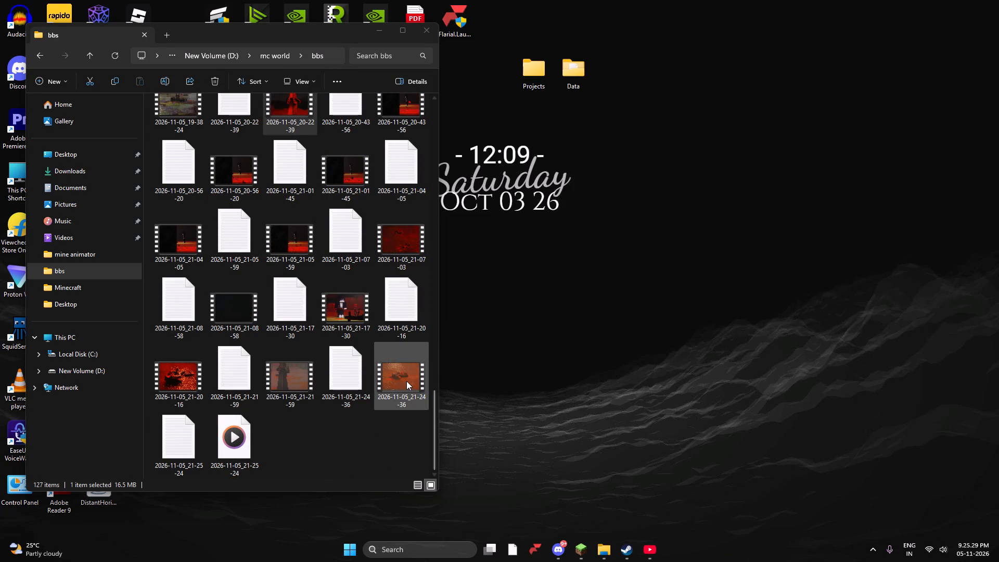
pyautogui.click(406, 381)
pyautogui.rightClick(406, 381)
pyautogui.click(565, 396)
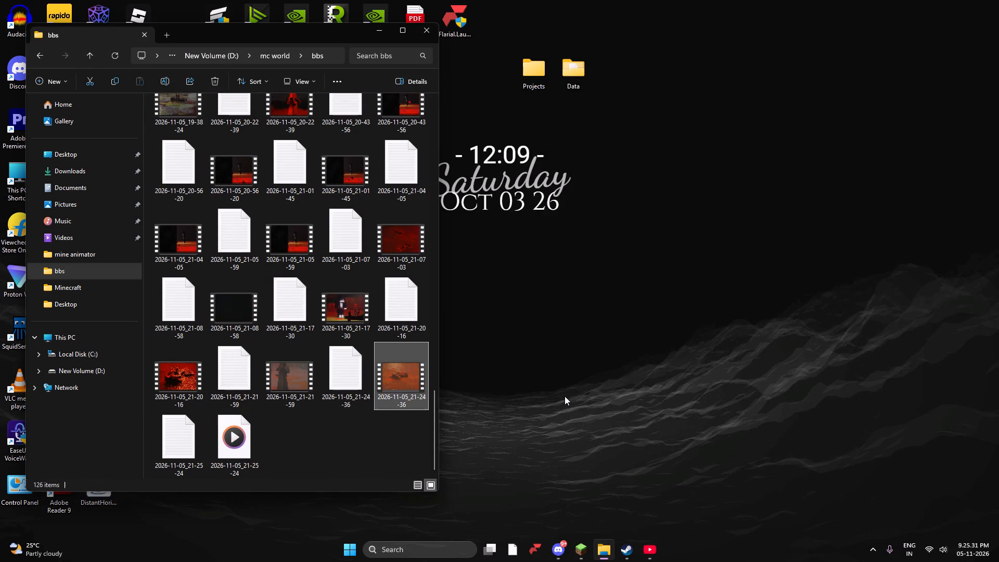
# Switch back to the film editor in Minecraft.
pyautogui.click(651, 551)
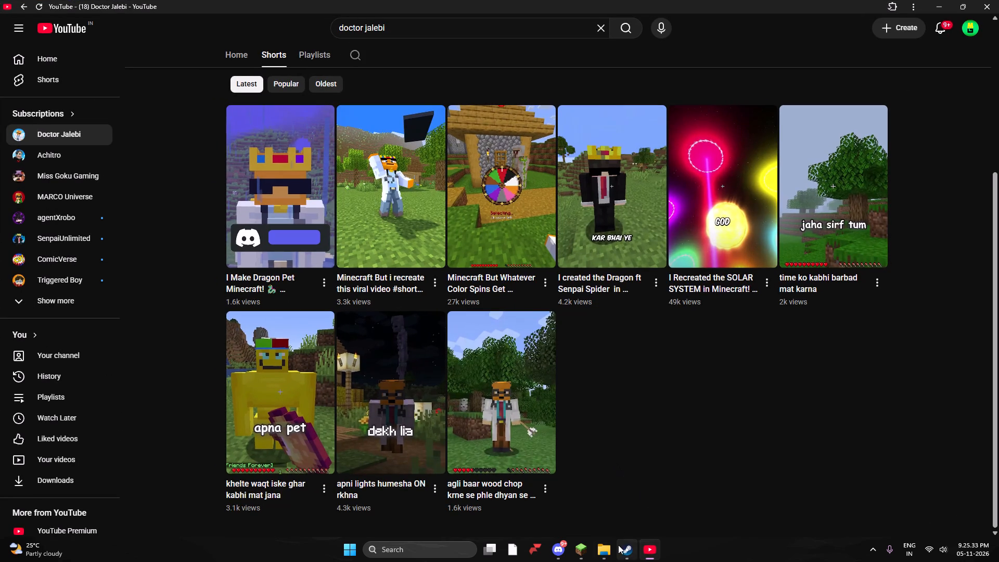
pyautogui.click(575, 545)
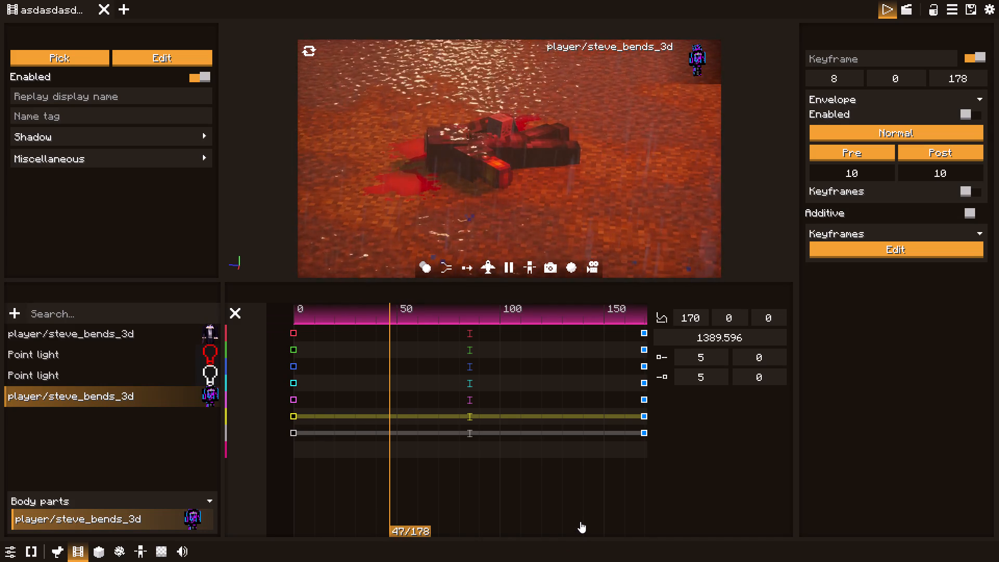
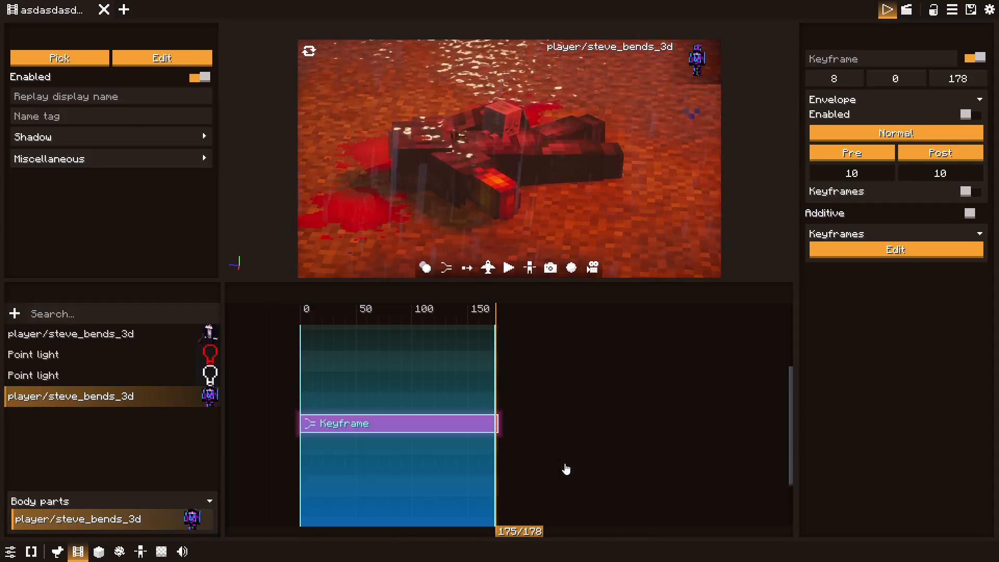
# Leave the film editor and fly the player over the hills to the half-timbered town.
pyautogui.press('Escape')
pyautogui.press('w')
pyautogui.press('q')
pyautogui.press('space')
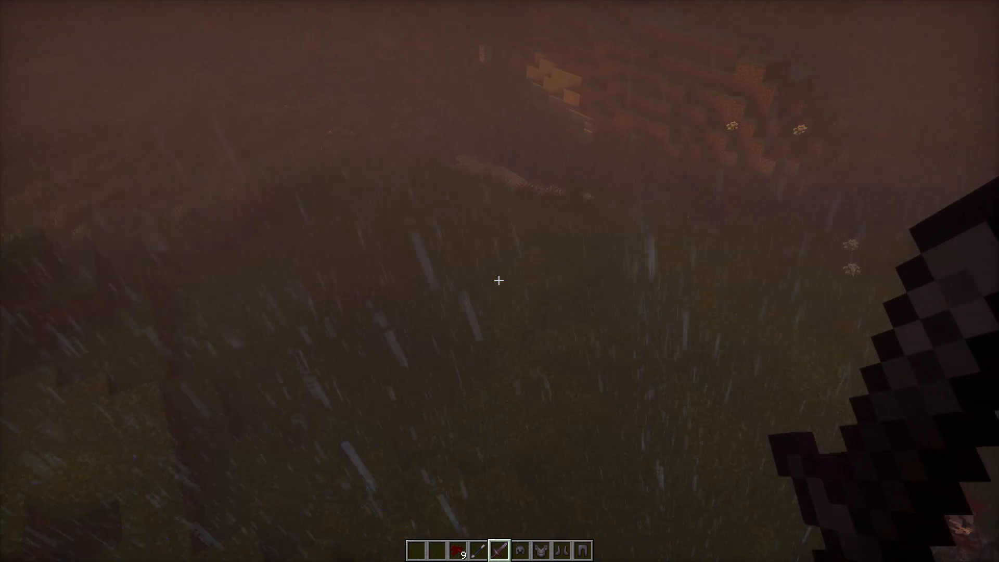
pyautogui.press('q')
pyautogui.press('q')
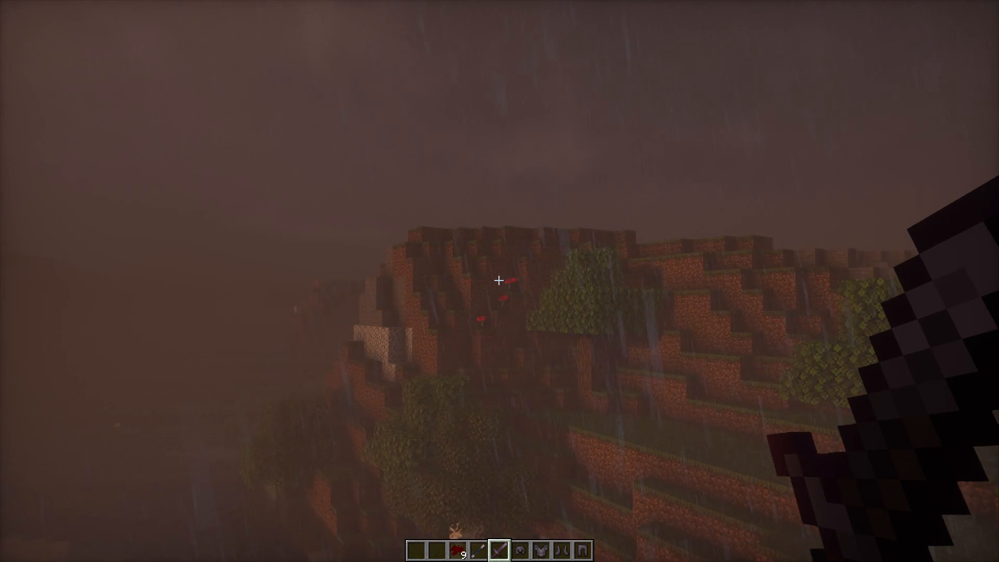
pyautogui.press('space')
pyautogui.press('space')
pyautogui.press('space')
pyautogui.press('space')
pyautogui.press('space')
pyautogui.press('space')
pyautogui.press('space')
pyautogui.press('space')
pyautogui.press('space')
pyautogui.press('space')
pyautogui.press('space')
pyautogui.press('space')
pyautogui.press('space')
pyautogui.press('space')
pyautogui.press('space')
pyautogui.press('space')
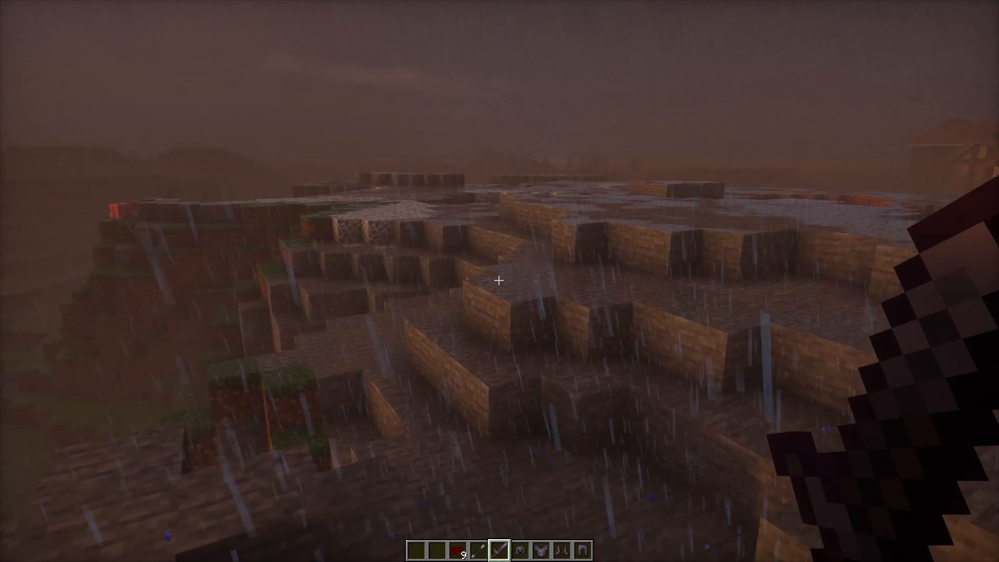
pyautogui.press('q')
pyautogui.press('q')
pyautogui.press('q')
pyautogui.press('q')
pyautogui.press('q')
pyautogui.press('q')
pyautogui.press('q')
pyautogui.press('q')
pyautogui.press('q')
pyautogui.press('q')
pyautogui.press('q')
pyautogui.press('q')
pyautogui.press('q')
pyautogui.press('q')
pyautogui.press('q')
pyautogui.press('q')
pyautogui.press('q')
pyautogui.press('q')
pyautogui.press('q')
pyautogui.press('q')
pyautogui.press('space')
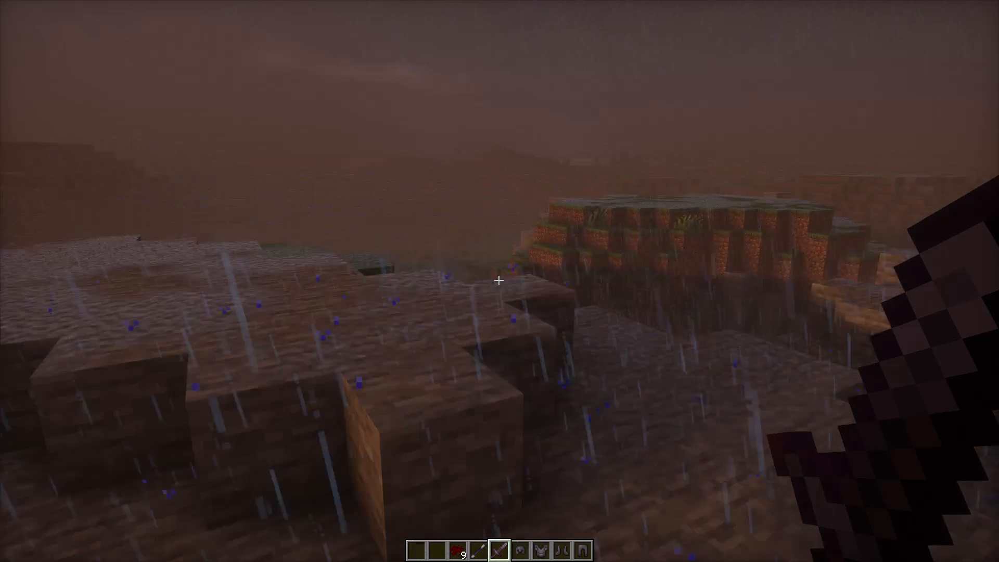
pyautogui.press('q')
pyautogui.press('q')
pyautogui.press('q')
pyautogui.press('q')
pyautogui.press('q')
pyautogui.press('q')
pyautogui.press('q')
pyautogui.press('q')
pyautogui.press('q')
pyautogui.press('q')
pyautogui.press('q')
pyautogui.press('q')
pyautogui.press('q')
pyautogui.press('q')
pyautogui.press('q')
pyautogui.press('q')
pyautogui.press('q')
pyautogui.press('q')
pyautogui.press('q')
pyautogui.press('q')
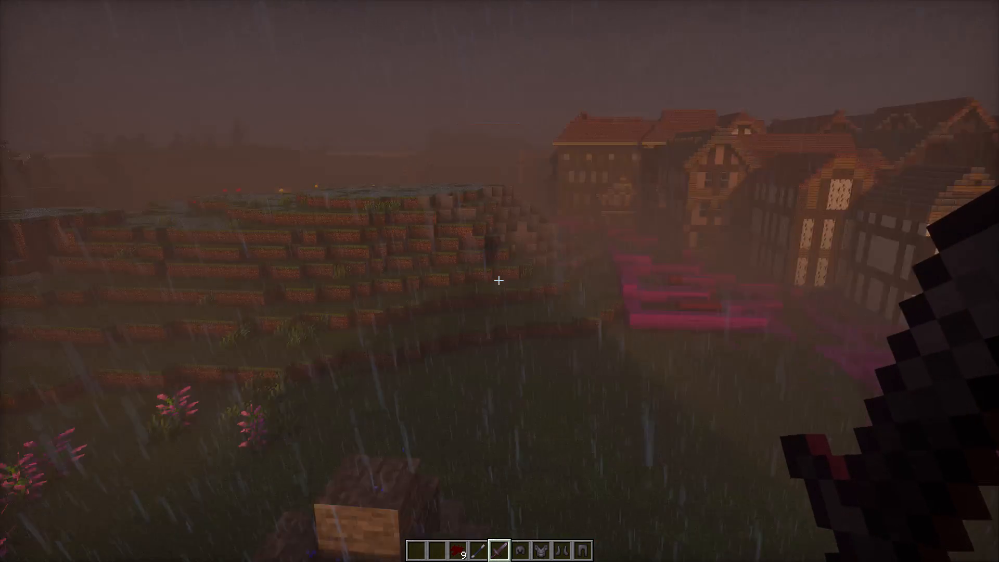
pyautogui.press('q')
pyautogui.press('q')
pyautogui.press('q')
pyautogui.press('q')
pyautogui.press('q')
pyautogui.press('q')
pyautogui.press('q')
pyautogui.press('q')
pyautogui.press('q')
pyautogui.press('q')
pyautogui.press('q')
pyautogui.press('q')
pyautogui.press('q')
pyautogui.press('q')
pyautogui.press('q')
pyautogui.press('q')
pyautogui.press('q')
pyautogui.press('q')
pyautogui.press('q')
pyautogui.press('q')
pyautogui.press('space')
pyautogui.write('q')
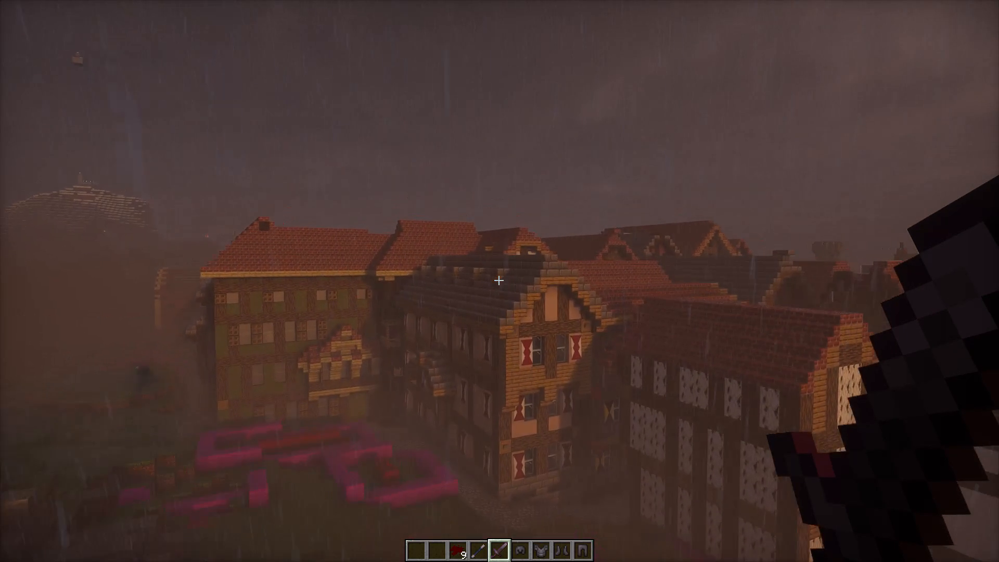
# Fly up over the town's red brick rooftops to scout a new filming spot, switching to the second hotbar slot.
pyautogui.press('space')
pyautogui.press('q')
pyautogui.press('q')
pyautogui.press('q')
pyautogui.press('q')
pyautogui.press('q')
pyautogui.press('q')
pyautogui.press('q')
pyautogui.press('q')
pyautogui.press('space')
pyautogui.press('d')
pyautogui.press('d')
pyautogui.press('d')
pyautogui.press('d')
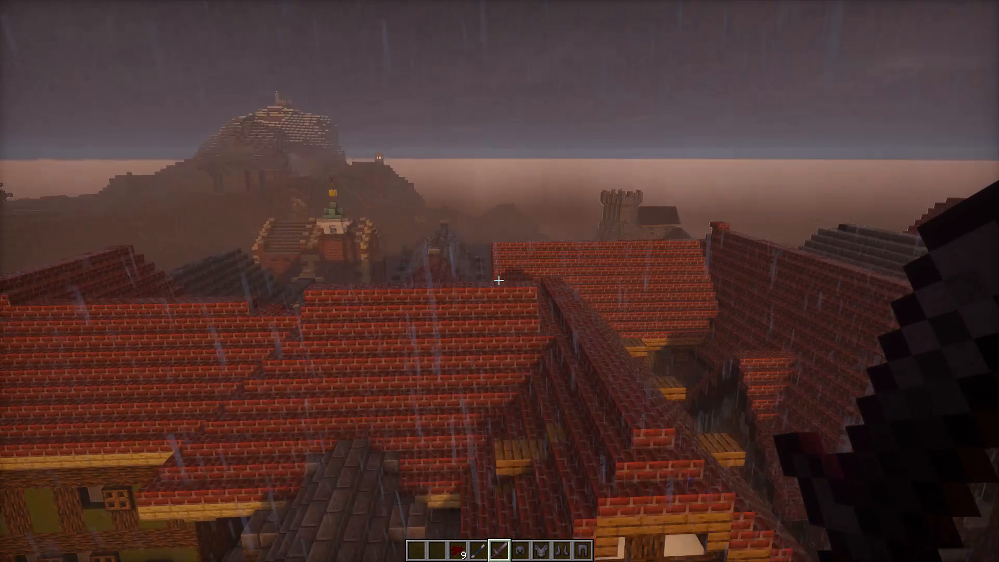
pyautogui.press('w')
pyautogui.press('q')
pyautogui.press('q')
pyautogui.press('q')
pyautogui.press('q')
pyautogui.press('q')
pyautogui.press('q')
pyautogui.press('q')
pyautogui.press('q')
pyautogui.press('q')
pyautogui.press('q')
pyautogui.press('q')
pyautogui.press('q')
pyautogui.press('q')
pyautogui.press('d')
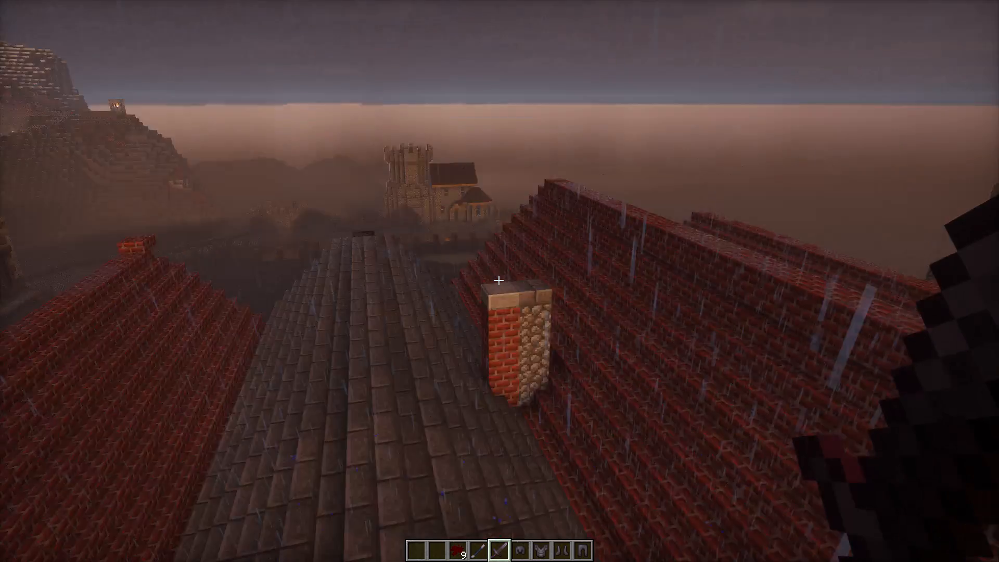
pyautogui.scroll(3, 499, 281)
pyautogui.write('wq')
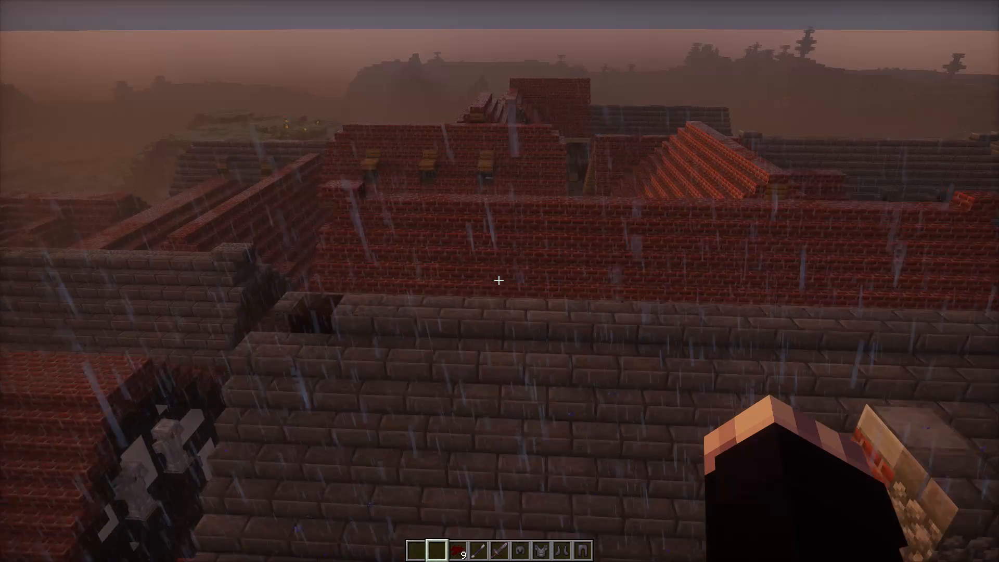
pyautogui.press('d')
pyautogui.press('s')
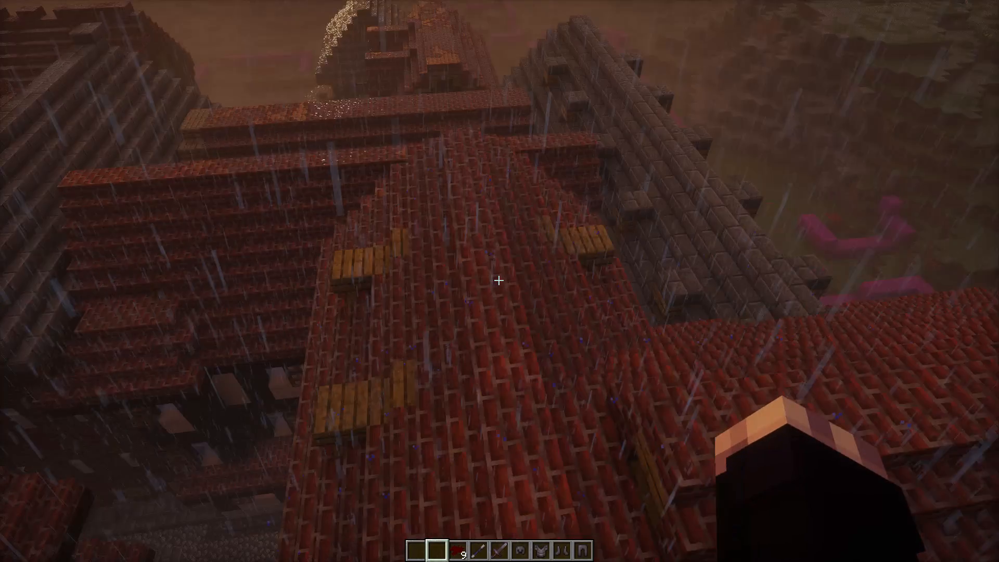
# Reopen the film editor and create a new film named asdasdasd in a new tab.
pyautogui.press('0')
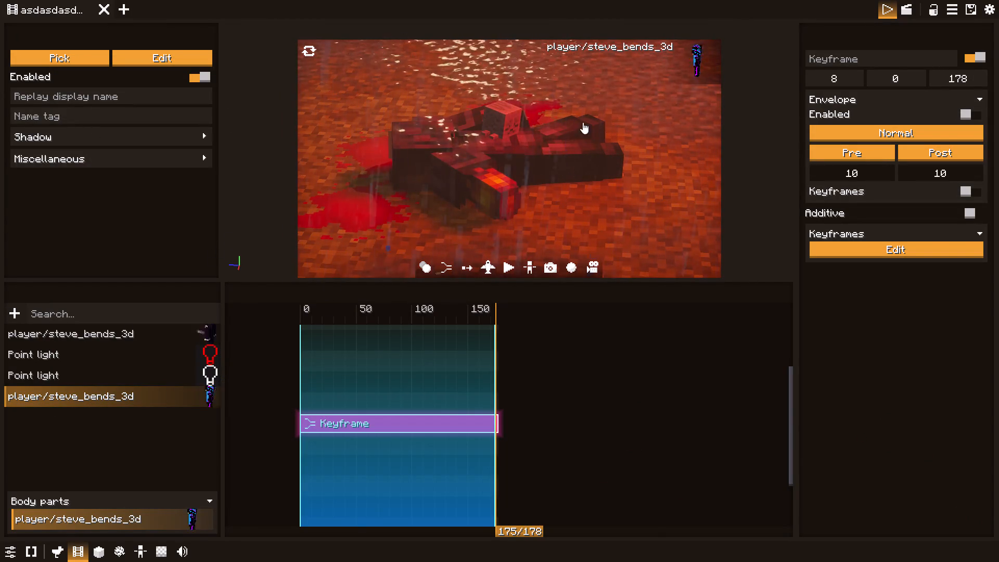
pyautogui.click(123, 6)
pyautogui.press('a')
pyautogui.press('s')
pyautogui.press('d')
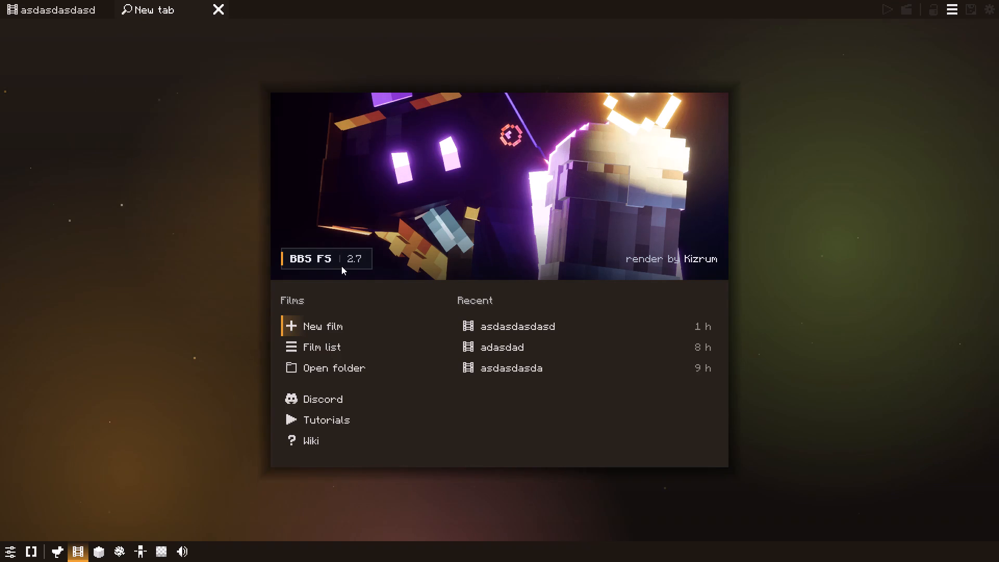
pyautogui.click(323, 334)
pyautogui.write('asdas')
pyautogui.press('d')
pyautogui.press('a')
pyautogui.press('s')
pyautogui.press('d')
pyautogui.click(571, 298)
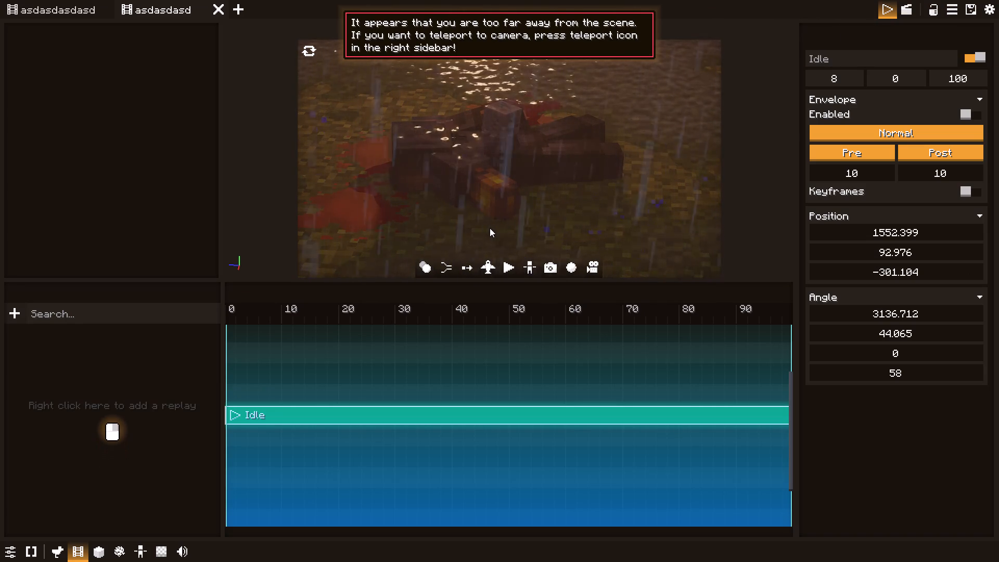
# Return to the world and fly the player down close to the ridge of a red brick roof.
pyautogui.press('Escape')
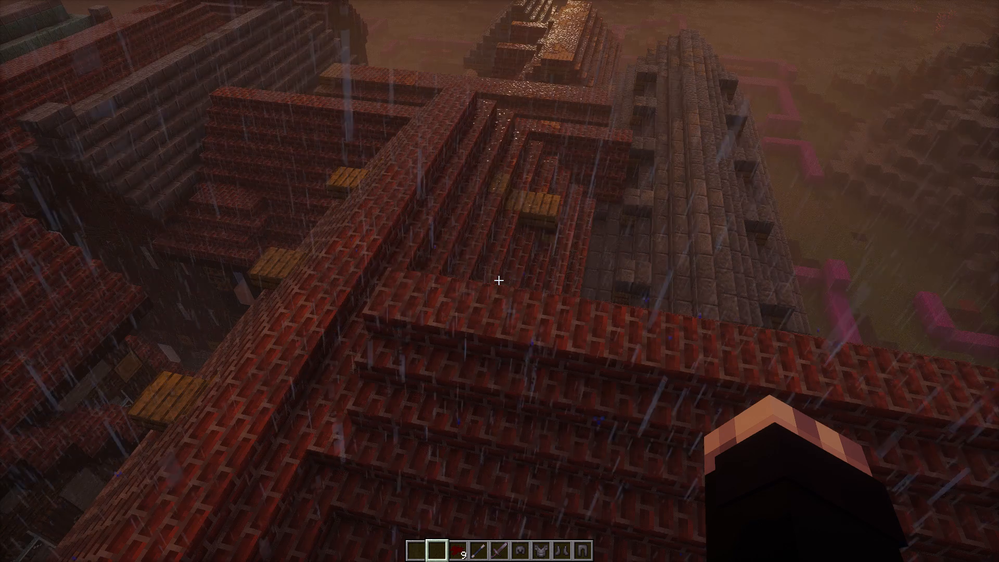
pyautogui.press('w')
pyautogui.write('q wq')
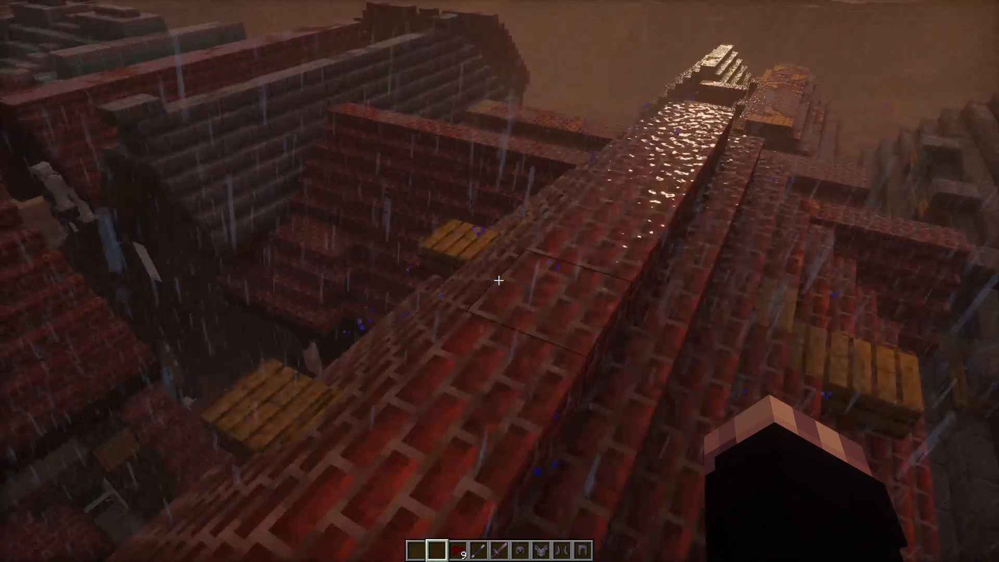
pyautogui.press('space')
pyautogui.press('w')
pyautogui.press('q')
pyautogui.press('space')
pyautogui.press('q')
pyautogui.press('space')
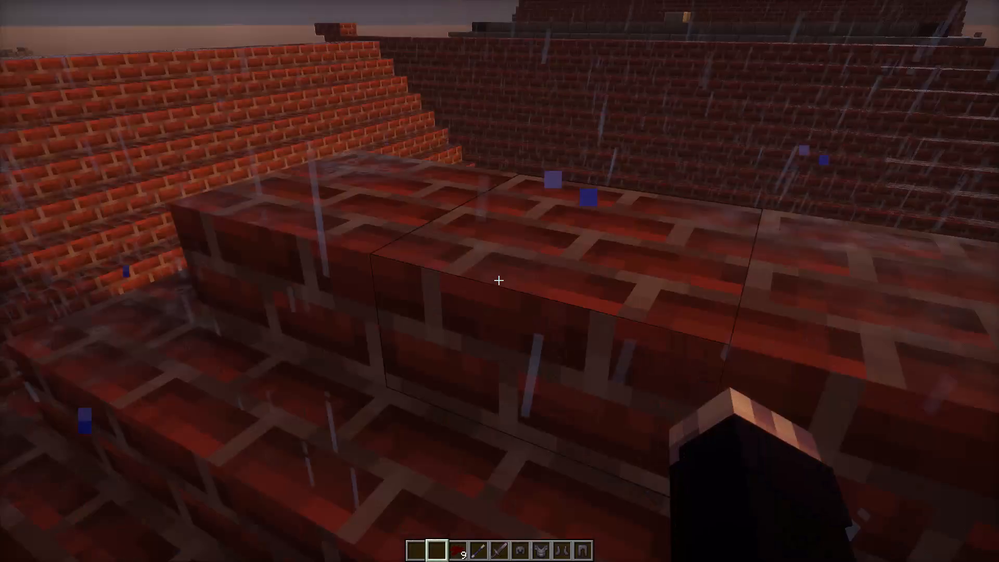
pyautogui.press('q')
pyautogui.press('space')
pyautogui.press('q')
pyautogui.press('space')
pyautogui.write('q')
pyautogui.press('space')
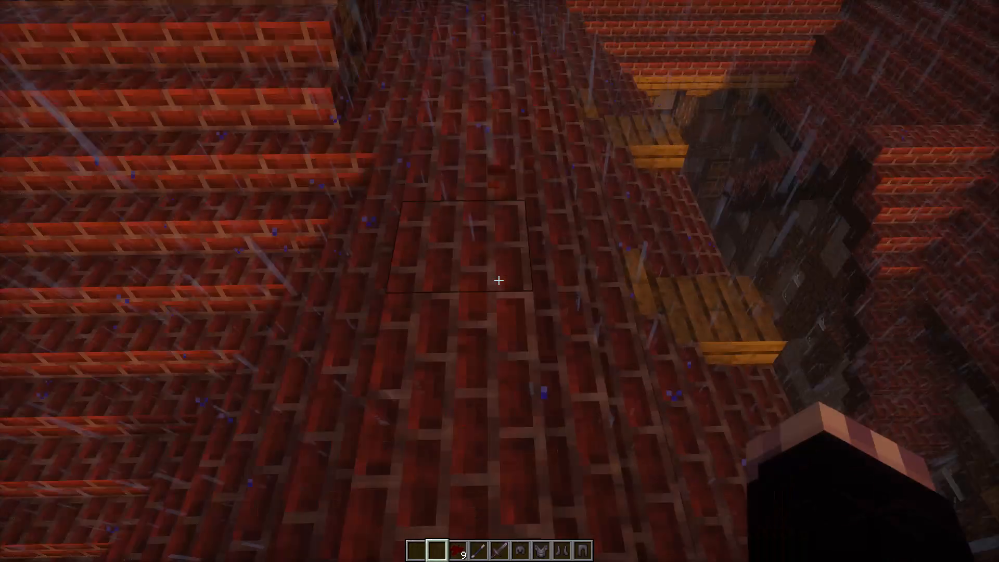
# Open the film editor, fly its camera up above the roof ridge to survey the neighbouring brick roofs, and return to the world.
pyautogui.press('0')
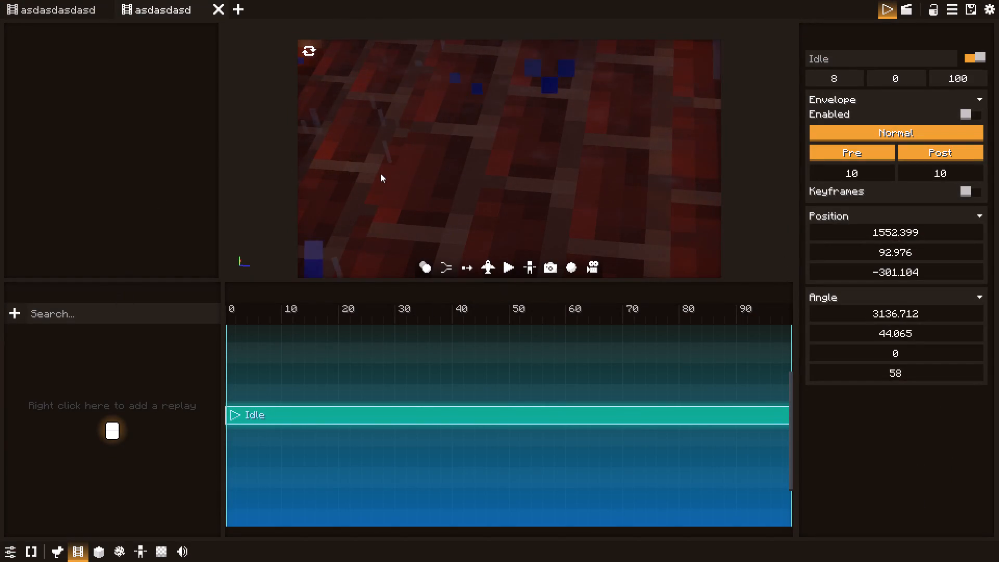
pyautogui.moveTo(415, 172); pyautogui.dragTo(415, 122)
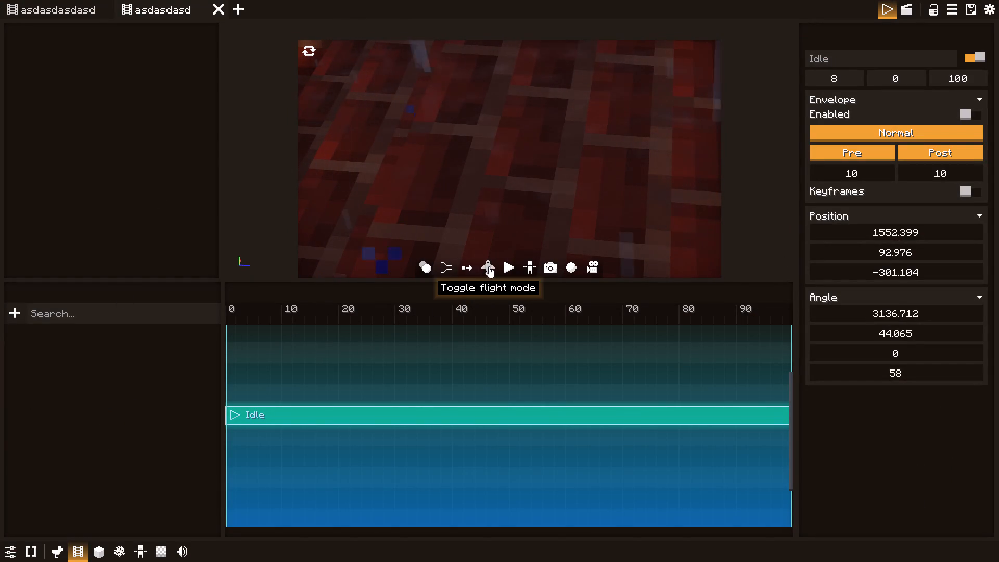
pyautogui.moveTo(410, 224); pyautogui.dragTo(402, 166)
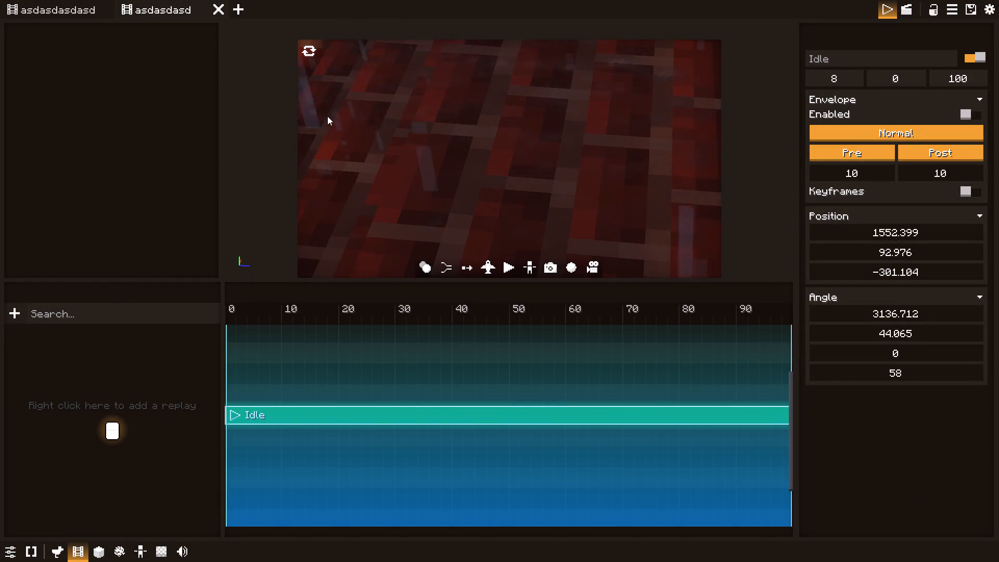
pyautogui.click(489, 263)
pyautogui.moveTo(488, 231); pyautogui.dragTo(488, 216)
pyautogui.press('s')
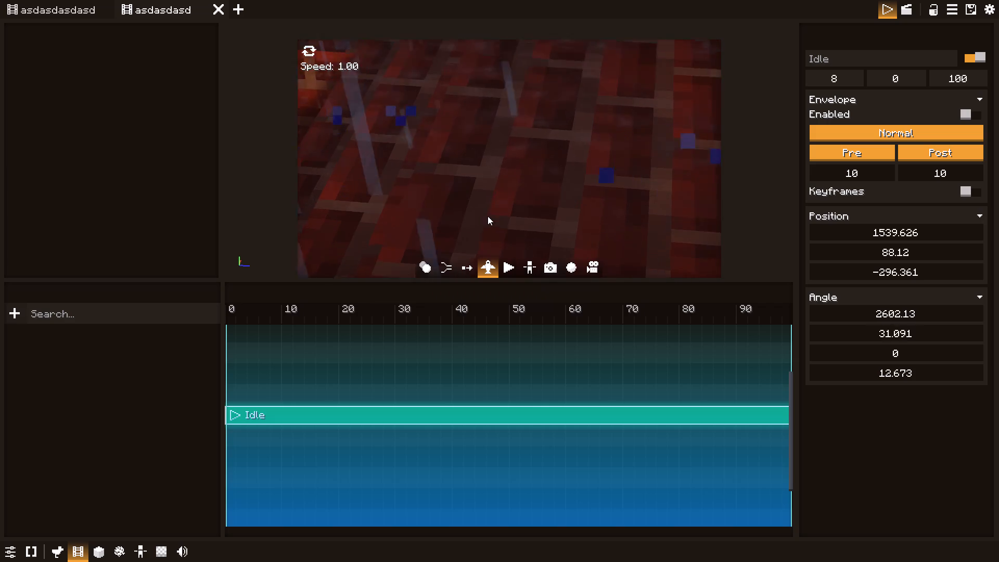
pyautogui.moveTo(488, 216); pyautogui.dragTo(483, 151)
pyautogui.press('space')
pyautogui.press('space')
pyautogui.press('space')
pyautogui.press('space')
pyautogui.press('space')
pyautogui.press('space')
pyautogui.press('space')
pyautogui.press('space')
pyautogui.press('space')
pyautogui.press('space')
pyautogui.press('space')
pyautogui.press('space')
pyautogui.press('space')
pyautogui.press('space')
pyautogui.press('space')
pyautogui.press('space')
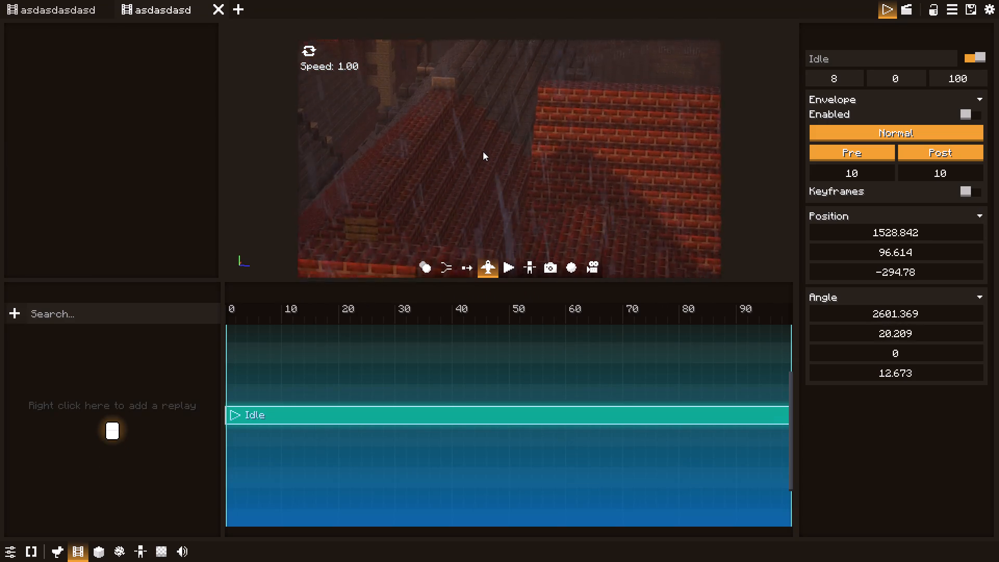
pyautogui.moveTo(483, 151); pyautogui.dragTo(407, 108)
pyautogui.hotkey('shift', 'd')
pyautogui.press('w')
pyautogui.press('Escape')
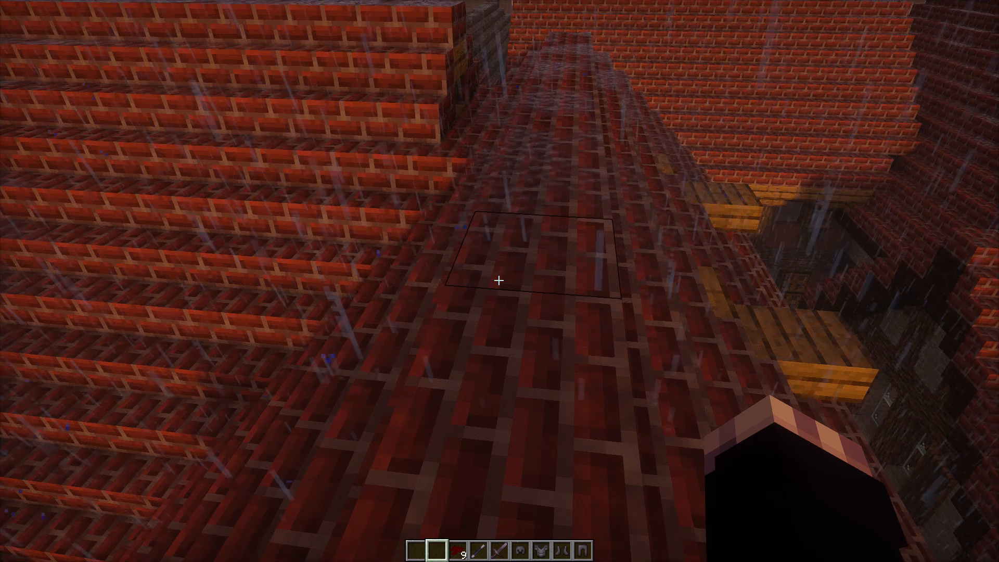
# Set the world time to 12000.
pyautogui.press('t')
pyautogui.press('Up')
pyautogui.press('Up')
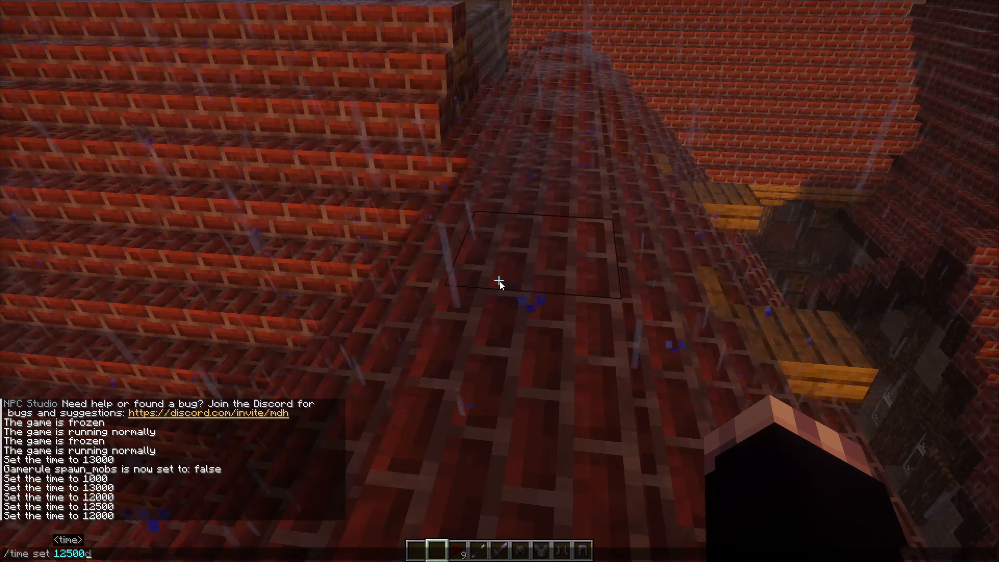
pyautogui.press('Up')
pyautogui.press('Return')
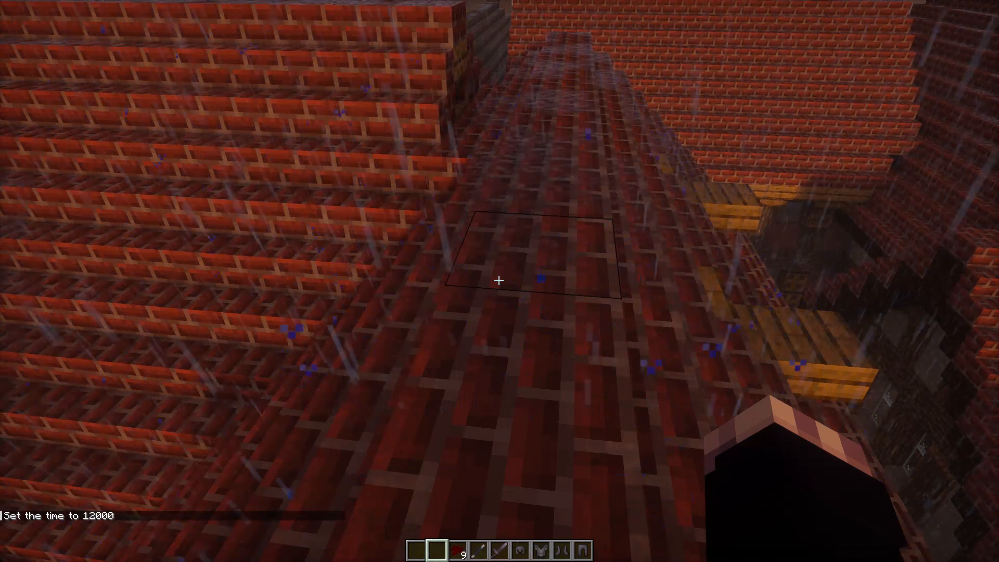
# Set the world time to 12500.
pyautogui.press('t')
pyautogui.press('Up')
pyautogui.press('Up')
pyautogui.press('Return')
pyautogui.press('t')
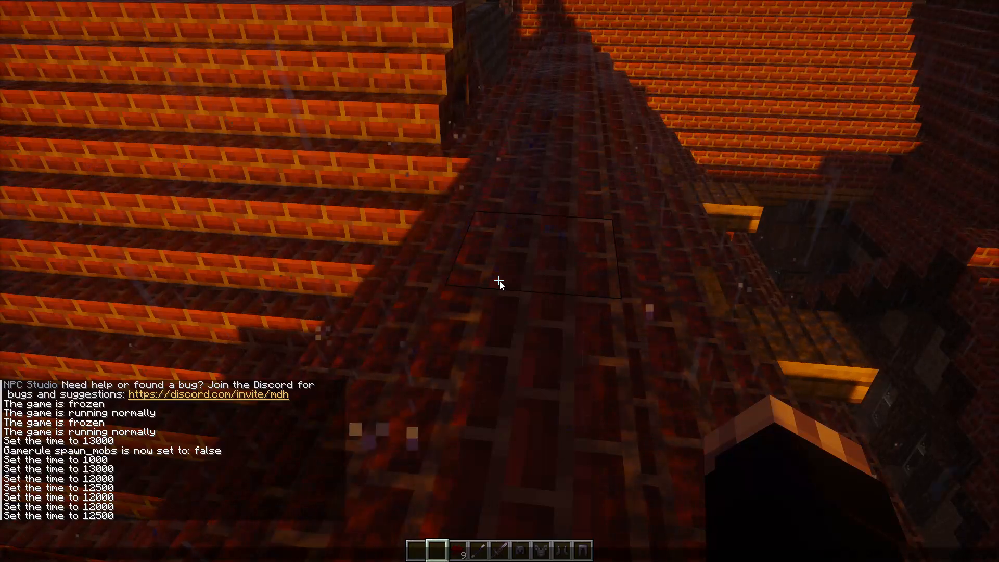
pyautogui.press('Escape')
# Break a brick slab on the roof ridge, pick brick slab and planks into the hotbar, and patch the gap with a slab.
pyautogui.click(499, 280)
pyautogui.press('w')
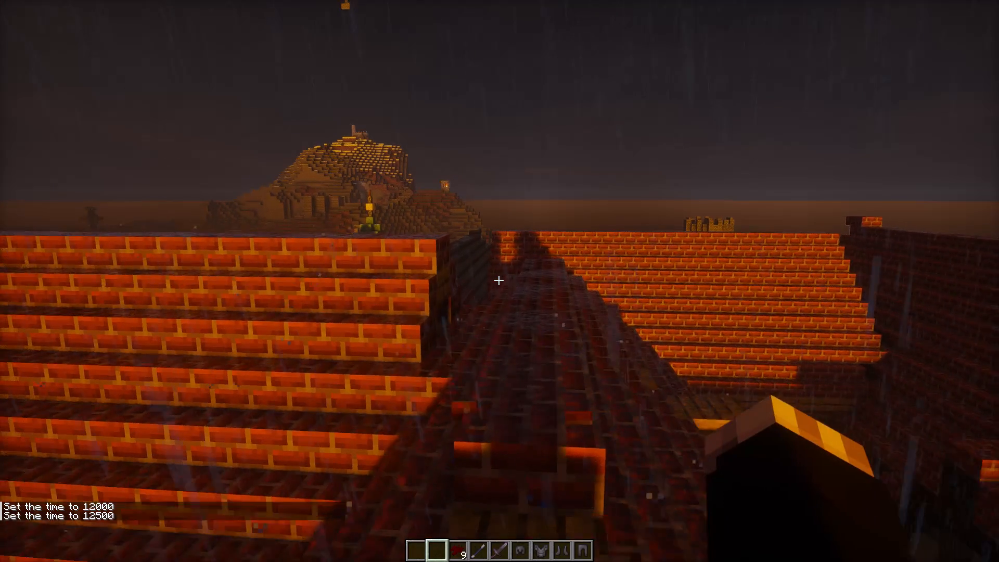
pyautogui.press('space')
pyautogui.click(499, 281)
pyautogui.click(499, 280)
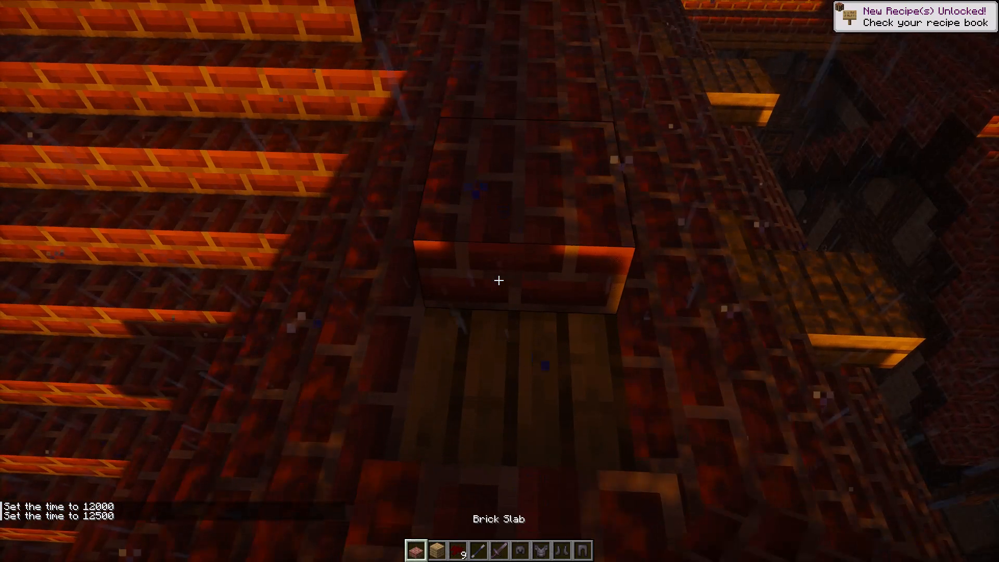
pyautogui.rightClick(499, 282)
# Fly the player over the rooftops to the ridge above the sunlit brick slope, switching to the Blood Puddle hotbar slot.
pyautogui.press('w')
pyautogui.press('space')
pyautogui.press('space')
pyautogui.press('a')
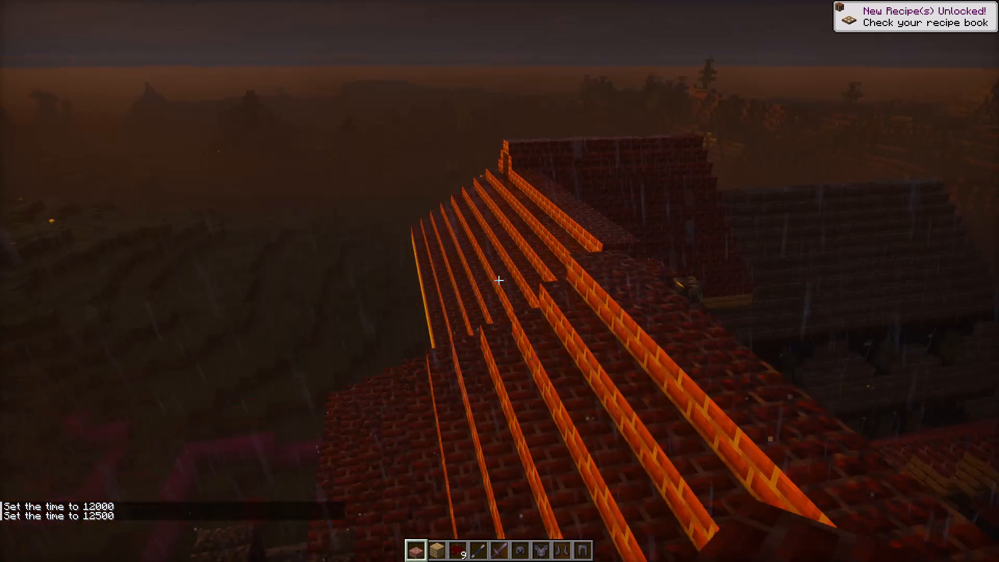
pyautogui.press('w')
pyautogui.press('q')
pyautogui.press('q')
pyautogui.press('q')
pyautogui.press('q')
pyautogui.press('q')
pyautogui.press('q')
pyautogui.press('a')
pyautogui.press('w')
pyautogui.press('q')
pyautogui.press('q')
pyautogui.press('q')
pyautogui.press('q')
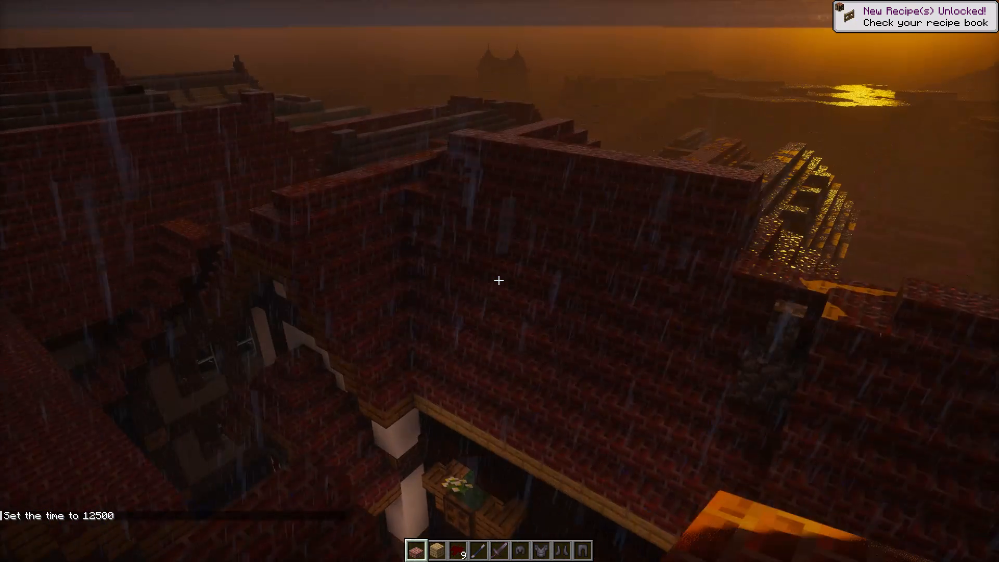
pyautogui.press('d')
pyautogui.press('d')
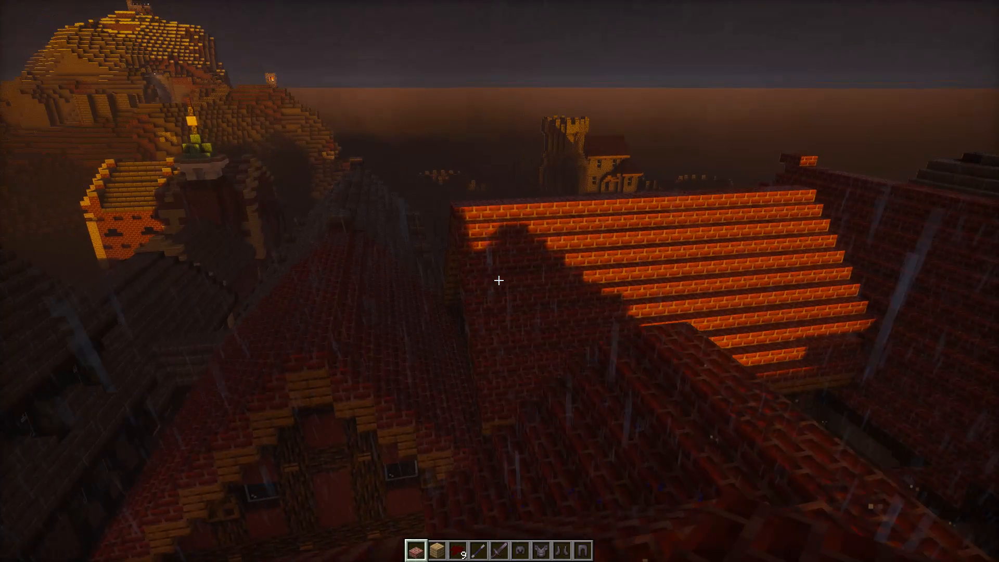
pyautogui.press('d')
pyautogui.press('a')
pyautogui.press('w')
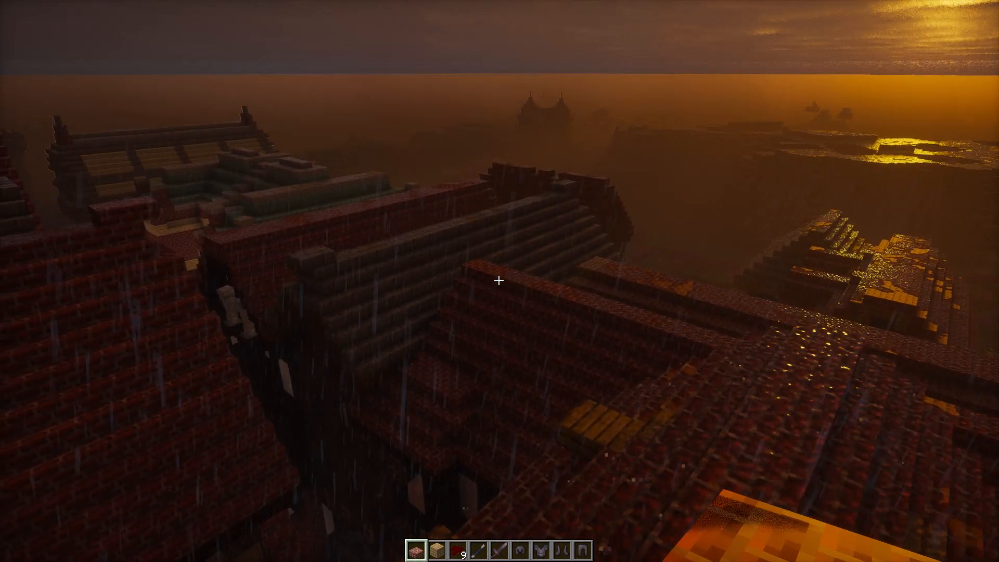
pyautogui.scroll(-2, 499, 281)
pyautogui.press('w')
pyautogui.press('q')
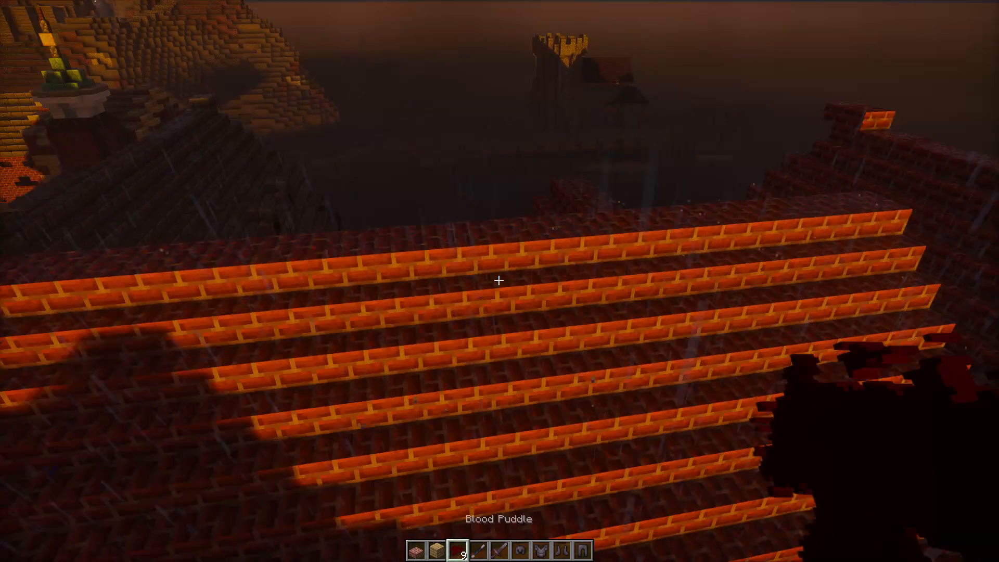
pyautogui.press('s')
pyautogui.press('s')
pyautogui.press('w')
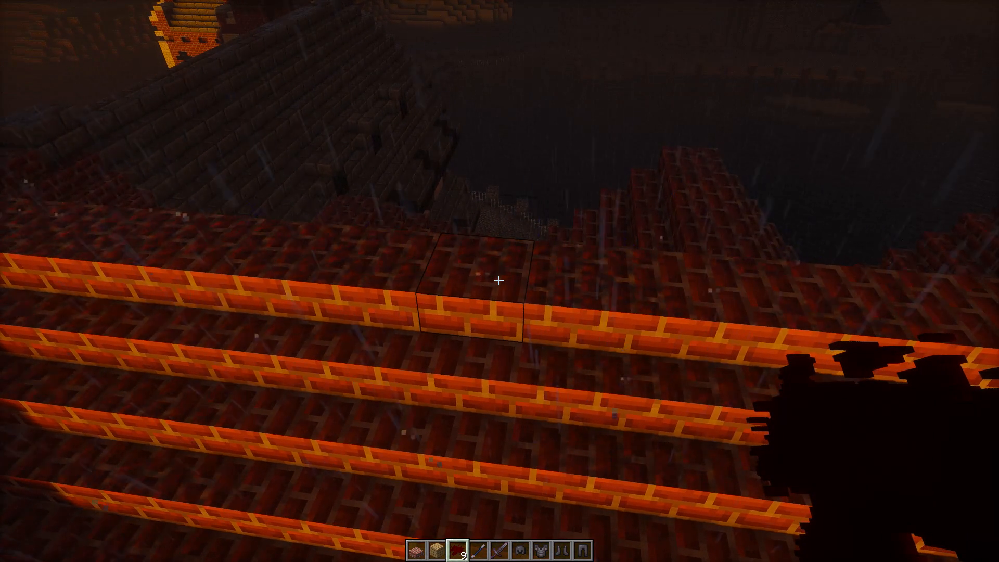
# Reopen the film editor and add a replay using the recent player/steve_bends_3d form in dark clothes.
pyautogui.press('0')
pyautogui.click(14, 314)
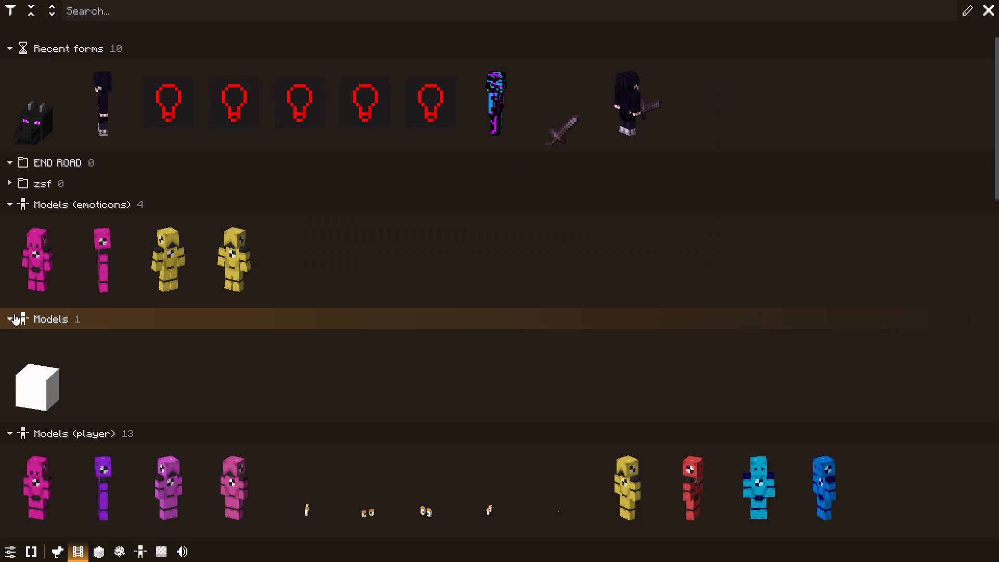
pyautogui.click(103, 124)
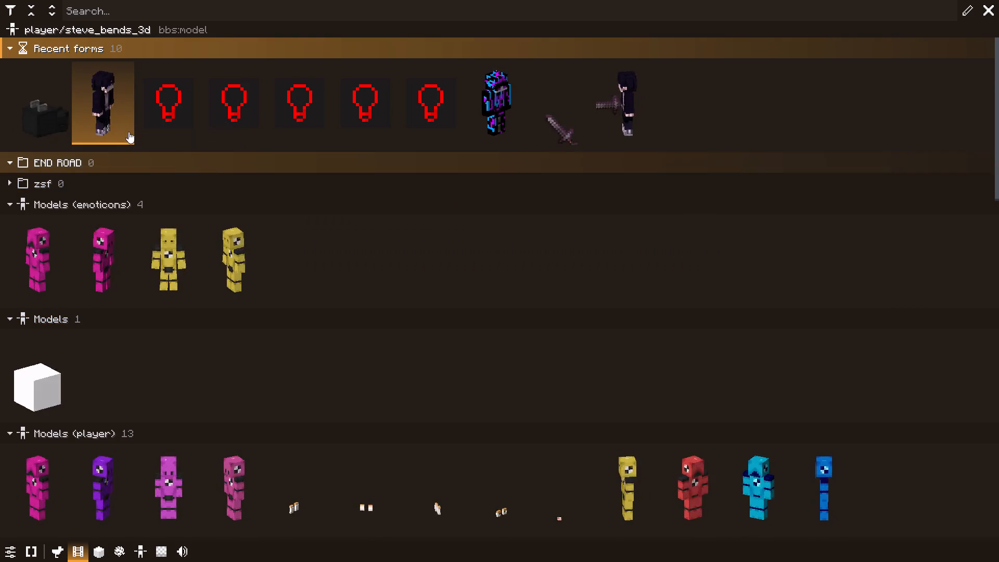
pyautogui.doubleClick(122, 121)
# Rotate the player/steve_bends_3d character around its vertical axis until it faces the edge of the roof ridge.
pyautogui.click(479, 144)
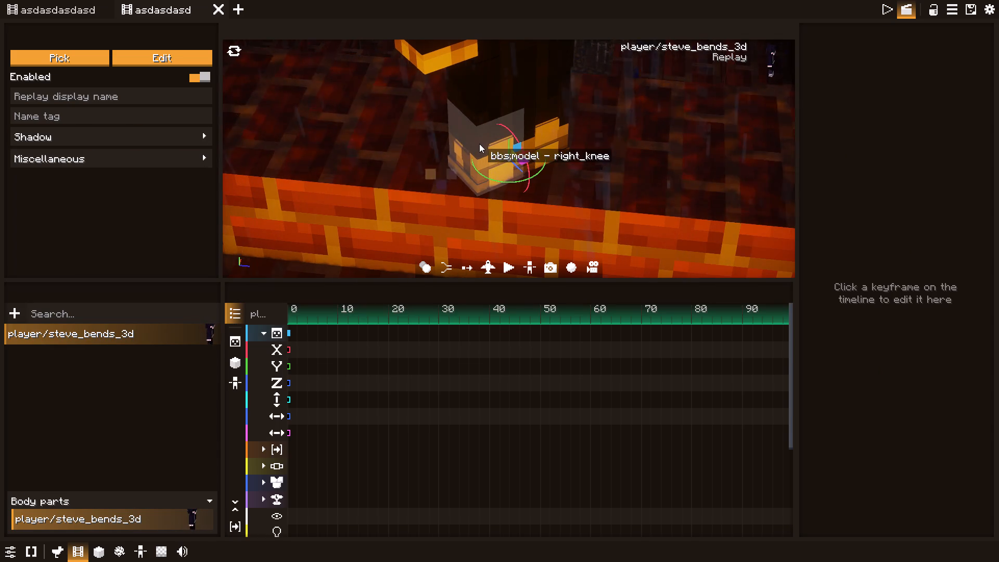
pyautogui.moveTo(501, 181); pyautogui.dragTo(479, 181)
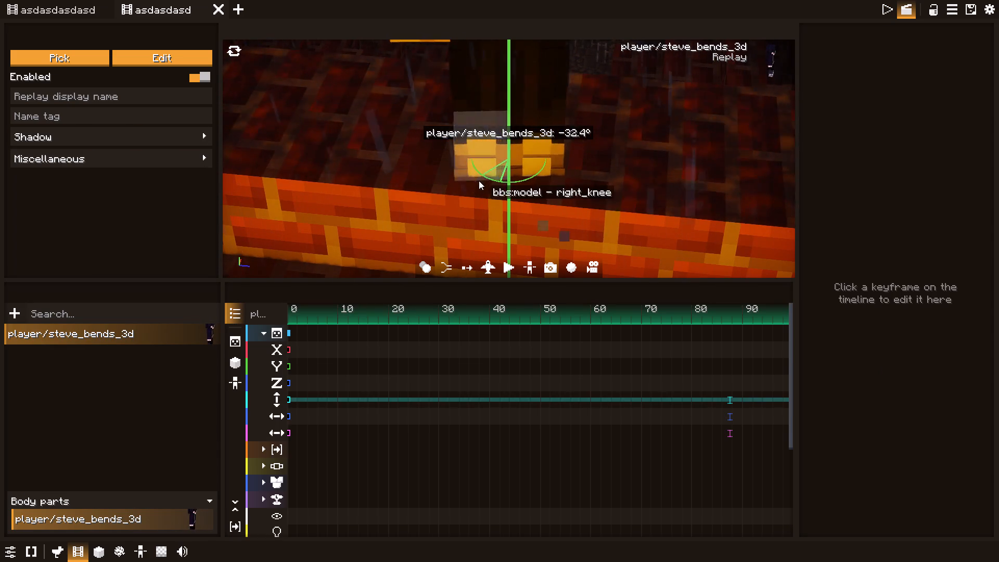
pyautogui.moveTo(479, 181); pyautogui.dragTo(473, 178)
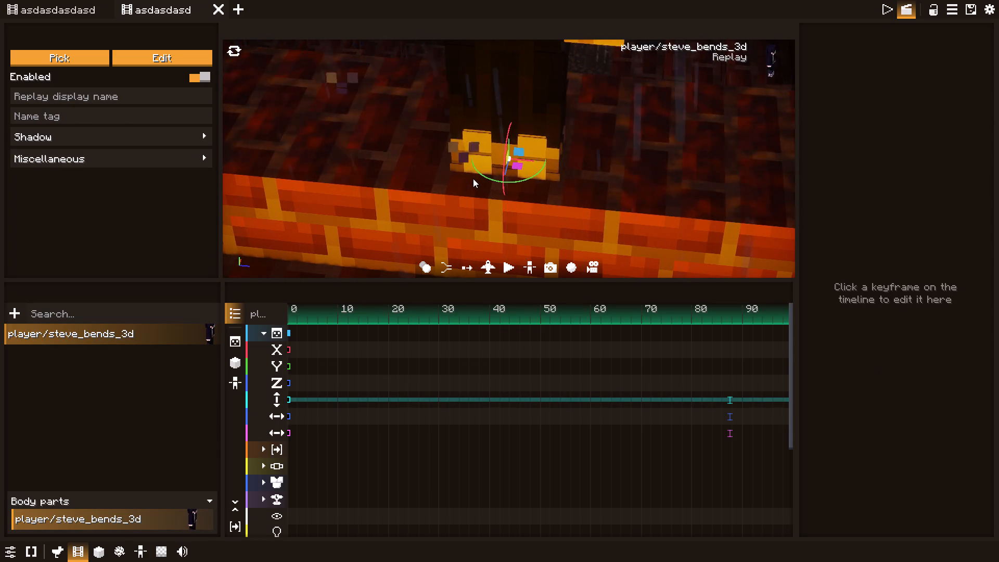
pyautogui.press('Escape')
pyautogui.press('0')
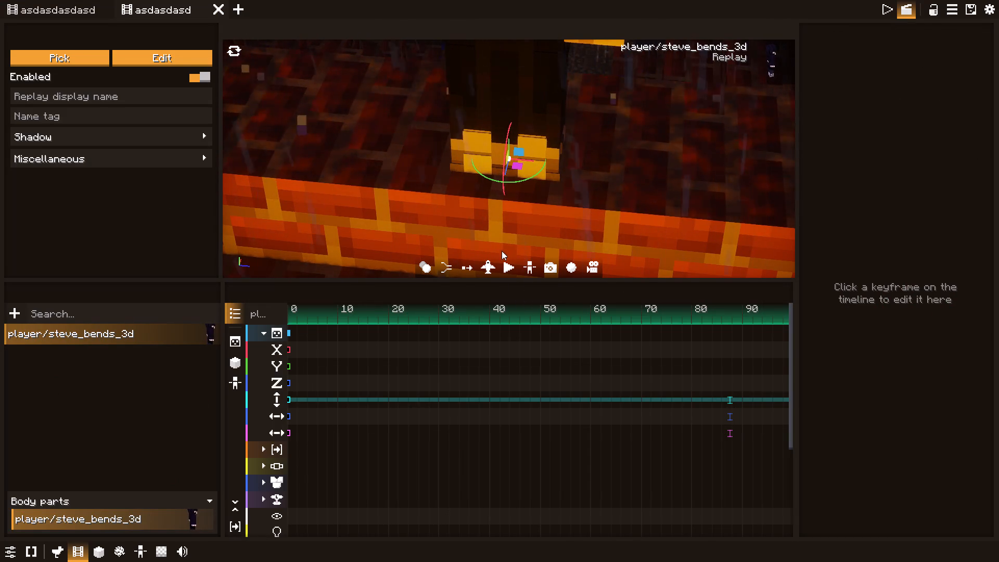
# Enable flight mode and fly the camera back from the character and around the neighbouring roofs to scout camera angles.
pyautogui.click(489, 267)
pyautogui.moveTo(492, 238); pyautogui.dragTo(494, 209)
pyautogui.press('s')
pyautogui.press('s')
pyautogui.press('s')
pyautogui.press('s')
pyautogui.press('s')
pyautogui.press('s')
pyautogui.press('s')
pyautogui.press('s')
pyautogui.press('s')
pyautogui.press('s')
pyautogui.press('s')
pyautogui.press('s')
pyautogui.press('s')
pyautogui.press('s')
pyautogui.press('s')
pyautogui.press('s')
pyautogui.press('s')
pyautogui.press('s')
pyautogui.press('s')
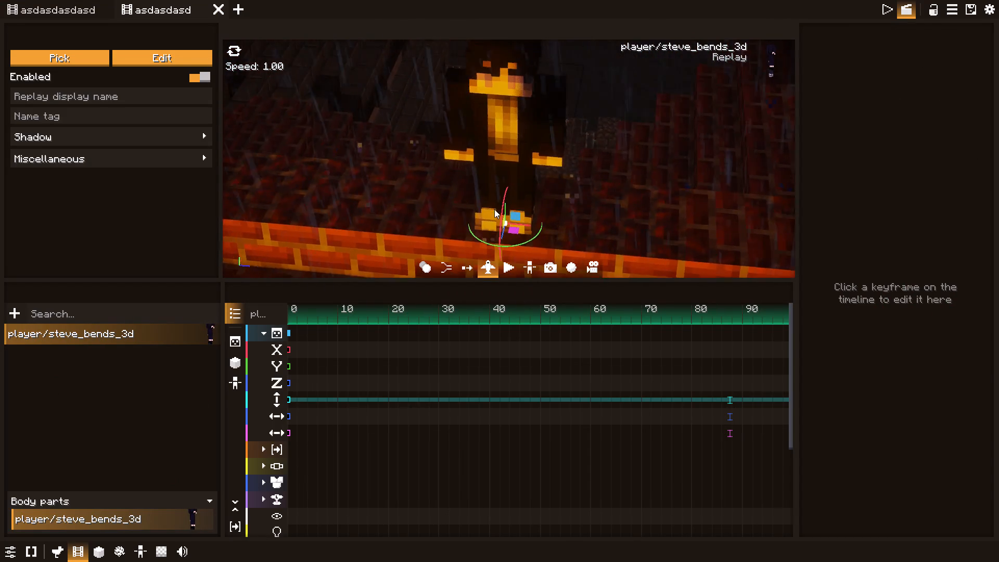
pyautogui.moveTo(494, 209); pyautogui.dragTo(140, 88)
pyautogui.press('w')
pyautogui.press('a')
pyautogui.press('a')
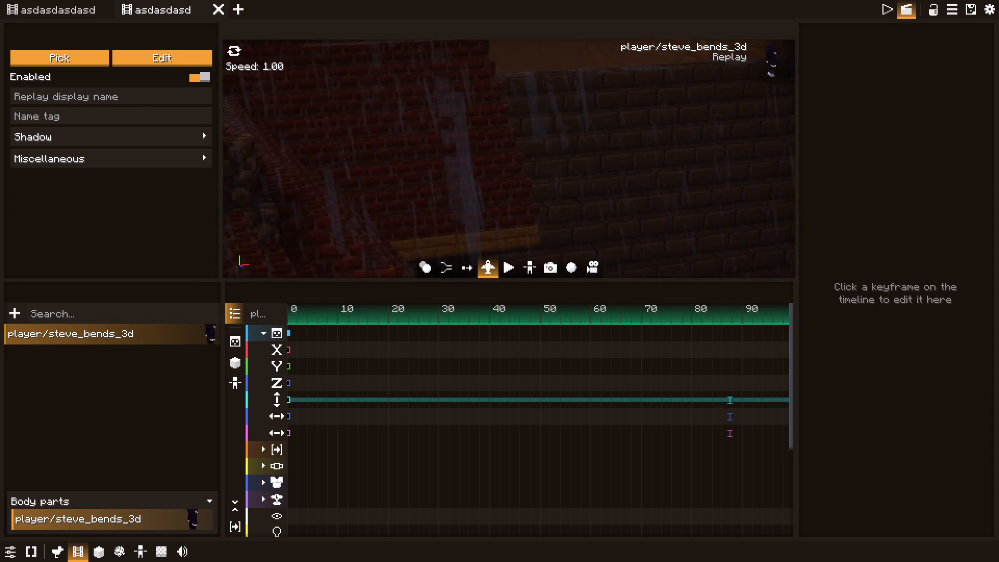
pyautogui.moveTo(140, 88); pyautogui.dragTo(795, 87)
pyautogui.press('w')
pyautogui.press('w')
pyautogui.press('a')
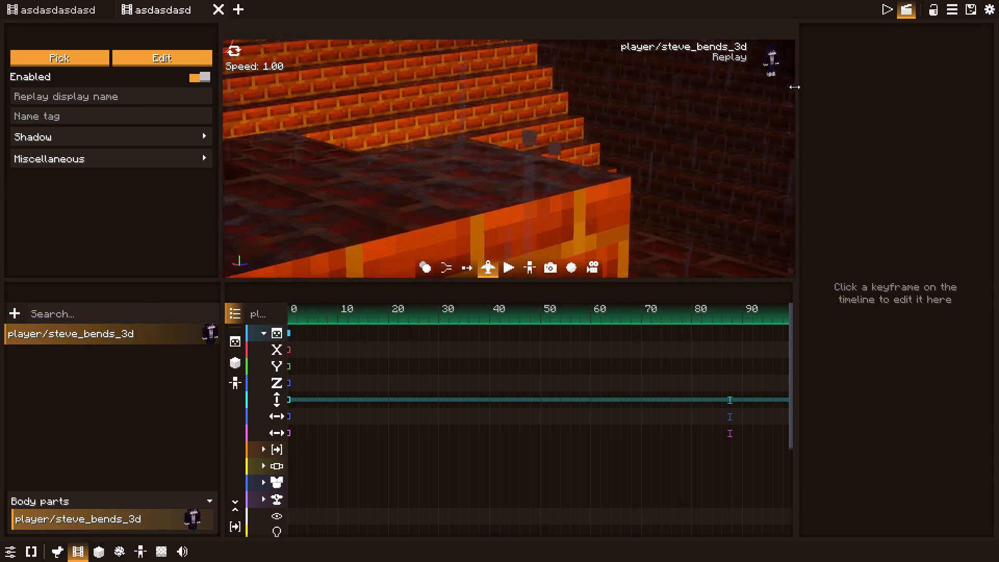
pyautogui.moveTo(795, 87); pyautogui.dragTo(886, 54)
pyautogui.press('a')
pyautogui.press('s')
pyautogui.press('d')
pyautogui.press('a')
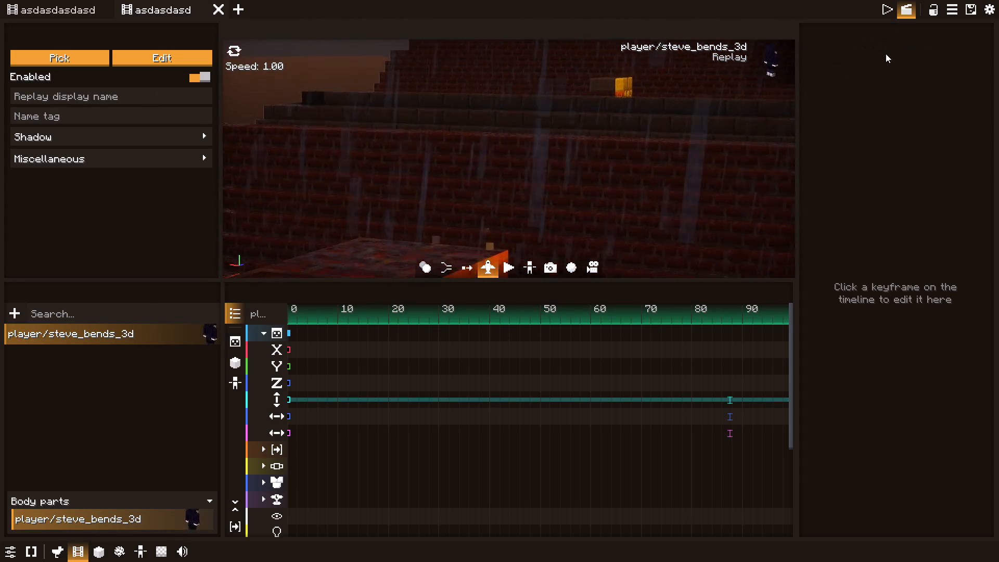
pyautogui.moveTo(886, 54); pyautogui.dragTo(631, 142)
pyautogui.press('space')
pyautogui.press('w')
pyautogui.press('d')
pyautogui.press('d')
pyautogui.press('d')
pyautogui.press('d')
pyautogui.press('s')
pyautogui.hotkey('shift', 'w')
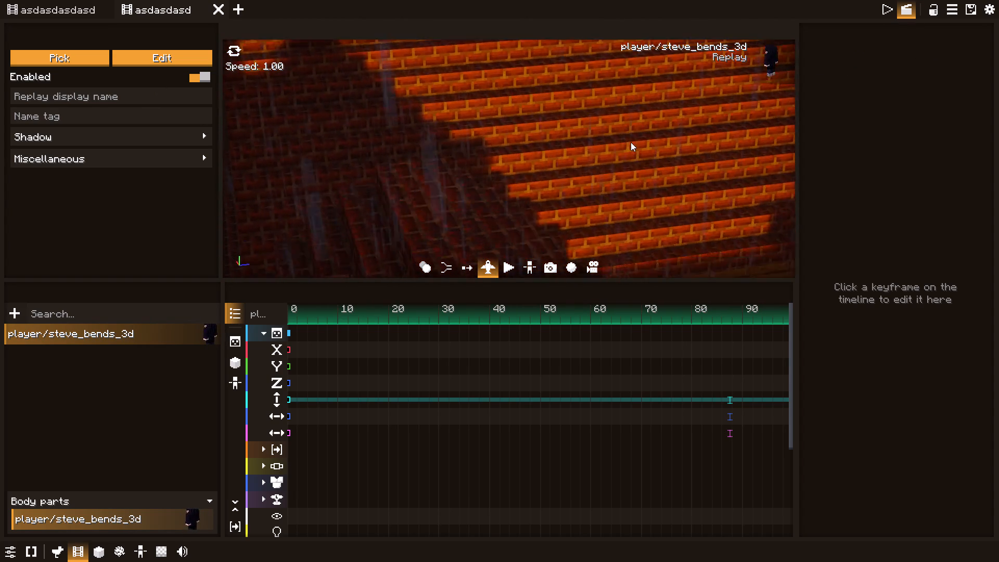
pyautogui.moveTo(631, 142); pyautogui.dragTo(905, 76)
pyautogui.press('d')
pyautogui.press('w')
pyautogui.press('d')
pyautogui.press('q')
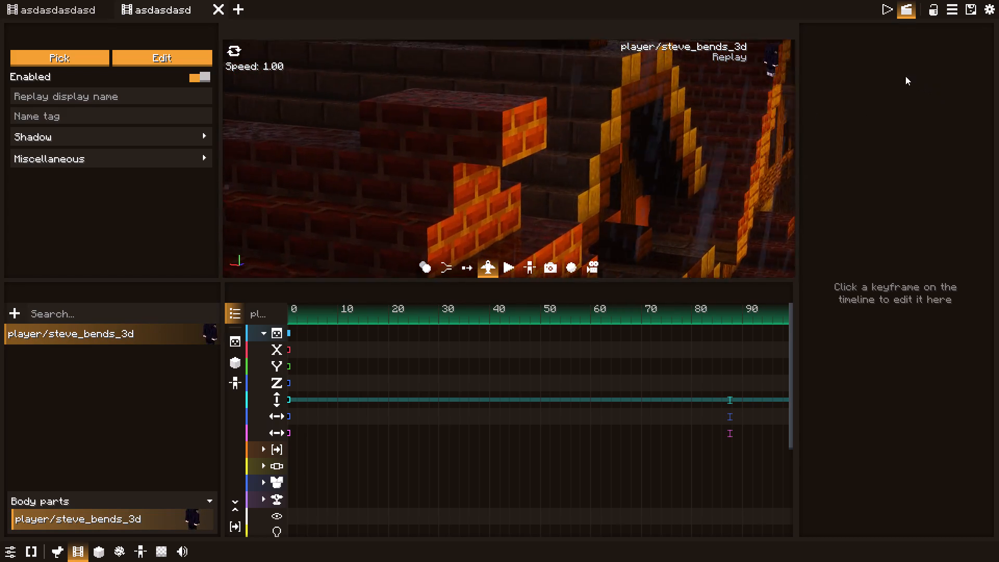
# Frame the character standing on the ridge above the sunlit brick slope with the hills behind, and leave flight mode.
pyautogui.moveTo(905, 76); pyautogui.dragTo(394, 38)
pyautogui.press('d')
pyautogui.press('d')
pyautogui.press('d')
pyautogui.press('d')
pyautogui.press('d')
pyautogui.press('d')
pyautogui.press('d')
pyautogui.press('d')
pyautogui.press('d')
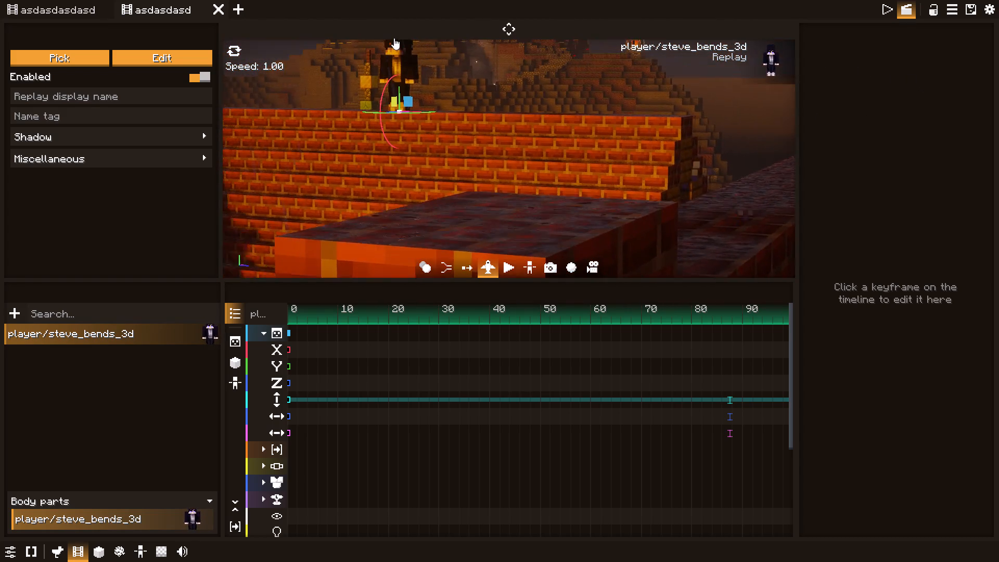
pyautogui.moveTo(394, 38); pyautogui.dragTo(344, 66)
pyautogui.press('space')
pyautogui.press('s')
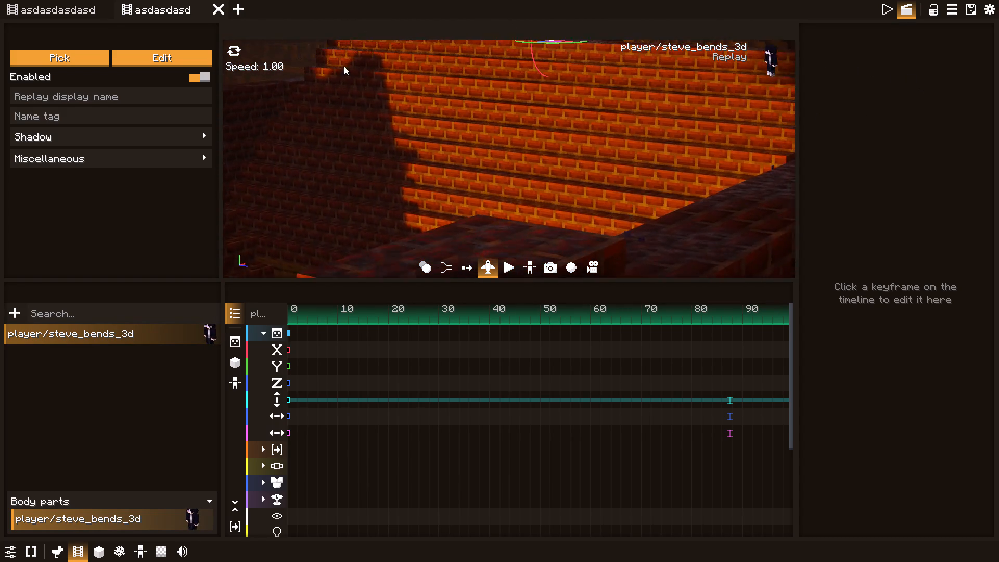
pyautogui.moveTo(344, 66); pyautogui.dragTo(344, 47)
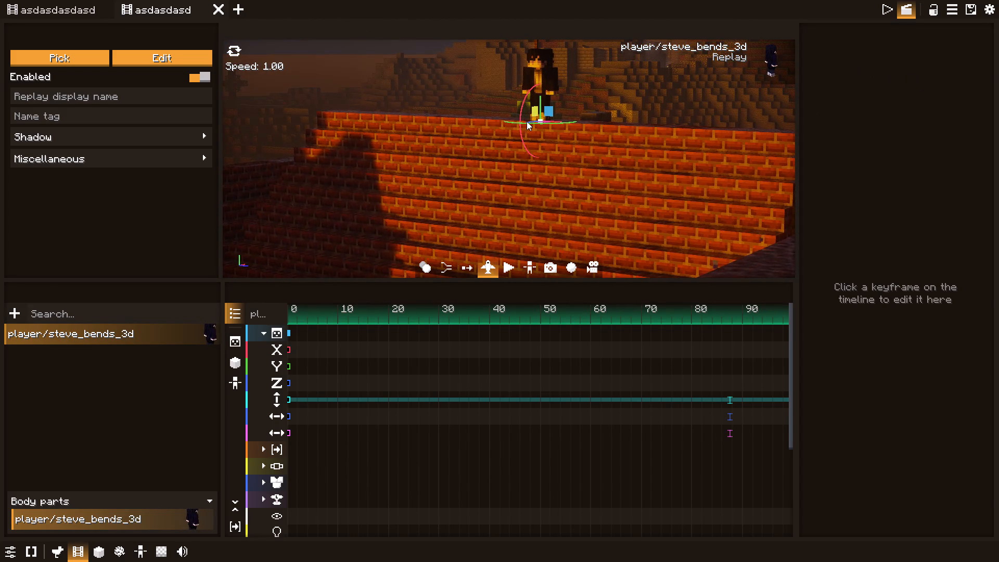
pyautogui.click(528, 121)
pyautogui.click(489, 271)
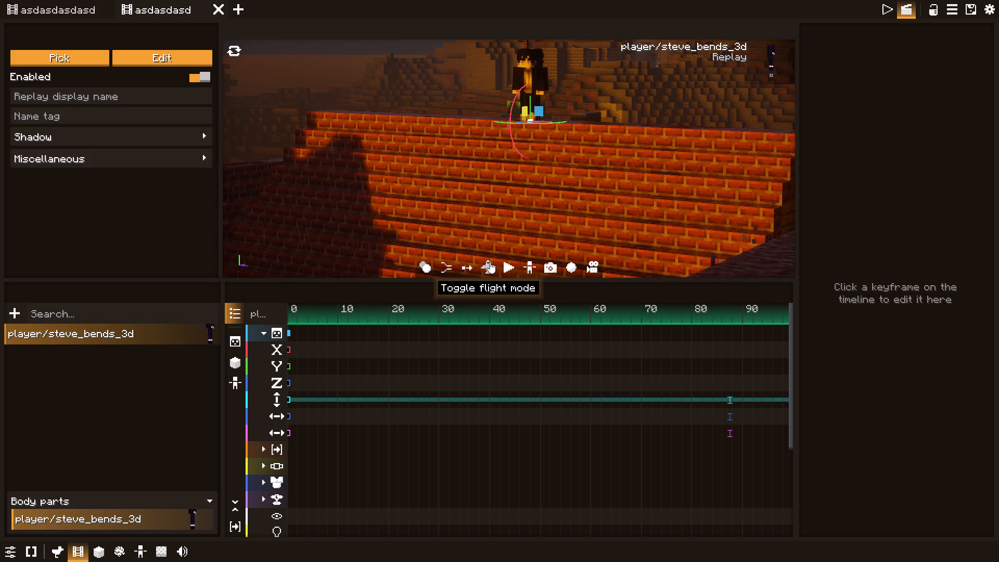
# Rotate the character around its vertical axis so that it faces straight towards the camera.
pyautogui.moveTo(522, 124); pyautogui.dragTo(532, 123)
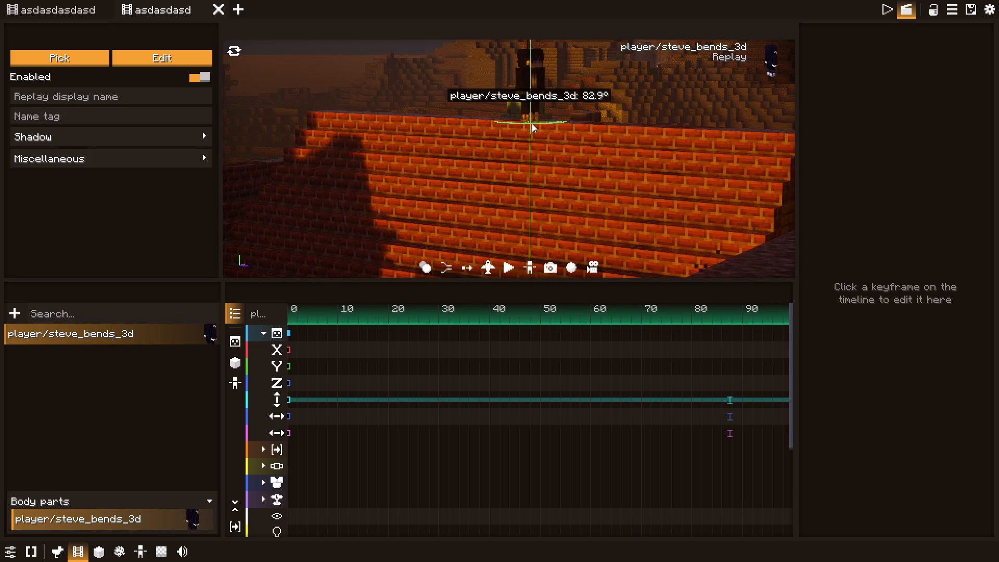
pyautogui.moveTo(532, 123); pyautogui.dragTo(529, 123)
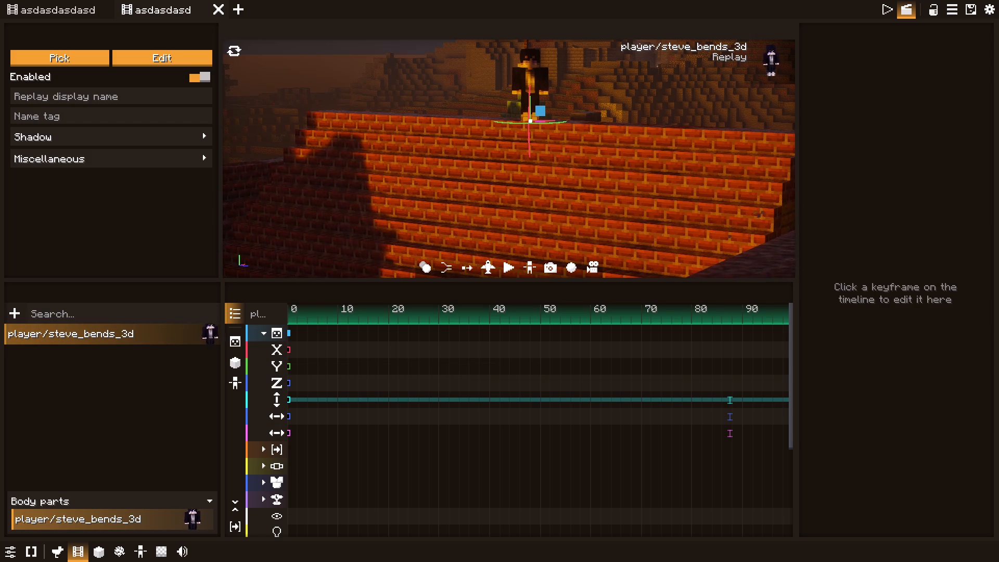
# Add a new replay to the film using the emoticons/steve_simple model.
pyautogui.click(15, 315)
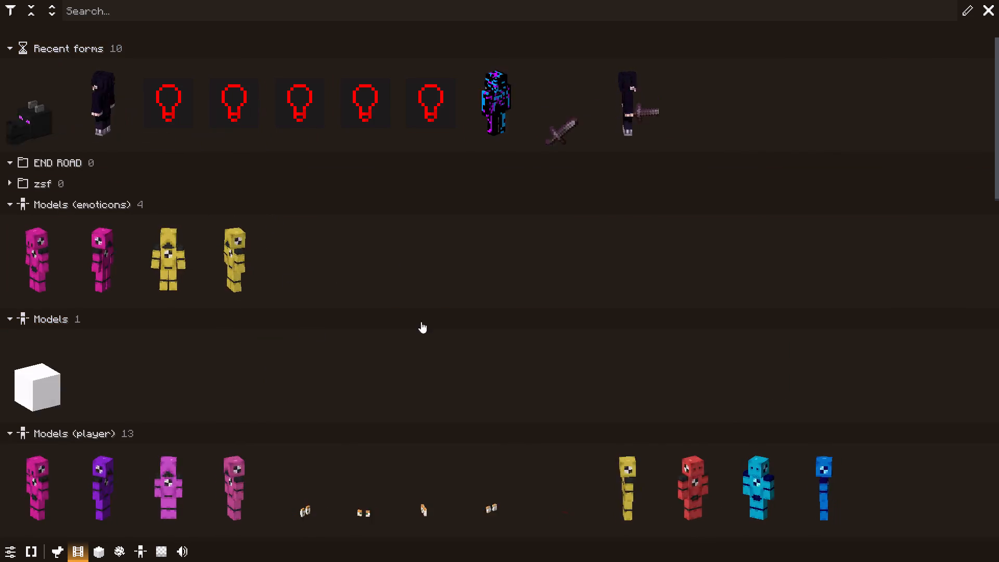
pyautogui.click(238, 270)
pyautogui.click(238, 270)
pyautogui.doubleClick(238, 270)
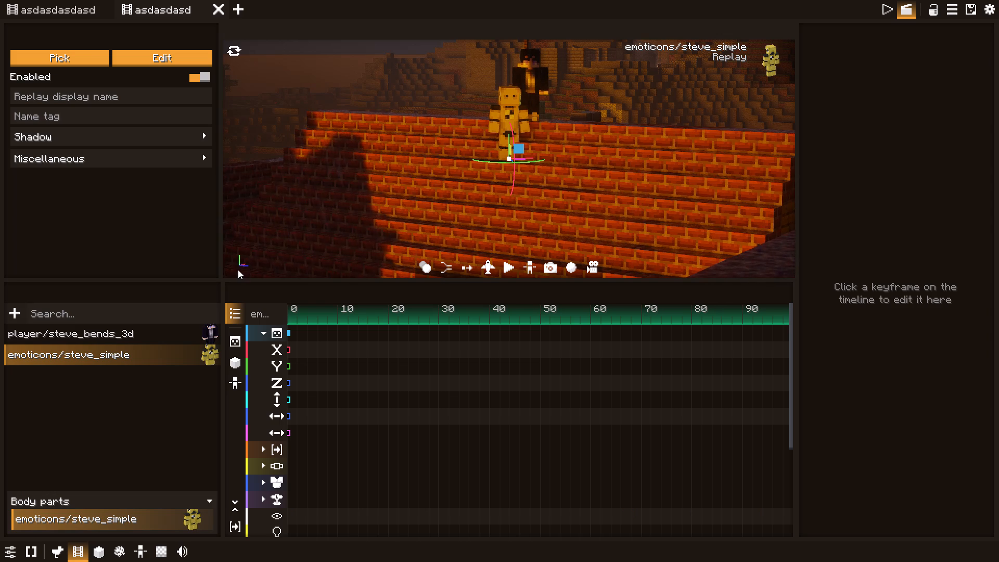
# Place the emoticons/steve_simple character on top of the brick block at the near end of the roof wall.
pyautogui.click(483, 263)
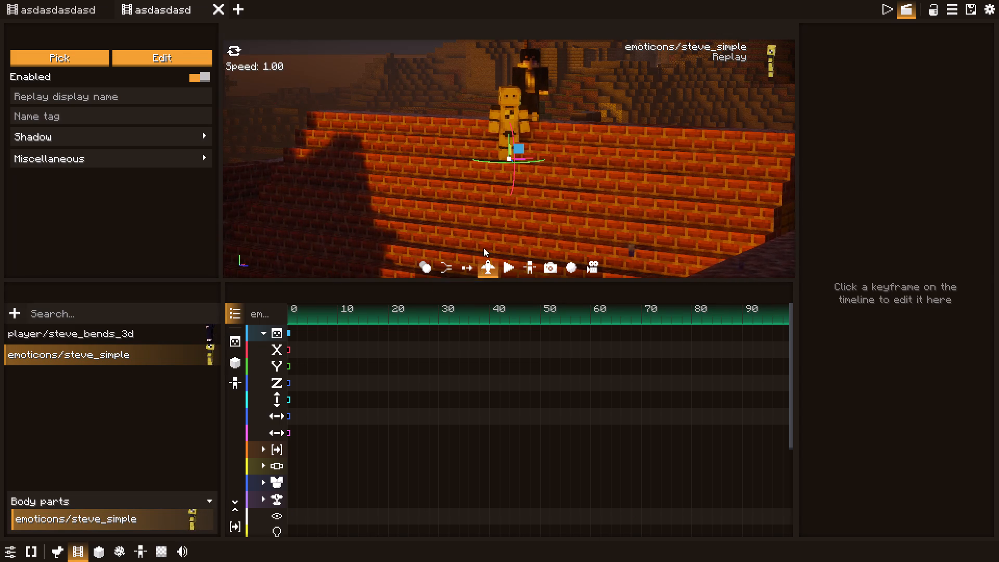
pyautogui.moveTo(483, 248); pyautogui.dragTo(475, 300)
pyautogui.click(486, 272)
pyautogui.click(483, 272)
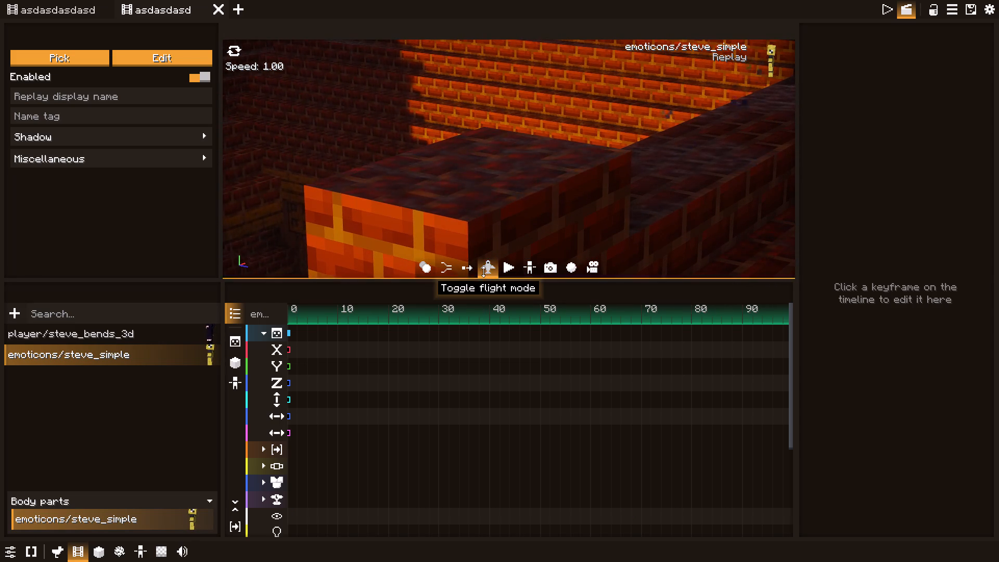
pyautogui.click(487, 259)
pyautogui.rightClick(472, 188)
pyautogui.click(493, 220)
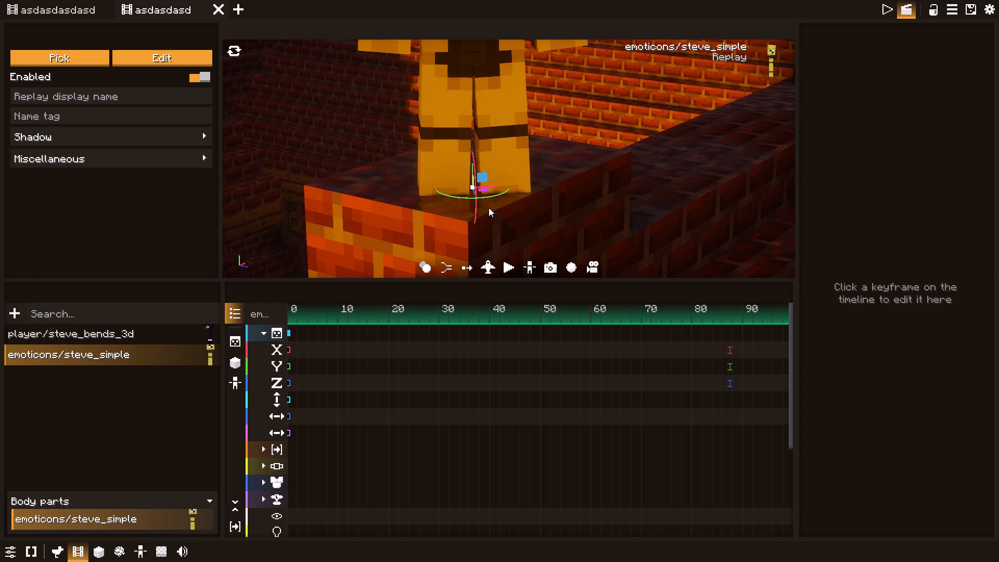
# Fly the camera back to frame the whole yellow character with the roof slope and the other character behind, and leave flight mode.
pyautogui.click(492, 261)
pyautogui.moveTo(490, 240); pyautogui.dragTo(492, 212)
pyautogui.press('s')
pyautogui.press('s')
pyautogui.press('s')
pyautogui.press('s')
pyautogui.press('s')
pyautogui.press('s')
pyautogui.press('s')
pyautogui.press('s')
pyautogui.press('s')
pyautogui.press('s')
pyautogui.press('s')
pyautogui.press('s')
pyautogui.press('s')
pyautogui.press('s')
pyautogui.press('s')
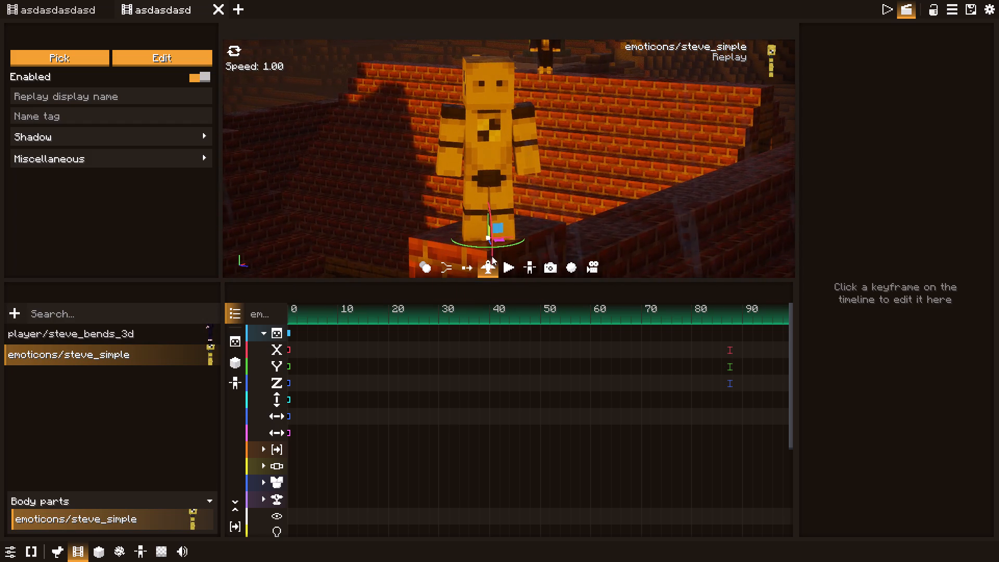
pyautogui.click(488, 265)
# Rotate the emoticons/steve_simple character around its vertical axis until its back is to the camera and it faces the character on the ridge.
pyautogui.moveTo(477, 245); pyautogui.dragTo(531, 240)
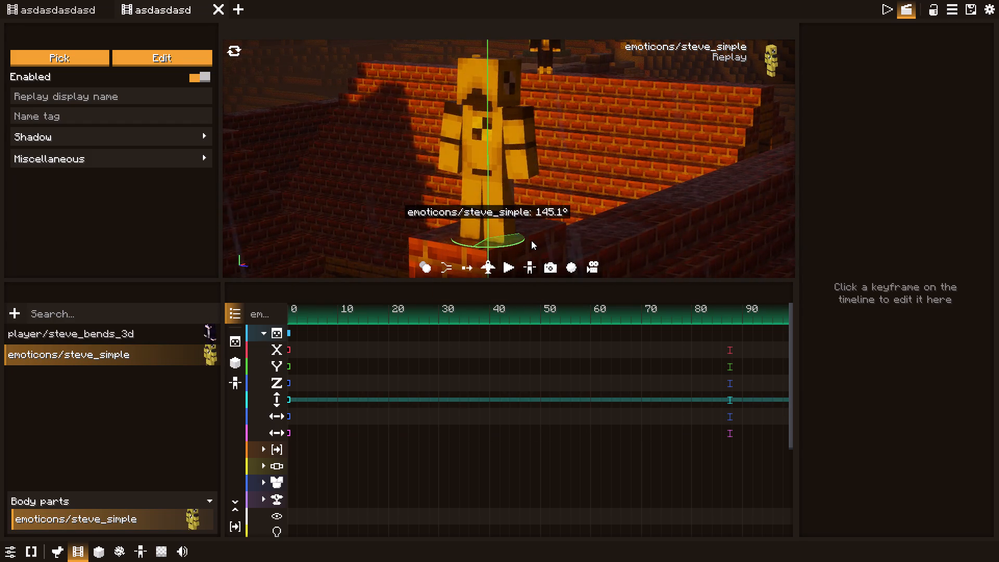
pyautogui.moveTo(531, 240); pyautogui.dragTo(541, 236)
pyautogui.tripleClick(475, 72)
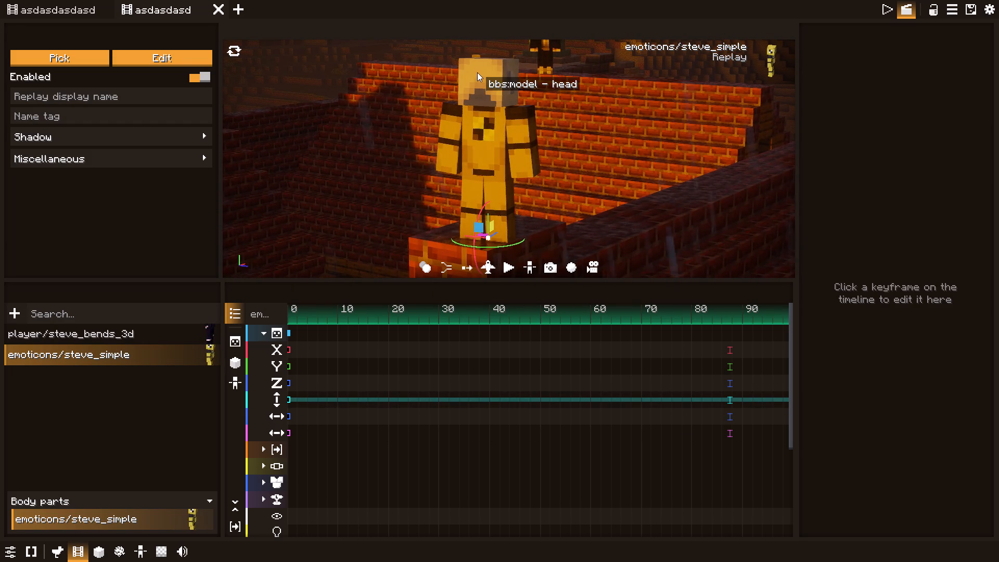
pyautogui.click(482, 250)
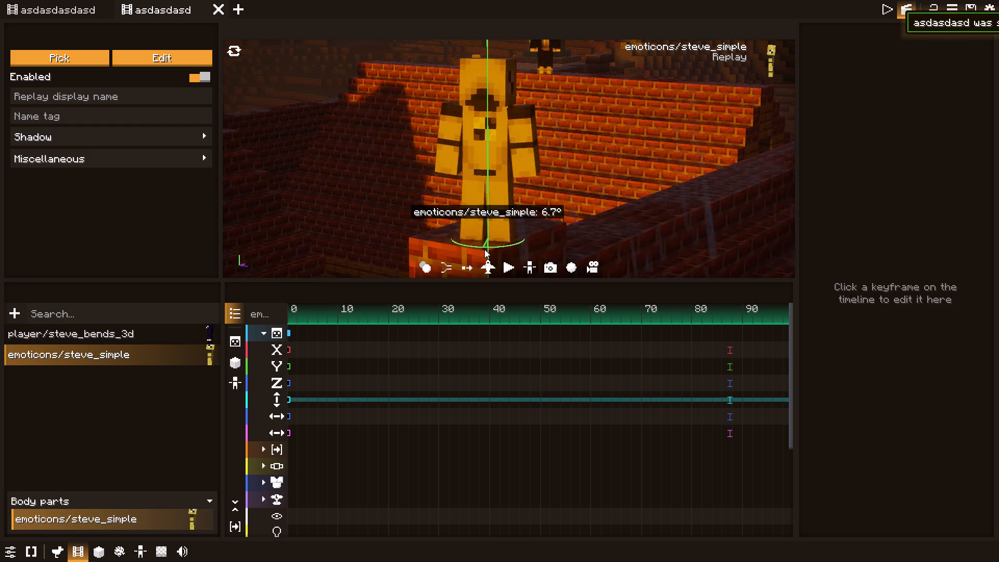
# Apply the anime-hd-girl-green.png skin from the textures folder to the emoticons/steve_simple model and return to the film.
pyautogui.click(173, 53)
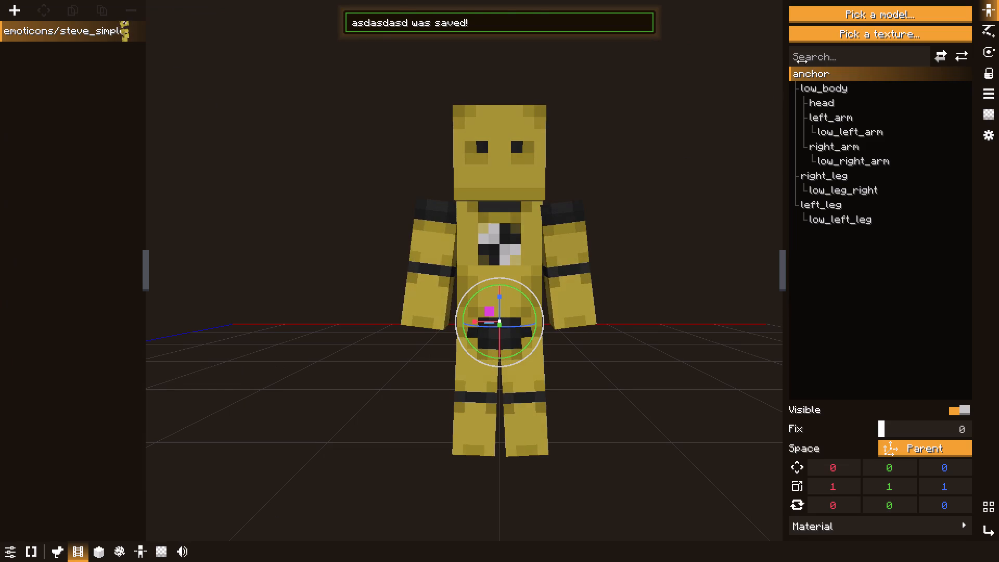
pyautogui.click(823, 36)
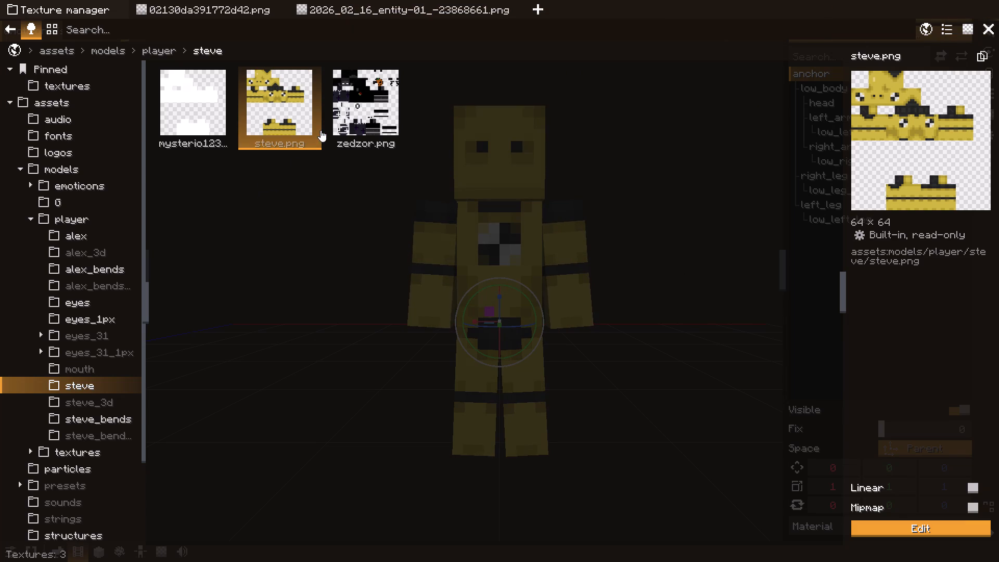
pyautogui.click(89, 81)
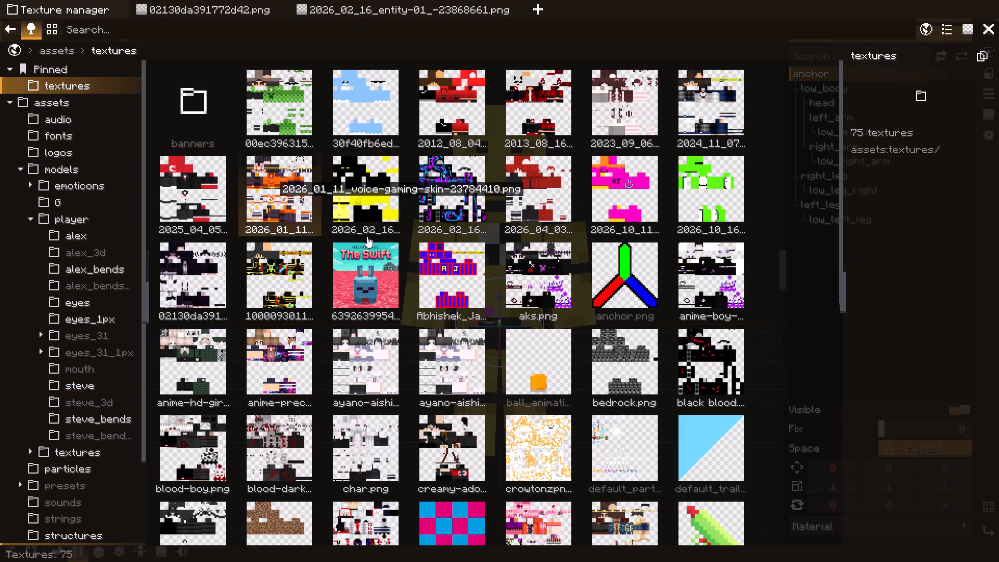
pyautogui.scroll(-1, 493, 270)
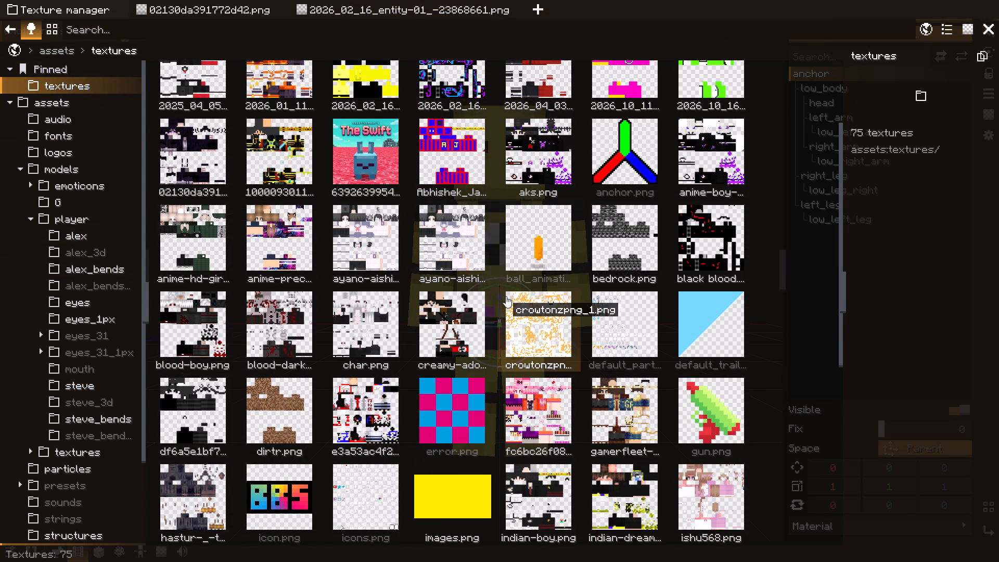
pyautogui.scroll(-4, 506, 296)
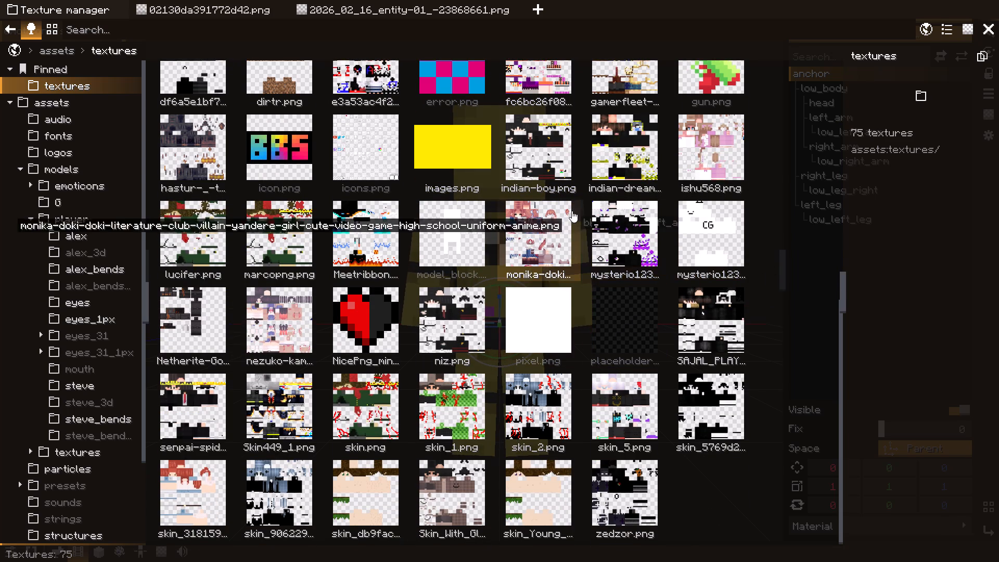
pyautogui.scroll(2, 572, 211)
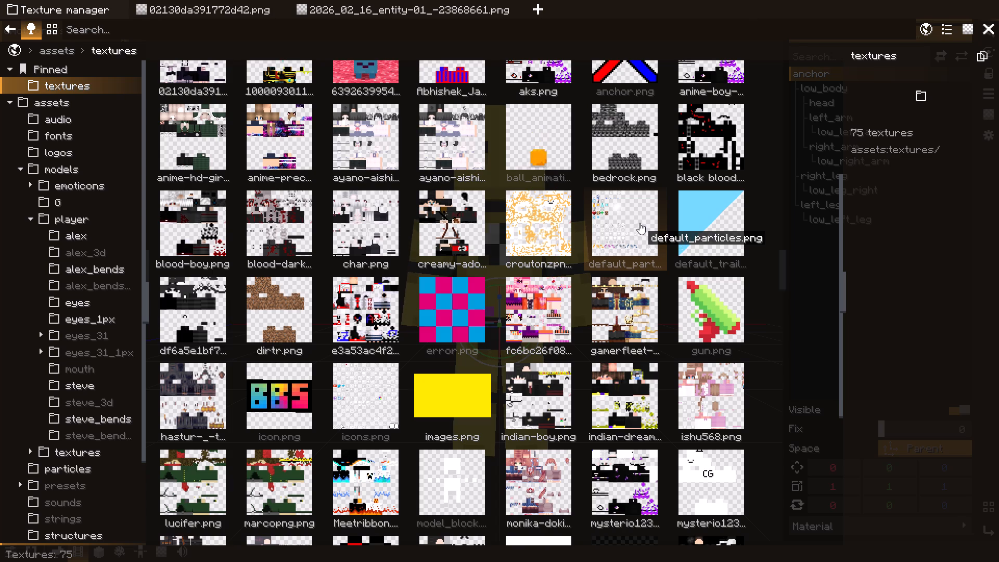
pyautogui.scroll(2, 466, 201)
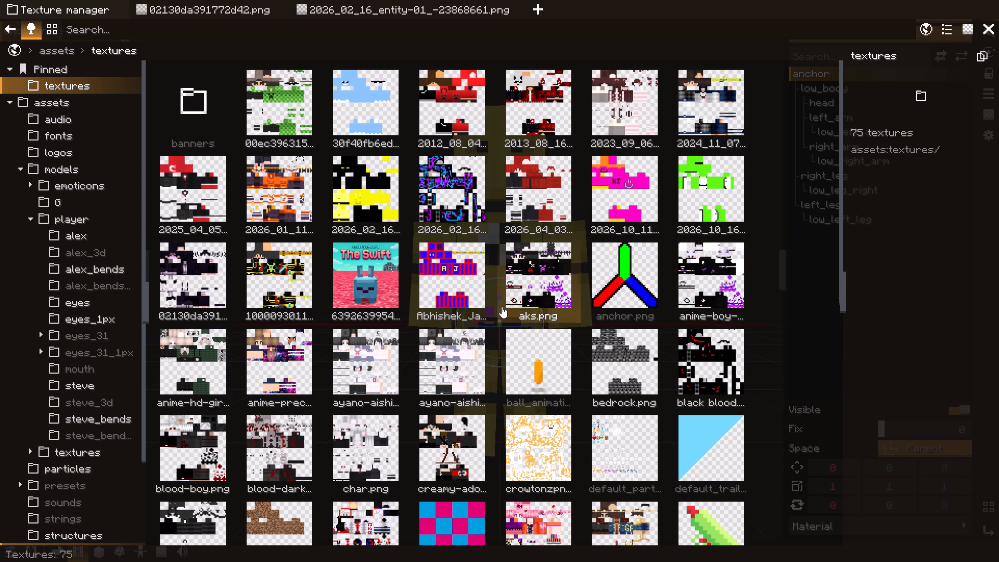
pyautogui.scroll(-2, 198, 387)
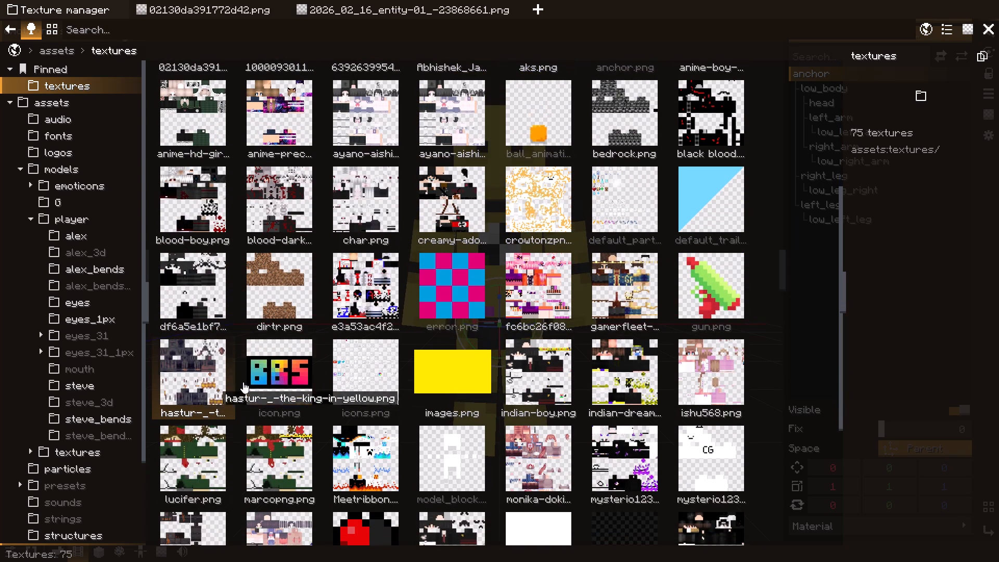
pyautogui.scroll(-2, 289, 384)
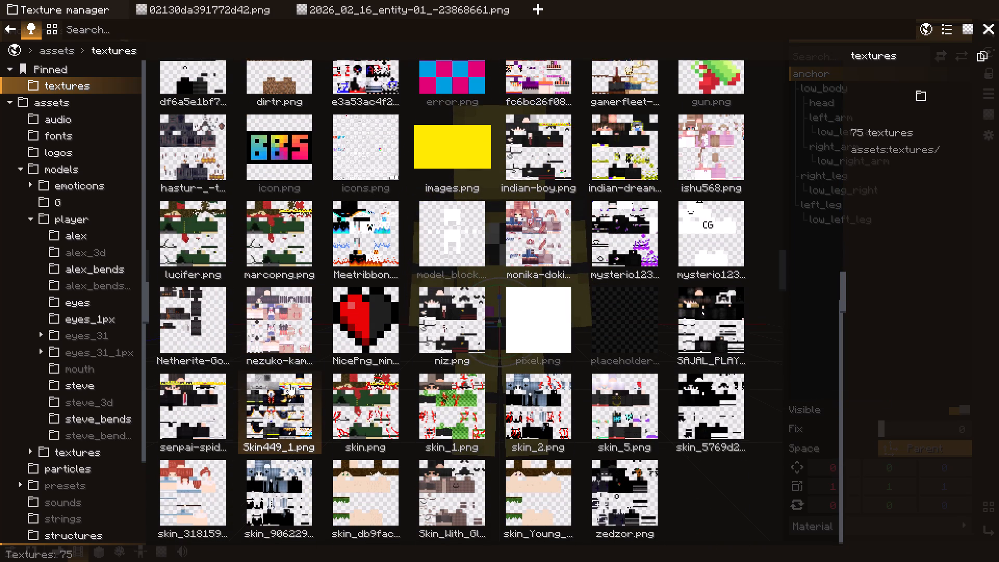
pyautogui.scroll(3, 289, 384)
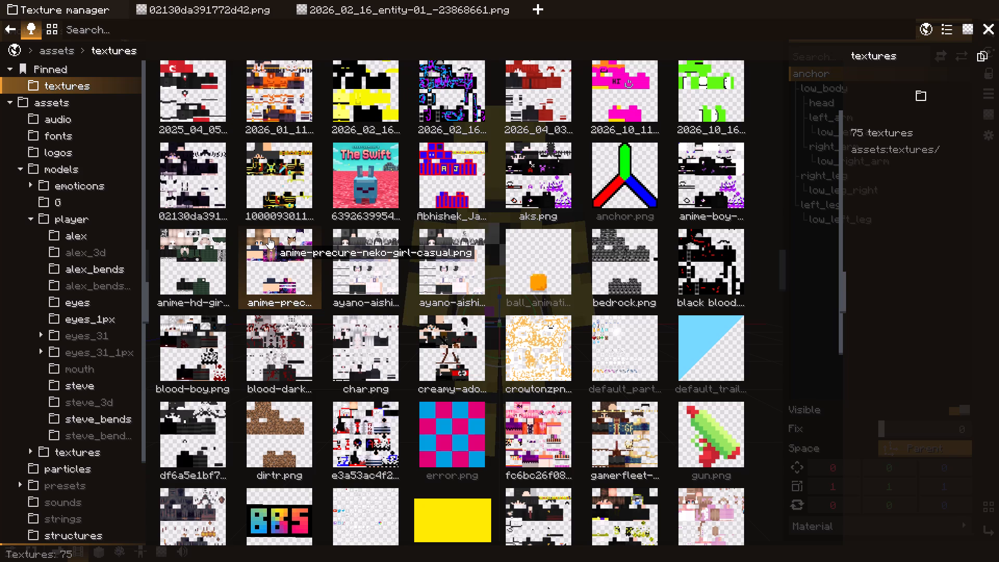
pyautogui.doubleClick(223, 263)
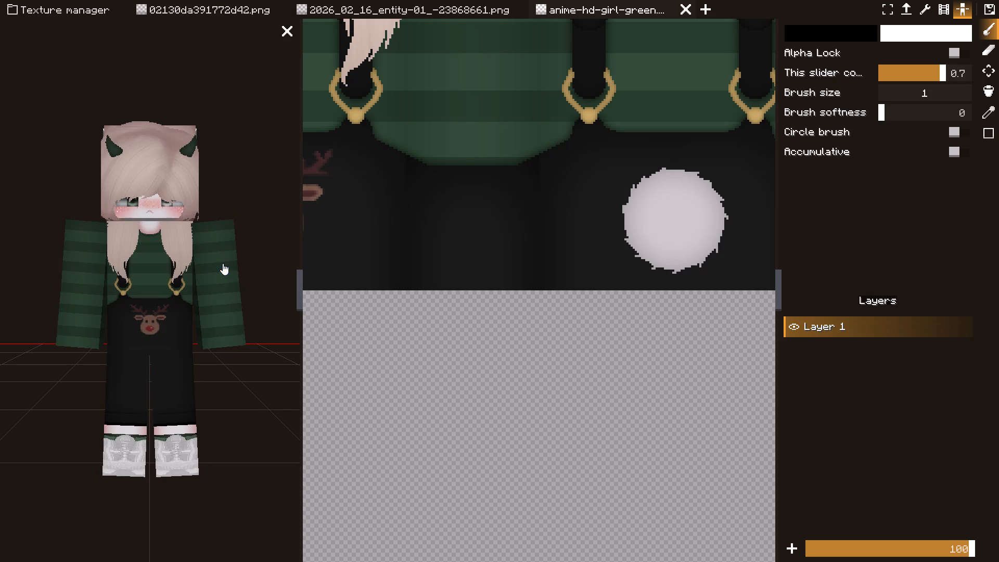
pyautogui.press('Escape')
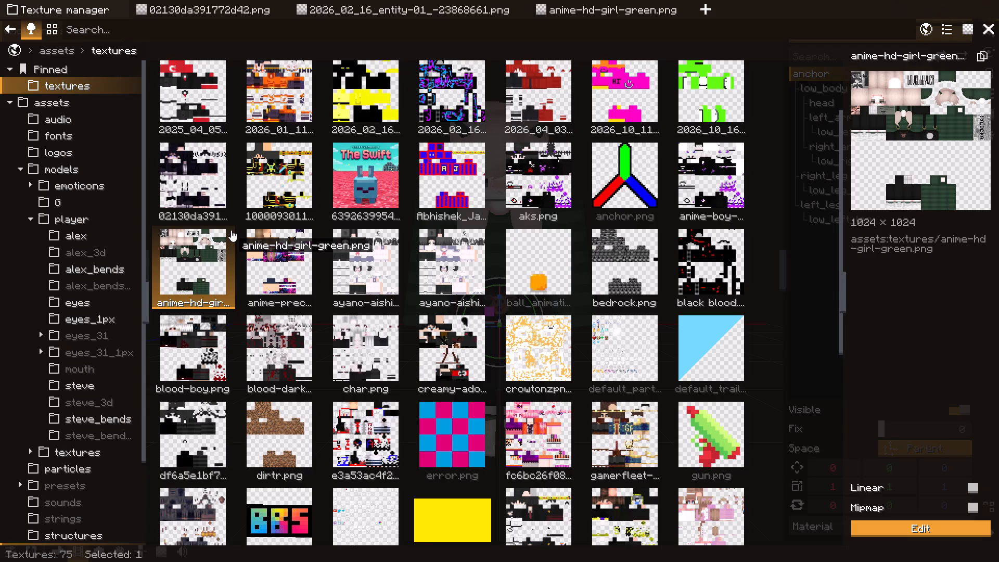
pyautogui.press('Escape')
pyautogui.press('Escape')
pyautogui.press('Escape')
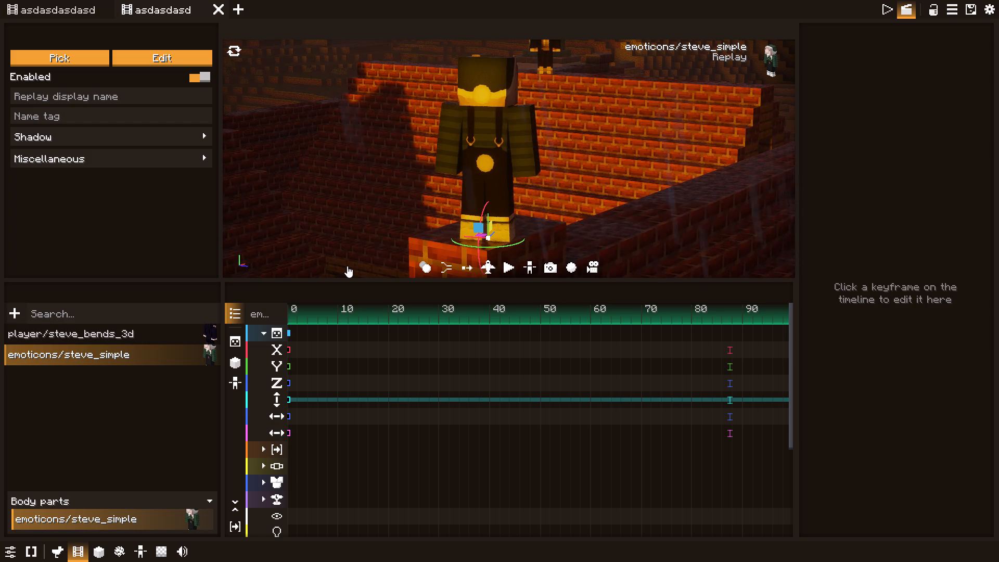
# Add a Point light replay to the film.
pyautogui.rightClick(92, 406)
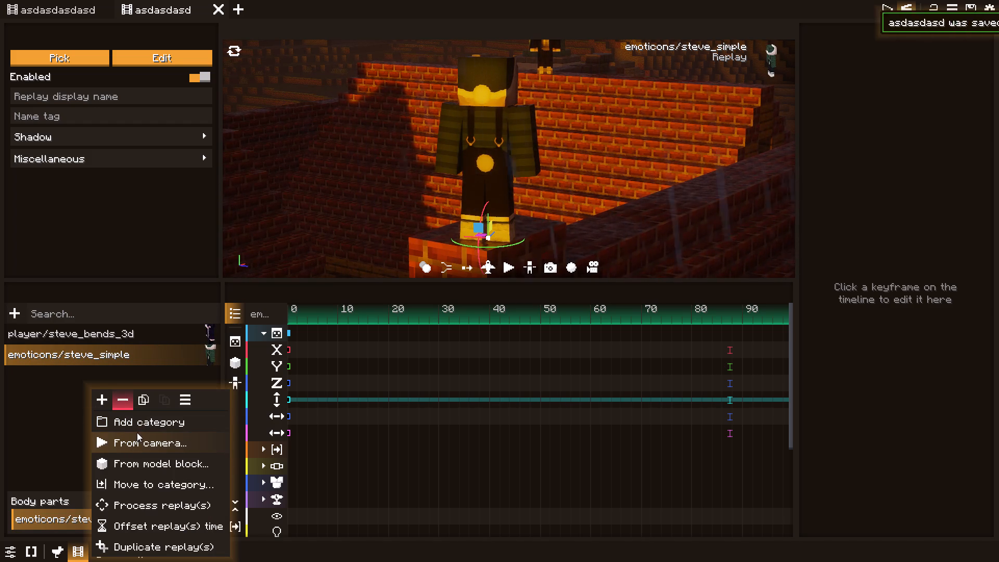
pyautogui.click(100, 403)
pyautogui.scroll(-6, 217, 382)
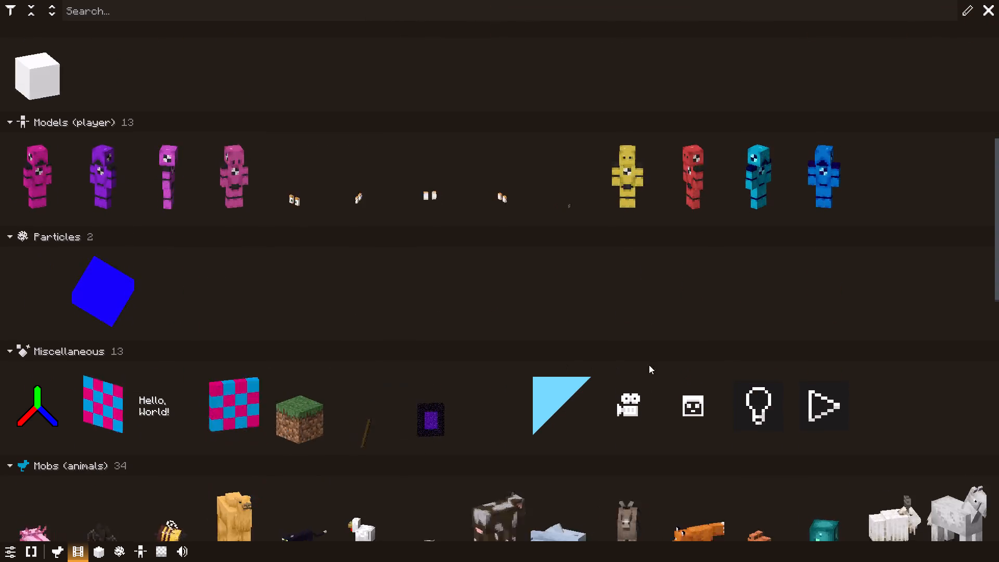
pyautogui.doubleClick(750, 383)
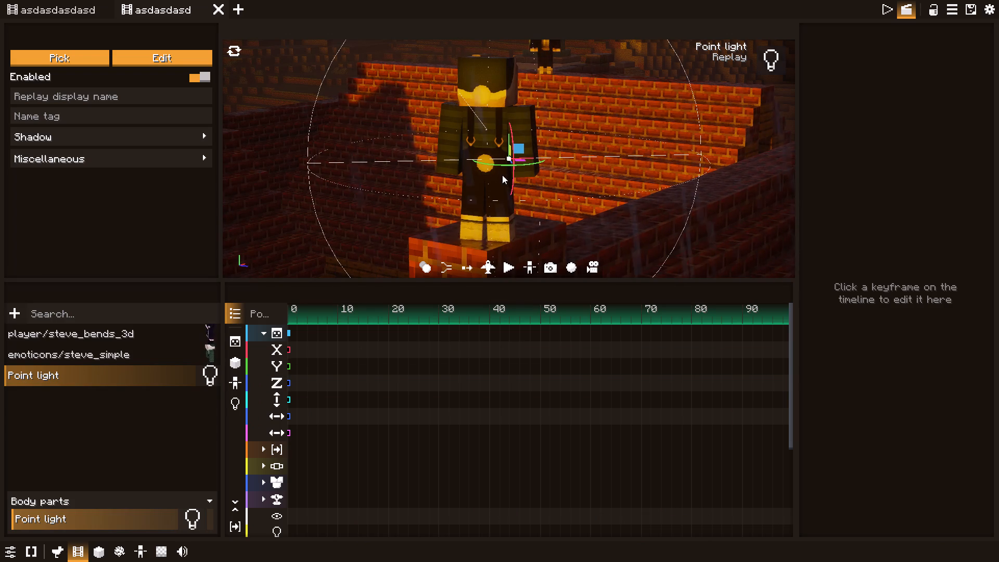
# Place the point light on the front corner of the brick block where the green-clad character stands.
pyautogui.moveTo(509, 159); pyautogui.dragTo(502, 103)
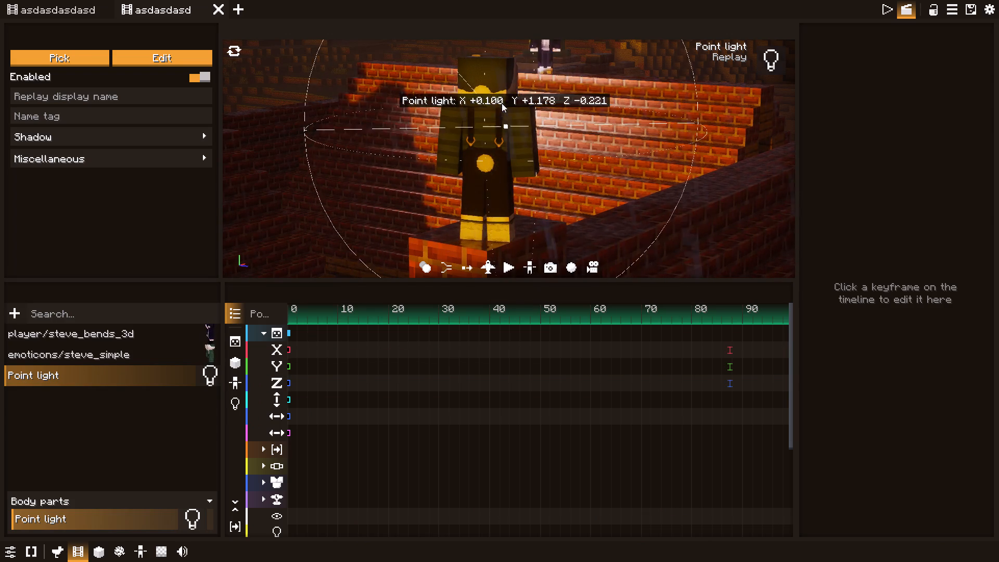
pyautogui.moveTo(502, 103); pyautogui.dragTo(538, 227)
pyautogui.rightClick(547, 240)
pyautogui.click(477, 241)
pyautogui.click(451, 244)
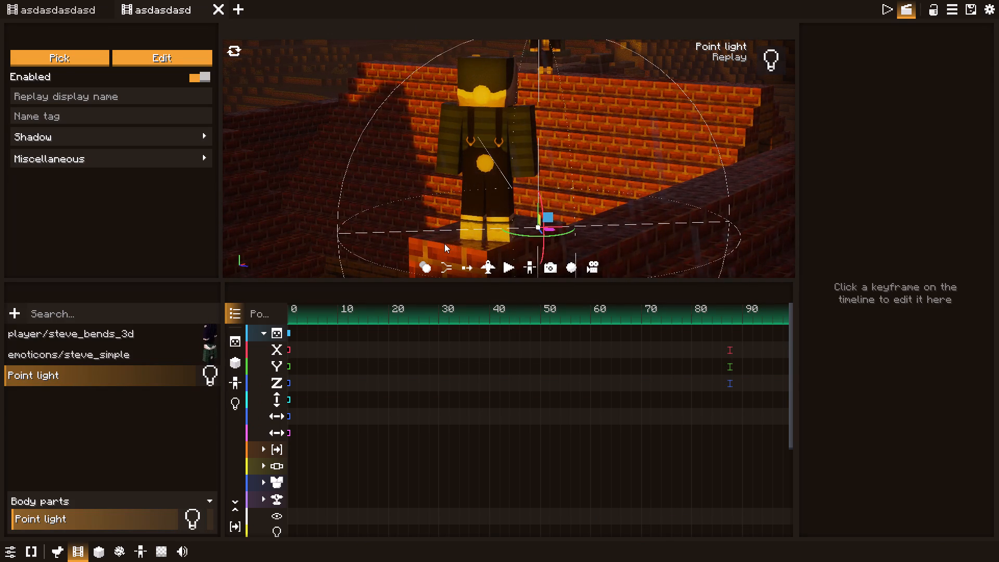
pyautogui.rightClick(444, 244)
pyautogui.click(466, 271)
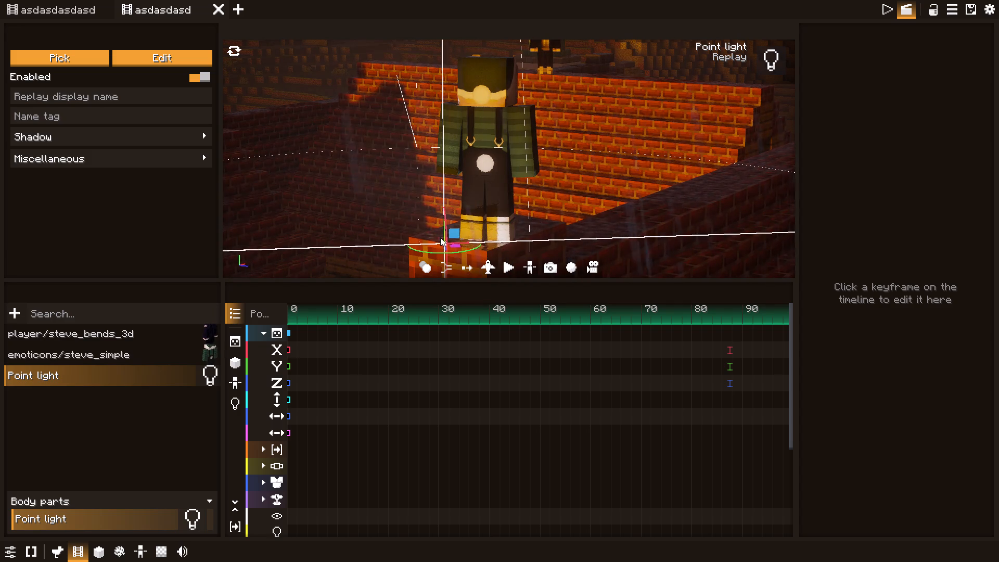
# Raise the point light about 1 block and shift it outwards beside the green-clad character at chest height.
pyautogui.moveTo(442, 243); pyautogui.dragTo(455, 0)
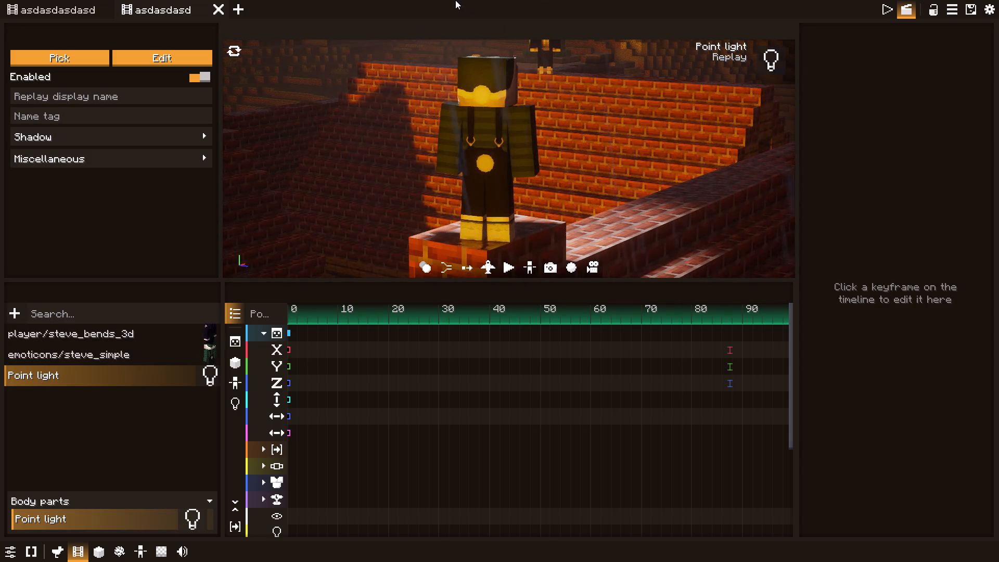
pyautogui.moveTo(455, 0); pyautogui.dragTo(434, 85)
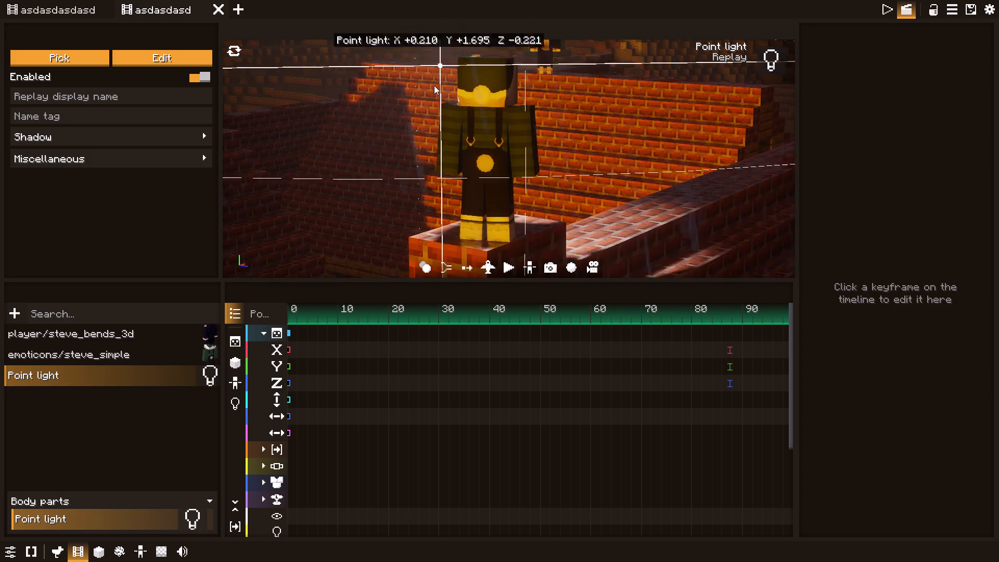
pyautogui.moveTo(434, 85); pyautogui.dragTo(421, 148)
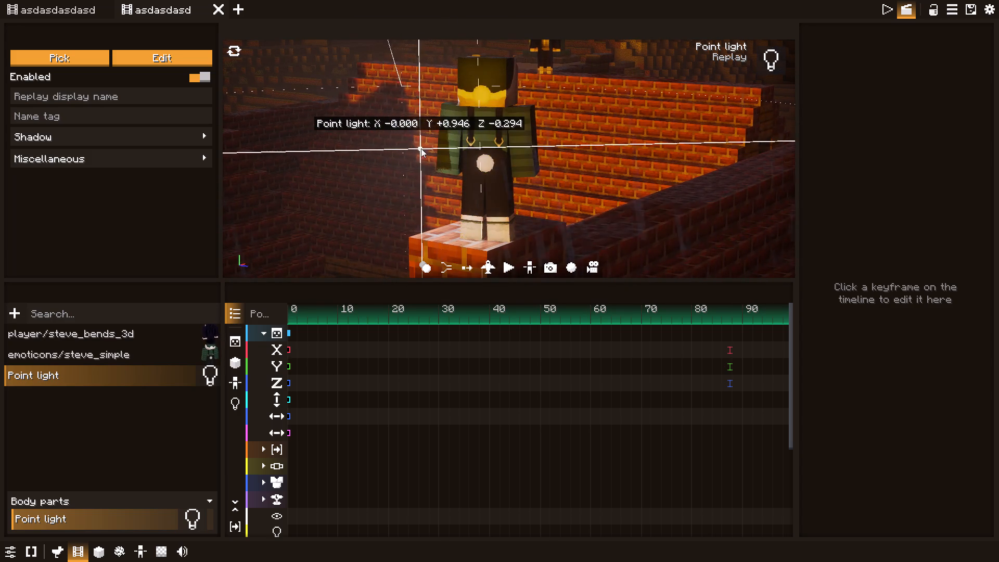
pyautogui.moveTo(421, 148); pyautogui.dragTo(388, 141)
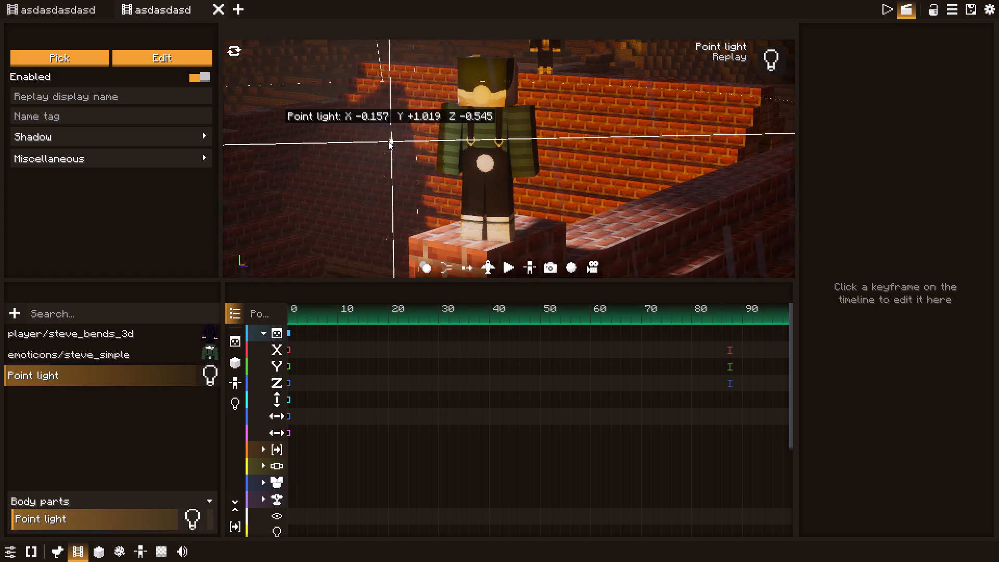
pyautogui.moveTo(388, 141); pyautogui.dragTo(383, 138)
# Set the point light's intensity to 2 and return to the film.
pyautogui.click(159, 59)
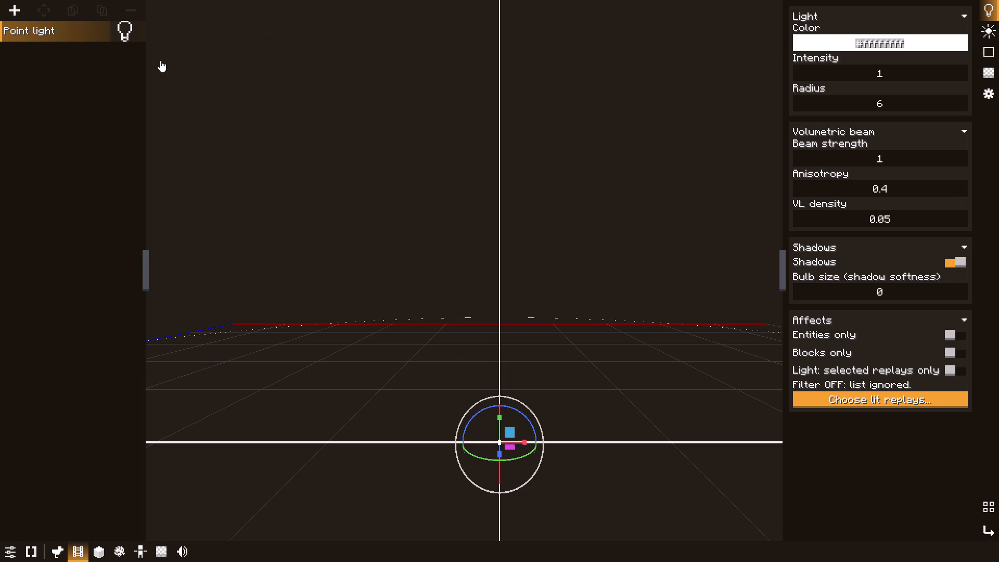
pyautogui.click(957, 74)
pyautogui.press('Escape')
pyautogui.press('Escape')
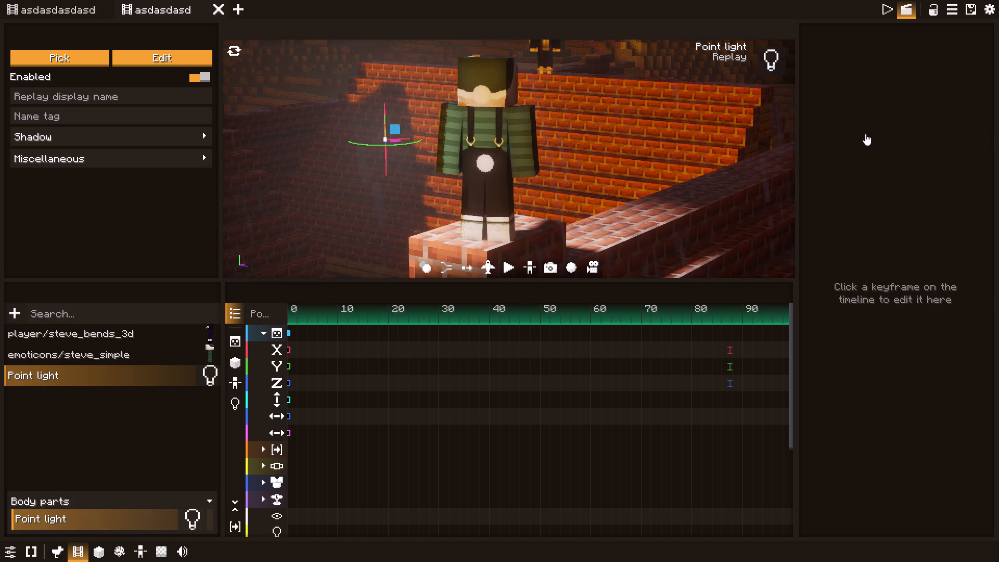
# Move the point light about 0.8 block across and up to the green-clad character's head height.
pyautogui.moveTo(386, 137); pyautogui.dragTo(450, 129)
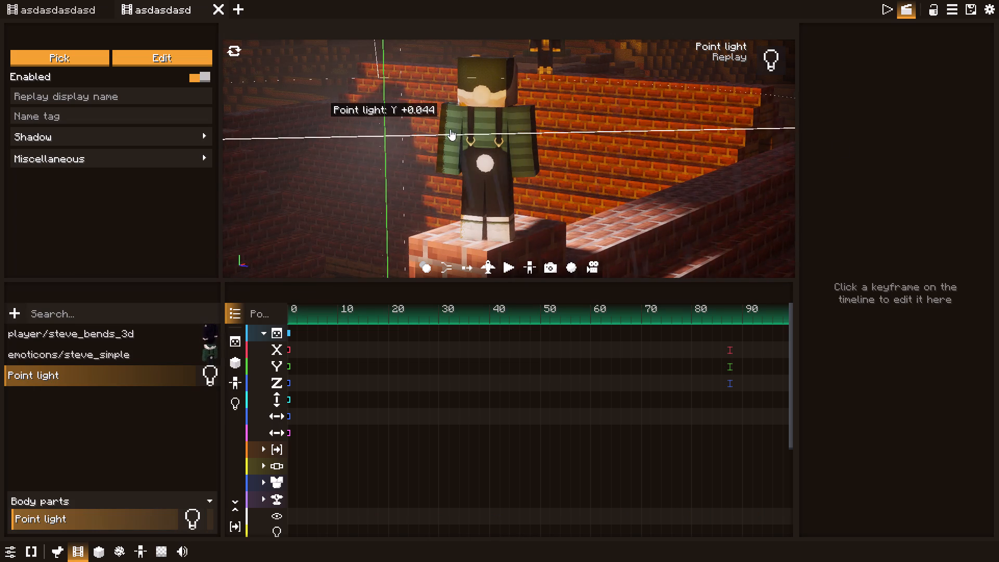
pyautogui.moveTo(450, 129); pyautogui.dragTo(461, 128)
pyautogui.moveTo(383, 129); pyautogui.dragTo(466, 129)
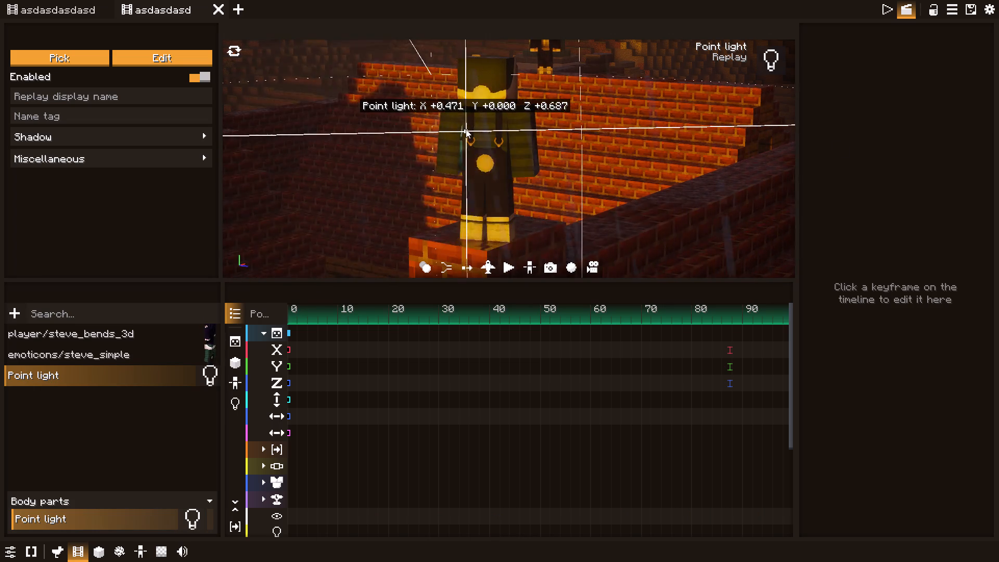
pyautogui.moveTo(466, 129); pyautogui.dragTo(464, 104)
pyautogui.scroll(-4, 466, 129)
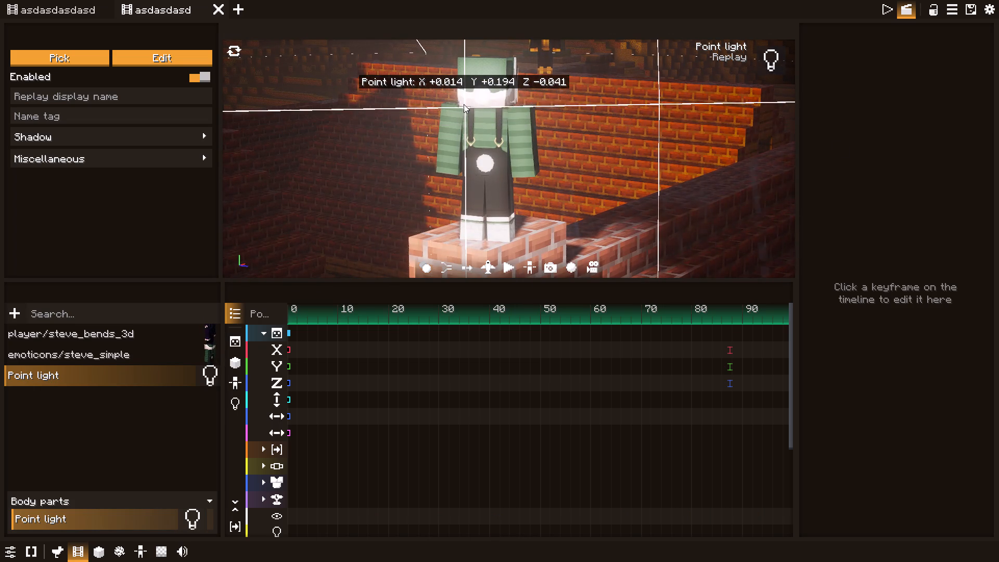
pyautogui.moveTo(464, 104); pyautogui.dragTo(464, 98)
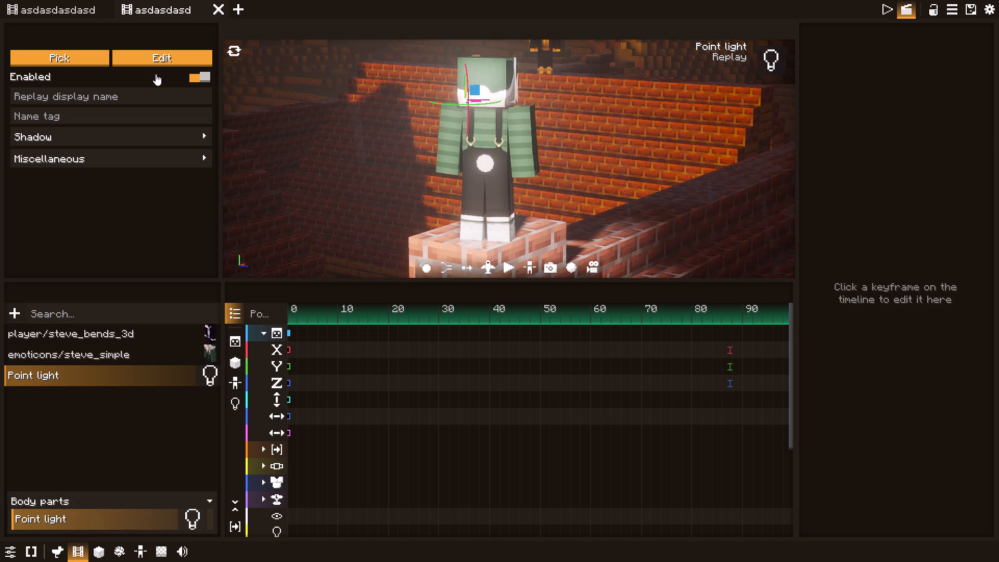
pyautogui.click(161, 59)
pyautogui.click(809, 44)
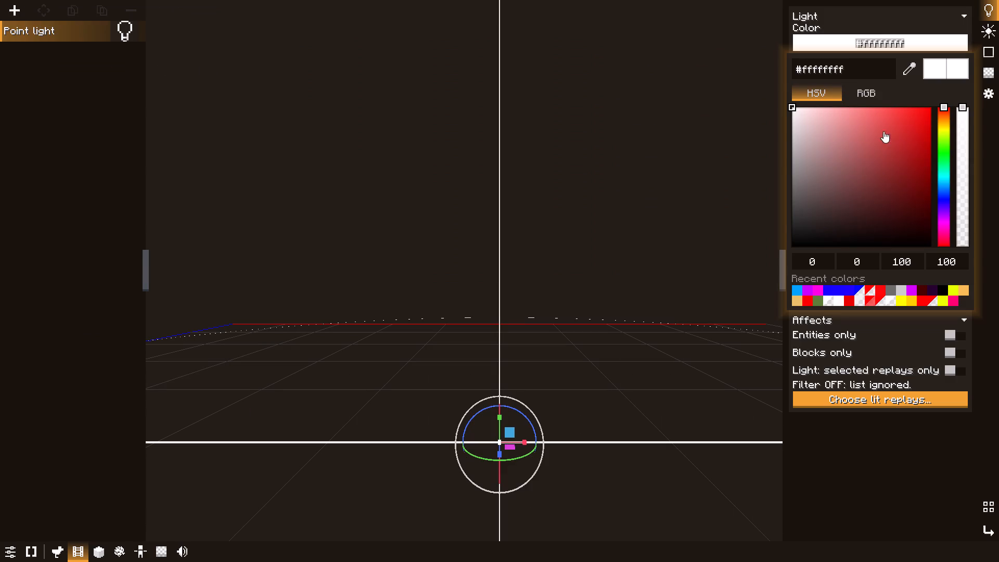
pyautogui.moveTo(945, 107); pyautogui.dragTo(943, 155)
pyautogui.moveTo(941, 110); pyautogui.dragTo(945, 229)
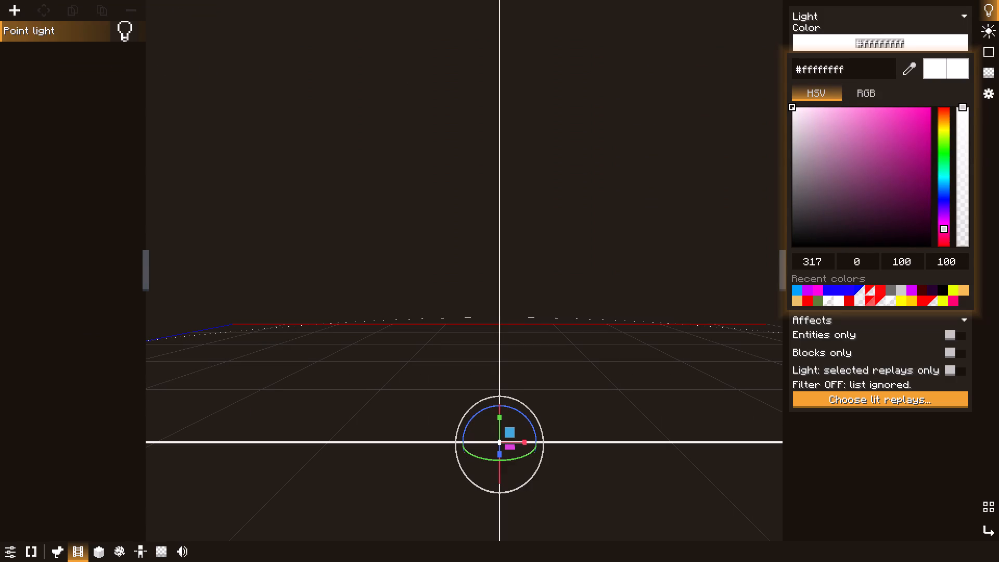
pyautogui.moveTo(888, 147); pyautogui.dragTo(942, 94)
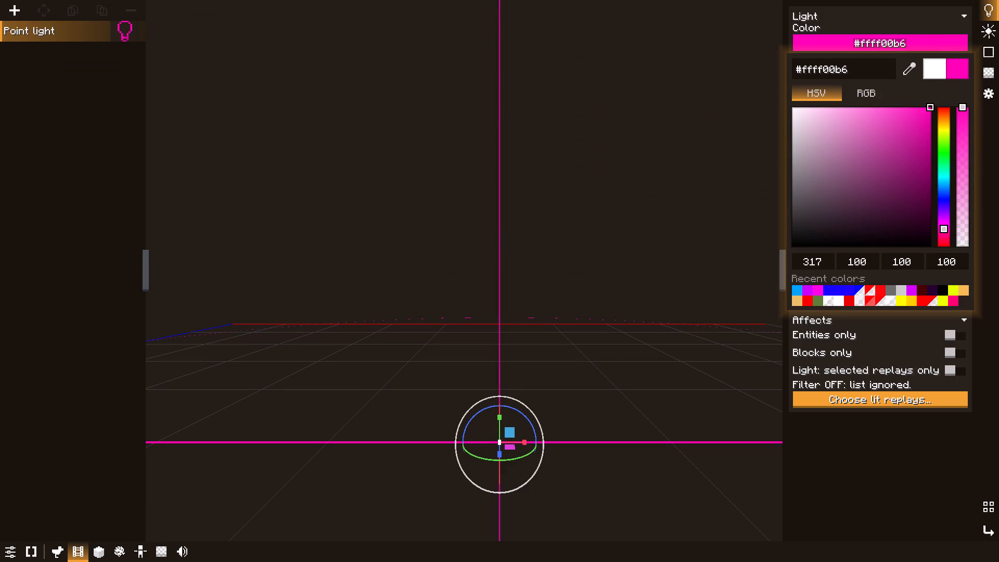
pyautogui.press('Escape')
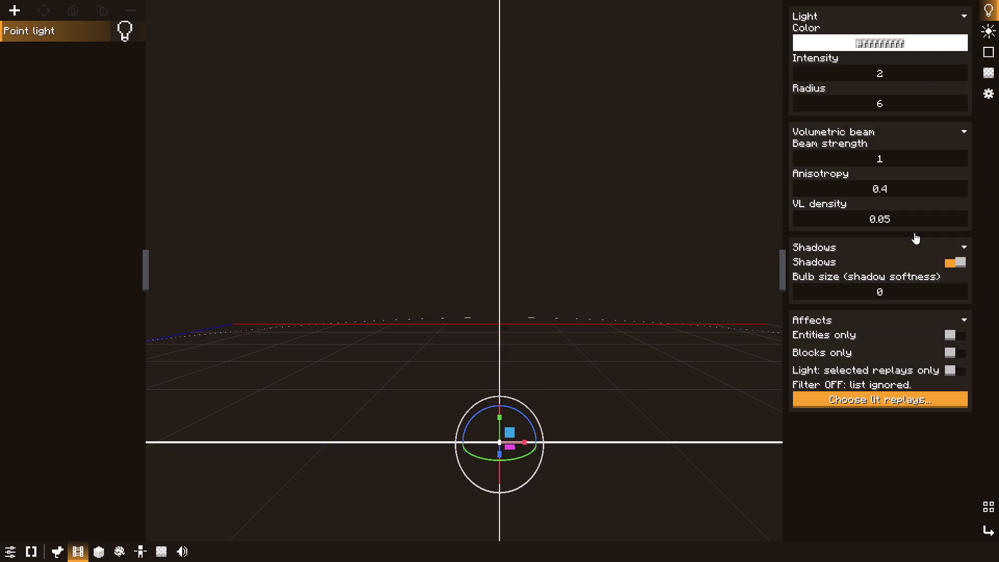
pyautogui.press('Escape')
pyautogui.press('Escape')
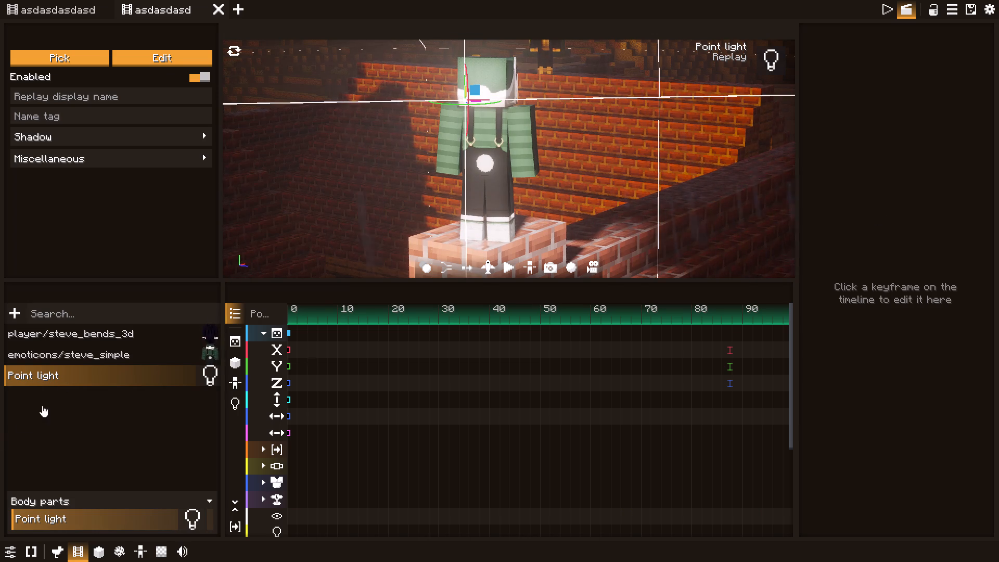
# Set the point light's colour to pink #ffff4cdc and return to the film.
pyautogui.click(165, 65)
pyautogui.click(831, 41)
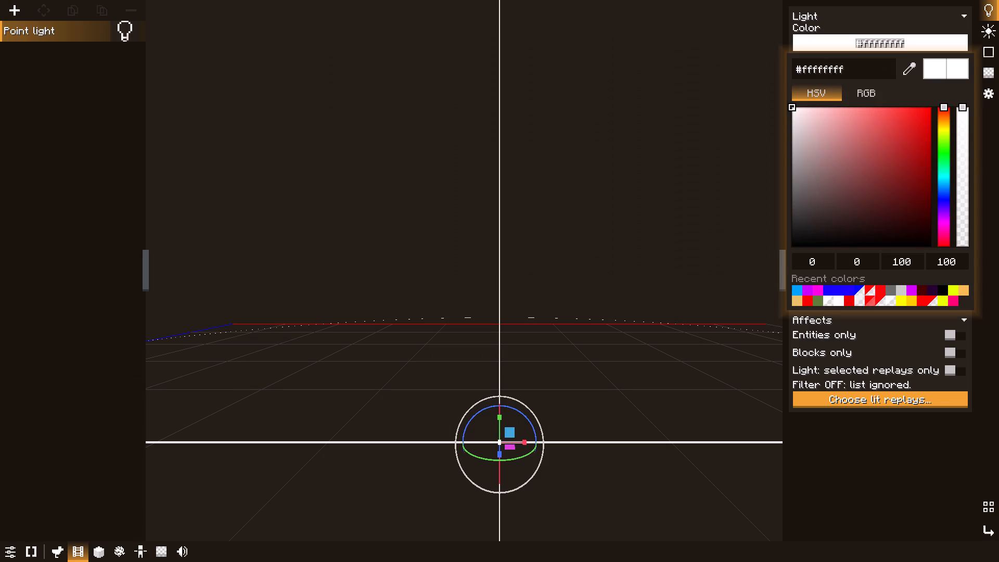
pyautogui.moveTo(940, 112); pyautogui.dragTo(953, 205)
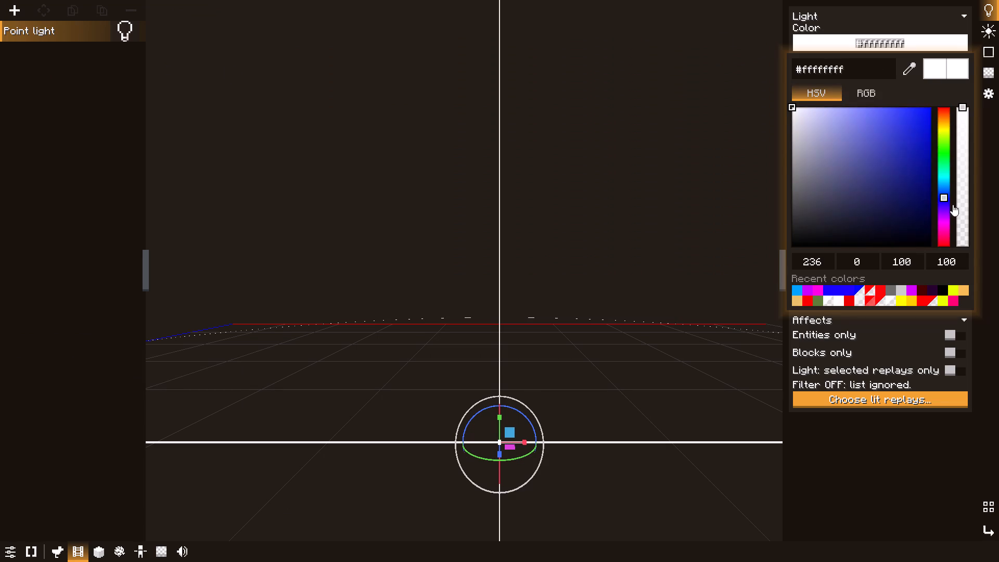
pyautogui.moveTo(953, 205); pyautogui.dragTo(954, 227)
pyautogui.moveTo(863, 117); pyautogui.dragTo(870, 111)
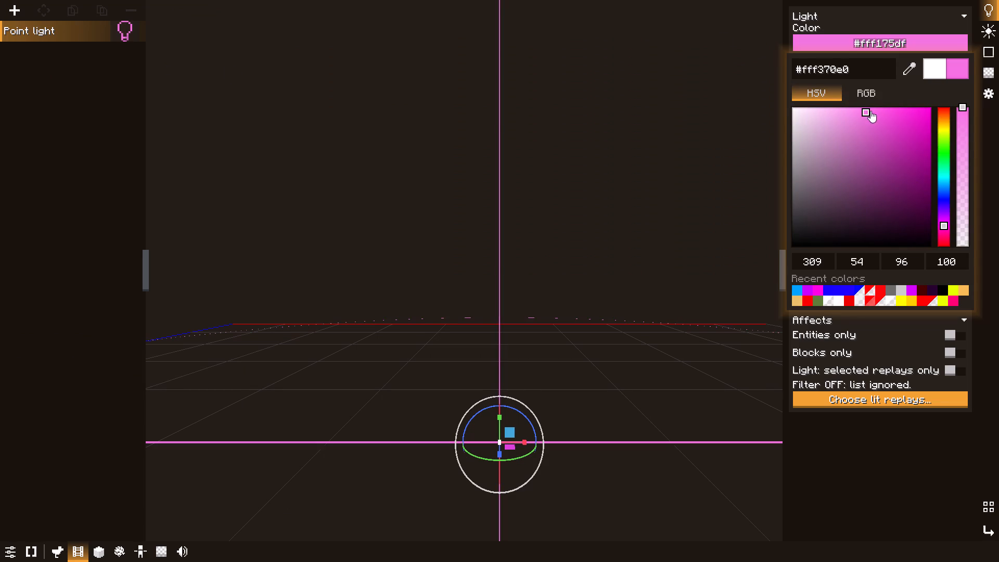
pyautogui.moveTo(870, 111); pyautogui.dragTo(894, 107)
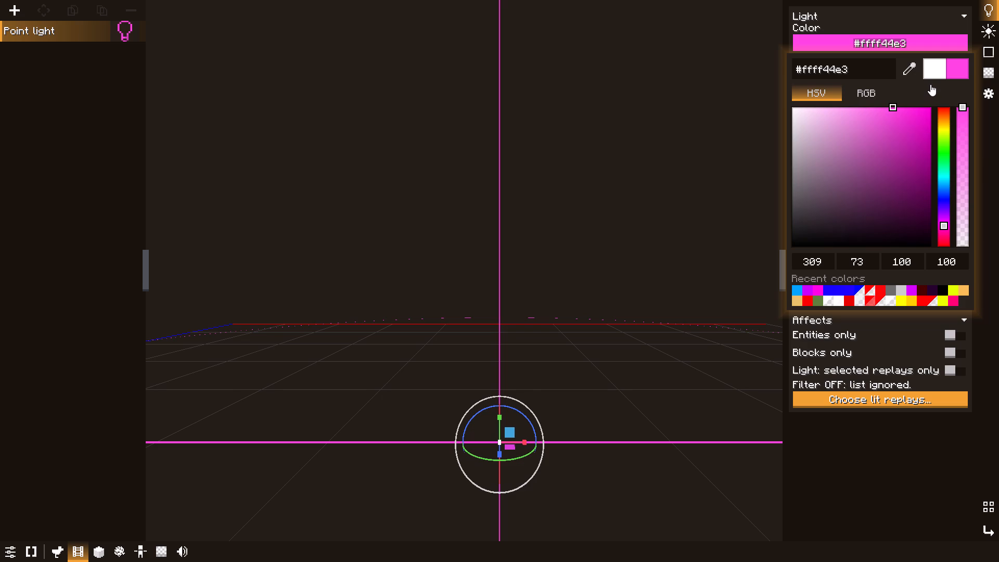
pyautogui.click(926, 65)
pyautogui.click(960, 71)
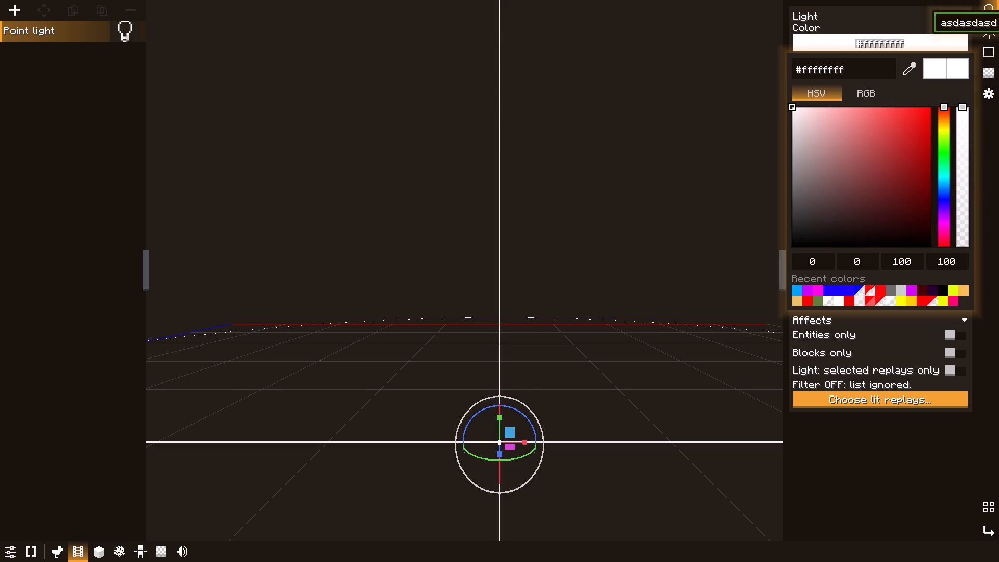
pyautogui.moveTo(942, 111); pyautogui.dragTo(943, 217)
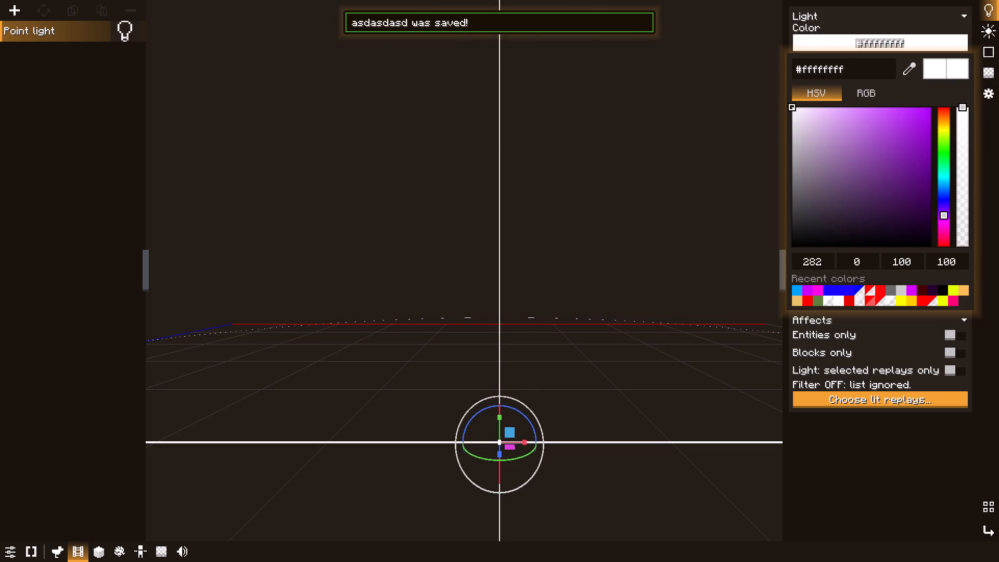
pyautogui.moveTo(943, 217); pyautogui.dragTo(946, 228)
pyautogui.moveTo(890, 120); pyautogui.dragTo(890, 106)
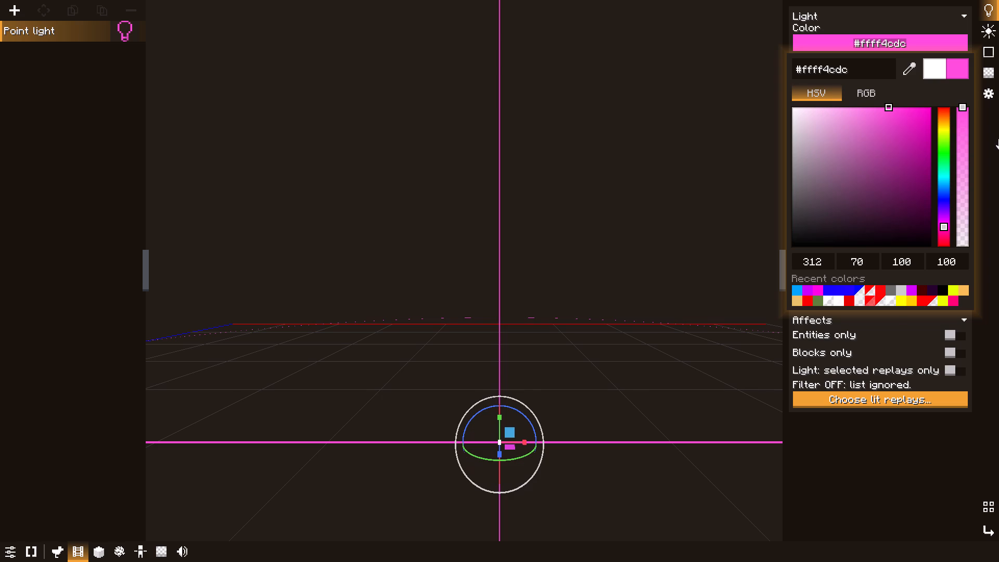
pyautogui.click(998, 155)
pyautogui.click(939, 46)
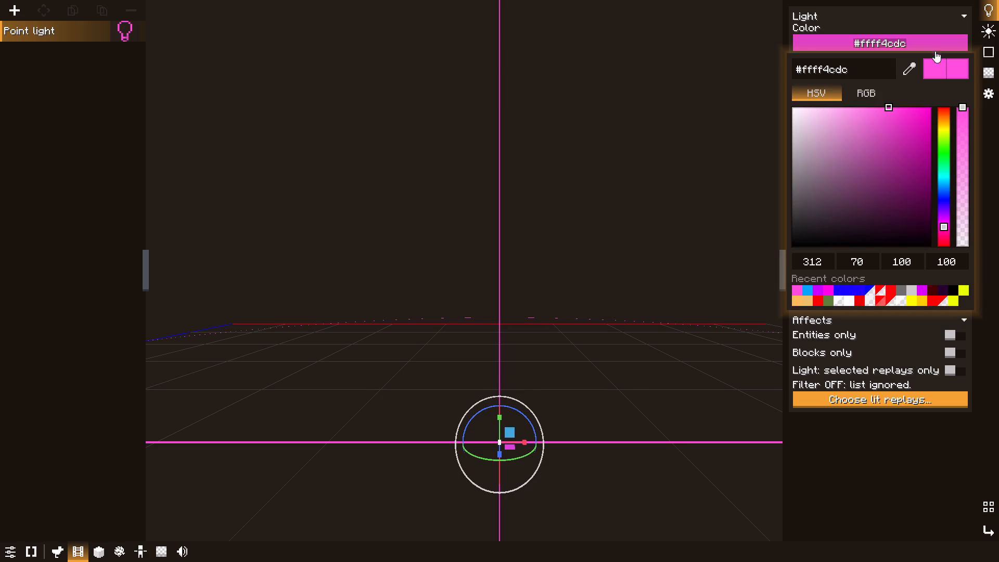
pyautogui.click(837, 455)
pyautogui.press('Escape')
pyautogui.press('Escape')
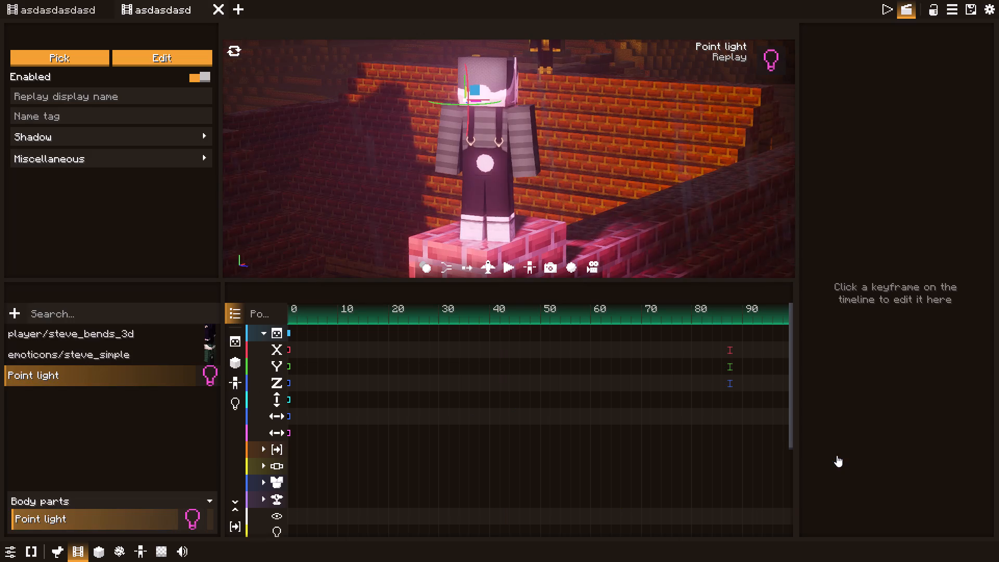
# Leave the film for the game, set the world time to 13000 with a time command, and reopen the film.
pyautogui.press('Escape')
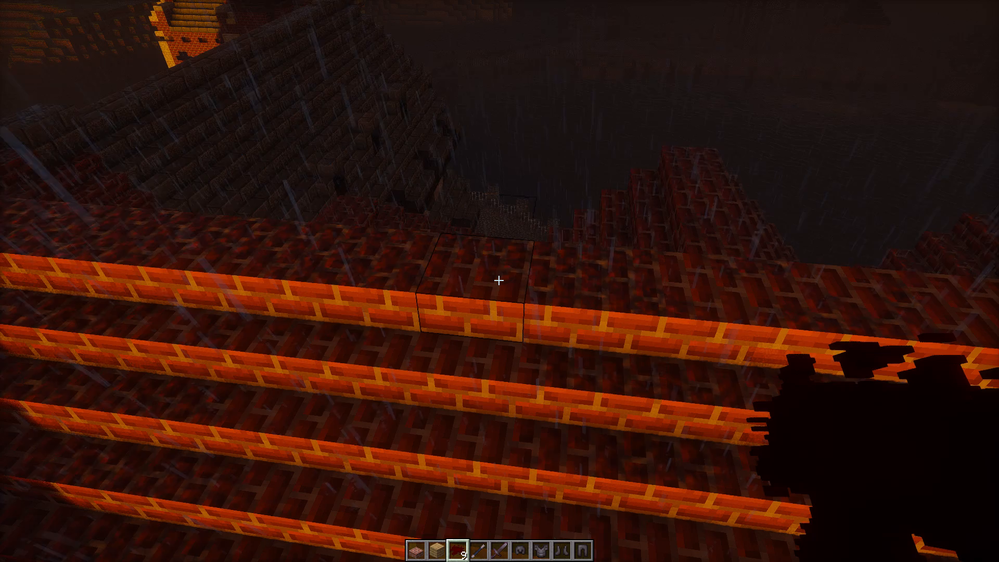
pyautogui.press('t')
pyautogui.press('Up')
pyautogui.press('Up')
pyautogui.press('Up')
pyautogui.press('Up')
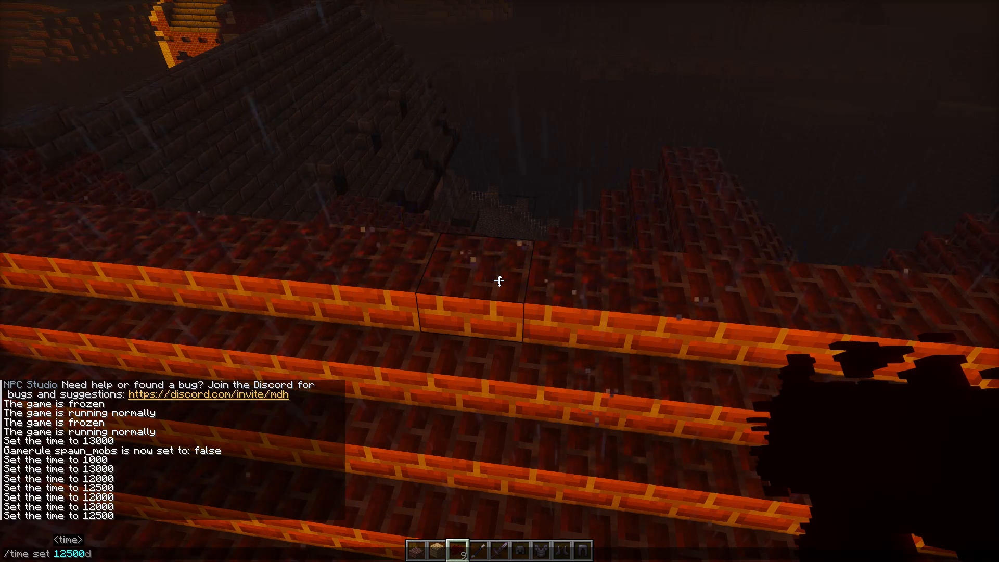
pyautogui.press('Up')
pyautogui.press('Up')
pyautogui.press('Down')
pyautogui.press('Return')
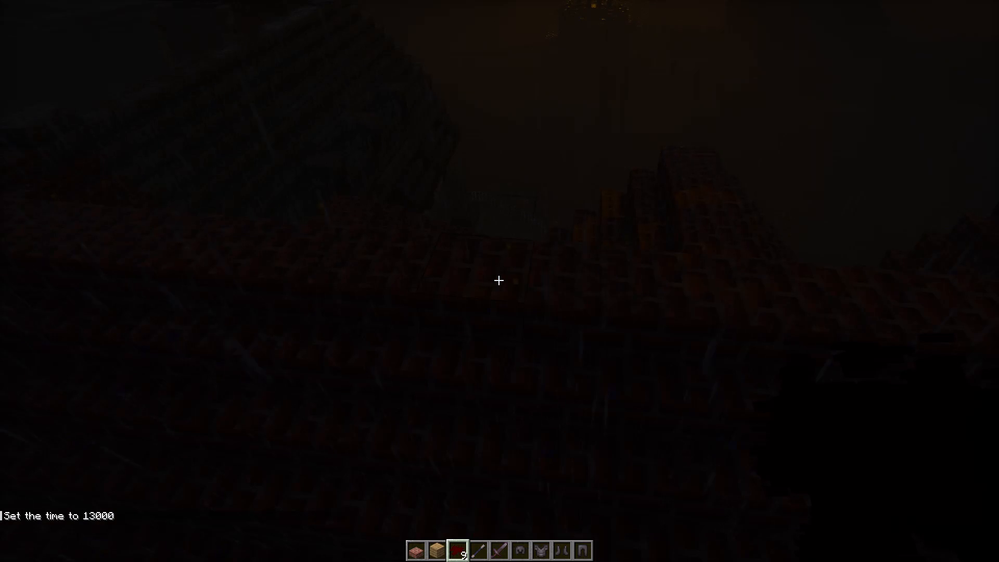
pyautogui.press('0')
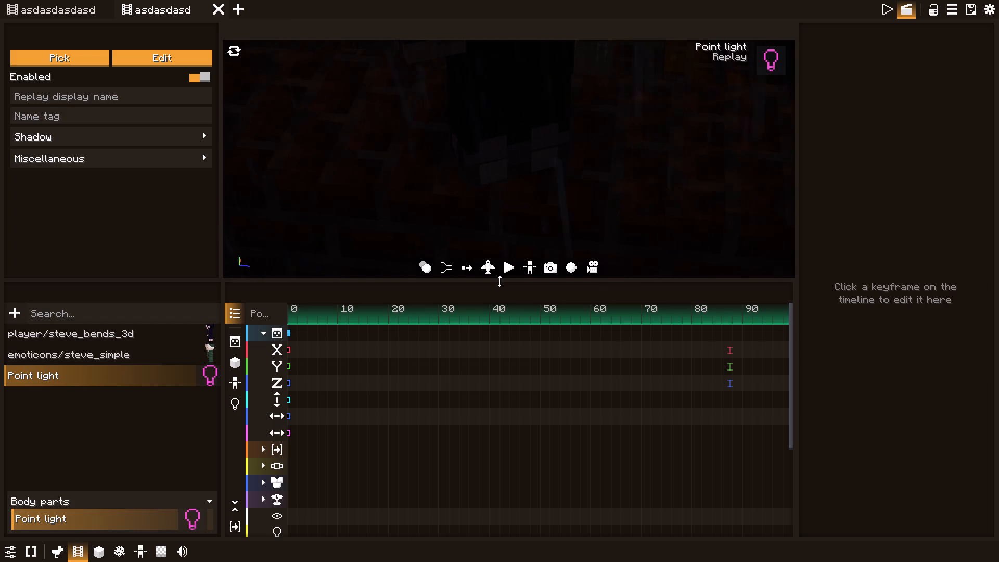
# Fly the camera around both characters to examine how the pink point light illuminates them at night.
pyautogui.moveTo(481, 184); pyautogui.dragTo(481, 152)
pyautogui.click(490, 263)
pyautogui.moveTo(484, 217); pyautogui.dragTo(482, 204)
pyautogui.press('s')
pyautogui.press('s')
pyautogui.press('s')
pyautogui.press('s')
pyautogui.press('s')
pyautogui.press('s')
pyautogui.press('s')
pyautogui.press('s')
pyautogui.press('s')
pyautogui.press('s')
pyautogui.press('s')
pyautogui.press('s')
pyautogui.press('s')
pyautogui.press('s')
pyautogui.press('s')
pyautogui.press('s')
pyautogui.press('s')
pyautogui.press('s')
pyautogui.press('s')
pyautogui.press('s')
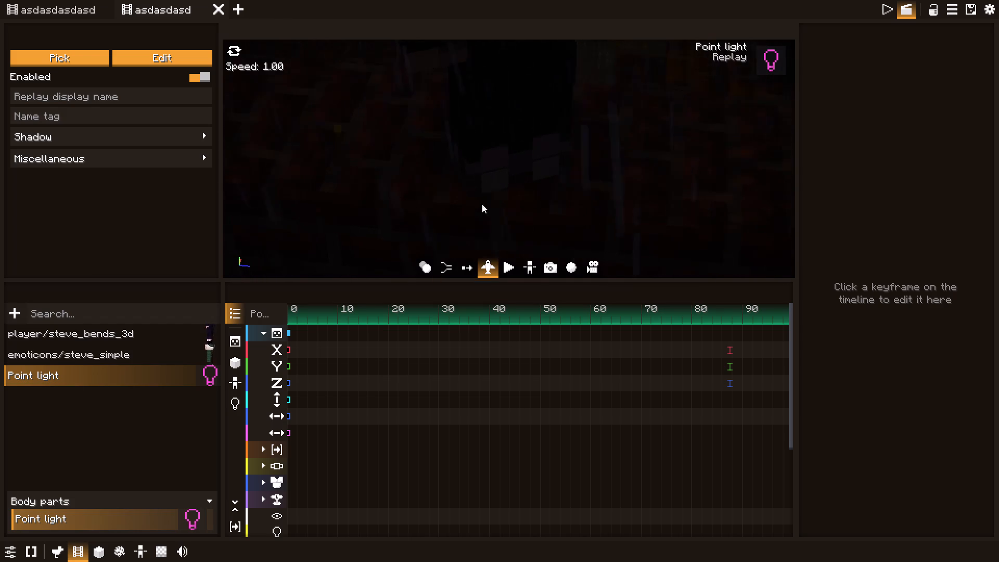
pyautogui.moveTo(482, 204); pyautogui.dragTo(855, 162)
pyautogui.press('a')
pyautogui.press('s')
pyautogui.press('s')
pyautogui.press('s')
pyautogui.press('s')
pyautogui.press('s')
pyautogui.moveTo(855, 162); pyautogui.dragTo(908, 158)
pyautogui.moveTo(614, 159); pyautogui.dragTo(852, 110)
pyautogui.press('w')
pyautogui.press('d')
pyautogui.press('d')
pyautogui.press('d')
pyautogui.press('d')
pyautogui.press('d')
pyautogui.press('d')
pyautogui.press('d')
pyautogui.press('d')
pyautogui.press('d')
pyautogui.press('d')
pyautogui.press('d')
pyautogui.press('d')
pyautogui.press('d')
pyautogui.press('d')
pyautogui.press('d')
pyautogui.press('d')
pyautogui.press('d')
pyautogui.press('d')
pyautogui.press('d')
pyautogui.press('d')
pyautogui.press('d')
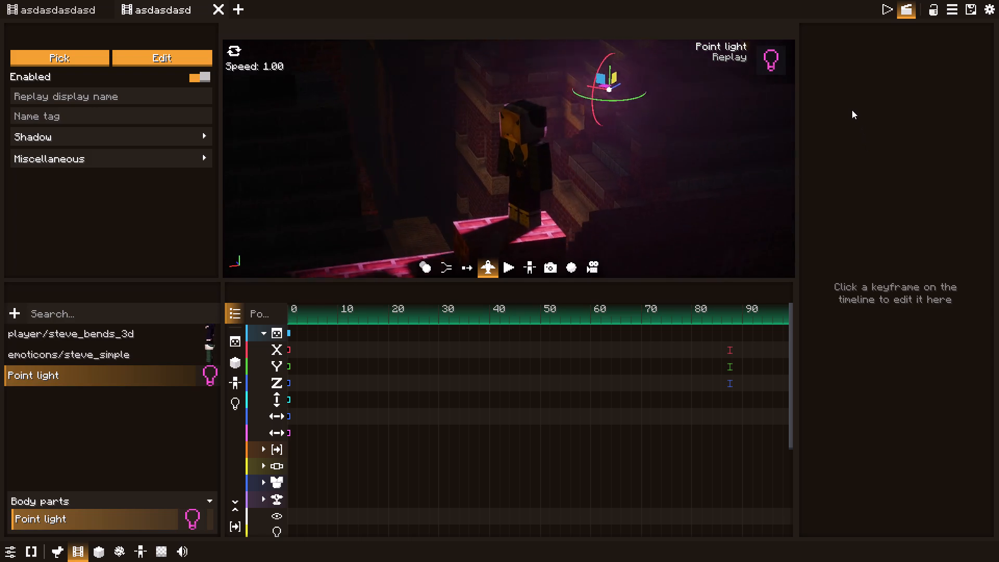
pyautogui.moveTo(852, 110); pyautogui.dragTo(350, 82)
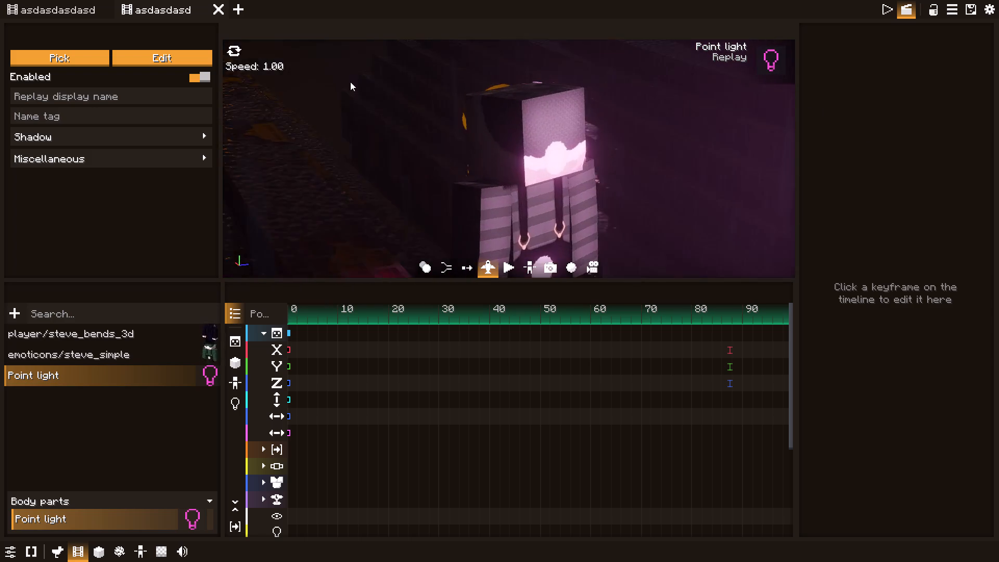
pyautogui.moveTo(350, 82); pyautogui.dragTo(168, 82)
pyautogui.moveTo(397, 154); pyautogui.dragTo(371, 123)
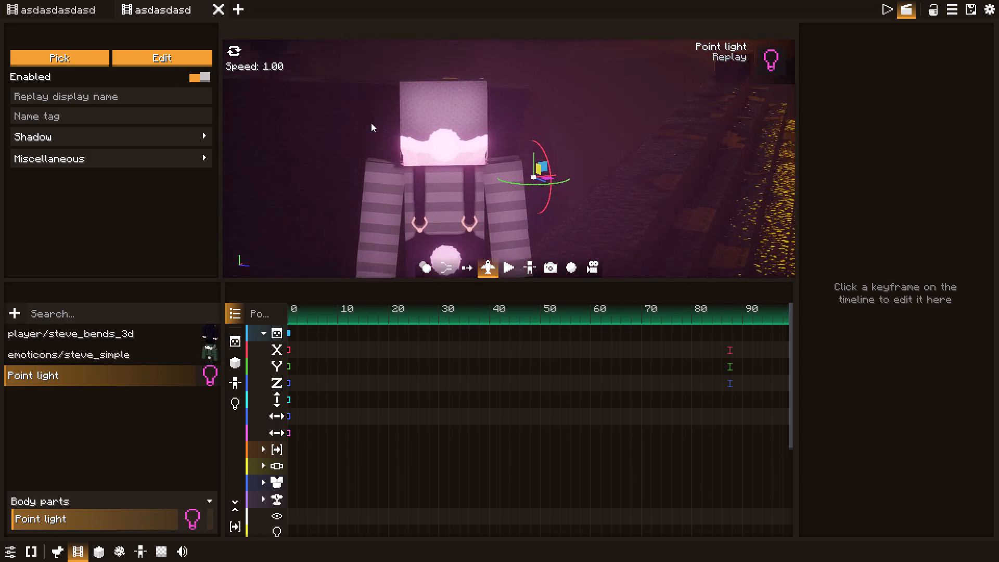
pyautogui.press('d')
pyautogui.moveTo(371, 123); pyautogui.dragTo(271, 92)
pyautogui.press('d')
pyautogui.write('sd')
pyautogui.write('sd')
pyautogui.moveTo(271, 92); pyautogui.dragTo(249, 68)
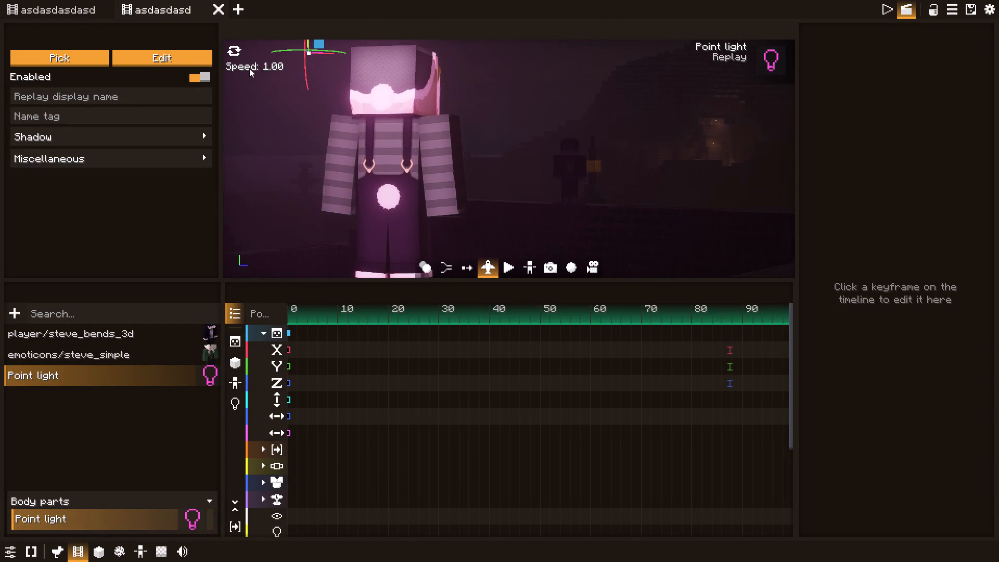
# Increase the point light's intensity by several increments and return to the film.
pyautogui.click(170, 379)
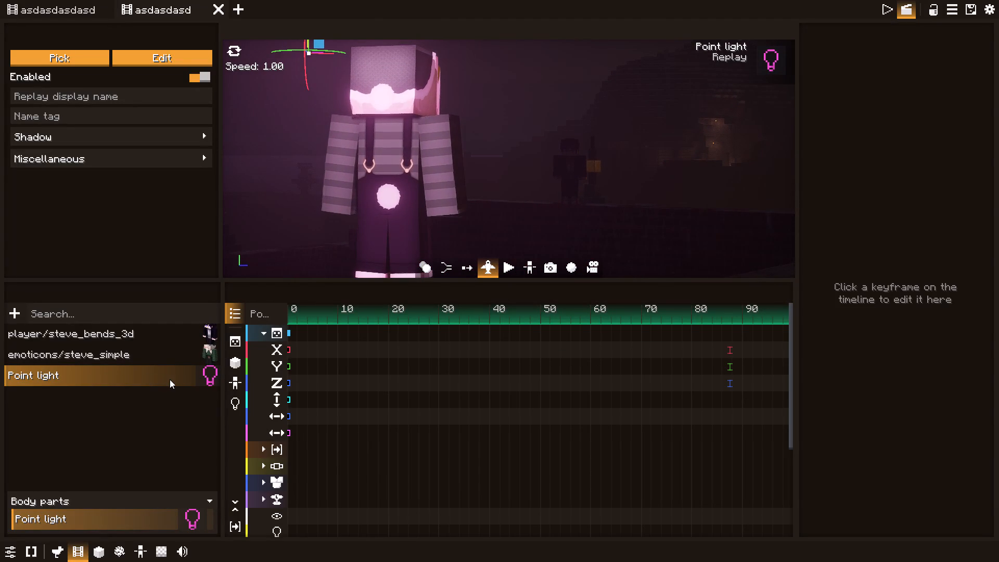
pyautogui.click(145, 62)
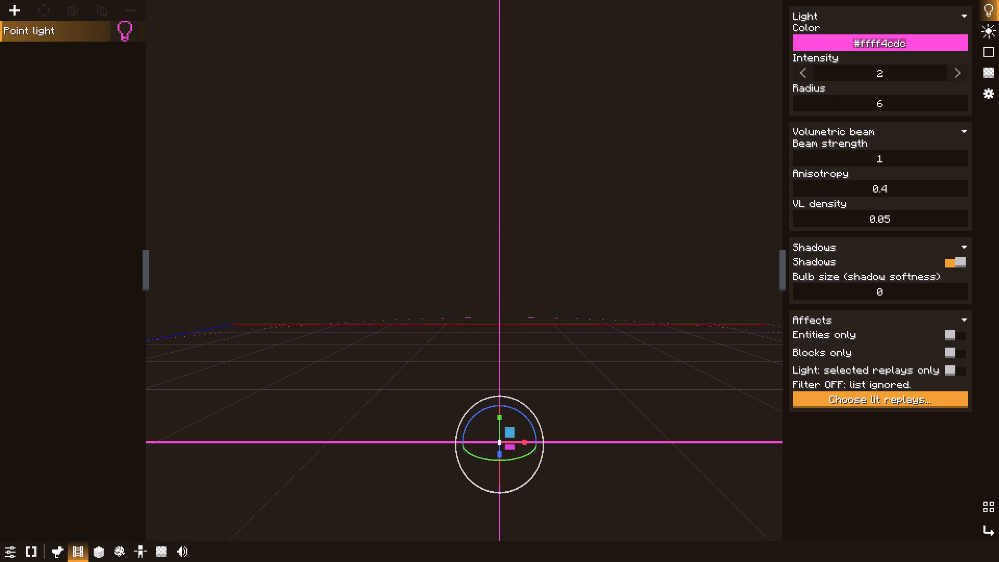
pyautogui.tripleClick(959, 72)
pyautogui.click(959, 72)
pyautogui.press('Escape')
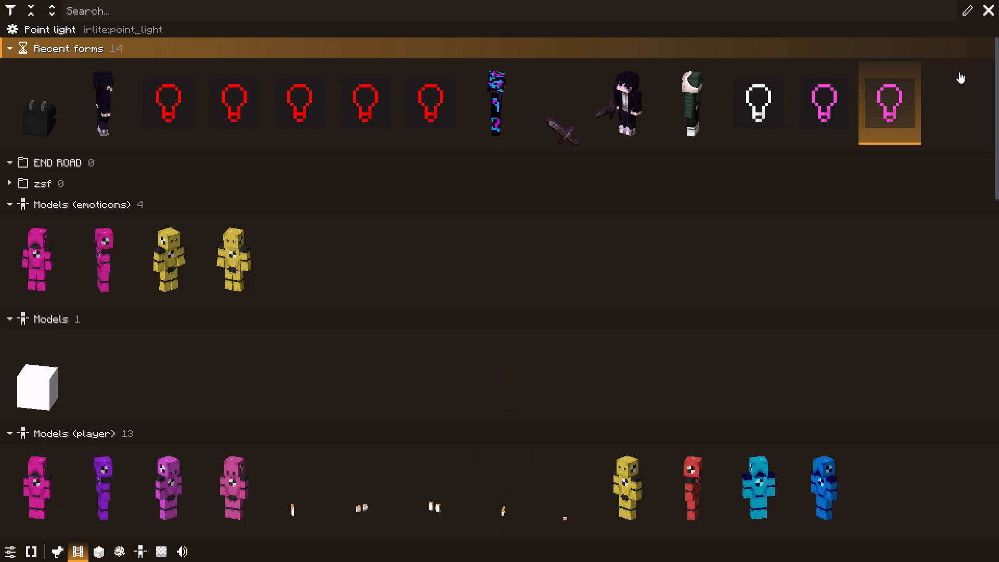
pyautogui.press('Escape')
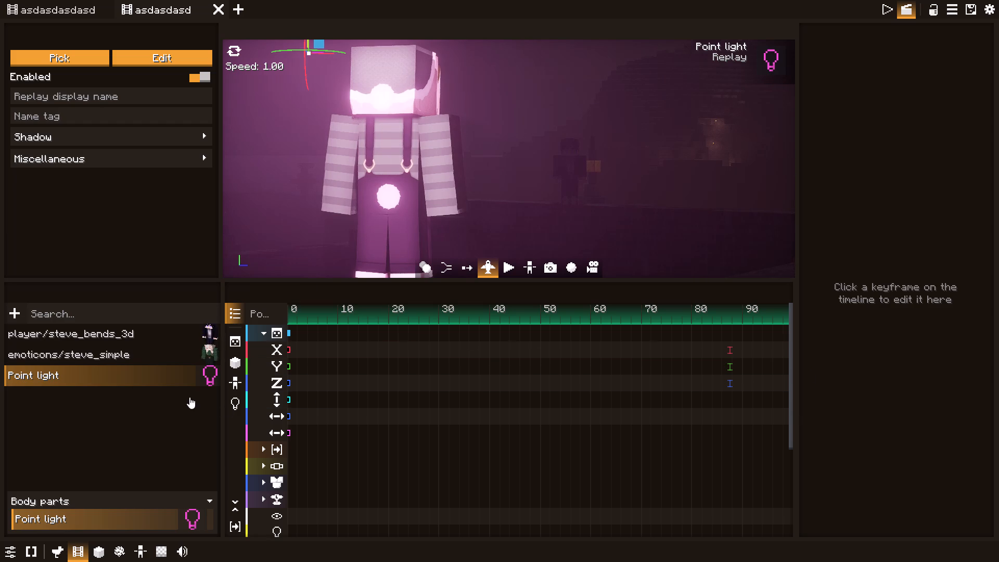
# Add a second point light to the film as a new replay, choosing it from the miscellaneous forms.
pyautogui.click(10, 316)
pyautogui.scroll(-5, 259, 380)
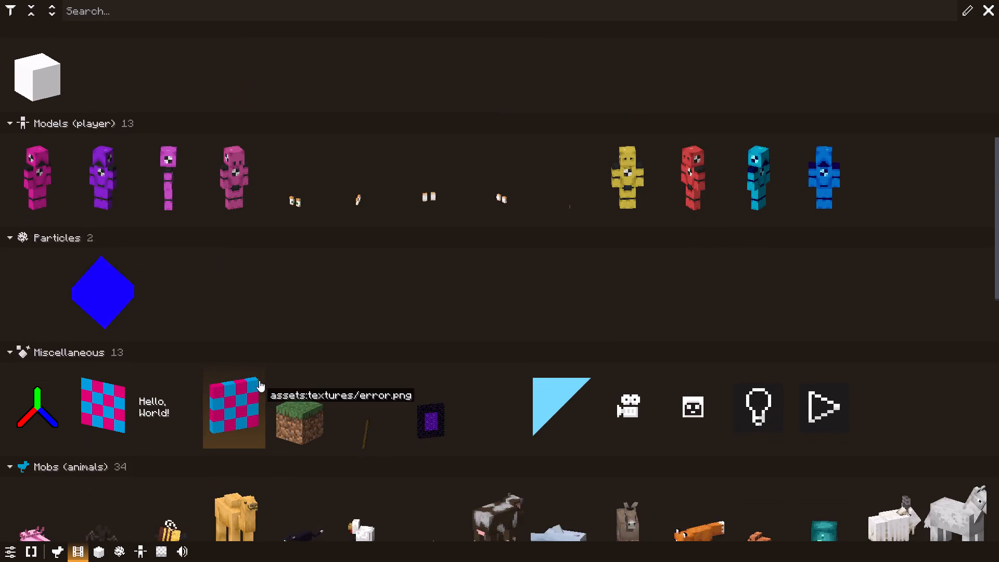
pyautogui.scroll(-14, 259, 380)
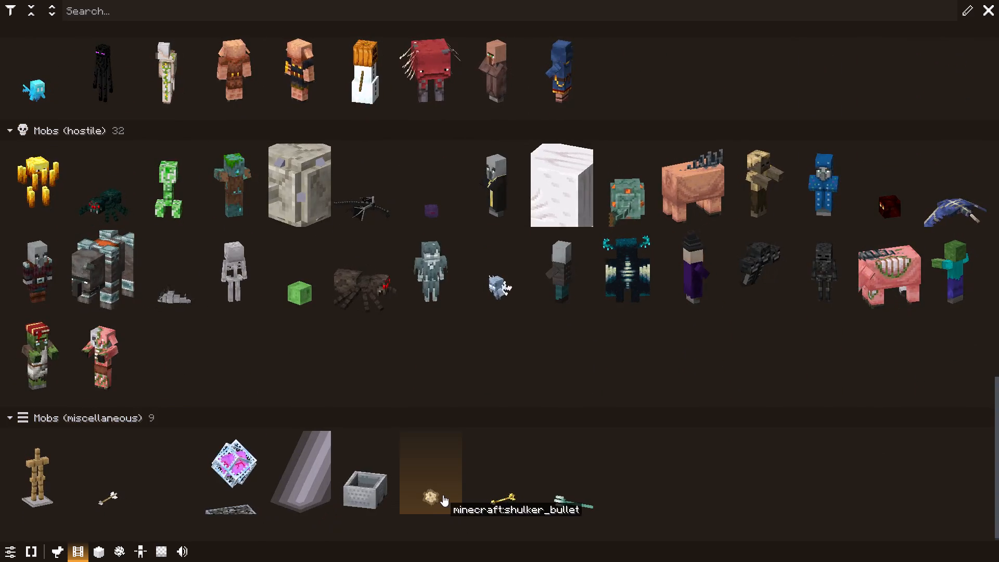
pyautogui.scroll(7, 272, 354)
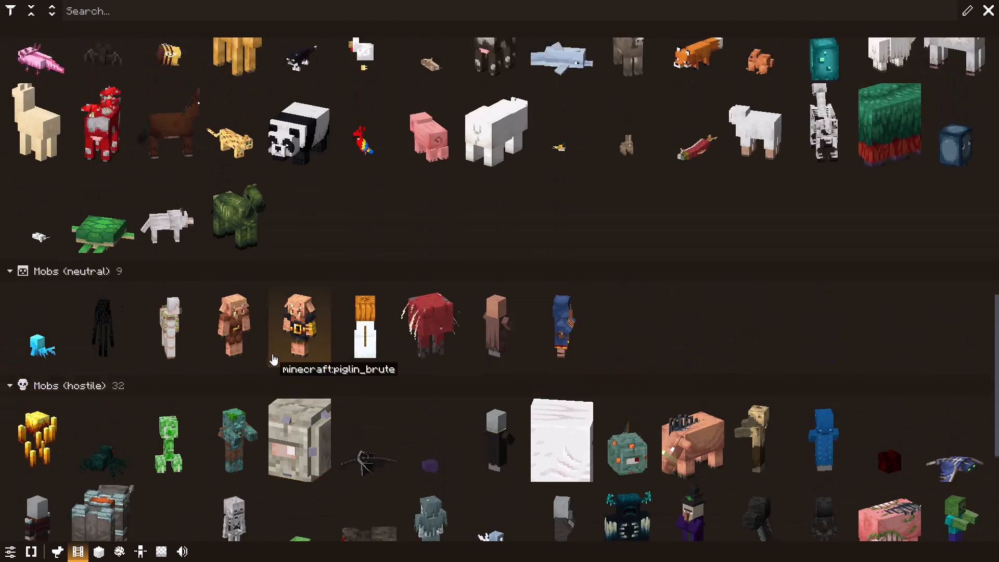
pyautogui.scroll(8, 272, 354)
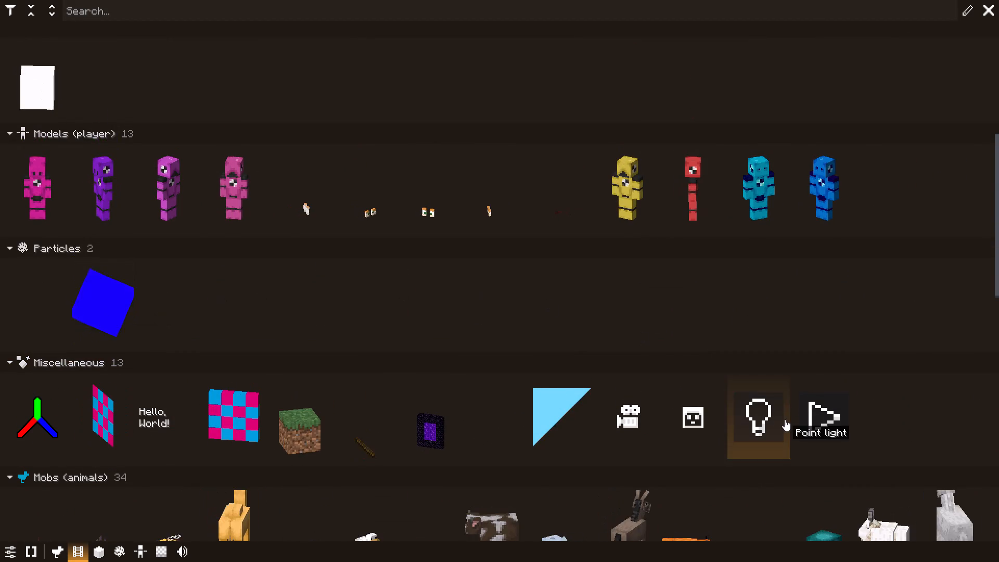
pyautogui.doubleClick(785, 421)
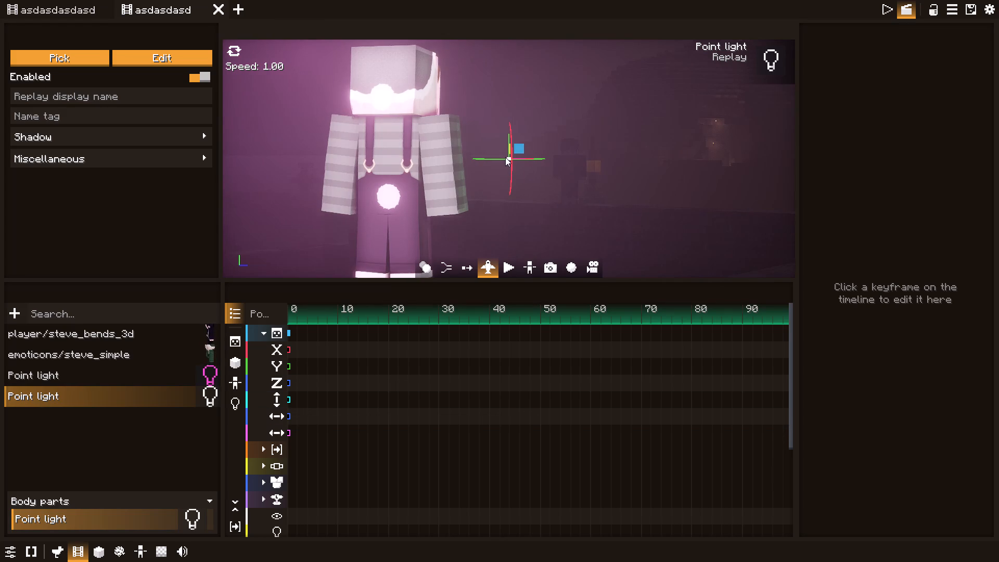
# Move the new point light away from the near character until it sits just above the distant character on the brick rooftop.
pyautogui.moveTo(506, 157); pyautogui.dragTo(518, 158)
pyautogui.click(494, 263)
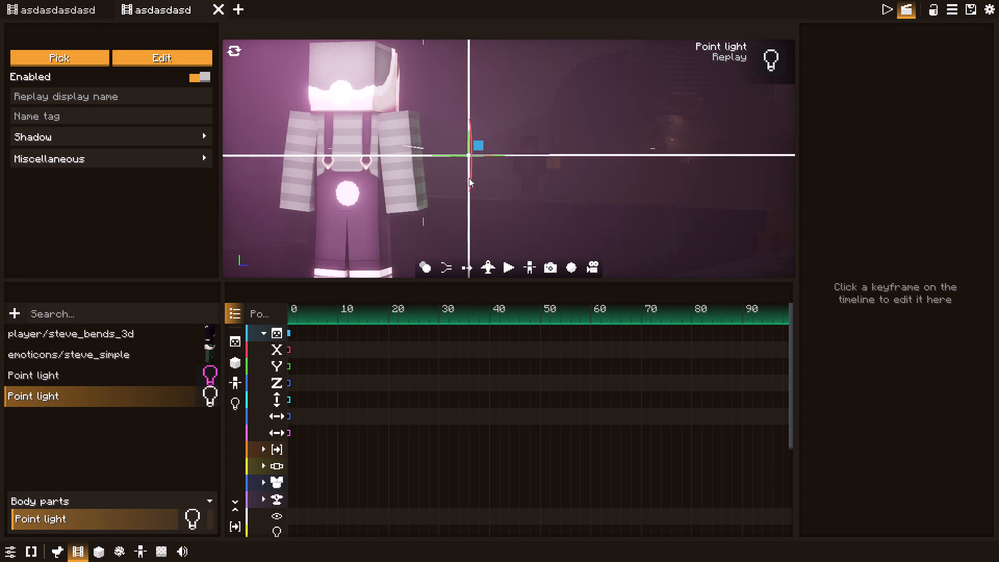
pyautogui.moveTo(467, 152); pyautogui.dragTo(515, 159)
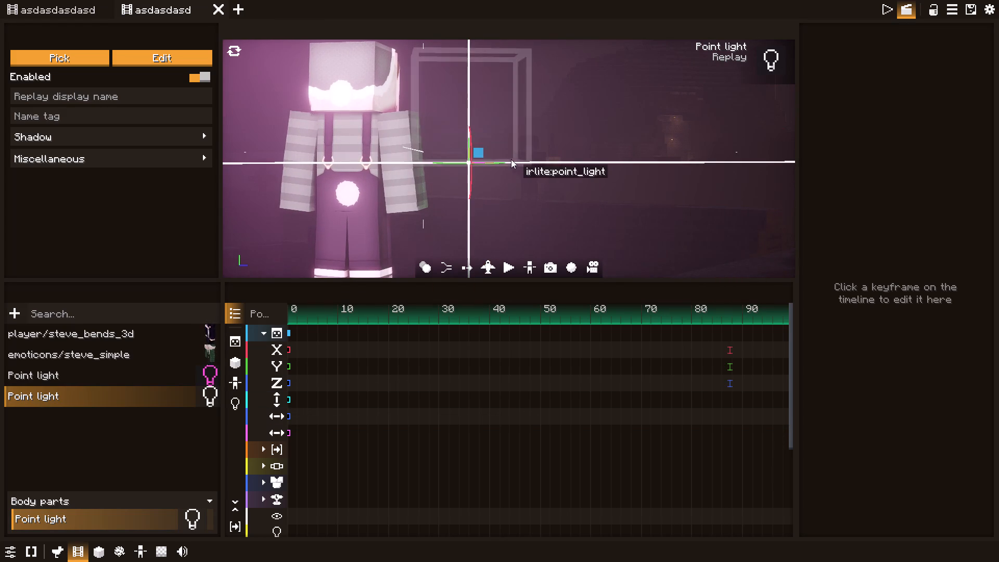
pyautogui.moveTo(468, 160); pyautogui.dragTo(507, 160)
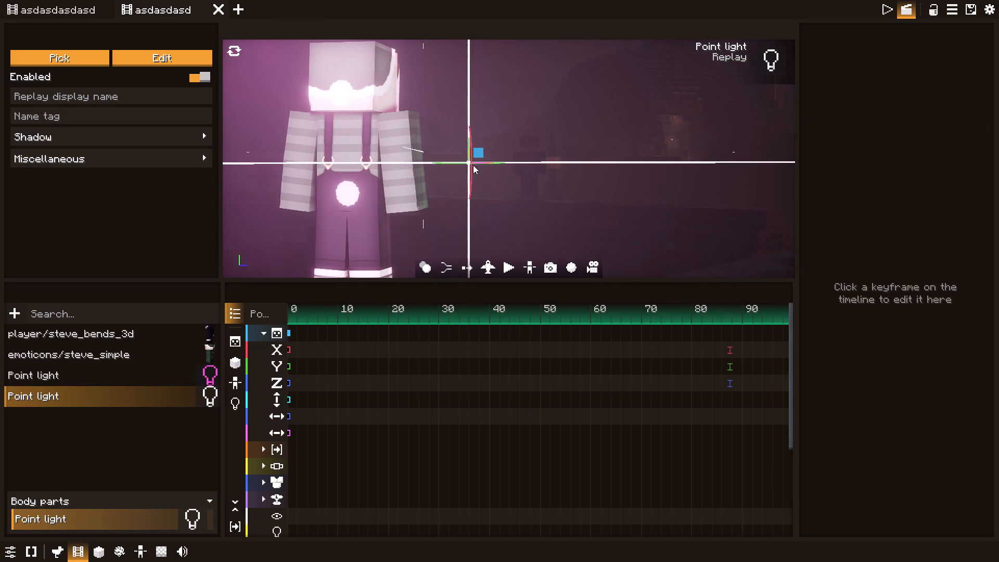
pyautogui.moveTo(467, 163); pyautogui.dragTo(534, 163)
pyautogui.scroll(-5, 534, 163)
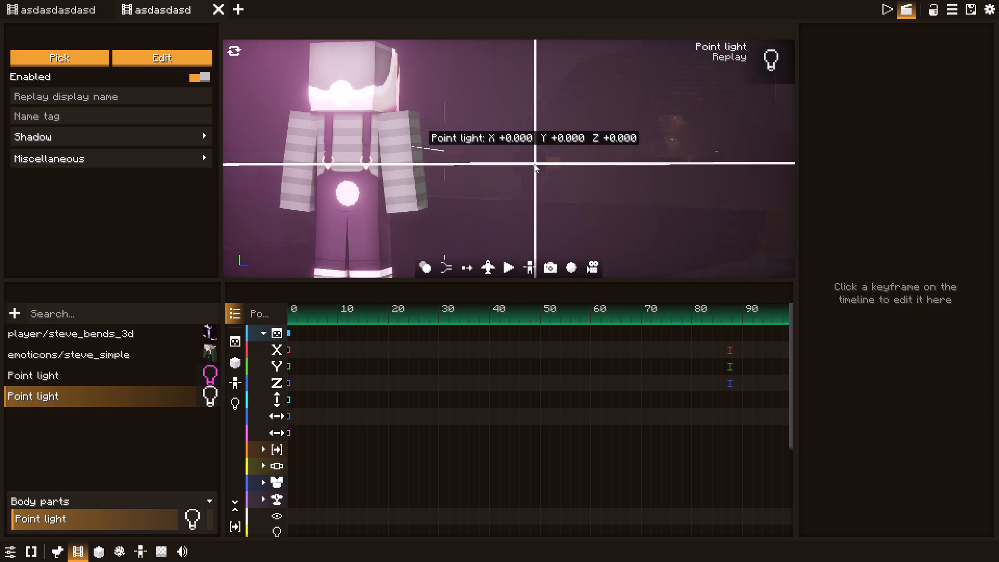
pyautogui.scroll(-3, 534, 163)
pyautogui.moveTo(534, 163); pyautogui.dragTo(529, 161)
pyautogui.scroll(-4, 532, 163)
pyautogui.scroll(11, 531, 162)
pyautogui.scroll(20, 529, 161)
pyautogui.scroll(9, 529, 161)
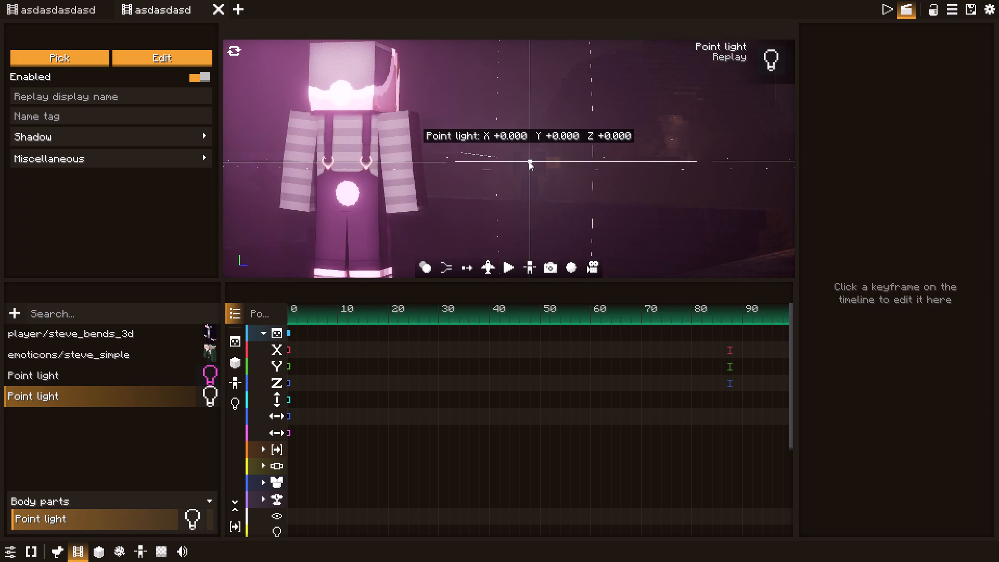
pyautogui.scroll(9, 529, 161)
pyautogui.moveTo(529, 161); pyautogui.dragTo(524, 143)
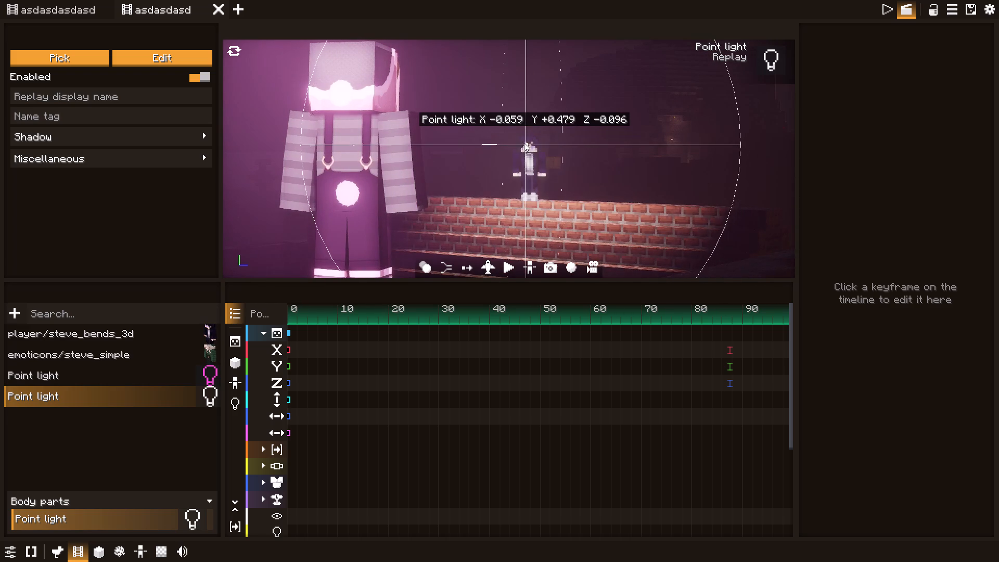
pyautogui.moveTo(524, 143); pyautogui.dragTo(519, 143)
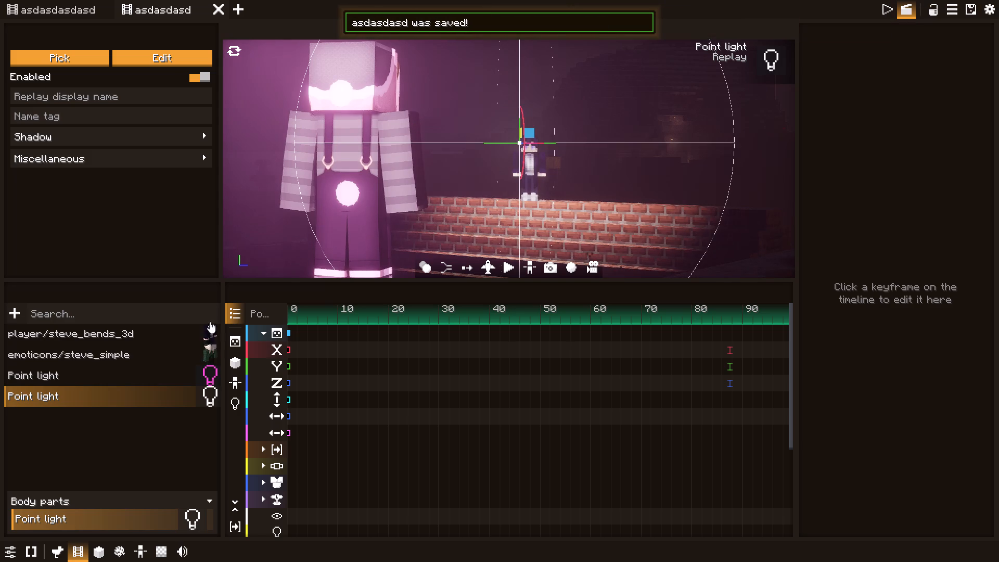
# Set the second point light's colour to pure red #ffff0000 and return to the film.
pyautogui.click(168, 57)
pyautogui.click(839, 44)
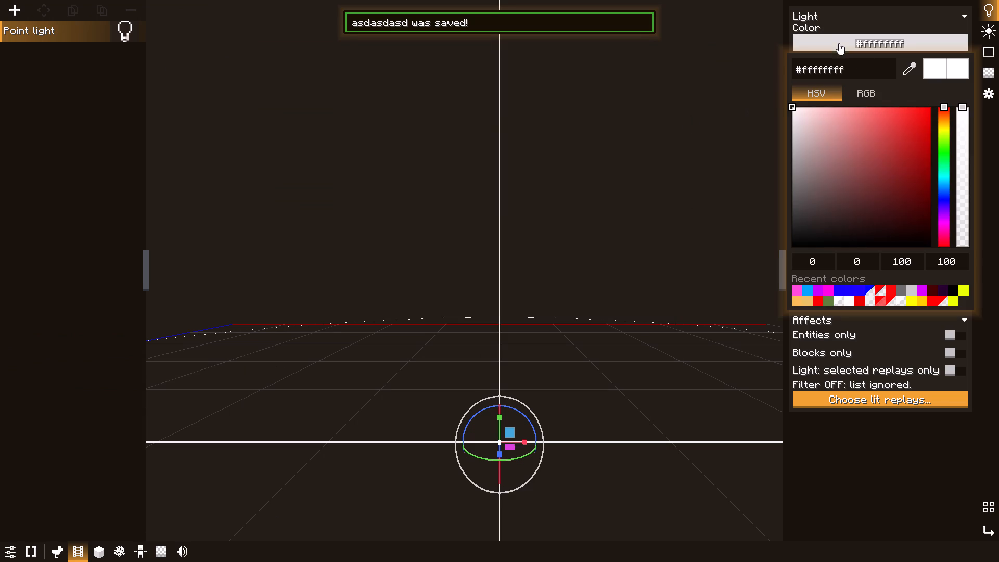
pyautogui.moveTo(945, 108); pyautogui.dragTo(951, 151)
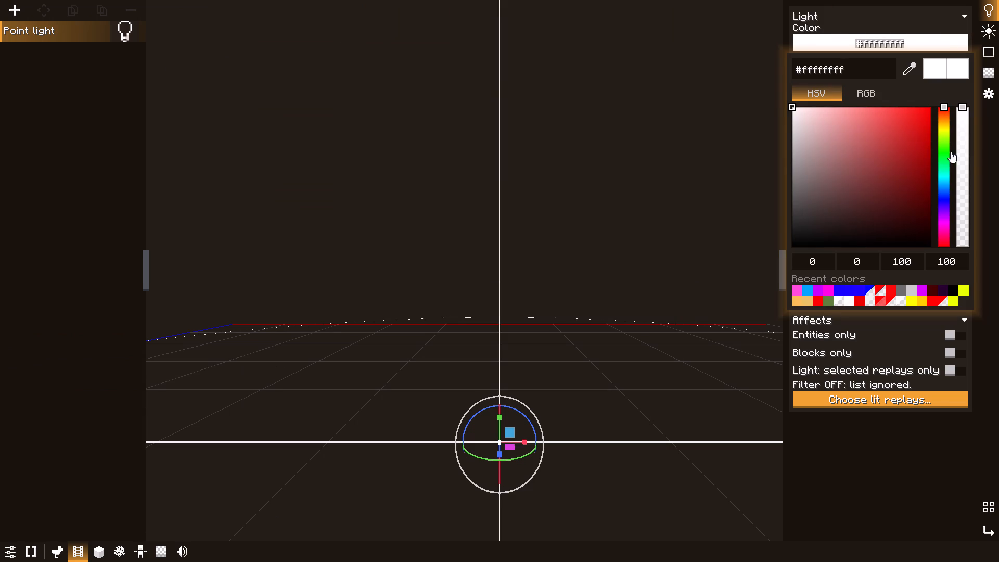
pyautogui.moveTo(951, 151); pyautogui.dragTo(949, 151)
pyautogui.moveTo(904, 124); pyautogui.dragTo(944, 99)
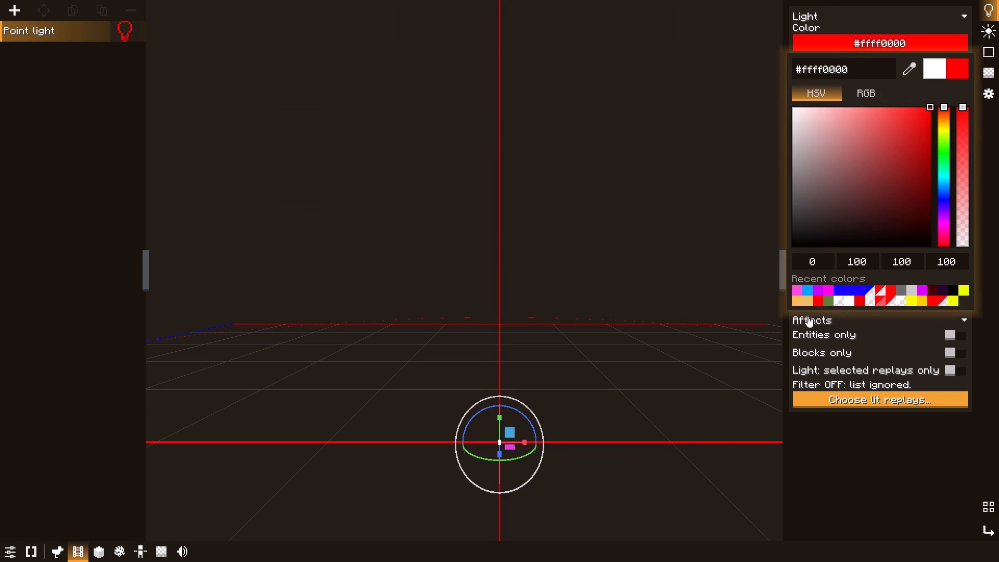
pyautogui.click(626, 239)
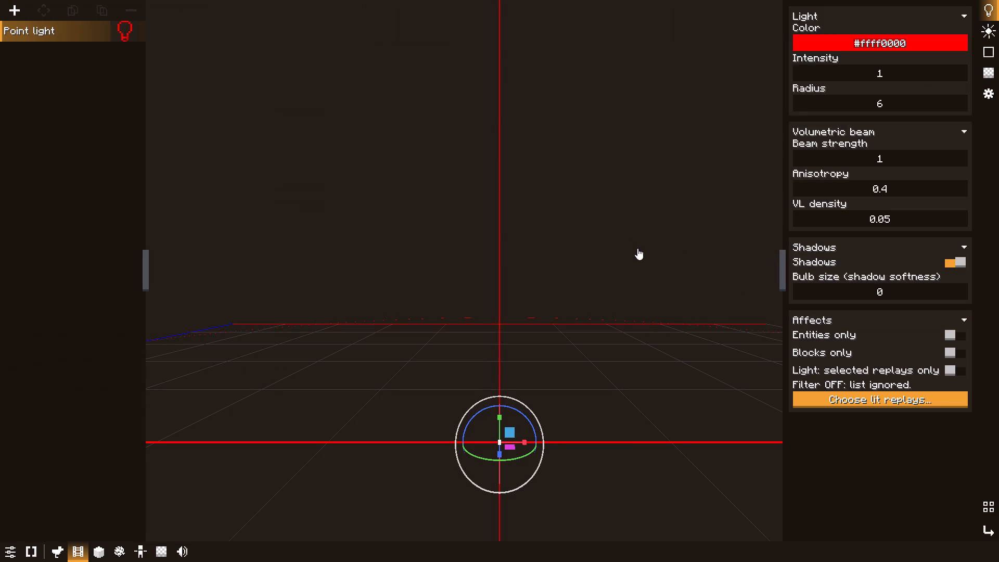
pyautogui.press('w')
pyautogui.press('Escape')
pyautogui.press('Escape')
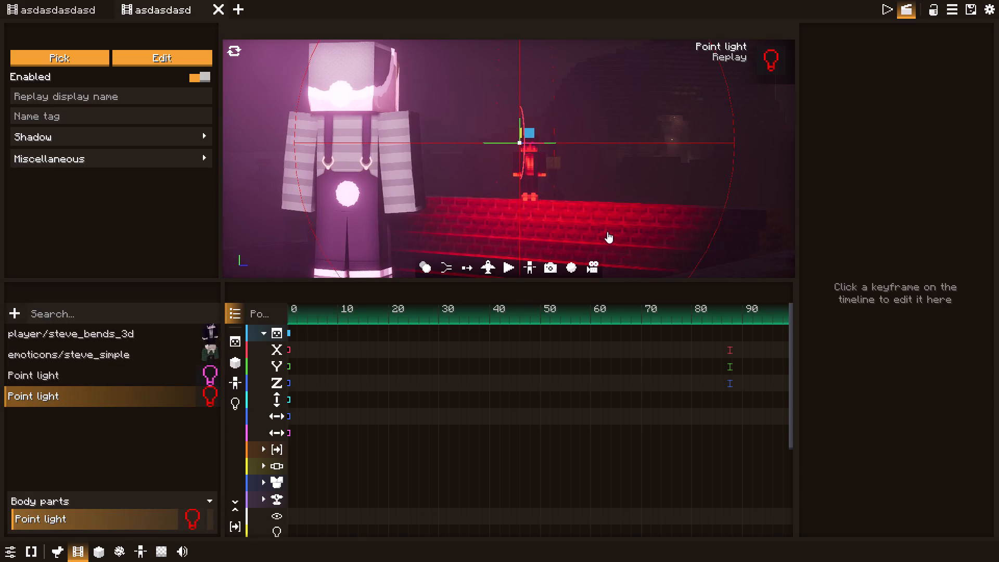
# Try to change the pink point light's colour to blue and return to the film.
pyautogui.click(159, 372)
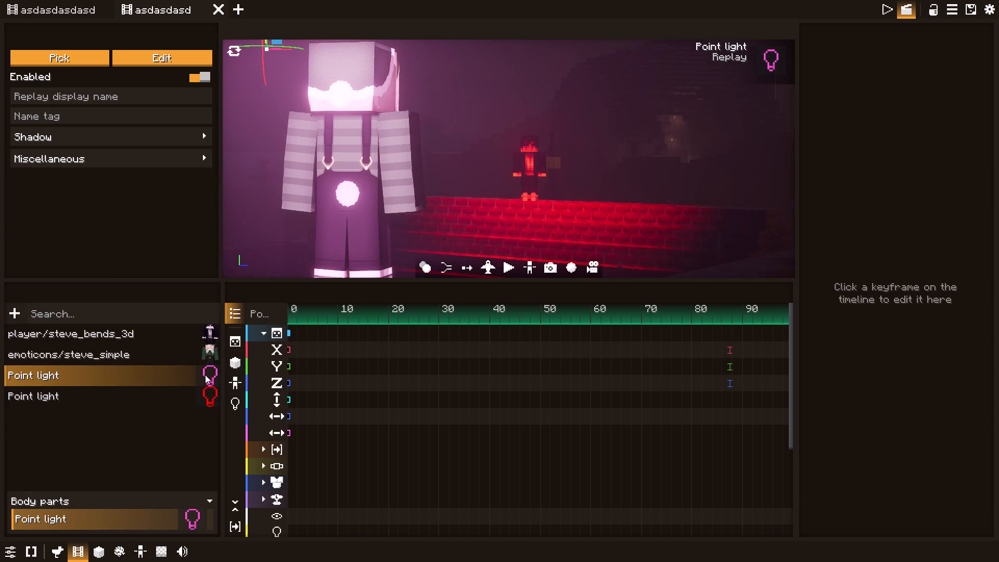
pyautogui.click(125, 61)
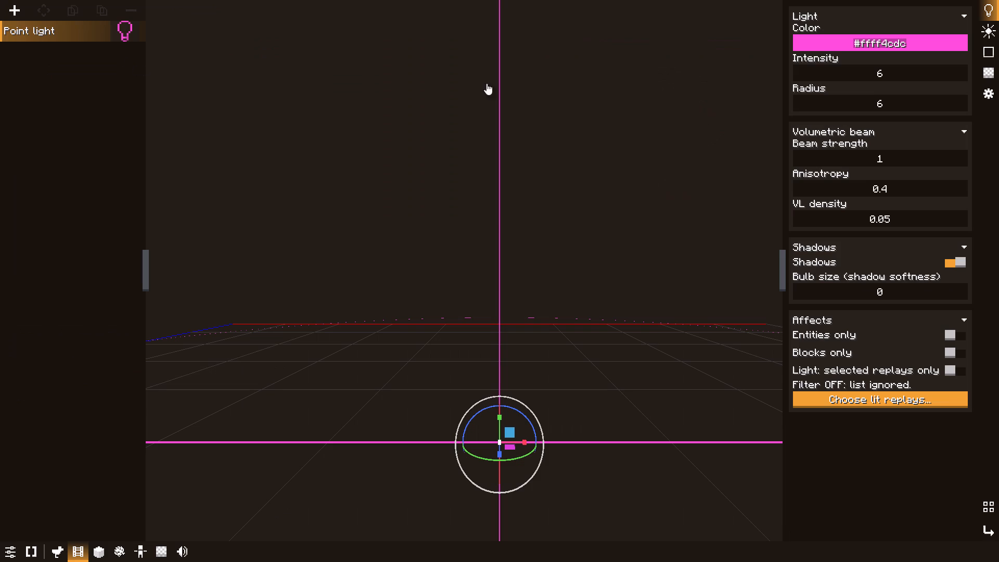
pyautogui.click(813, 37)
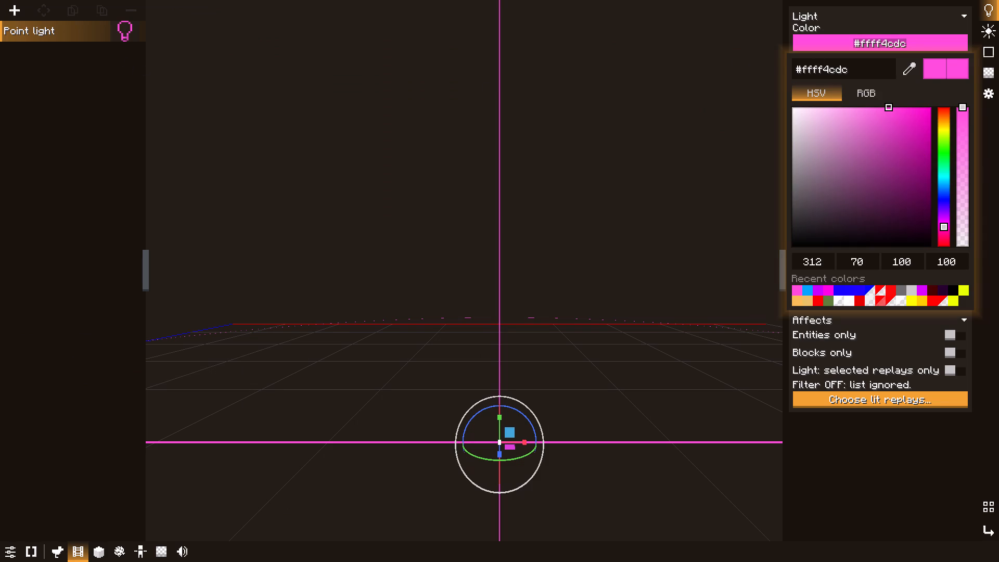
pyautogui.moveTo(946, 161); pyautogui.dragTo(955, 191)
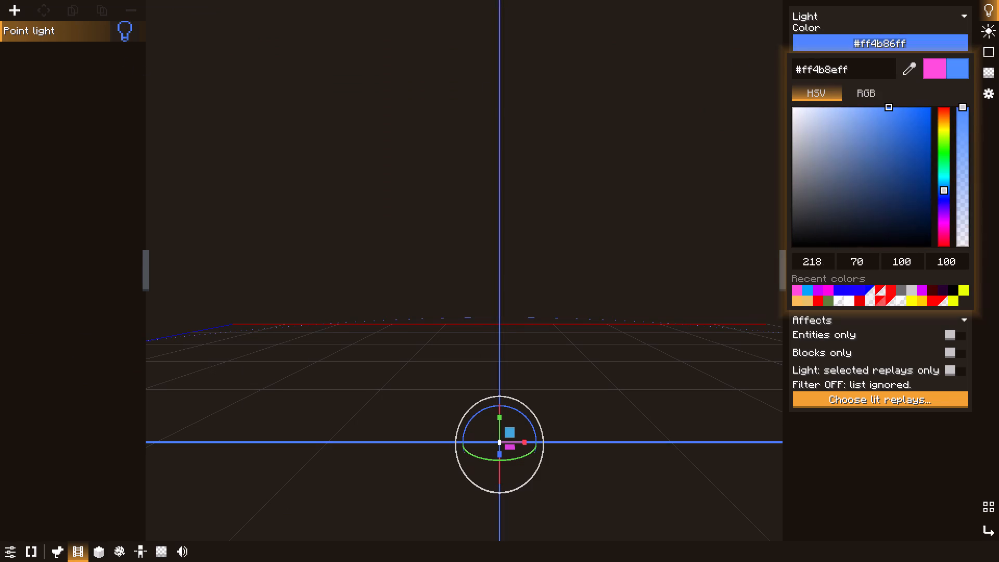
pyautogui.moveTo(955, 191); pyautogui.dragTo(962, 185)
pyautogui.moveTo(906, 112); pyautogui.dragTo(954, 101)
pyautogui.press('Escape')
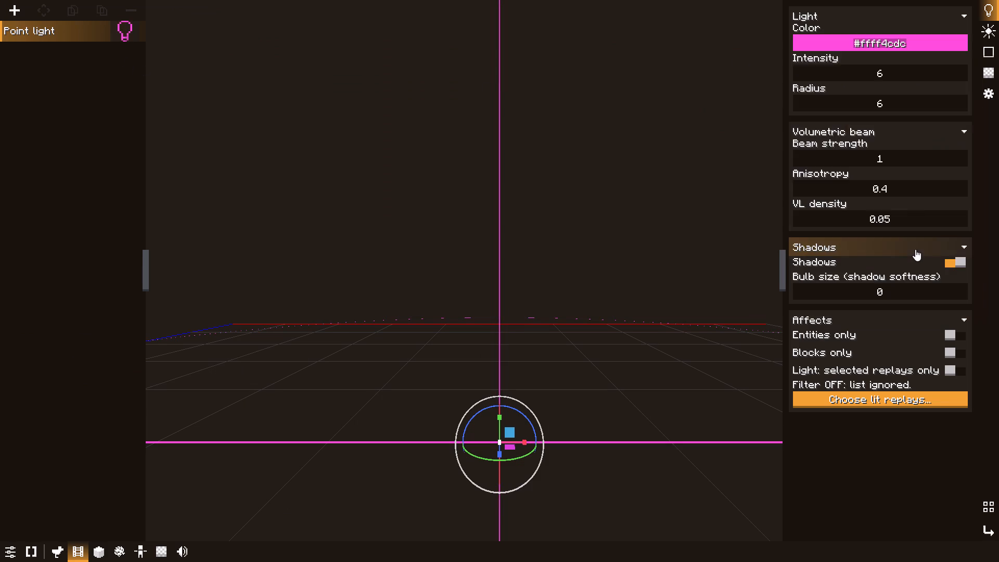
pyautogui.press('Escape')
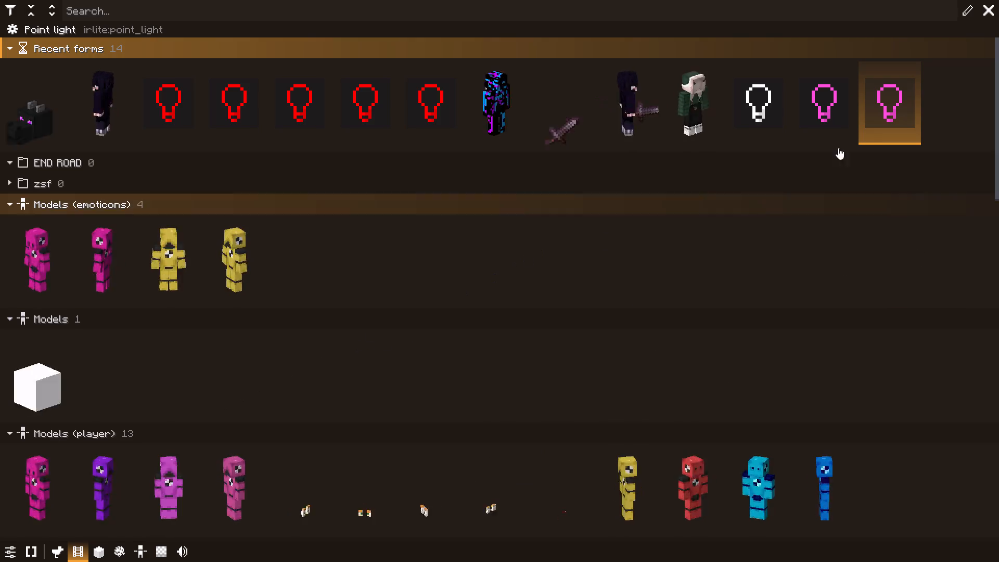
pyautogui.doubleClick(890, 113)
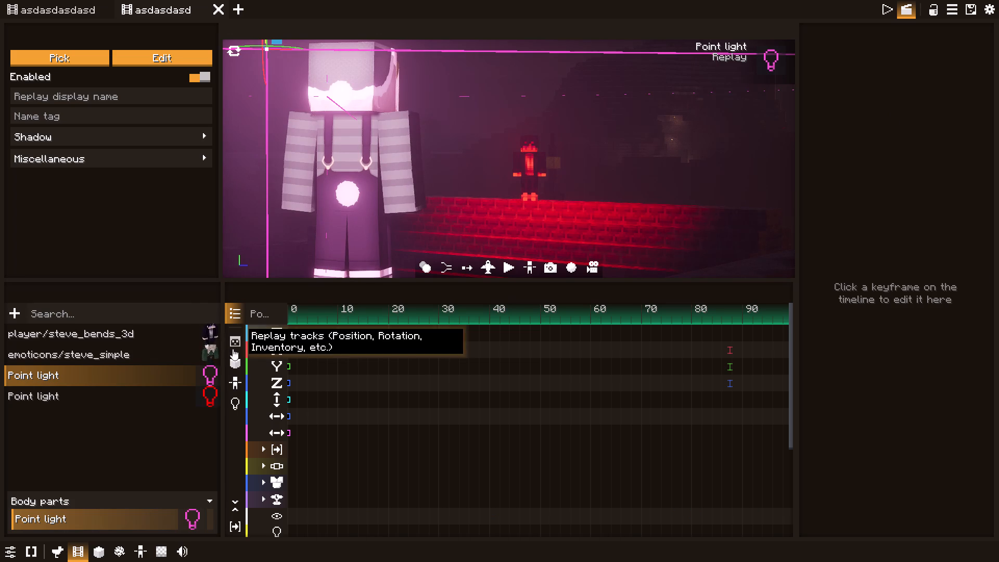
# Set the pink point light's colour to green #ff00fb52 and return to the film.
pyautogui.click(181, 369)
pyautogui.click(174, 57)
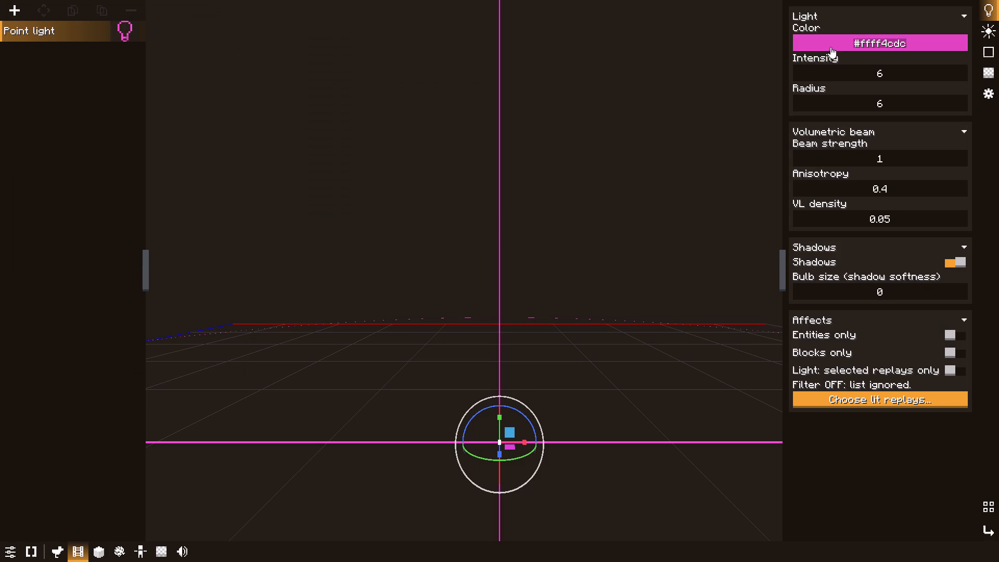
pyautogui.click(830, 47)
pyautogui.moveTo(950, 123); pyautogui.dragTo(947, 164)
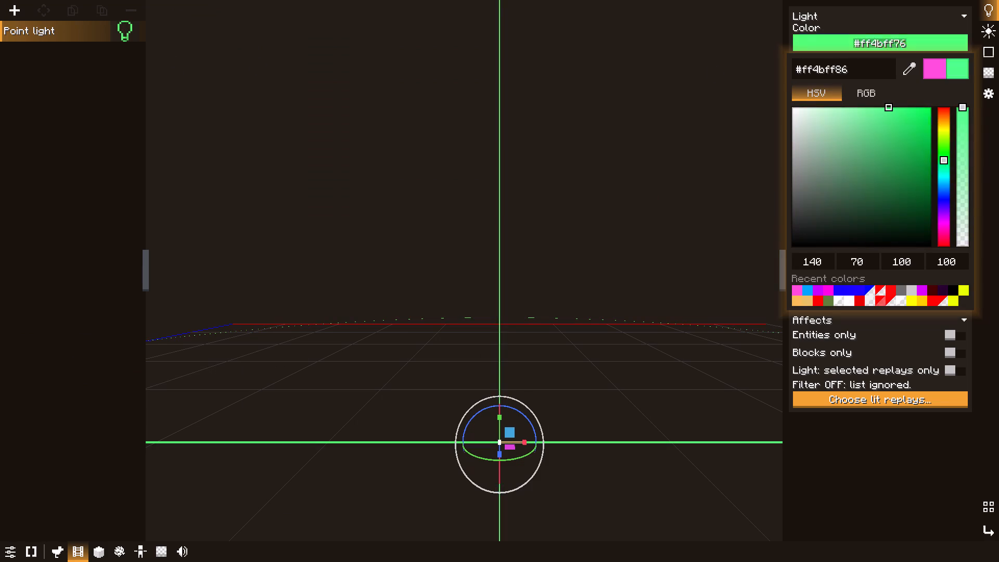
pyautogui.moveTo(947, 164); pyautogui.dragTo(953, 161)
pyautogui.moveTo(902, 109); pyautogui.dragTo(942, 109)
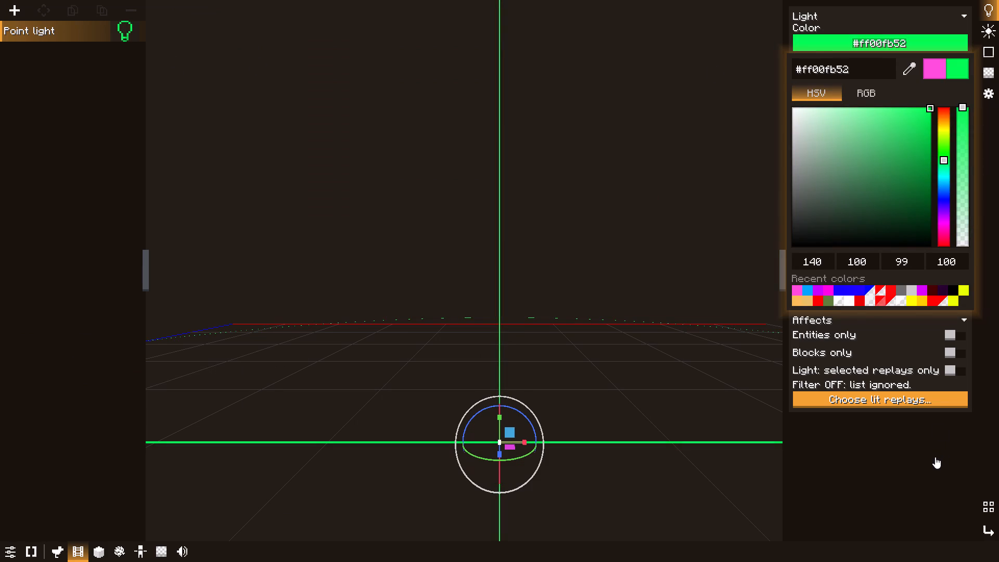
pyautogui.click(935, 457)
pyautogui.click(923, 48)
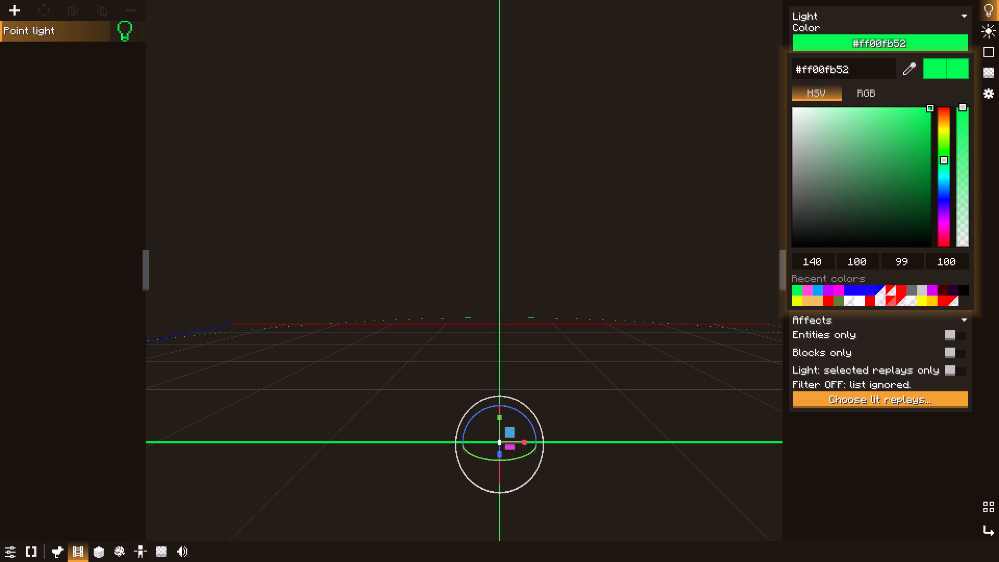
pyautogui.click(895, 461)
pyautogui.press('Escape')
pyautogui.press('Escape')
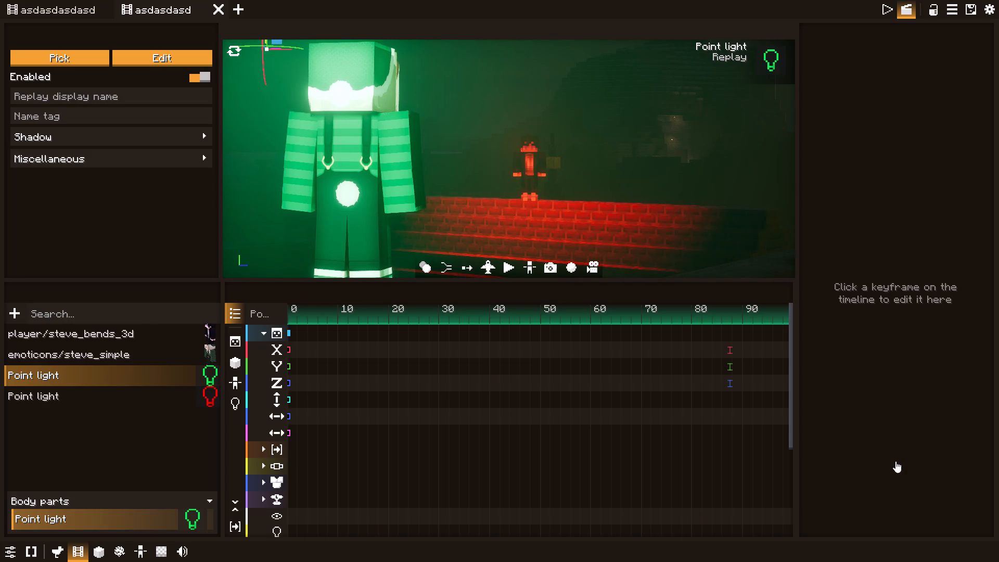
# In the camera editor, extend the Idle clip's duration to 175 ticks and return the playback cursor to 0.
pyautogui.press('s')
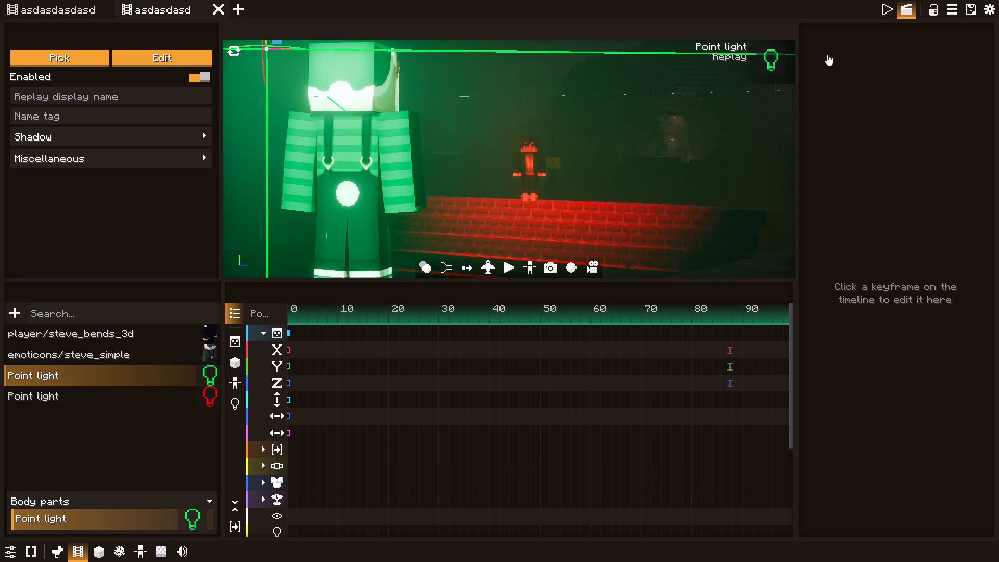
pyautogui.click(888, 8)
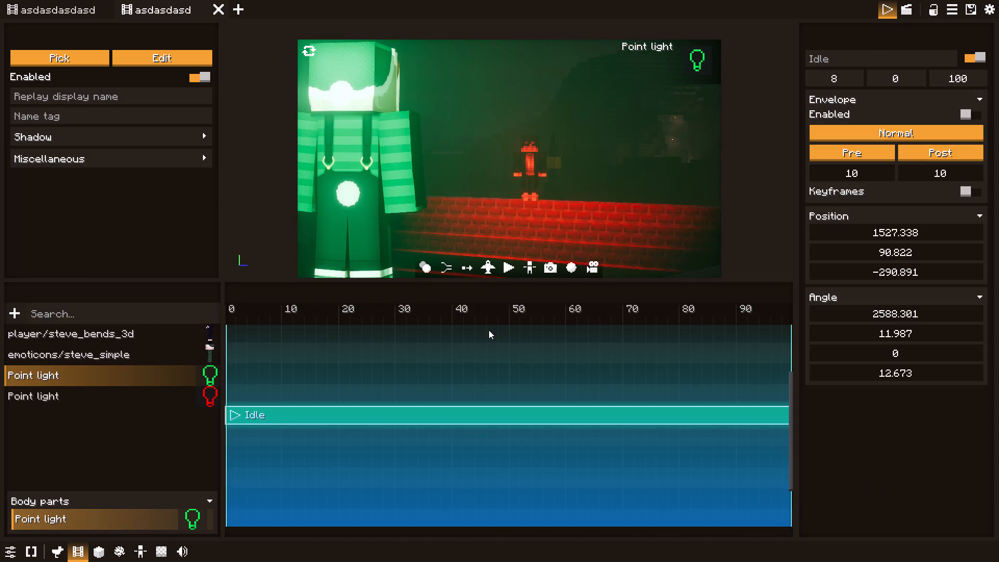
pyautogui.scroll(-3, 488, 330)
pyautogui.rightClick(475, 422)
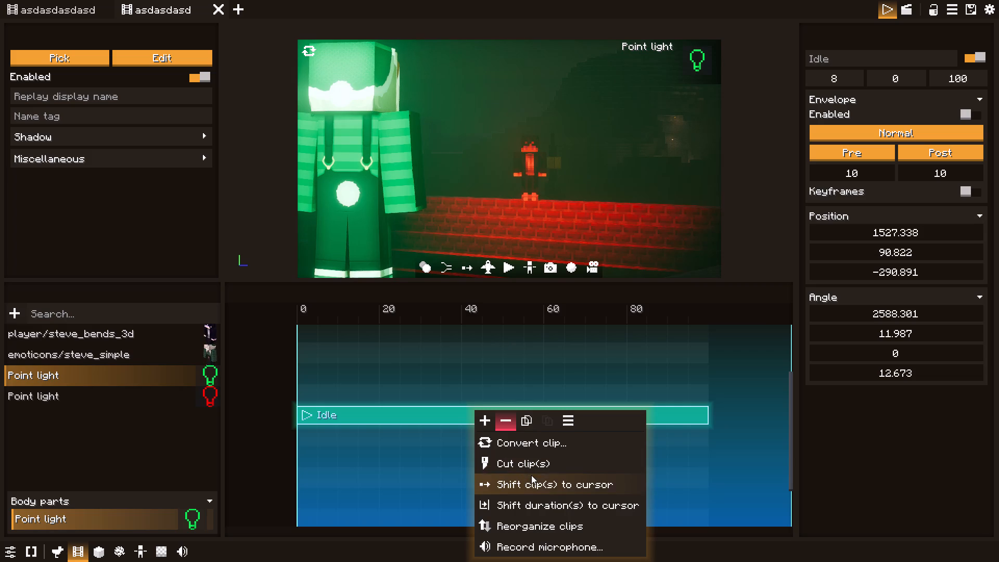
pyautogui.moveTo(707, 415); pyautogui.dragTo(716, 413)
pyautogui.scroll(-8, 772, 420)
pyautogui.scroll(-6, 582, 417)
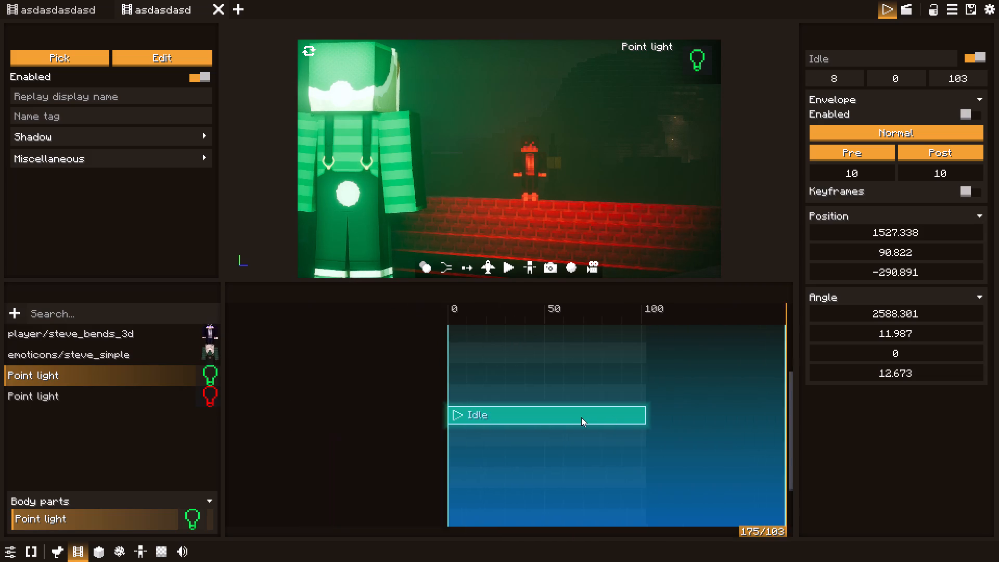
pyautogui.scroll(-5, 581, 417)
pyautogui.moveTo(630, 412); pyautogui.dragTo(746, 419)
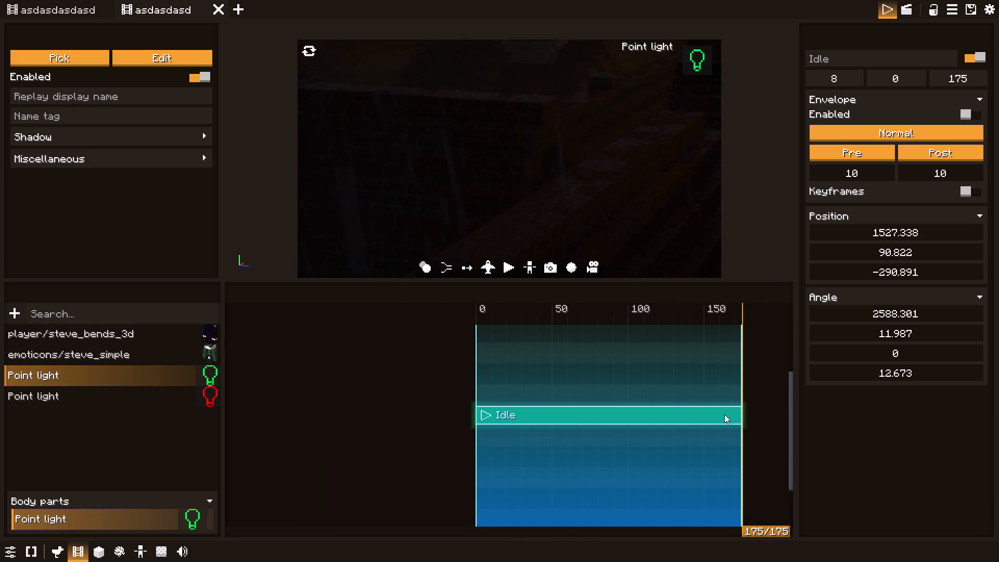
pyautogui.moveTo(496, 313); pyautogui.dragTo(463, 311)
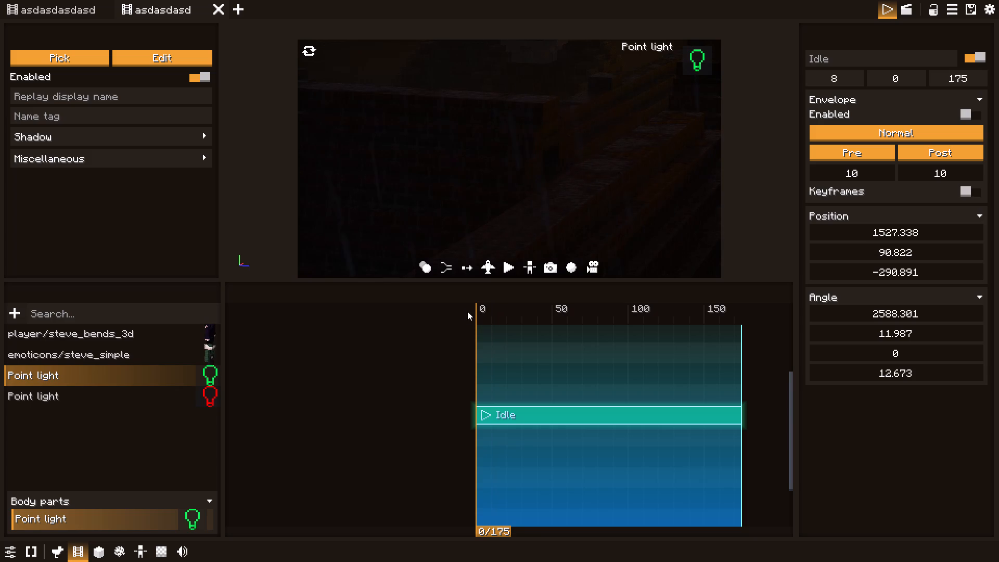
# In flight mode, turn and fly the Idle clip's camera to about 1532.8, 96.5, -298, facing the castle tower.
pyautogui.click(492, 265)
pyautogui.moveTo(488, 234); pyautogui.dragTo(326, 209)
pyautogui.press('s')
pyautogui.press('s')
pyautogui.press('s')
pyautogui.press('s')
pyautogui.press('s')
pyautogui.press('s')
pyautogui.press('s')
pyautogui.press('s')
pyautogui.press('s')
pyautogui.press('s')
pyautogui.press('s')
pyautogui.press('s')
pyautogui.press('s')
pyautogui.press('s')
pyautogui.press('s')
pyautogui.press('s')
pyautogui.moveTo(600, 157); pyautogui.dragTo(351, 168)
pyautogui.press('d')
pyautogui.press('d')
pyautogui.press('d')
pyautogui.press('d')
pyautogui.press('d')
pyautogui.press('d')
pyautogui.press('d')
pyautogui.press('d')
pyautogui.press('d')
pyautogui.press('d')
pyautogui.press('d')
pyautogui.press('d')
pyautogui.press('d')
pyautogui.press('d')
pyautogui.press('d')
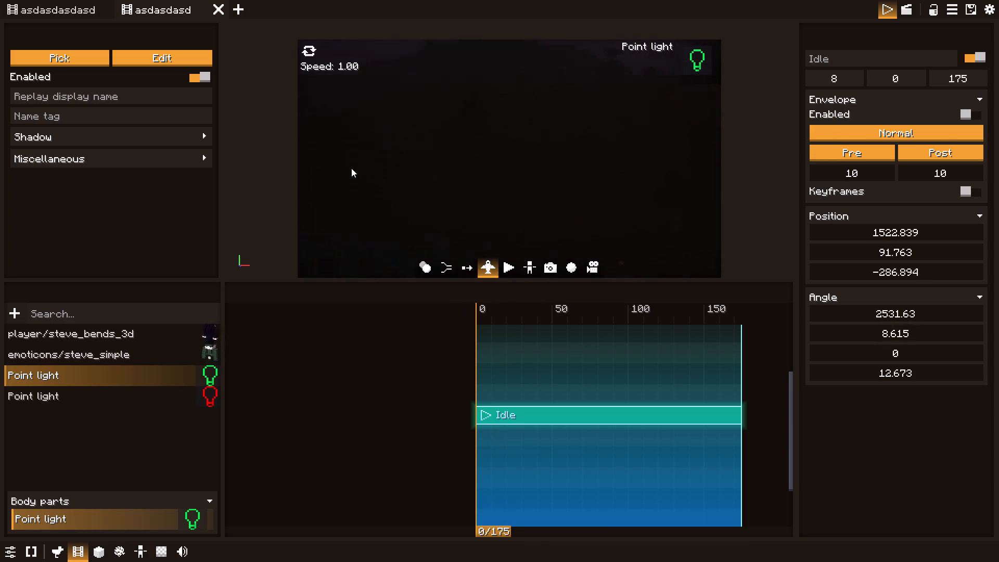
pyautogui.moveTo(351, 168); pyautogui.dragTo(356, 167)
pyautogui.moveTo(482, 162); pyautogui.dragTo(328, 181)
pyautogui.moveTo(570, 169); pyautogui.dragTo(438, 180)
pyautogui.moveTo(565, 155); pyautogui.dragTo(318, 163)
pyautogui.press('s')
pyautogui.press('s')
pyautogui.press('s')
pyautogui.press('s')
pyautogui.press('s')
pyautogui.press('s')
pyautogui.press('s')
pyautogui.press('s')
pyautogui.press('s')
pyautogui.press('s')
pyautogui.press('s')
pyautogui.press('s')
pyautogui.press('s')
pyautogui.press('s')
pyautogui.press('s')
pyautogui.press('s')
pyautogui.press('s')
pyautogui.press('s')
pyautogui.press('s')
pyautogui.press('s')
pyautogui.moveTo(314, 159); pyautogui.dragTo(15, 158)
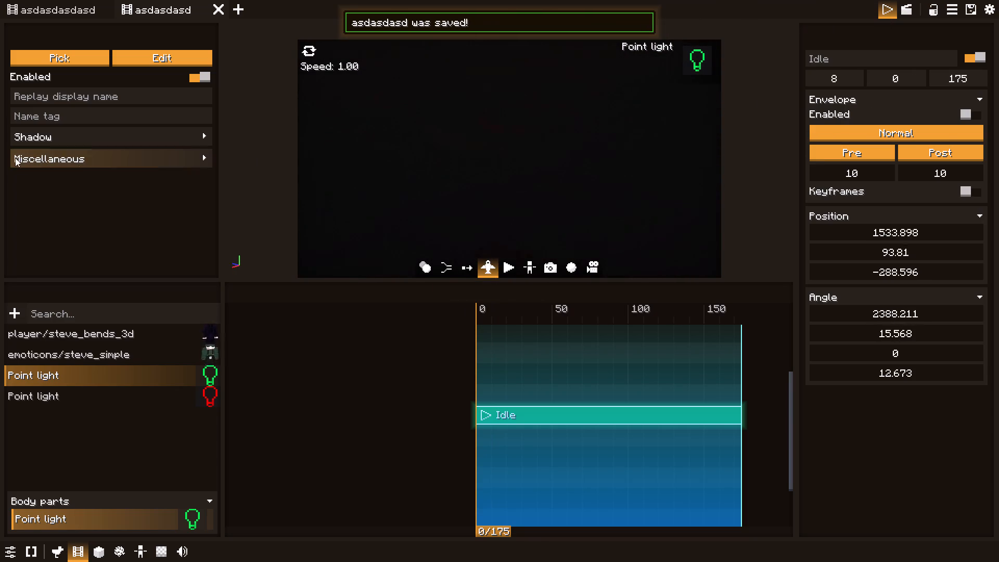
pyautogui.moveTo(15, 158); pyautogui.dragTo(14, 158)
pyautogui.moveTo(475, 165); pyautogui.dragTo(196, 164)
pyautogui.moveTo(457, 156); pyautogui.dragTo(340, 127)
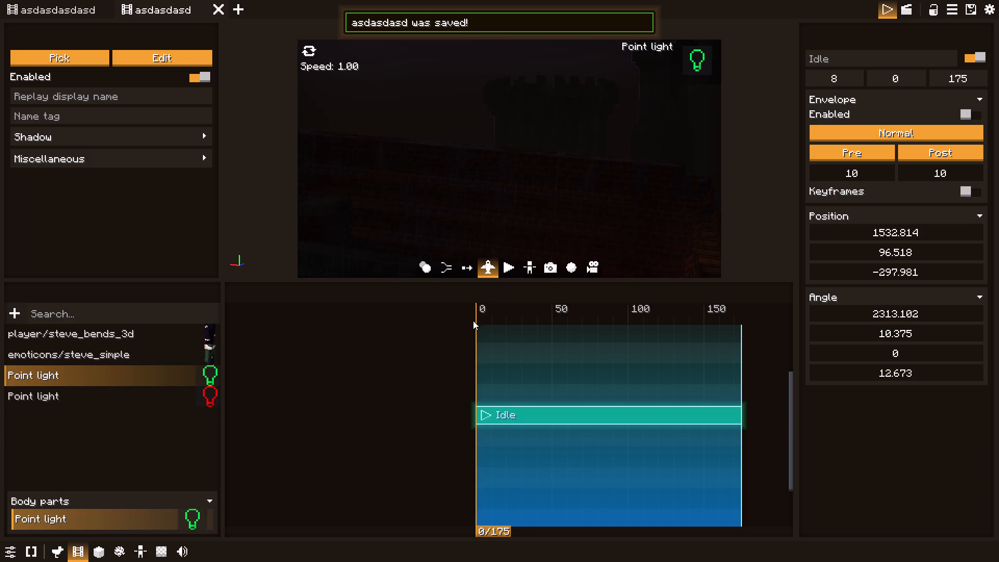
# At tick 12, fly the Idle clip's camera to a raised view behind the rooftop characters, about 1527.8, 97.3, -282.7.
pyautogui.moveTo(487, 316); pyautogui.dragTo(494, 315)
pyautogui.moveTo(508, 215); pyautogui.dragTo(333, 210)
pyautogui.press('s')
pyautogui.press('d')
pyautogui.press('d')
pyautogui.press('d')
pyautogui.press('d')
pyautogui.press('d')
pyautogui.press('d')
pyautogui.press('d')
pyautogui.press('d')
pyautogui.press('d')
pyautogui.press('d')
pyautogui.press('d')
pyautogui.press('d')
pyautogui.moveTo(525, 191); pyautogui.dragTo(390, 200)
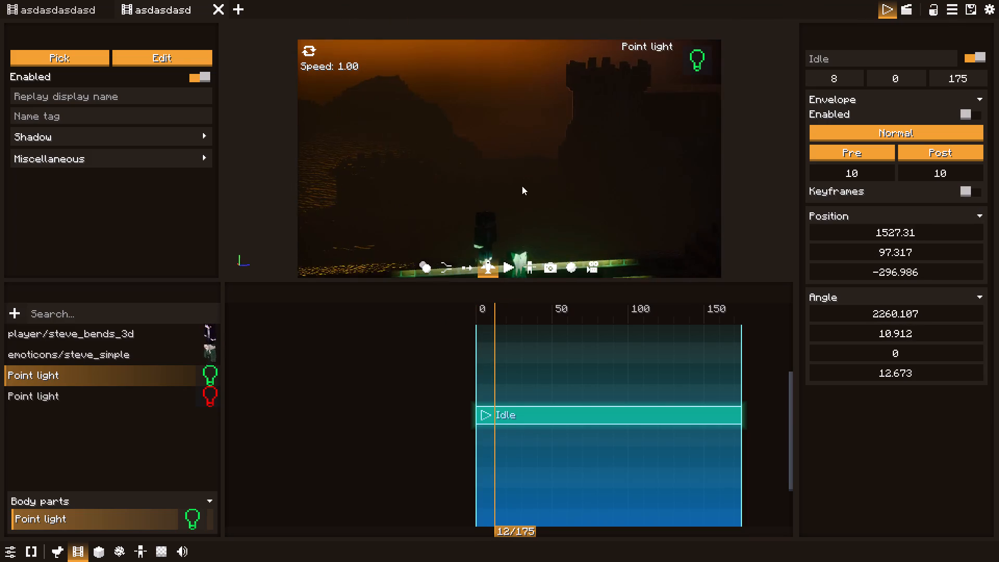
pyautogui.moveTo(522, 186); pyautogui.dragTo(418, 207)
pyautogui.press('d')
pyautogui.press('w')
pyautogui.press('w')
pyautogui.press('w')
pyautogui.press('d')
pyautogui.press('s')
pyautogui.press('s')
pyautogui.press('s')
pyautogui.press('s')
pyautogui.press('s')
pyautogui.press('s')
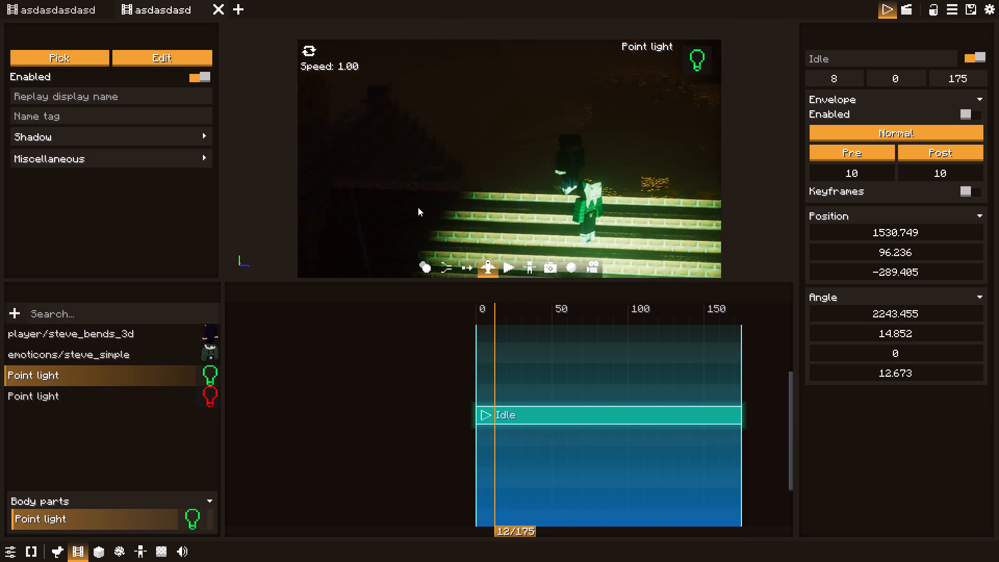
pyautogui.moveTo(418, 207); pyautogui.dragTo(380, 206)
# Play the film in stretches to preview the two characters from the repositioned Idle camera.
pyautogui.click(504, 264)
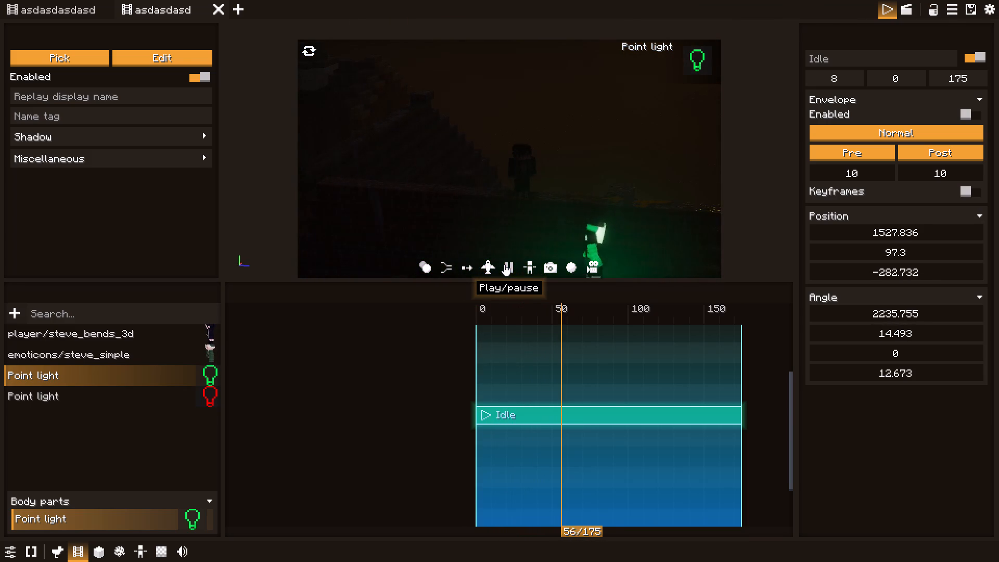
pyautogui.click(504, 264)
pyautogui.moveTo(530, 220); pyautogui.dragTo(556, 236)
pyautogui.press('s')
pyautogui.moveTo(558, 238); pyautogui.dragTo(568, 245)
pyautogui.press('s')
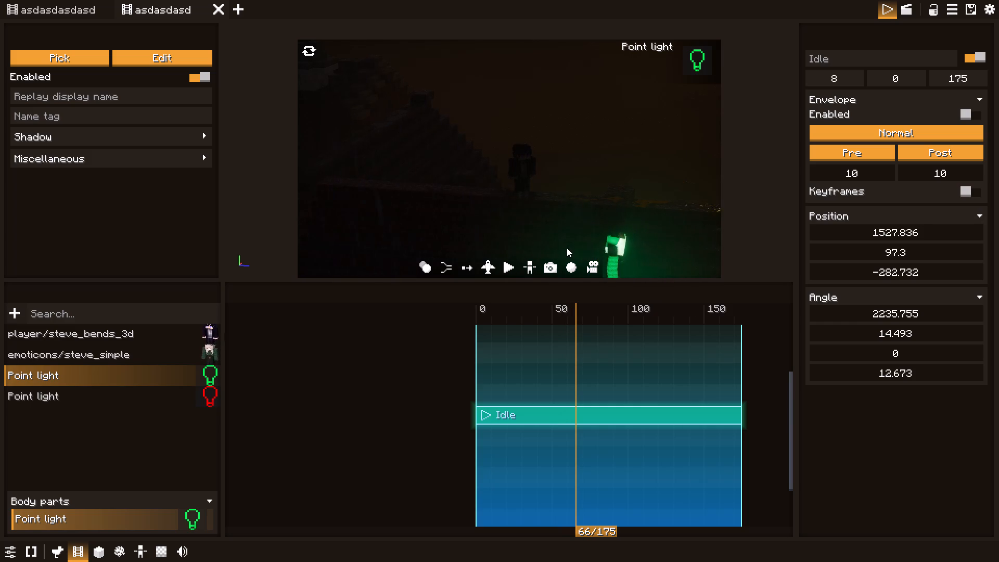
pyautogui.moveTo(502, 239); pyautogui.dragTo(512, 250)
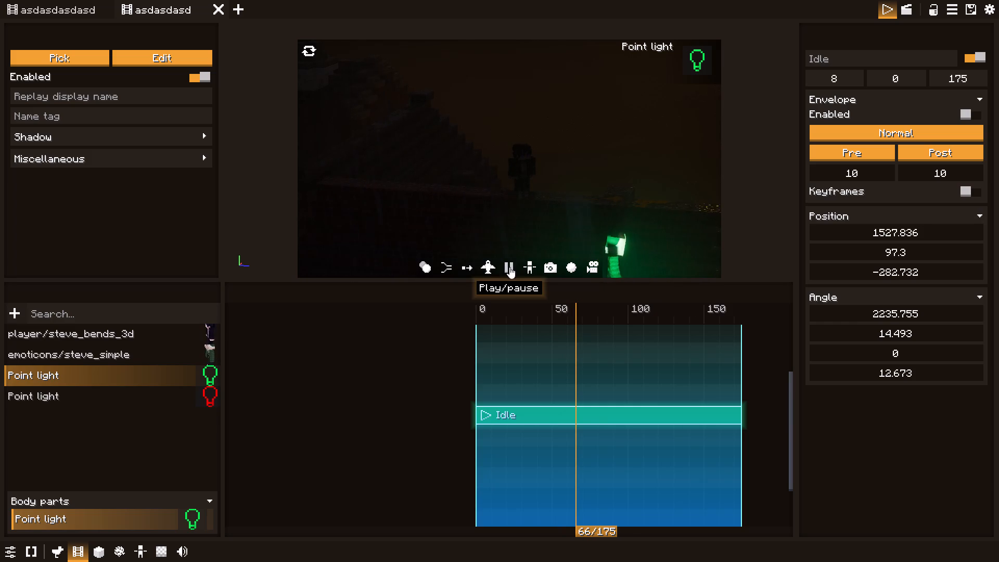
pyautogui.click(509, 267)
pyautogui.moveTo(516, 226); pyautogui.dragTo(560, 254)
pyautogui.click(506, 265)
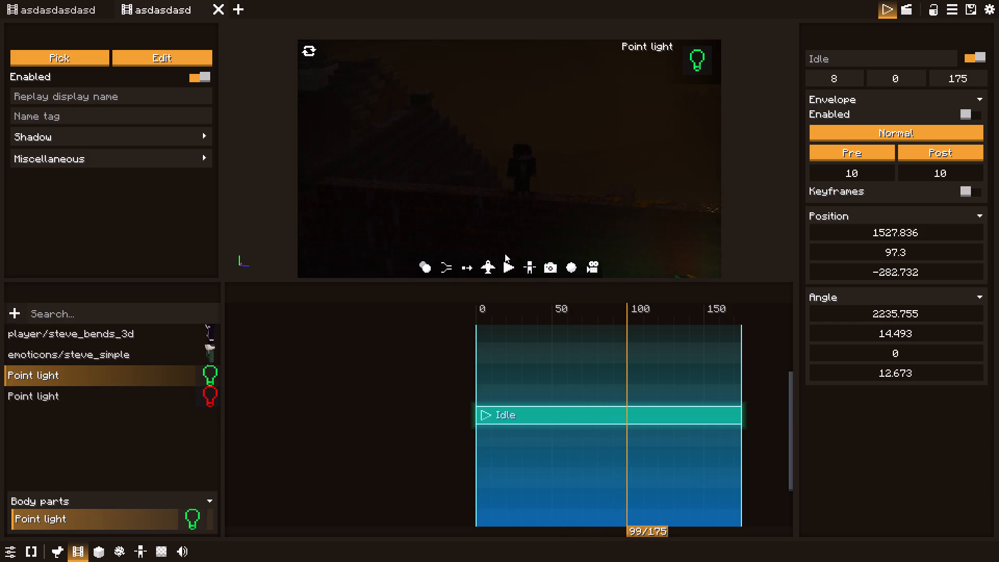
pyautogui.moveTo(544, 243); pyautogui.dragTo(594, 250)
# Undo the Idle clip's camera repositioning and its recent duration extensions.
pyautogui.hotkey('ctrl', 'z')
pyautogui.hotkey('ctrl', 'z')
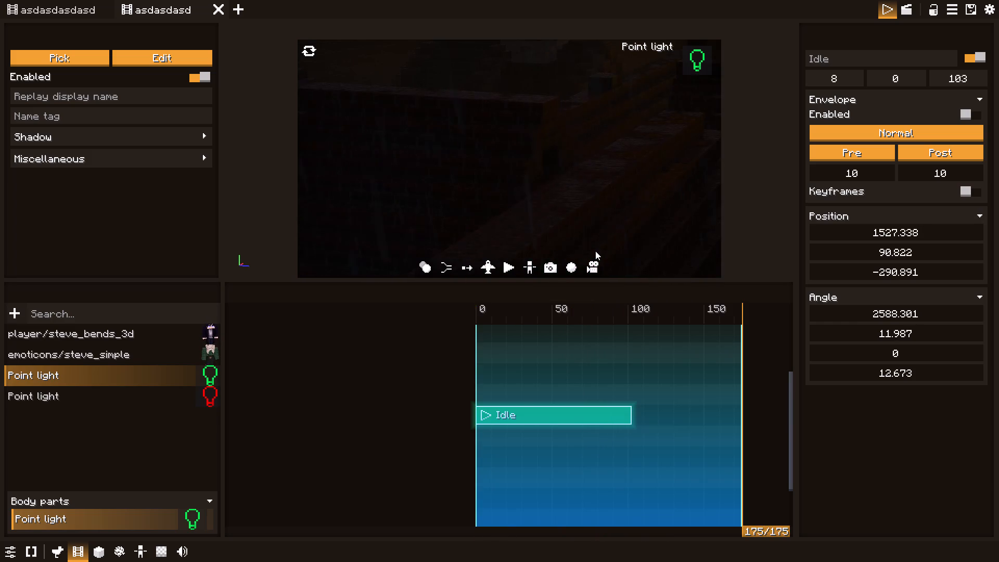
pyautogui.hotkey('ctrl', 'z')
# In flight mode, turn and fly the Idle clip's camera around until the green-lit rooftop character is in frame.
pyautogui.scroll(-2, 376, 316)
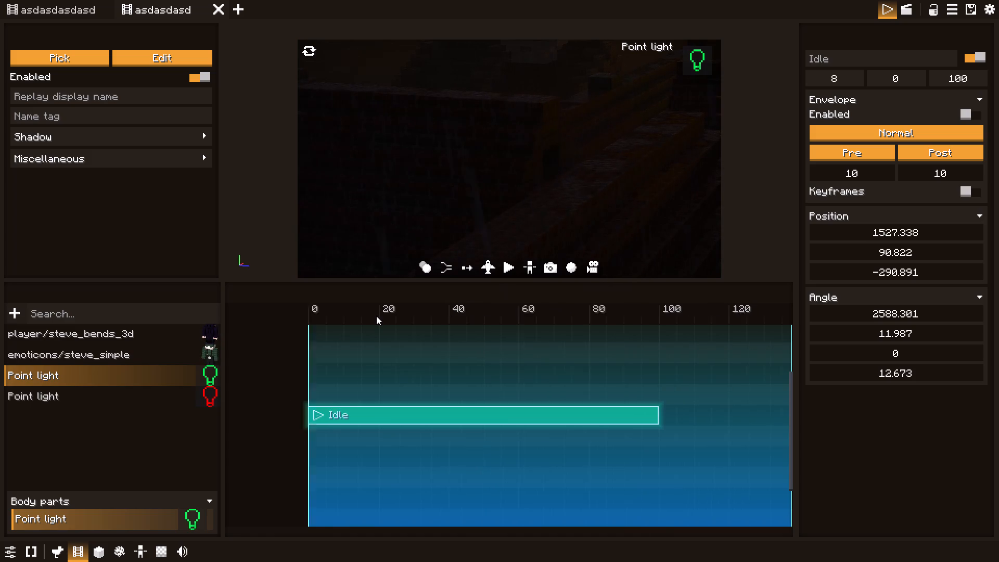
pyautogui.scroll(-5, 376, 316)
pyautogui.moveTo(431, 196); pyautogui.dragTo(390, 202)
pyautogui.click(488, 265)
pyautogui.press('d')
pyautogui.press('d')
pyautogui.press('d')
pyautogui.press('d')
pyautogui.press('d')
pyautogui.press('d')
pyautogui.press('d')
pyautogui.press('d')
pyautogui.press('d')
pyautogui.press('d')
pyautogui.press('d')
pyautogui.press('d')
pyautogui.press('d')
pyautogui.press('d')
pyautogui.press('d')
pyautogui.press('d')
pyautogui.press('d')
pyautogui.press('d')
pyautogui.press('d')
pyautogui.press('d')
pyautogui.moveTo(485, 232); pyautogui.dragTo(445, 229)
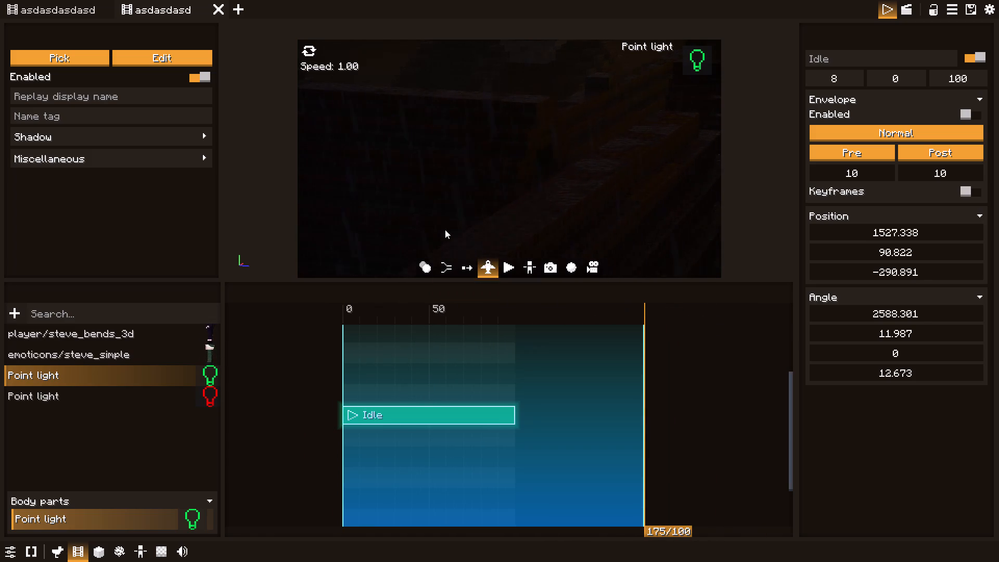
pyautogui.moveTo(445, 229); pyautogui.dragTo(312, 221)
pyautogui.moveTo(553, 210); pyautogui.dragTo(301, 194)
pyautogui.moveTo(545, 222); pyautogui.dragTo(408, 223)
pyautogui.moveTo(584, 208); pyautogui.dragTo(430, 204)
pyautogui.moveTo(586, 185); pyautogui.dragTo(343, 194)
pyautogui.moveTo(575, 189); pyautogui.dragTo(409, 189)
pyautogui.moveTo(558, 188); pyautogui.dragTo(395, 196)
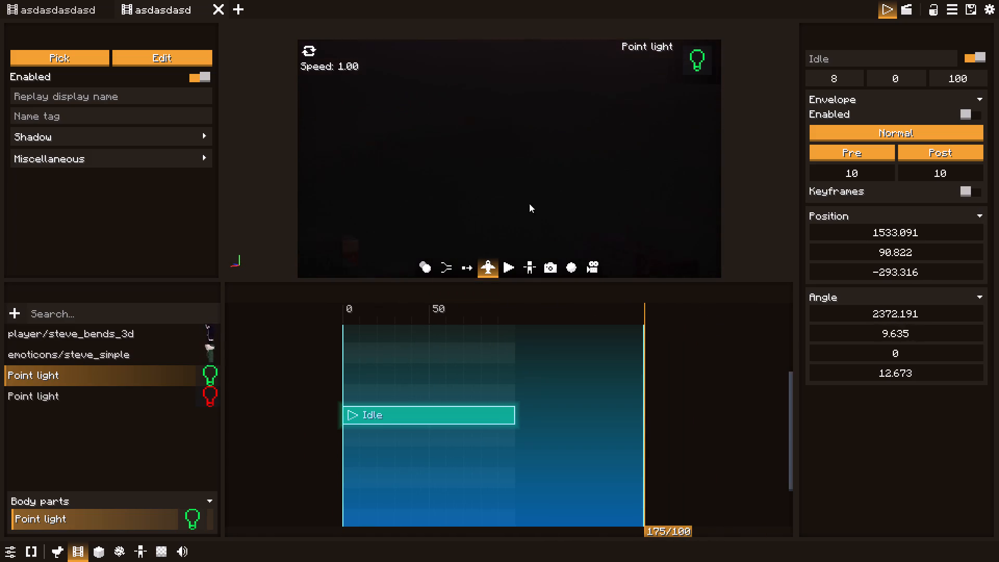
pyautogui.moveTo(523, 205); pyautogui.dragTo(408, 208)
pyautogui.press('s')
pyautogui.moveTo(412, 205); pyautogui.dragTo(146, 197)
pyautogui.press('d')
pyautogui.press('d')
pyautogui.press('d')
pyautogui.press('d')
pyautogui.press('d')
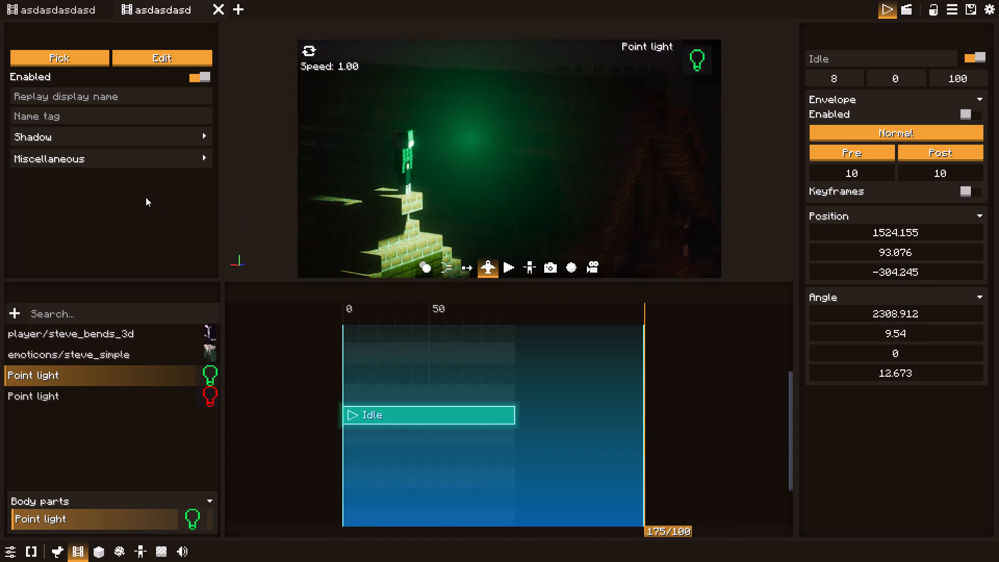
# Fly the Idle clip's camera to face the green-lit character with the red-lit one behind, about 1531.2, 88.8, -270.6.
pyautogui.moveTo(146, 197); pyautogui.dragTo(22, 184)
pyautogui.write('aw')
pyautogui.press('d')
pyautogui.press('w')
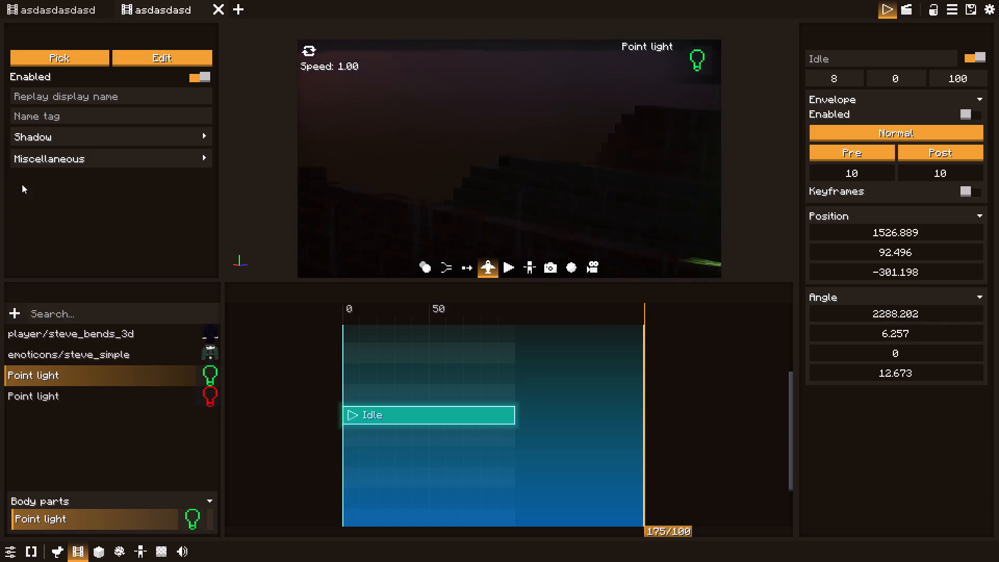
pyautogui.moveTo(22, 184); pyautogui.dragTo(0, 192)
pyautogui.press('w')
pyautogui.press('w')
pyautogui.press('w')
pyautogui.press('w')
pyautogui.press('w')
pyautogui.press('w')
pyautogui.press('w')
pyautogui.moveTo(416, 195); pyautogui.dragTo(375, 198)
pyautogui.press('w')
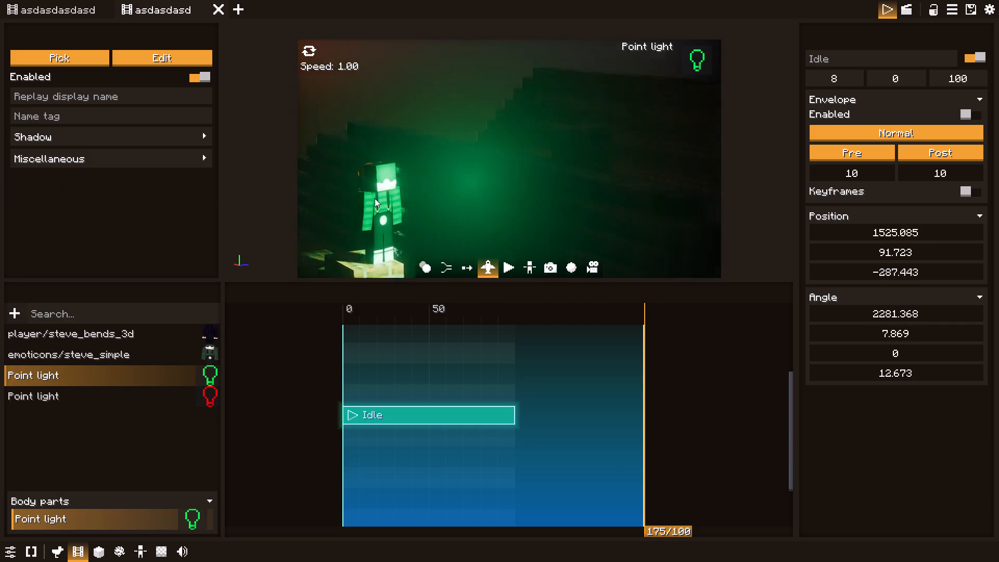
pyautogui.moveTo(375, 198); pyautogui.dragTo(103, 199)
pyautogui.press('w')
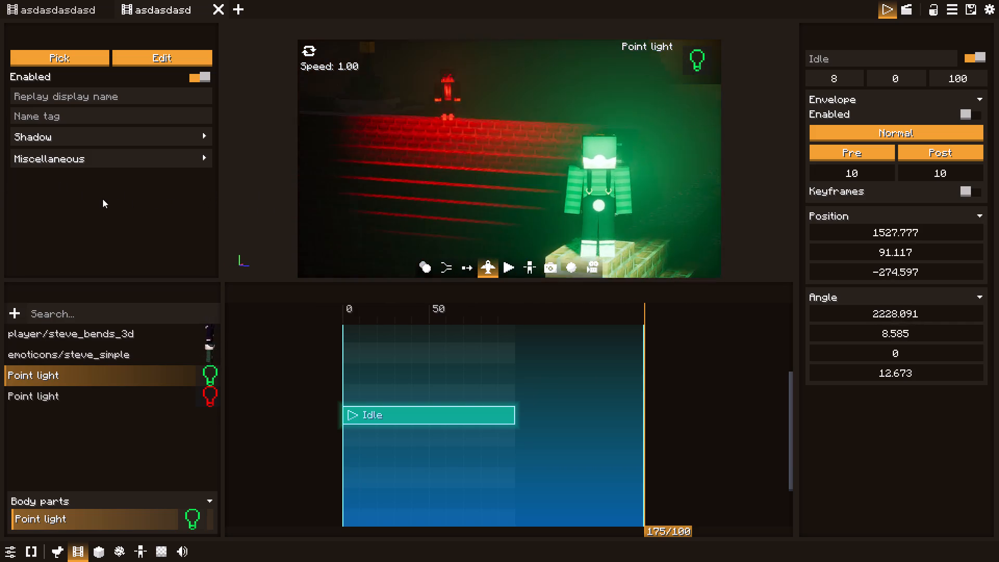
pyautogui.moveTo(103, 199); pyautogui.dragTo(36, 167)
pyautogui.press('w')
# Clear the highlighted loop range from the film's timeline.
pyautogui.rightClick(383, 330)
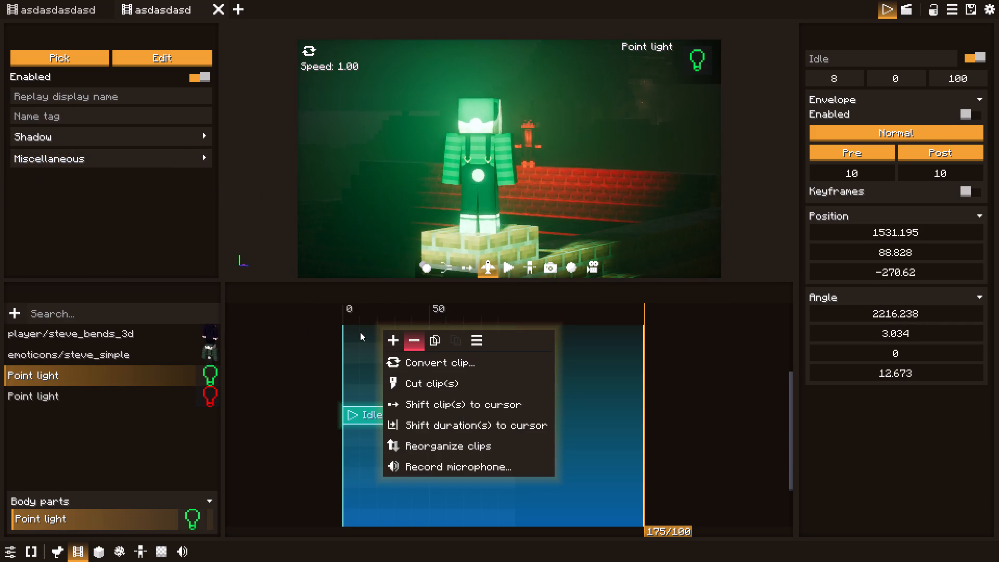
pyautogui.doubleClick(355, 333)
pyautogui.keyDown('alt'); pyautogui.moveTo(355, 333); pyautogui.dragTo(358, 333); pyautogui.keyUp('alt')
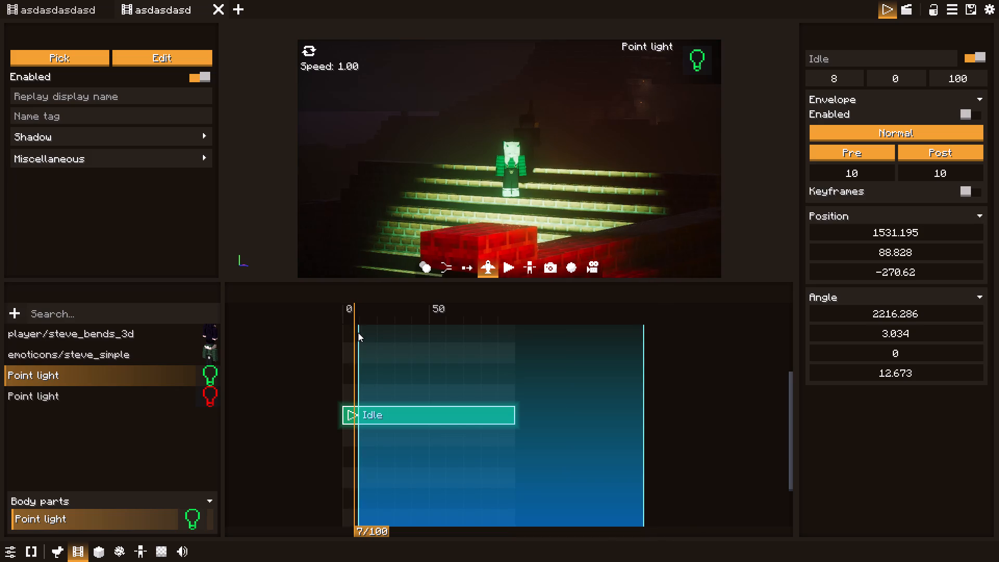
pyautogui.keyDown('alt'); pyautogui.moveTo(358, 333); pyautogui.dragTo(334, 333); pyautogui.keyUp('alt')
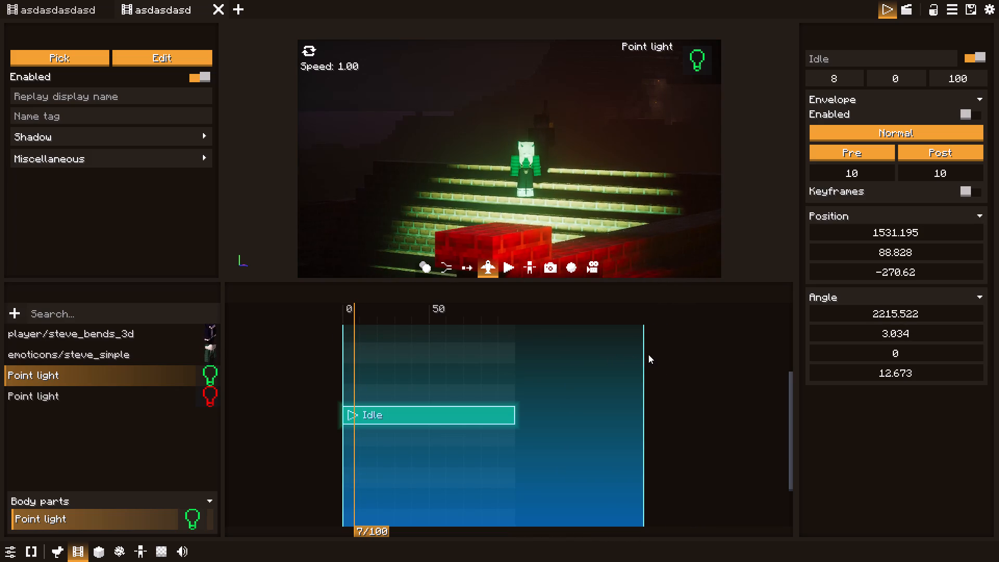
pyautogui.moveTo(645, 354); pyautogui.dragTo(624, 358)
pyautogui.click(644, 356)
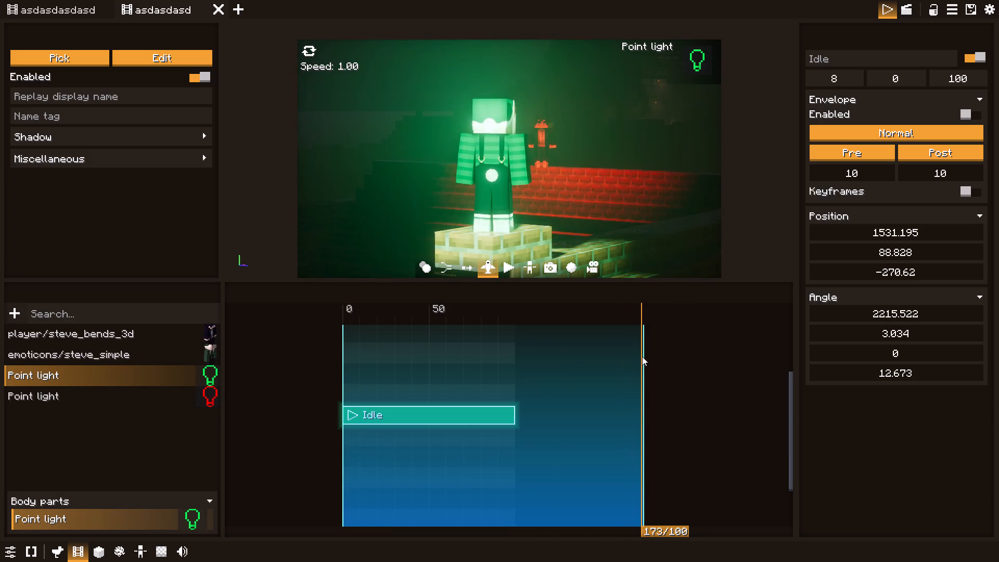
pyautogui.moveTo(642, 356); pyautogui.dragTo(596, 359)
pyautogui.keyDown('alt'); pyautogui.moveTo(509, 368); pyautogui.dragTo(503, 369); pyautogui.keyUp('alt')
pyautogui.keyDown('alt'); pyautogui.click(517, 367); pyautogui.keyUp('alt')
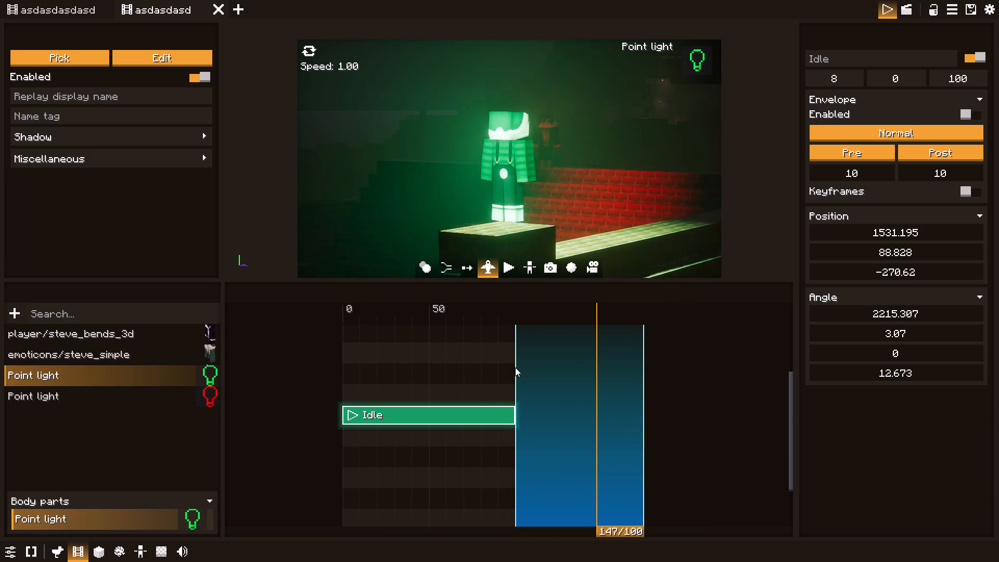
pyautogui.keyDown('alt'); pyautogui.tripleClick(513, 367); pyautogui.keyUp('alt')
pyautogui.doubleClick(513, 367)
pyautogui.rightClick(513, 367)
pyautogui.doubleClick(513, 366)
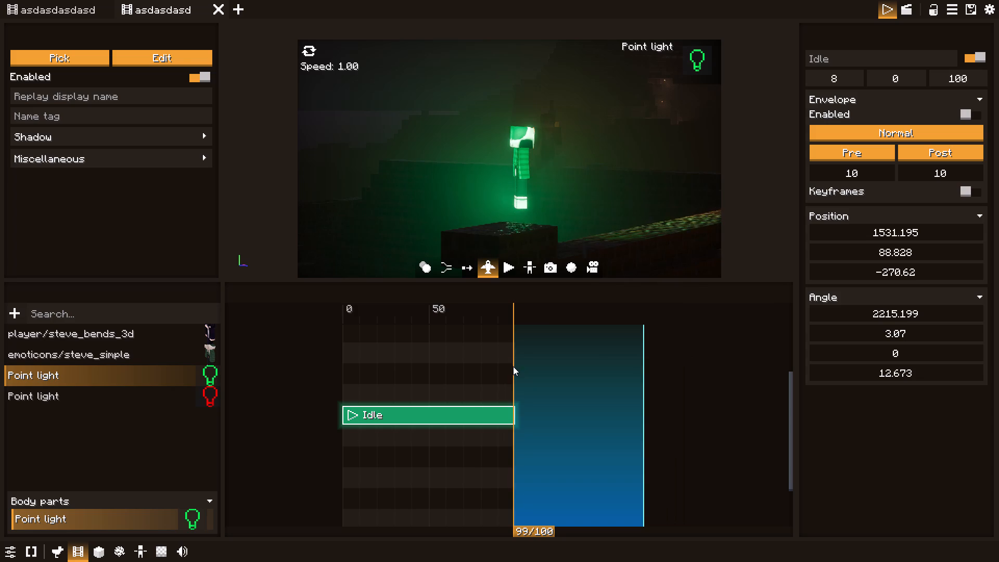
pyautogui.keyDown('alt'); pyautogui.rightClick(513, 365); pyautogui.keyUp('alt')
pyautogui.click(513, 365)
# Scrub the timeline from tick 0 to about tick 207 to examine the characters' movement from the new camera view.
pyautogui.moveTo(515, 365); pyautogui.dragTo(483, 366)
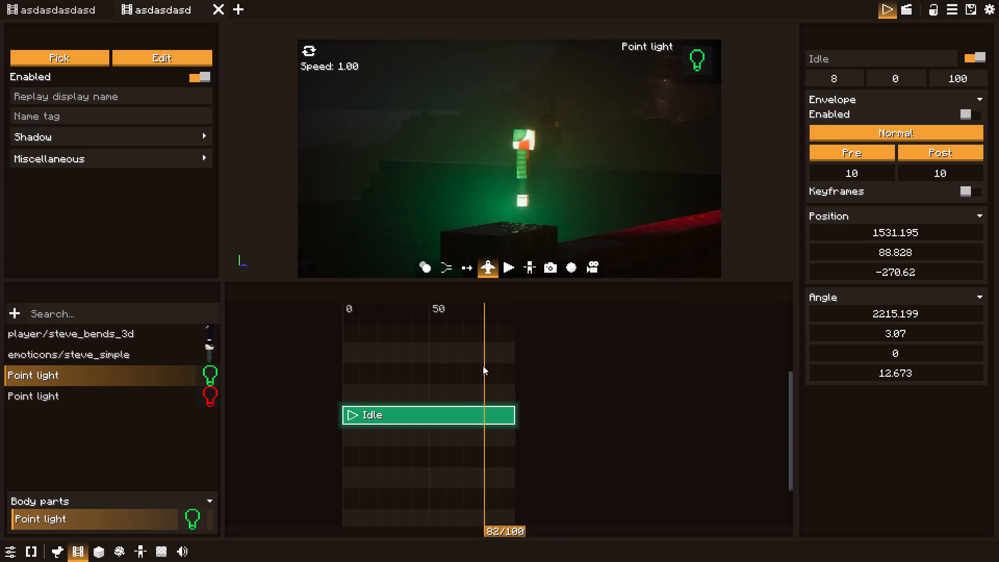
pyautogui.moveTo(483, 366); pyautogui.dragTo(326, 371)
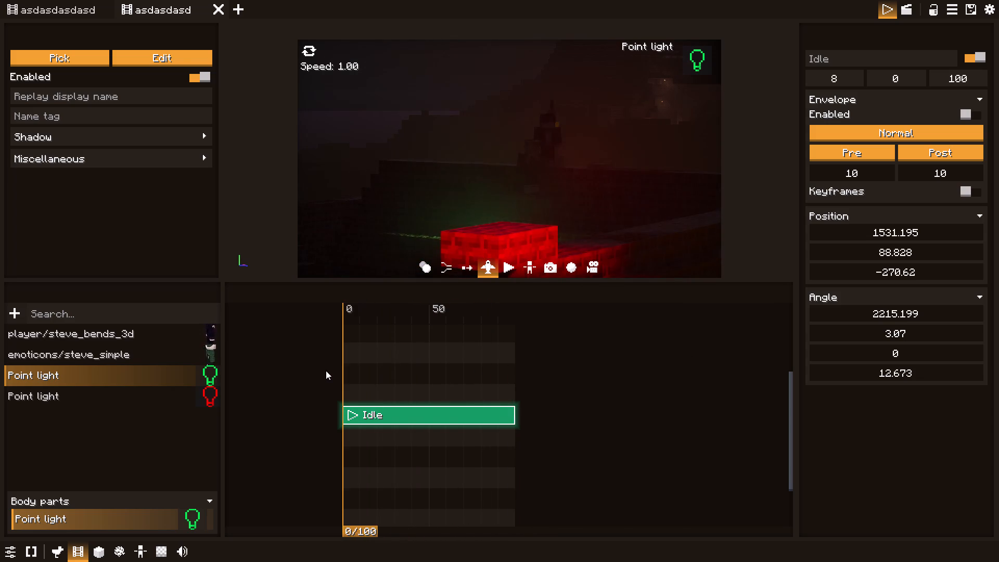
pyautogui.moveTo(326, 371); pyautogui.dragTo(625, 370)
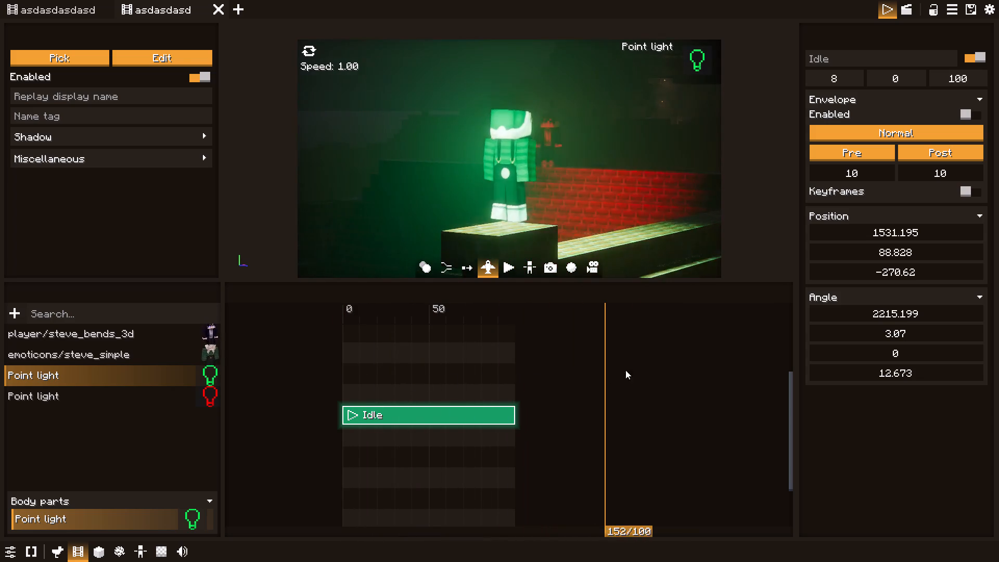
pyautogui.moveTo(625, 370); pyautogui.dragTo(459, 392)
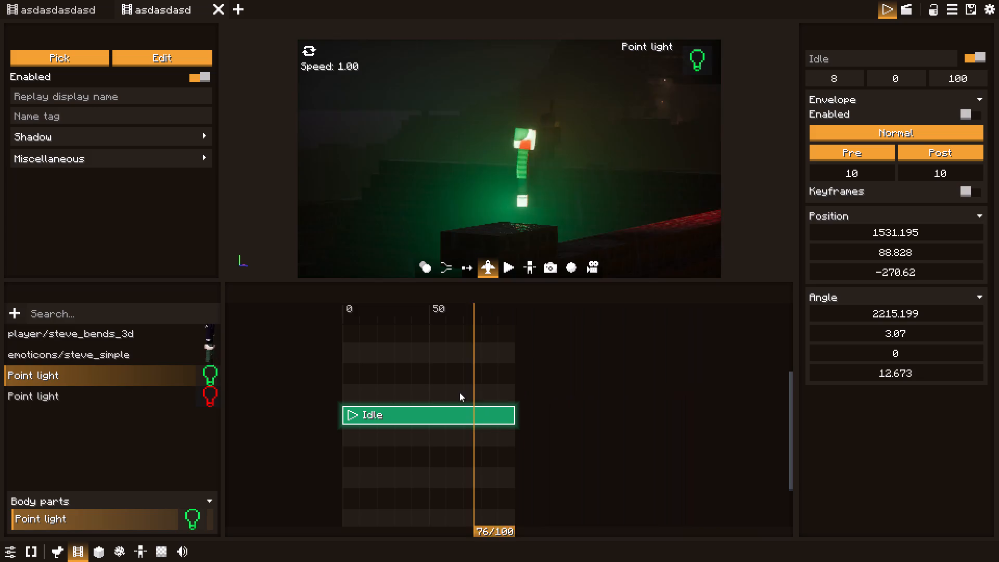
pyautogui.moveTo(459, 392); pyautogui.dragTo(700, 374)
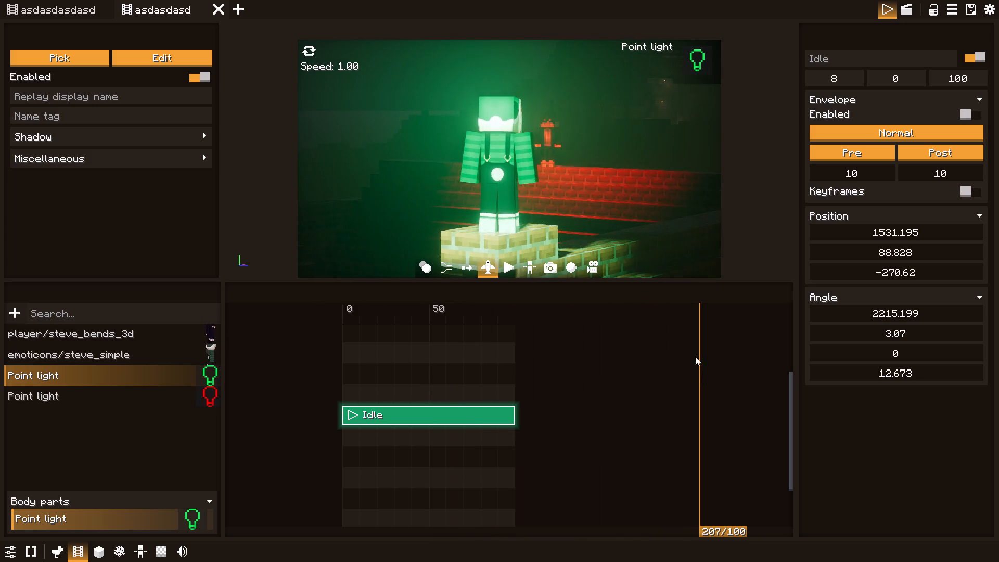
# In the replay editor, inspect the green point light's X position keyframe at tick 175.
pyautogui.click(904, 11)
pyautogui.click(662, 341)
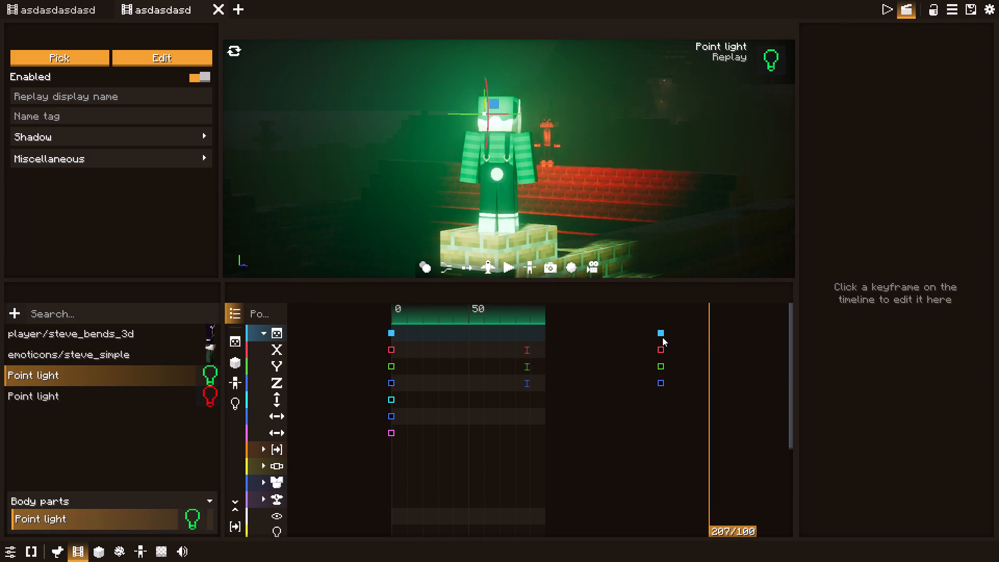
pyautogui.click(662, 334)
pyautogui.click(662, 348)
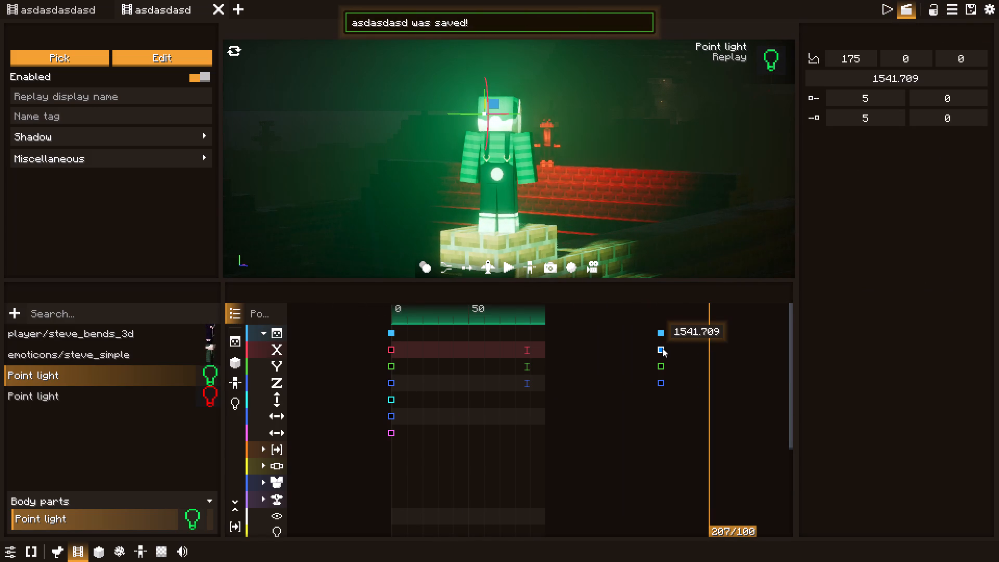
# Delete all of the emoticons/steve_simple replay's position and rotation keyframes at tick 0.
pyautogui.click(189, 354)
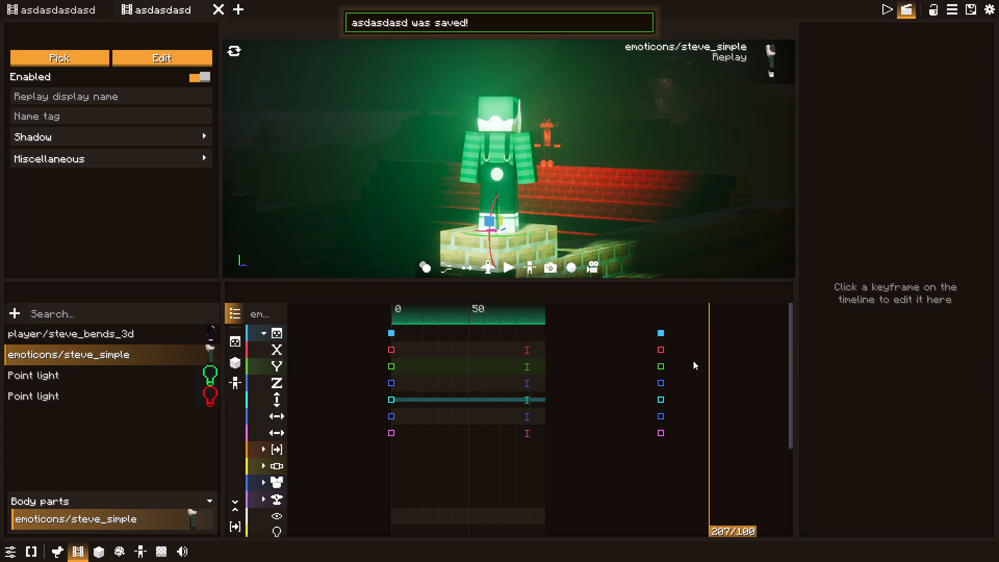
pyautogui.click(663, 336)
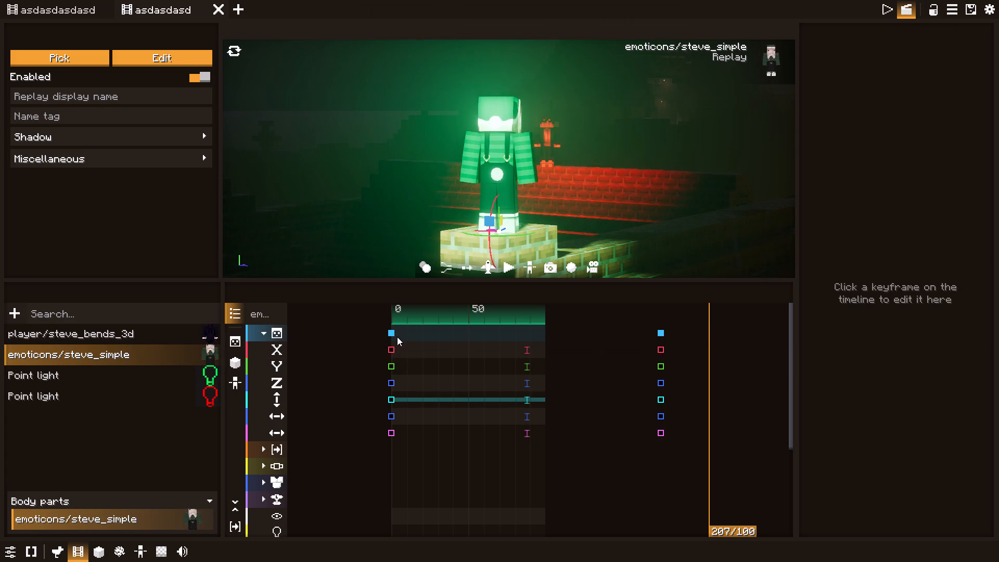
pyautogui.moveTo(424, 317); pyautogui.dragTo(385, 320)
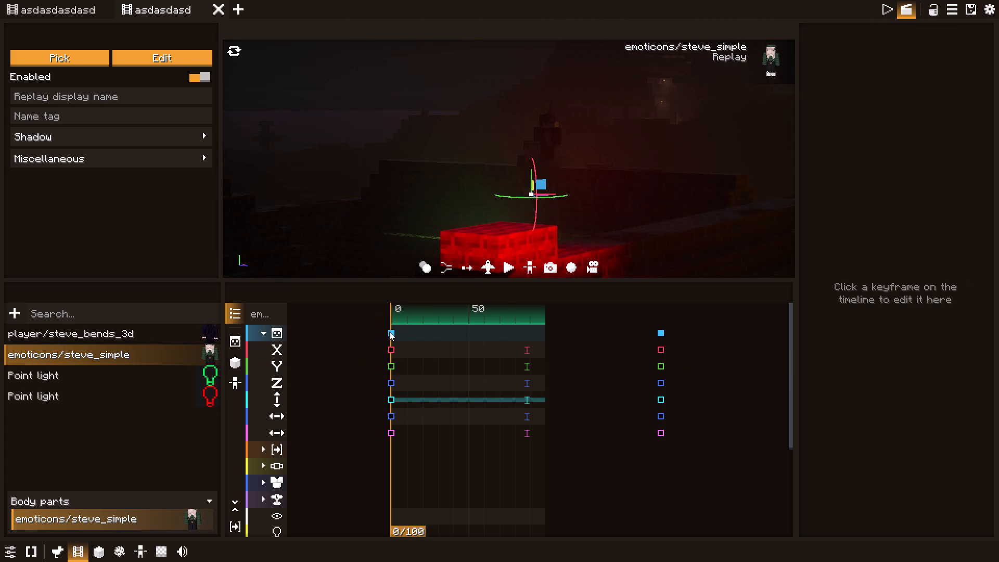
pyautogui.click(390, 335)
pyautogui.press('Delete')
pyautogui.doubleClick(390, 344)
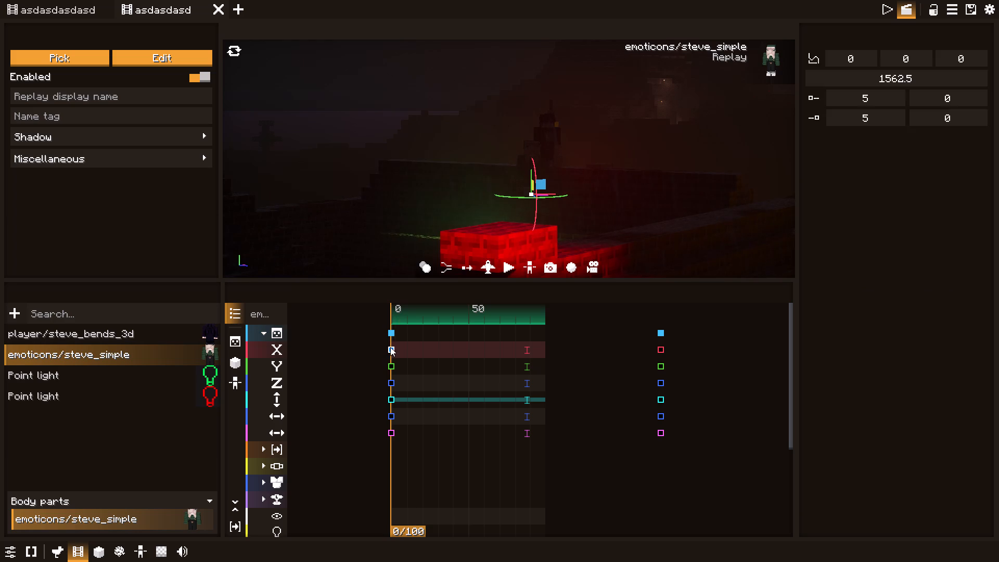
pyautogui.press('Delete')
pyautogui.click(389, 364)
pyautogui.press('Delete')
pyautogui.click(392, 383)
pyautogui.press('Delete')
pyautogui.click(391, 395)
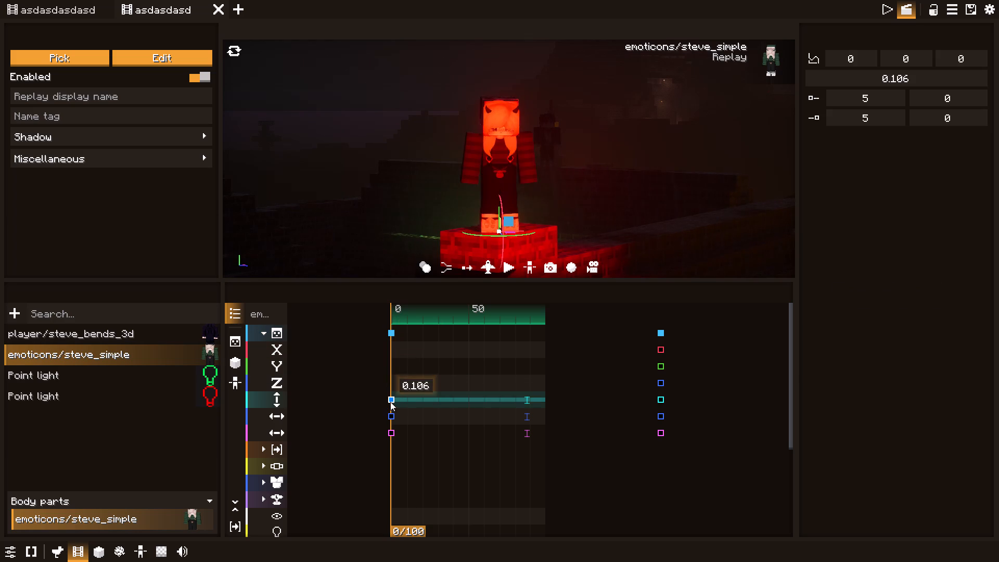
pyautogui.press('Delete')
pyautogui.click(391, 413)
pyautogui.press('Delete')
pyautogui.click(391, 429)
pyautogui.press('Delete')
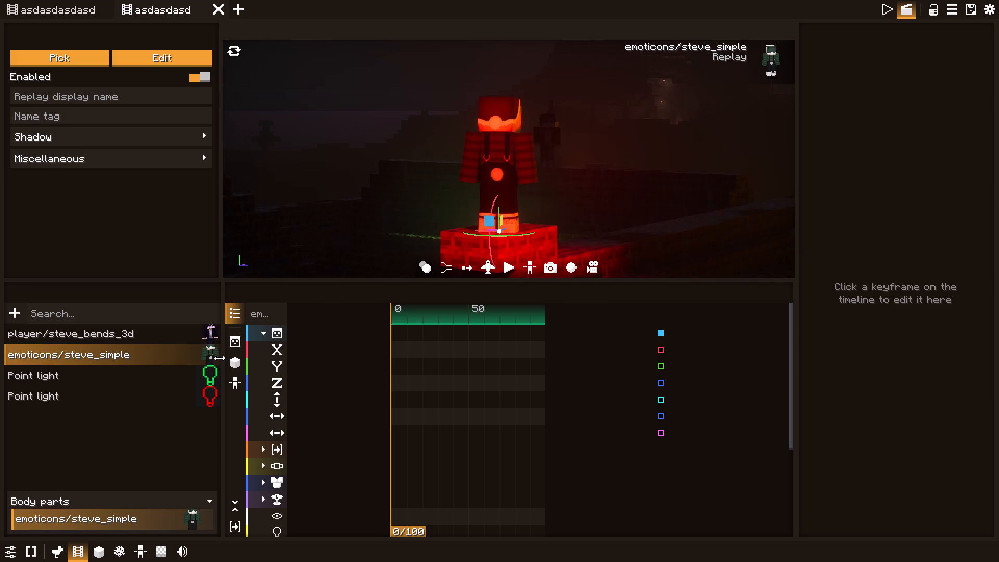
# Play the film in stretches to check the emoticons/steve_simple character and the moving lights.
pyautogui.press('space')
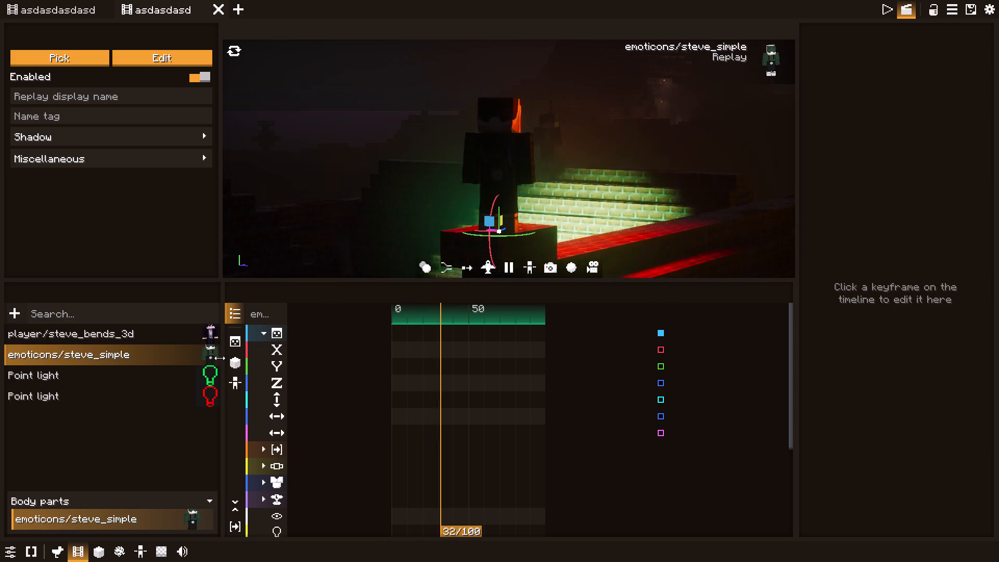
pyautogui.press('space')
pyautogui.press('space')
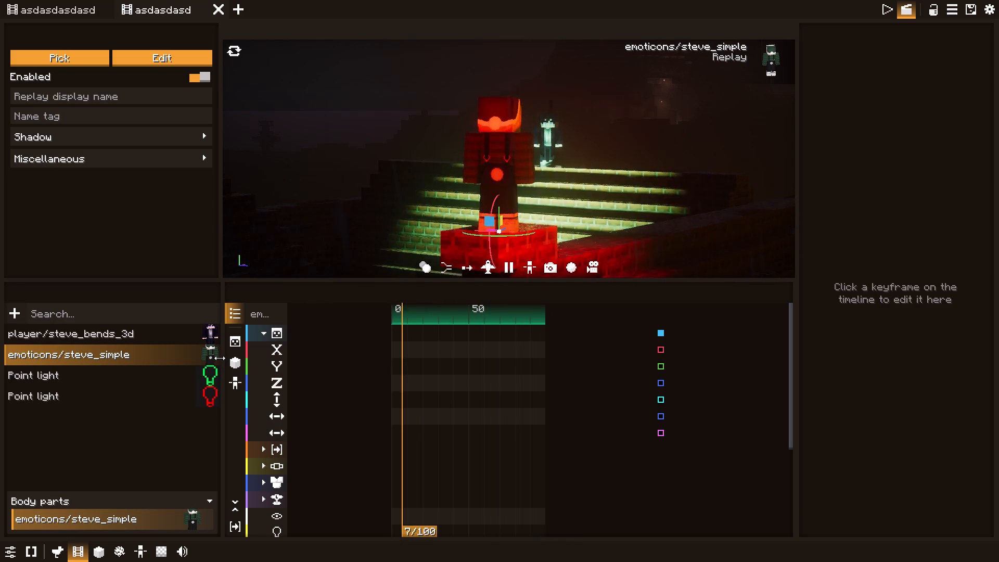
pyautogui.press('space')
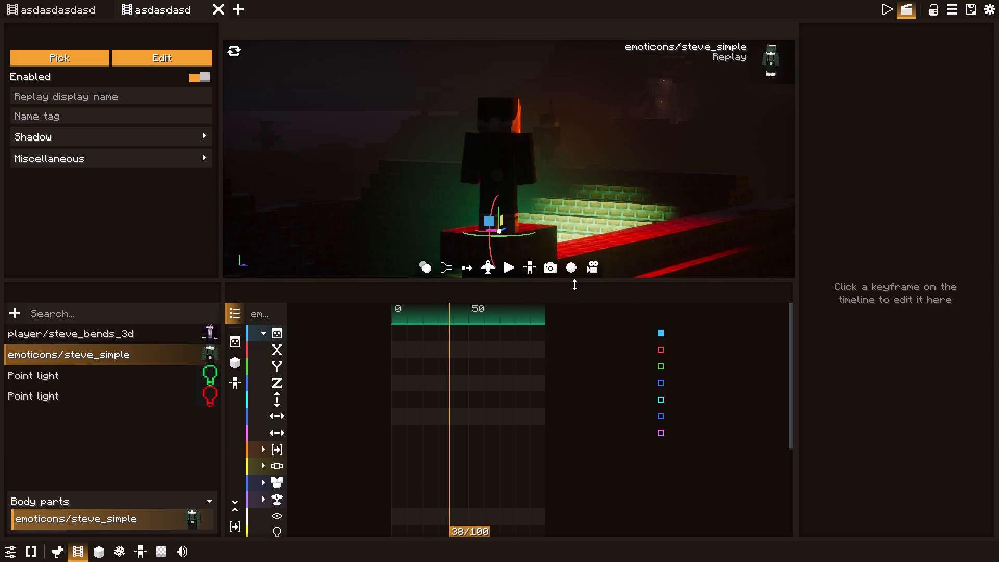
# Delete the green point light's X, Y and Z position keyframes and first two rotation keyframes at tick 0.
pyautogui.click(156, 365)
pyautogui.click(156, 371)
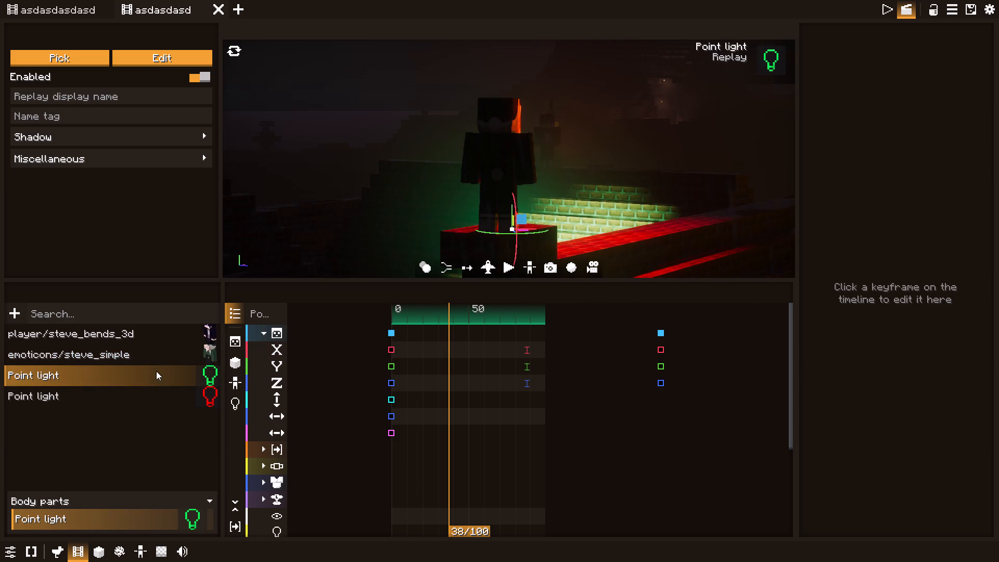
pyautogui.click(389, 331)
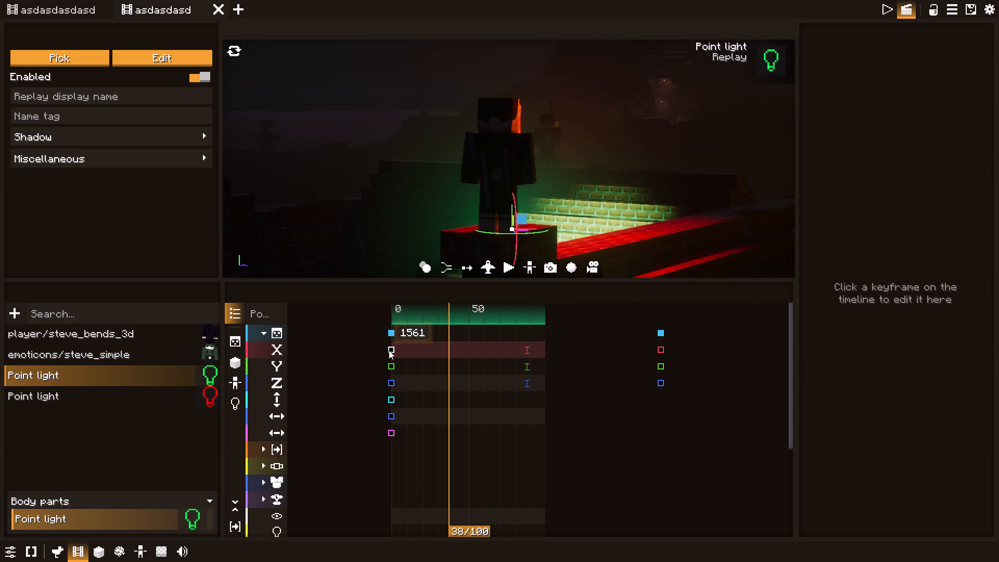
pyautogui.click(389, 350)
pyautogui.press('Delete')
pyautogui.click(389, 365)
pyautogui.press('Delete')
pyautogui.click(389, 380)
pyautogui.press('Delete')
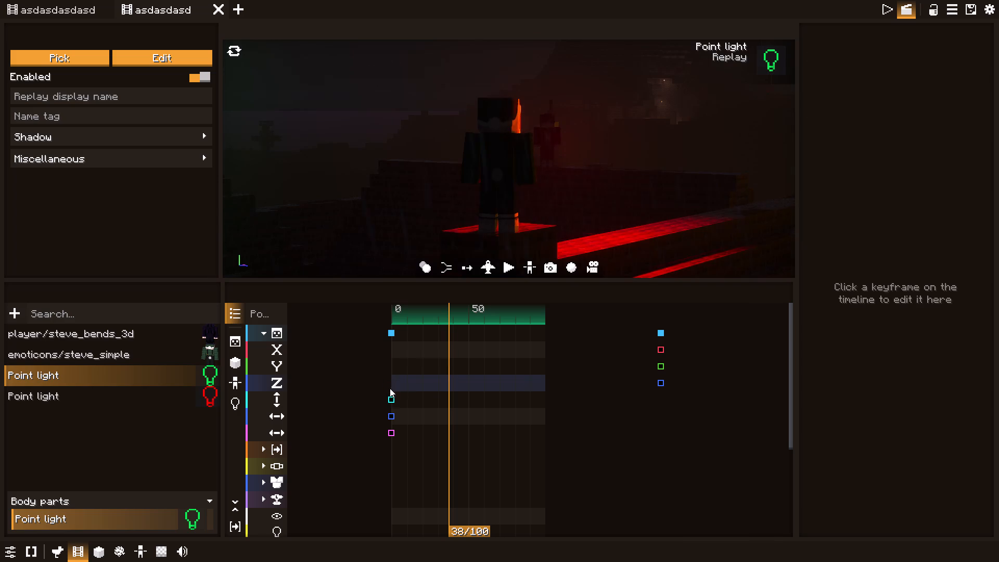
pyautogui.click(391, 401)
pyautogui.press('Delete')
pyautogui.click(389, 415)
pyautogui.press('Delete')
pyautogui.click(389, 429)
pyautogui.press('Delete')
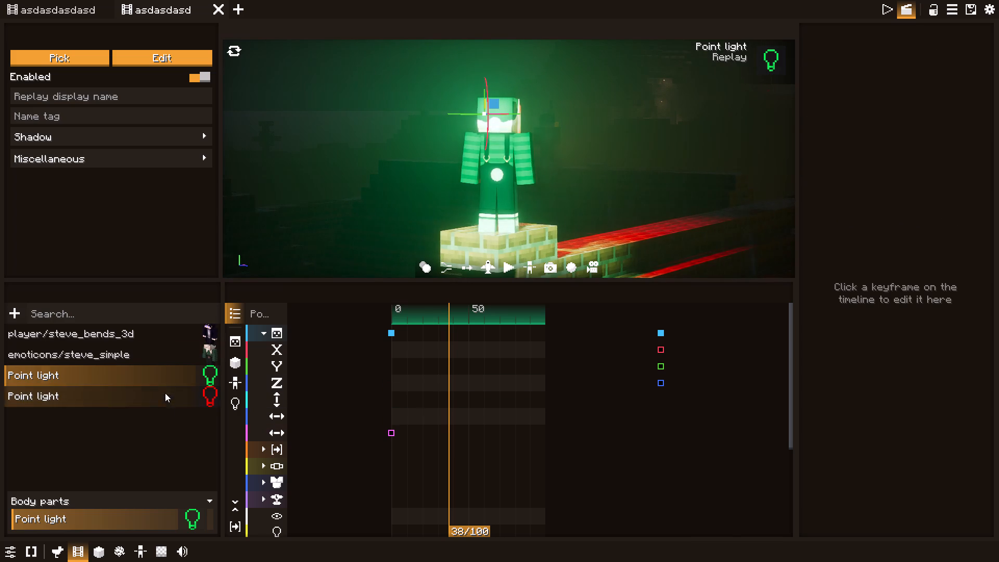
# Delete the player/steve_bends_3d replay's position and rotation keyframes at tick 0.
pyautogui.click(163, 330)
pyautogui.click(389, 350)
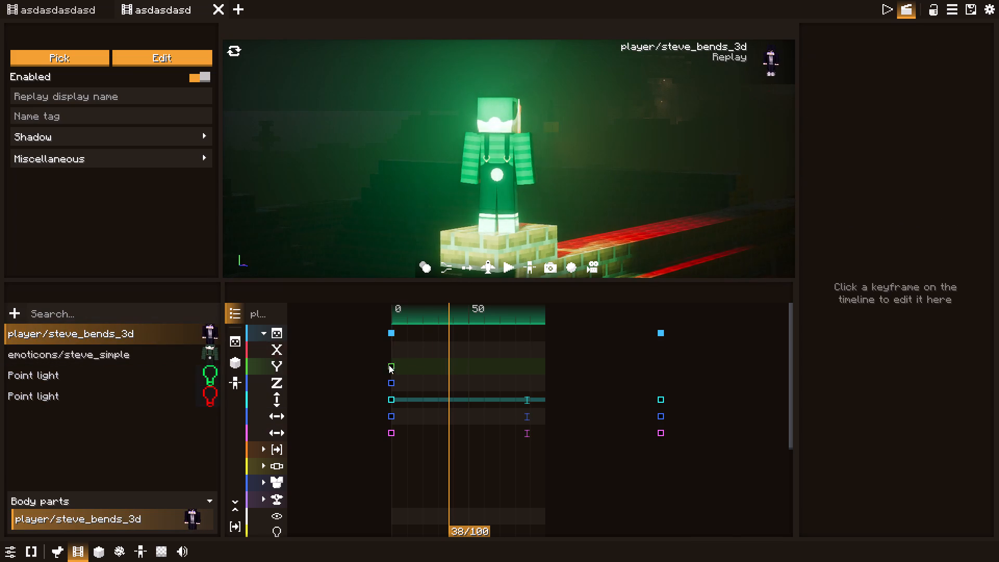
pyautogui.click(389, 370)
pyautogui.press('Delete')
pyautogui.click(390, 378)
pyautogui.press('Delete')
pyautogui.doubleClick(389, 396)
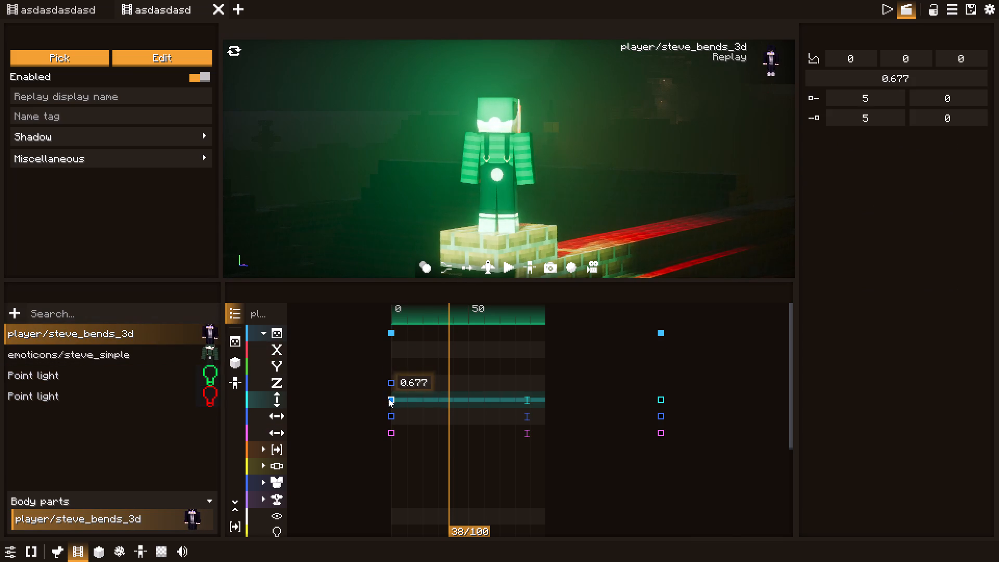
pyautogui.press('Delete')
pyautogui.click(390, 385)
pyautogui.press('Delete')
pyautogui.click(390, 413)
pyautogui.press('Delete')
pyautogui.click(391, 428)
pyautogui.press('Delete')
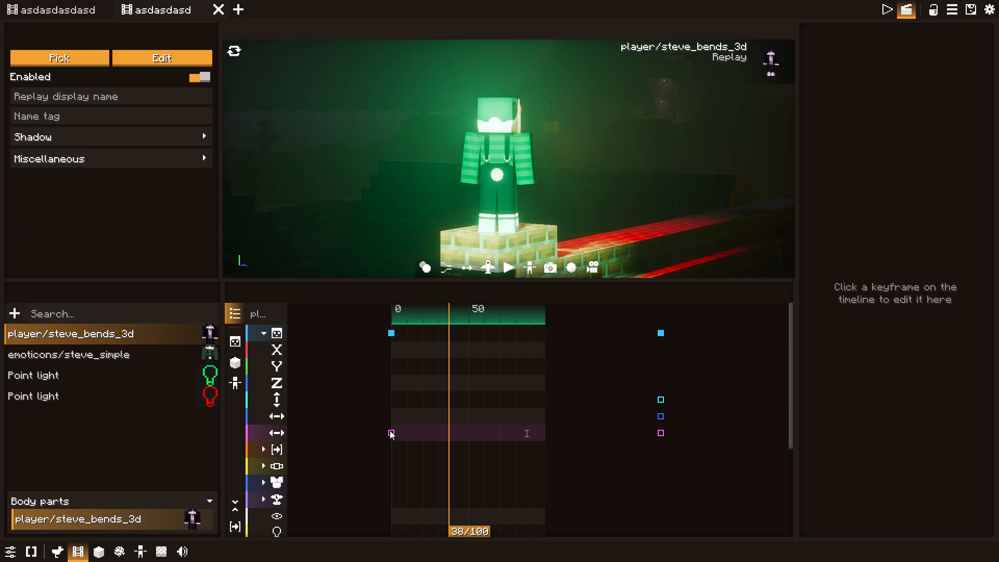
pyautogui.click(390, 432)
pyautogui.press('Delete')
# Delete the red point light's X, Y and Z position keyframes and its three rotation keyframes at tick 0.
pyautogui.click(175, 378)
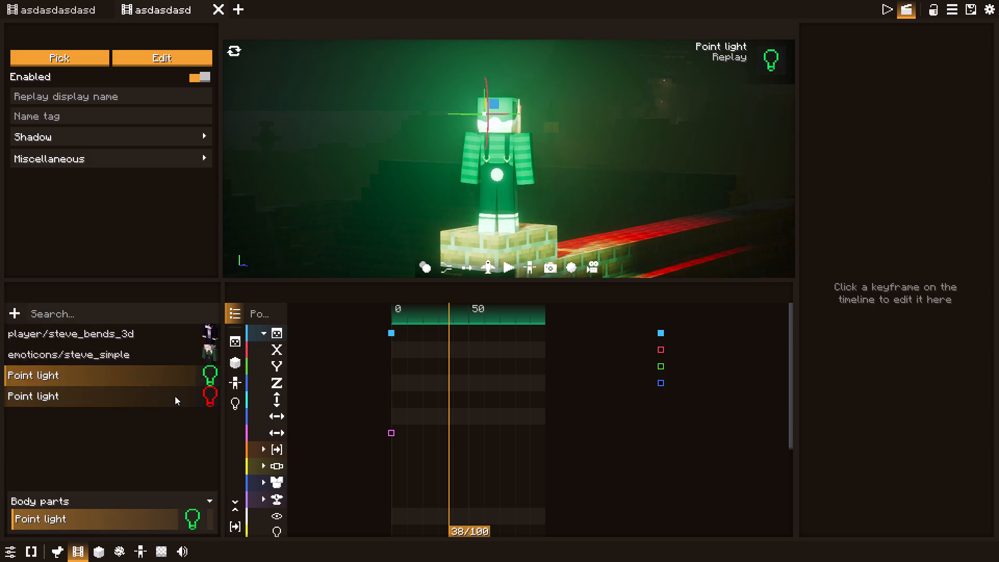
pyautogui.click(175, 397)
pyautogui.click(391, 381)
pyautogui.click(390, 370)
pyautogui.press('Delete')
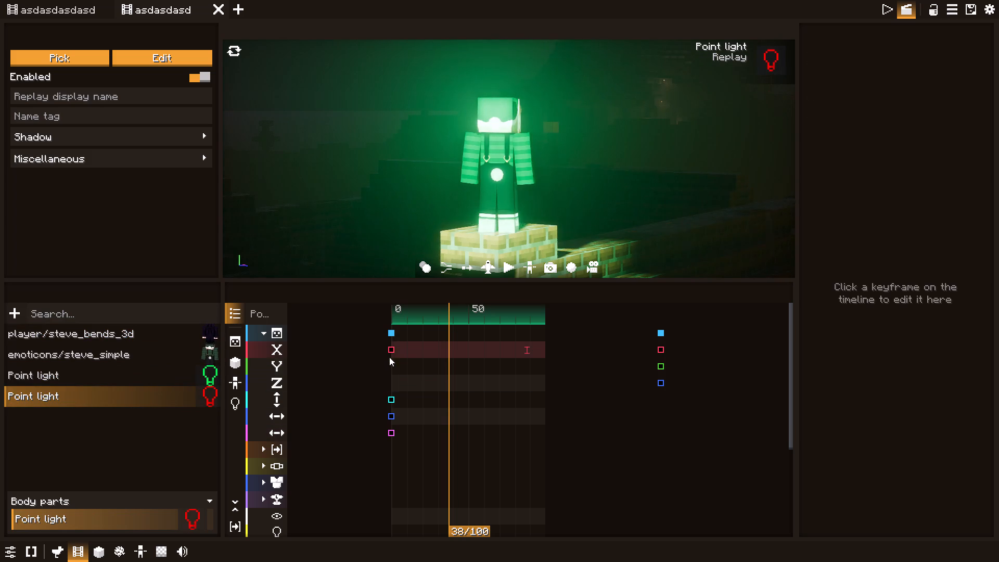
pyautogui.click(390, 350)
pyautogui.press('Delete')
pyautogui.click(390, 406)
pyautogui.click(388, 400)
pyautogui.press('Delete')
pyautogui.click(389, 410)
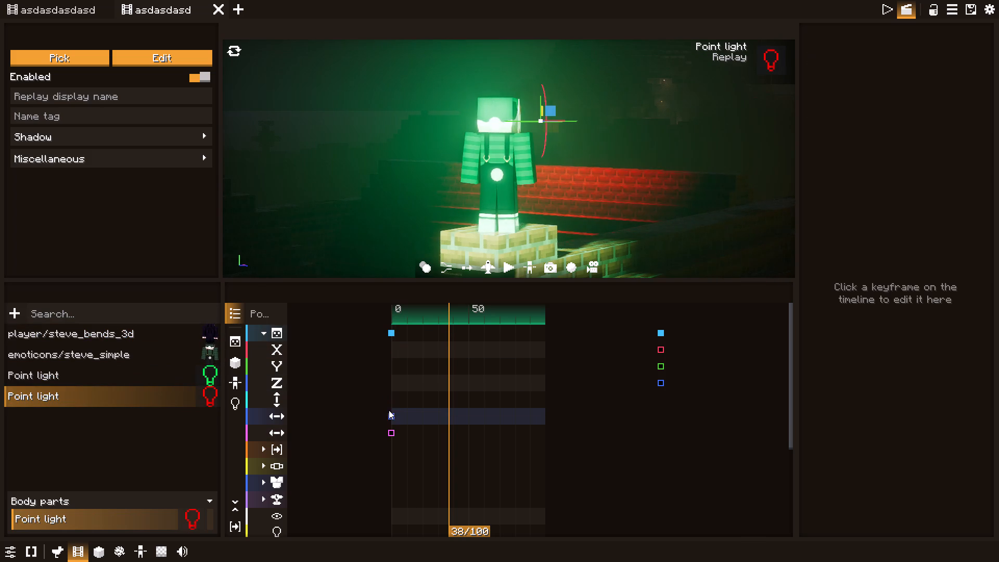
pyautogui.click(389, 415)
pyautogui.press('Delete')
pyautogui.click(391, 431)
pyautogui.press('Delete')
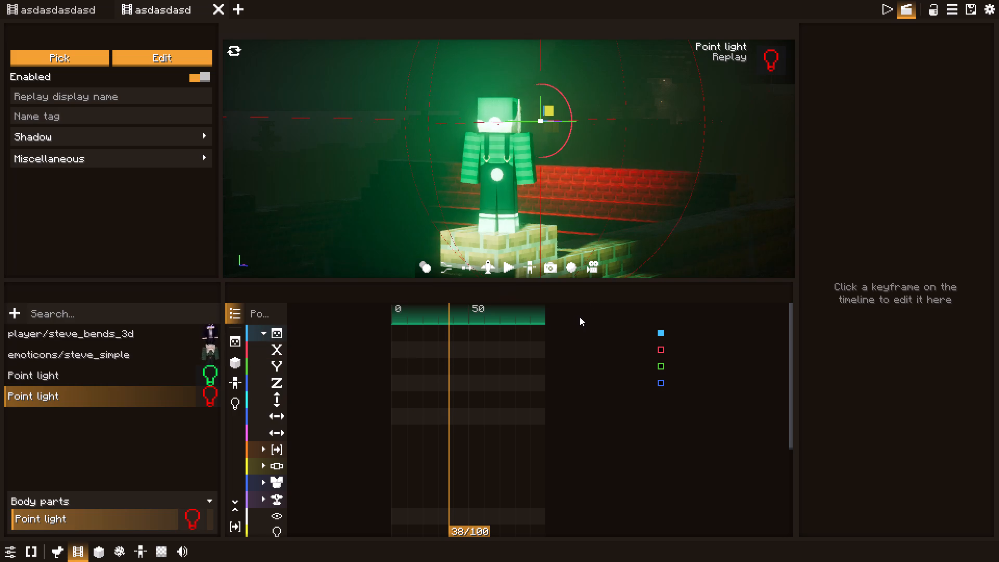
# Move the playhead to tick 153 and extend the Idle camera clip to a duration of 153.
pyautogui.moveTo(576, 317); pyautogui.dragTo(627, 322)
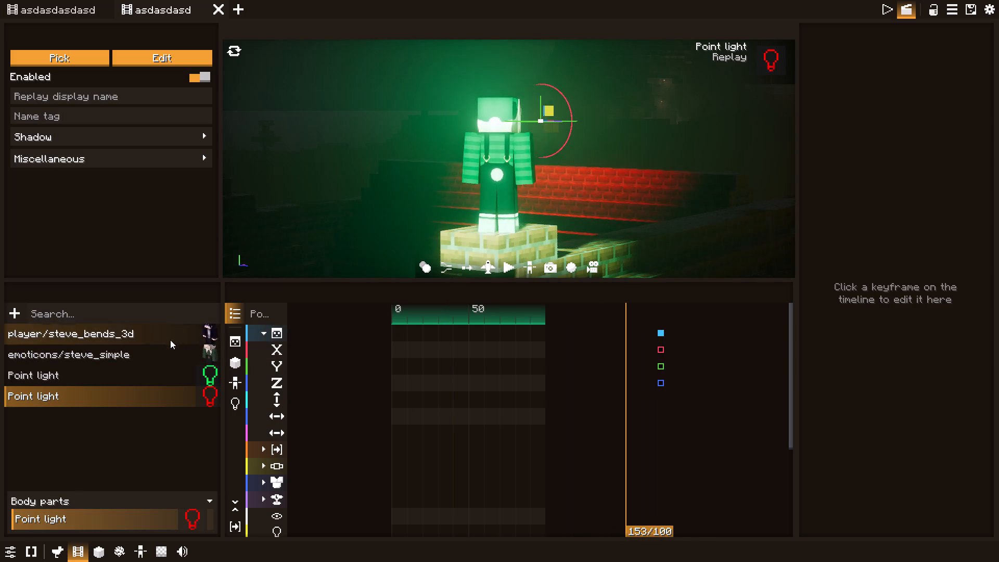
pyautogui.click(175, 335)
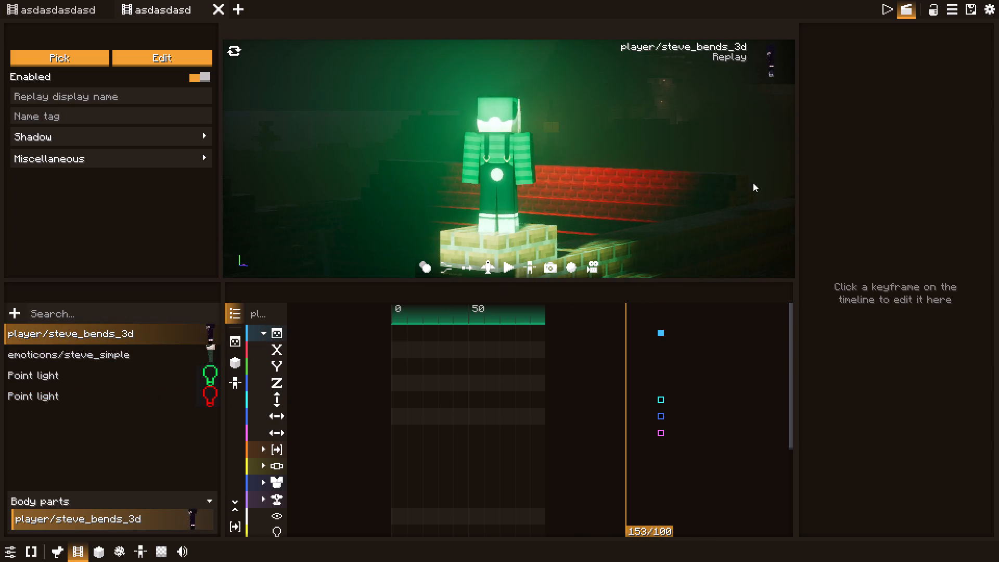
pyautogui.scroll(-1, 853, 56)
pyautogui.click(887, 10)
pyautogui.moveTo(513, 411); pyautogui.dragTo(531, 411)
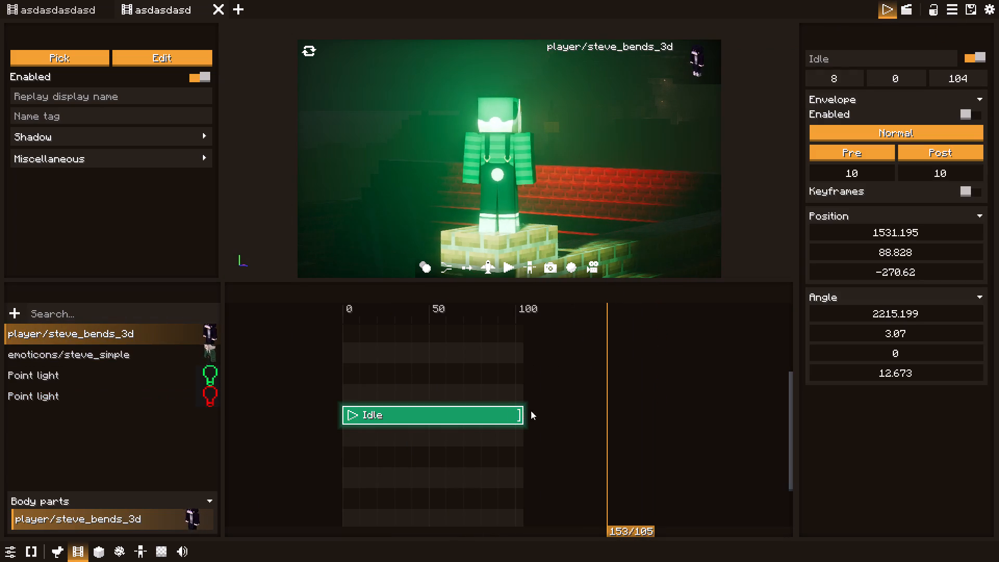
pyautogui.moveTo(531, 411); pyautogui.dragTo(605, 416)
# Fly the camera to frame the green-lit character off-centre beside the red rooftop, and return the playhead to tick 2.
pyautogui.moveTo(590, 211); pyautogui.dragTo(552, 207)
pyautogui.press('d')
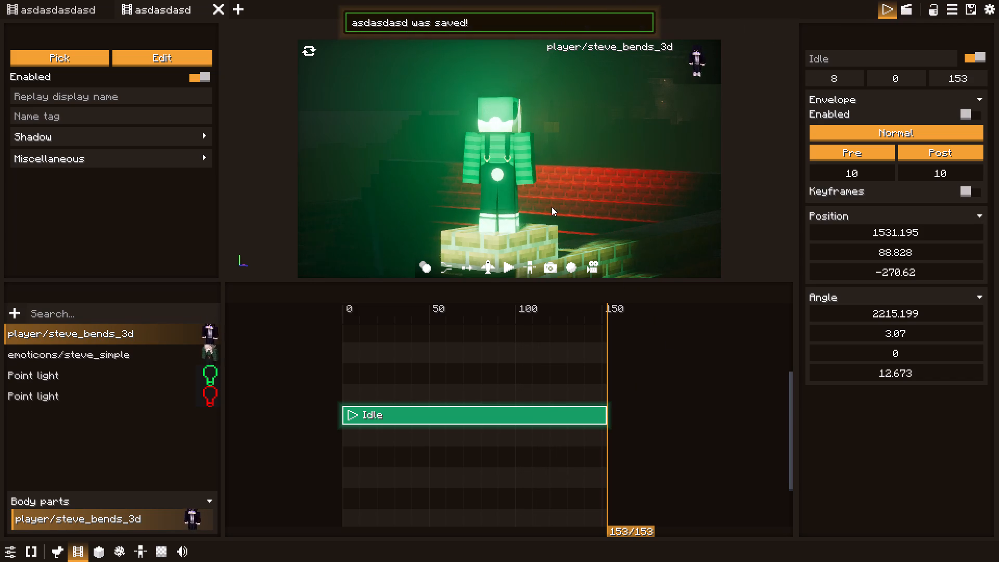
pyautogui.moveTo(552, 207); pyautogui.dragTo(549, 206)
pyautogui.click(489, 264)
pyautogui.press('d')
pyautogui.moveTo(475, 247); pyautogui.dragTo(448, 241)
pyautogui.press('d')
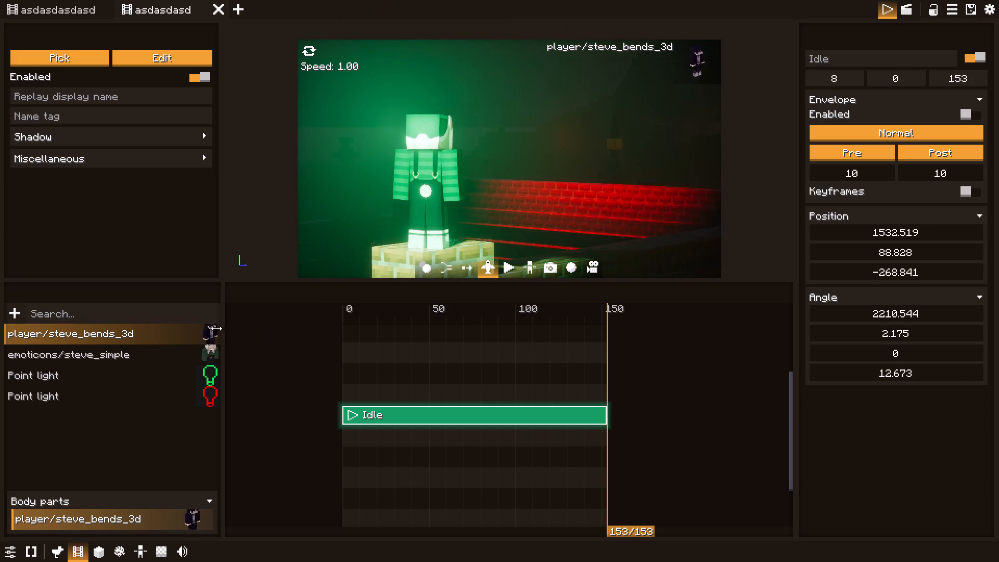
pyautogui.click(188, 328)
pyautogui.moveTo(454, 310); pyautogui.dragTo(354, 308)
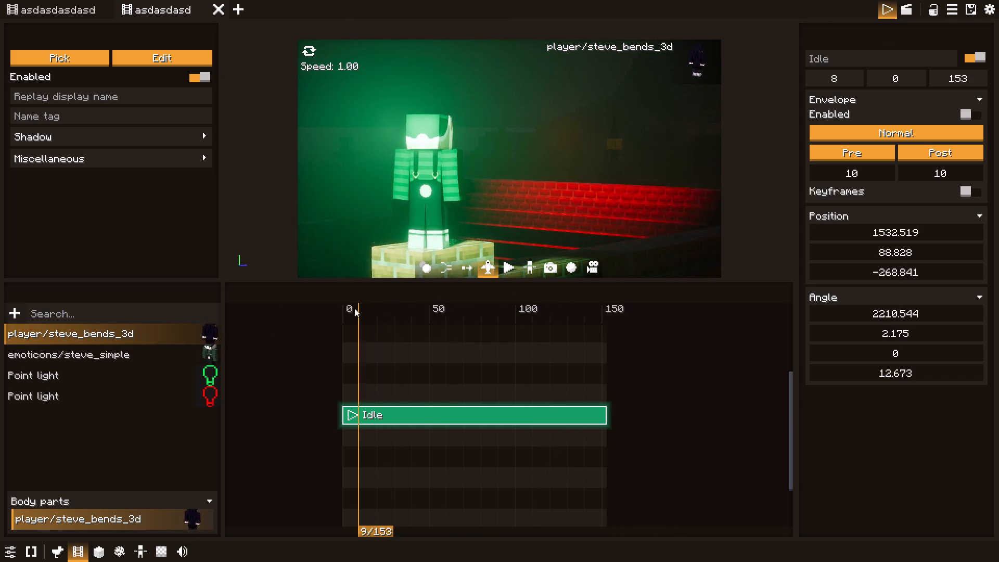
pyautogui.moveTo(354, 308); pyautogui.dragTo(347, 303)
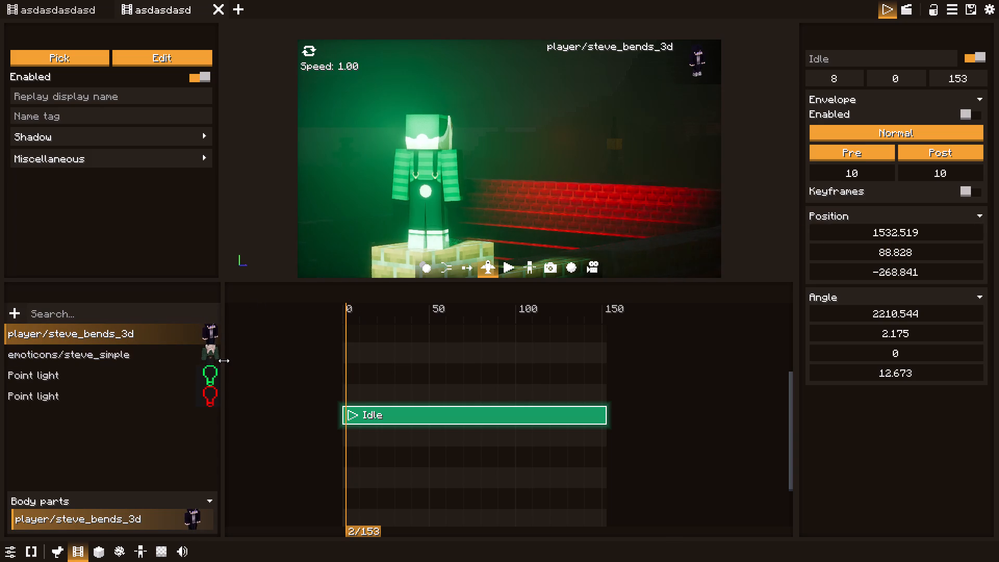
# Undo the camera reframing, the Idle extension, and the tick-0 keyframe deletions on the red point light and player/steve_bends_3d.
pyautogui.hotkey('ctrl', 'z')
pyautogui.hotkey('ctrl', 'z')
pyautogui.hotkey('ctrl', 'z')
pyautogui.hotkey('ctrl', 'z')
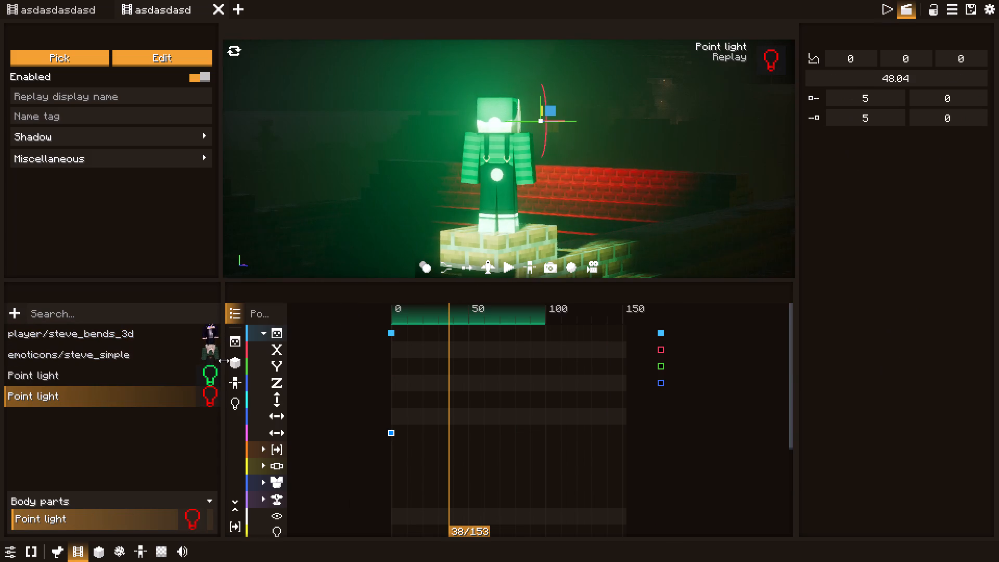
pyautogui.hotkey('ctrl', 'z')
pyautogui.hotkey('ctrl', 'z')
pyautogui.hotkey('ctrl', 'z')
pyautogui.hotkey('ctrl', 'z')
pyautogui.hotkey('ctrl', 'z')
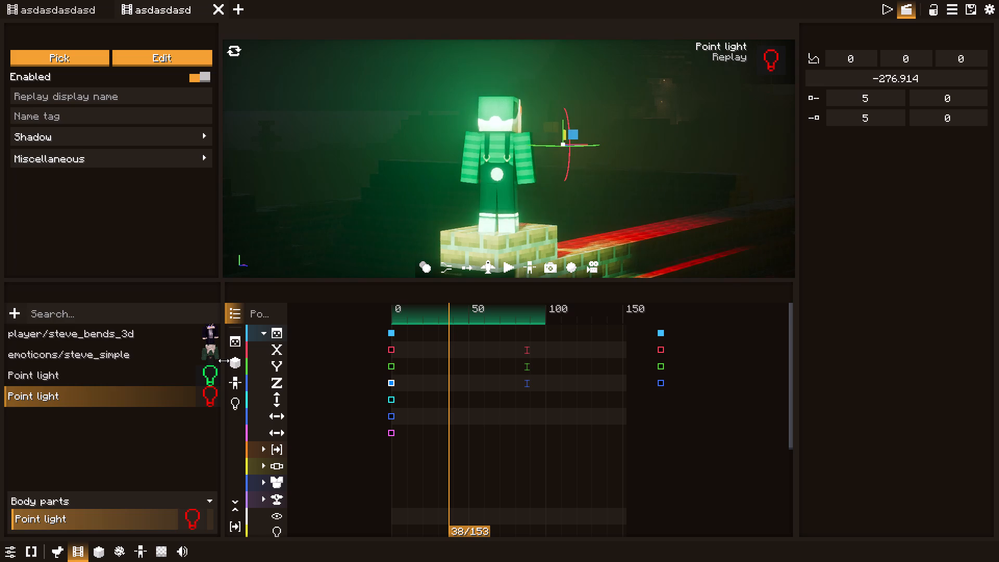
pyautogui.hotkey('ctrl', 'z')
pyautogui.hotkey('ctrl', 'z')
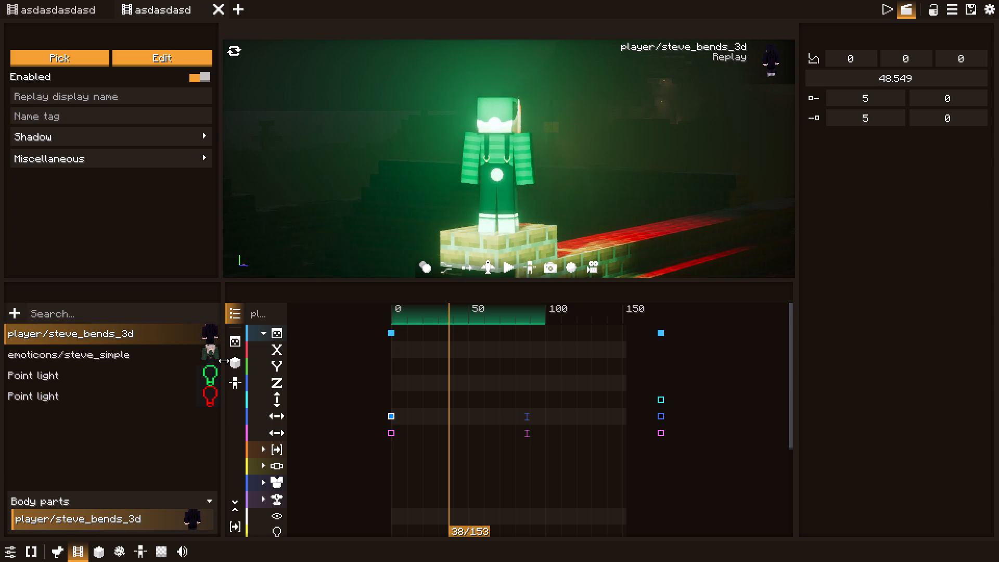
pyautogui.hotkey('ctrl', 'z')
pyautogui.hotkey('ctrl', 'z')
pyautogui.hotkey('ctrl', 'z')
pyautogui.hotkey('ctrl', 'z')
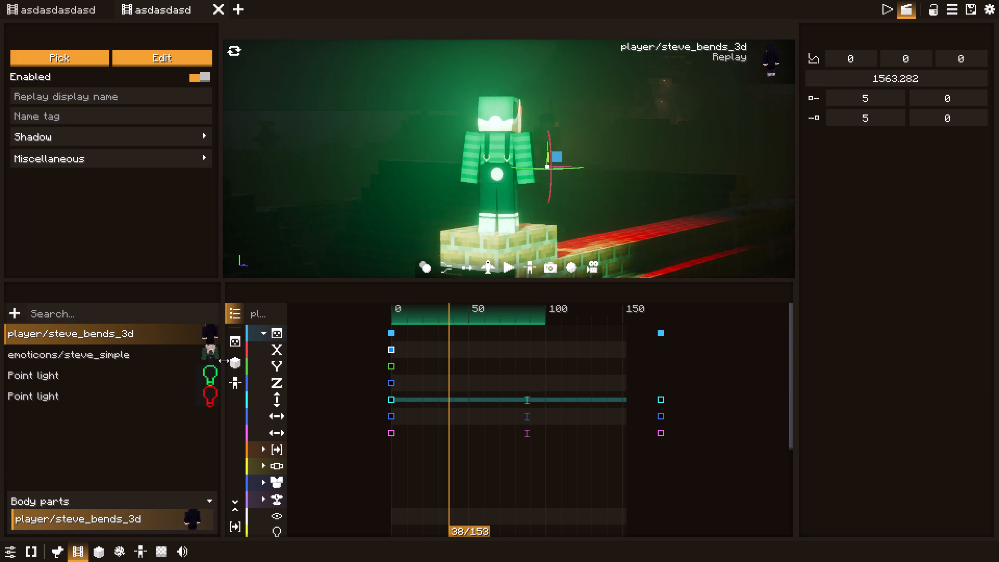
# Delete the player/steve_bends_3d replay's three rotation keyframes at tick 175.
pyautogui.click(661, 336)
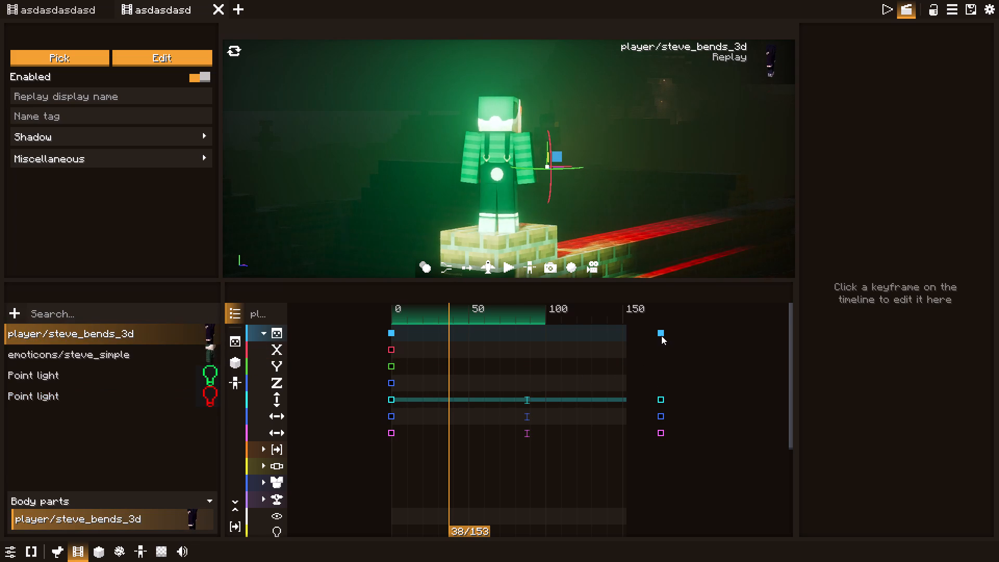
pyautogui.click(661, 399)
pyautogui.press('Delete')
pyautogui.click(661, 416)
pyautogui.press('Delete')
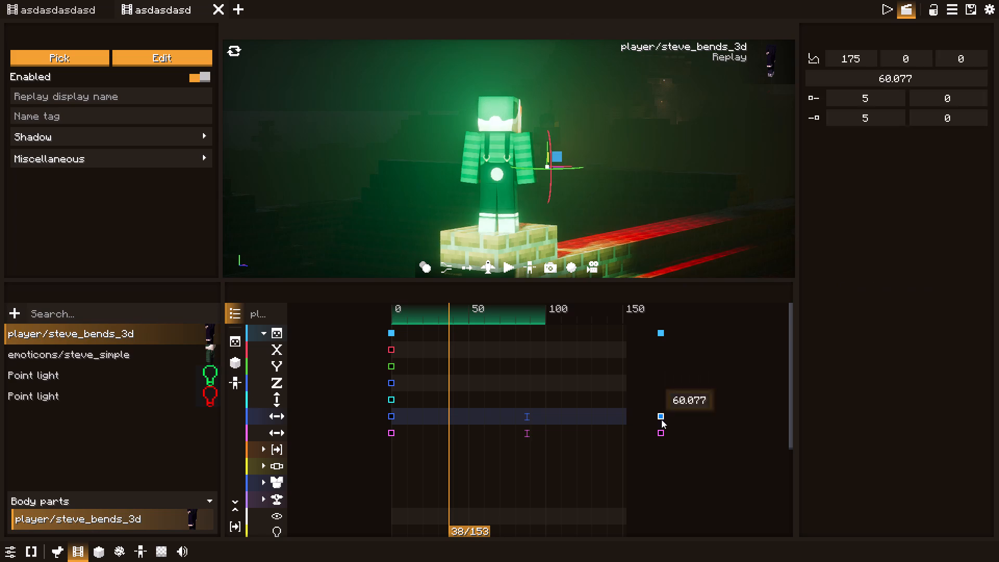
pyautogui.click(659, 431)
pyautogui.press('Delete')
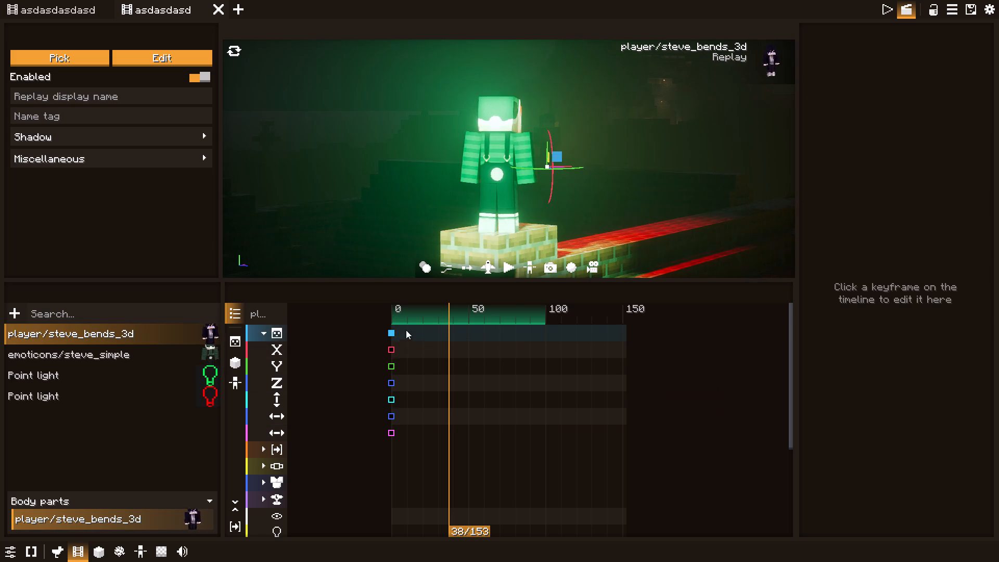
# Delete the red point light's X, Y and Z position keyframes and three rotation keyframes at tick 0.
pyautogui.click(136, 375)
pyautogui.click(145, 393)
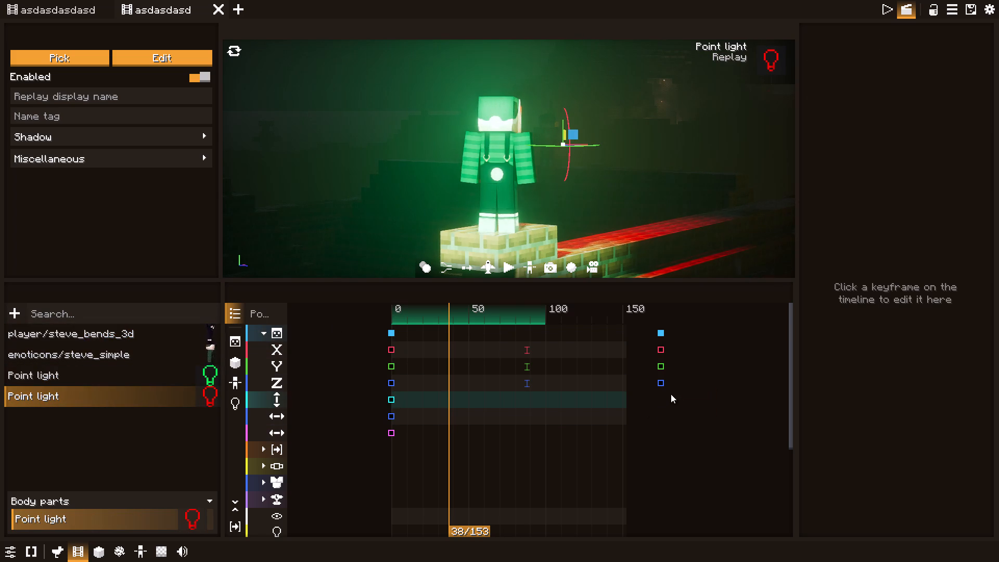
pyautogui.click(392, 382)
pyautogui.press('Delete')
pyautogui.click(391, 365)
pyautogui.press('Delete')
pyautogui.click(391, 349)
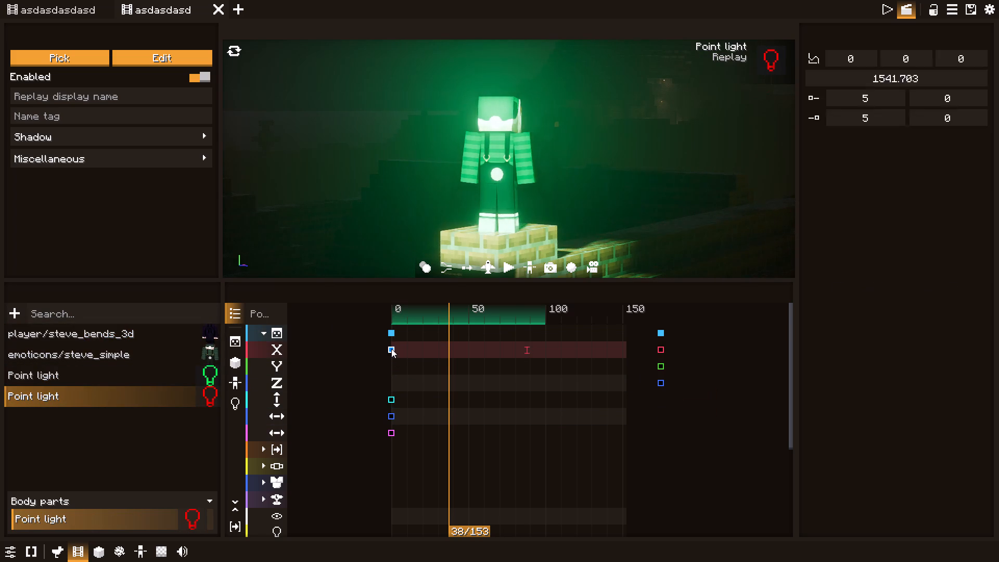
pyautogui.press('Delete')
pyautogui.click(390, 407)
pyautogui.click(388, 398)
pyautogui.press('Delete')
pyautogui.click(389, 414)
pyautogui.press('Delete')
pyautogui.click(390, 433)
pyautogui.press('Delete')
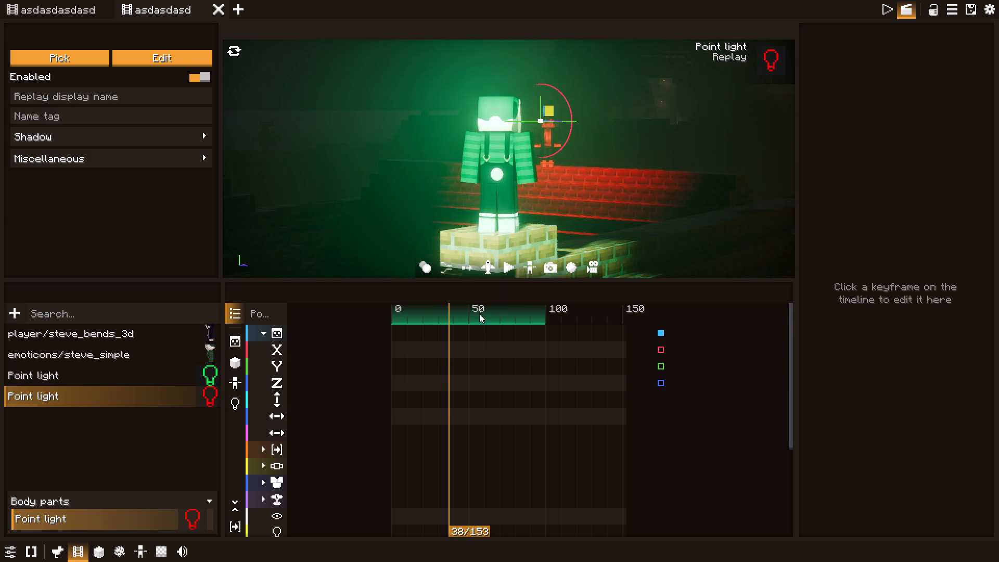
# Move the playhead to tick 1 and extend the Idle camera clip to a duration of 133.
pyautogui.moveTo(427, 313); pyautogui.dragTo(394, 313)
pyautogui.doubleClick(891, 0)
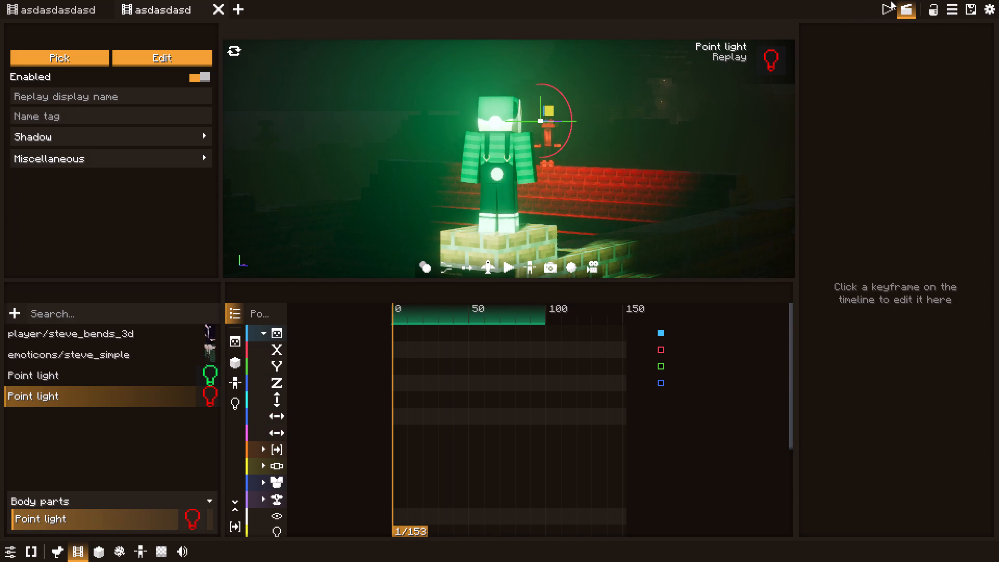
pyautogui.click(891, 5)
pyautogui.moveTo(512, 417); pyautogui.dragTo(533, 419)
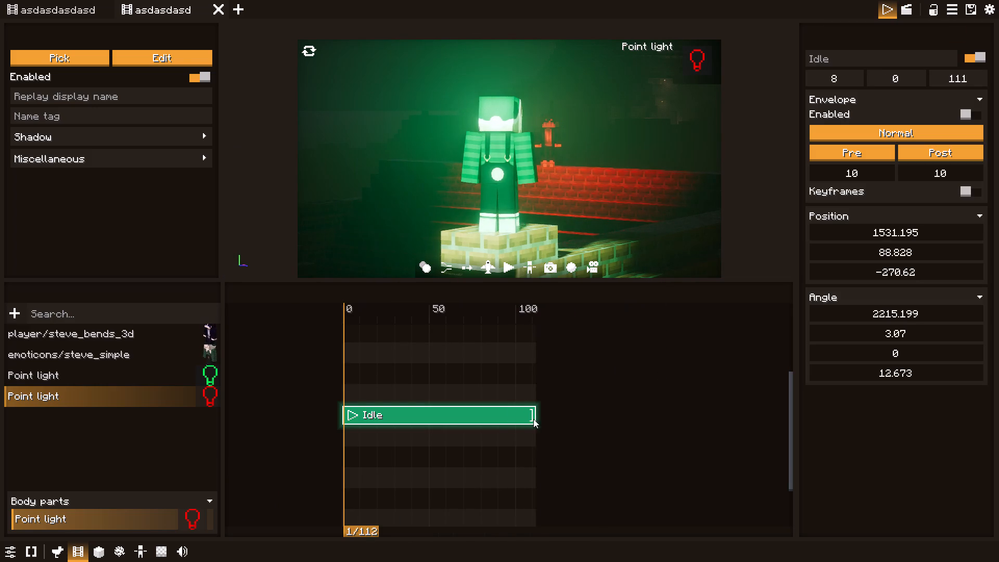
pyautogui.moveTo(533, 419); pyautogui.dragTo(569, 425)
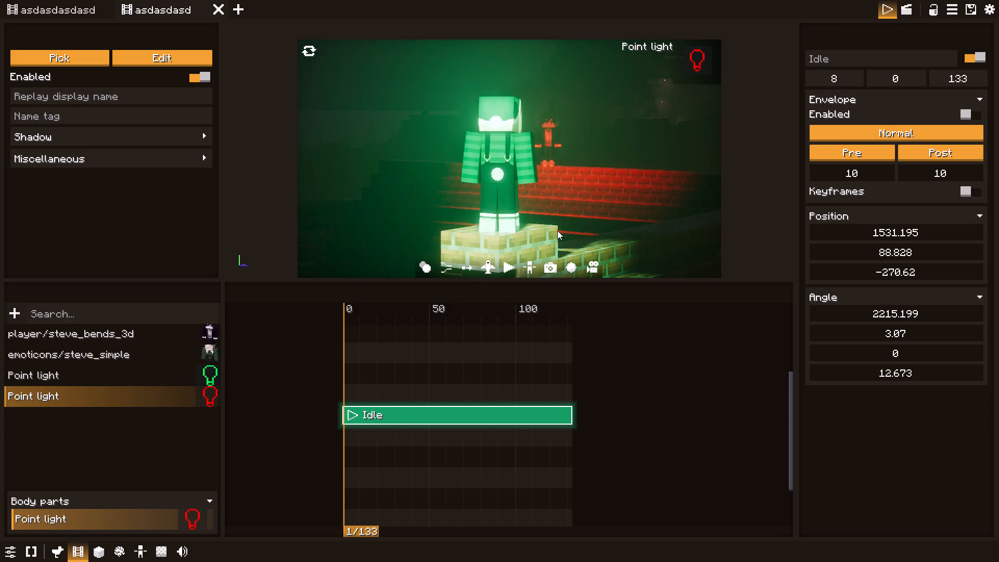
# Convert the Idle camera clip to a Keyframe clip.
pyautogui.rightClick(405, 418)
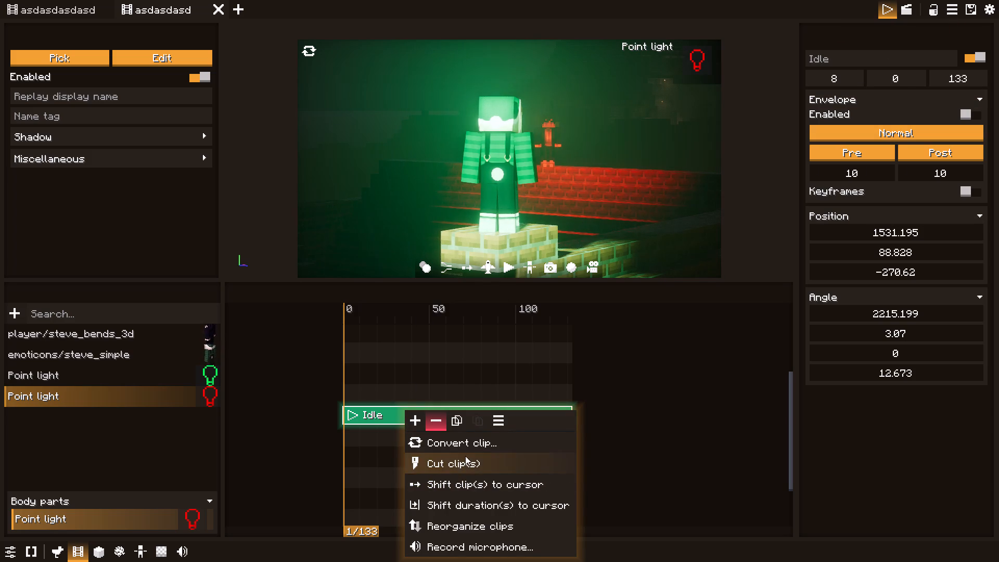
pyautogui.click(467, 451)
pyautogui.click(509, 525)
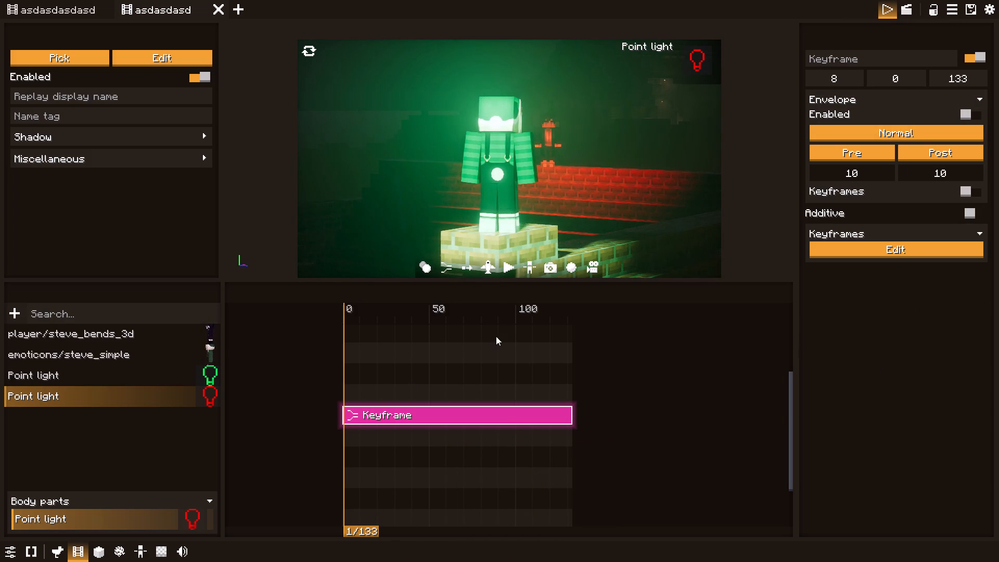
# Fly the camera at tick 1 to frame the green-lit character off-centre with the red-lit character on the rooftop beside it.
pyautogui.click(486, 268)
pyautogui.moveTo(526, 200); pyautogui.dragTo(529, 193)
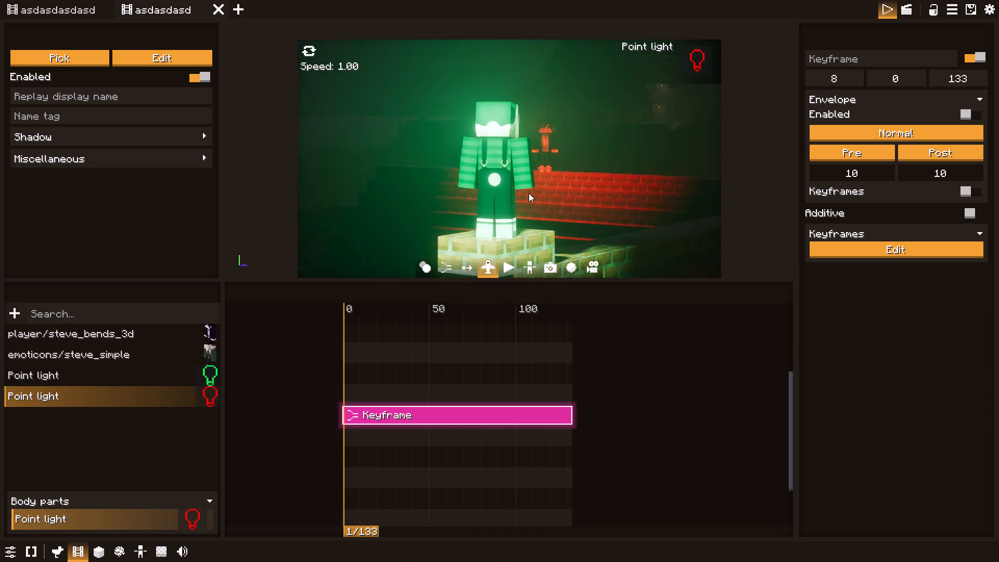
pyautogui.moveTo(529, 193); pyautogui.dragTo(521, 187)
pyautogui.press('d')
pyautogui.press('w')
pyautogui.press('s')
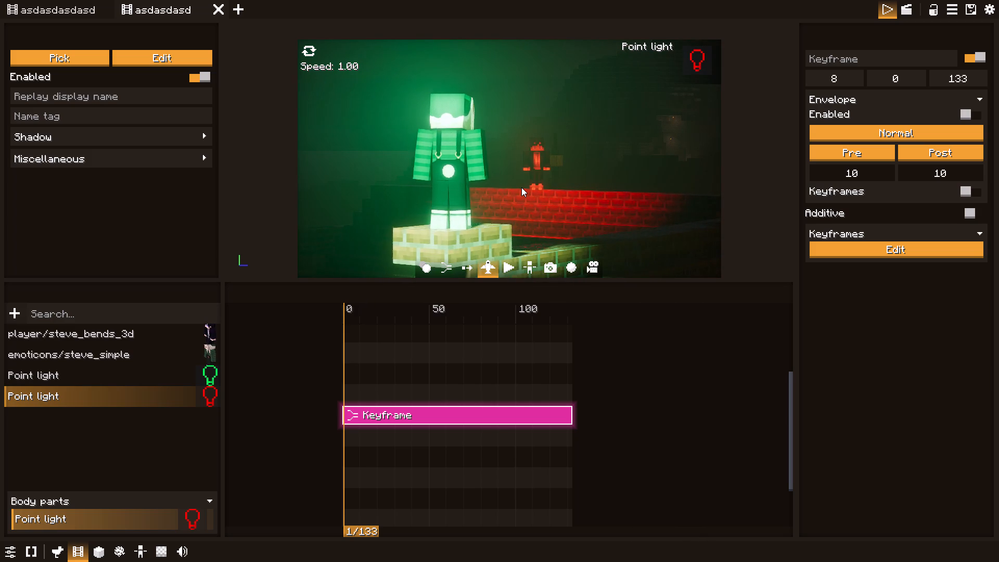
# Open the red-lit character's replay, player/steve_bends_3d, in the replay editor.
pyautogui.click(186, 334)
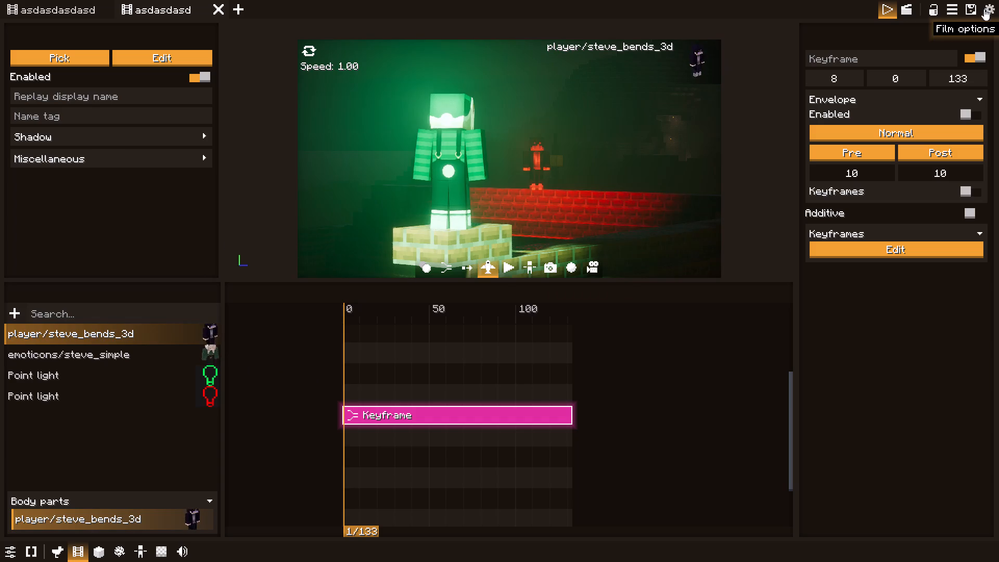
pyautogui.click(910, 10)
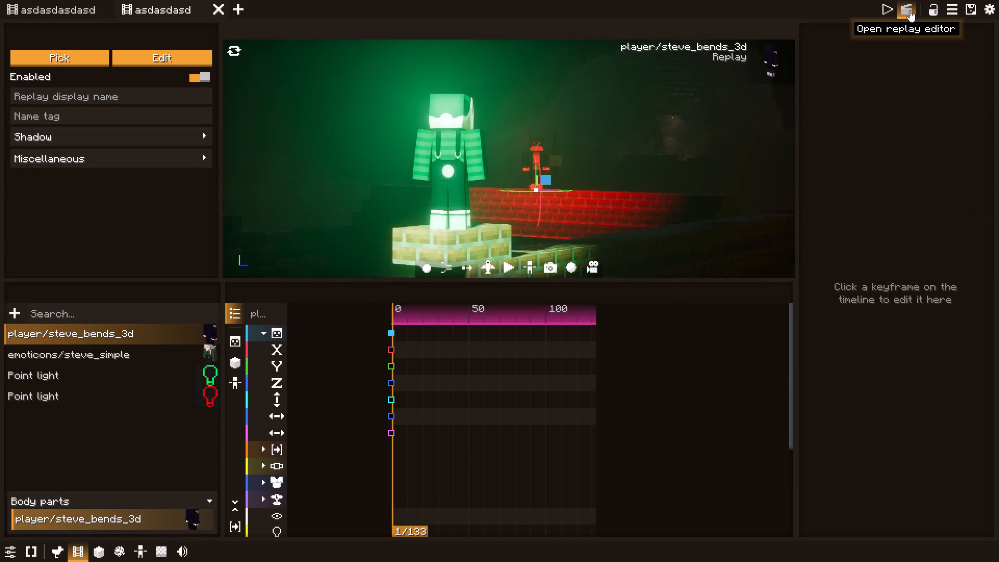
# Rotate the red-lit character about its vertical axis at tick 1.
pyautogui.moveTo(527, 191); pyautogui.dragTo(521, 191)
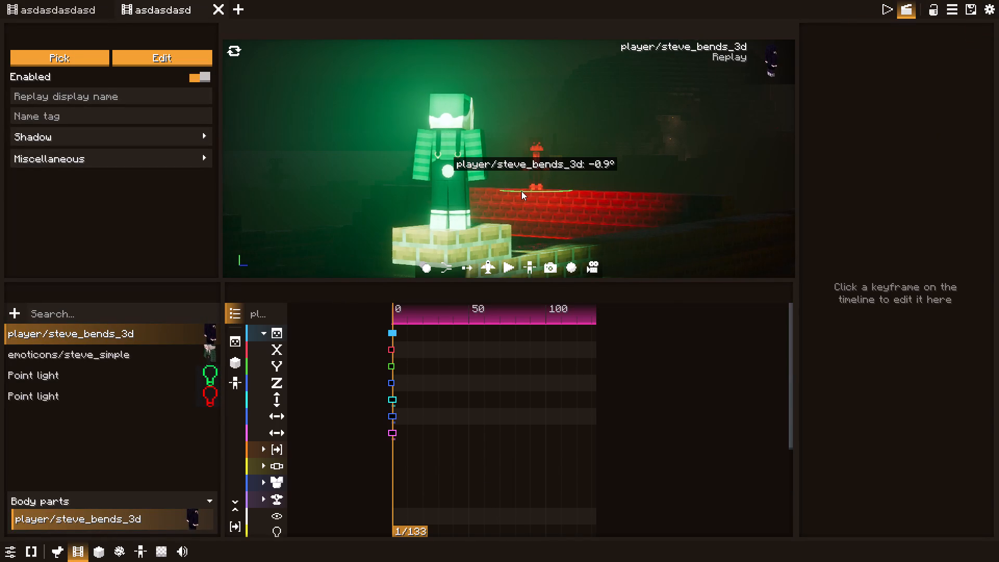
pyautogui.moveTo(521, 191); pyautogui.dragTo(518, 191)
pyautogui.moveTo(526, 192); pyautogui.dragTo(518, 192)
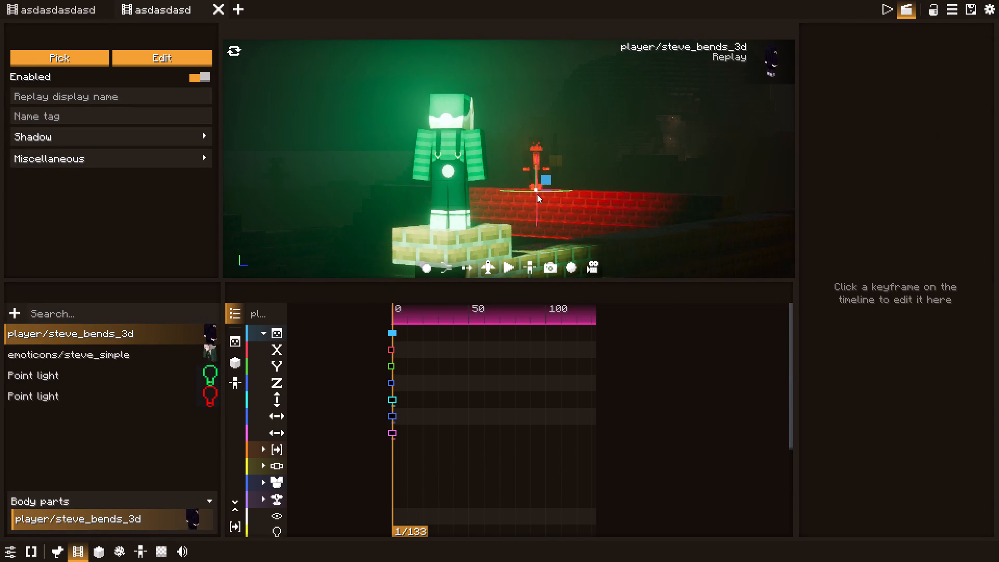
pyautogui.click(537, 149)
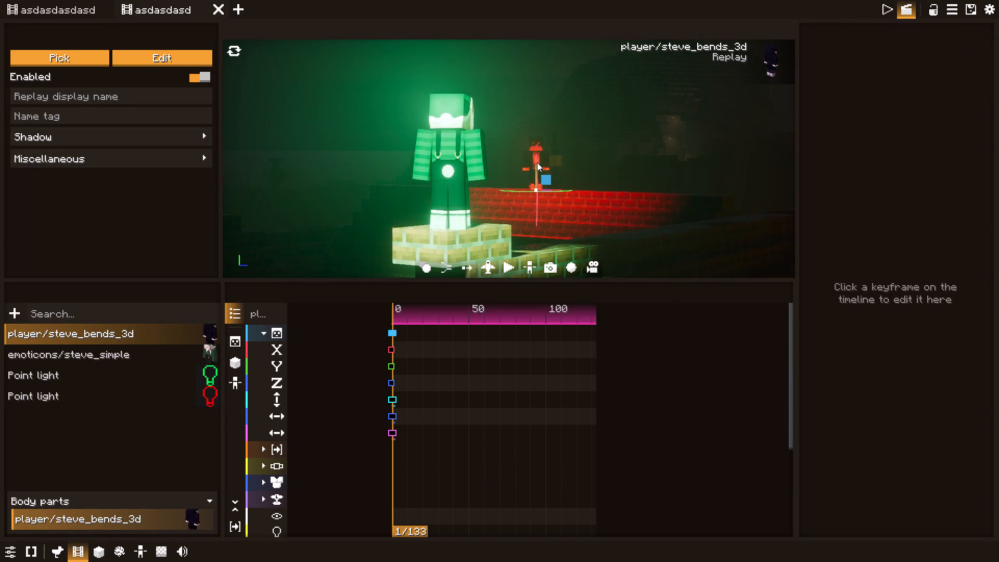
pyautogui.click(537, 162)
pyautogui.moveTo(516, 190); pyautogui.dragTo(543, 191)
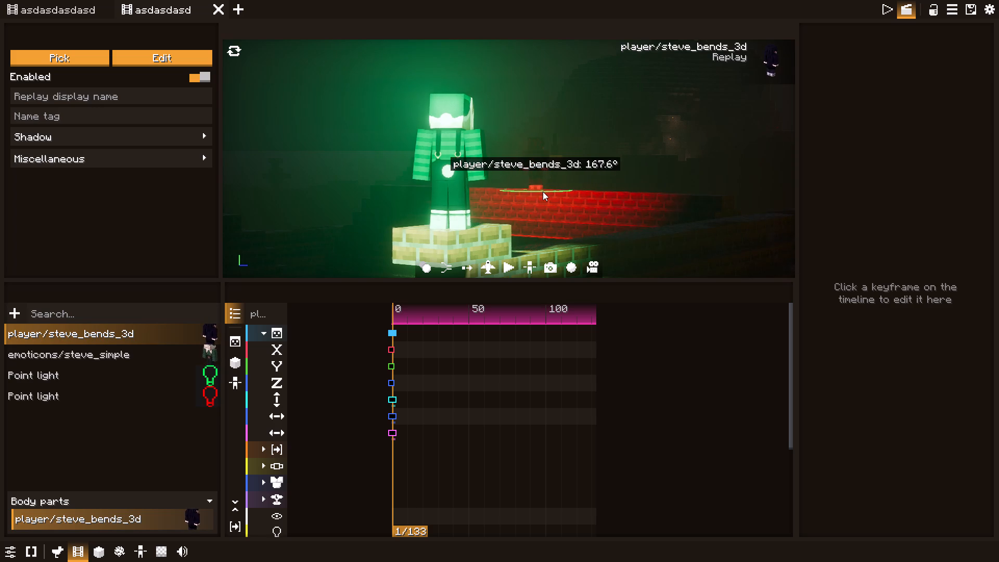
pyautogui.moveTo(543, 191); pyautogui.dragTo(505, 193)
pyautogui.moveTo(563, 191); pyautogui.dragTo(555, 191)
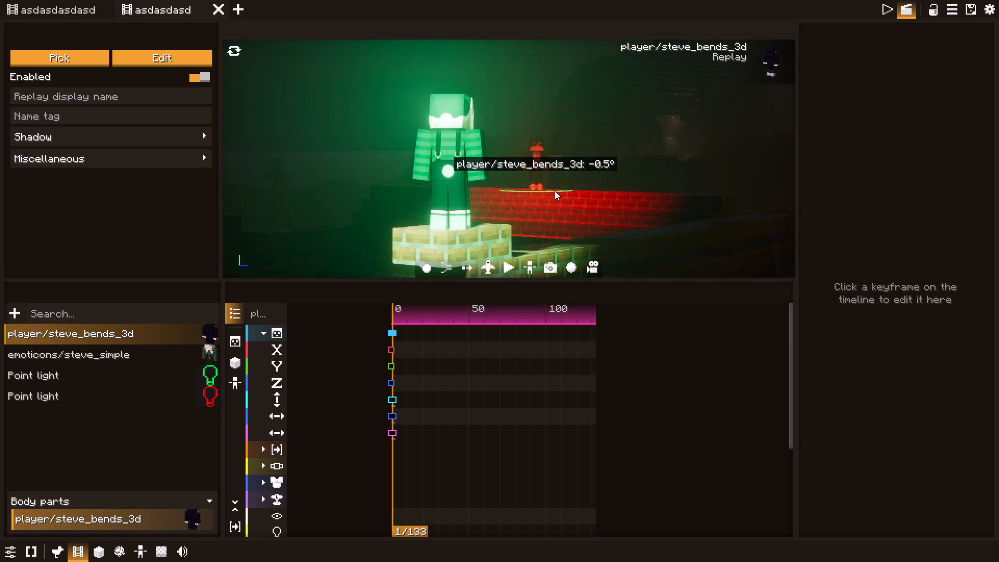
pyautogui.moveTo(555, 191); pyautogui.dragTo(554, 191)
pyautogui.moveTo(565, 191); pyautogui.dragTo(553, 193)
# Play the start of the shot to check the character, and return the playhead to tick 0.
pyautogui.scroll(4, 553, 193)
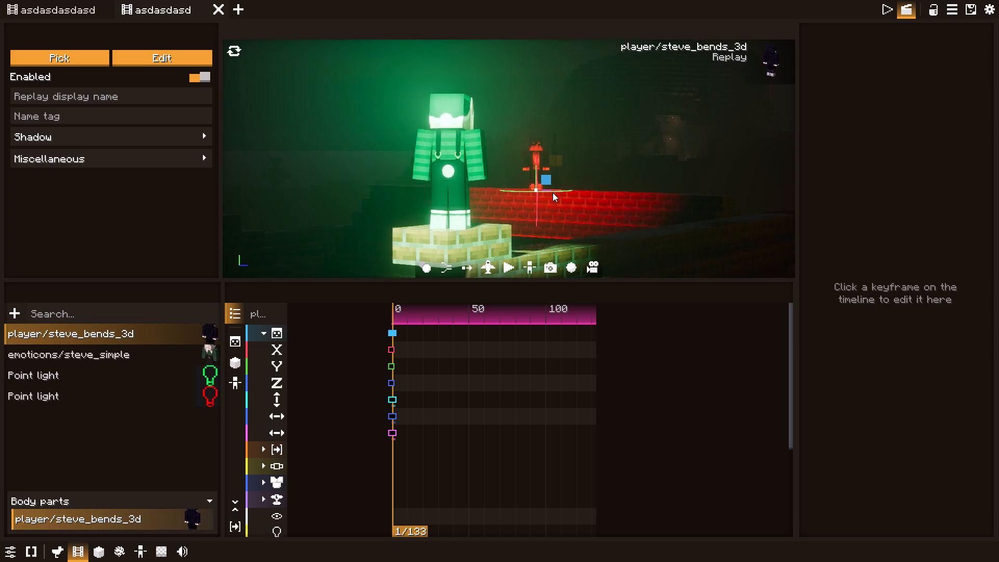
pyautogui.press('space')
pyautogui.click(564, 209)
pyautogui.press('space')
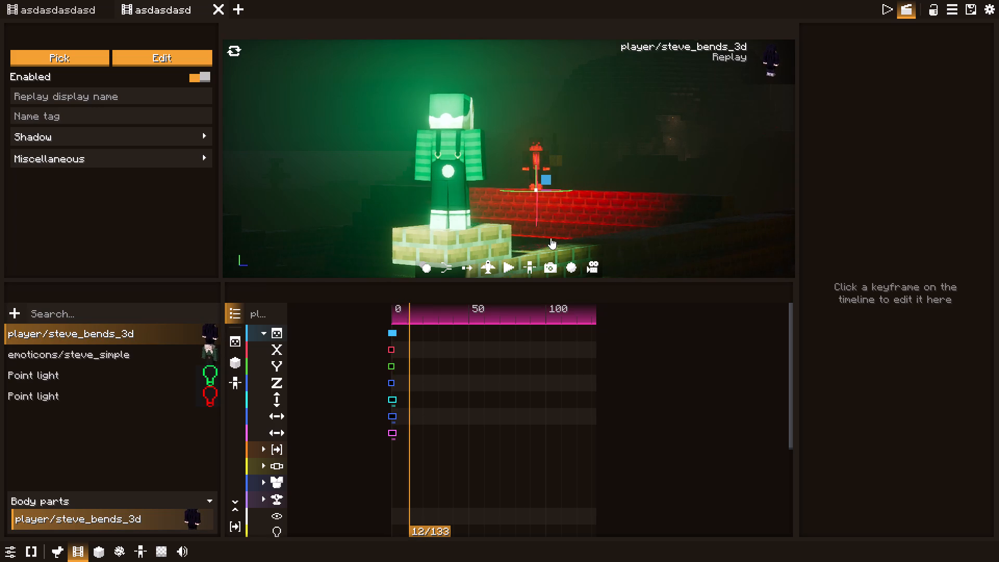
pyautogui.moveTo(403, 299); pyautogui.dragTo(394, 306)
pyautogui.moveTo(409, 316); pyautogui.dragTo(390, 316)
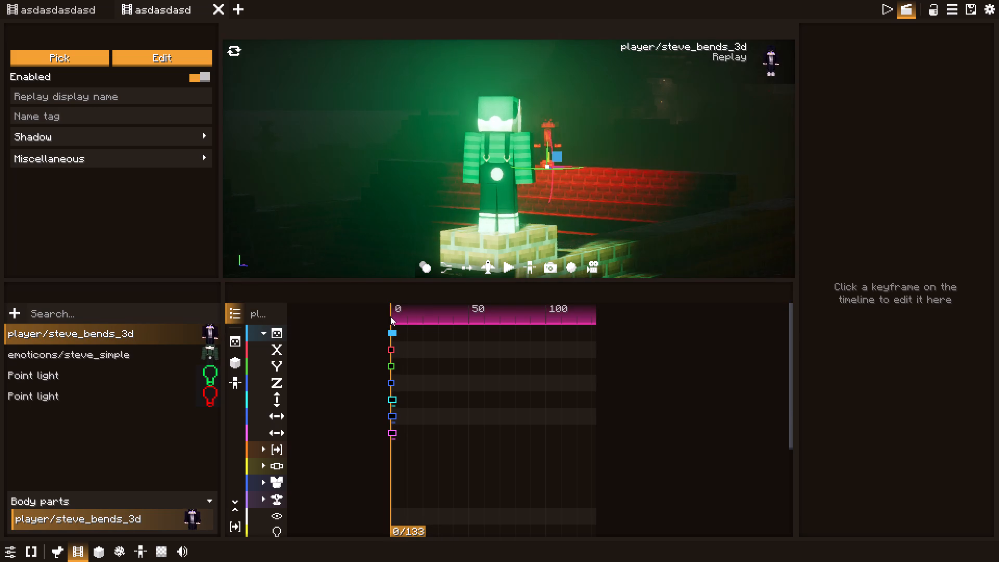
pyautogui.moveTo(390, 316); pyautogui.dragTo(391, 316)
# Fly the view closer to examine the red-lit character on the rooftop, and leave flight mode.
pyautogui.click(490, 269)
pyautogui.moveTo(512, 223); pyautogui.dragTo(547, 235)
pyautogui.press('w')
pyautogui.press('q')
pyautogui.press('space')
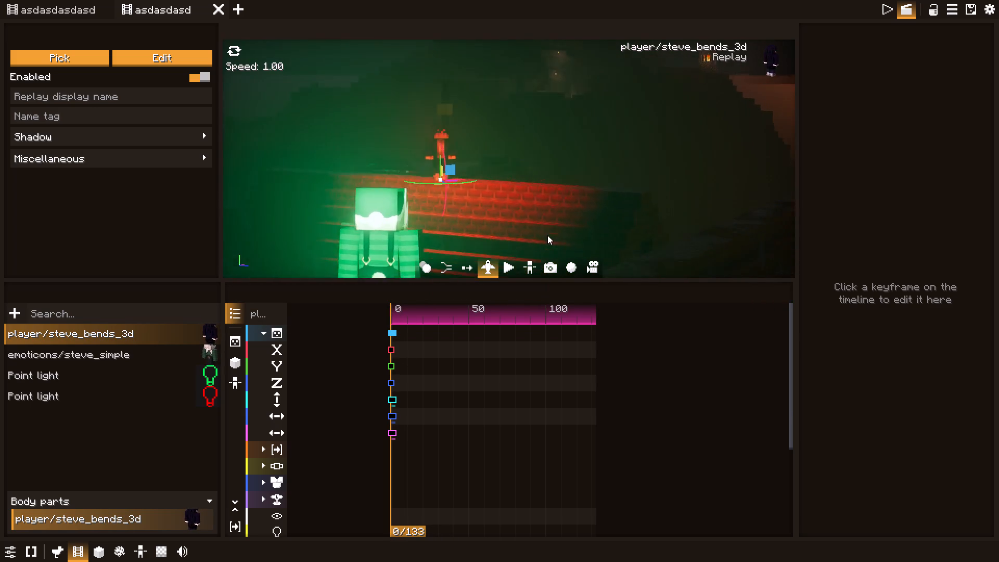
pyautogui.moveTo(547, 235); pyautogui.dragTo(523, 238)
pyautogui.press('q')
pyautogui.press('q')
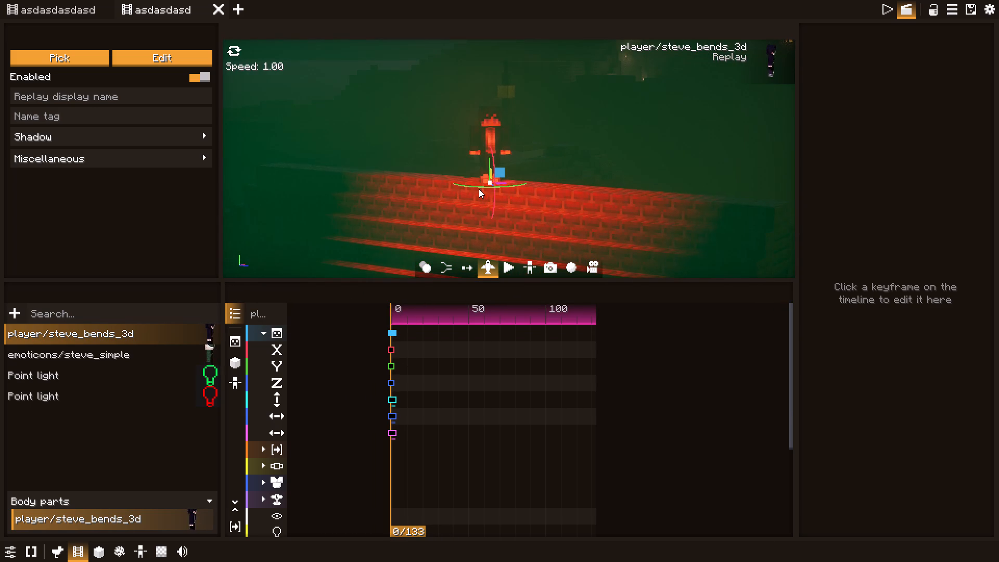
pyautogui.moveTo(478, 187); pyautogui.dragTo(472, 187)
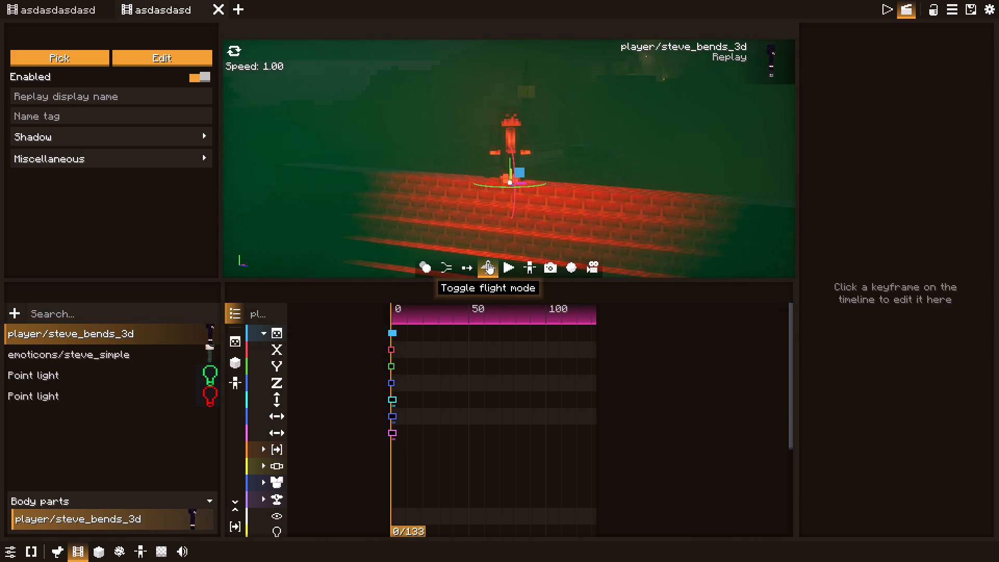
pyautogui.click(488, 264)
# Rotate the red-lit character about its vertical axis at tick 0 to adjust which way it faces.
pyautogui.moveTo(539, 168); pyautogui.dragTo(534, 168)
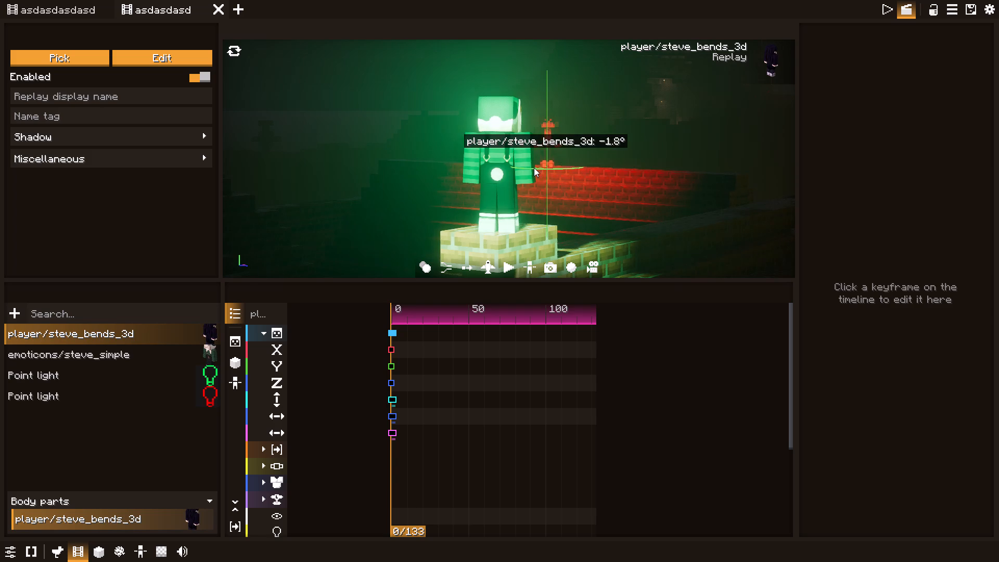
pyautogui.moveTo(534, 168); pyautogui.dragTo(533, 168)
pyautogui.moveTo(541, 169); pyautogui.dragTo(534, 169)
pyautogui.moveTo(534, 169); pyautogui.dragTo(535, 169)
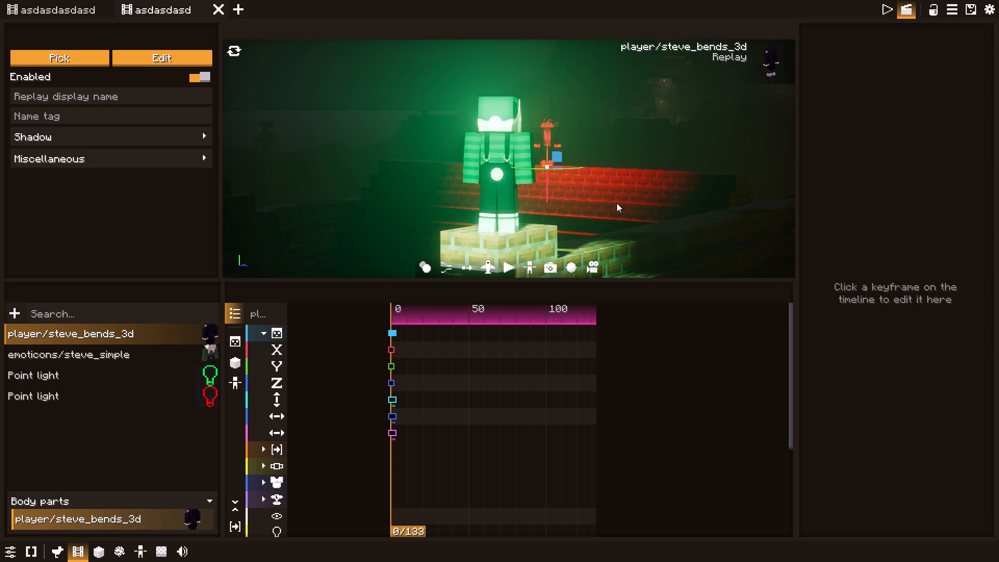
pyautogui.moveTo(536, 168); pyautogui.dragTo(517, 168)
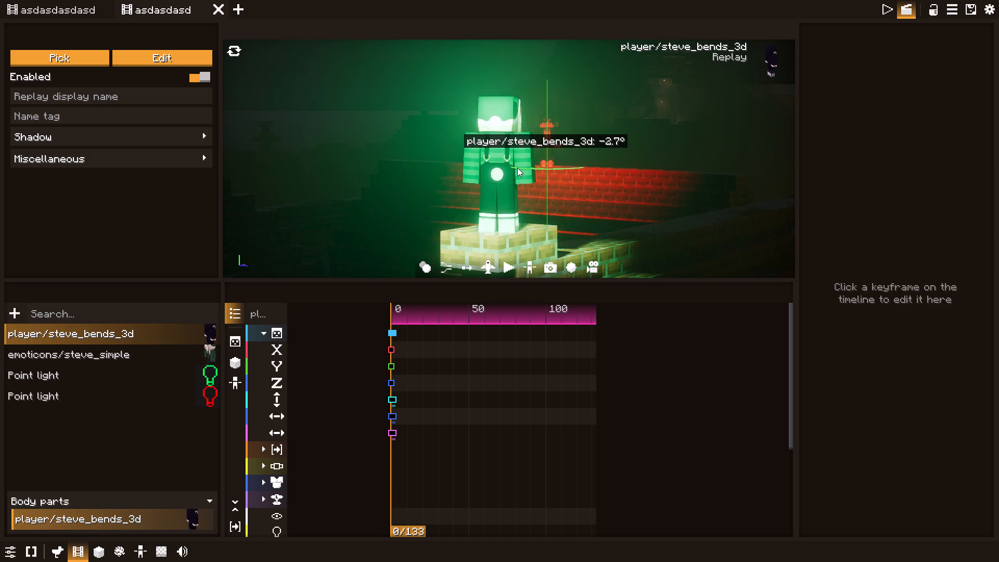
pyautogui.moveTo(517, 168); pyautogui.dragTo(493, 168)
pyautogui.moveTo(569, 169); pyautogui.dragTo(547, 169)
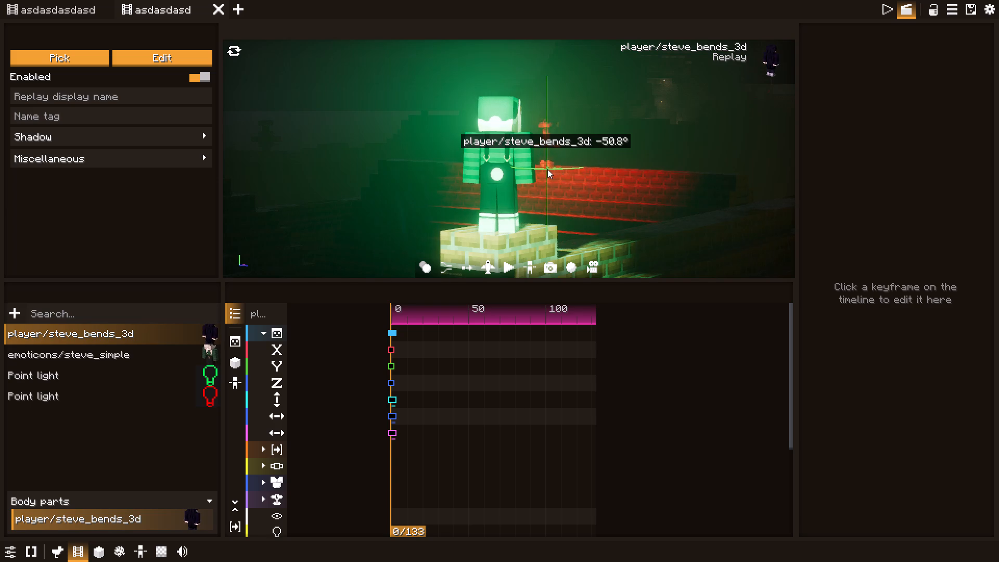
pyautogui.moveTo(547, 169); pyautogui.dragTo(558, 169)
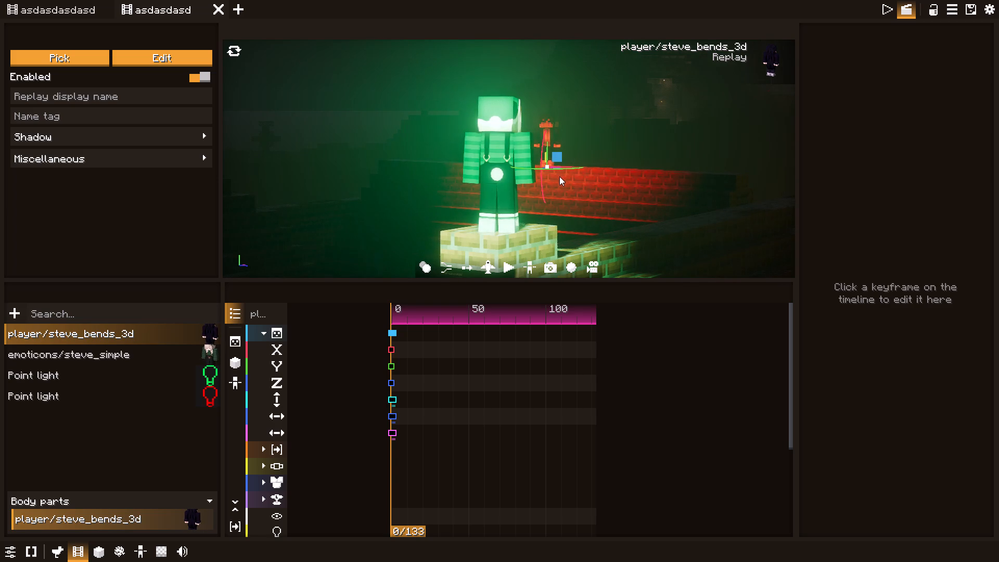
# Delete the red-lit character's three rotation keyframes at tick 1.
pyautogui.scroll(17, 395, 345)
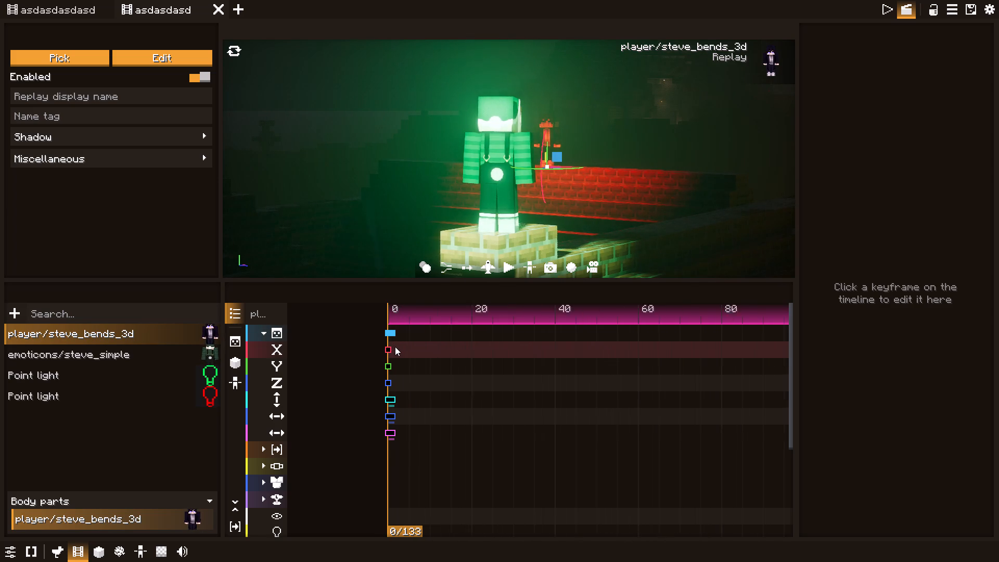
pyautogui.scroll(20, 395, 347)
pyautogui.scroll(18, 395, 347)
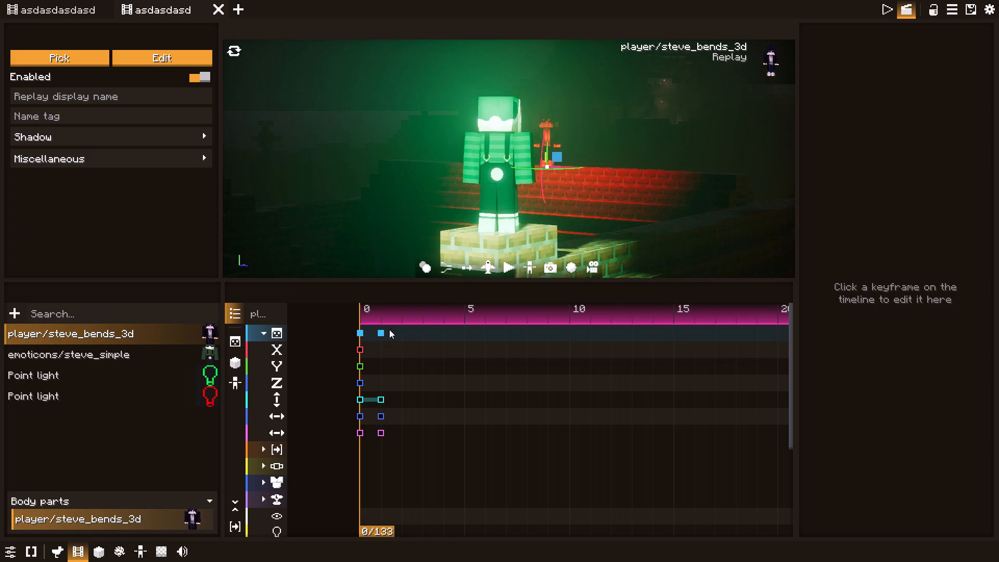
pyautogui.doubleClick(383, 333)
pyautogui.click(382, 334)
pyautogui.press('Delete')
pyautogui.click(383, 330)
pyautogui.click(380, 336)
pyautogui.click(378, 398)
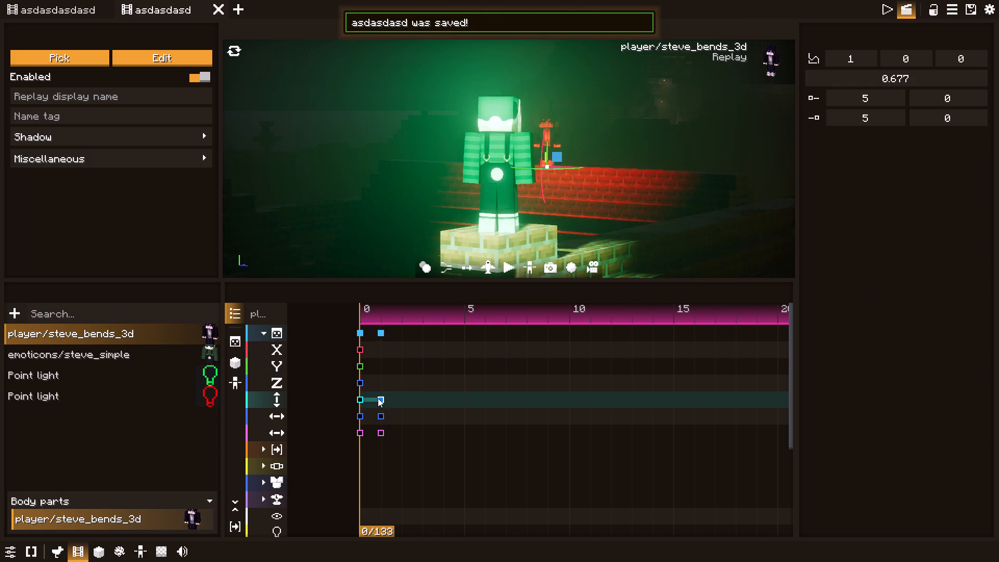
pyautogui.press('Delete')
pyautogui.click(380, 414)
pyautogui.press('Delete')
pyautogui.click(382, 430)
pyautogui.press('Delete')
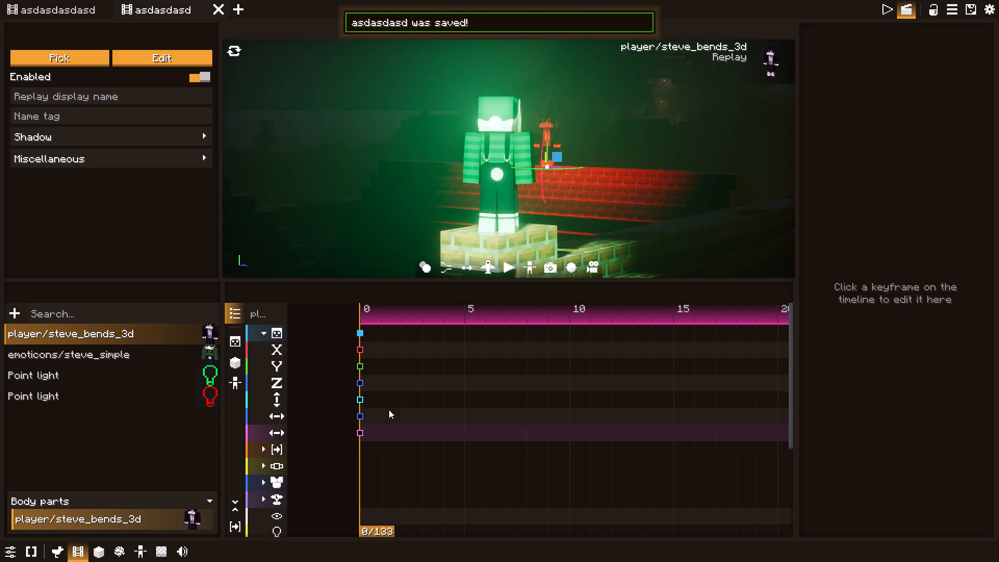
# Play the shot's opening ticks repeatedly from the start to check the characters and the camera framing.
pyautogui.press('space')
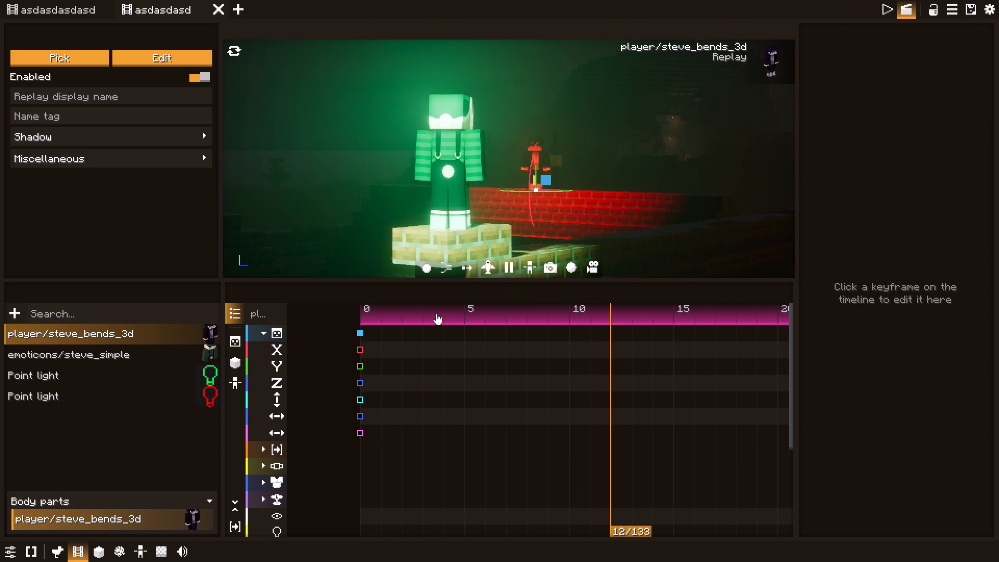
pyautogui.press('space')
pyautogui.moveTo(405, 313); pyautogui.dragTo(347, 316)
pyautogui.press('space')
pyautogui.press('space')
pyautogui.moveTo(375, 323); pyautogui.dragTo(348, 323)
pyautogui.press('space')
pyautogui.press('space')
pyautogui.moveTo(414, 315); pyautogui.dragTo(323, 318)
pyautogui.press('space')
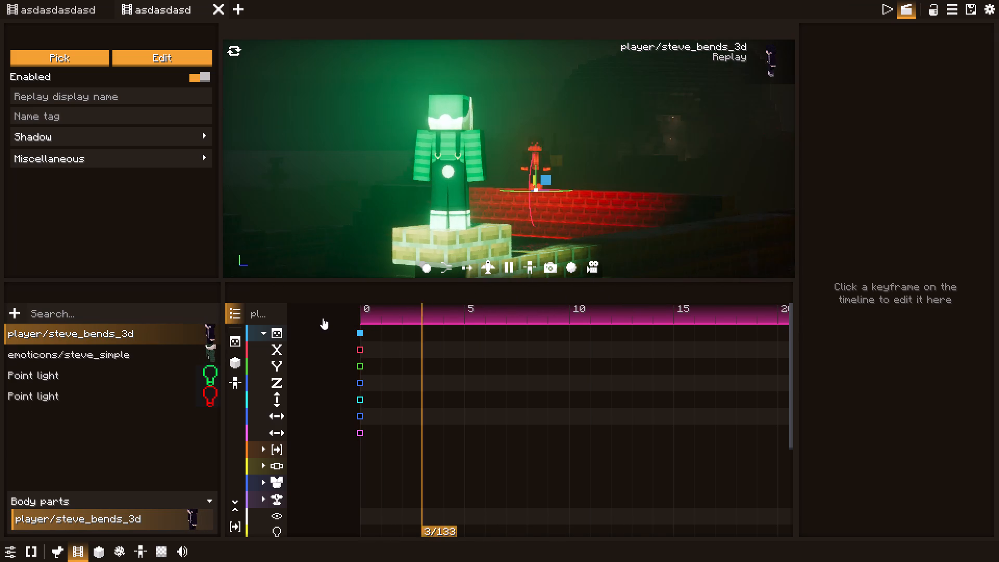
pyautogui.press('space')
pyautogui.press('space')
pyautogui.press('space')
pyautogui.press('space')
pyautogui.press('space')
pyautogui.press('space')
pyautogui.press('space')
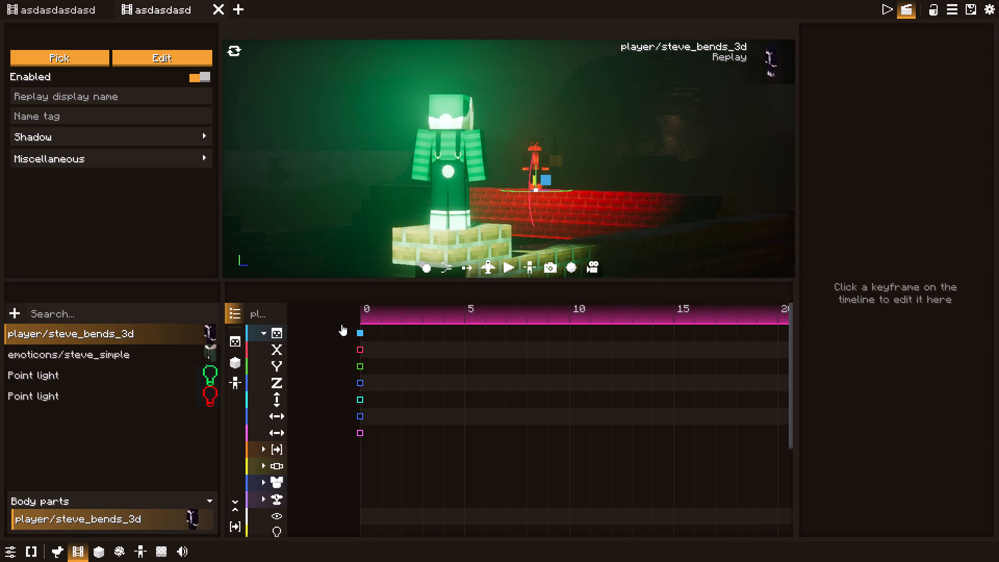
pyautogui.moveTo(374, 315); pyautogui.dragTo(342, 319)
pyautogui.press('space')
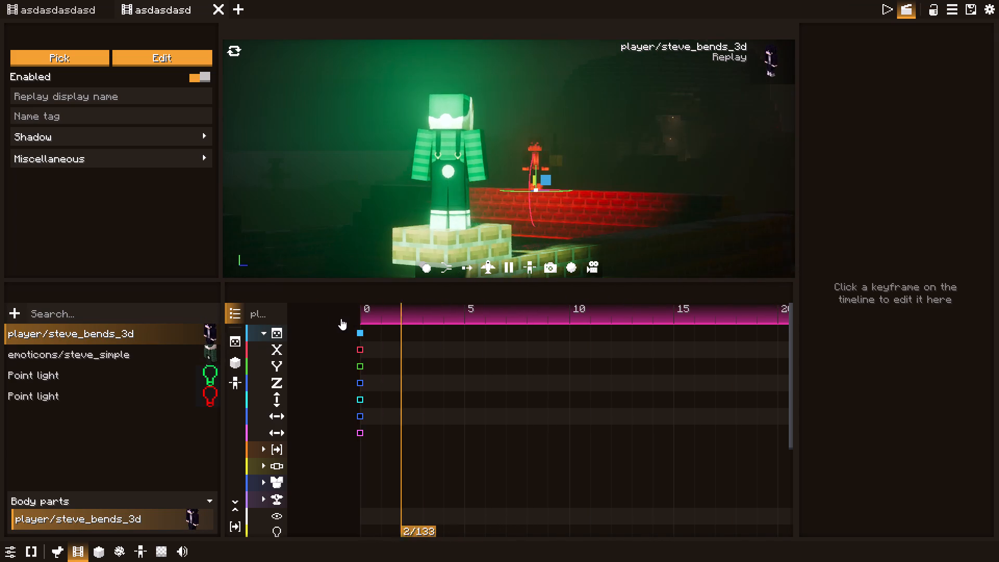
pyautogui.press('space')
pyautogui.press('space')
pyautogui.press('space')
pyautogui.press('space')
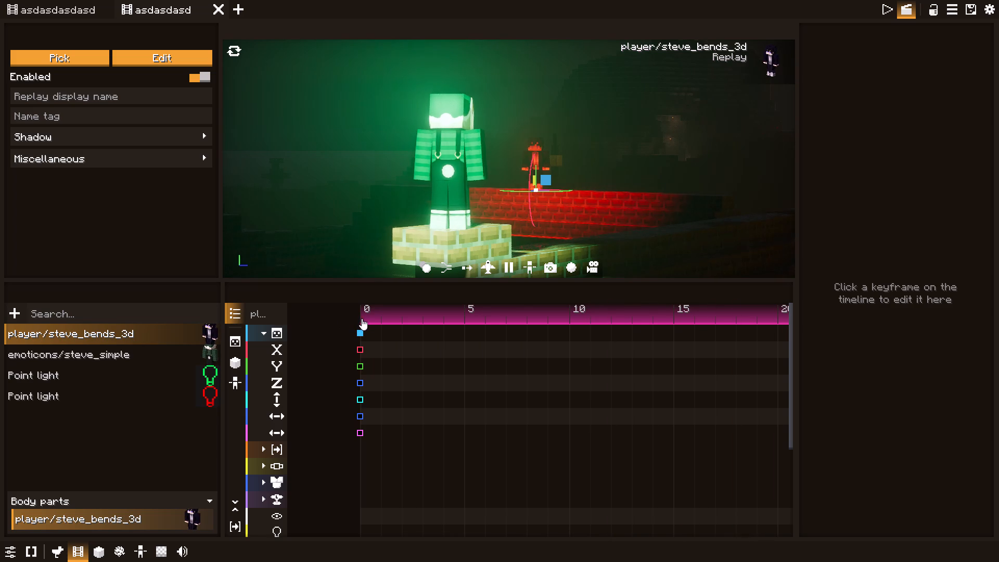
pyautogui.press('space')
# Play further into the shot to check it, and return the playhead to tick 0.
pyautogui.scroll(-20, 381, 346)
pyautogui.scroll(-20, 381, 346)
pyautogui.scroll(-2, 381, 346)
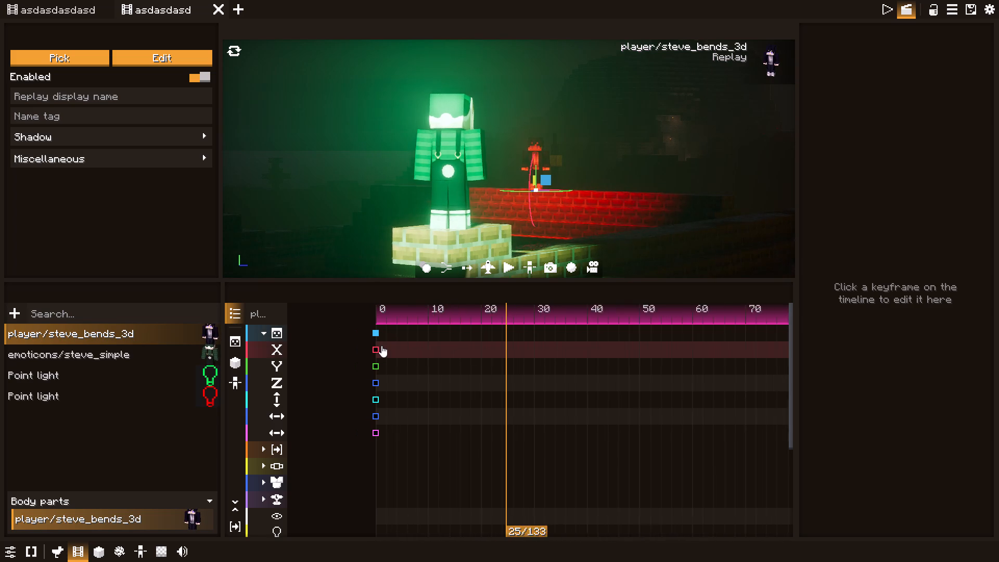
pyautogui.scroll(-9, 381, 346)
pyautogui.press('space')
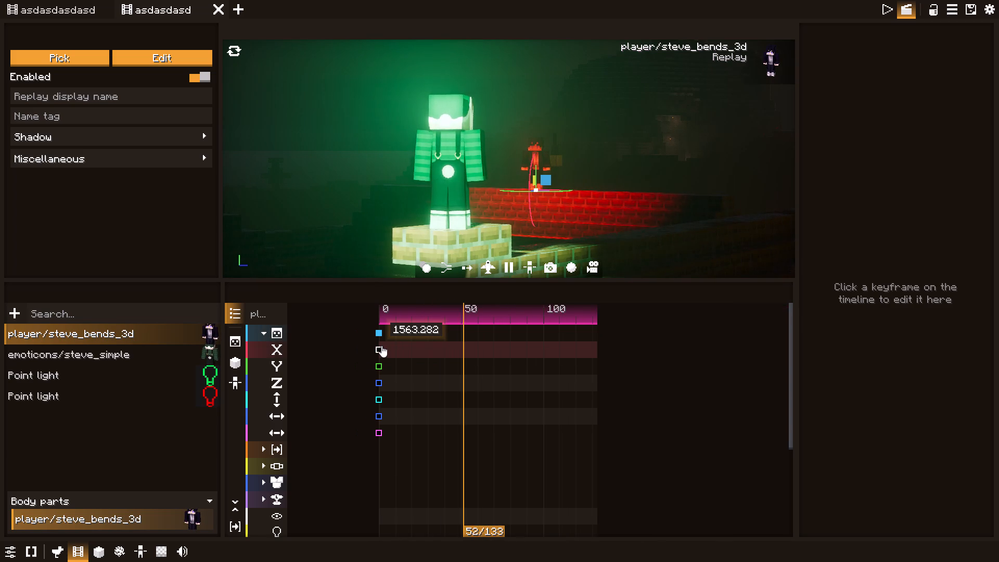
pyautogui.press('space')
pyautogui.moveTo(399, 316); pyautogui.dragTo(398, 316)
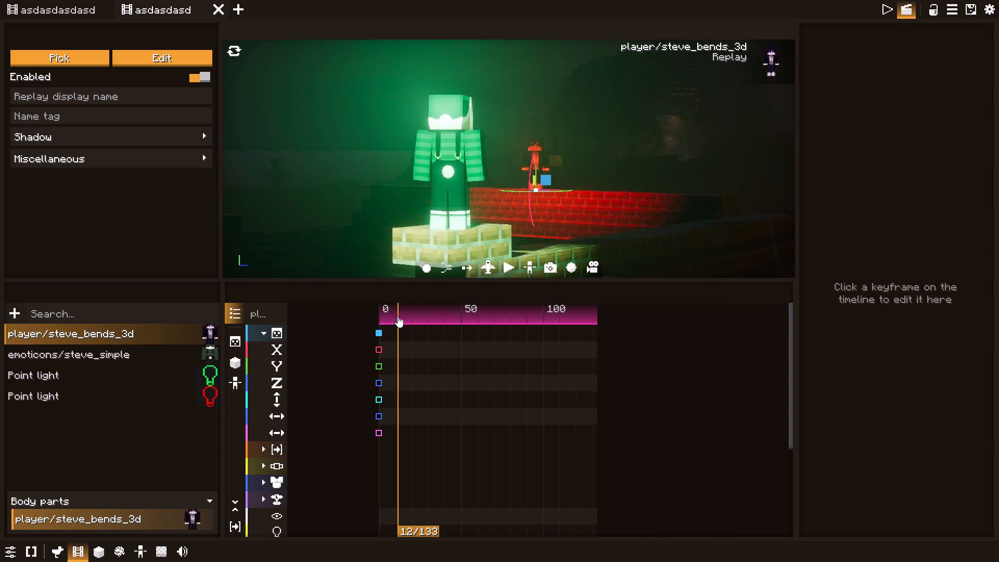
pyautogui.moveTo(398, 316); pyautogui.dragTo(379, 316)
# Move all of the green-lit steve_simple character's position and rotation keyframes from beyond the shot's end to tick 1, and play it back.
pyautogui.click(186, 351)
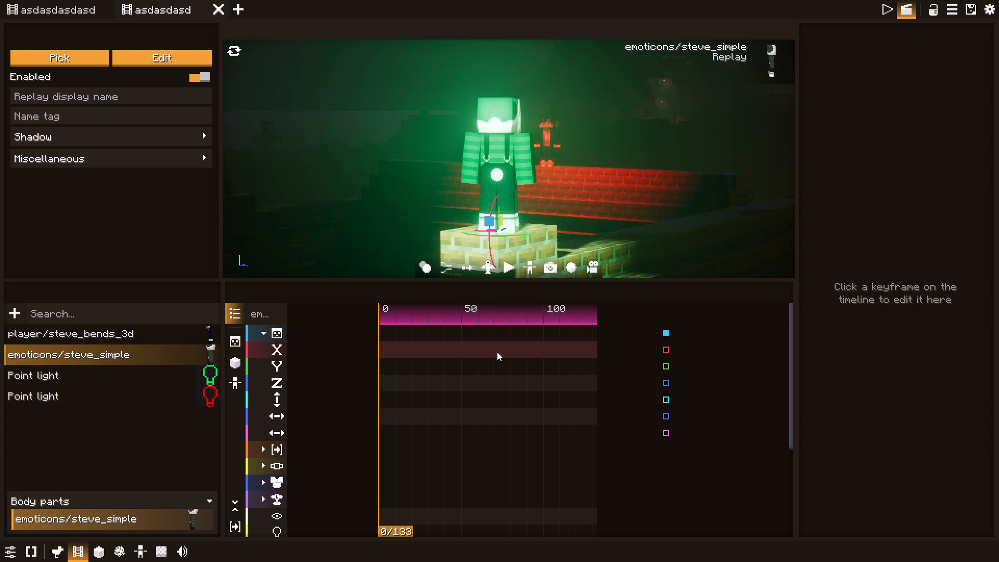
pyautogui.press('space')
pyautogui.press('space')
pyautogui.keyDown('shift'); pyautogui.moveTo(685, 328); pyautogui.dragTo(685, 344); pyautogui.keyUp('shift')
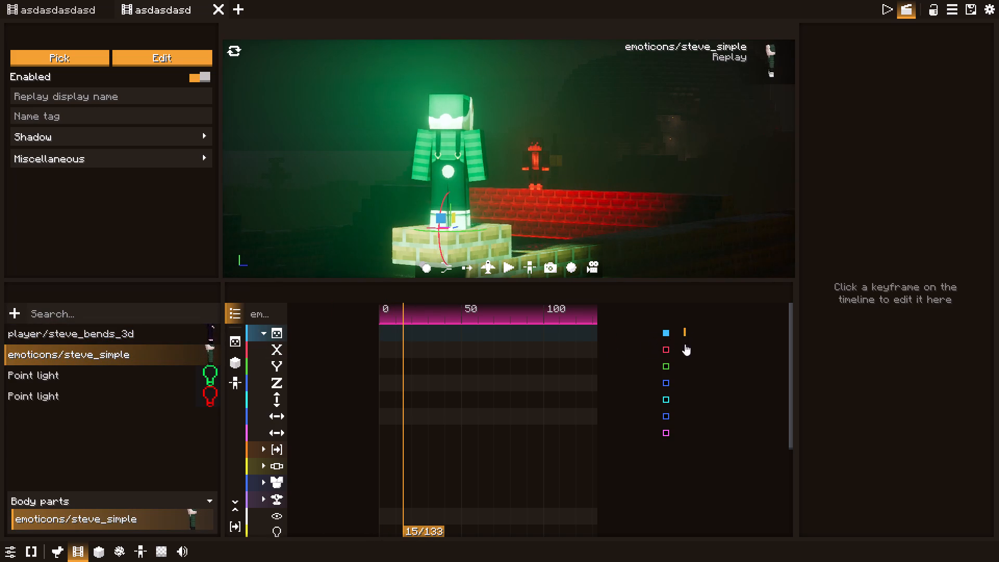
pyautogui.keyDown('shift'); pyautogui.moveTo(685, 344); pyautogui.dragTo(664, 440); pyautogui.keyUp('shift')
pyautogui.moveTo(664, 436); pyautogui.dragTo(602, 438)
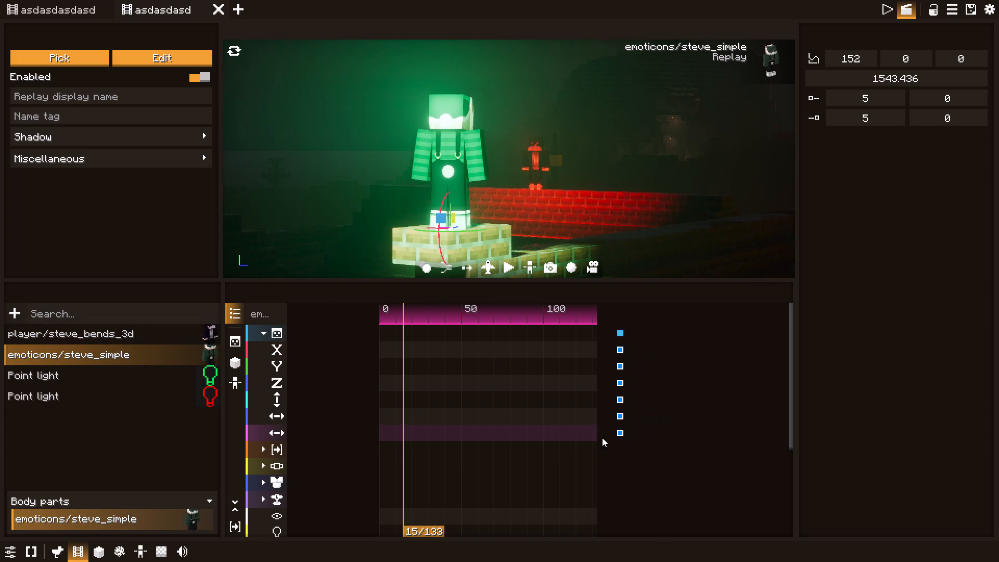
pyautogui.moveTo(602, 438); pyautogui.dragTo(378, 444)
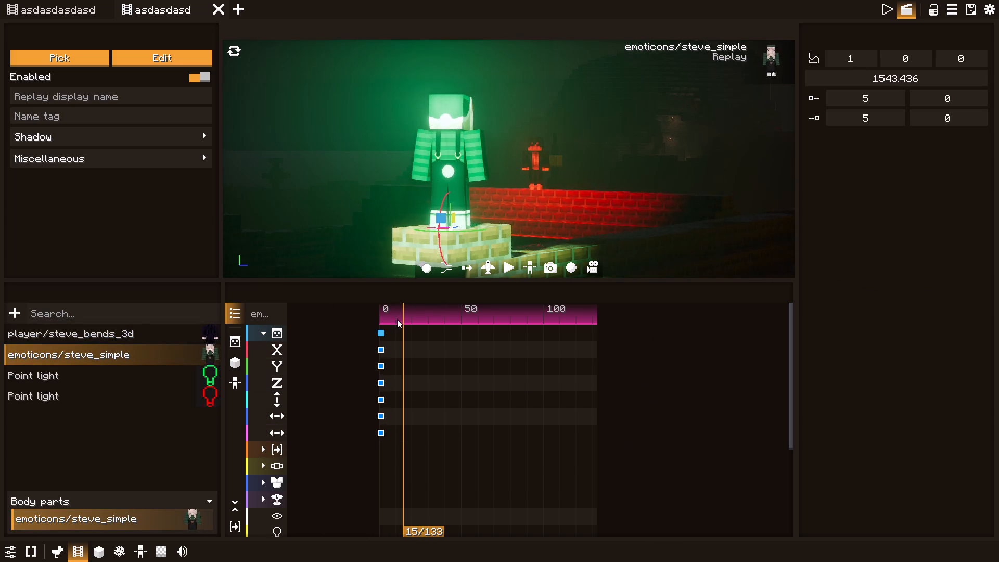
pyautogui.moveTo(397, 318); pyautogui.dragTo(379, 318)
pyautogui.press('space')
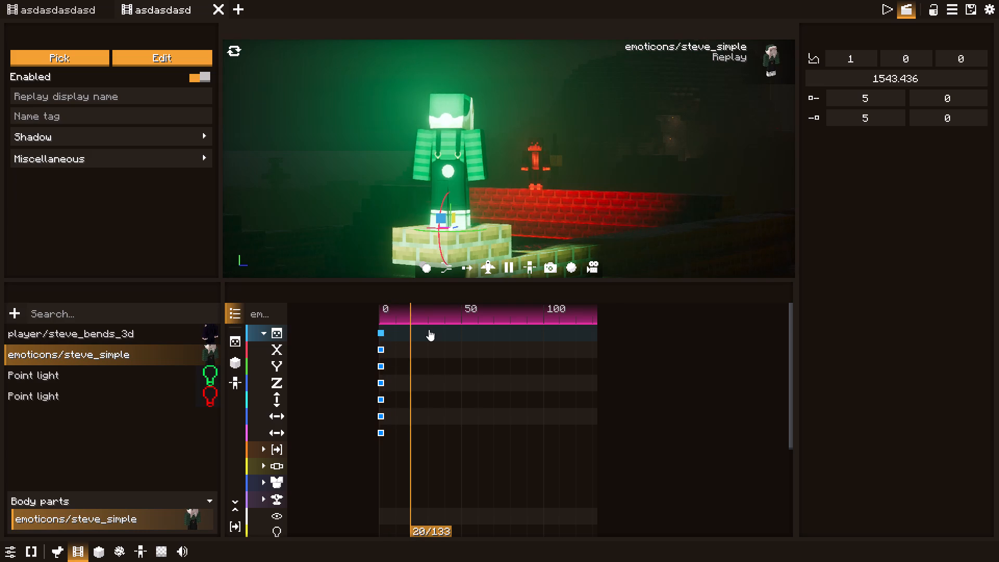
pyautogui.press('space')
# Add a pose keyframe for the green-lit character at tick 26 and bend low_right_arm about 58° on the X axis.
pyautogui.doubleClick(481, 156)
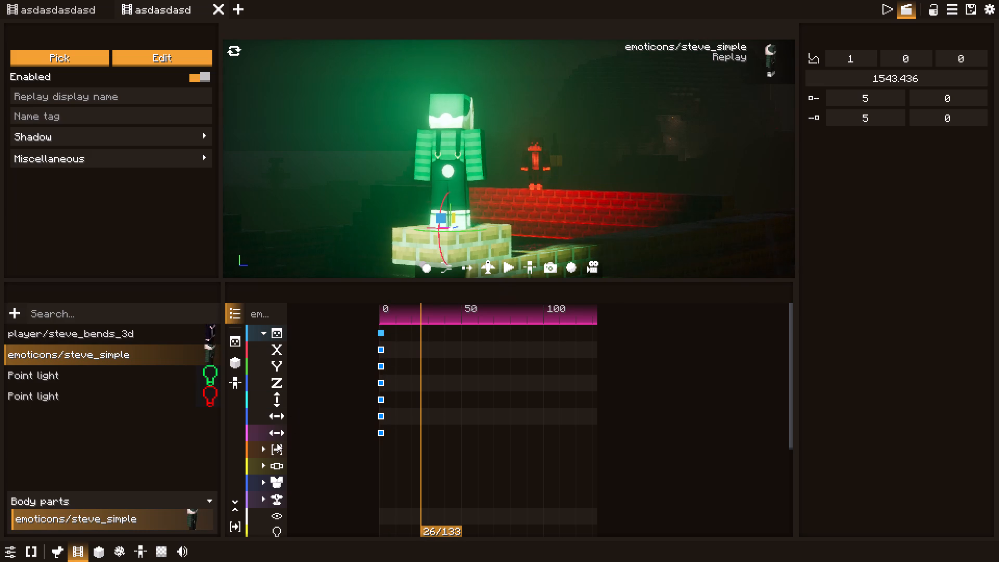
pyautogui.keyDown('shift'); pyautogui.scroll(-5, 276, 479); pyautogui.keyUp('shift')
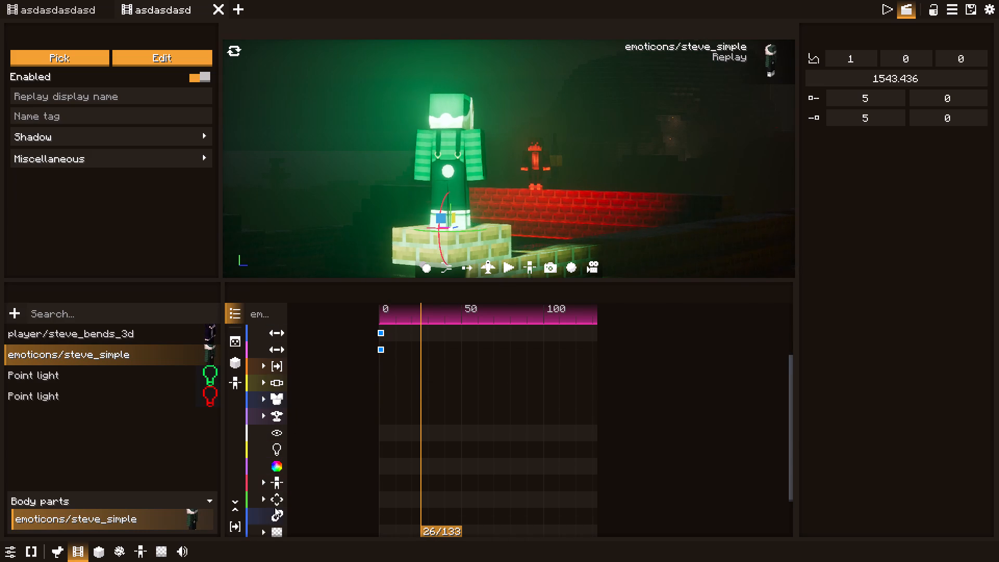
pyautogui.keyDown('shift'); pyautogui.scroll(-1, 275, 507); pyautogui.keyUp('shift')
pyautogui.keyDown('shift'); pyautogui.click(276, 466); pyautogui.keyUp('shift')
pyautogui.click(277, 483)
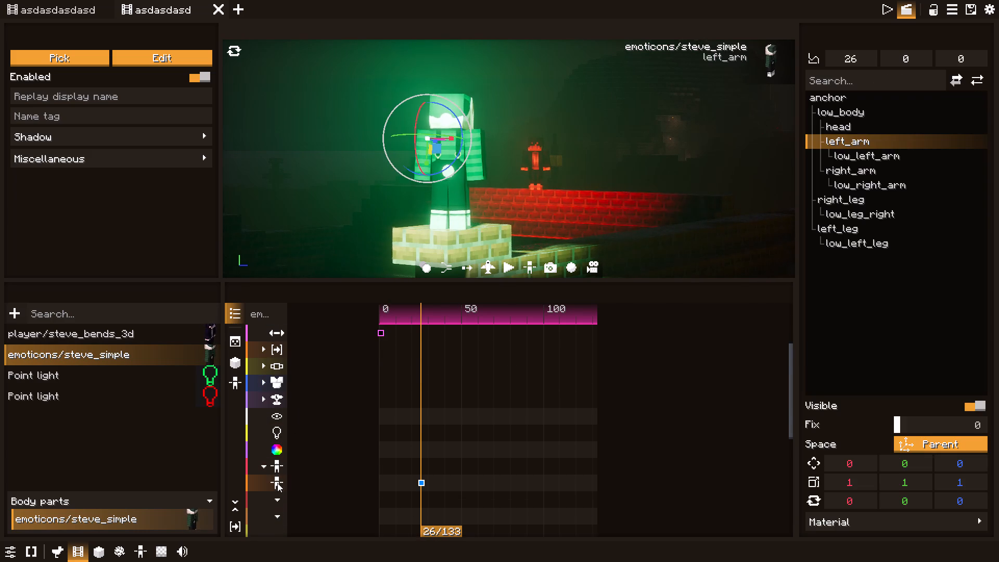
pyautogui.click(473, 152)
pyautogui.doubleClick(477, 172)
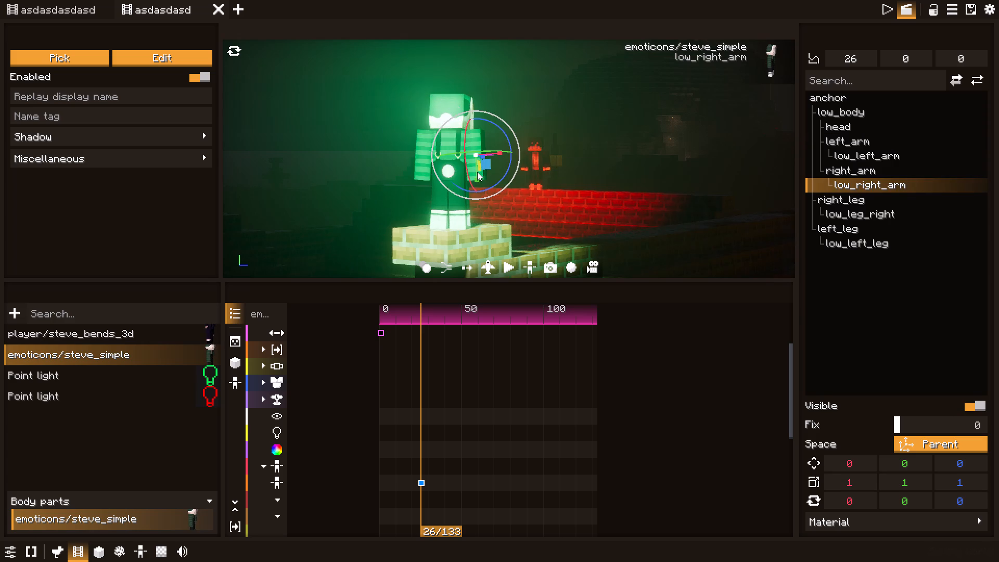
pyautogui.moveTo(465, 161); pyautogui.dragTo(467, 172)
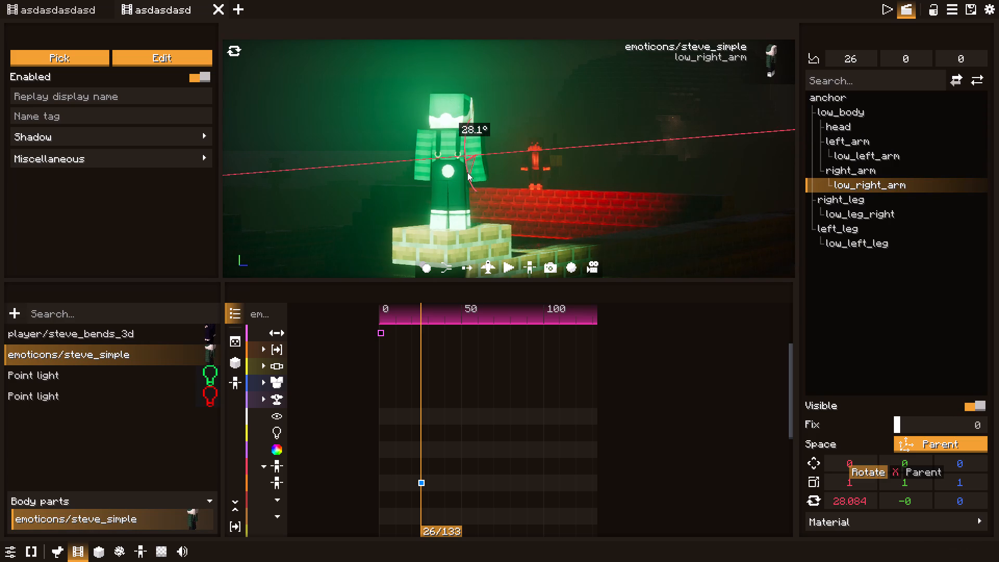
pyautogui.moveTo(467, 172); pyautogui.dragTo(475, 198)
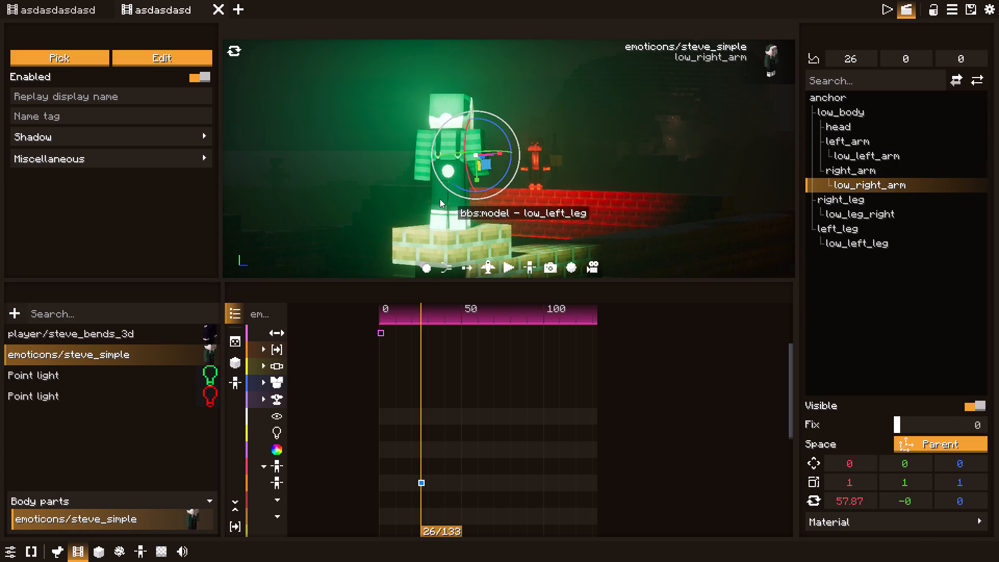
# Bend the green-lit character's low_left_arm about 64° on the X axis in the tick 26 pose keyframe.
pyautogui.click(416, 175)
pyautogui.moveTo(412, 168); pyautogui.dragTo(411, 184)
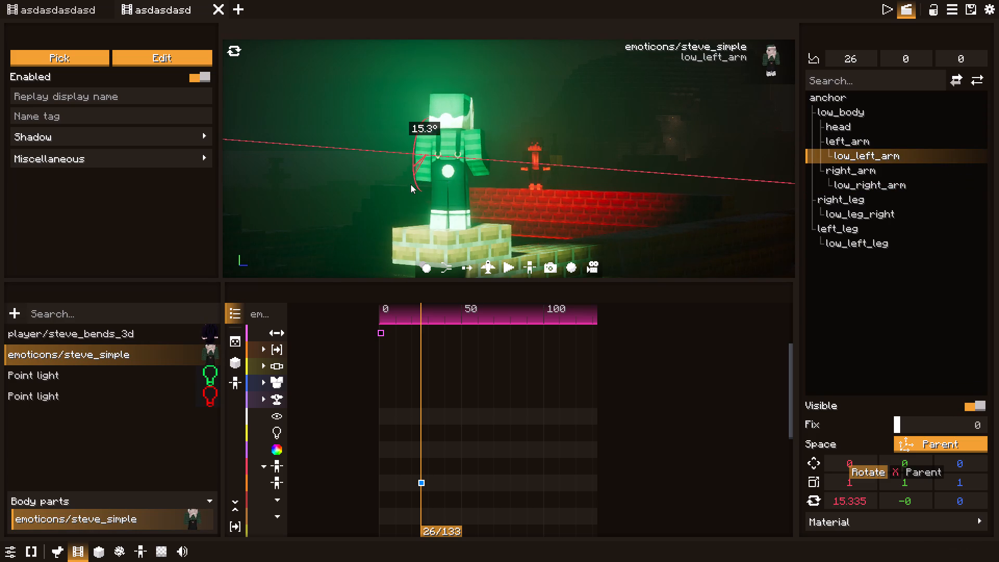
pyautogui.moveTo(411, 184); pyautogui.dragTo(432, 230)
pyautogui.moveTo(414, 163); pyautogui.dragTo(411, 173)
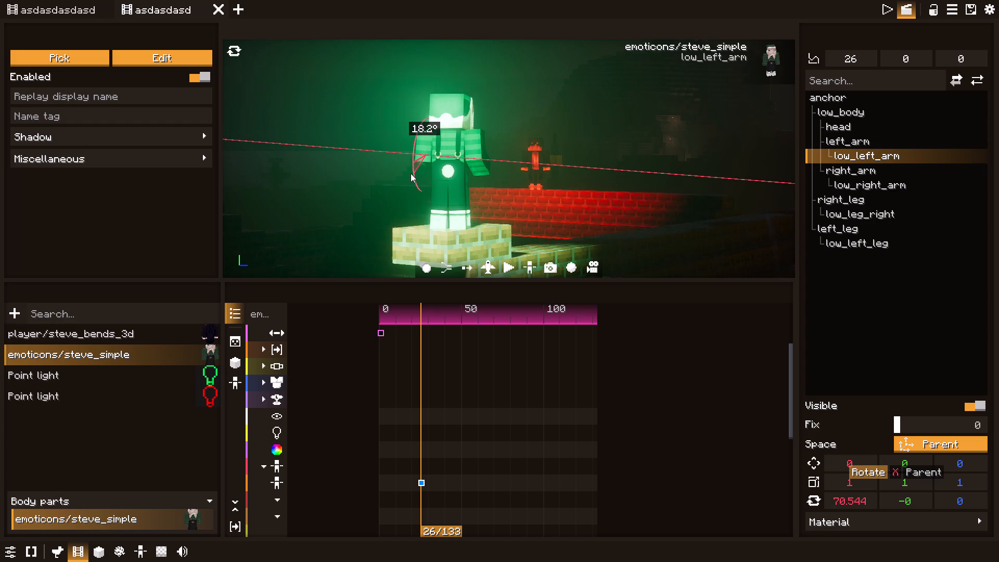
pyautogui.moveTo(411, 173); pyautogui.dragTo(408, 171)
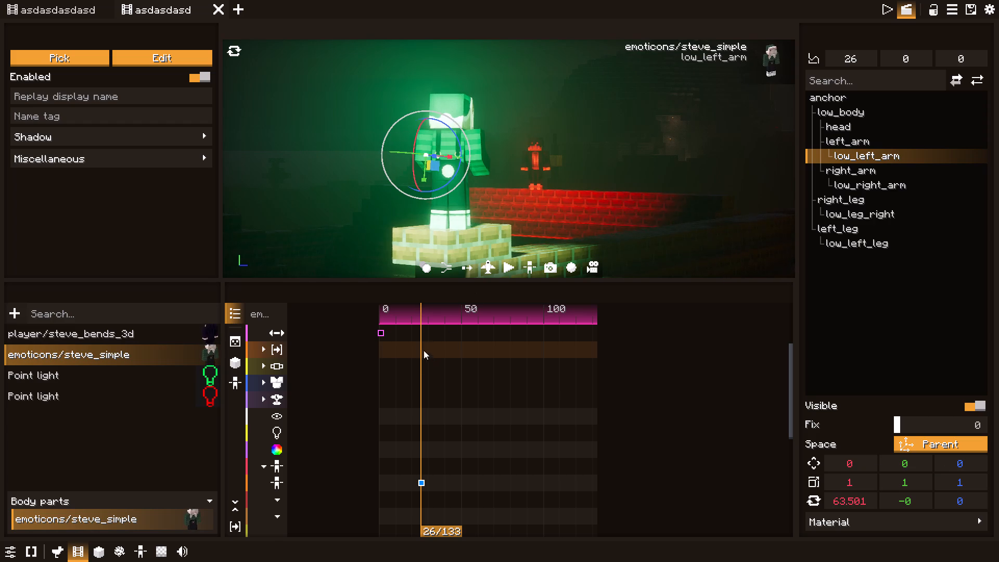
# Add a pose keyframe at tick 2 and set the low_left_arm bend to about 17° on the X axis.
pyautogui.moveTo(407, 313); pyautogui.dragTo(383, 313)
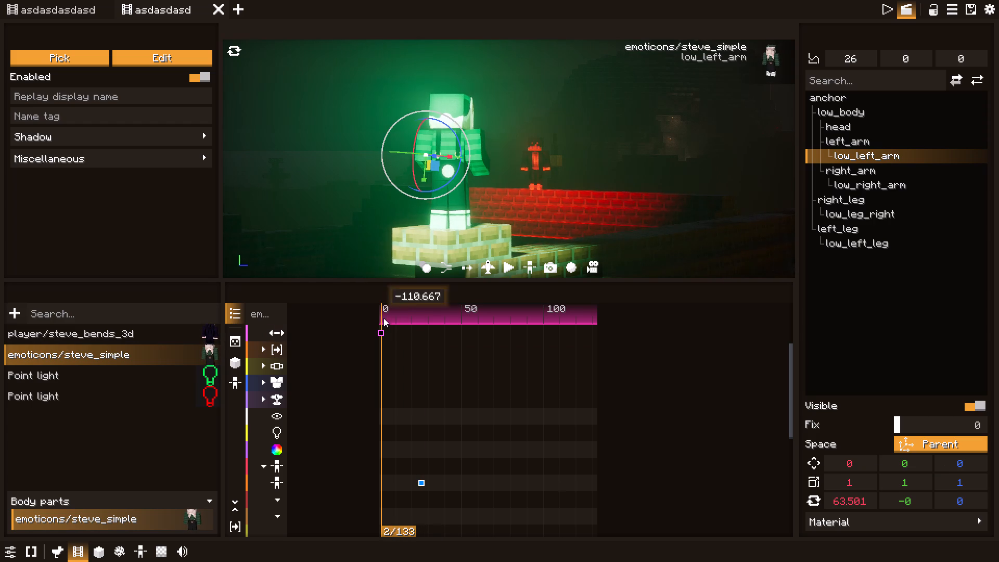
pyautogui.tripleClick(382, 483)
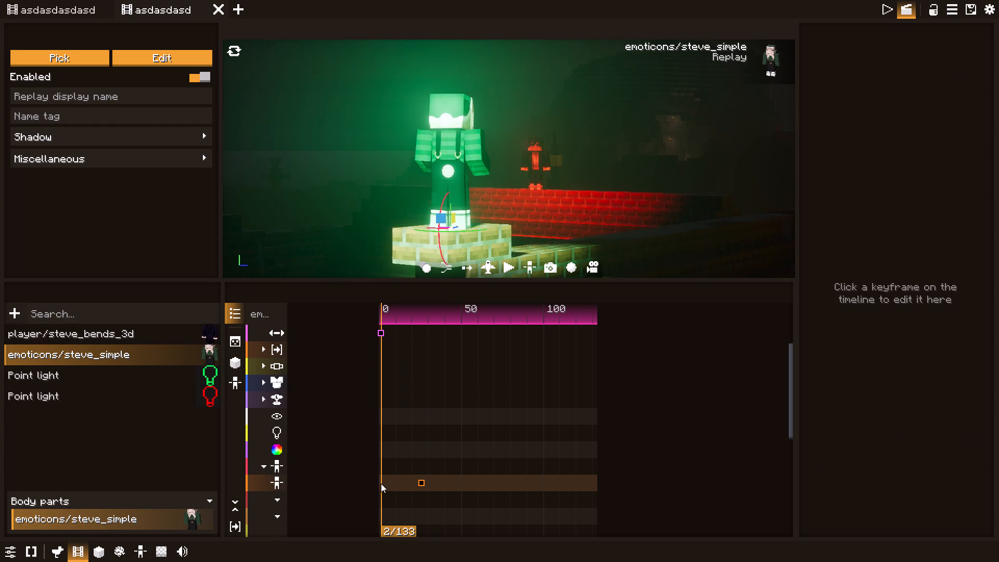
pyautogui.doubleClick(385, 486)
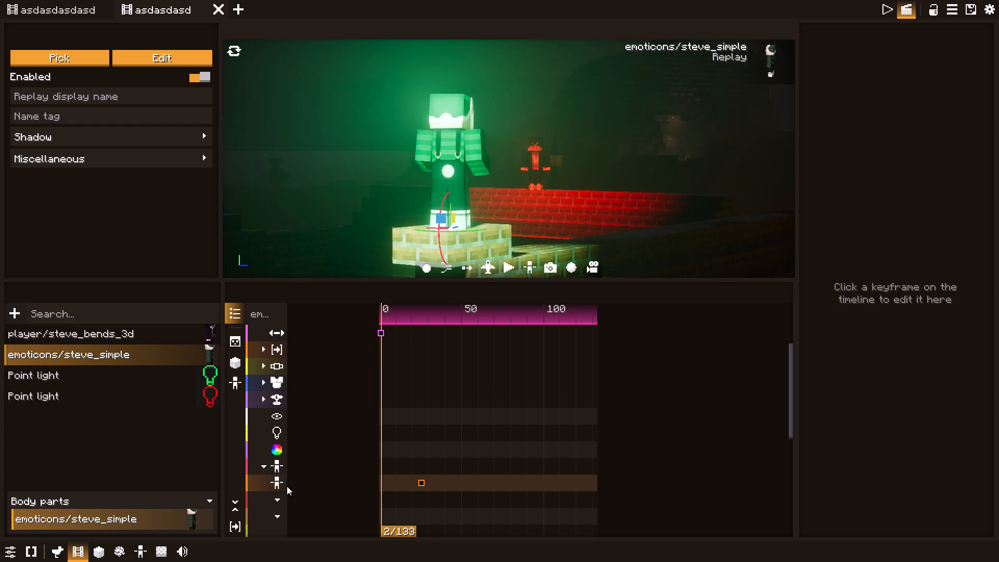
pyautogui.click(274, 484)
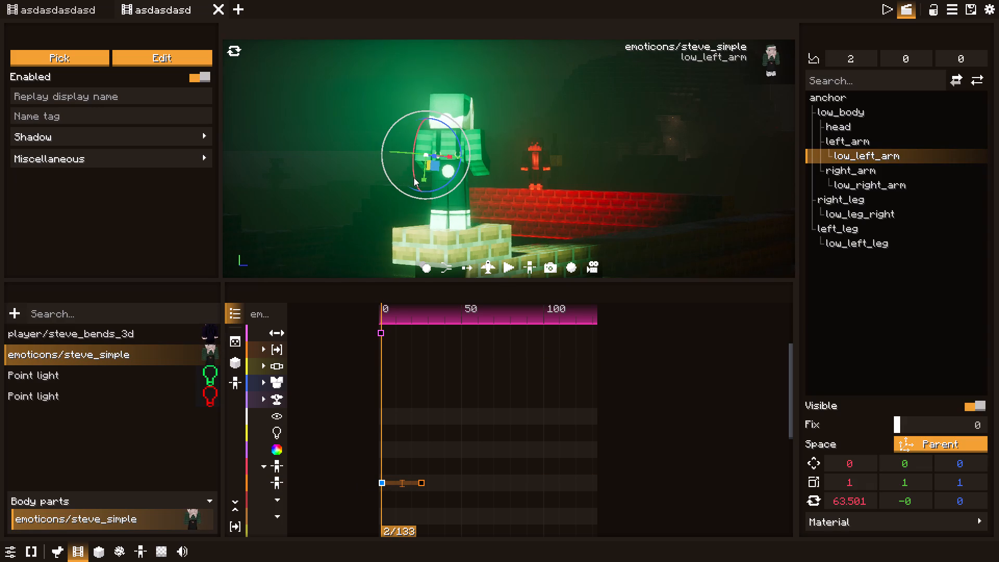
pyautogui.moveTo(414, 177); pyautogui.dragTo(416, 157)
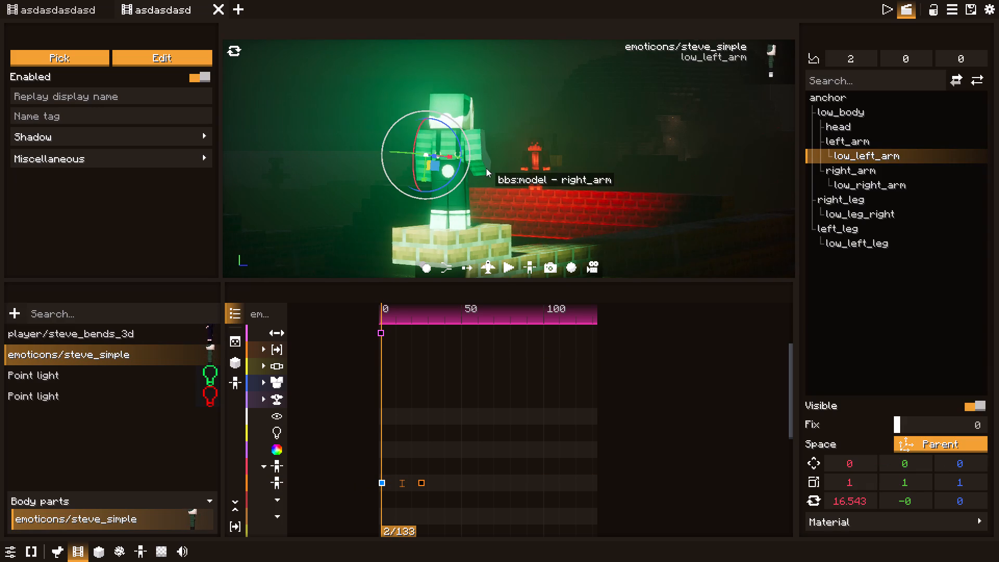
# In the tick 2 pose, rotate right_arm to about -20° and low_right_arm to about 31° on the X axis.
pyautogui.click(486, 168)
pyautogui.moveTo(465, 161); pyautogui.dragTo(465, 148)
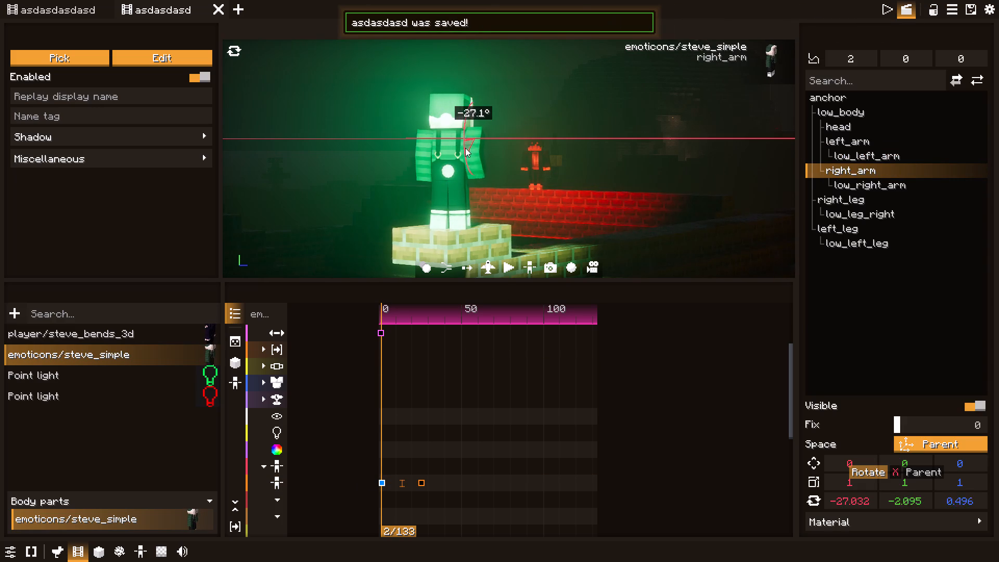
pyautogui.moveTo(465, 148); pyautogui.dragTo(465, 148)
pyautogui.click(476, 166)
pyautogui.click(480, 179)
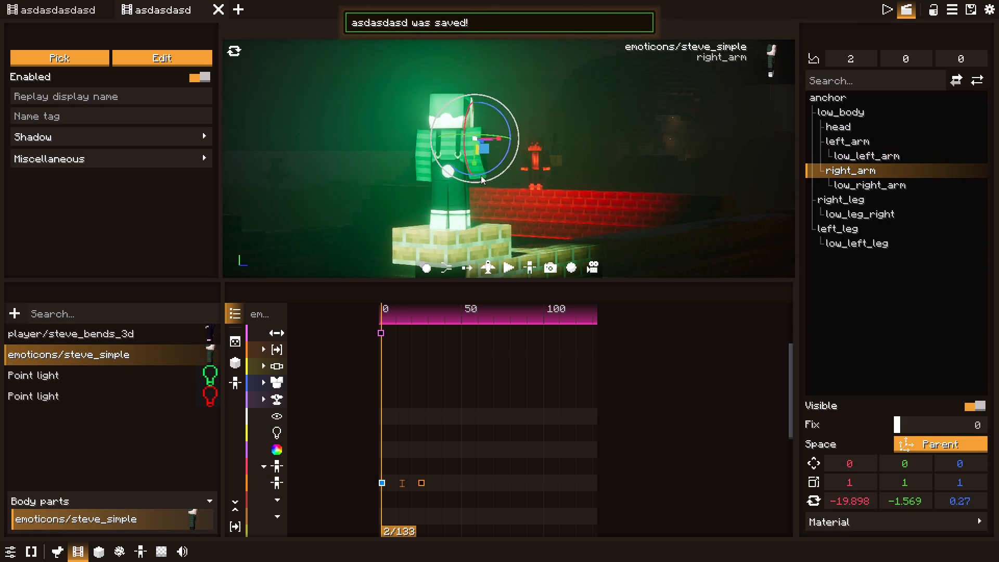
pyautogui.click(481, 161)
pyautogui.moveTo(466, 163); pyautogui.dragTo(467, 155)
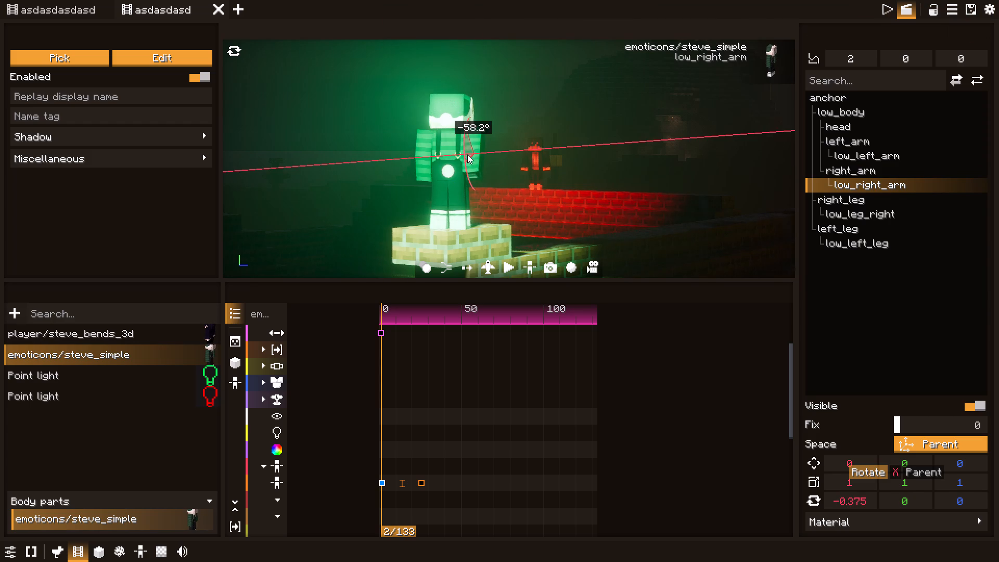
pyautogui.moveTo(467, 155); pyautogui.dragTo(467, 157)
# Move the second pose keyframe to tick 12 and replay the opening ticks to check the arm movement's timing.
pyautogui.press('space')
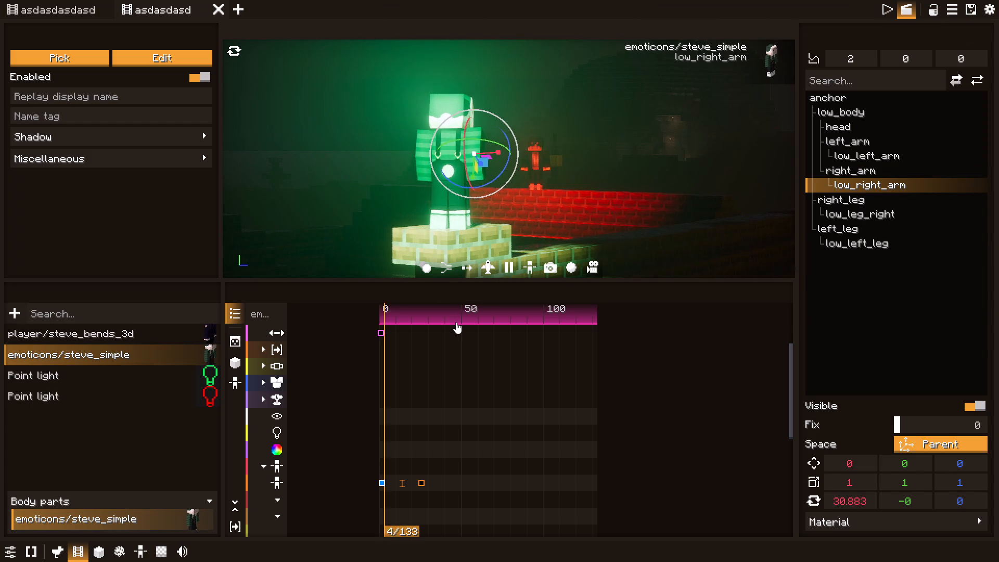
pyautogui.press('space')
pyautogui.moveTo(425, 481); pyautogui.dragTo(420, 481)
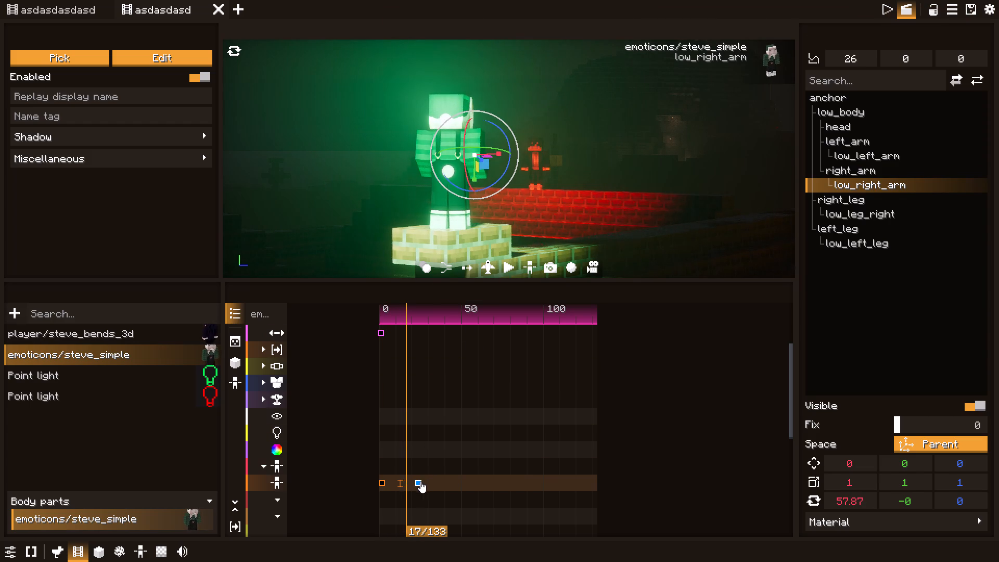
pyautogui.moveTo(420, 481); pyautogui.dragTo(402, 466)
pyautogui.moveTo(397, 323); pyautogui.dragTo(378, 319)
pyautogui.press('space')
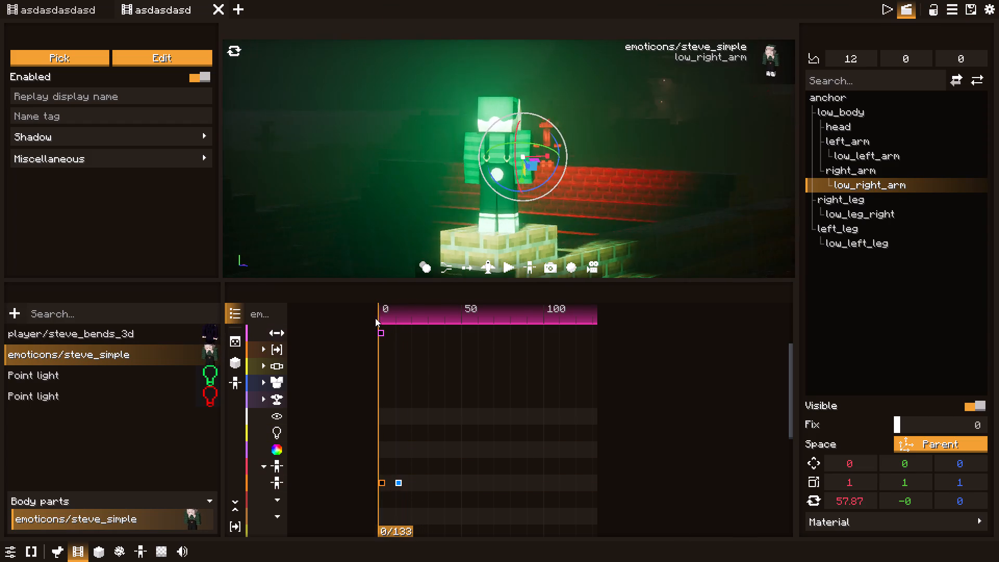
pyautogui.press('space')
pyautogui.press('space')
pyautogui.press('space')
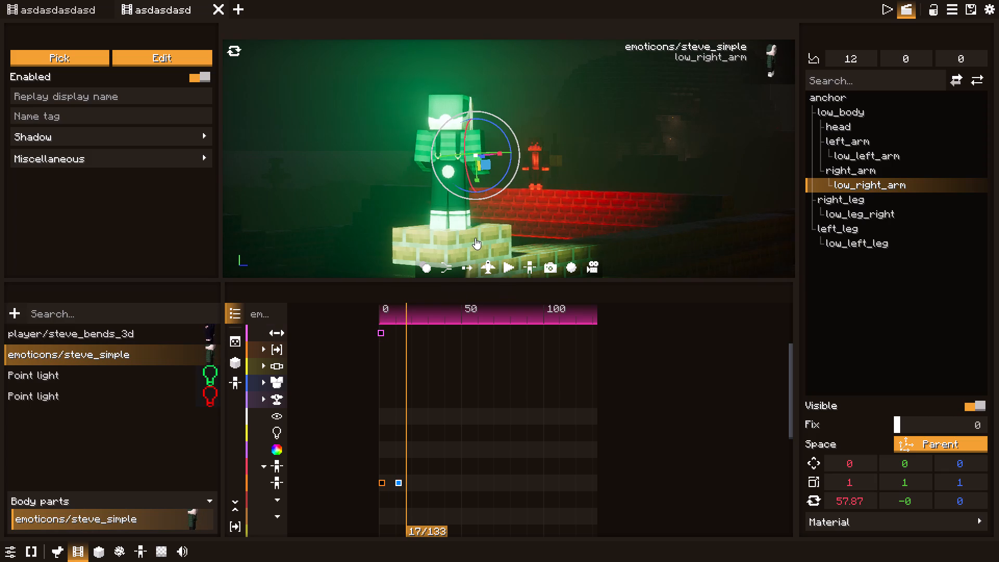
pyautogui.press('space')
pyautogui.press('space')
# In the tick 12 pose, rotate right_leg to about 50° and low_leg_right to about -66° on the X axis.
pyautogui.click(458, 221)
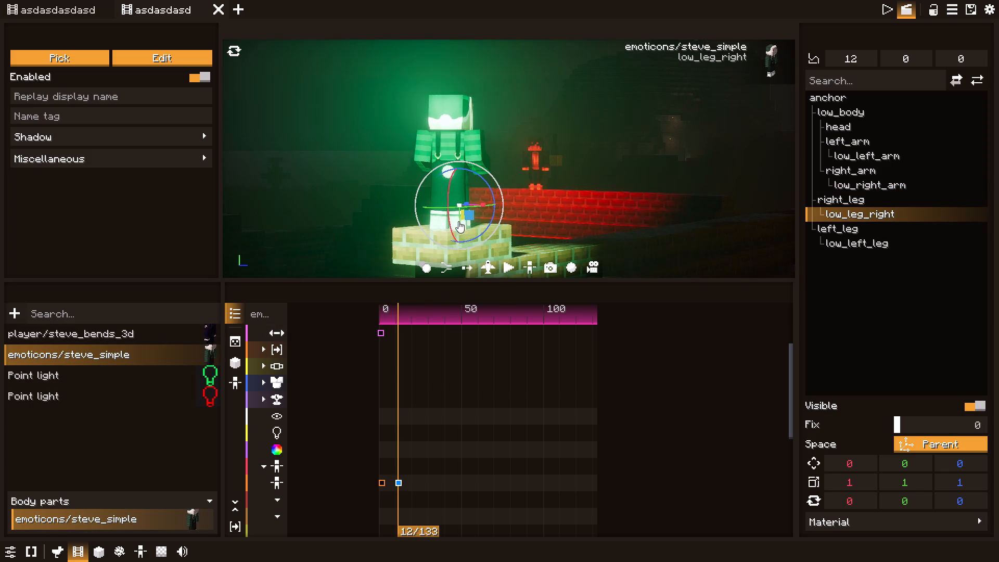
pyautogui.click(456, 193)
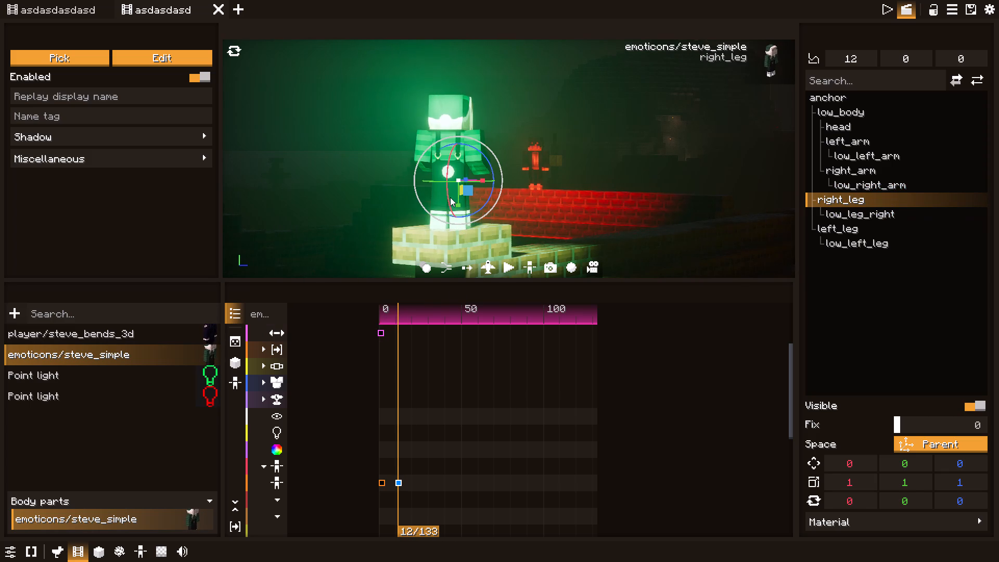
pyautogui.moveTo(449, 197); pyautogui.dragTo(479, 239)
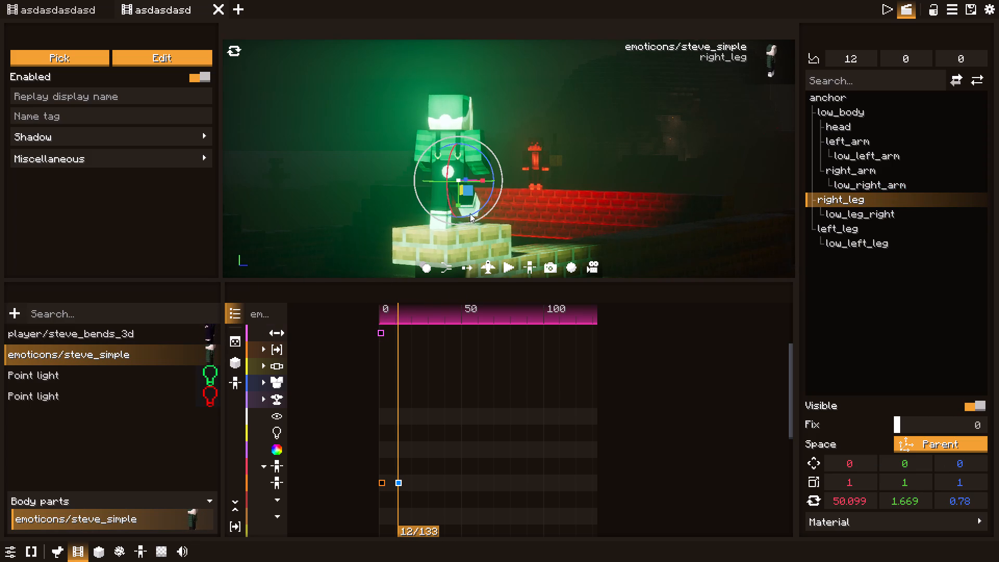
pyautogui.click(468, 206)
pyautogui.moveTo(453, 209); pyautogui.dragTo(453, 199)
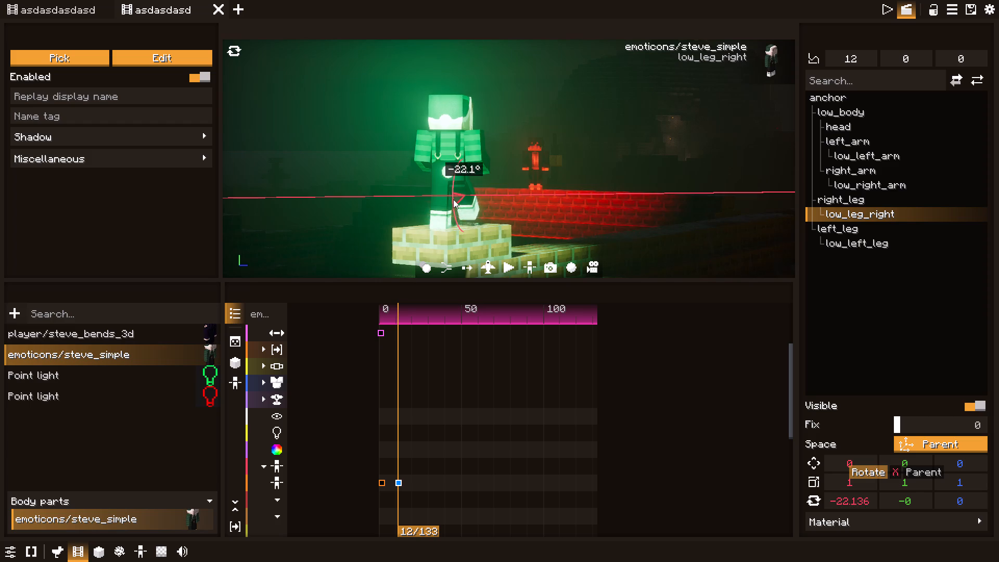
pyautogui.moveTo(453, 199); pyautogui.dragTo(457, 193)
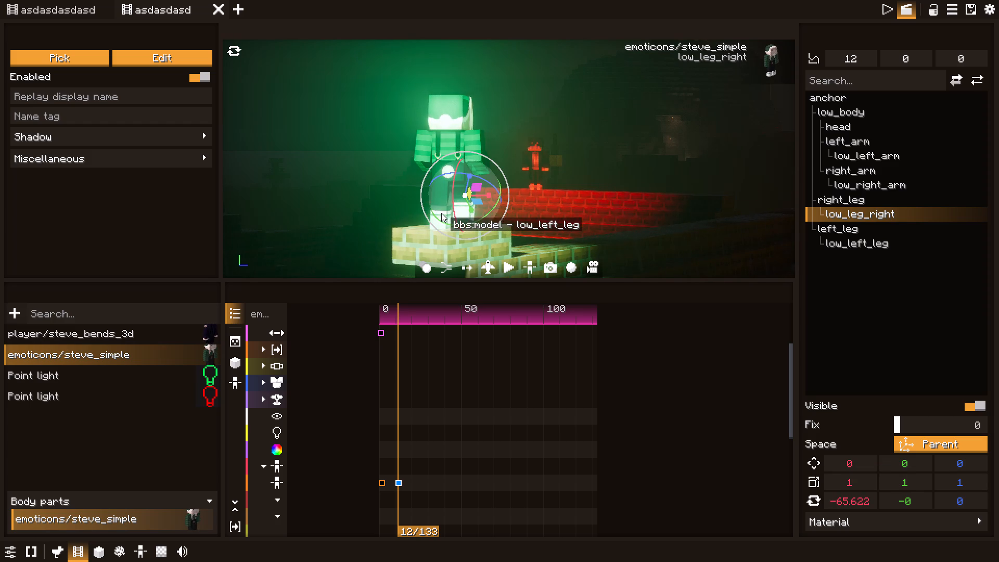
# Replay the opening ticks, add a pose keyframe at tick 19, and rotate low_left_leg to about -62° on the X axis.
pyautogui.moveTo(398, 316); pyautogui.dragTo(376, 318)
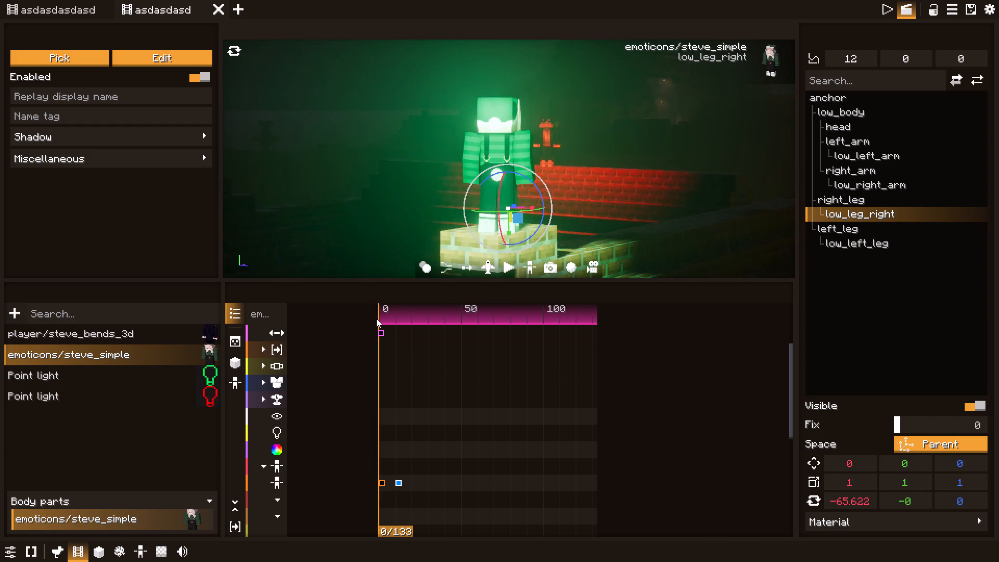
pyautogui.press('space')
pyautogui.press('space')
pyautogui.press('space')
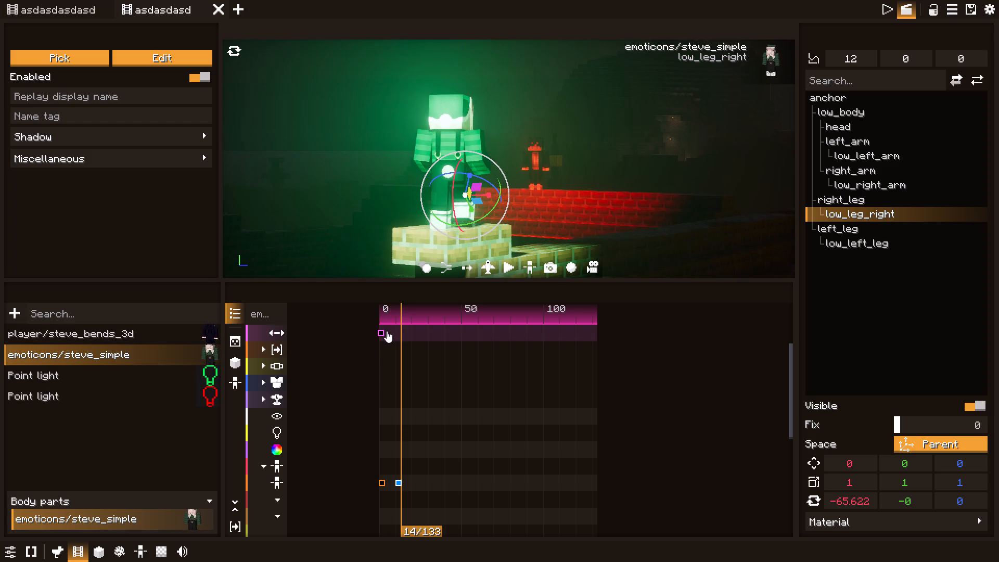
pyautogui.press('space')
pyautogui.click(279, 481)
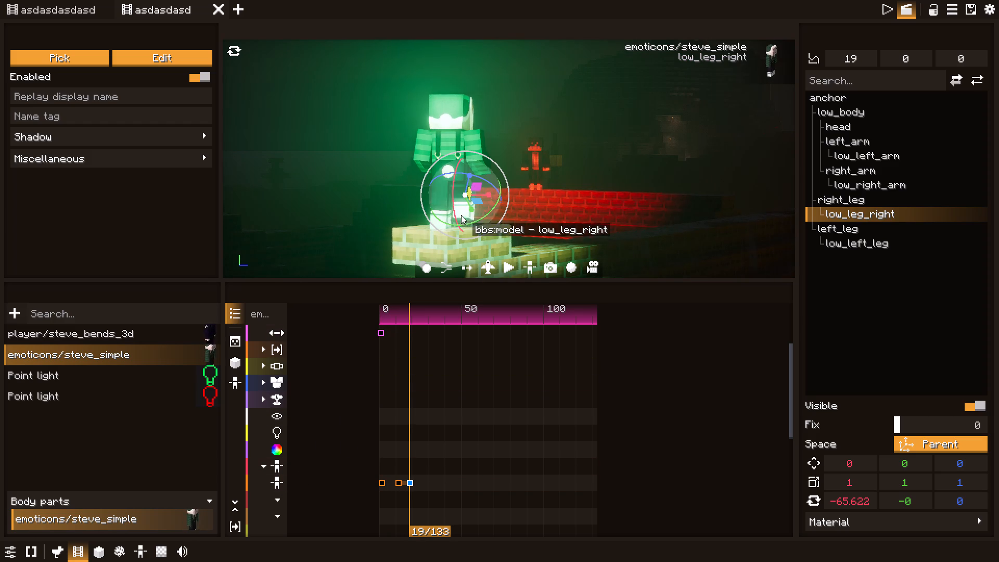
pyautogui.click(443, 206)
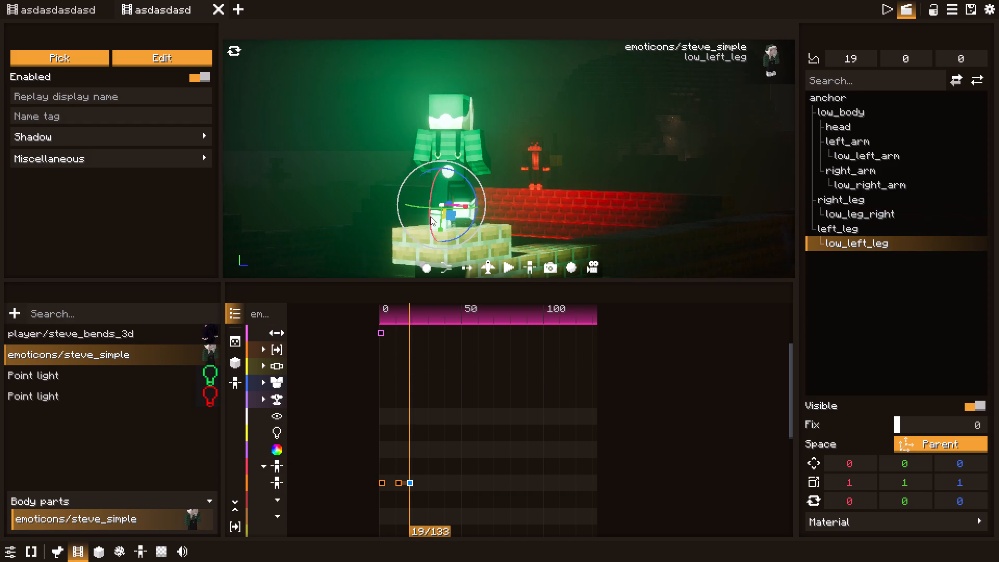
pyautogui.moveTo(429, 216); pyautogui.dragTo(431, 201)
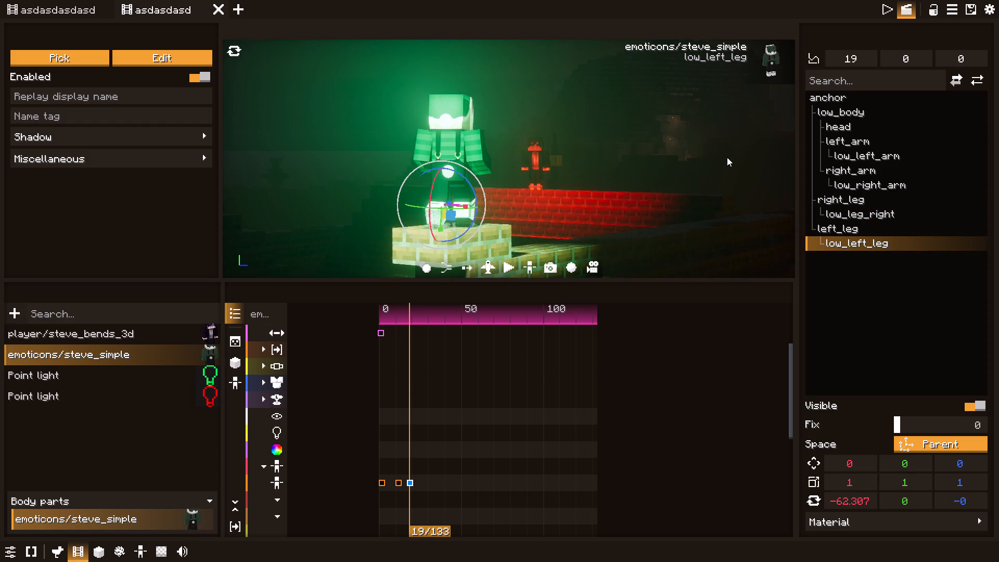
# In the tick 19 pose, lower the anchor bone to about -0.157 on the Z translation.
pyautogui.scroll(2, 853, 125)
pyautogui.click(839, 96)
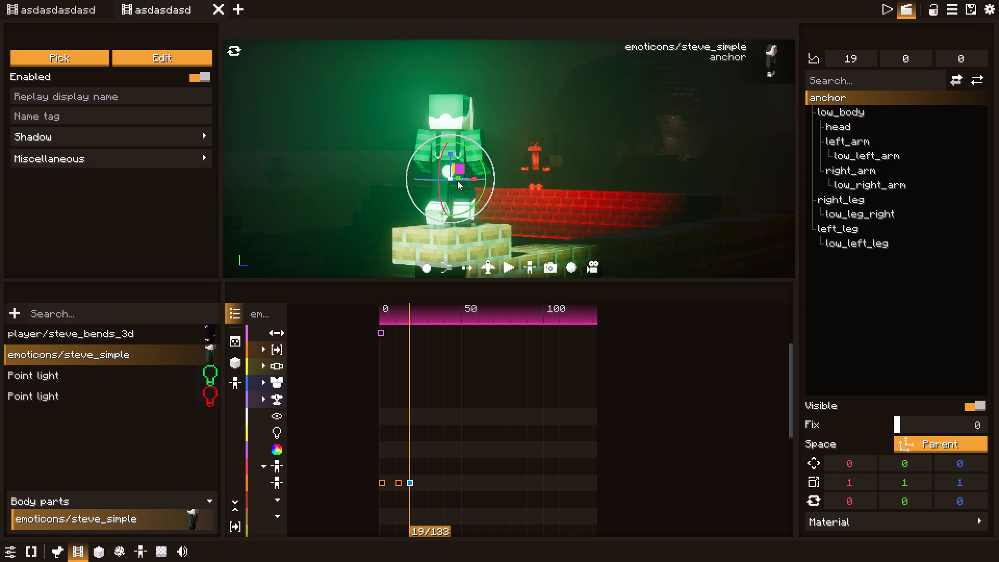
pyautogui.moveTo(451, 176); pyautogui.dragTo(449, 187)
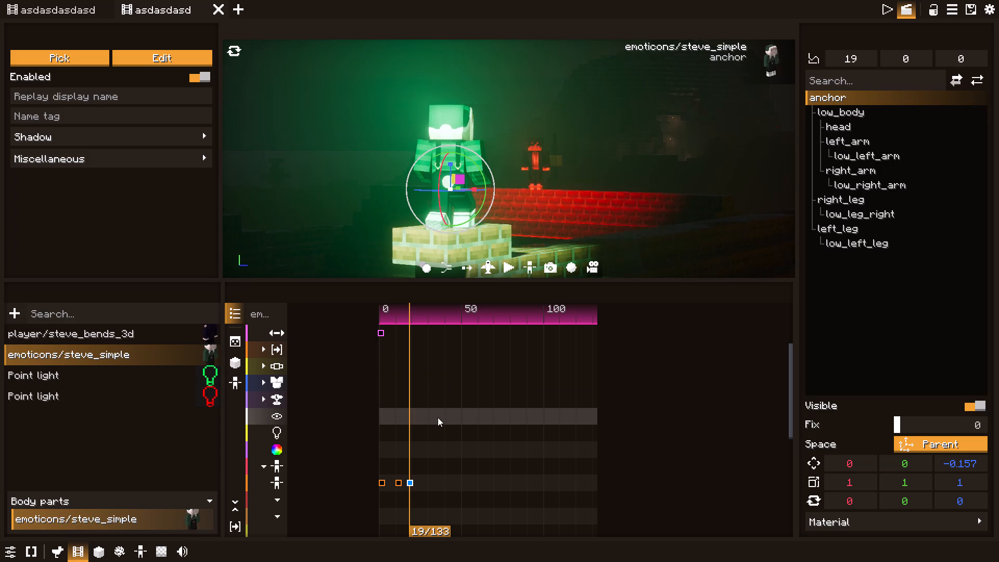
# Replay the opening ticks in short bursts to check the crouching leg movement up to the tick 19 pose.
pyautogui.moveTo(403, 317); pyautogui.dragTo(389, 317)
pyautogui.press('space')
pyautogui.press('space')
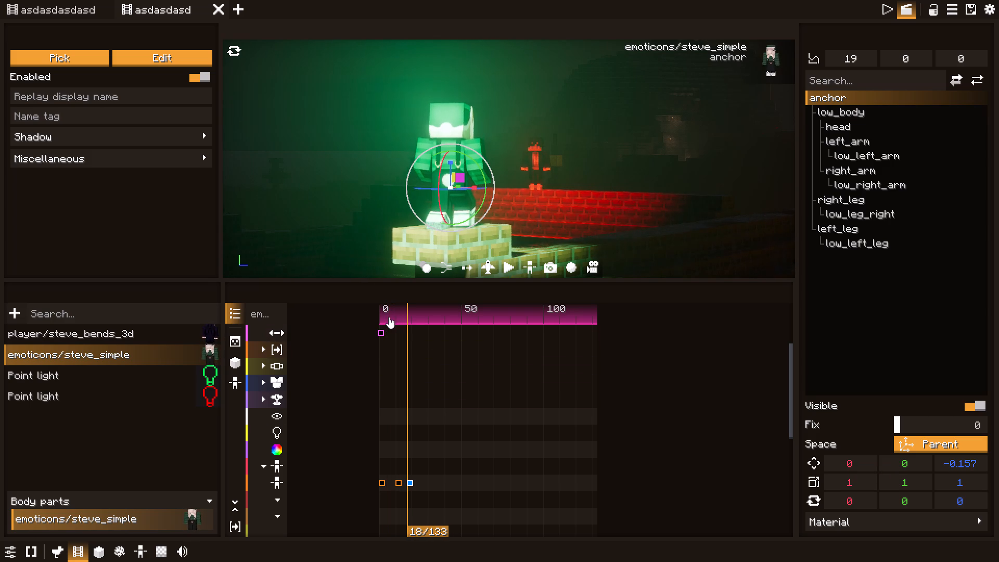
pyautogui.press('space')
pyautogui.press('space')
pyautogui.press('space')
pyautogui.press('space')
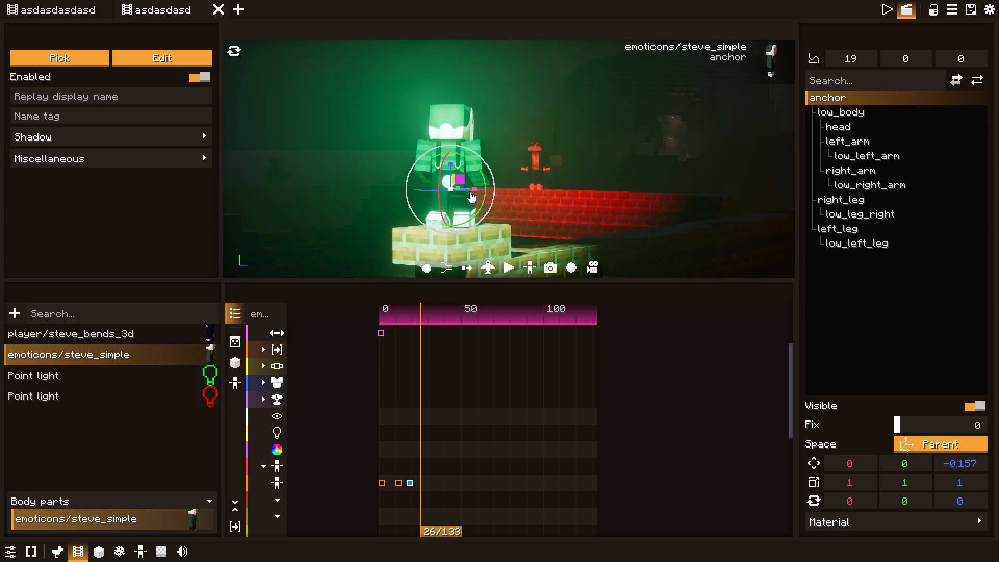
pyautogui.press('space')
pyautogui.press('space')
pyautogui.press('space')
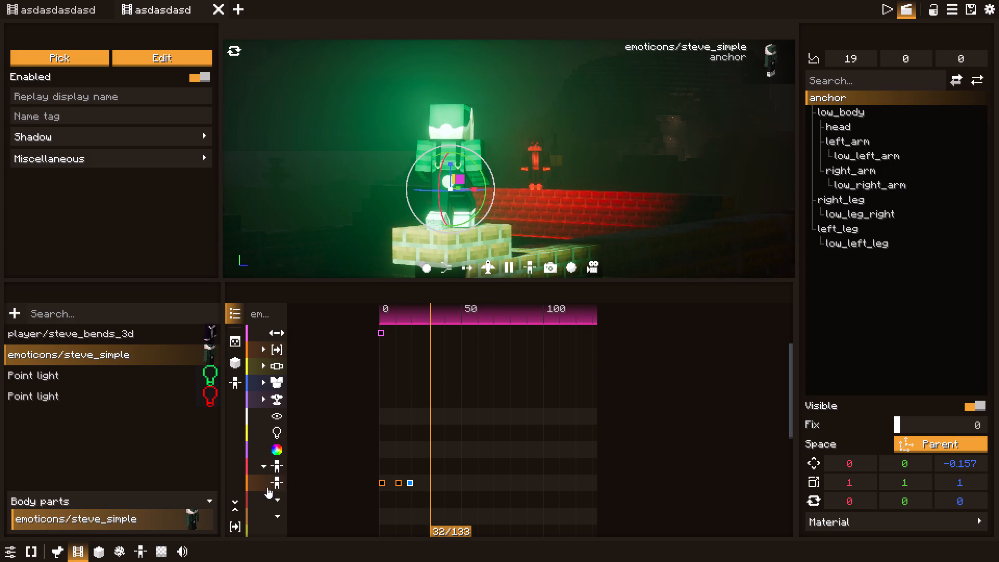
# Add a pose keyframe at tick 34 and rotate low_leg_right to about -84° on the X axis.
pyautogui.press('space')
pyautogui.click(278, 480)
pyautogui.click(433, 208)
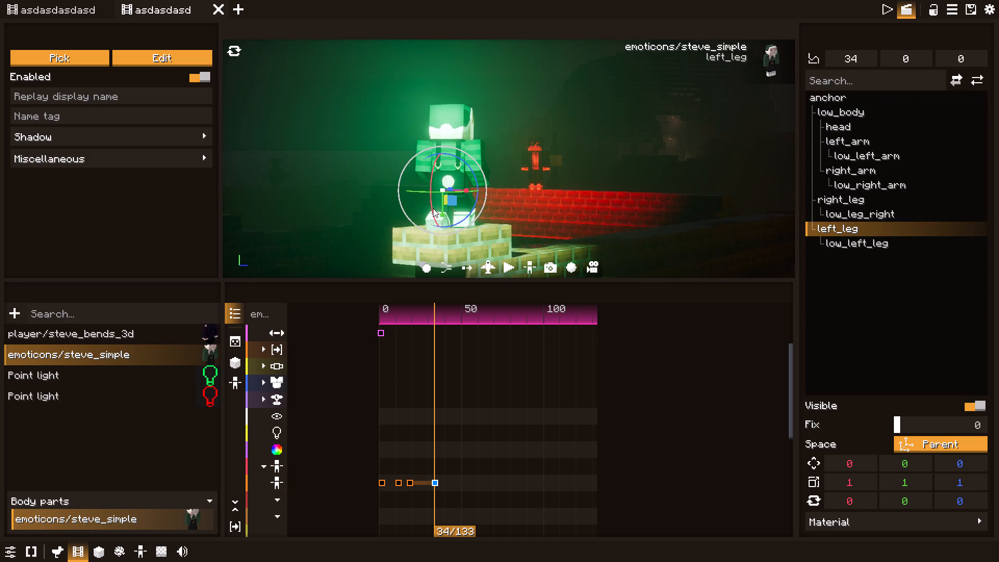
pyautogui.click(437, 201)
pyautogui.click(467, 208)
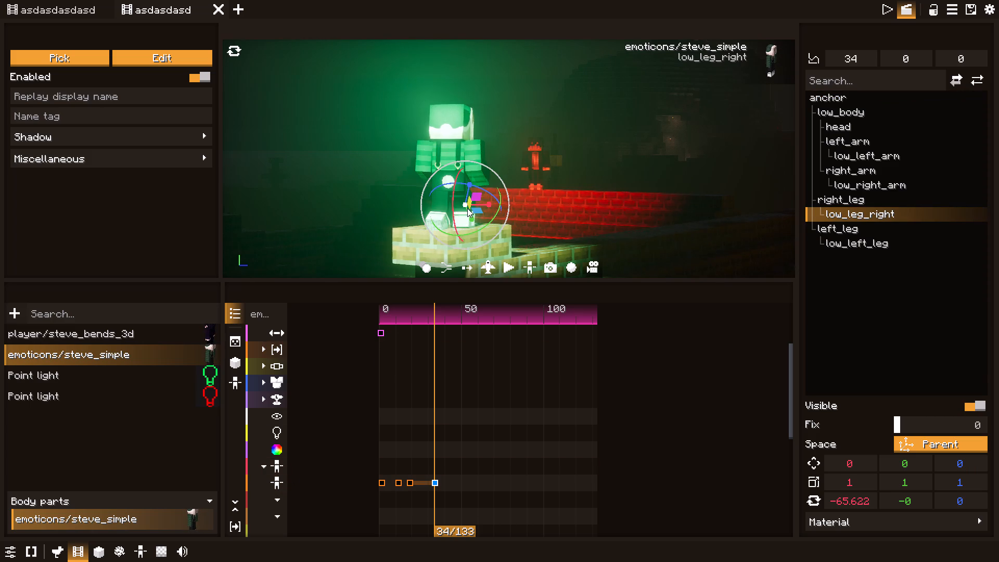
pyautogui.moveTo(451, 198); pyautogui.dragTo(451, 204)
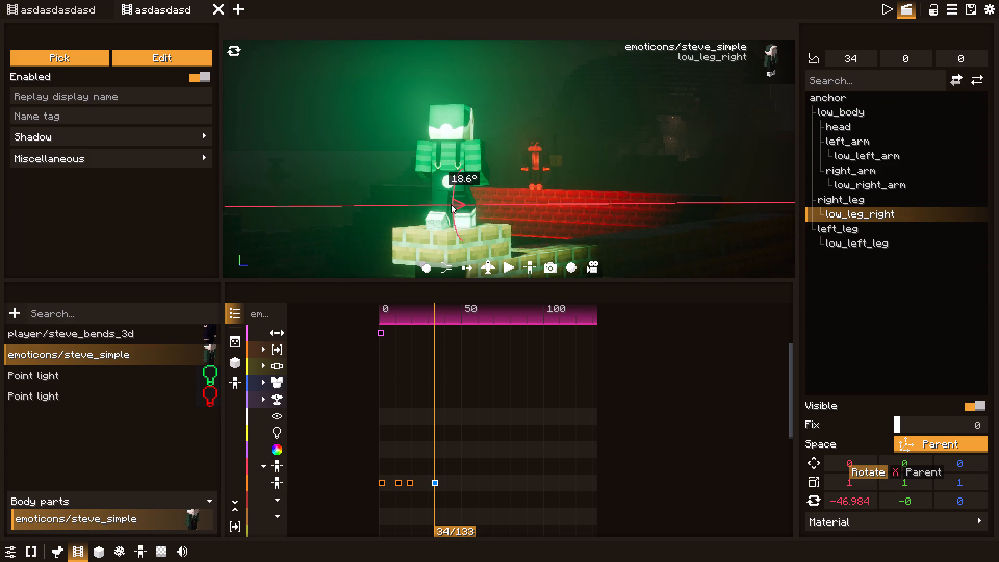
pyautogui.moveTo(451, 204); pyautogui.dragTo(450, 189)
# In the tick 34 pose, undo a trial Y-axis turn of right_leg and raise the leg further on the X axis.
pyautogui.click(463, 195)
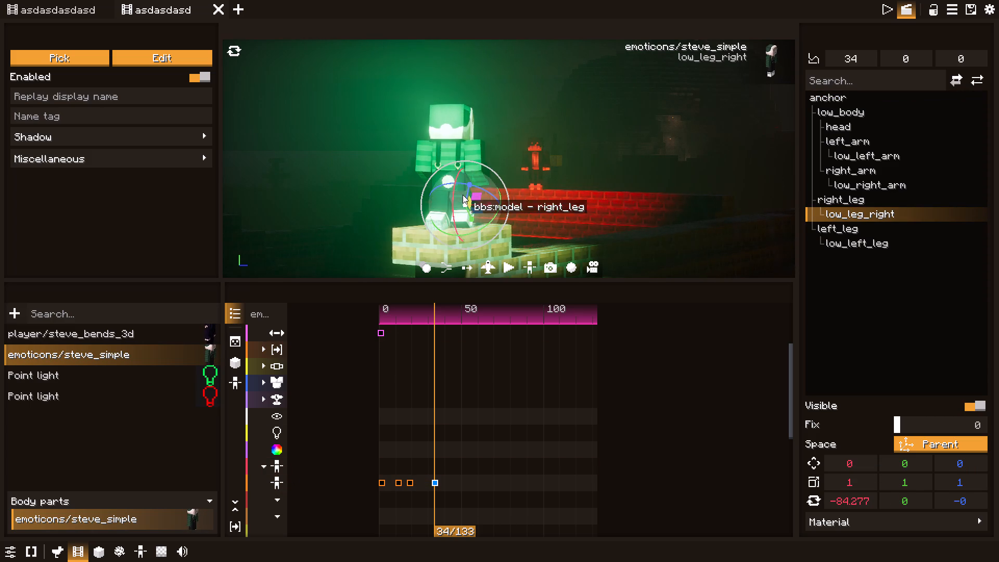
pyautogui.moveTo(444, 195); pyautogui.dragTo(446, 206)
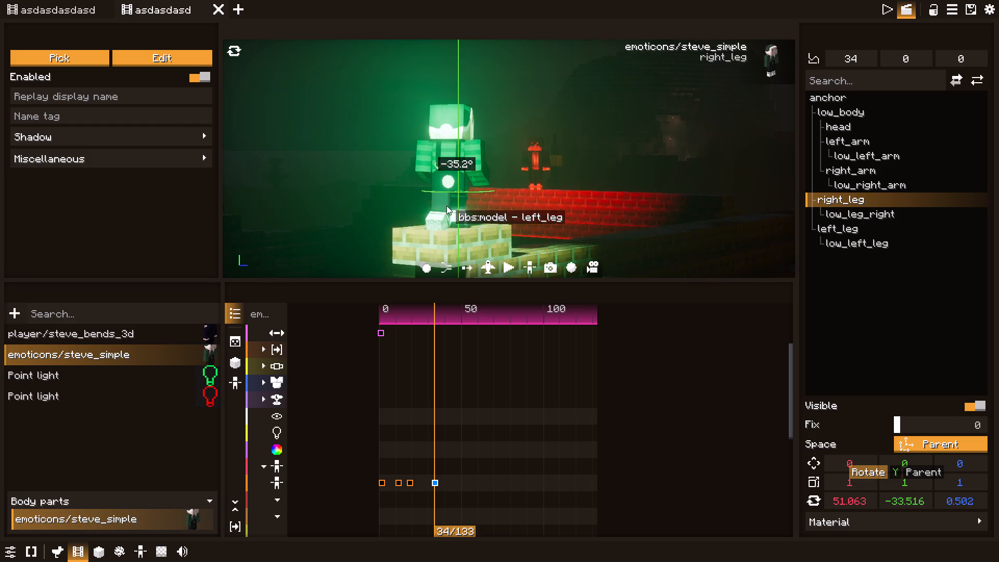
pyautogui.moveTo(446, 206); pyautogui.dragTo(457, 199)
pyautogui.hotkey('ctrl', 'z')
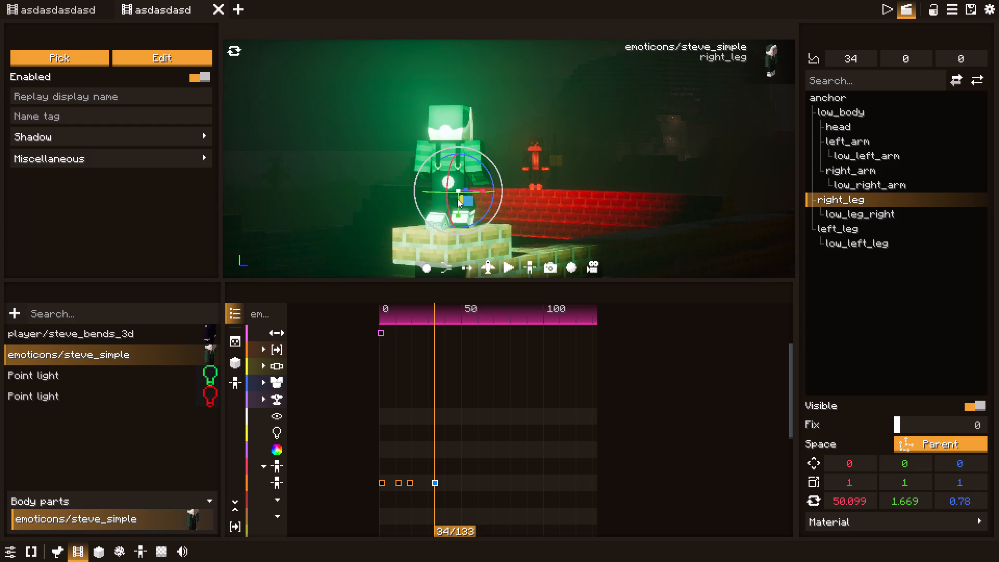
pyautogui.moveTo(447, 181); pyautogui.dragTo(446, 191)
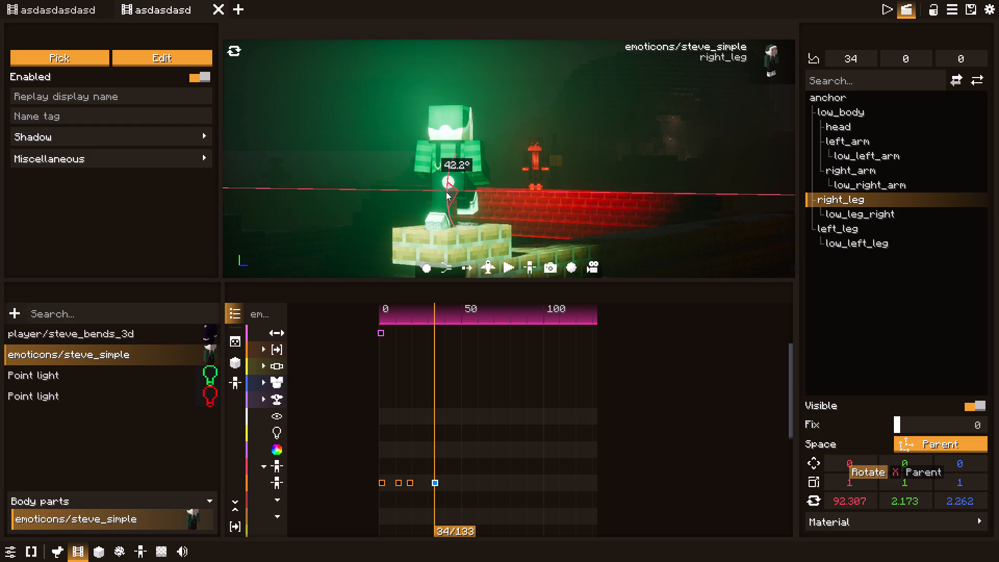
pyautogui.moveTo(446, 191); pyautogui.dragTo(446, 188)
# In the tick 34 pose, rotate left_leg to about -24° and low_left_leg to about -79° on the X axis.
pyautogui.click(438, 216)
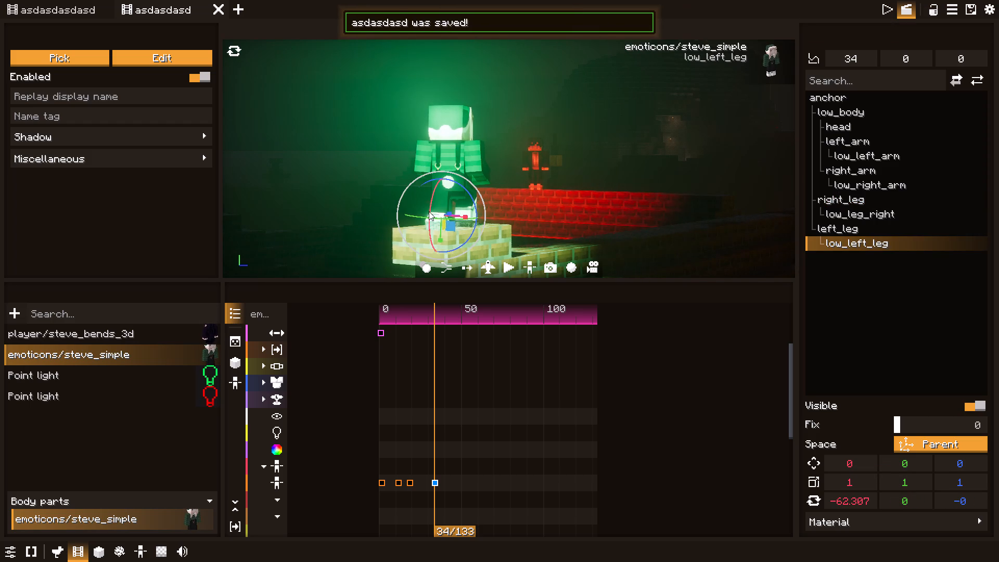
pyautogui.moveTo(428, 211); pyautogui.dragTo(433, 206)
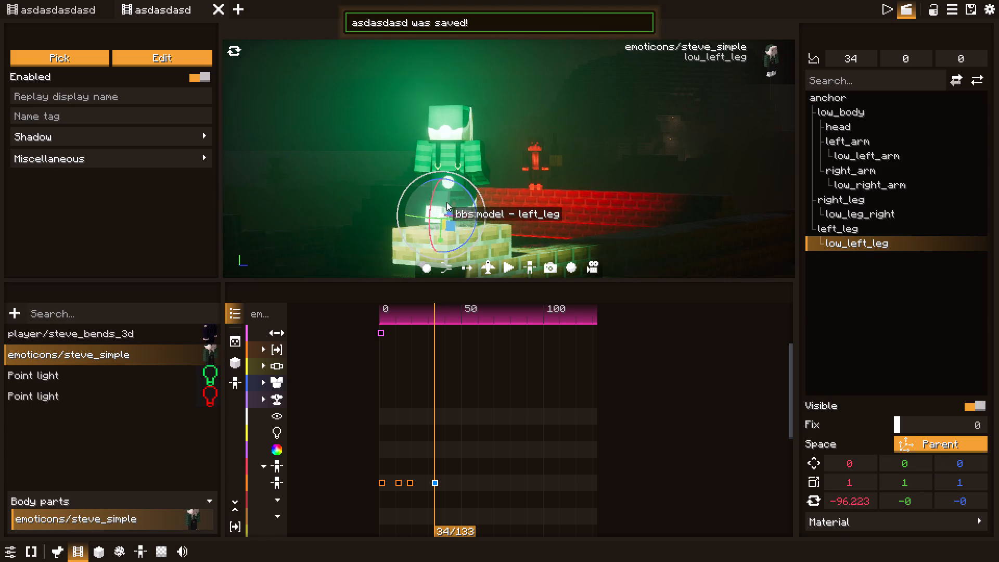
pyautogui.click(447, 202)
pyautogui.moveTo(431, 201); pyautogui.dragTo(430, 195)
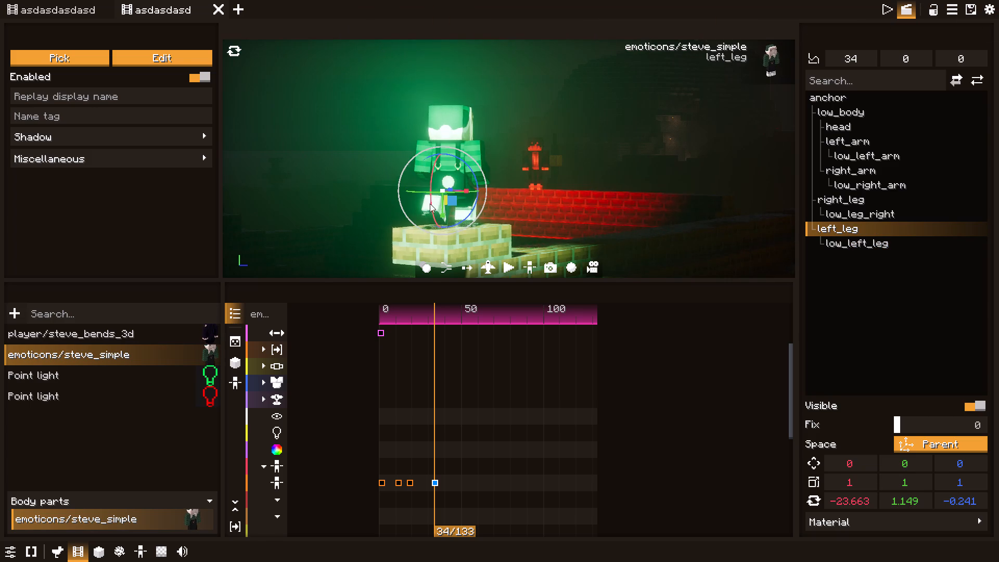
pyautogui.click(437, 211)
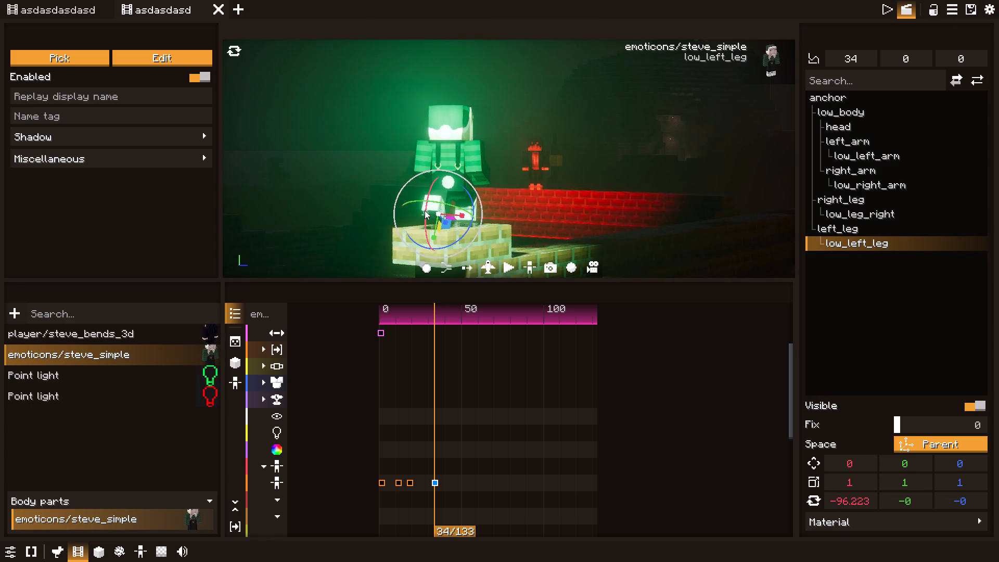
pyautogui.click(425, 210)
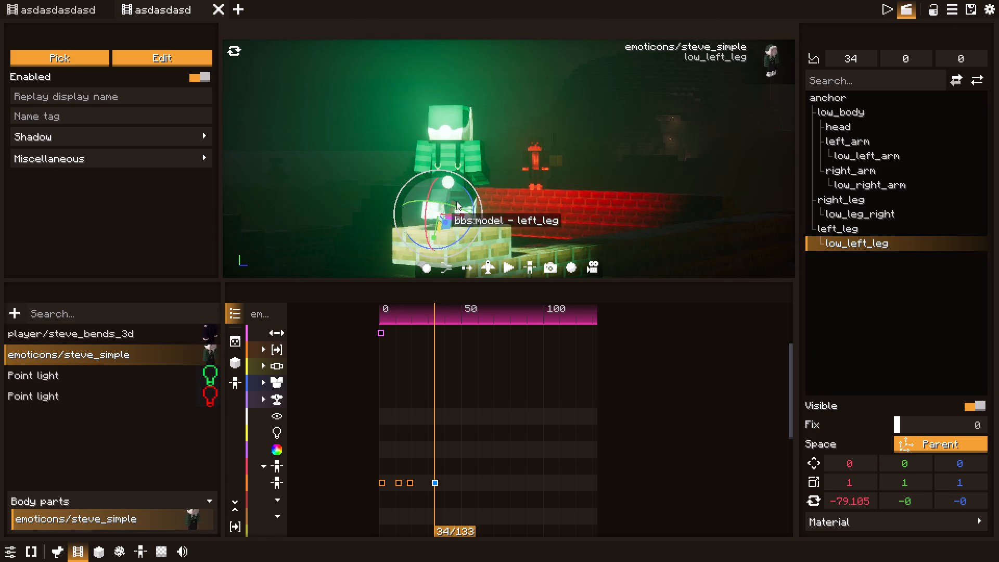
# In the tick 34 pose, rotate right_arm to about 52° on X and -16° on Y, and low_right_arm to about 2° on X.
pyautogui.click(476, 172)
pyautogui.click(477, 158)
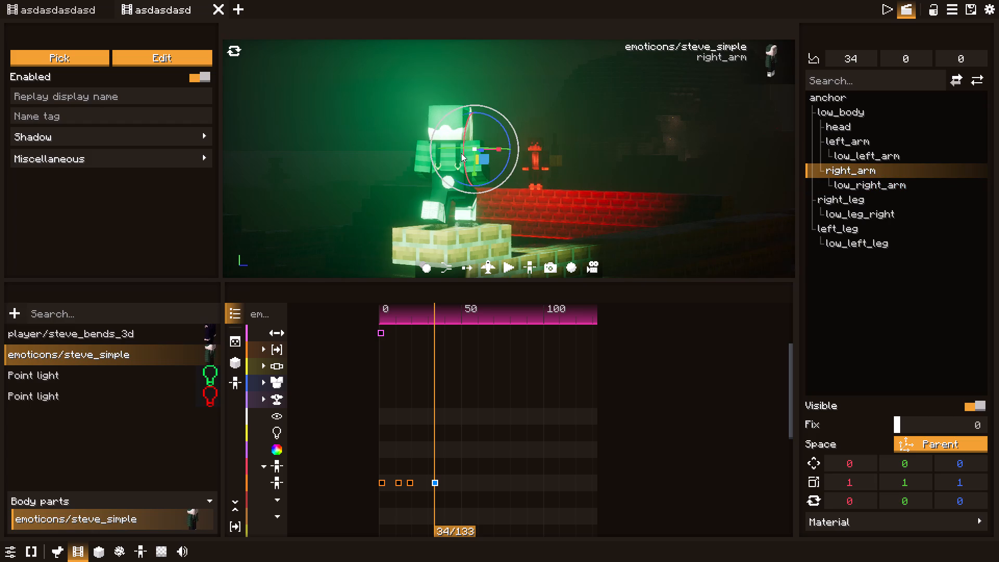
pyautogui.moveTo(463, 157); pyautogui.dragTo(480, 204)
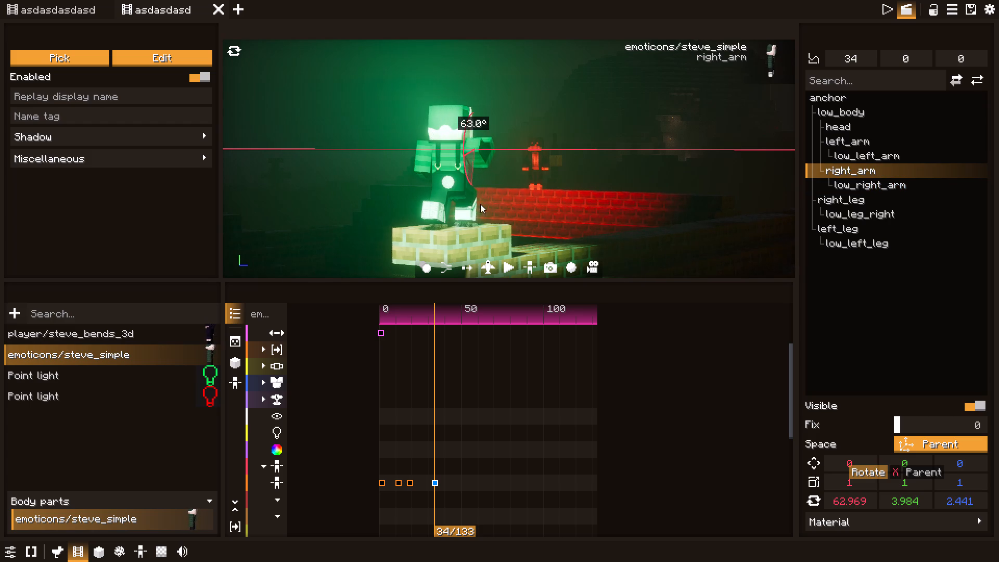
pyautogui.moveTo(480, 204); pyautogui.dragTo(480, 202)
pyautogui.click(489, 154)
pyautogui.click(489, 142)
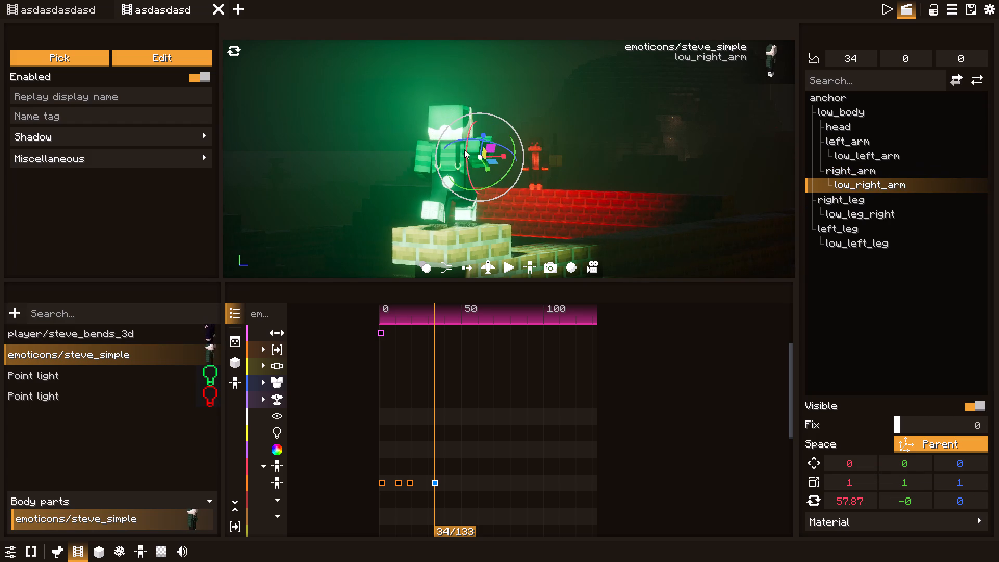
pyautogui.moveTo(466, 153); pyautogui.dragTo(484, 132)
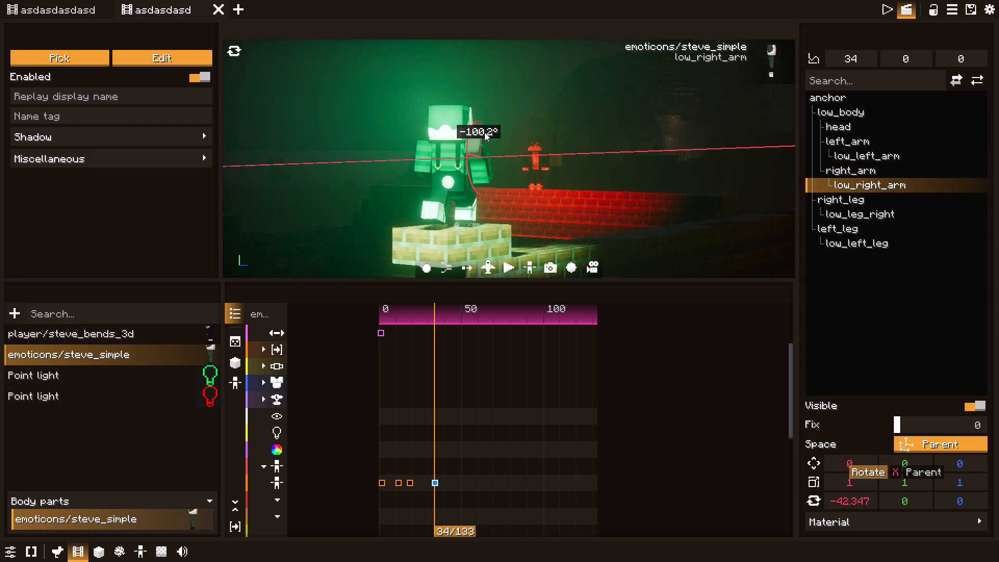
pyautogui.moveTo(484, 132); pyautogui.dragTo(475, 141)
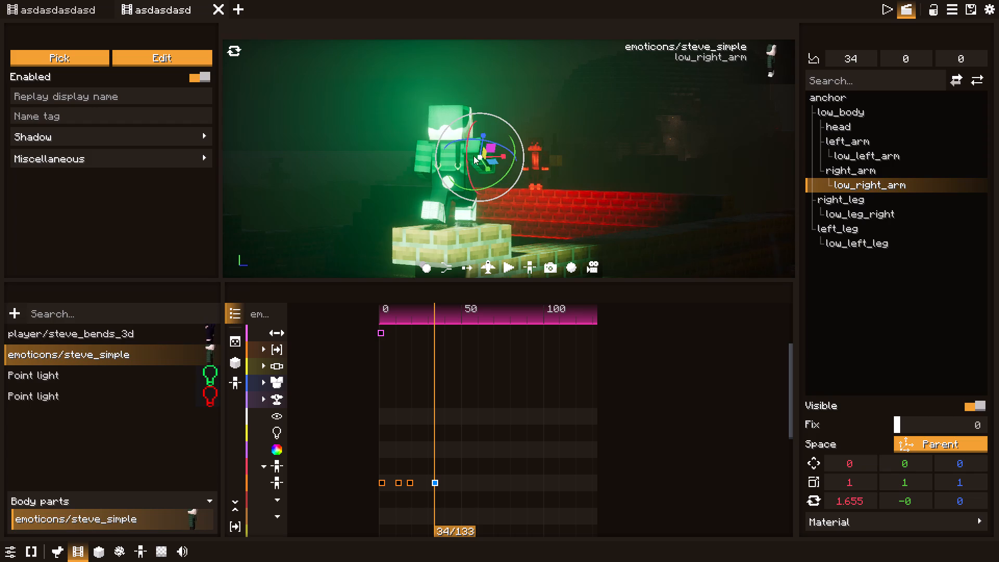
pyautogui.click(473, 152)
pyautogui.moveTo(463, 153); pyautogui.dragTo(468, 150)
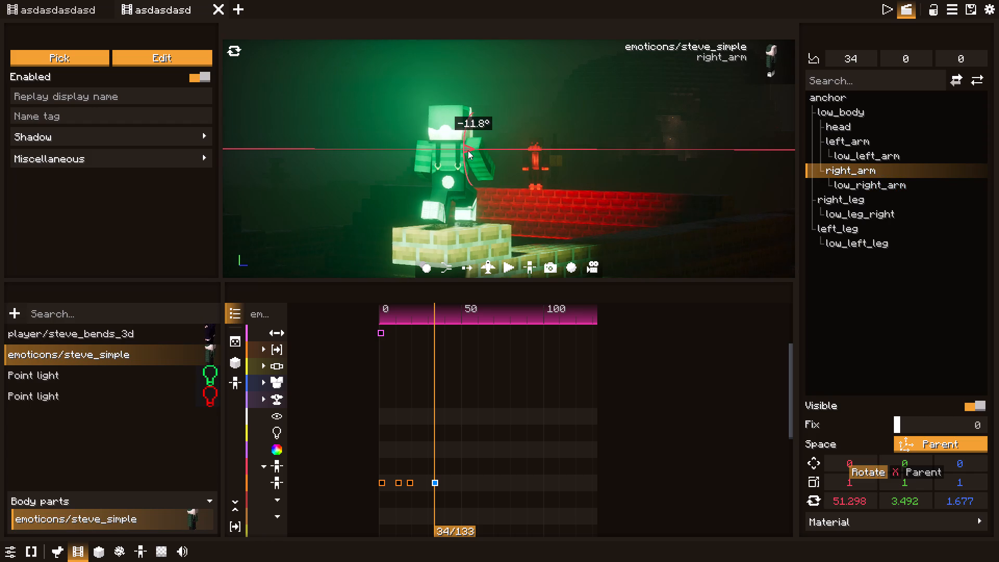
pyautogui.moveTo(468, 150); pyautogui.dragTo(468, 150)
pyautogui.click(469, 148)
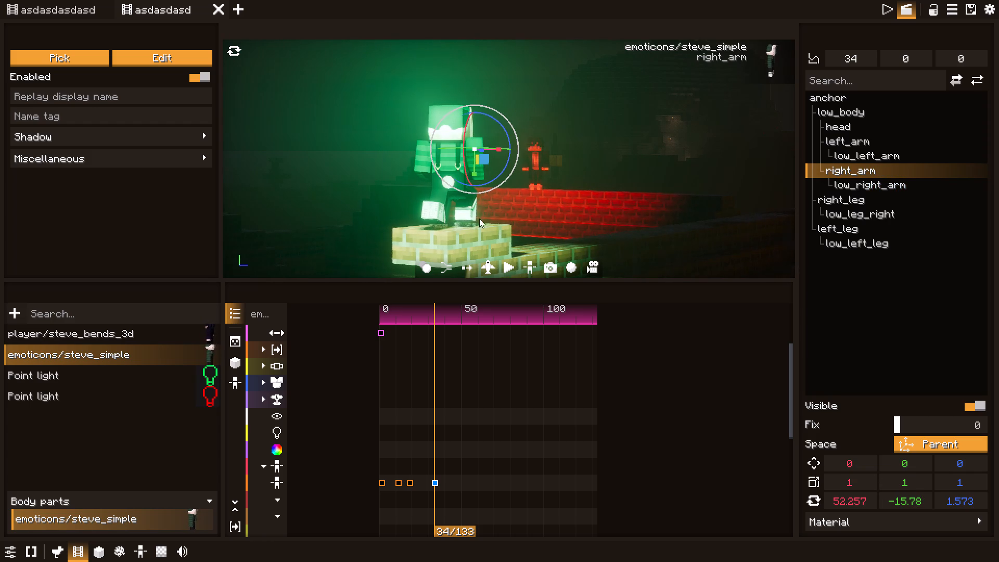
# In the tick 34 pose, lower the anchor bone to about -0.329 on the Z translation.
pyautogui.click(815, 99)
pyautogui.moveTo(449, 189); pyautogui.dragTo(449, 200)
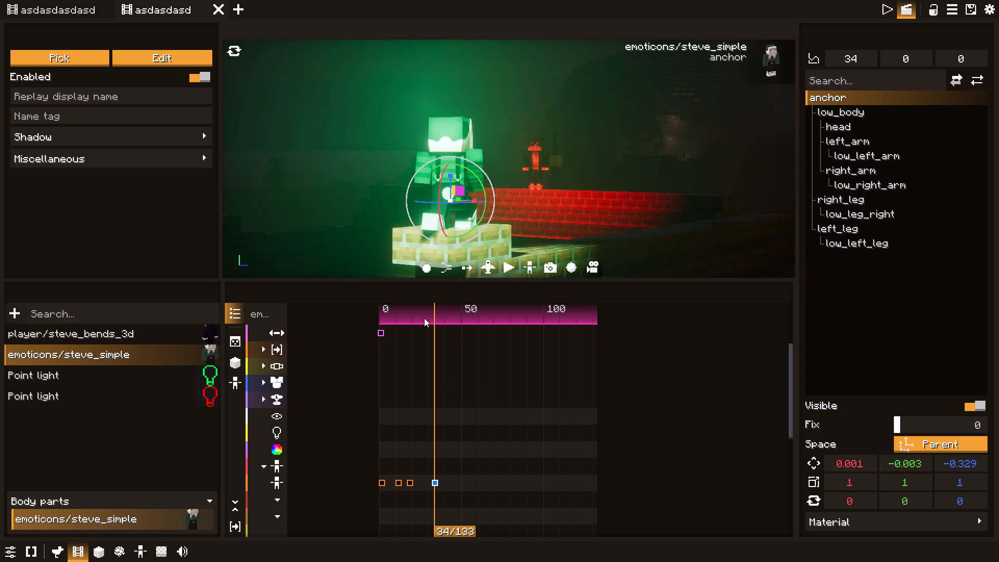
# Replay the opening ticks and move the last pose keyframe to tick 27.
pyautogui.moveTo(425, 318); pyautogui.dragTo(381, 316)
pyautogui.press('space')
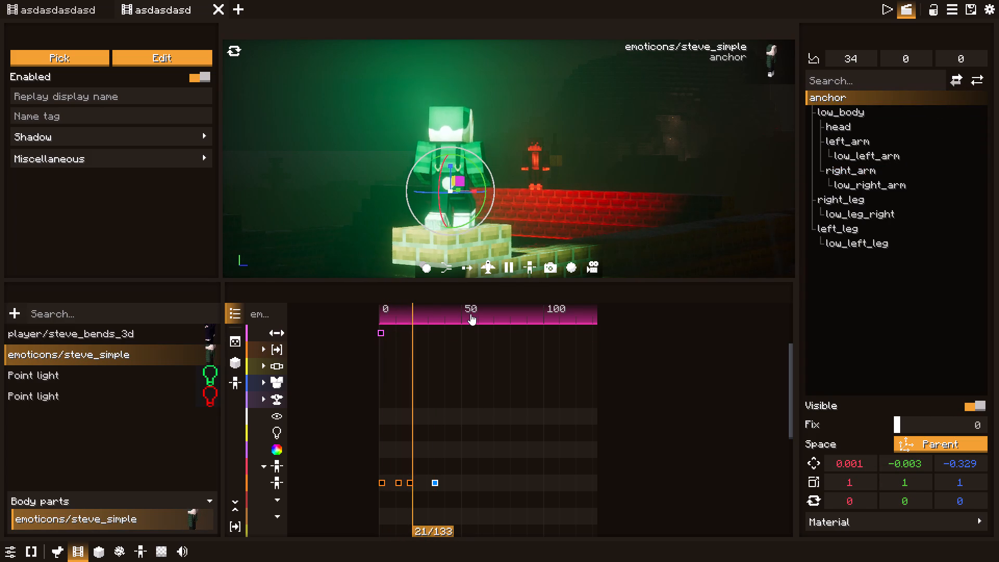
pyautogui.press('space')
pyautogui.press('space')
pyautogui.press('space')
pyautogui.moveTo(435, 483); pyautogui.dragTo(432, 483)
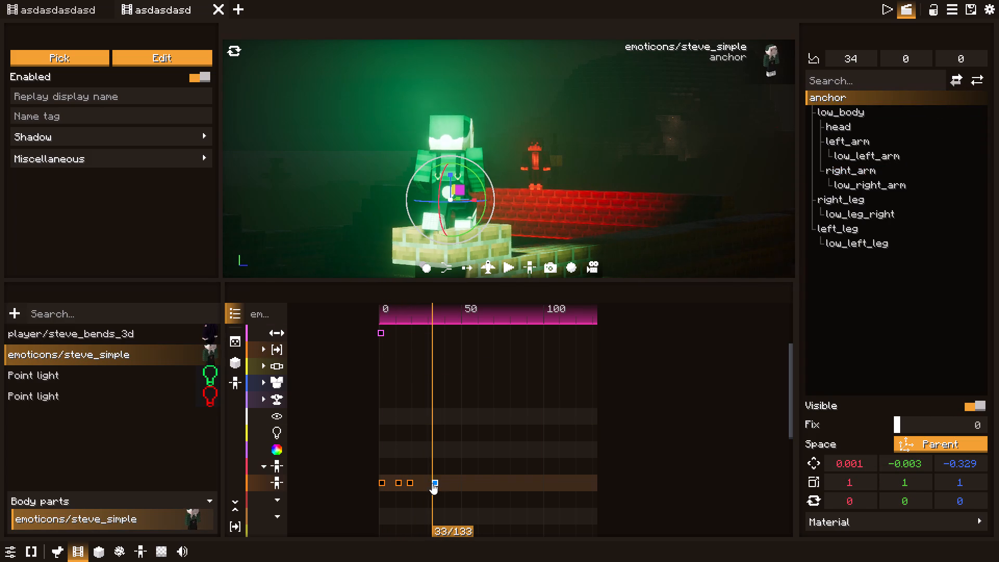
pyautogui.moveTo(432, 483); pyautogui.dragTo(424, 482)
# Replay the opening ticks from the start in short bursts to check the timing of the four pose keyframes.
pyautogui.moveTo(423, 322); pyautogui.dragTo(370, 324)
pyautogui.press('space')
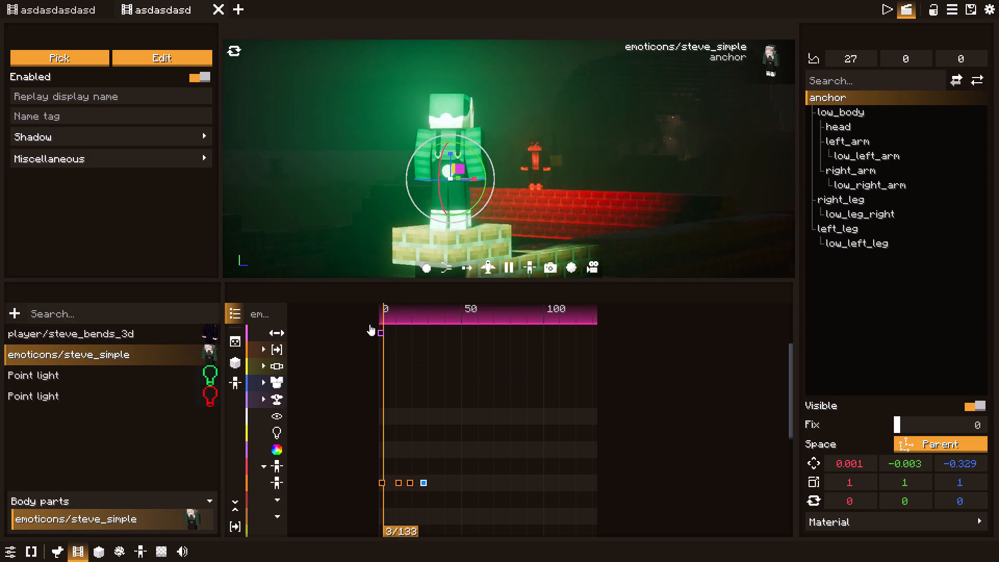
pyautogui.press('space')
pyautogui.press('space')
pyautogui.press('space')
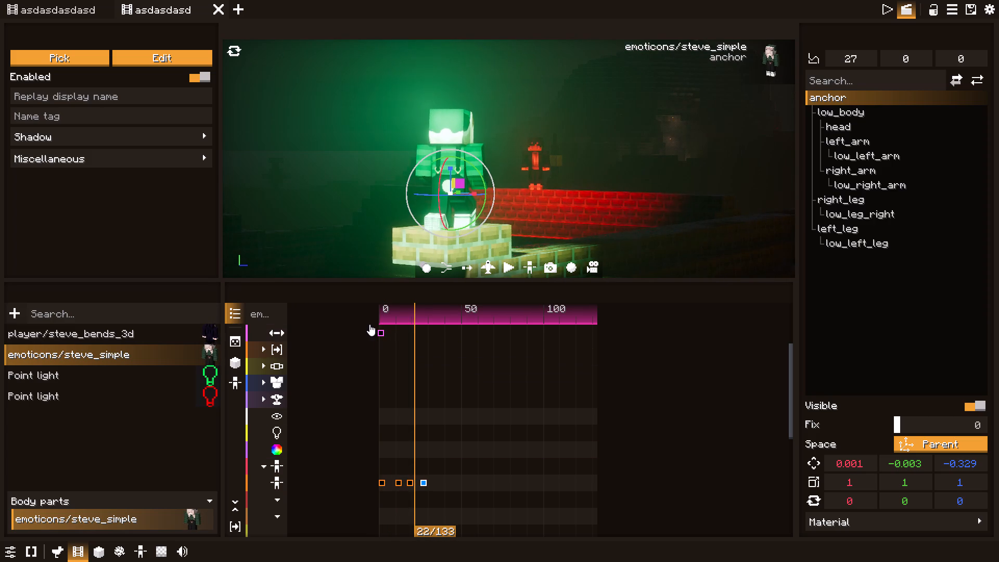
pyautogui.press('space')
pyautogui.press('space')
pyautogui.press('space')
pyautogui.press('space')
pyautogui.press('space')
pyautogui.press('space')
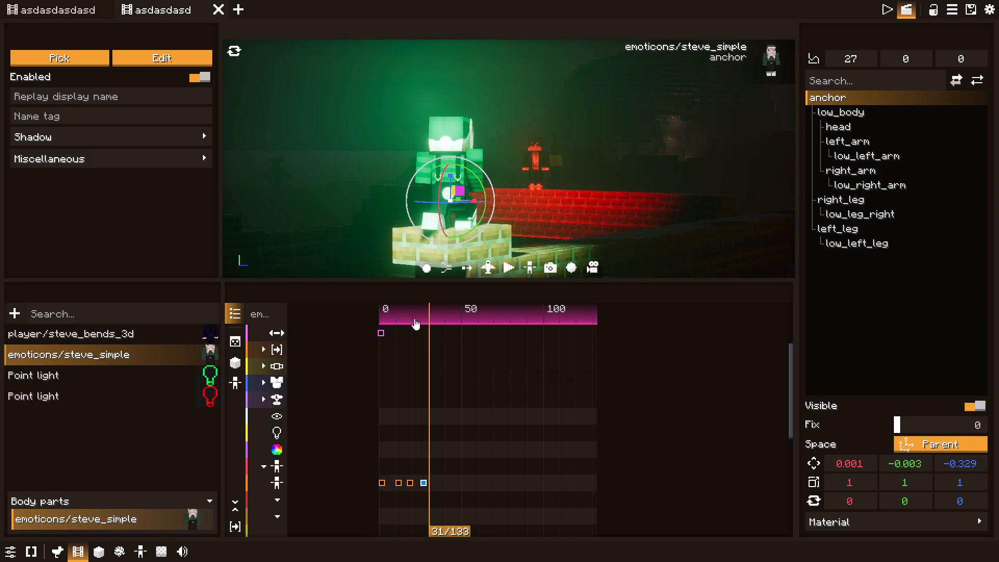
# Add a pose keyframe at tick 35 for the green-lit character and rotate its head to about 80° on X.
pyautogui.press('space')
pyautogui.press('space')
pyautogui.click(456, 129)
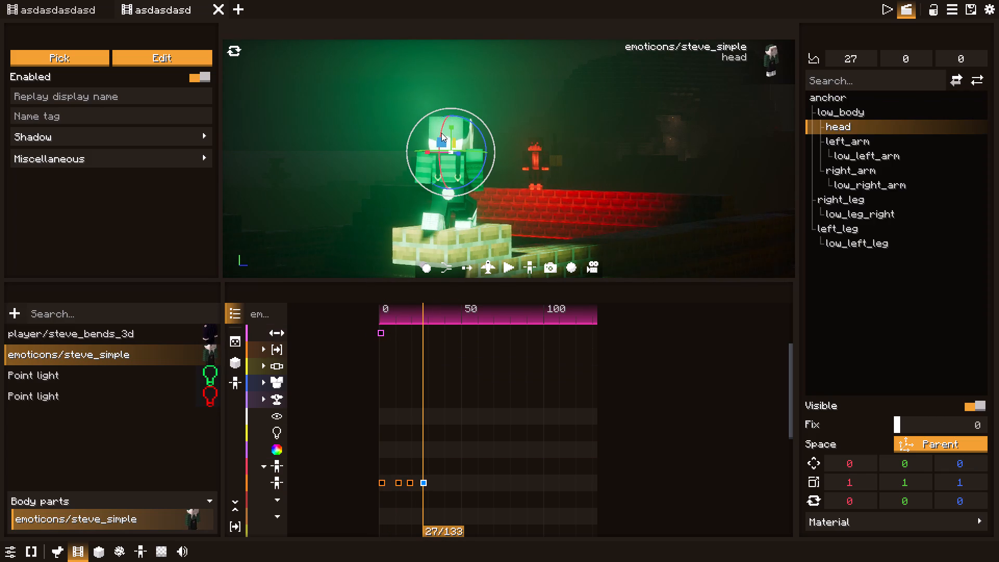
pyautogui.press('space')
pyautogui.press('space')
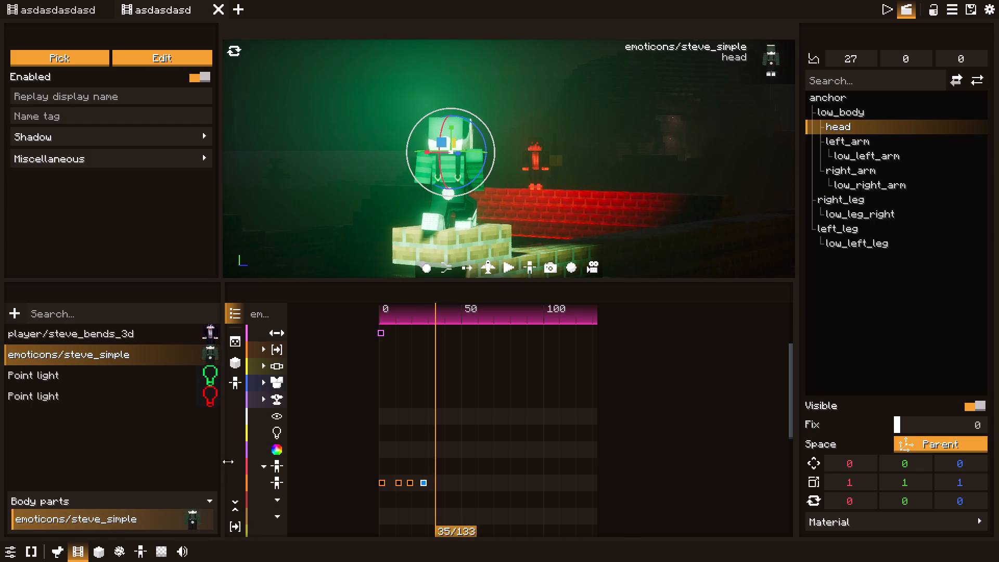
pyautogui.click(276, 486)
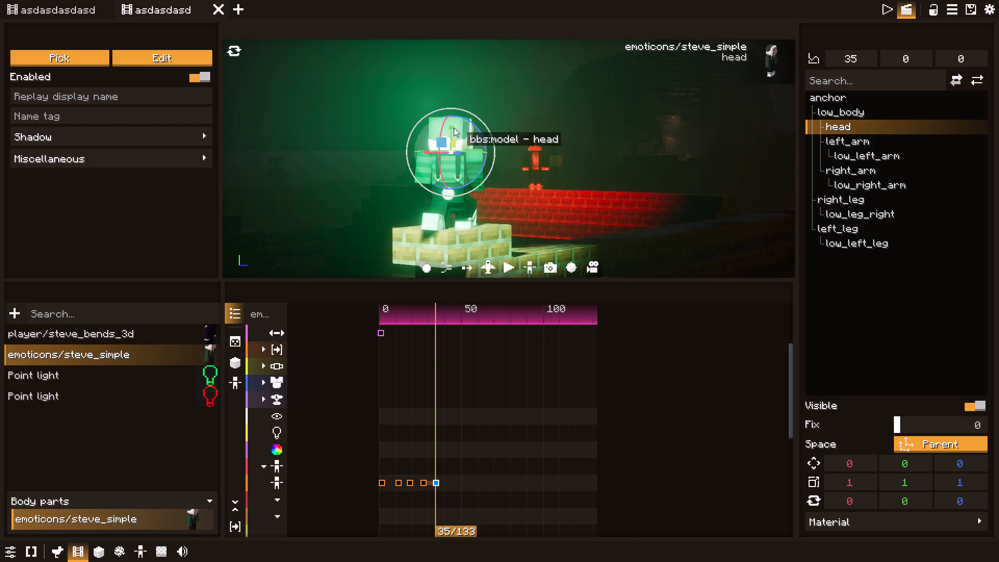
pyautogui.moveTo(440, 131); pyautogui.dragTo(497, 103)
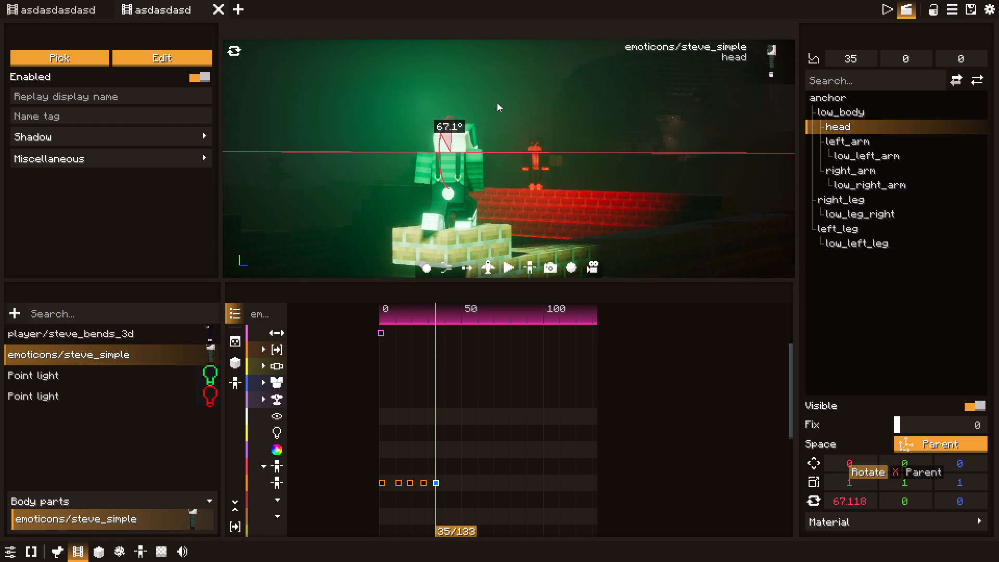
pyautogui.moveTo(497, 103); pyautogui.dragTo(500, 95)
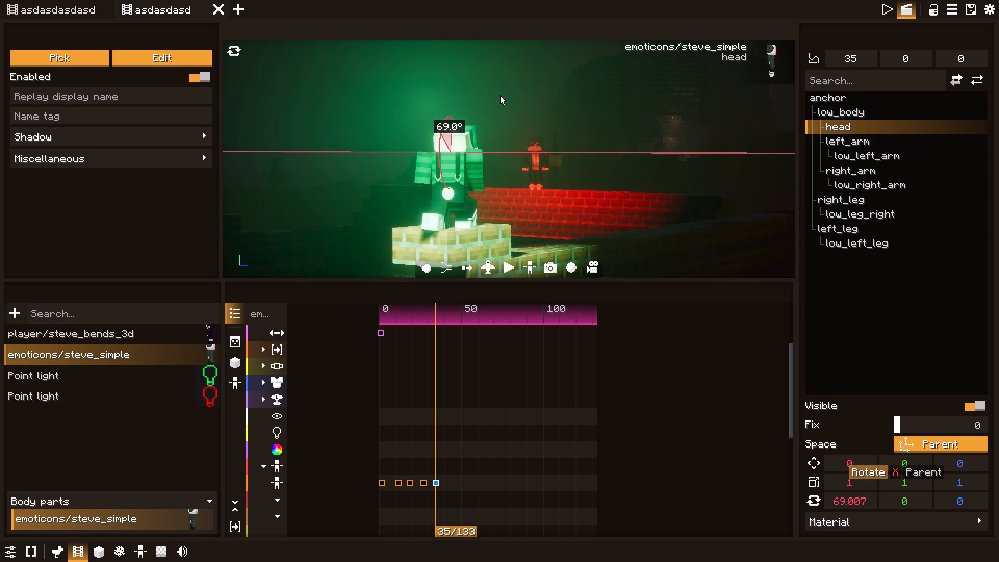
pyautogui.moveTo(500, 95); pyautogui.dragTo(503, 111)
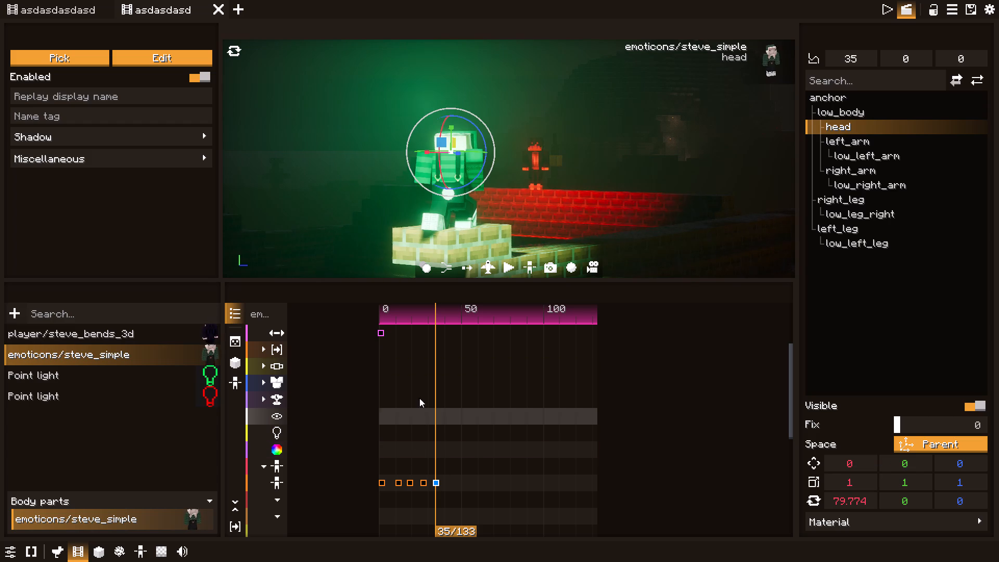
# Replay from the opening ticks to check the new head motion of the green-lit character.
pyautogui.moveTo(415, 316); pyautogui.dragTo(385, 321)
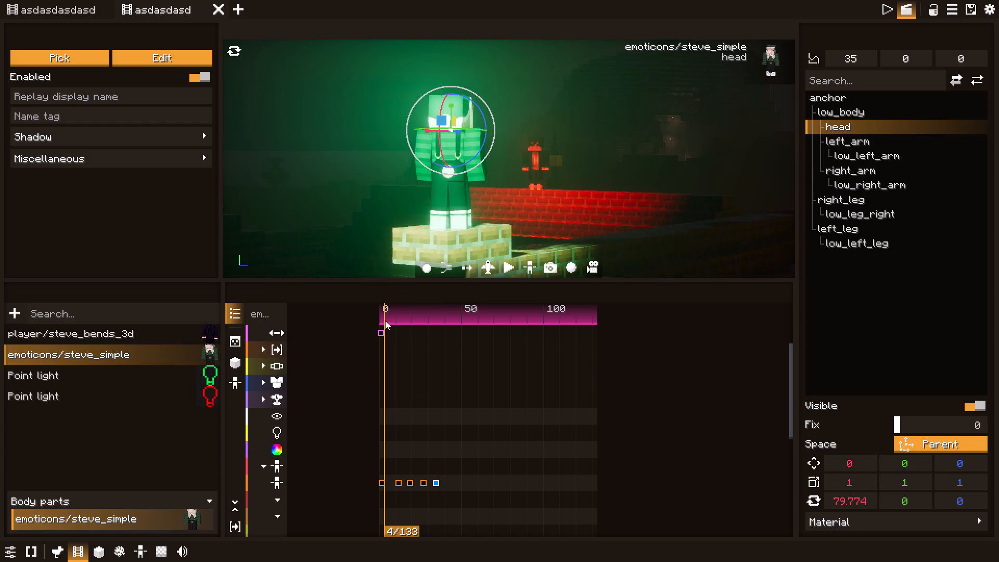
pyautogui.press('space')
pyautogui.press('space')
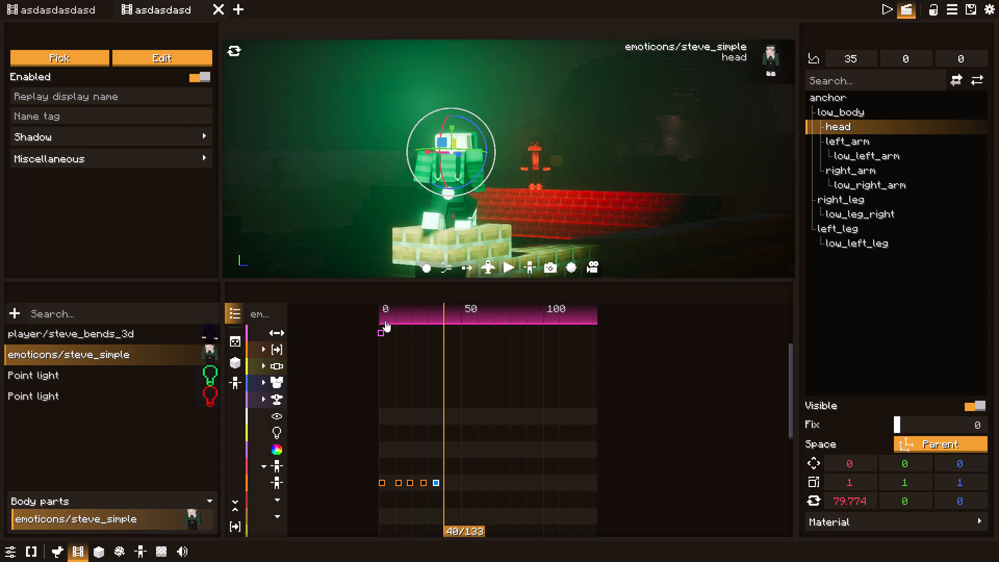
pyautogui.press('space')
pyautogui.press('space')
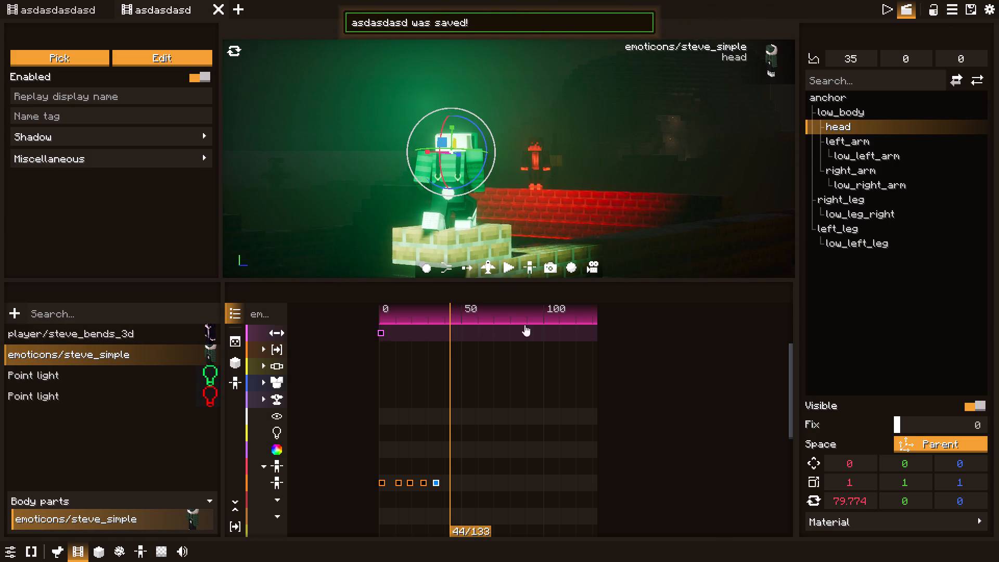
# Switch the preview to the Free camera and fly it up close to face the red-lit character.
pyautogui.click(549, 261)
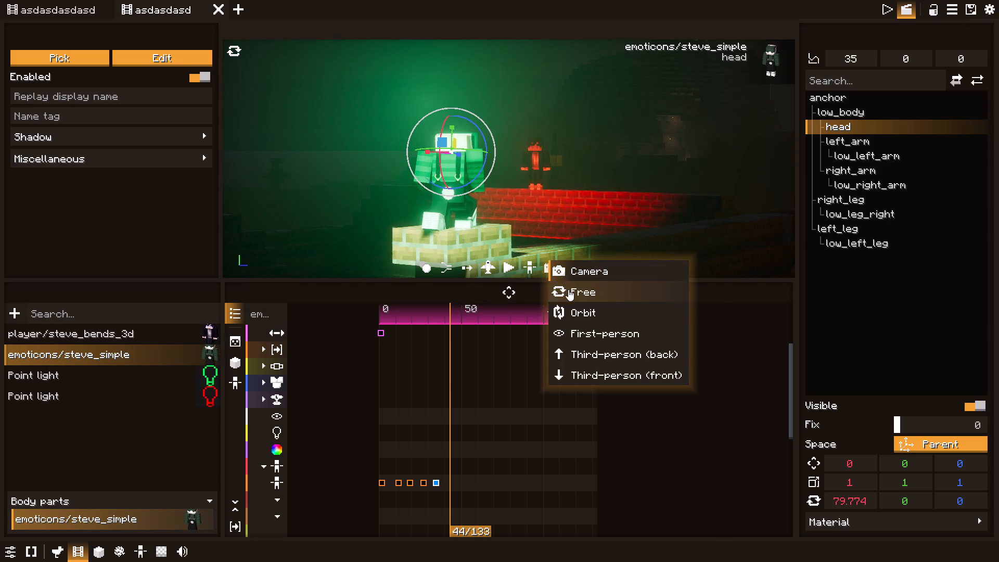
pyautogui.click(568, 289)
pyautogui.click(490, 269)
pyautogui.press('w')
pyautogui.moveTo(566, 202); pyautogui.dragTo(572, 197)
pyautogui.press('q')
pyautogui.press('d')
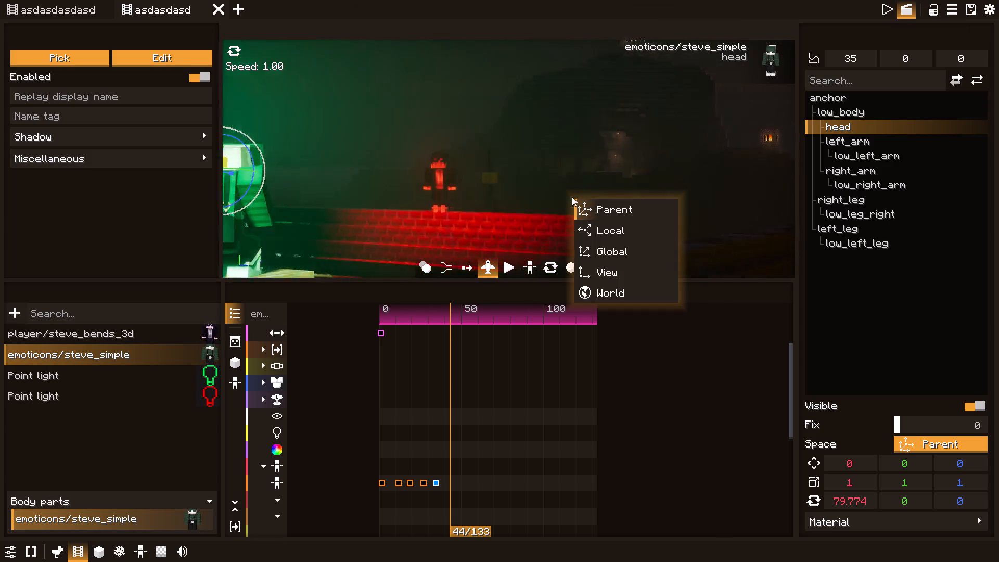
pyautogui.moveTo(572, 197); pyautogui.dragTo(511, 201)
pyautogui.press('q')
pyautogui.press('q')
pyautogui.press('q')
pyautogui.press('q')
pyautogui.press('q')
pyautogui.press('q')
pyautogui.press('q')
pyautogui.press('d')
pyautogui.press('d')
pyautogui.press('d')
pyautogui.press('d')
pyautogui.press('d')
pyautogui.press('d')
pyautogui.press('d')
pyautogui.press('d')
pyautogui.press('d')
pyautogui.press('d')
pyautogui.press('d')
pyautogui.press('d')
pyautogui.press('d')
pyautogui.press('d')
pyautogui.press('d')
pyautogui.press('d')
pyautogui.press('d')
pyautogui.press('d')
pyautogui.press('d')
pyautogui.press('d')
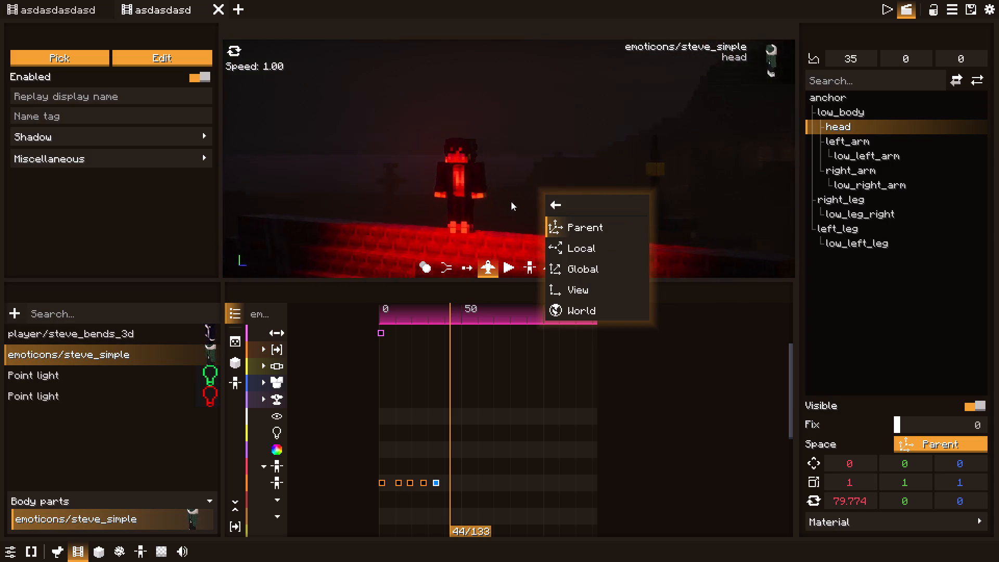
pyautogui.moveTo(511, 201); pyautogui.dragTo(281, 208)
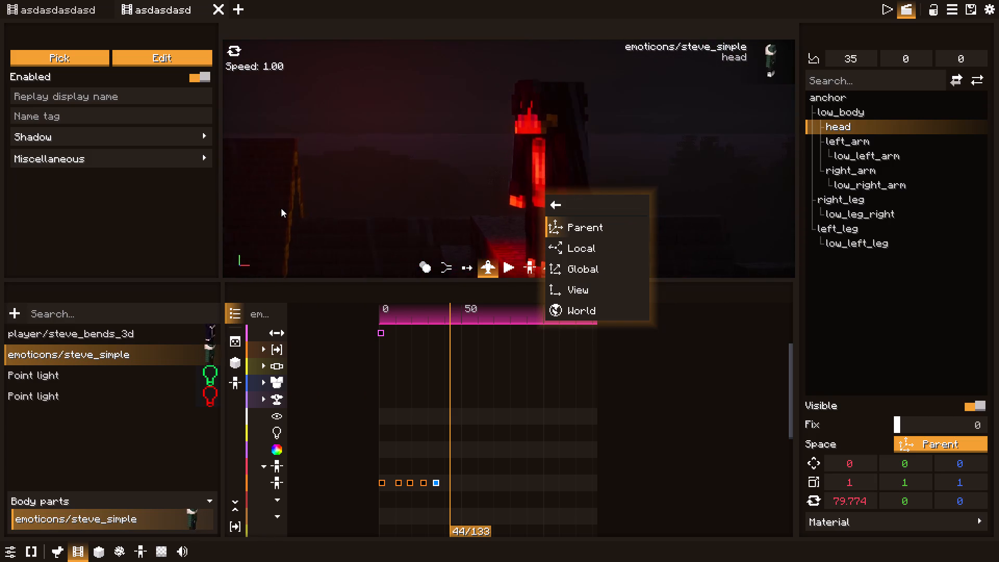
pyautogui.moveTo(281, 208); pyautogui.dragTo(496, 203)
pyautogui.press('w')
pyautogui.press('a')
pyautogui.press('a')
pyautogui.press('a')
pyautogui.press('a')
pyautogui.doubleClick(420, 202)
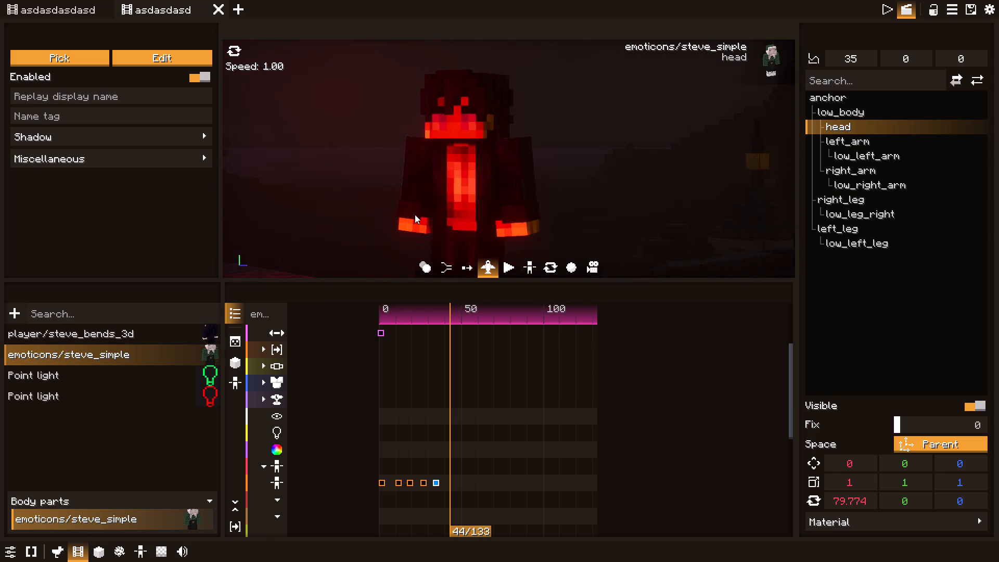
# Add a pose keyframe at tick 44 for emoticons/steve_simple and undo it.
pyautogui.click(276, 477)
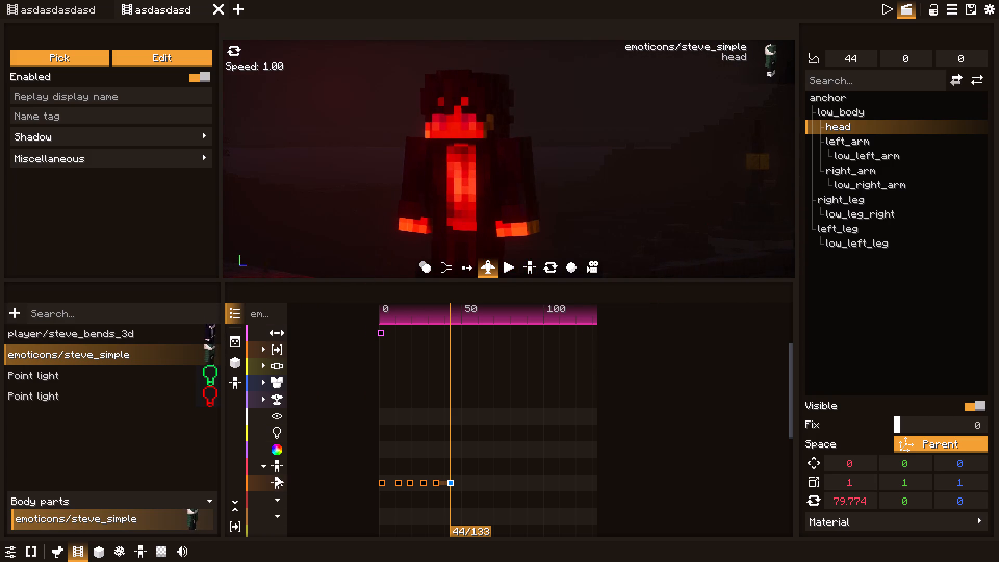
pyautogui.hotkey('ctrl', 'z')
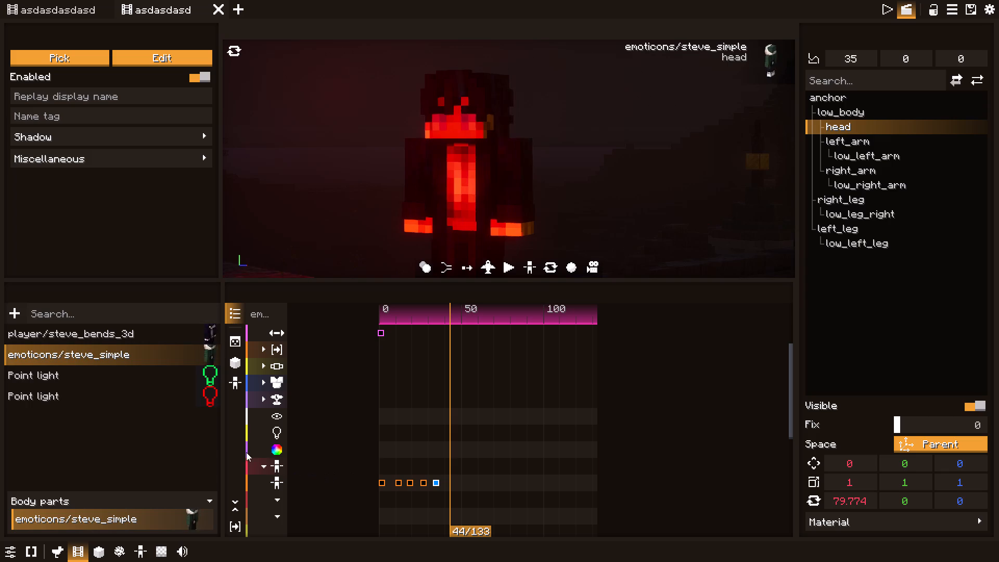
# Add a pose keyframe at tick 1 for player/steve_bends_3d and select its right_elbow bone.
pyautogui.click(160, 331)
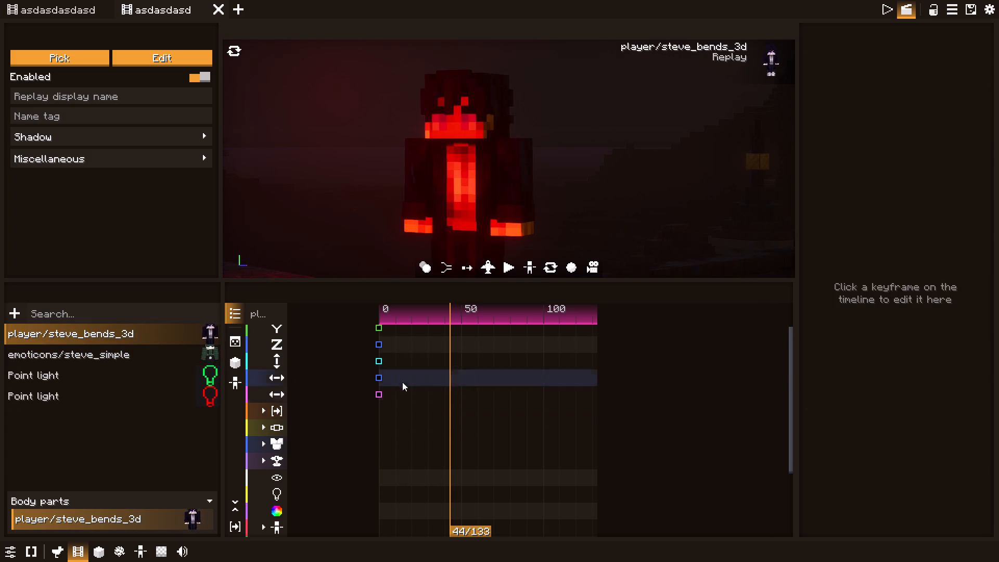
pyautogui.moveTo(414, 323); pyautogui.dragTo(381, 326)
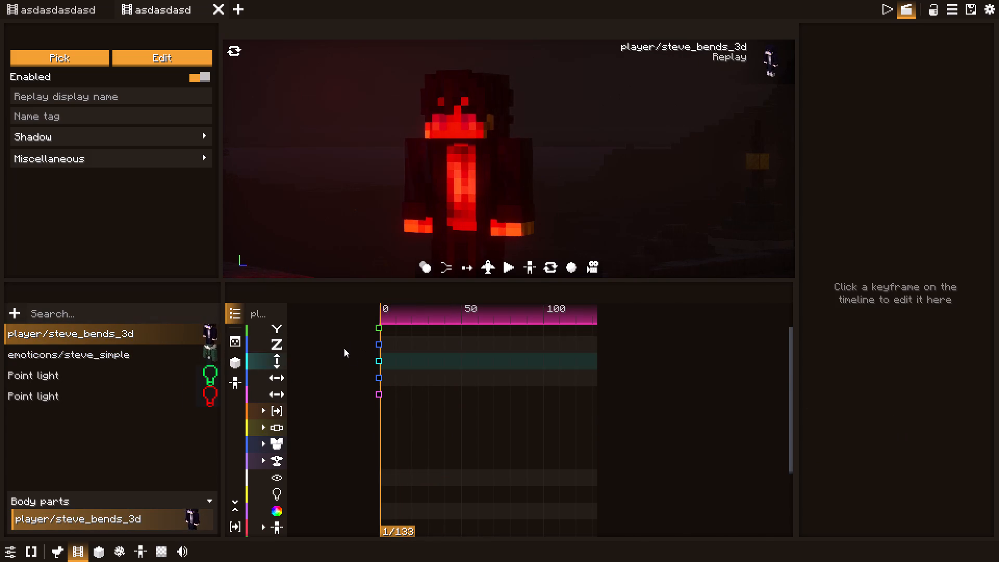
pyautogui.doubleClick(411, 194)
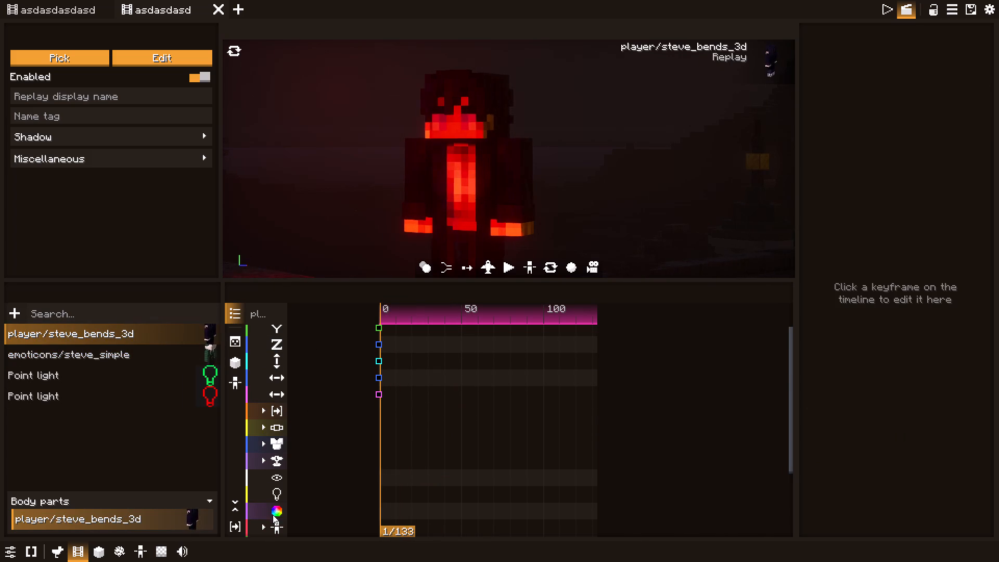
pyautogui.click(274, 528)
pyautogui.scroll(-2, 259, 510)
pyautogui.scroll(2, 266, 507)
pyautogui.keyDown('shift'); pyautogui.scroll(-2, 272, 500); pyautogui.keyUp('shift')
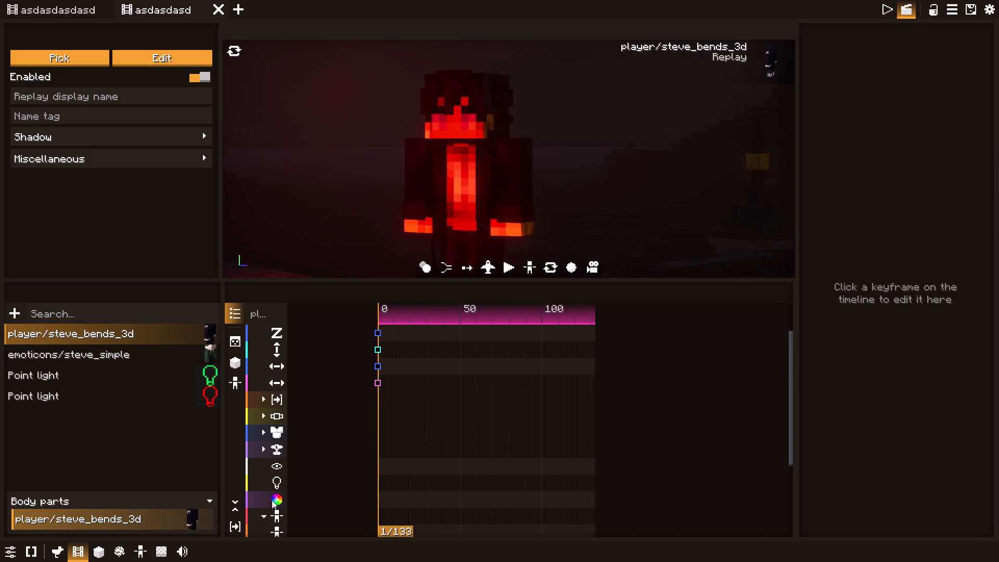
pyautogui.click(274, 512)
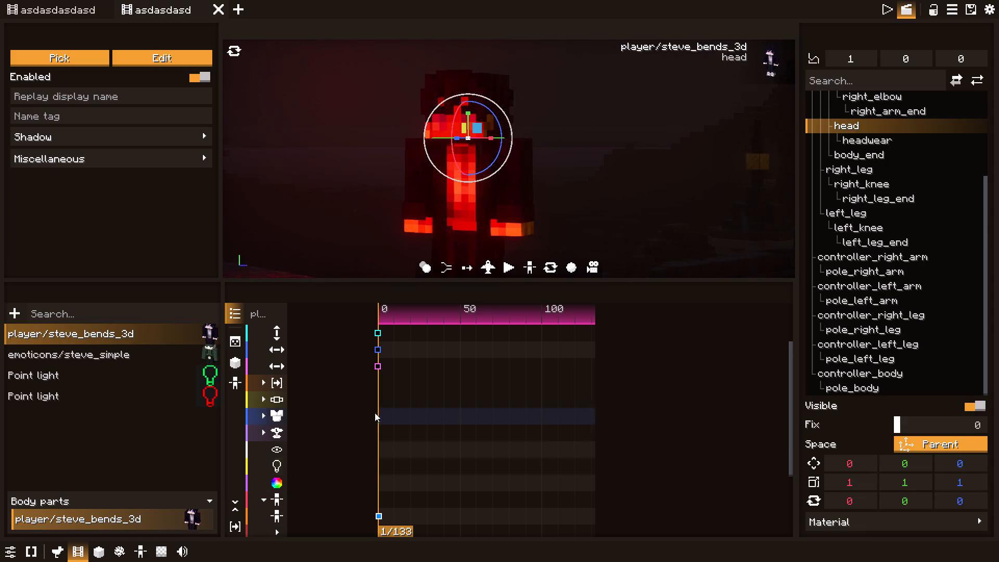
pyautogui.click(425, 188)
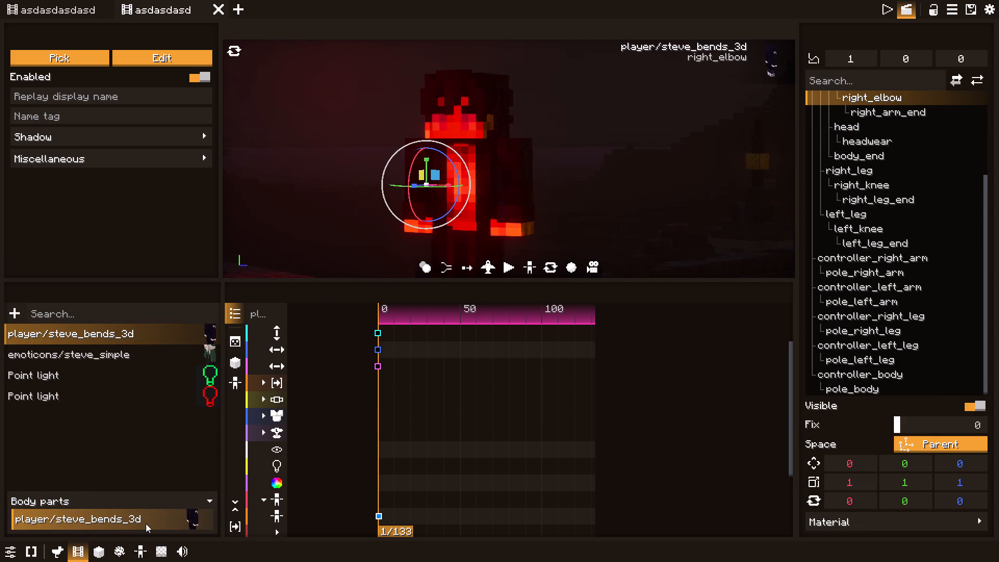
# Edit the player/steve_bends_3d form, adding a body part that uses the minecraft:stick item form.
pyautogui.click(144, 522)
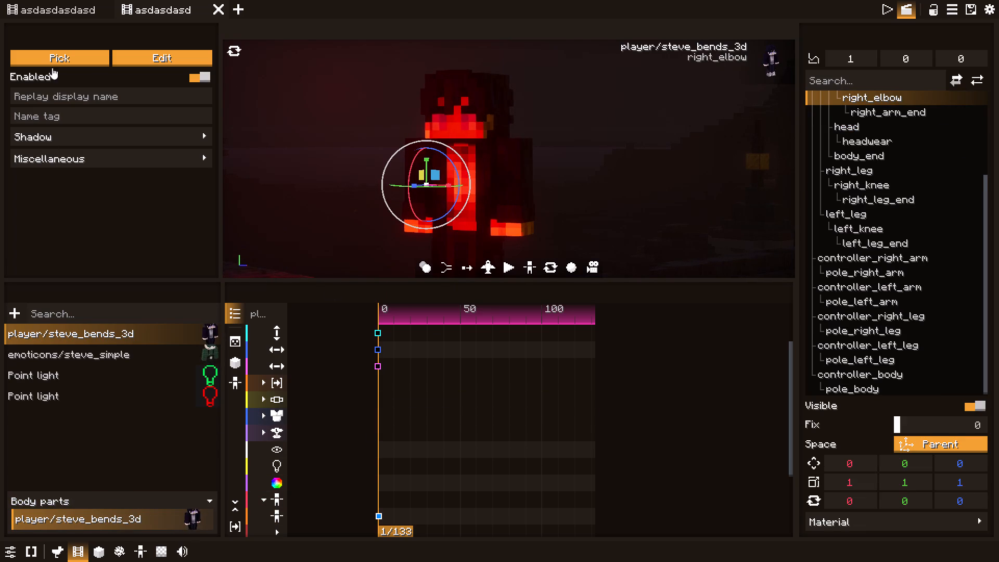
pyautogui.click(134, 64)
pyautogui.rightClick(116, 90)
pyautogui.click(126, 105)
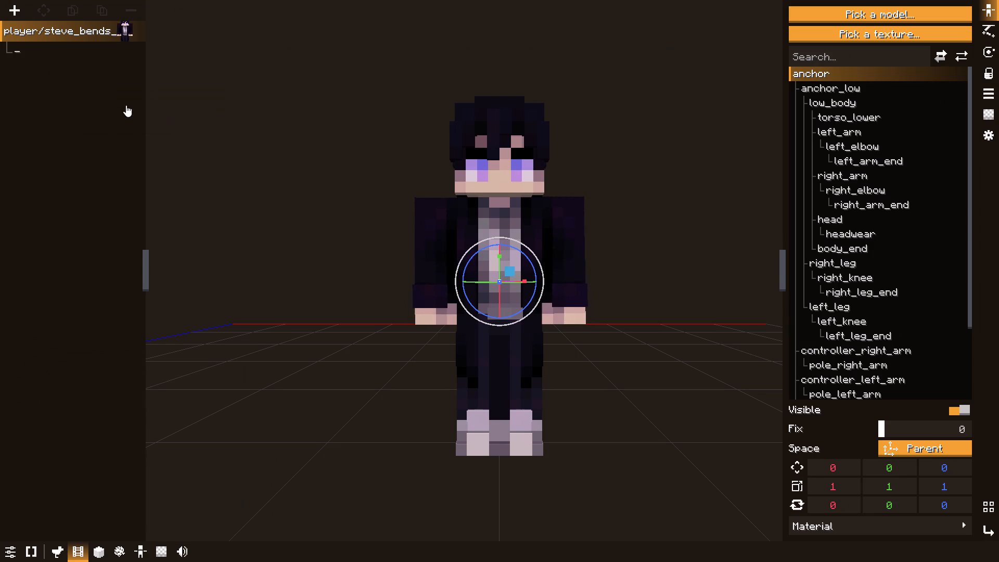
pyautogui.click(24, 49)
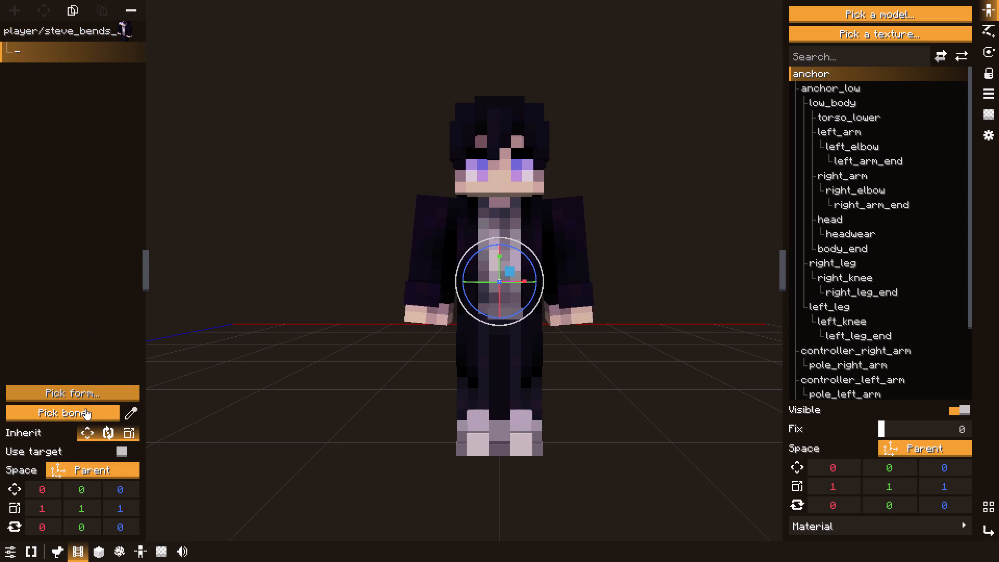
pyautogui.click(94, 392)
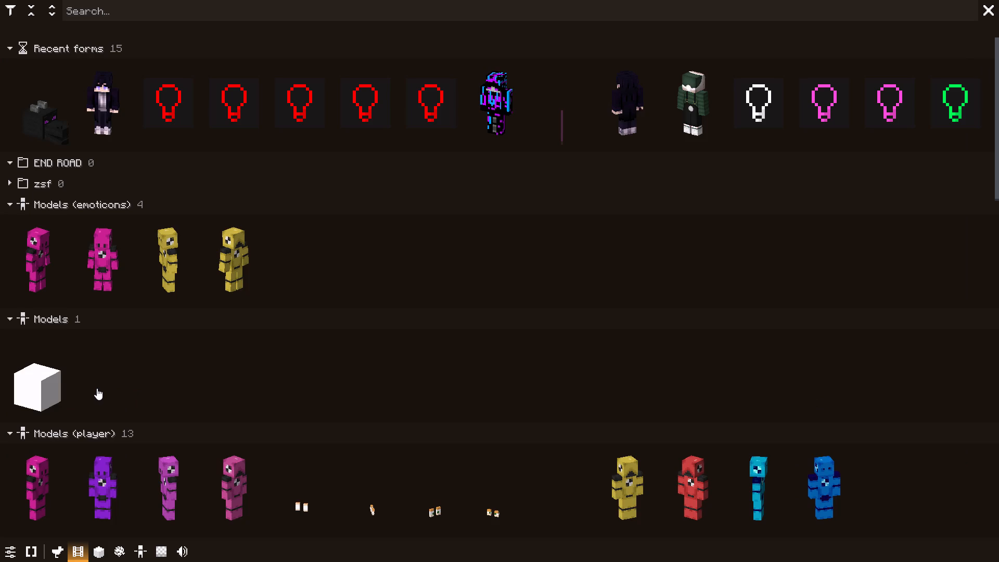
pyautogui.scroll(-10, 169, 400)
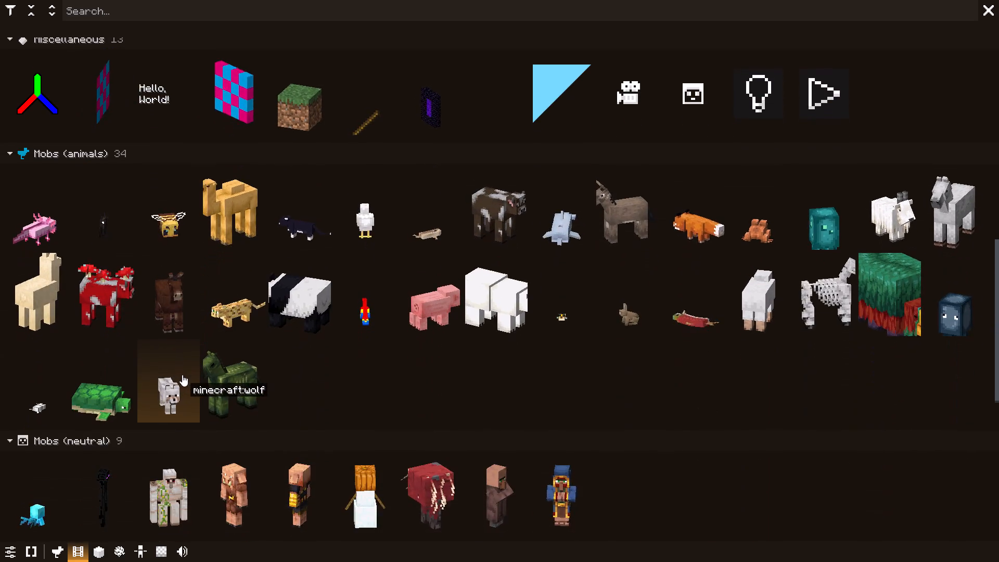
pyautogui.scroll(-5, 182, 375)
pyautogui.scroll(20, 182, 375)
pyautogui.scroll(3, 182, 375)
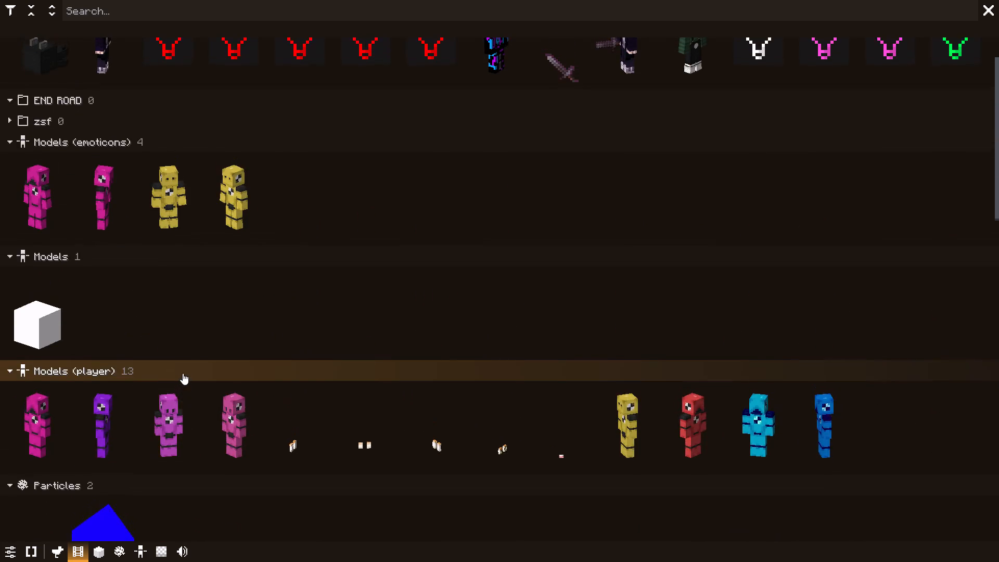
pyautogui.scroll(5, 183, 373)
pyautogui.scroll(-6, 183, 373)
pyautogui.scroll(-5, 368, 382)
pyautogui.doubleClick(363, 375)
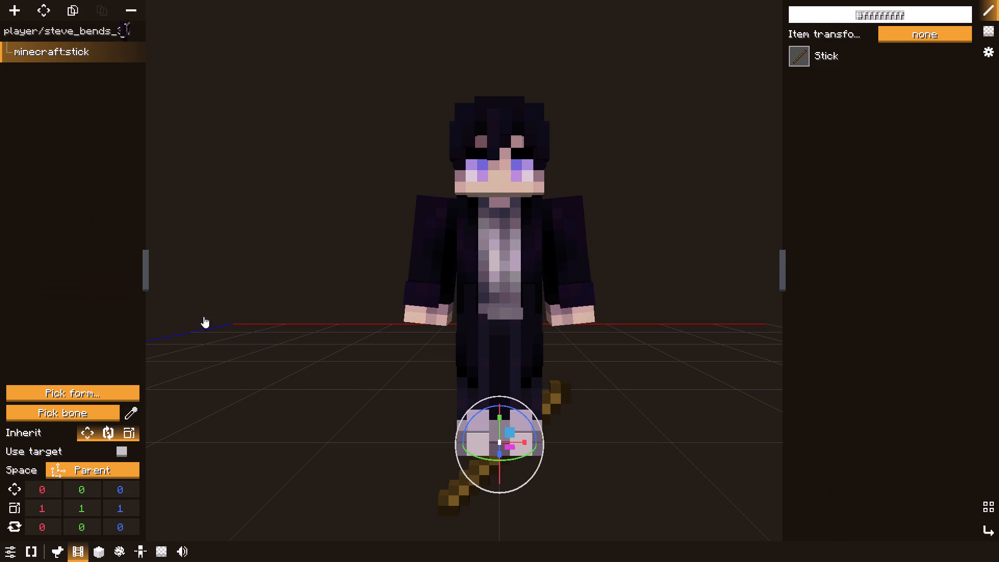
# Search the item list for "trid" and change the new body part's item from Stick to Trident.
pyautogui.click(841, 54)
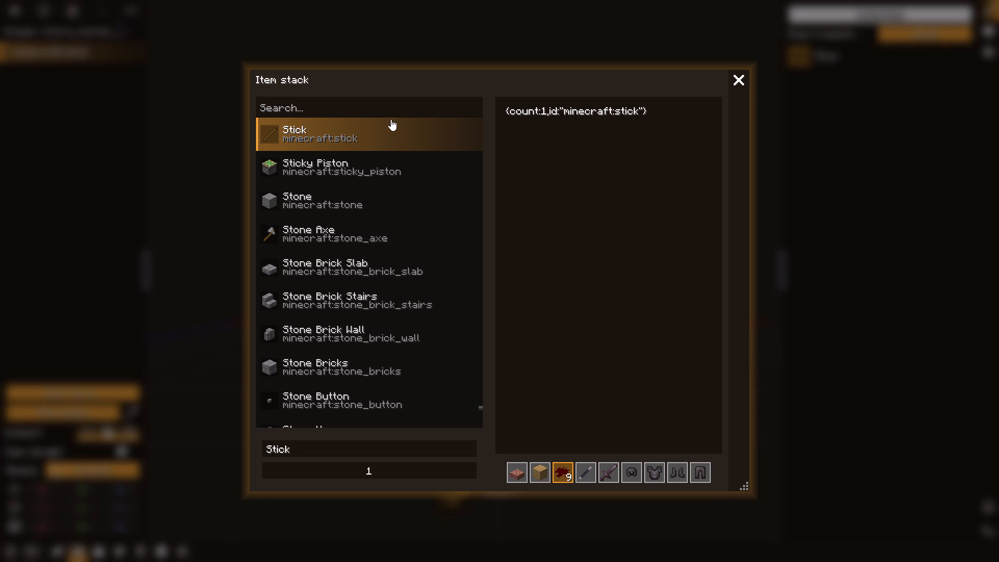
pyautogui.press('BackSpace')
pyautogui.click(303, 445)
pyautogui.press('BackSpace')
pyautogui.press('BackSpace')
pyautogui.press('BackSpace')
pyautogui.press('BackSpace')
pyautogui.press('BackSpace')
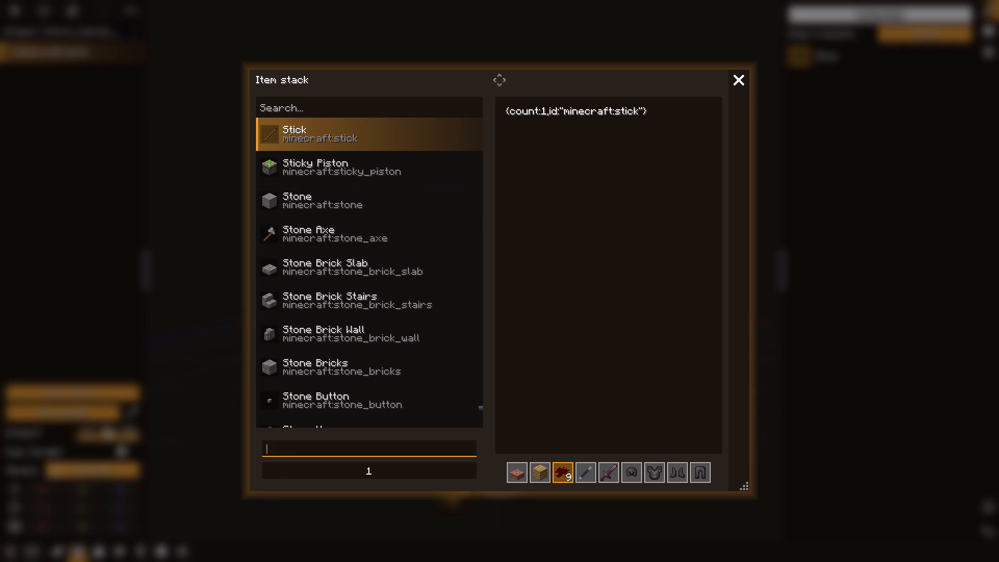
pyautogui.click(330, 106)
pyautogui.press('BackSpace')
pyautogui.write('tri')
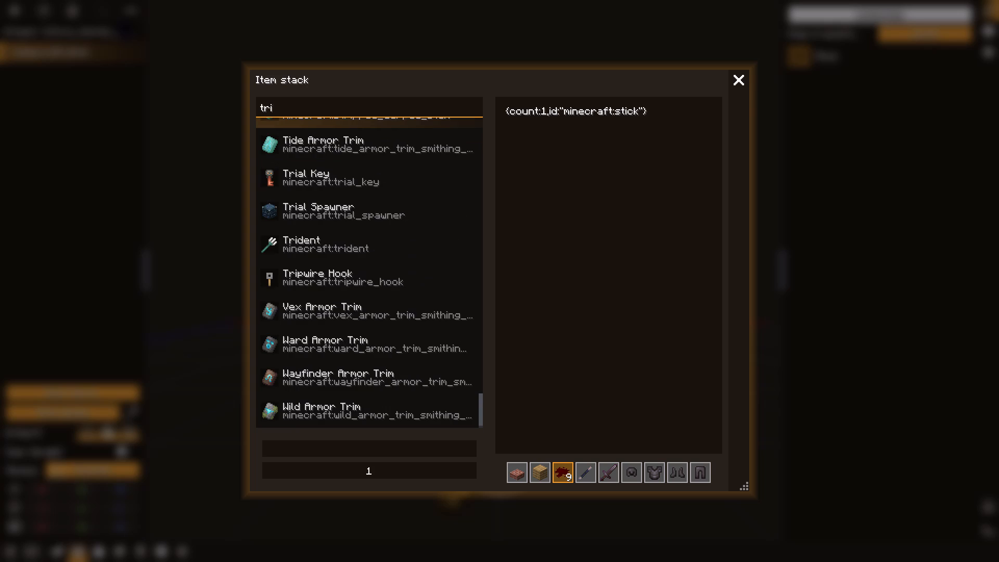
pyautogui.press('d')
pyautogui.click(298, 187)
pyautogui.doubleClick(305, 178)
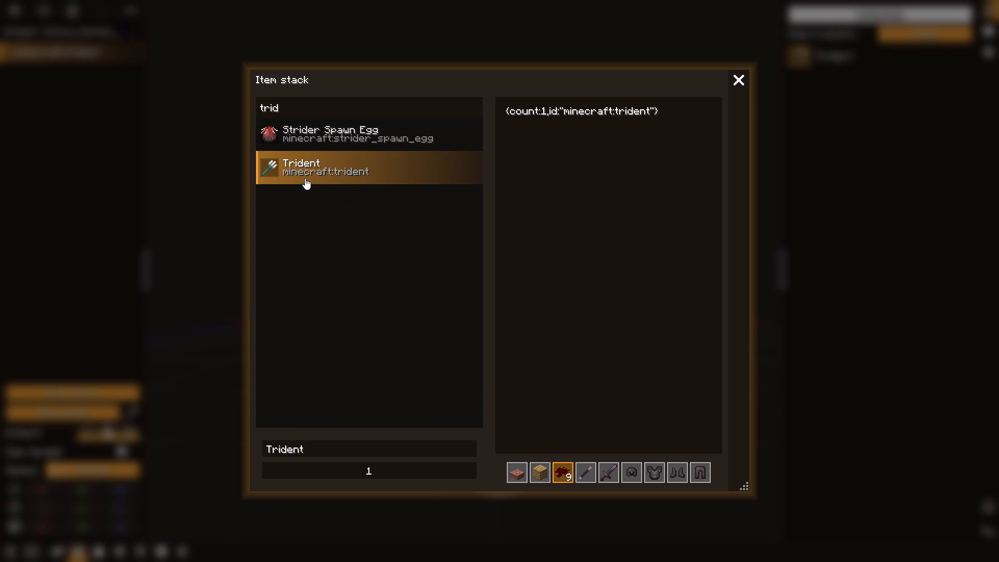
pyautogui.press('Escape')
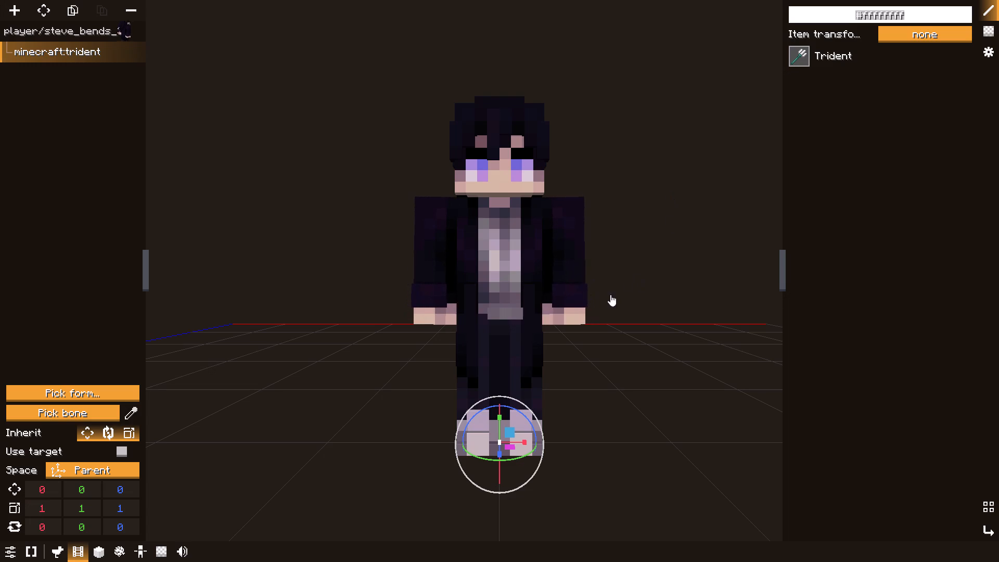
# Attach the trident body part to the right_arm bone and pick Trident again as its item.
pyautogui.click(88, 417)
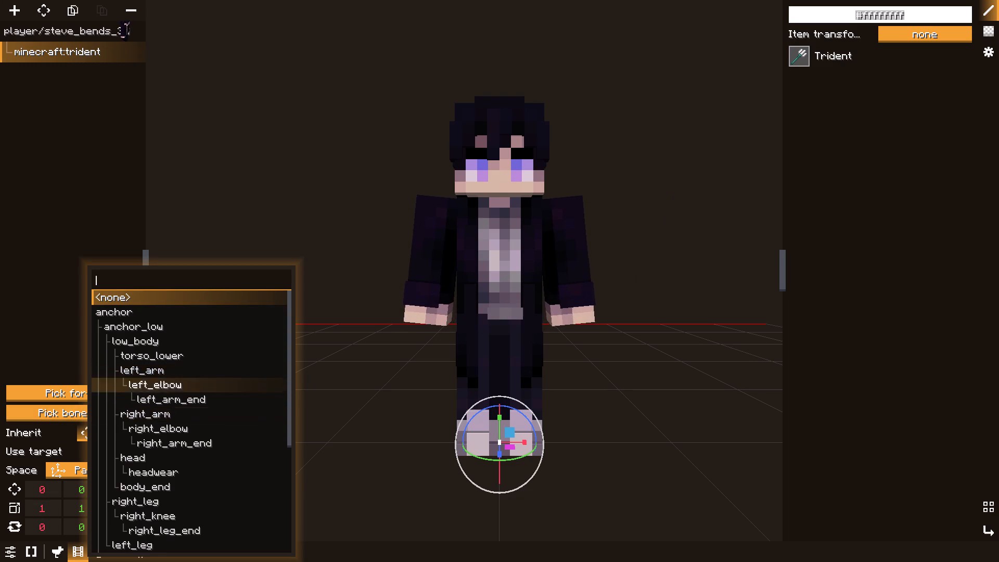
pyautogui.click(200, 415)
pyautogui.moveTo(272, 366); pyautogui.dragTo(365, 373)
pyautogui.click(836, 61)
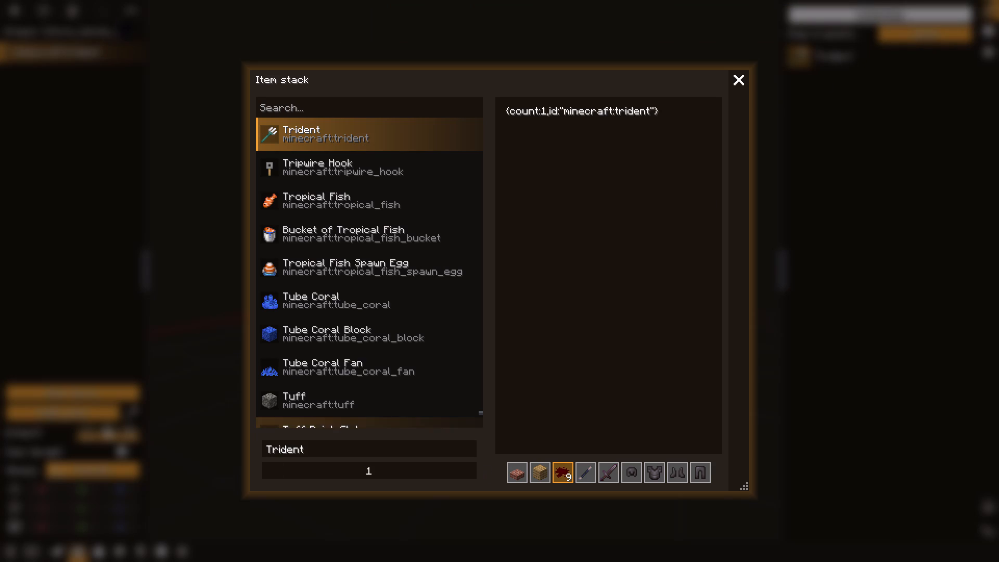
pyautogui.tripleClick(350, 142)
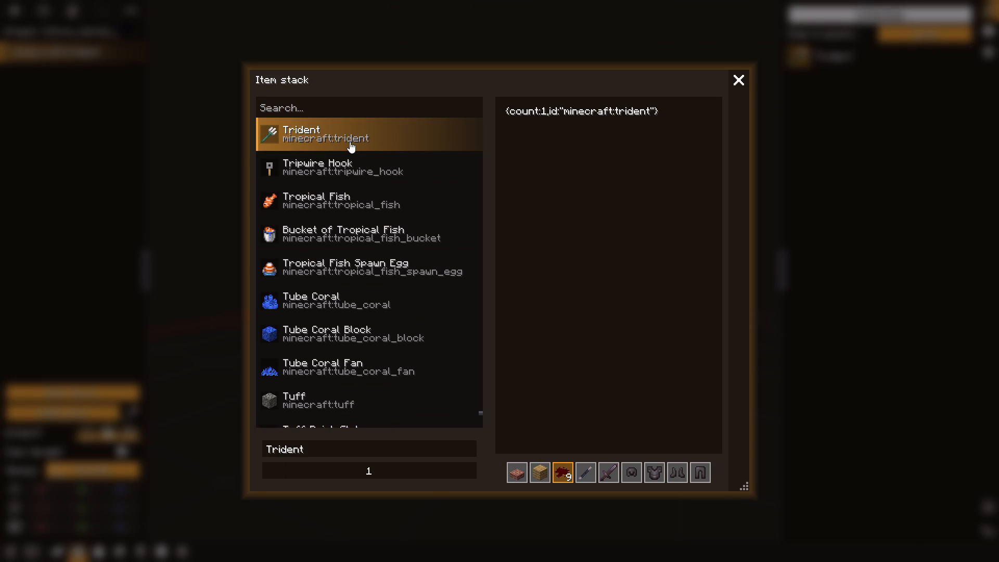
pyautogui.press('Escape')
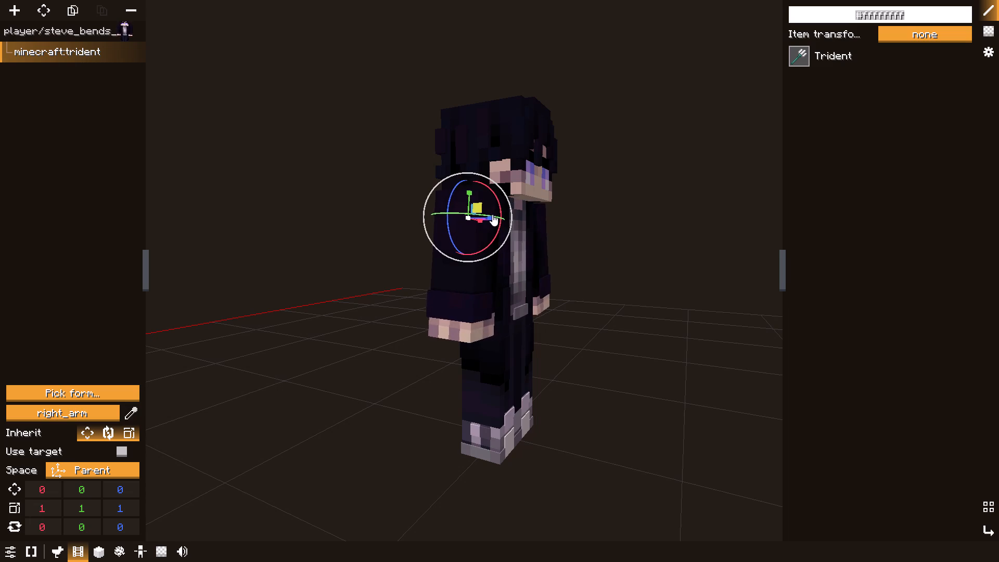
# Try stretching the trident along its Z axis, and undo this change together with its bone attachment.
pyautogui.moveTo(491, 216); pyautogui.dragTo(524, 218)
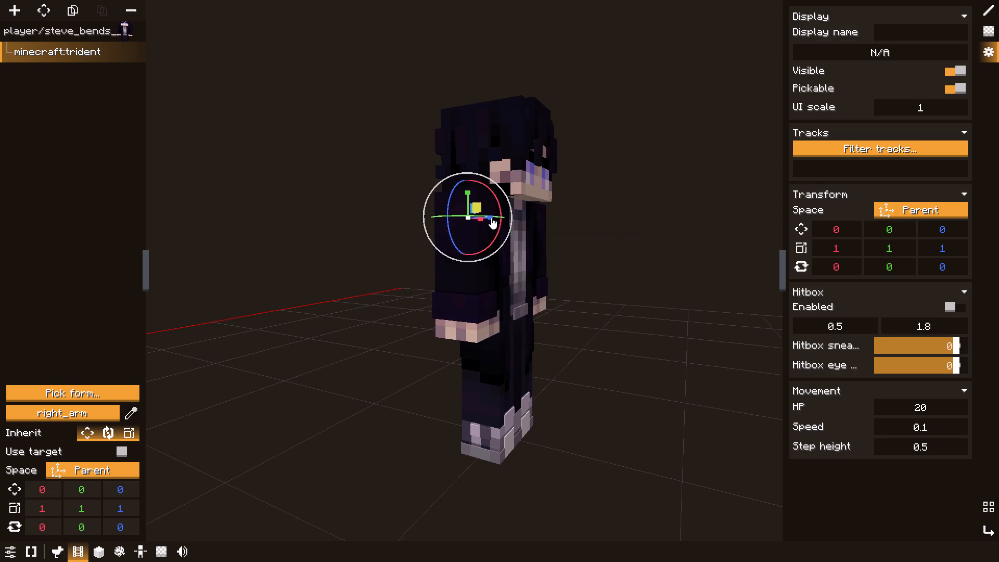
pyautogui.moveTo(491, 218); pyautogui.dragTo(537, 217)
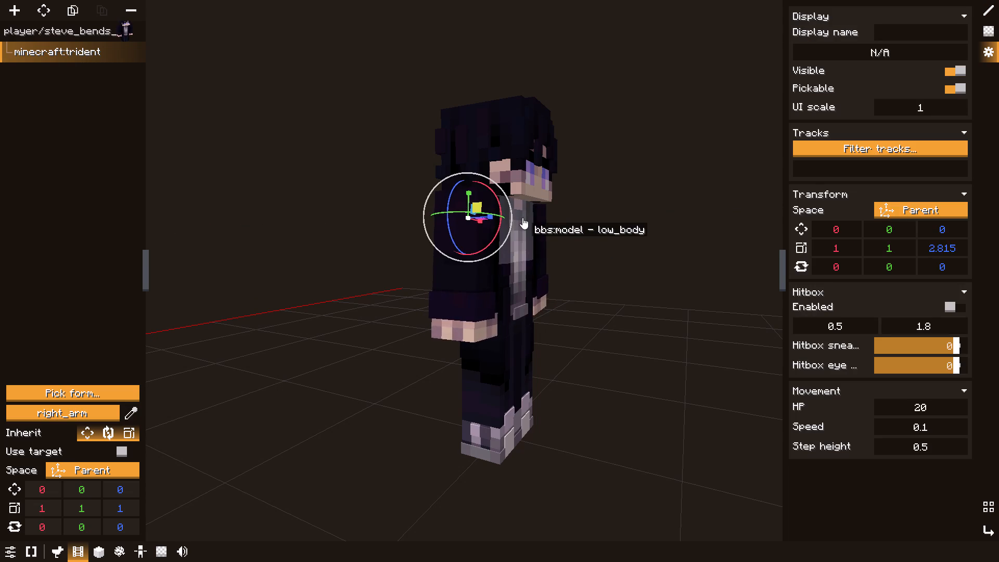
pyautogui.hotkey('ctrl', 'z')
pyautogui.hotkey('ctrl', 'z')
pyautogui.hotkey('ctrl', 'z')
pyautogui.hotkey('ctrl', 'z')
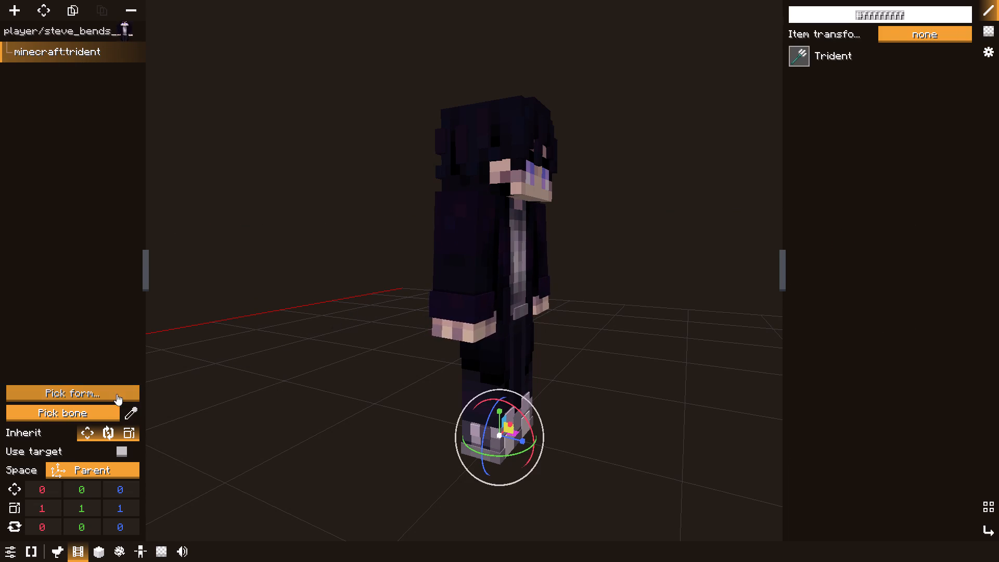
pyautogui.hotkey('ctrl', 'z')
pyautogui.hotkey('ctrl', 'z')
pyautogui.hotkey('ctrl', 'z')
# Replace the trident body part's form with minecraft:netherite_sword from the recent forms.
pyautogui.keyDown('ctrl'); pyautogui.click(117, 386); pyautogui.keyUp('ctrl')
pyautogui.click(117, 387)
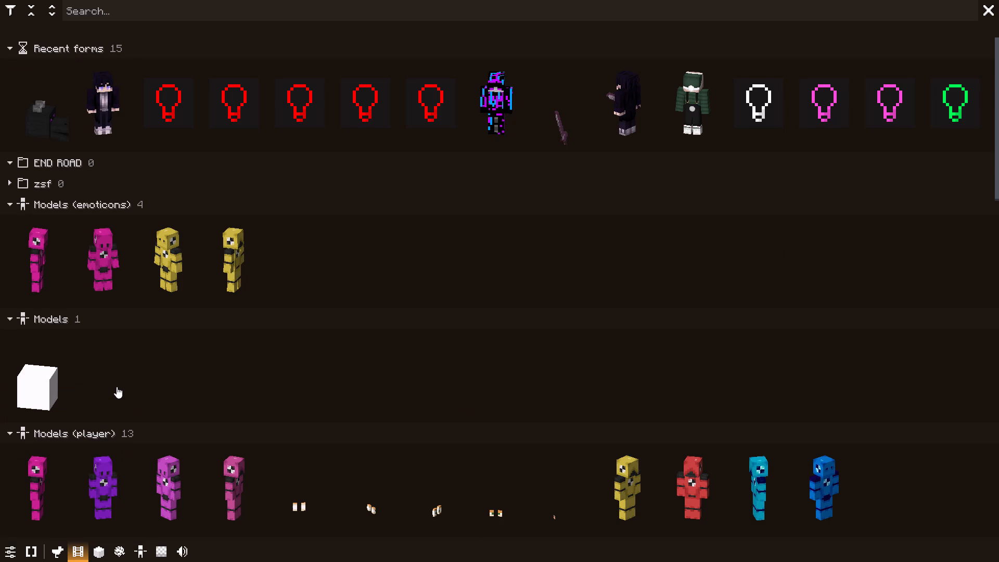
pyautogui.scroll(-9, 122, 381)
pyautogui.scroll(10, 122, 381)
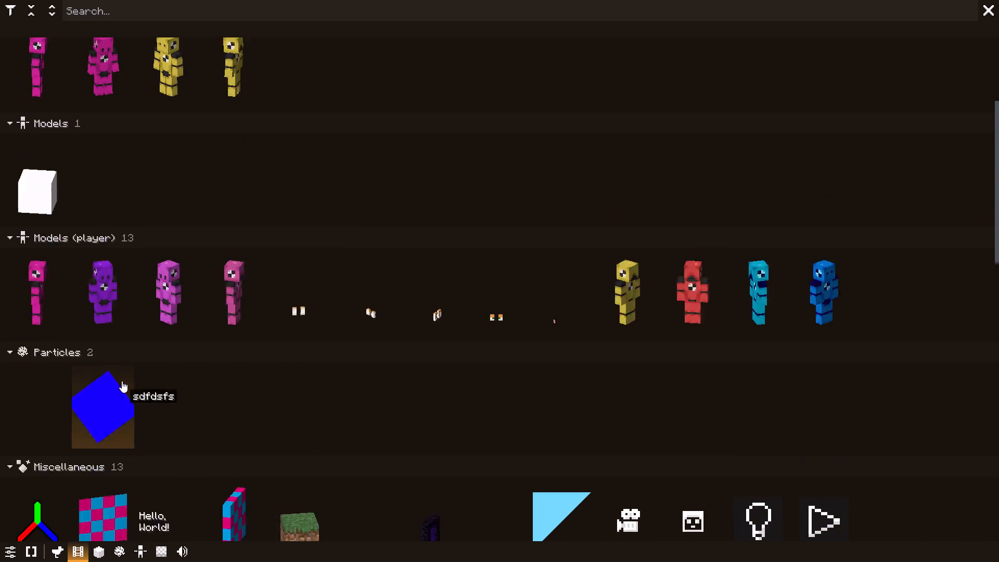
pyautogui.scroll(2, 122, 381)
pyautogui.doubleClick(557, 131)
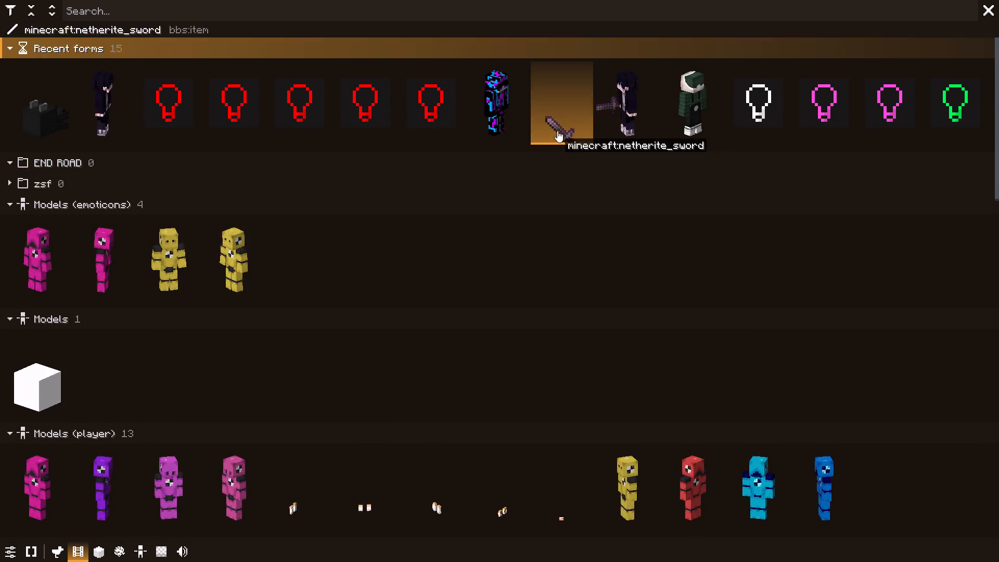
# Attach the netherite sword body part to the right_arm bone.
pyautogui.click(73, 417)
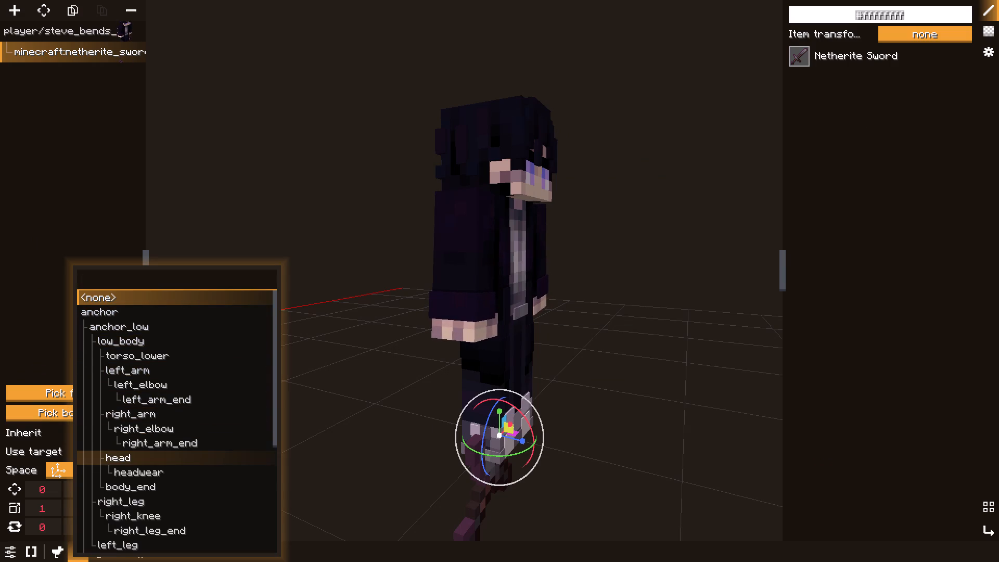
pyautogui.click(181, 406)
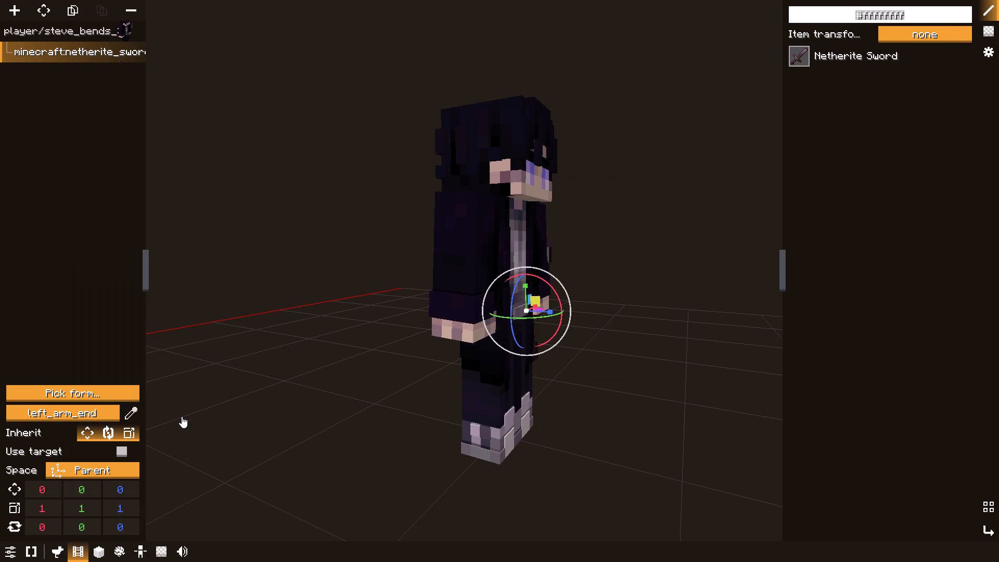
pyautogui.click(91, 407)
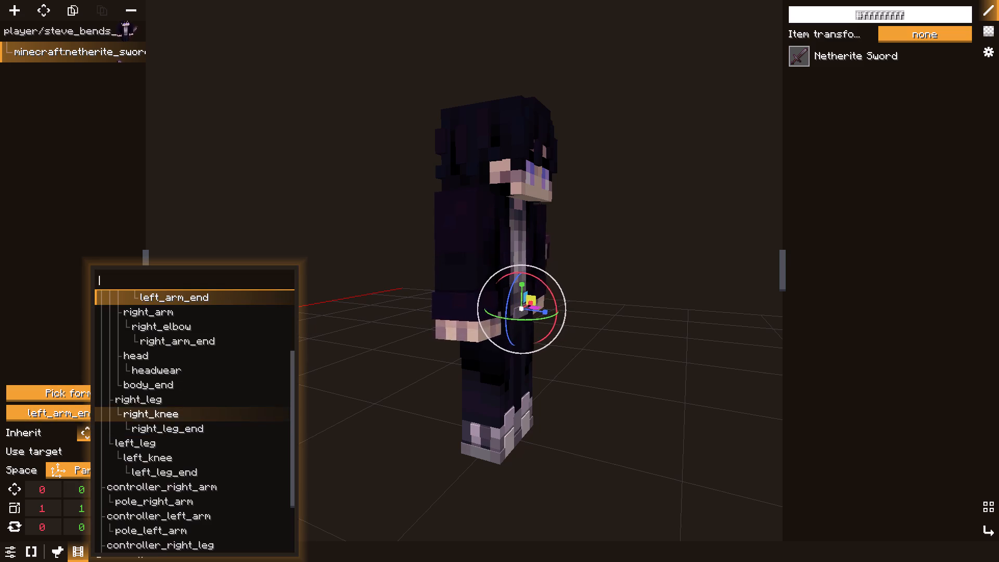
pyautogui.click(145, 417)
pyautogui.click(91, 413)
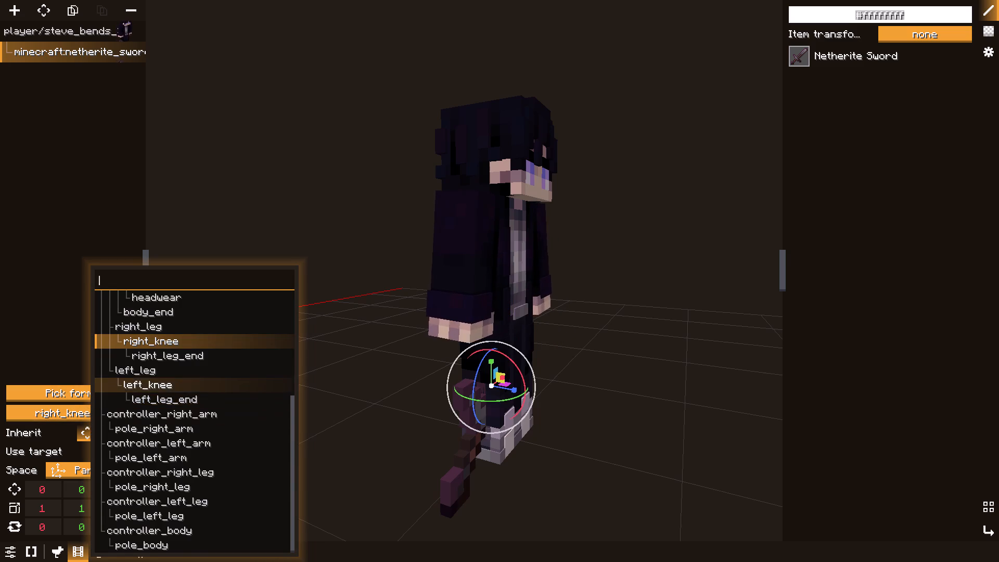
pyautogui.scroll(4, 174, 371)
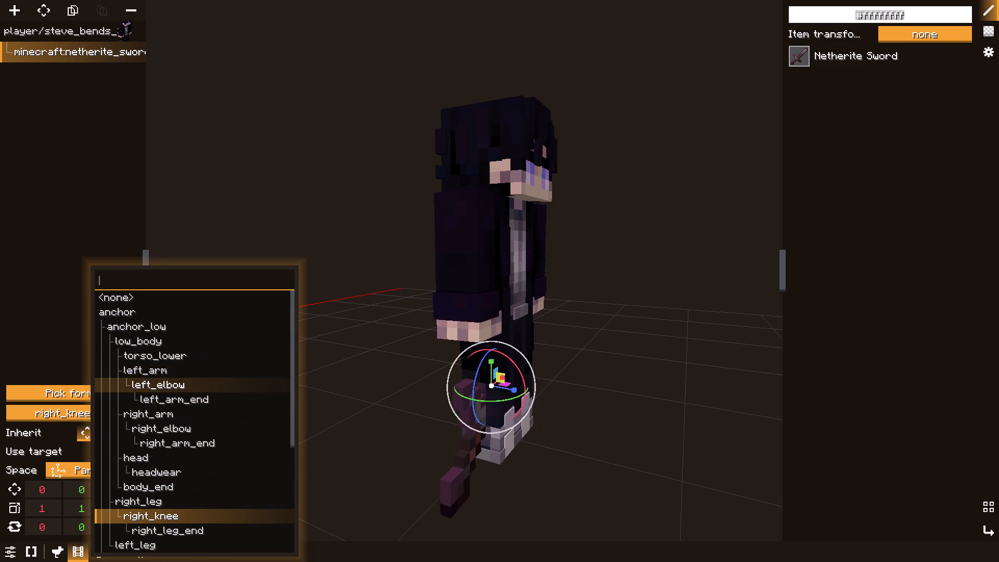
pyautogui.click(192, 419)
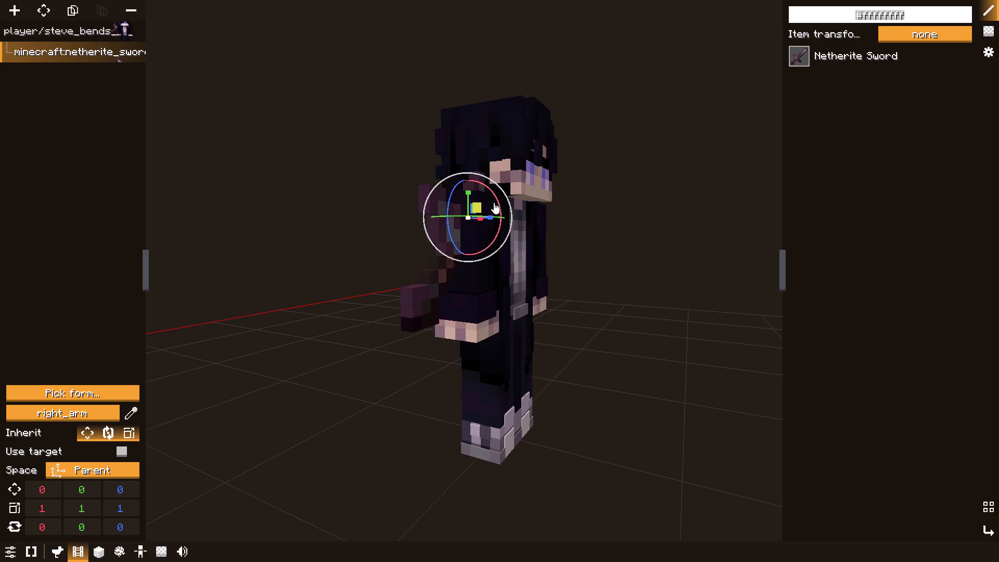
# Rotate the netherite sword to about 97.7 on X, -32.1 on Y and -0.8 on Z so it points forward.
pyautogui.moveTo(498, 205); pyautogui.dragTo(499, 228)
pyautogui.moveTo(499, 203); pyautogui.dragTo(502, 251)
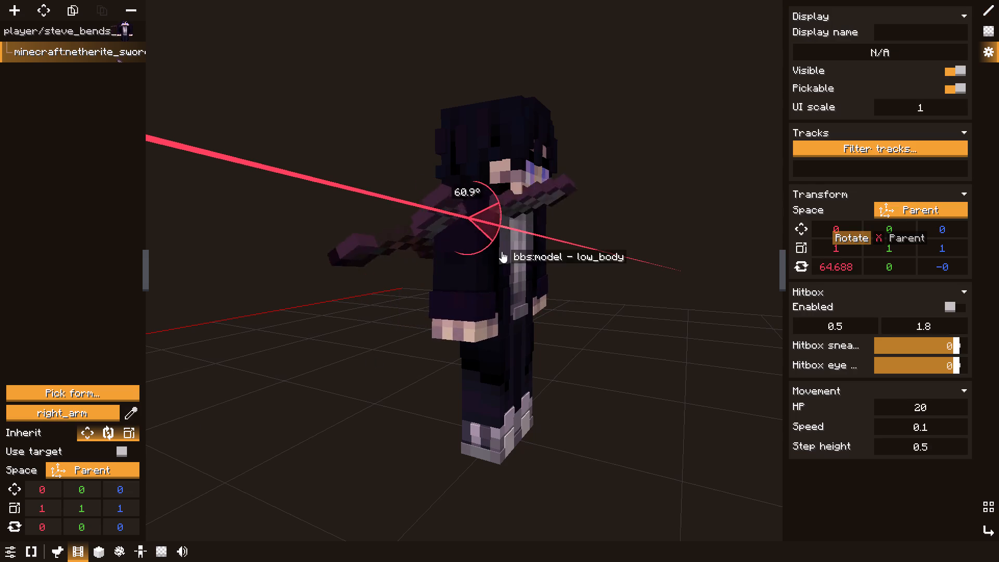
pyautogui.moveTo(502, 251); pyautogui.dragTo(492, 285)
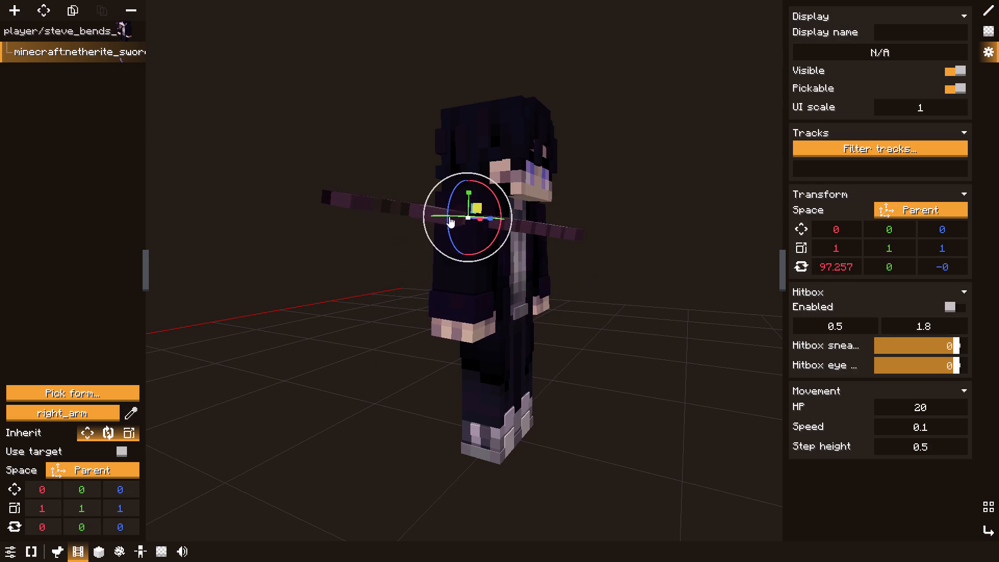
pyautogui.moveTo(449, 216); pyautogui.dragTo(439, 216)
pyautogui.moveTo(452, 211); pyautogui.dragTo(446, 211)
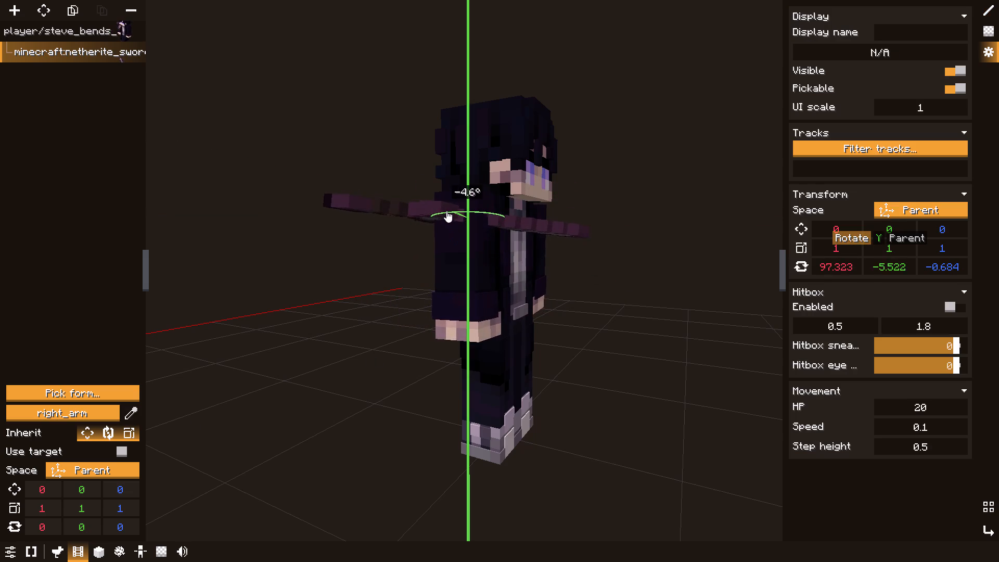
pyautogui.moveTo(446, 211); pyautogui.dragTo(331, 211)
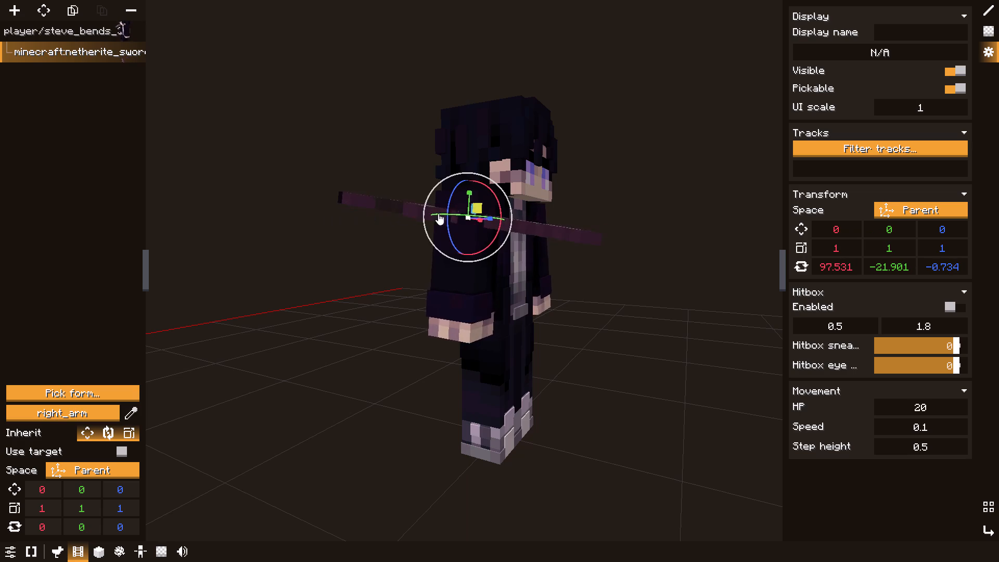
pyautogui.moveTo(454, 214); pyautogui.dragTo(418, 211)
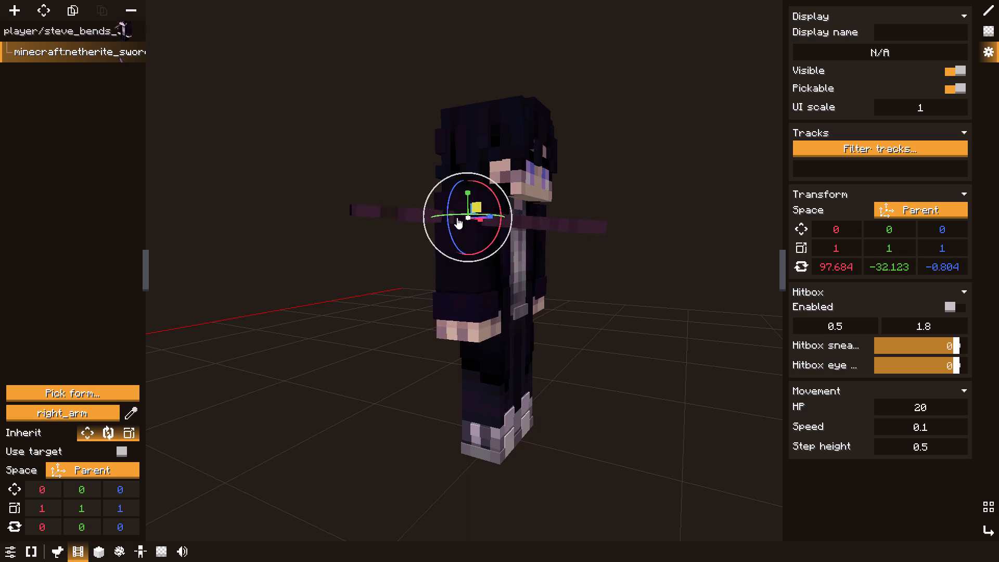
# Move the sword down to the character's right hand, about 0.143, -0.621, 0.377, and return to the film timeline.
pyautogui.moveTo(467, 216); pyautogui.dragTo(546, 329)
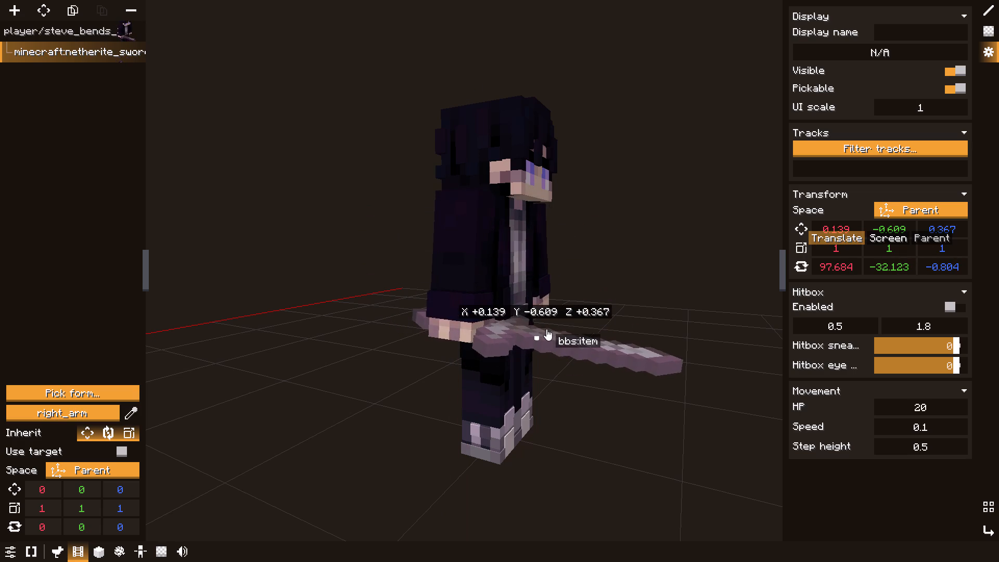
pyautogui.moveTo(546, 329); pyautogui.dragTo(549, 331)
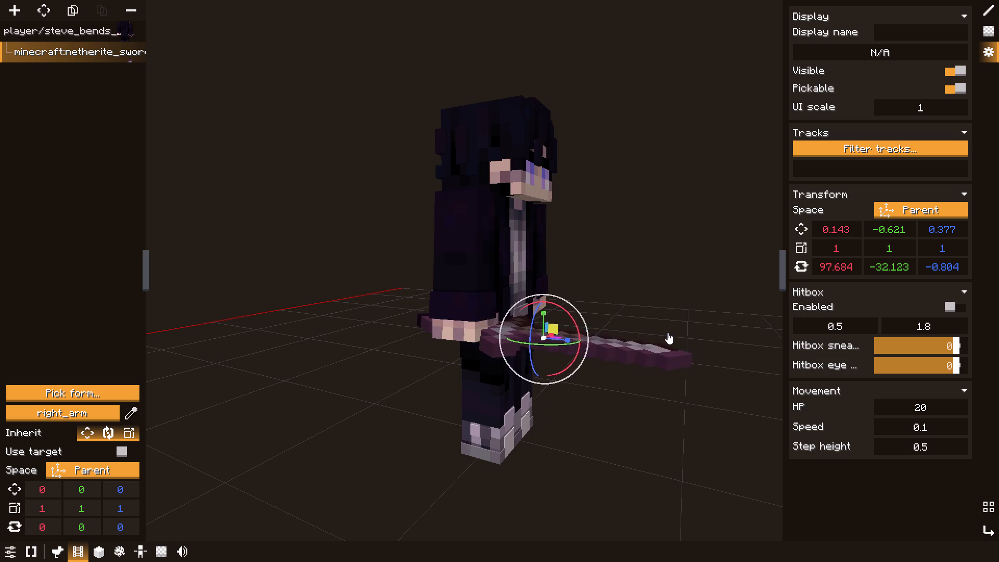
pyautogui.press('Escape')
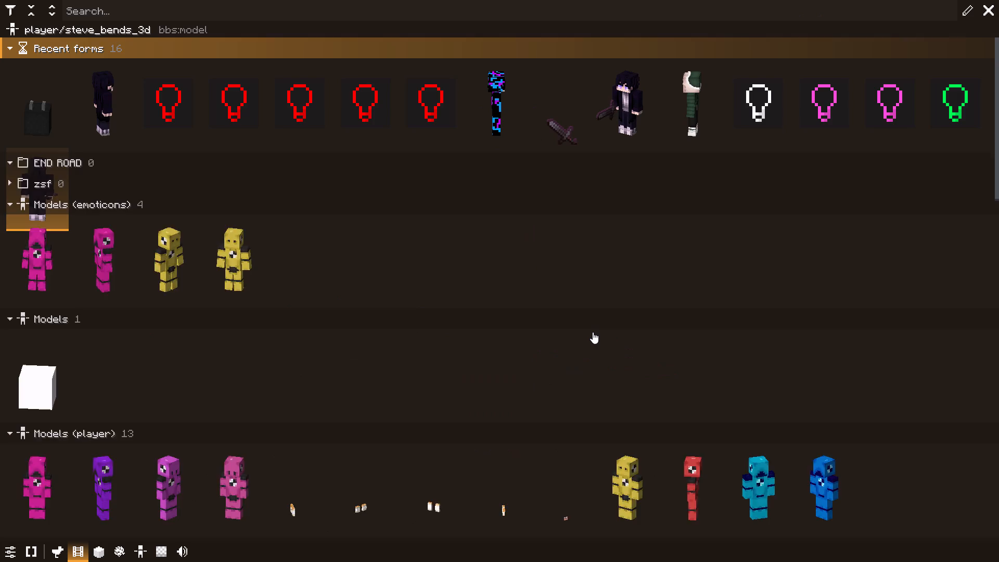
pyautogui.press('Escape')
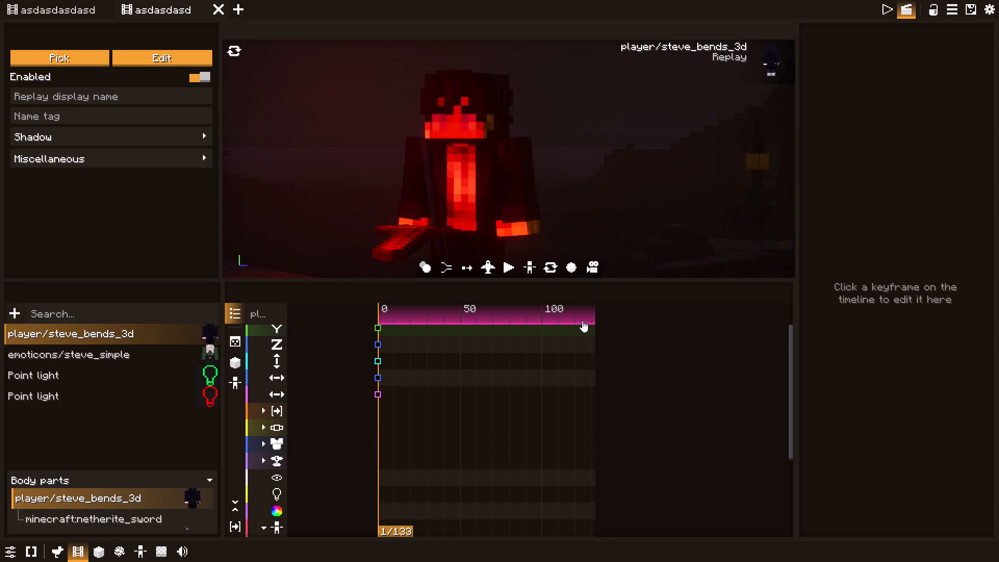
# Play the film up to tick 10 and add a pose keyframe there for player/steve_bends_3d in the expanded pose tracks.
pyautogui.press('space')
pyautogui.press('space')
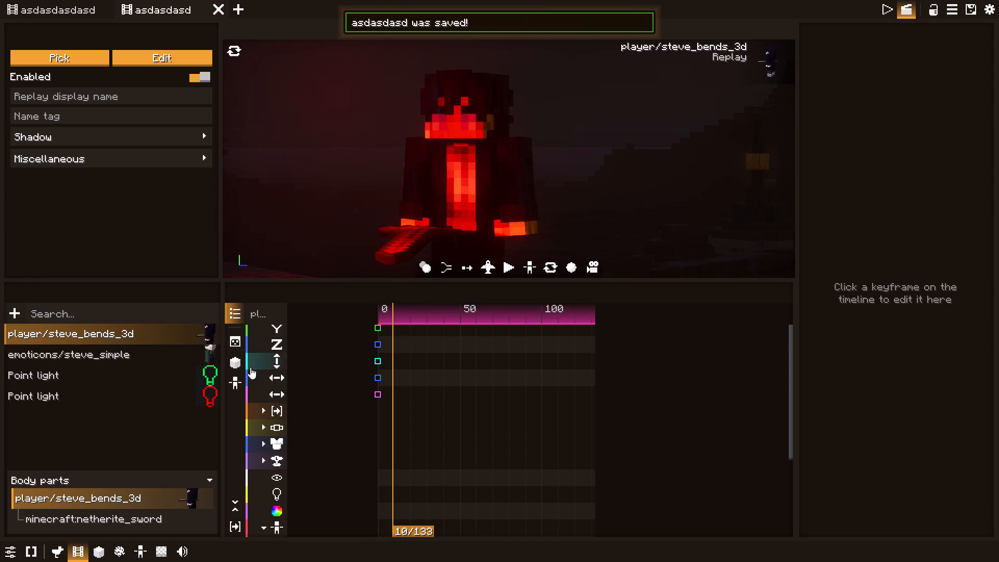
pyautogui.scroll(-2, 277, 512)
pyautogui.click(275, 523)
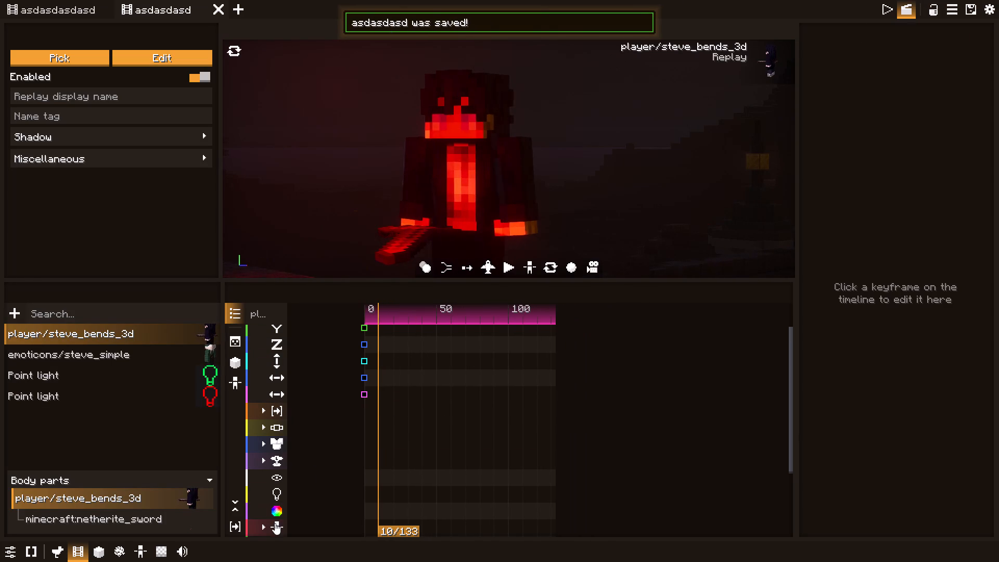
pyautogui.scroll(-2, 272, 527)
pyautogui.keyDown('shift'); pyautogui.scroll(-2, 272, 527); pyautogui.keyUp('shift')
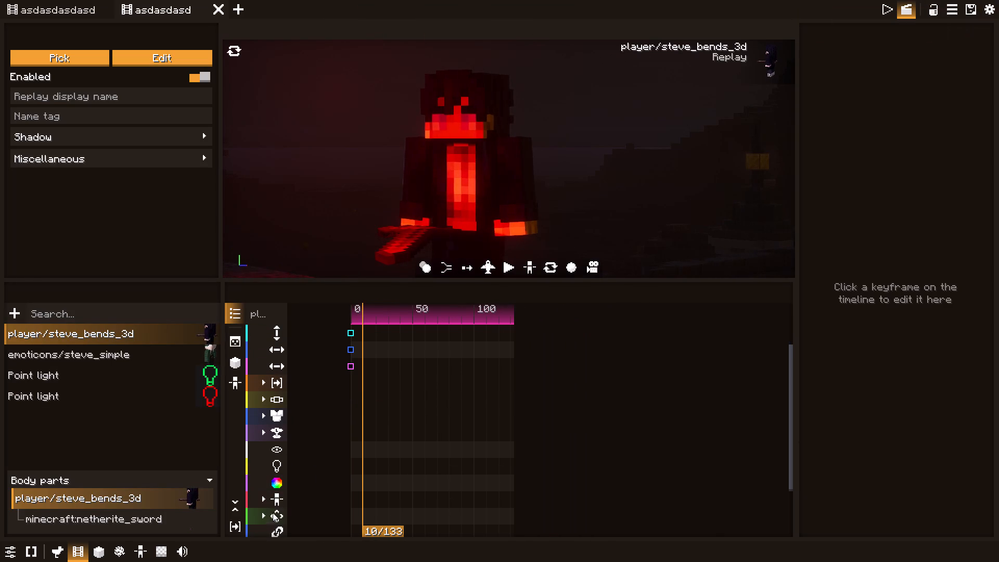
pyautogui.click(264, 500)
pyautogui.click(280, 513)
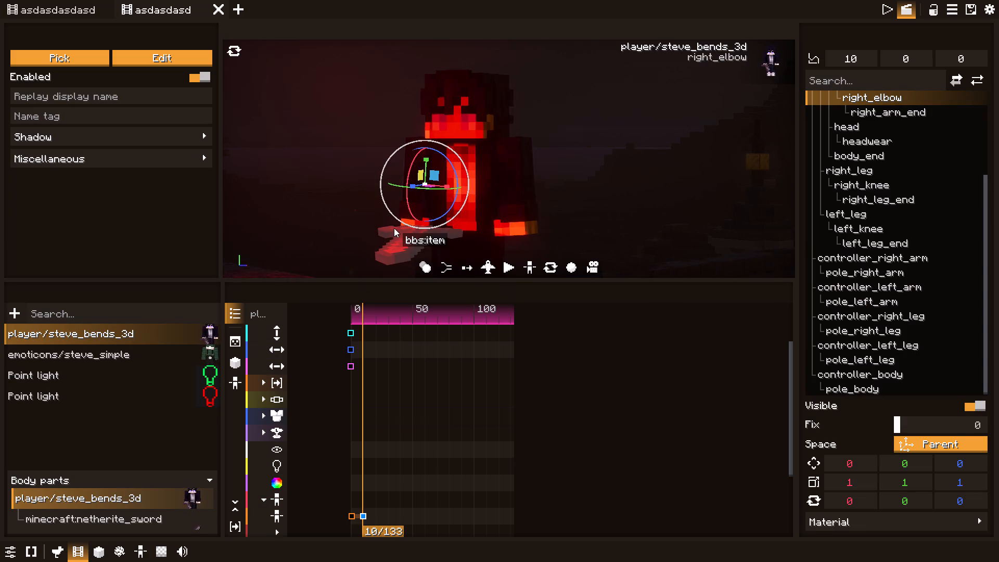
# Select the minecraft:netherite_sword body part and add a transform_overlay keyframe for it at tick 10.
pyautogui.click(404, 253)
pyautogui.doubleClick(420, 231)
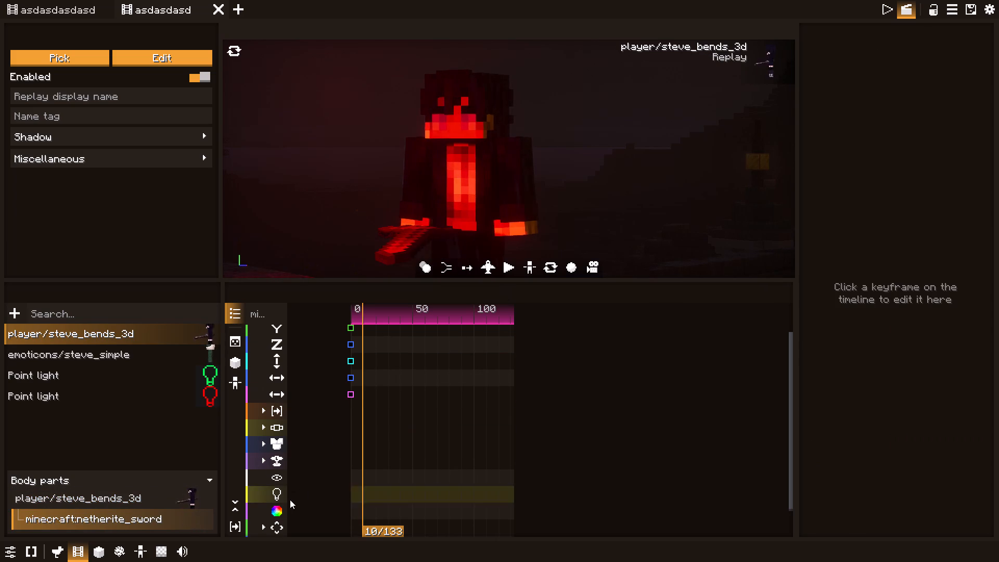
pyautogui.keyDown('shift'); pyautogui.scroll(-9, 276, 462); pyautogui.keyUp('shift')
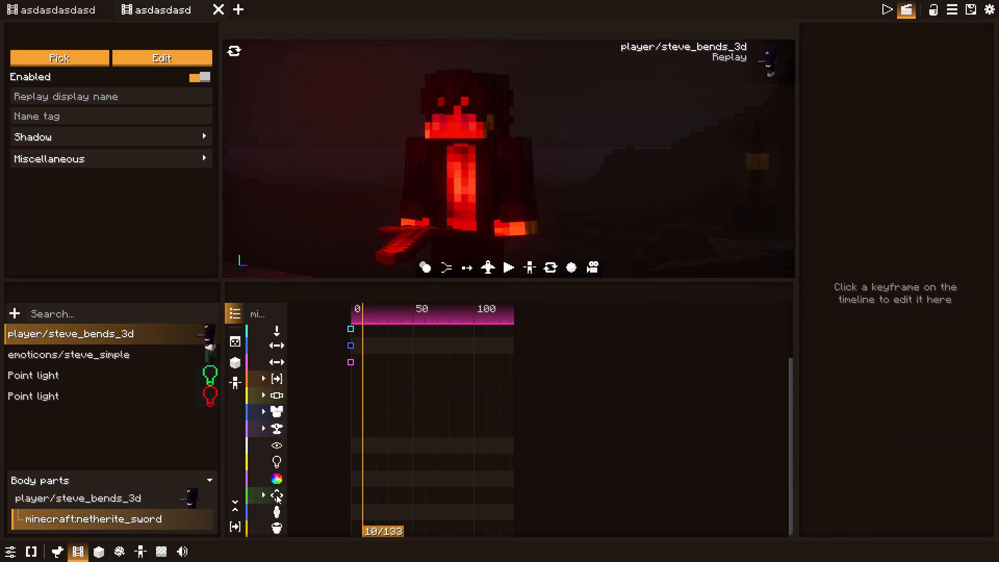
pyautogui.click(276, 495)
pyautogui.click(275, 510)
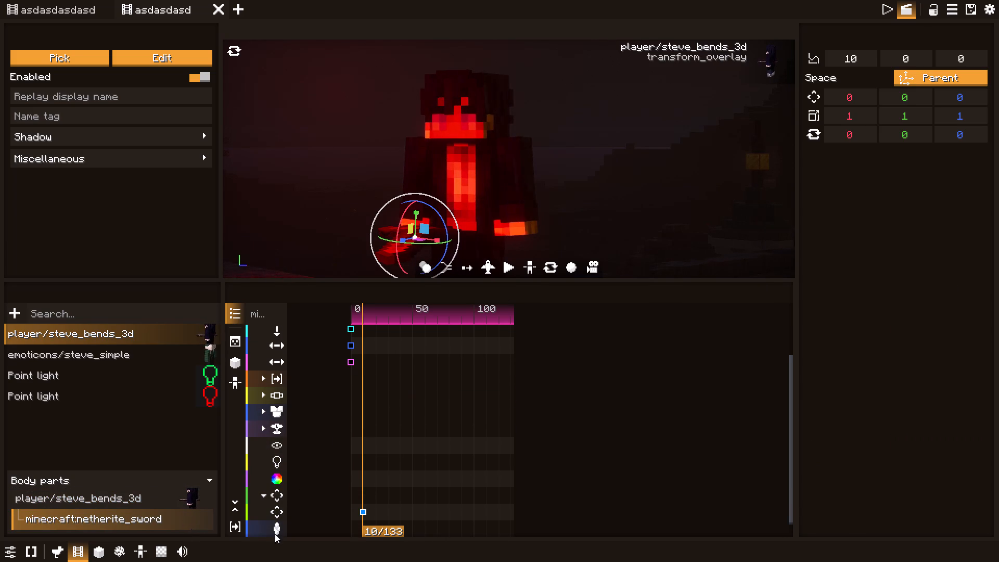
# Look through the netherite sword's replay, general and pose tracks to find its transform_overlay track.
pyautogui.click(230, 376)
pyautogui.click(276, 350)
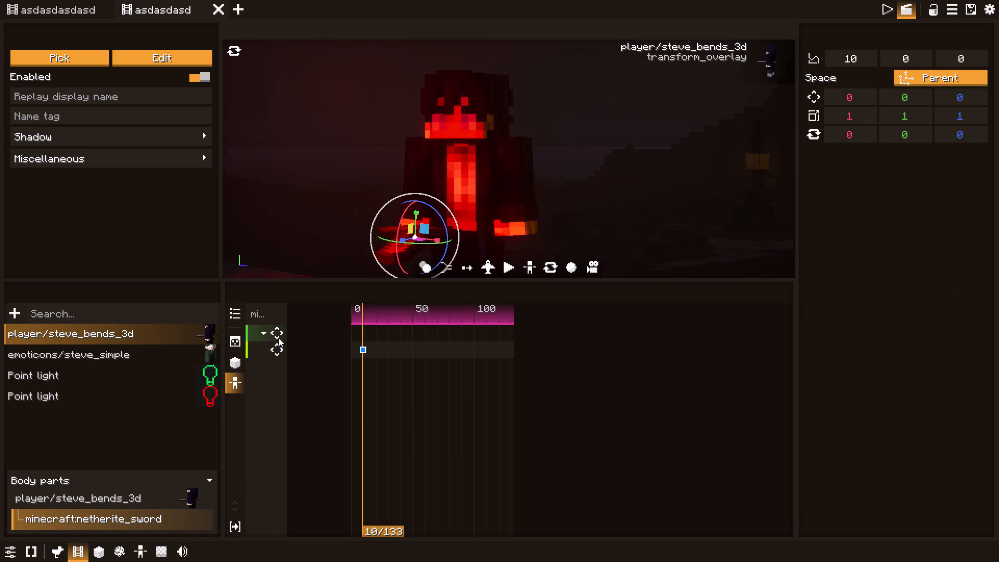
pyautogui.click(278, 338)
pyautogui.click(231, 342)
pyautogui.click(236, 318)
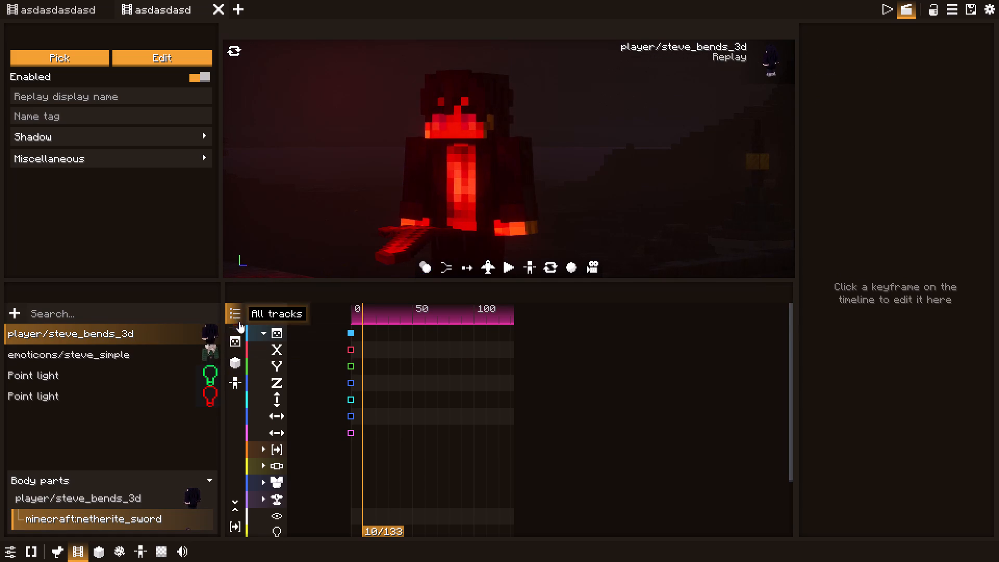
pyautogui.keyDown('shift'); pyautogui.scroll(-12, 270, 416); pyautogui.keyUp('shift')
pyautogui.click(266, 496)
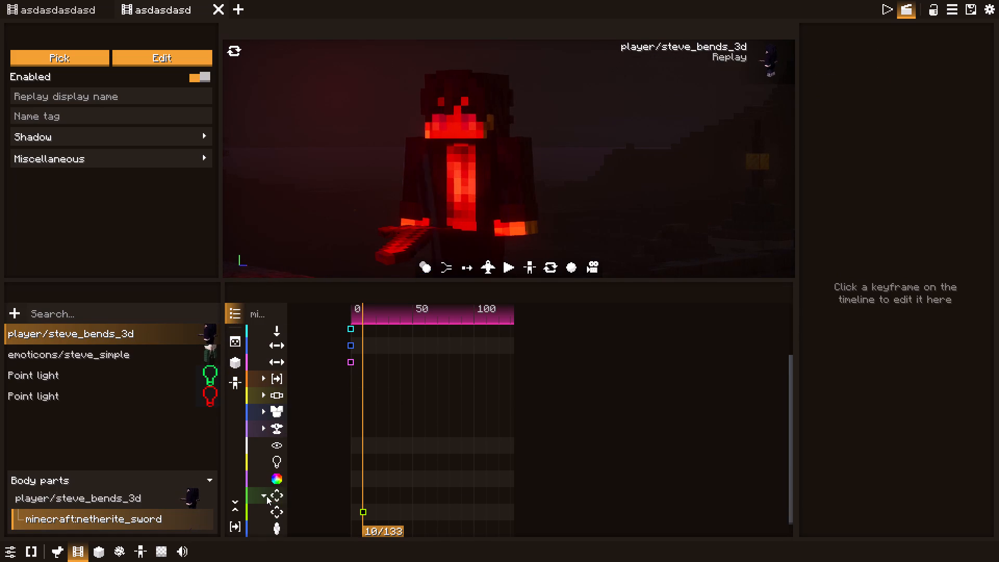
pyautogui.scroll(-5, 274, 501)
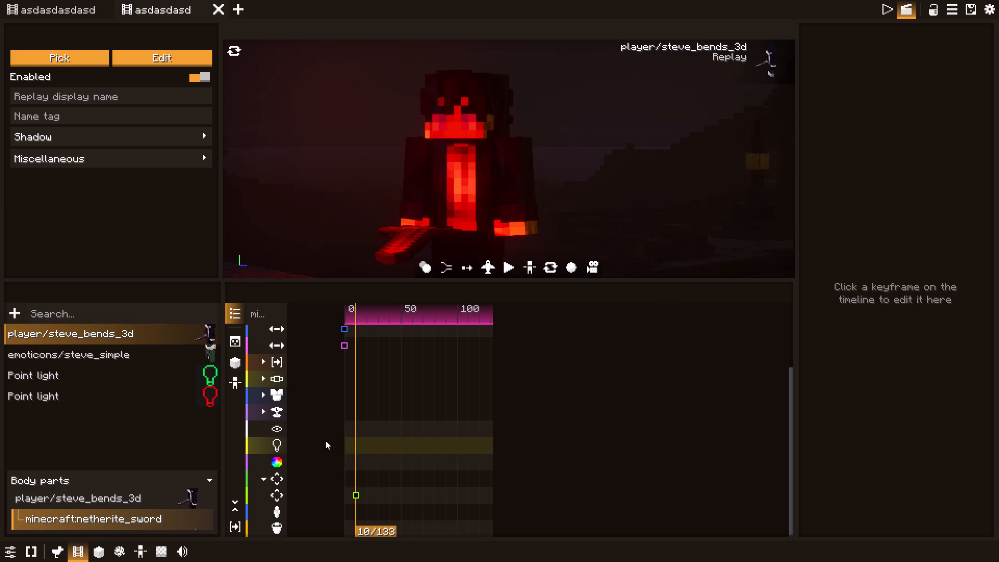
pyautogui.keyDown('shift'); pyautogui.scroll(3, 269, 448); pyautogui.keyUp('shift')
pyautogui.click(235, 378)
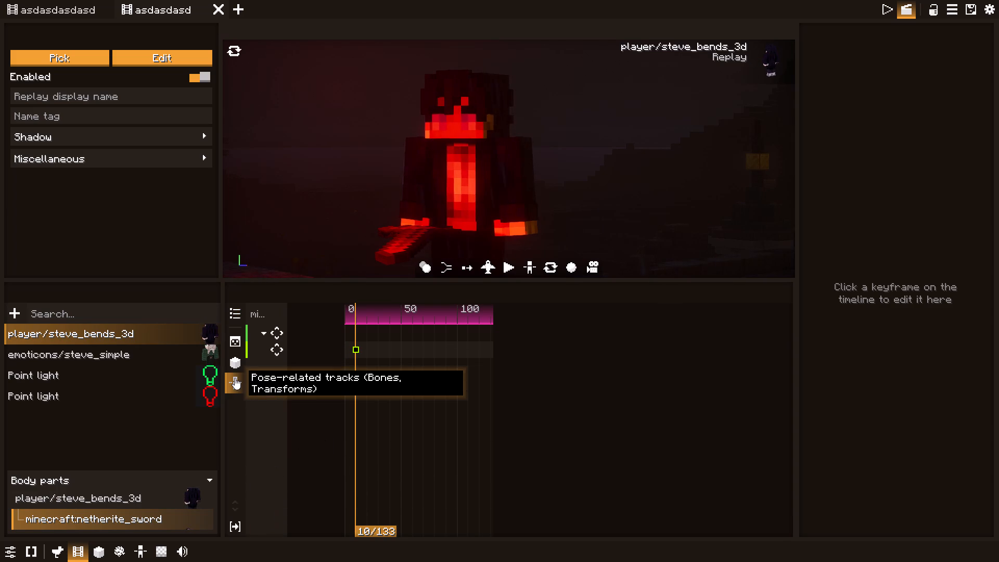
# Select player/steve_bends_3d, add a transform_overlay keyframe for it at tick 10, and expand its bone tracks.
pyautogui.tripleClick(419, 199)
pyautogui.click(419, 199)
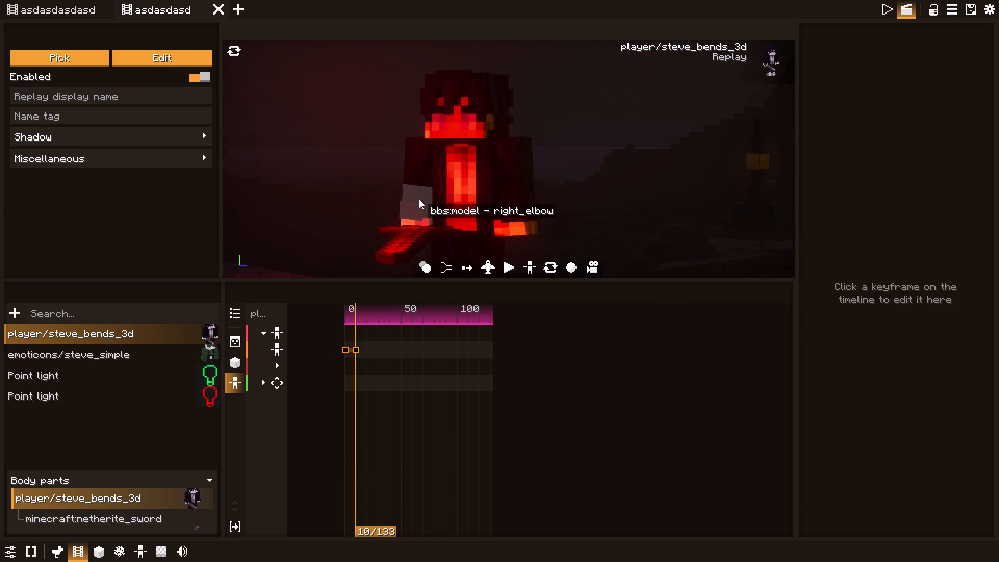
pyautogui.click(267, 385)
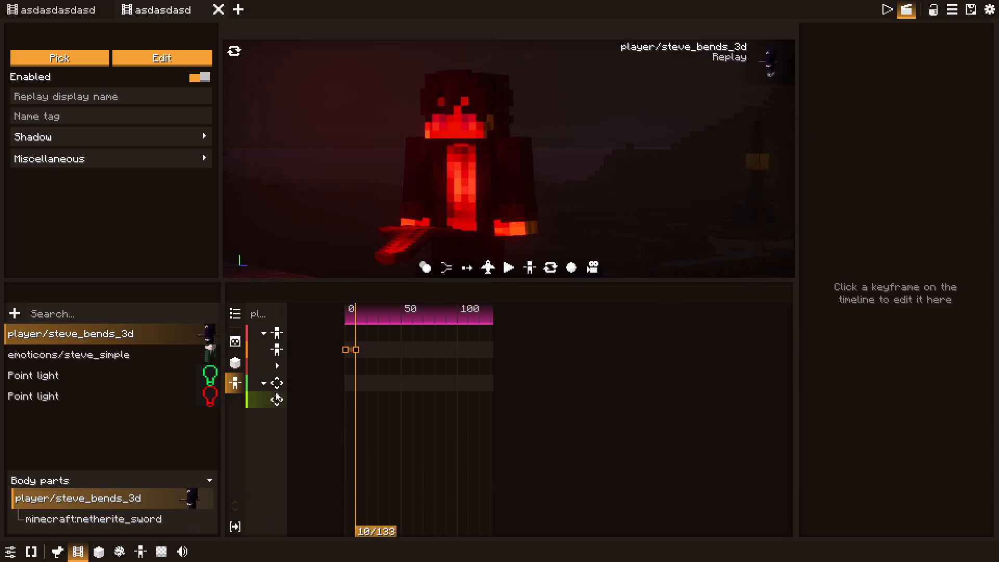
pyautogui.click(275, 392)
pyautogui.click(278, 384)
pyautogui.click(275, 368)
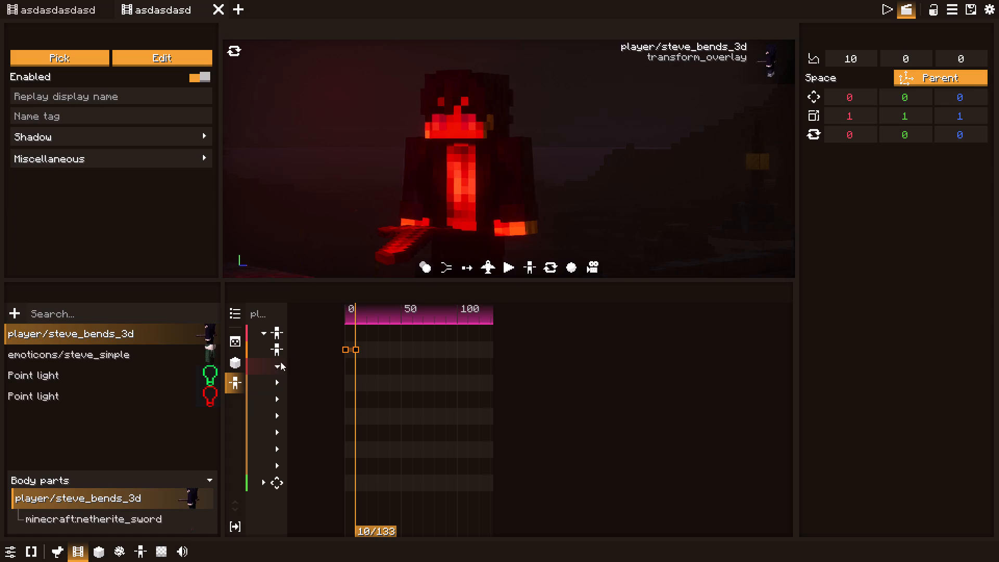
pyautogui.click(279, 353)
# Compare the pose tracks and tick 10 keyframes of the netherite sword and the character's right arm.
pyautogui.click(410, 248)
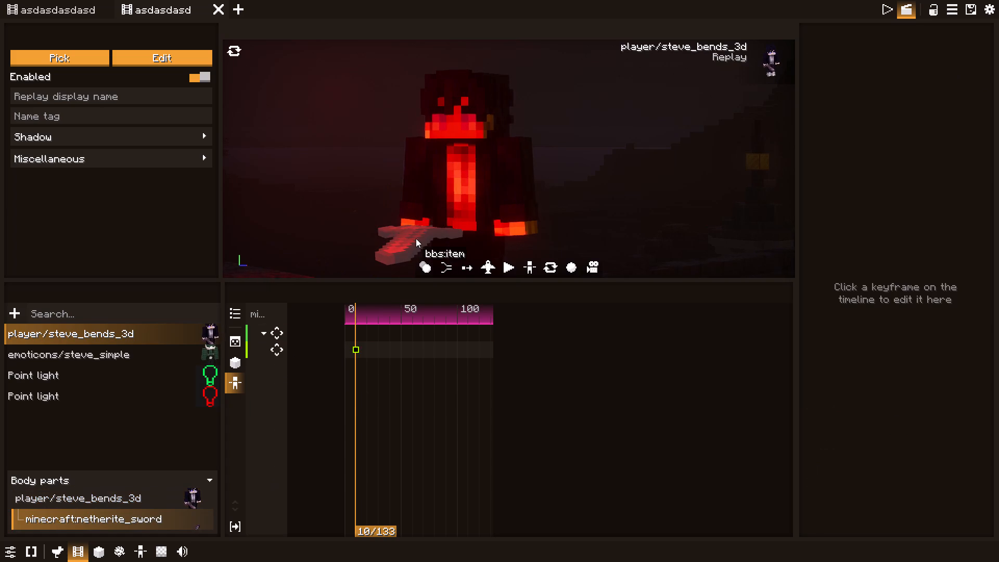
pyautogui.tripleClick(416, 238)
pyautogui.click(418, 234)
pyautogui.click(425, 225)
pyautogui.click(418, 232)
pyautogui.doubleClick(418, 232)
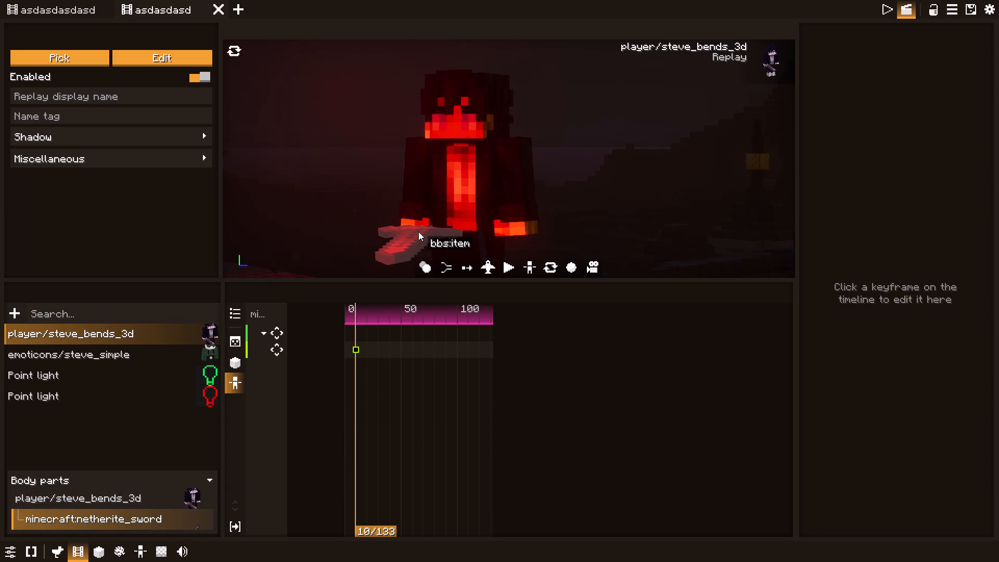
pyautogui.click(421, 202)
pyautogui.click(418, 174)
pyautogui.tripleClick(418, 179)
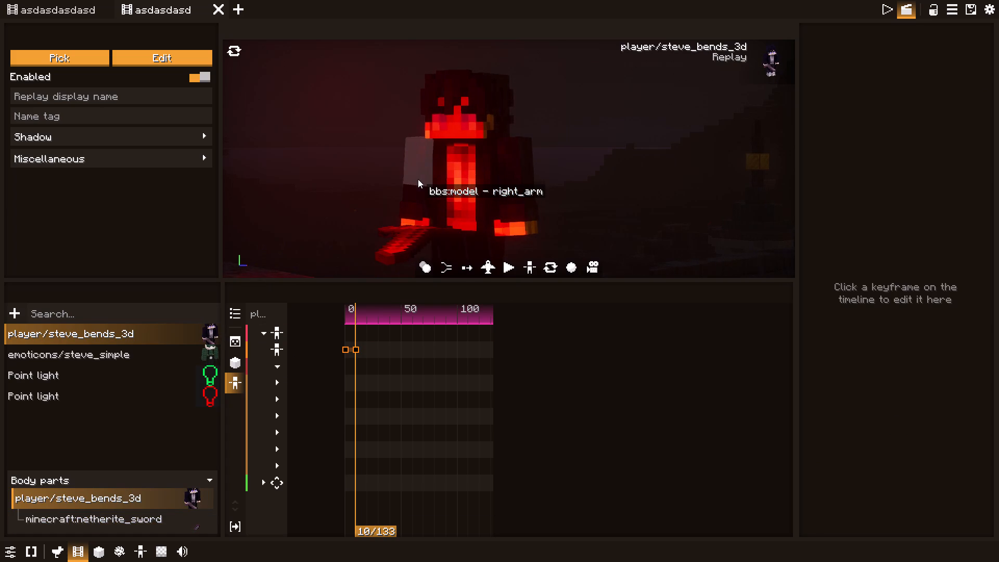
pyautogui.click(418, 179)
pyautogui.click(280, 348)
pyautogui.click(412, 247)
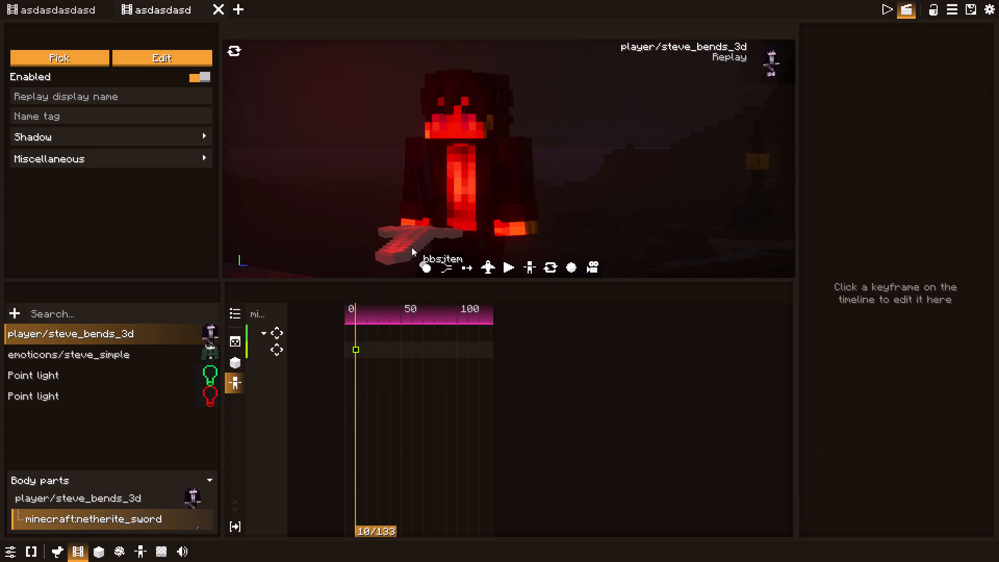
pyautogui.click(275, 353)
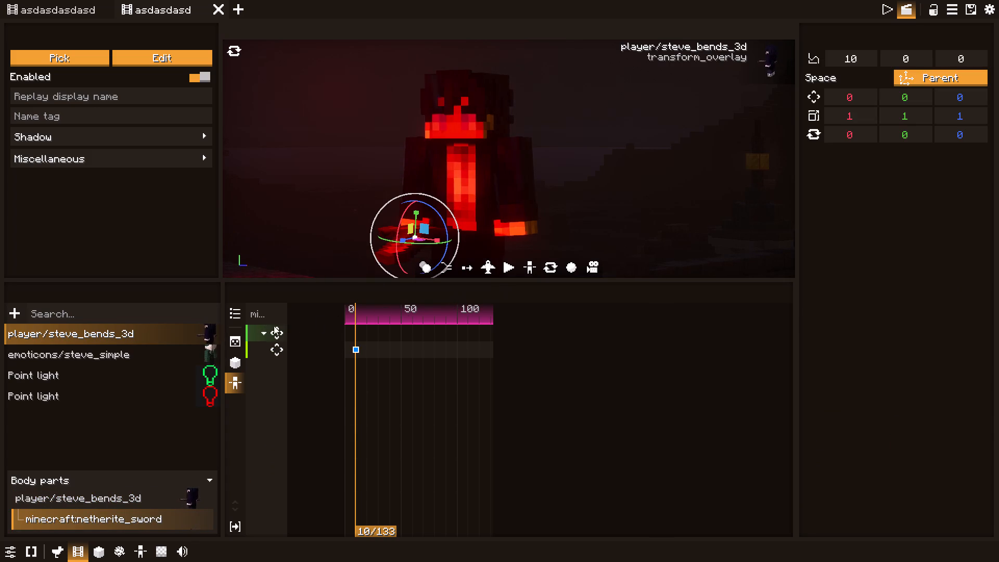
pyautogui.click(282, 327)
pyautogui.click(272, 335)
pyautogui.click(277, 350)
pyautogui.click(267, 350)
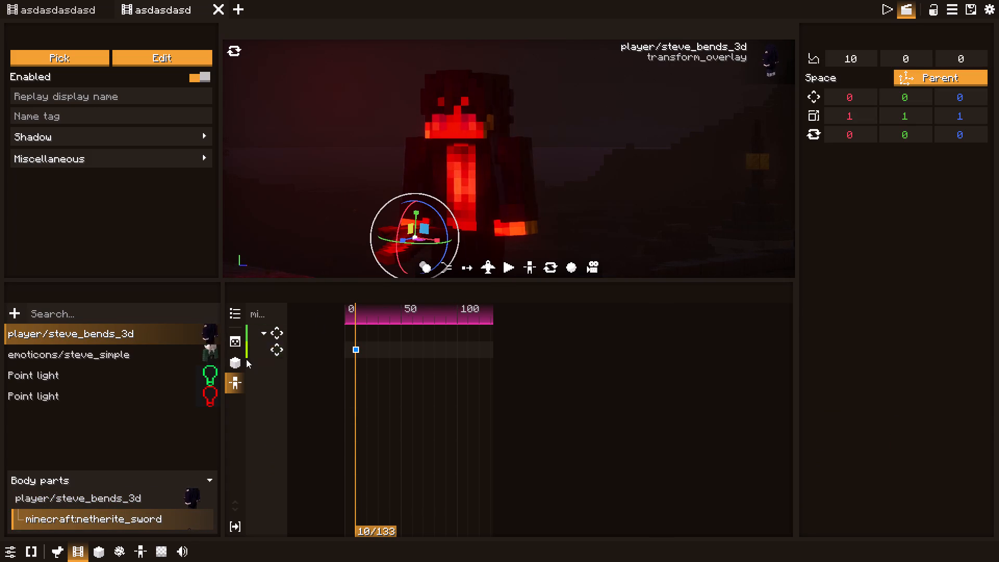
# Collapse the sword's transform track in the full track list and add a Netherite Sword item keyframe at tick 10.
pyautogui.click(239, 362)
pyautogui.click(242, 345)
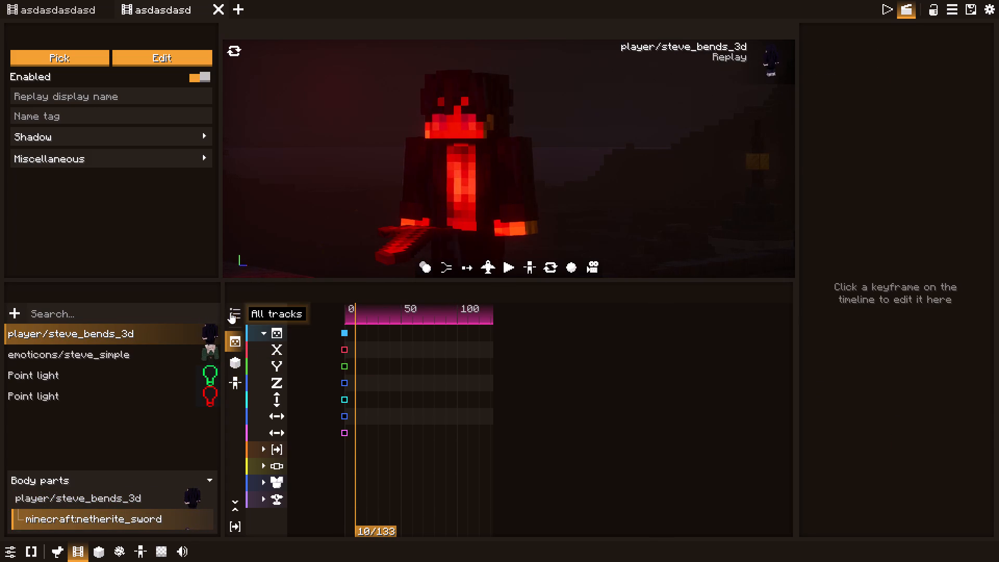
pyautogui.click(230, 312)
pyautogui.keyDown('shift'); pyautogui.scroll(-14, 272, 414); pyautogui.keyUp('shift')
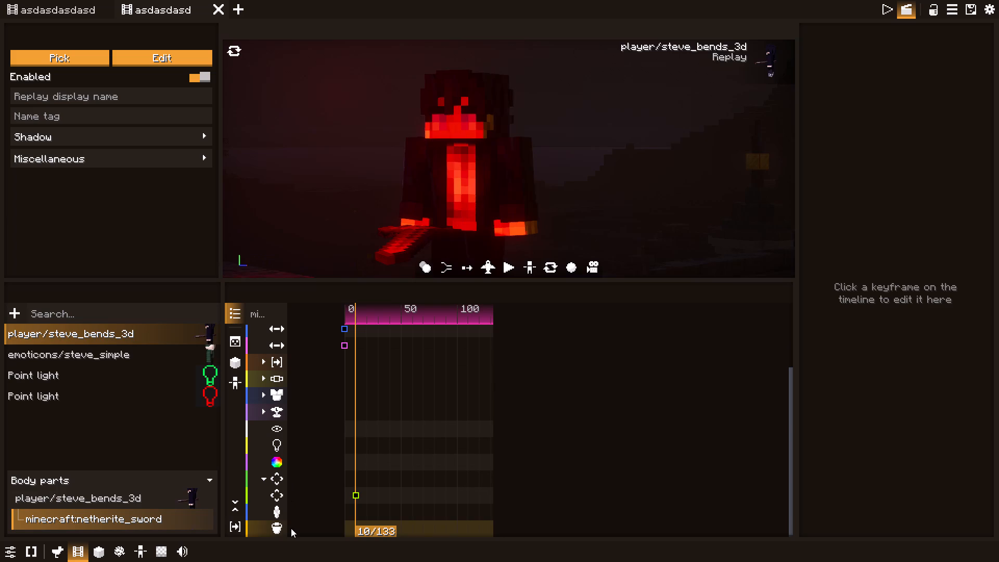
pyautogui.click(276, 497)
pyautogui.click(272, 474)
pyautogui.click(270, 492)
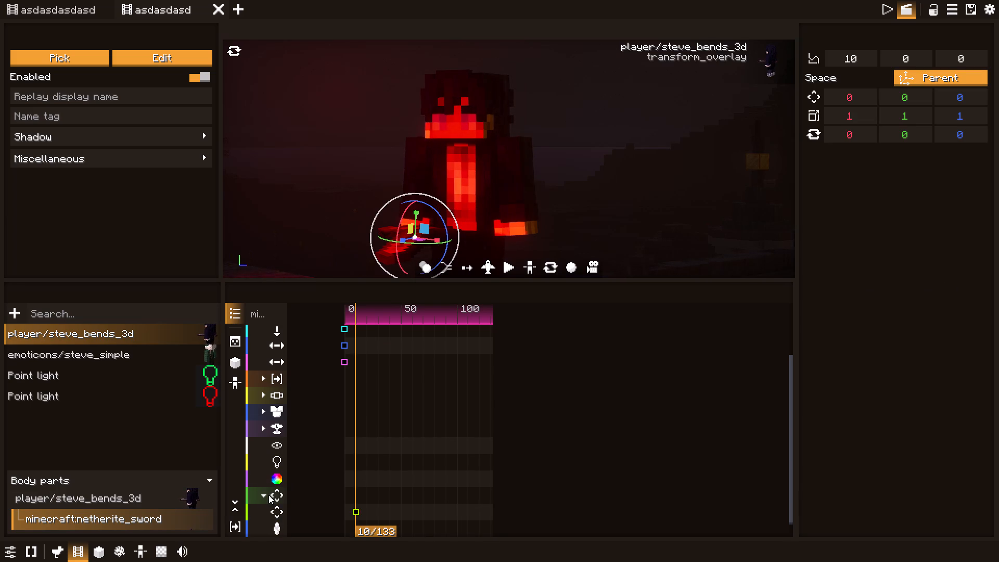
pyautogui.click(267, 495)
pyautogui.click(275, 507)
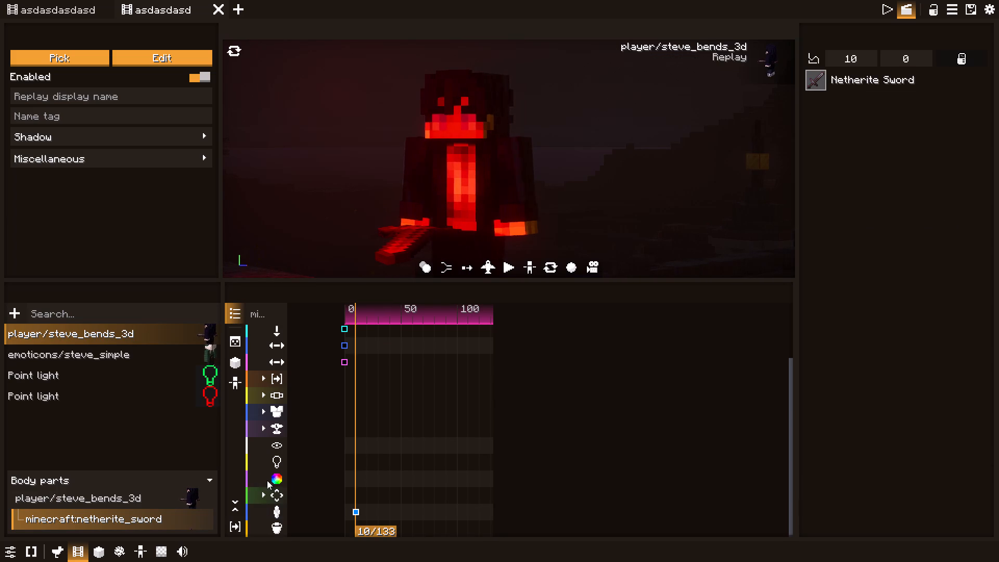
# Look through the sword's full, general and replay tracks again for its transform controls.
pyautogui.doubleClick(411, 239)
pyautogui.click(171, 320)
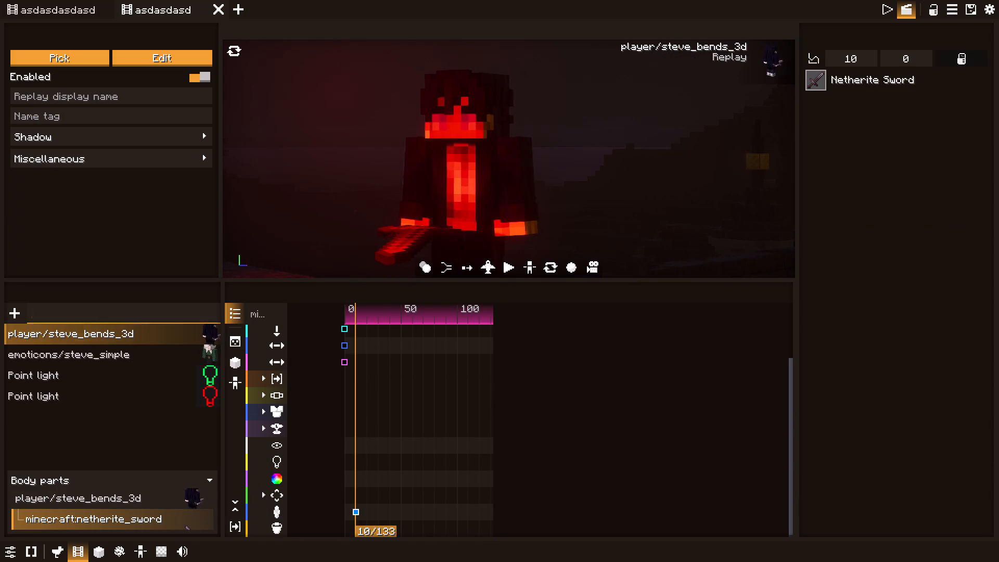
pyautogui.click(163, 350)
pyautogui.click(169, 335)
pyautogui.keyDown('shift'); pyautogui.scroll(-6, 278, 441); pyautogui.keyUp('shift')
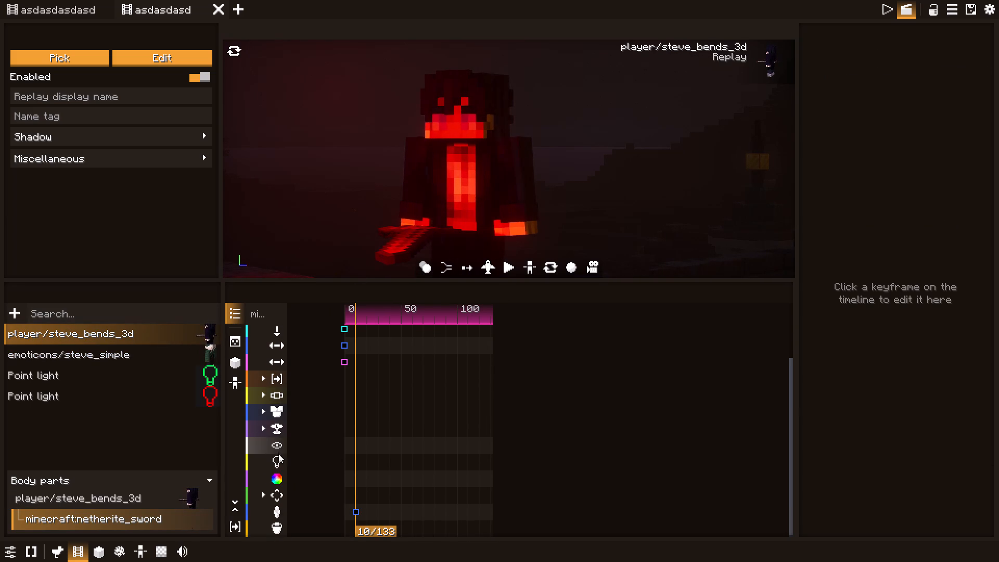
pyautogui.keyDown('shift'); pyautogui.click(276, 496); pyautogui.keyUp('shift')
pyautogui.doubleClick(267, 498)
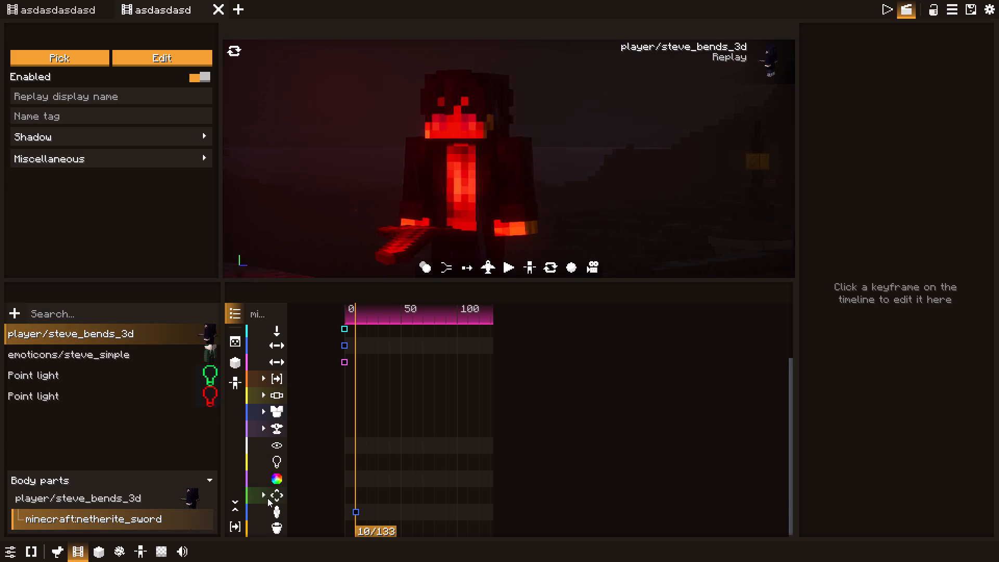
pyautogui.click(228, 356)
pyautogui.click(238, 364)
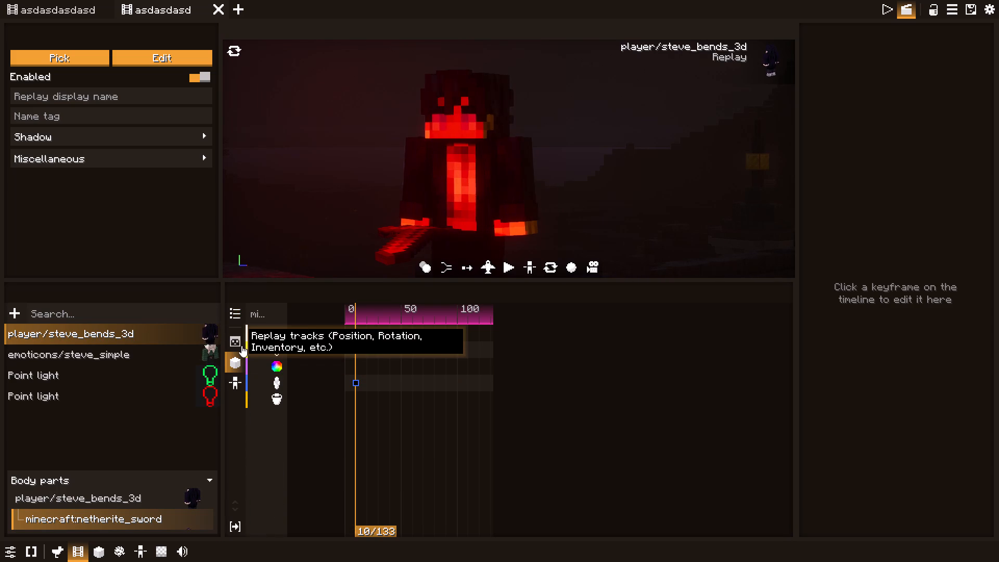
pyautogui.click(241, 346)
# Select the sword's transform_overlay keyframe at tick 10 in the pose tracks and rotate it to about -90.6 on Z.
pyautogui.click(236, 381)
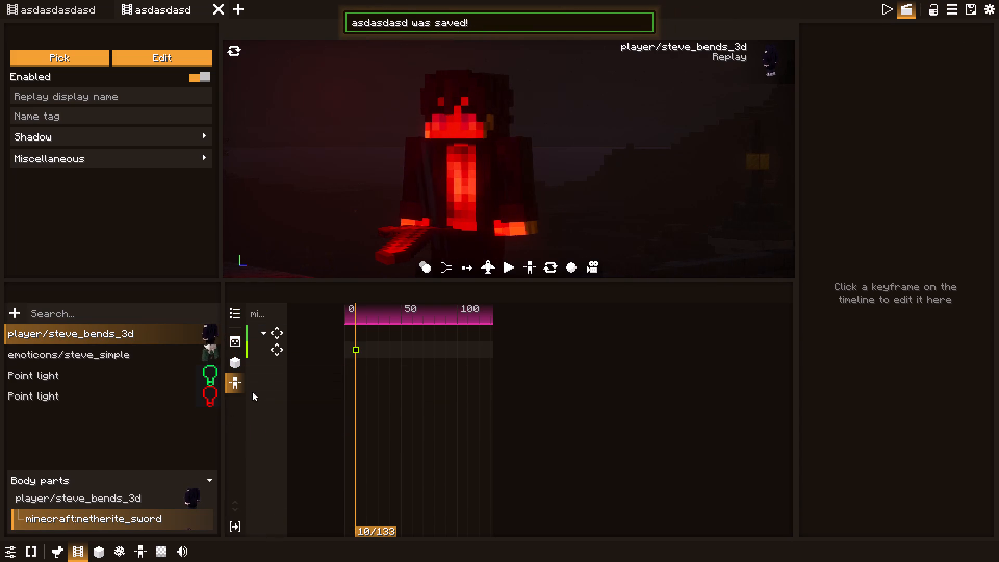
pyautogui.doubleClick(267, 330)
pyautogui.click(276, 337)
pyautogui.click(278, 337)
pyautogui.click(277, 352)
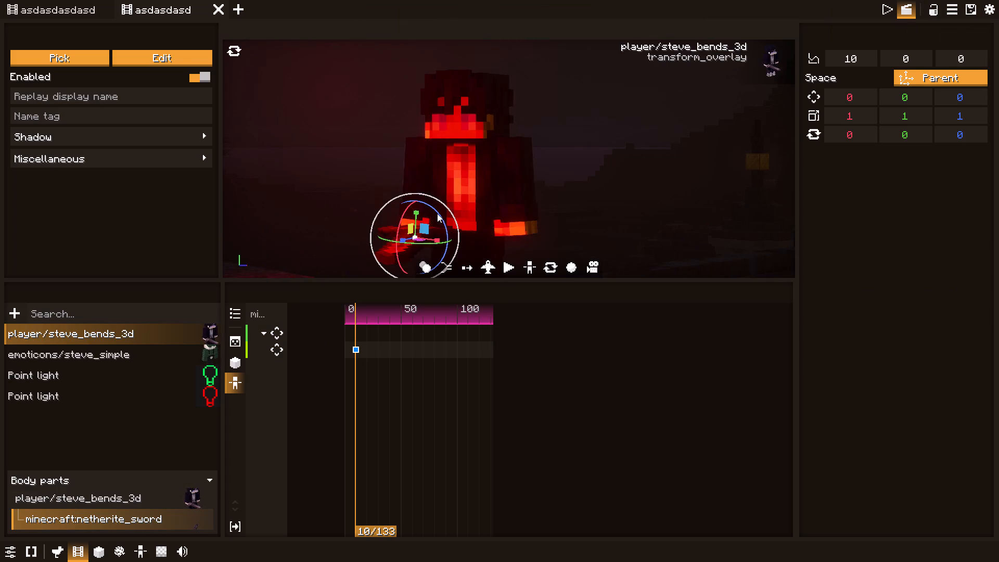
pyautogui.moveTo(439, 213); pyautogui.dragTo(455, 278)
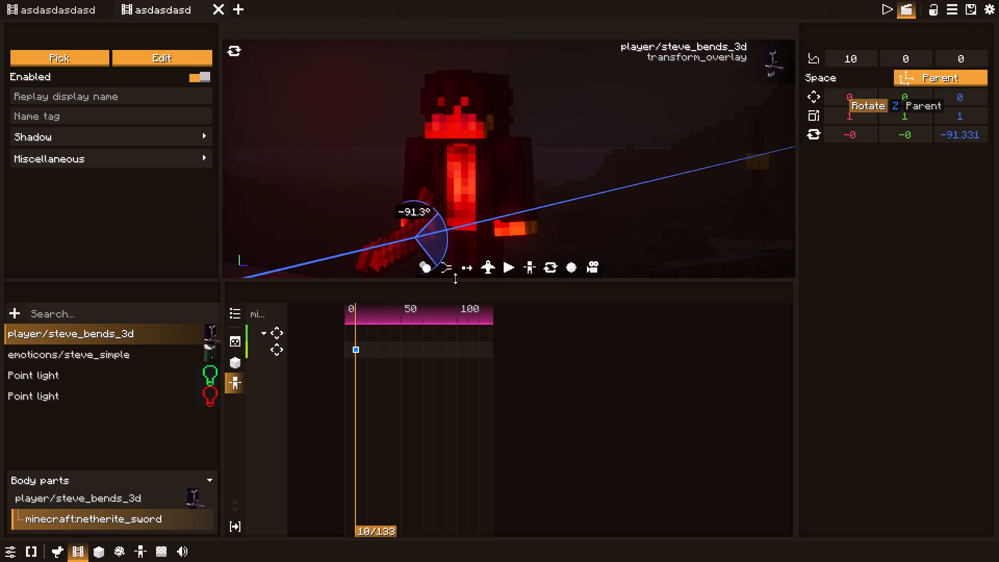
pyautogui.moveTo(455, 278); pyautogui.dragTo(454, 276)
# Move the sword in its tick 10 transform_overlay keyframe to about -0.159, 0.013, 0.065 beside the right hand.
pyautogui.moveTo(416, 235); pyautogui.dragTo(405, 238)
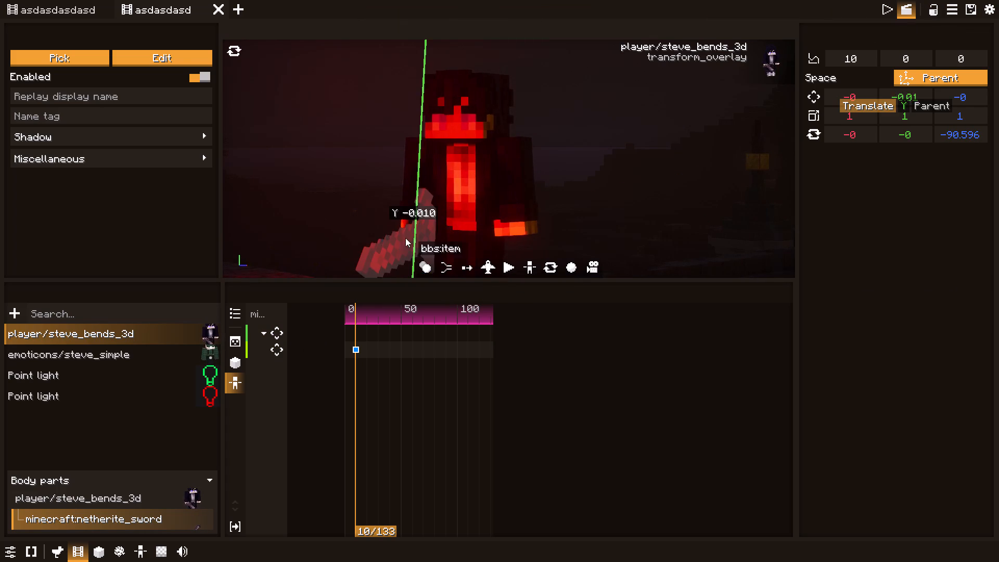
pyautogui.moveTo(405, 238); pyautogui.dragTo(396, 238)
pyautogui.moveTo(412, 240); pyautogui.dragTo(389, 236)
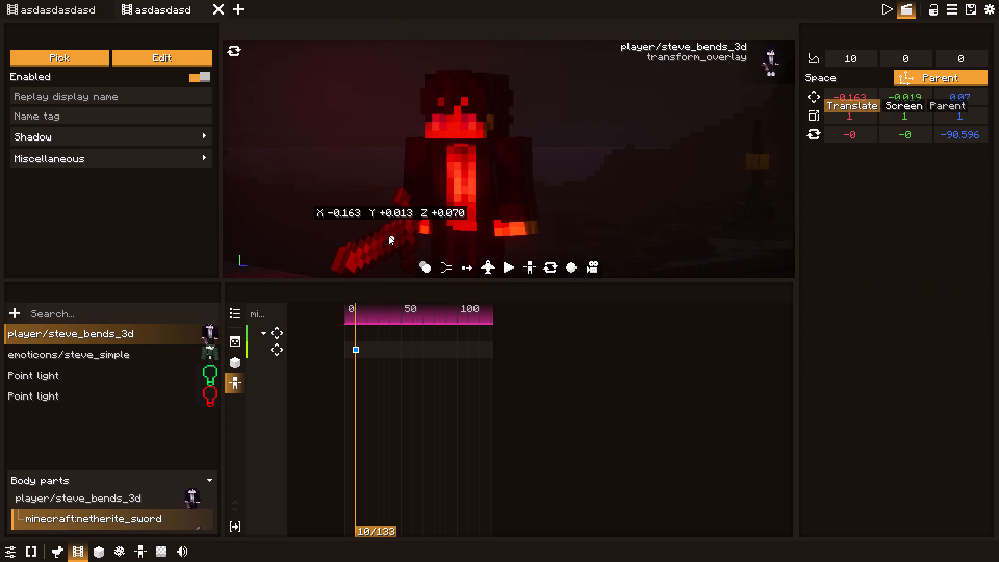
pyautogui.moveTo(389, 236); pyautogui.dragTo(389, 233)
# Play the film from the start up to tick 32 and add a transform_overlay keyframe for the netherite sword there.
pyautogui.moveTo(355, 306); pyautogui.dragTo(347, 308)
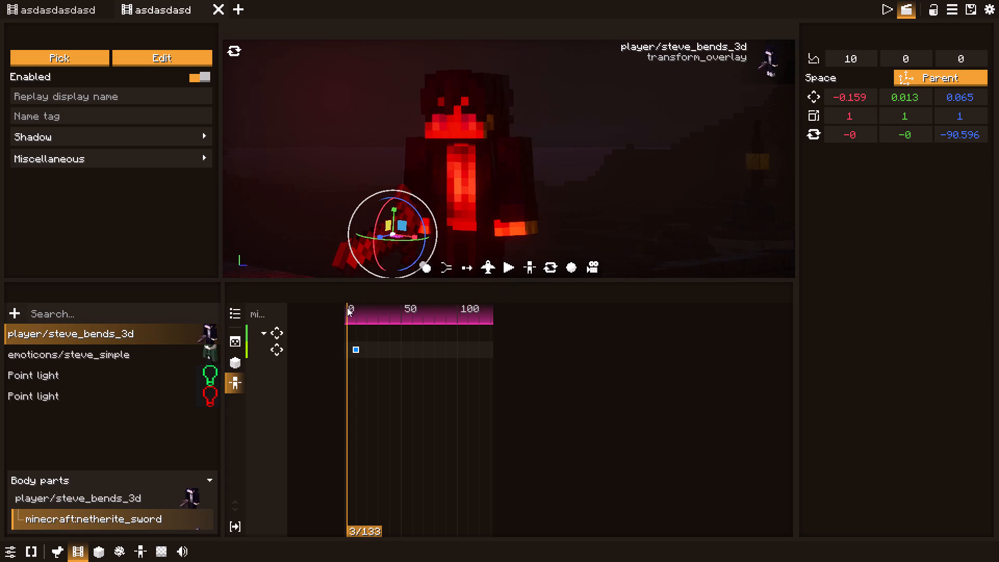
pyautogui.moveTo(347, 308); pyautogui.dragTo(337, 307)
pyautogui.press('space')
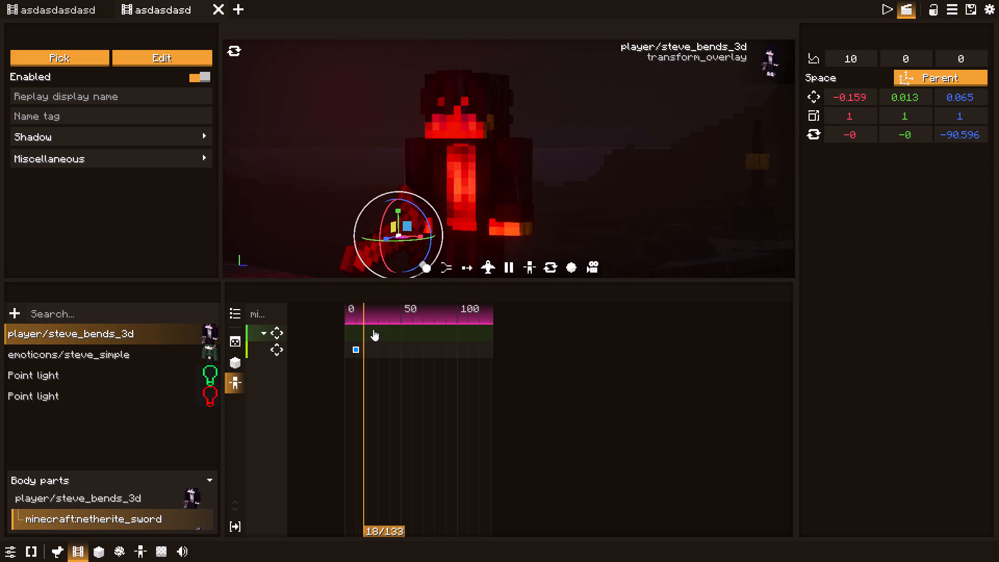
pyautogui.press('space')
pyautogui.press('space')
pyautogui.press('space')
pyautogui.press('space')
pyautogui.press('space')
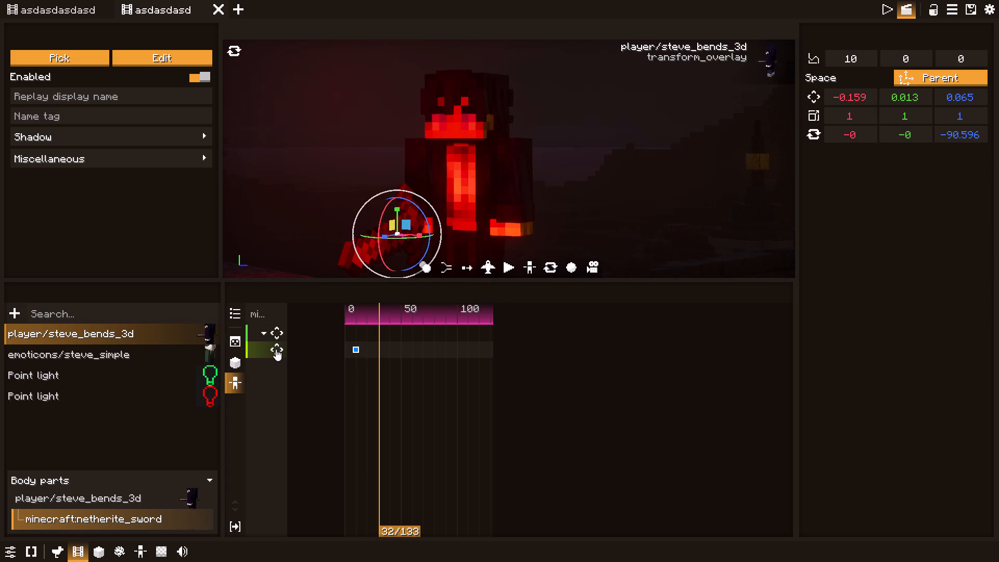
pyautogui.click(276, 349)
# Add a pose keyframe for player/steve_bends_3d at tick 32 and adjust the right_elbow's X rotation slightly.
pyautogui.click(417, 173)
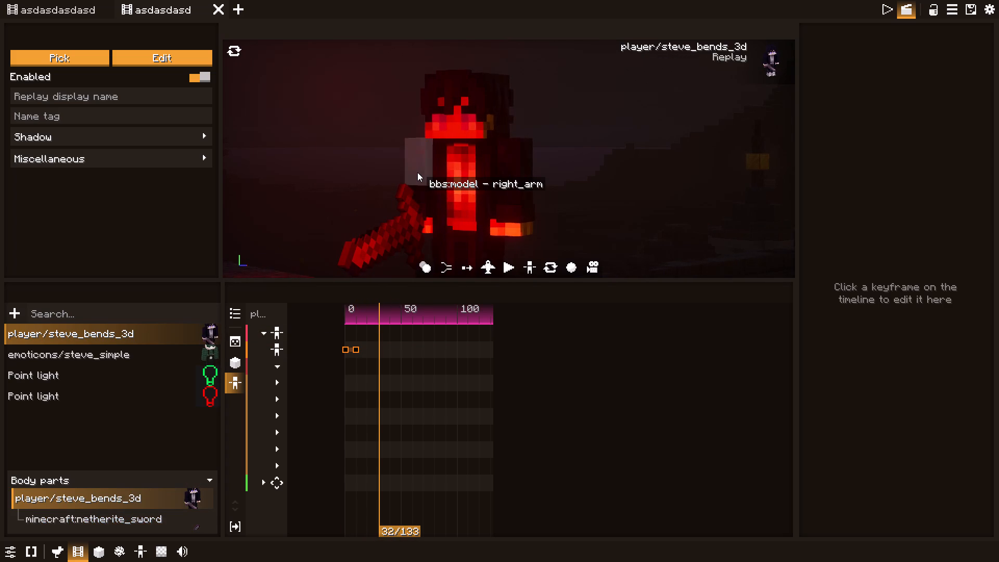
pyautogui.tripleClick(417, 172)
pyautogui.click(279, 348)
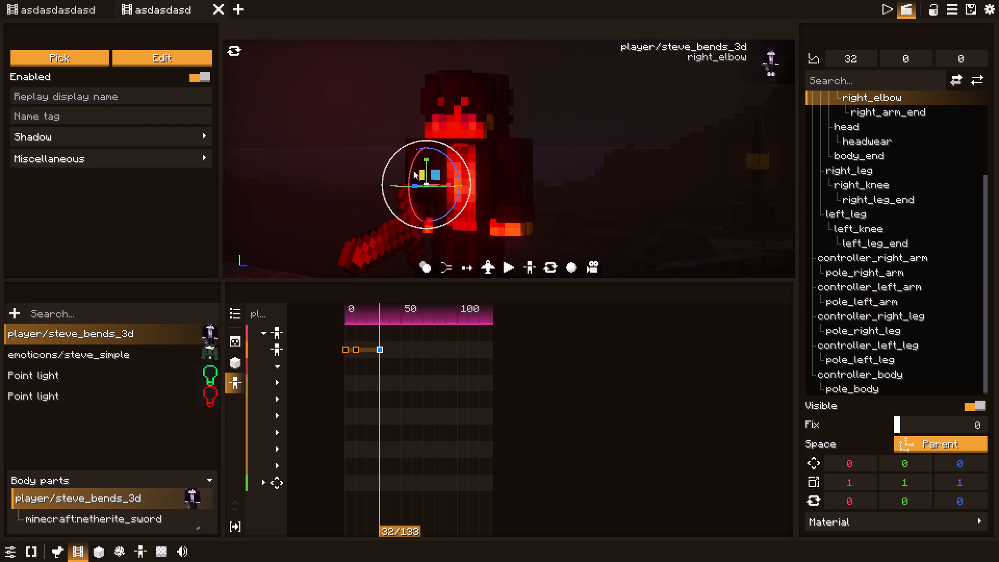
pyautogui.moveTo(409, 167); pyautogui.dragTo(413, 157)
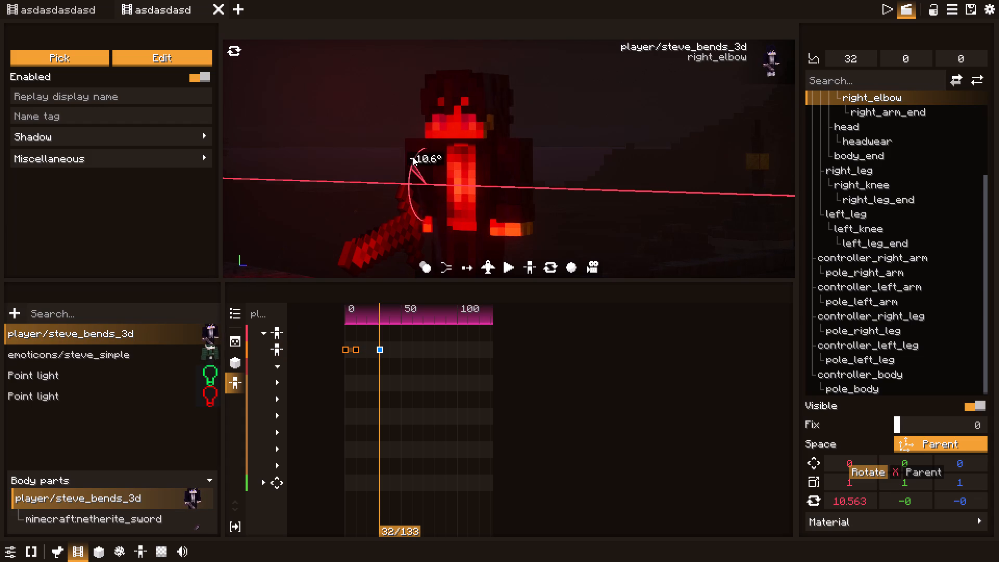
pyautogui.moveTo(413, 157); pyautogui.dragTo(413, 173)
# Rotate the right_arm in the tick 32 pose keyframe to about 84.6, 3.6, -0.5 so the sword arm lifts forward.
pyautogui.click(406, 149)
pyautogui.click(406, 156)
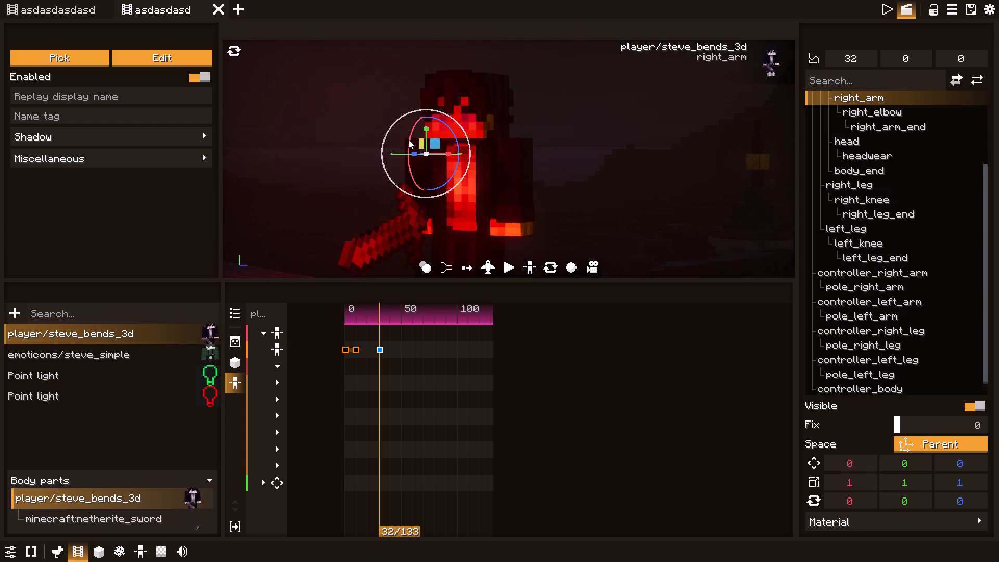
pyautogui.moveTo(408, 139); pyautogui.dragTo(483, 60)
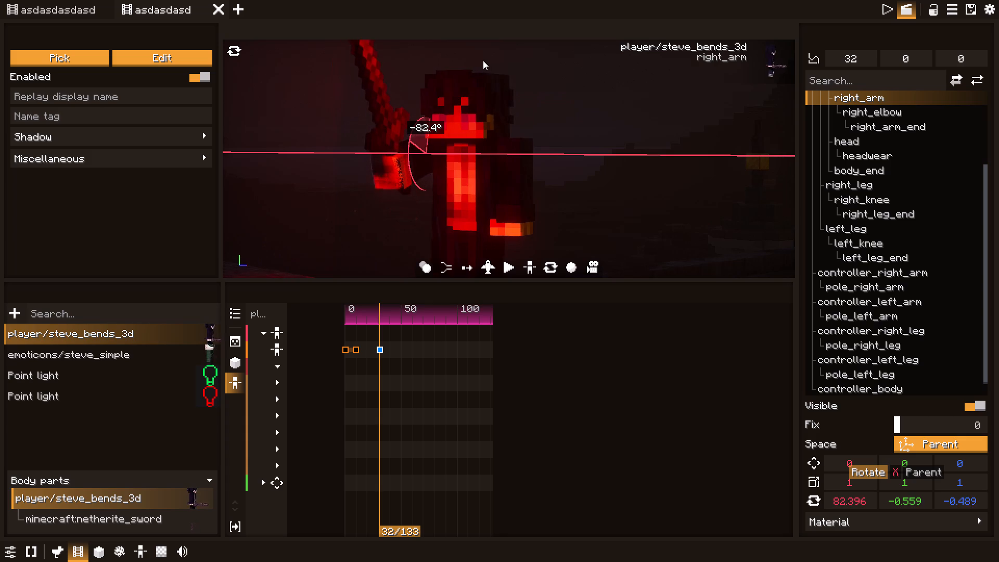
pyautogui.moveTo(483, 60); pyautogui.dragTo(486, 59)
pyautogui.moveTo(405, 152); pyautogui.dragTo(413, 152)
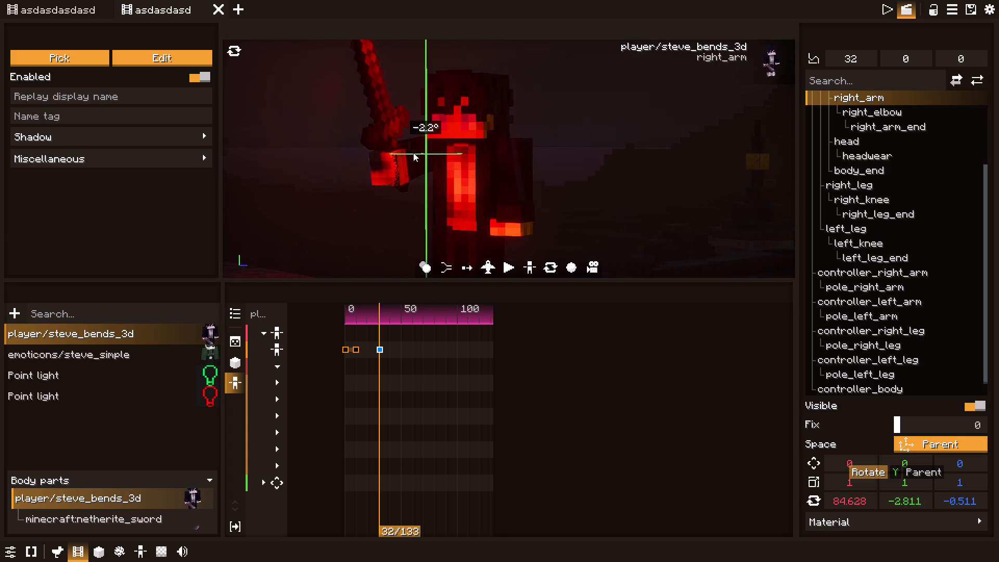
pyautogui.moveTo(413, 152); pyautogui.dragTo(415, 152)
pyautogui.hotkey('ctrl', 'z')
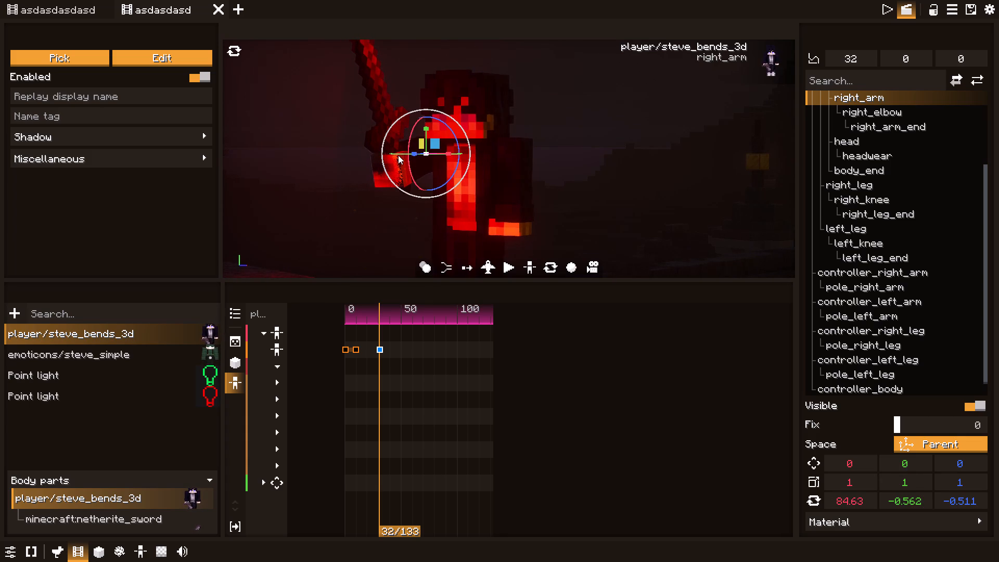
pyautogui.moveTo(398, 155); pyautogui.dragTo(417, 156)
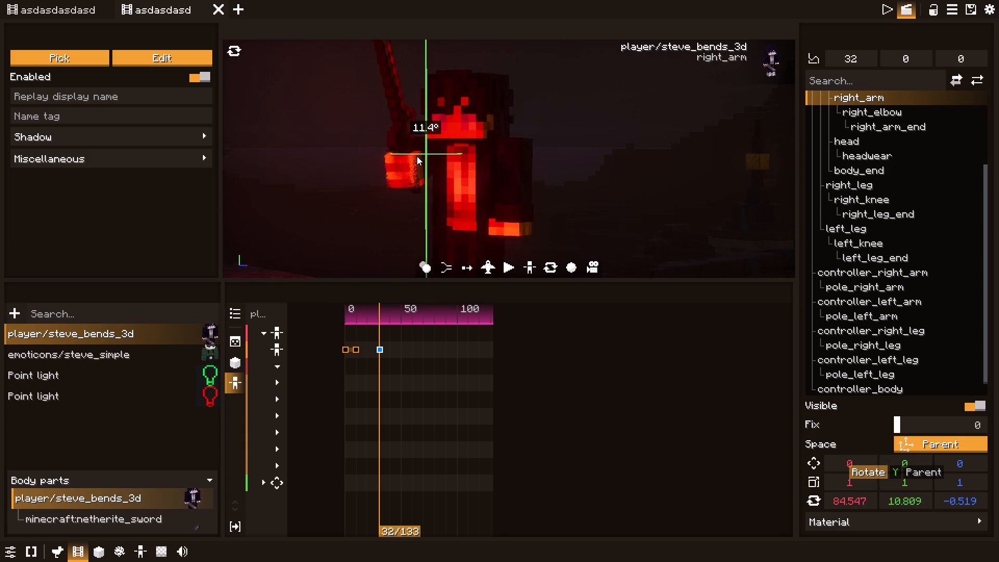
pyautogui.moveTo(417, 156); pyautogui.dragTo(414, 156)
# Select the netherite sword's transform_overlay keyframe at tick 32 and rotate it to about -2.3, 64.5, -90.9.
pyautogui.click(395, 100)
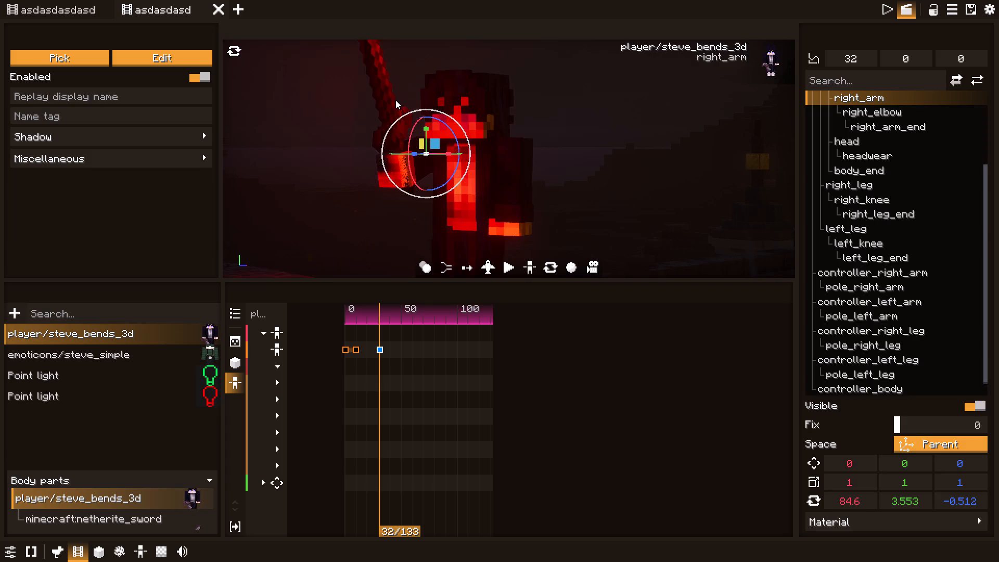
pyautogui.doubleClick(389, 109)
pyautogui.tripleClick(389, 109)
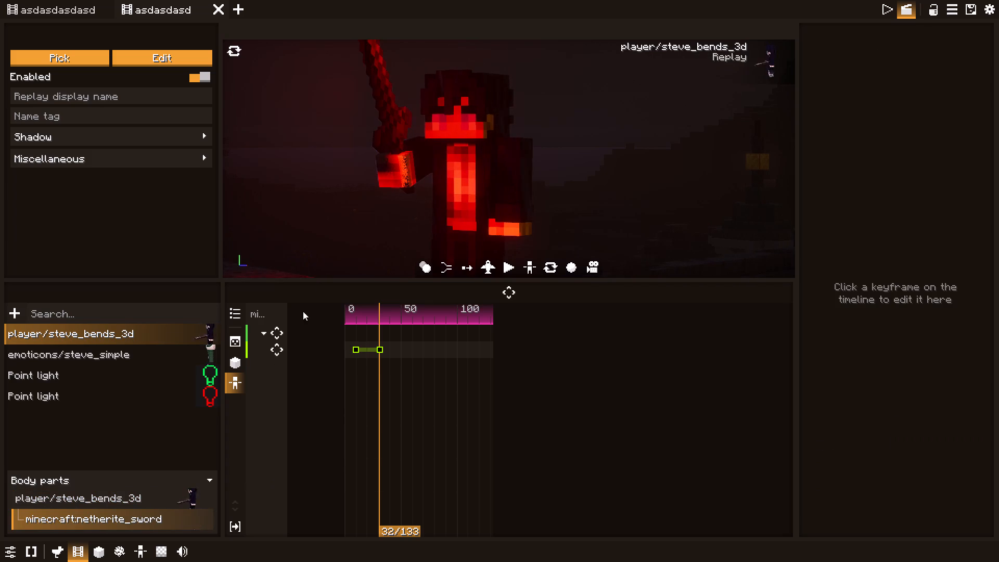
pyautogui.click(284, 348)
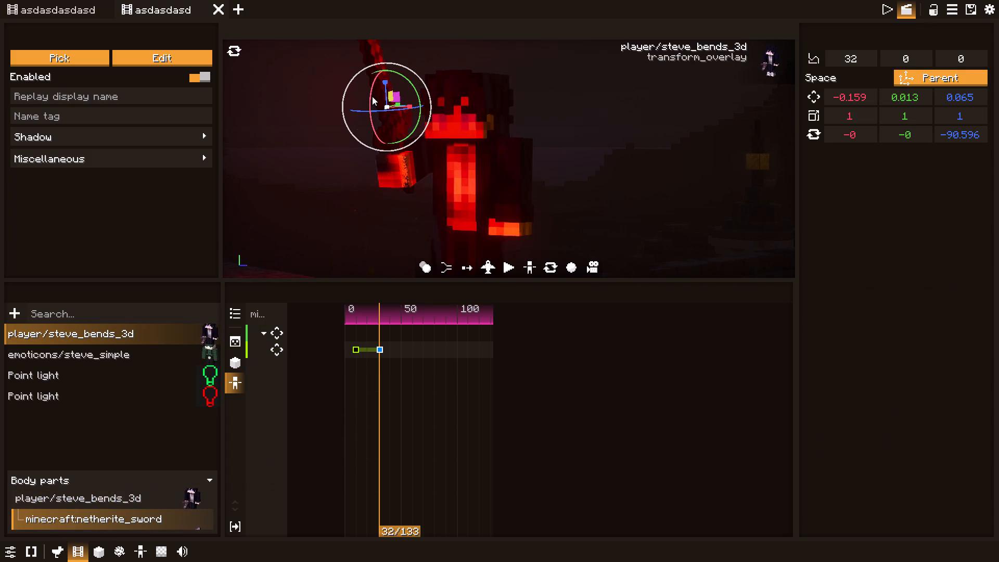
pyautogui.moveTo(372, 96); pyautogui.dragTo(367, 118)
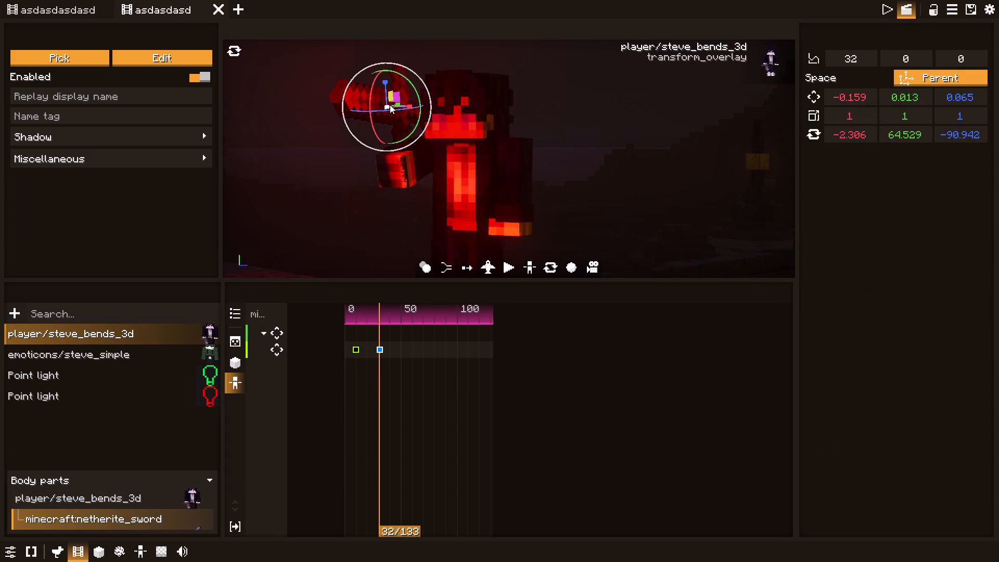
# Move the sword at tick 32 to about -0.152, -0.502, -0.415 beside the hand, tilting it to about 77.7 on Y.
pyautogui.moveTo(387, 105); pyautogui.dragTo(363, 170)
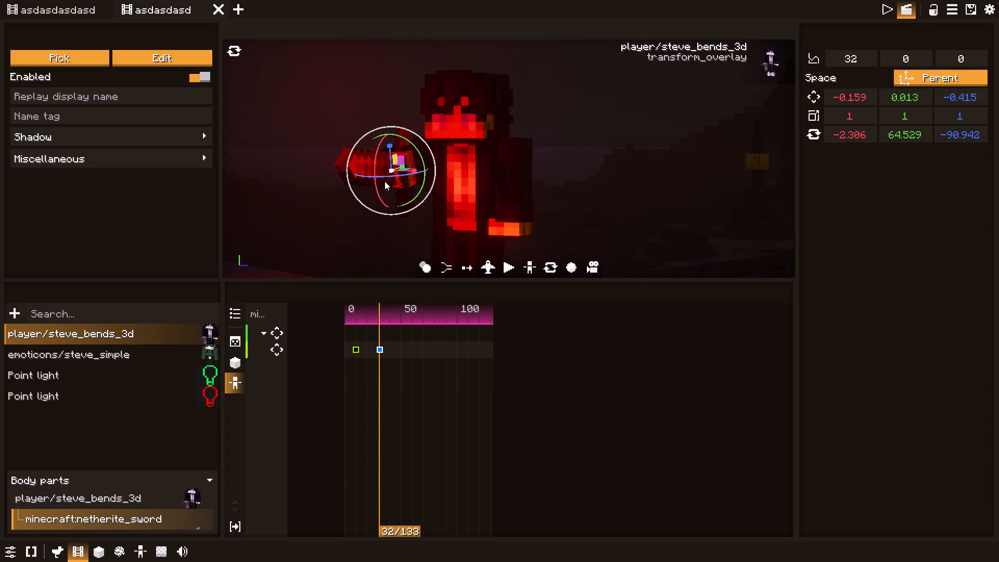
pyautogui.moveTo(396, 168); pyautogui.dragTo(395, 168)
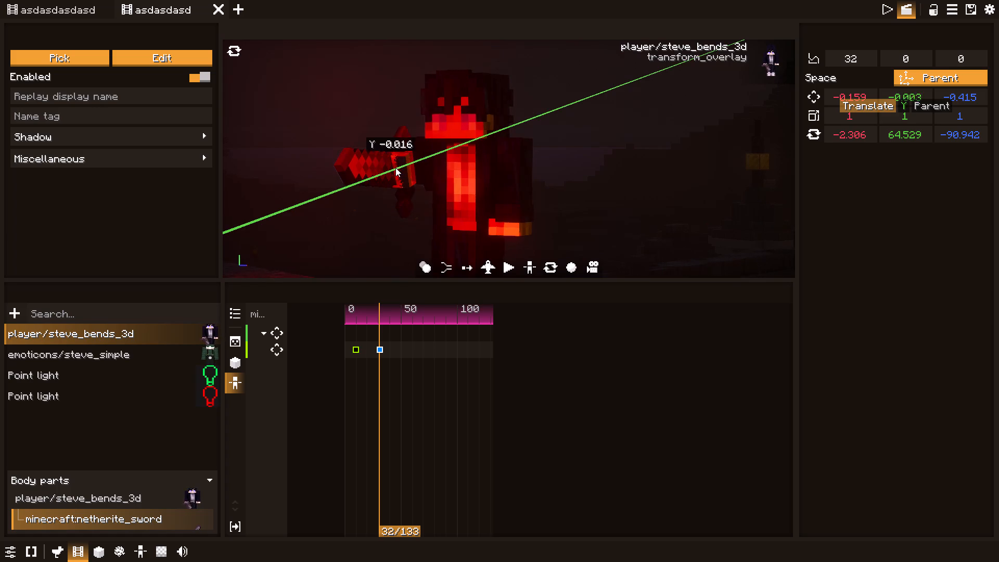
pyautogui.moveTo(395, 168); pyautogui.dragTo(360, 164)
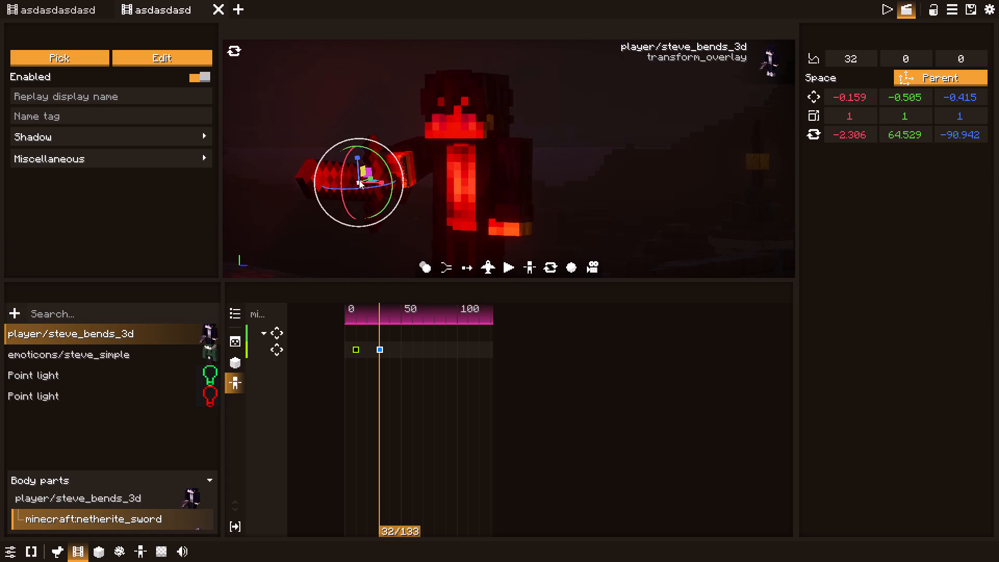
pyautogui.moveTo(359, 181); pyautogui.dragTo(359, 163)
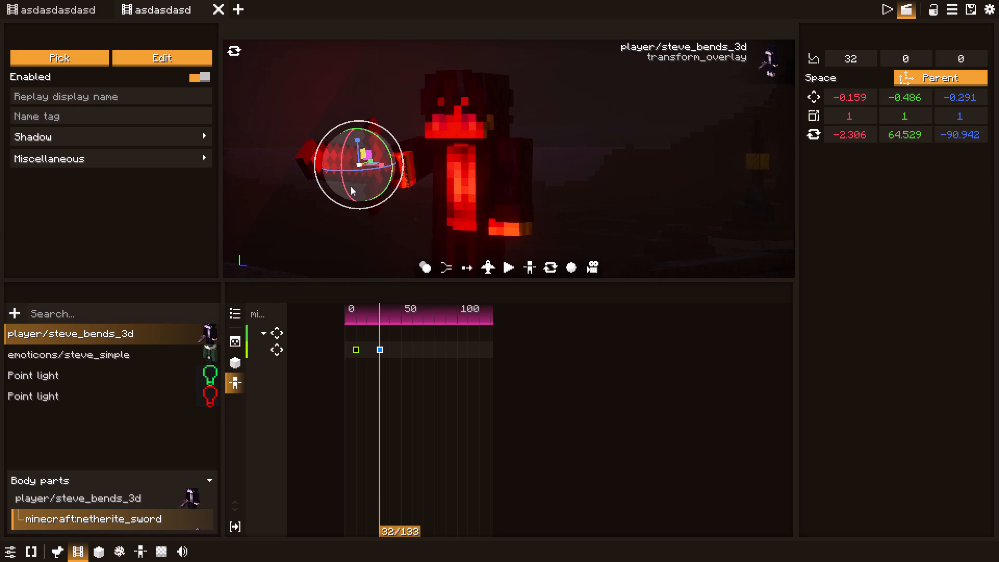
pyautogui.moveTo(343, 186); pyautogui.dragTo(345, 195)
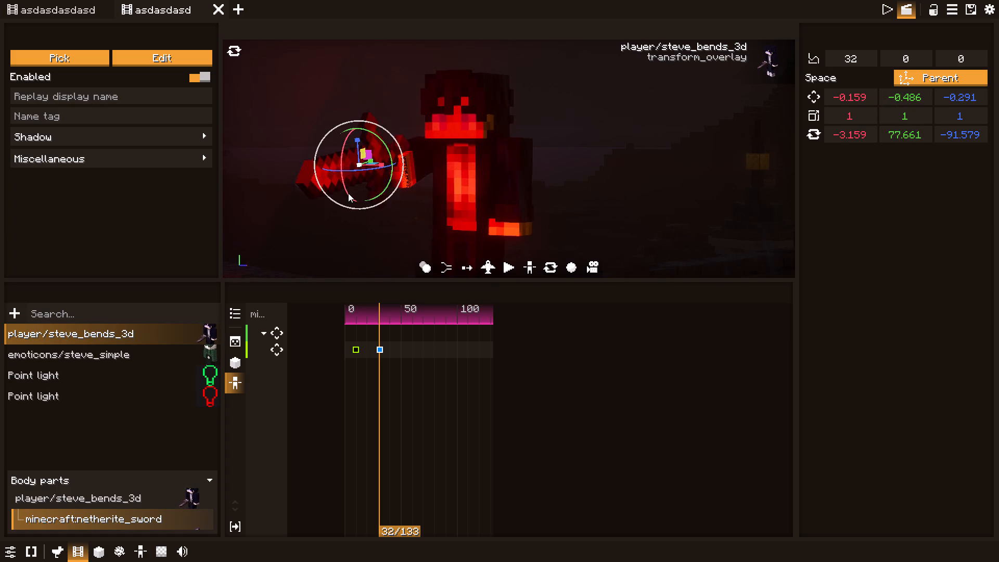
pyautogui.moveTo(358, 165); pyautogui.dragTo(361, 185)
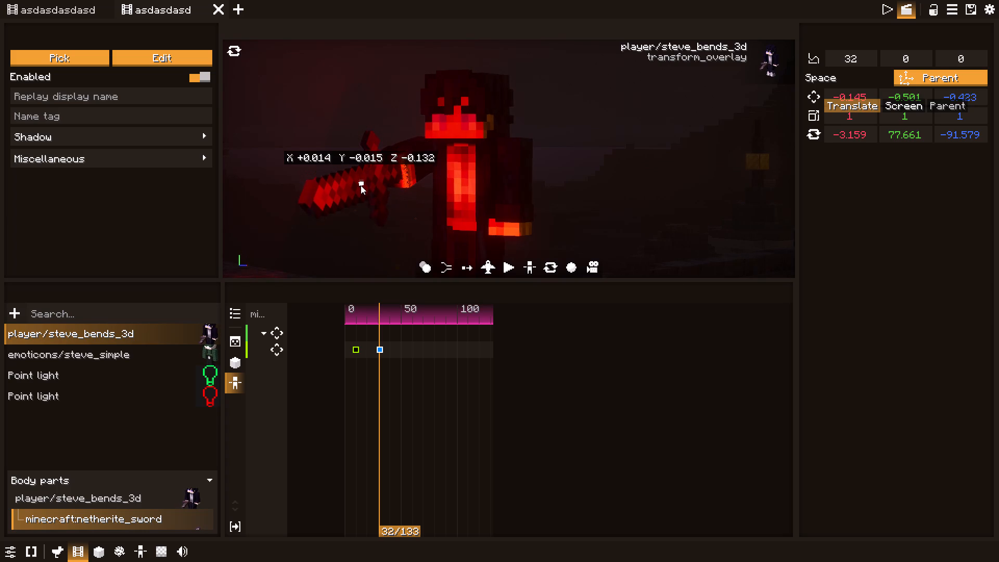
pyautogui.moveTo(361, 185); pyautogui.dragTo(360, 182)
# Rotate the sword at tick 32 to about -76.5 on Z, trying a further rotation and undoing it.
pyautogui.click(366, 186)
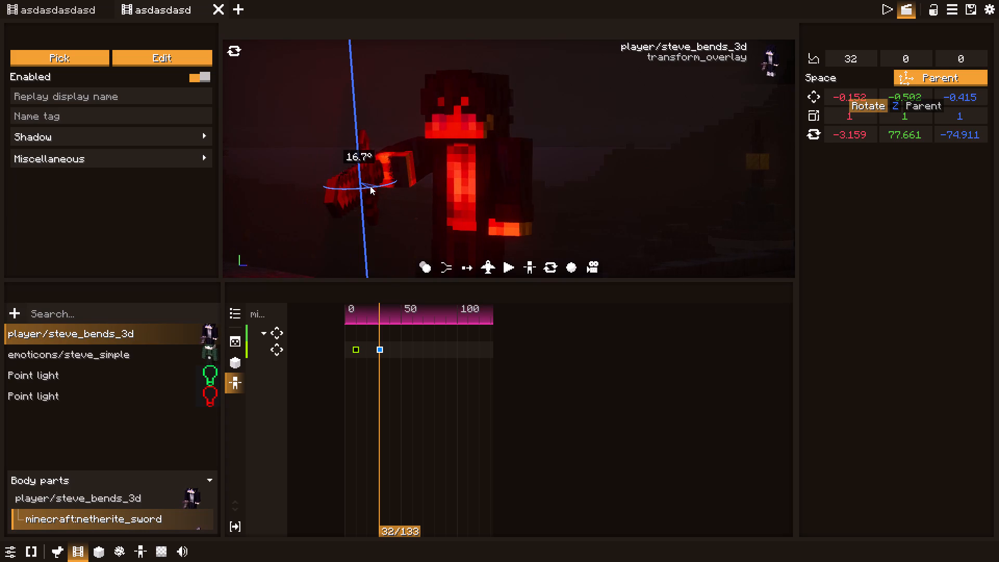
pyautogui.click(343, 176)
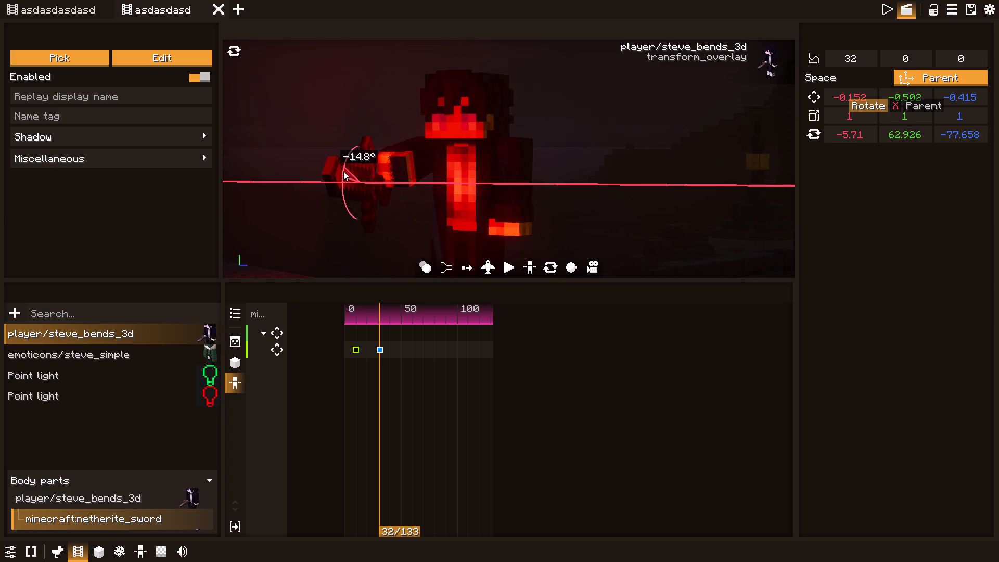
pyautogui.click(356, 187)
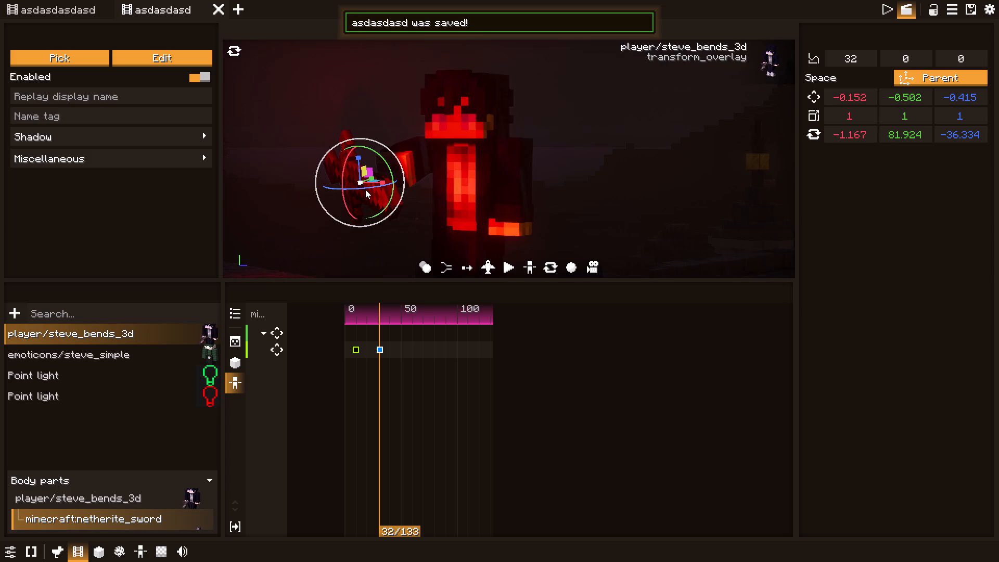
pyautogui.hotkey('ctrl', 'z')
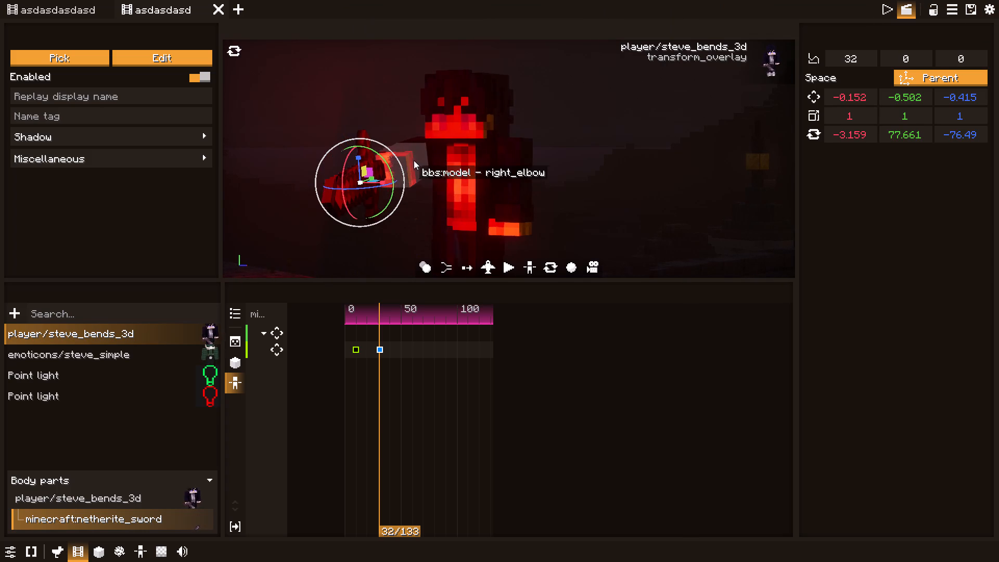
# Reopen the character's tick 32 pose keyframe, rotate the right_arm to about 91.8 on X and fine-tune its Y rotation.
pyautogui.doubleClick(415, 160)
pyautogui.tripleClick(412, 142)
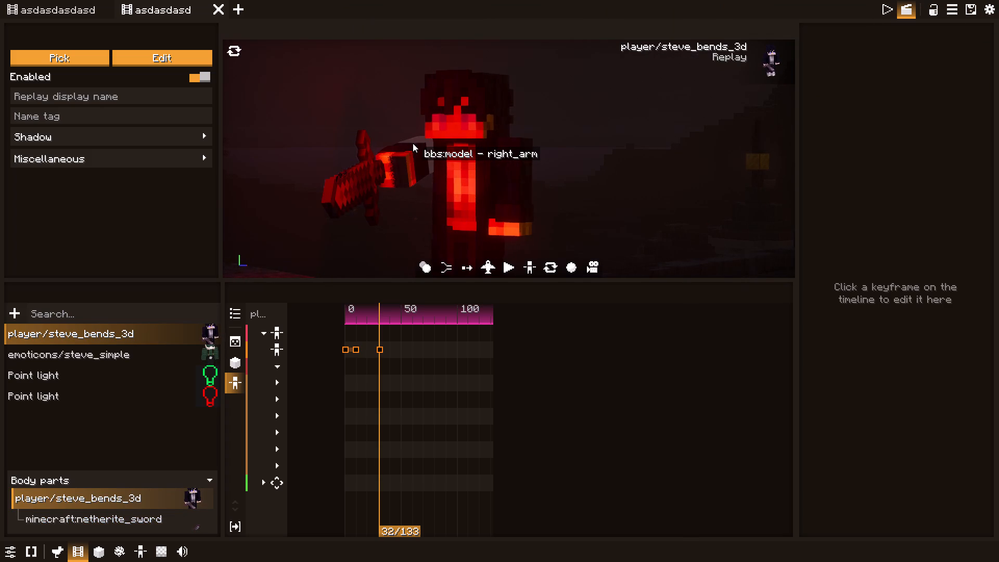
pyautogui.click(277, 346)
pyautogui.click(410, 145)
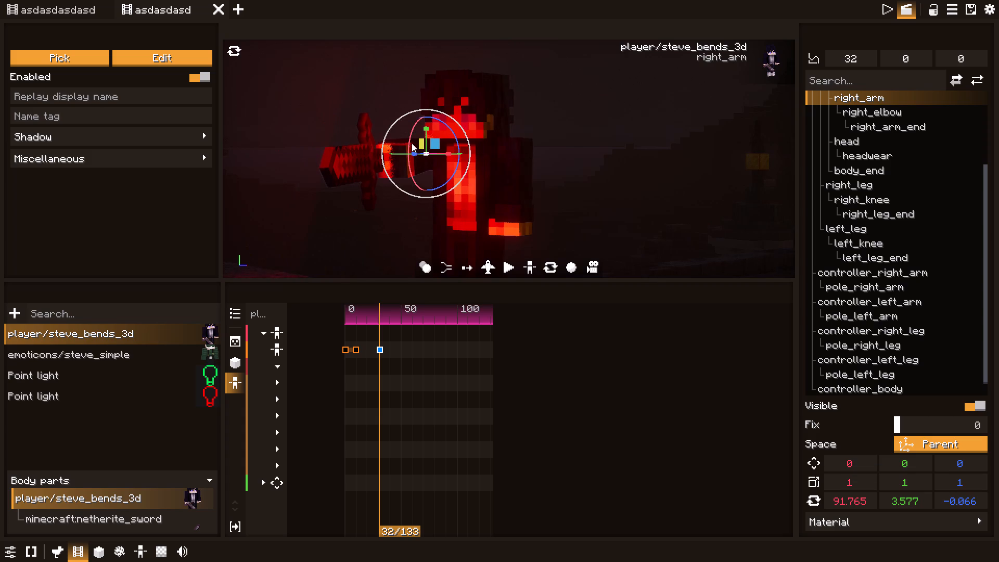
pyautogui.moveTo(411, 153); pyautogui.dragTo(413, 153)
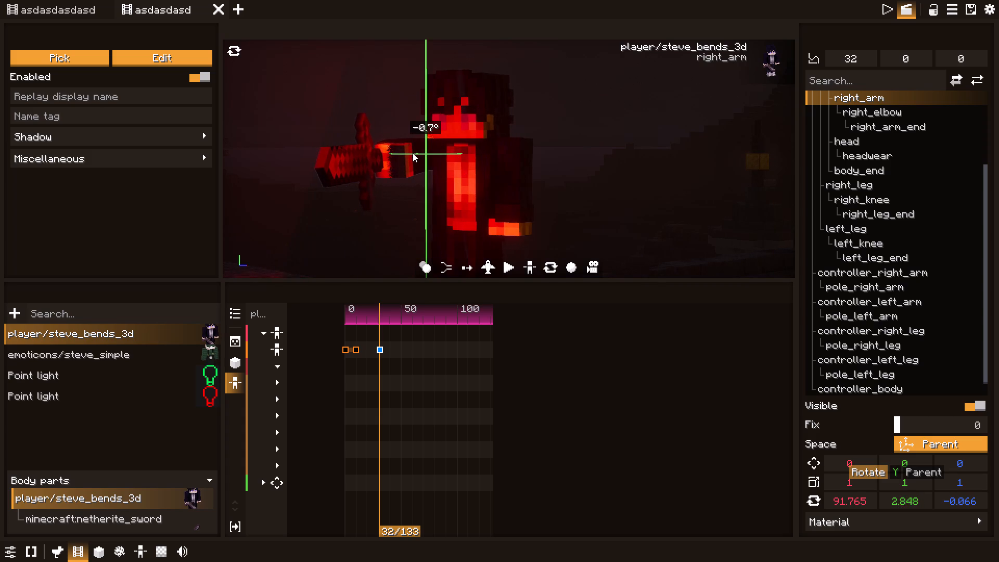
pyautogui.moveTo(413, 153); pyautogui.dragTo(389, 155)
pyautogui.moveTo(395, 152); pyautogui.dragTo(402, 152)
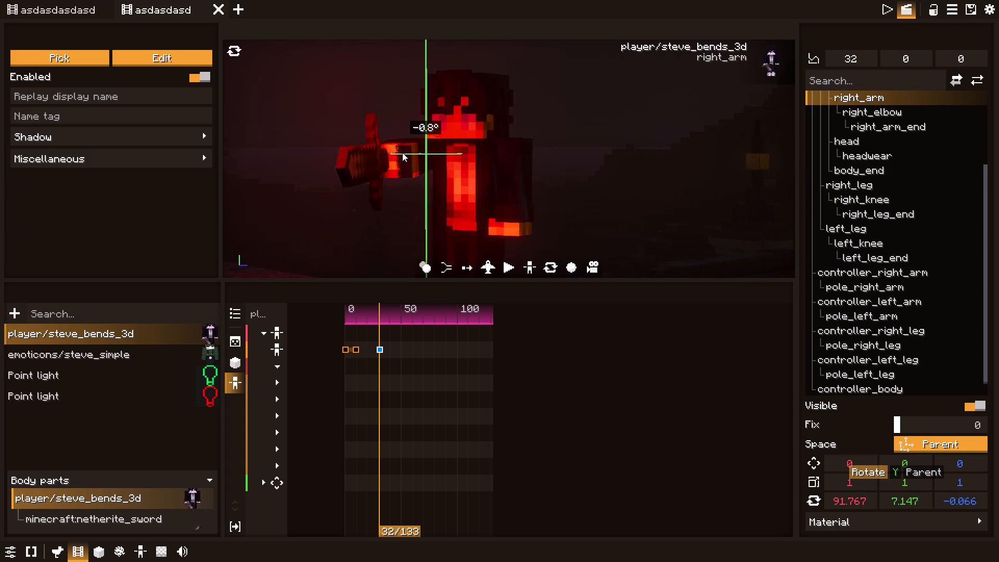
pyautogui.moveTo(402, 152); pyautogui.dragTo(375, 150)
pyautogui.moveTo(383, 150); pyautogui.dragTo(404, 152)
# Rotate the right_elbow in the tick 32 pose keyframe to about 9.7 on Z.
pyautogui.click(492, 178)
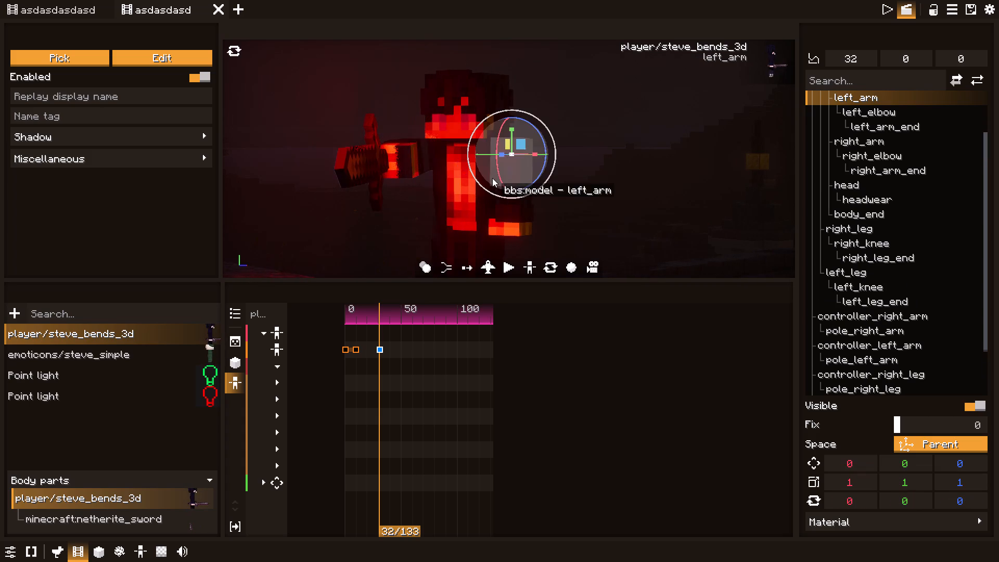
pyautogui.click(504, 210)
pyautogui.click(399, 154)
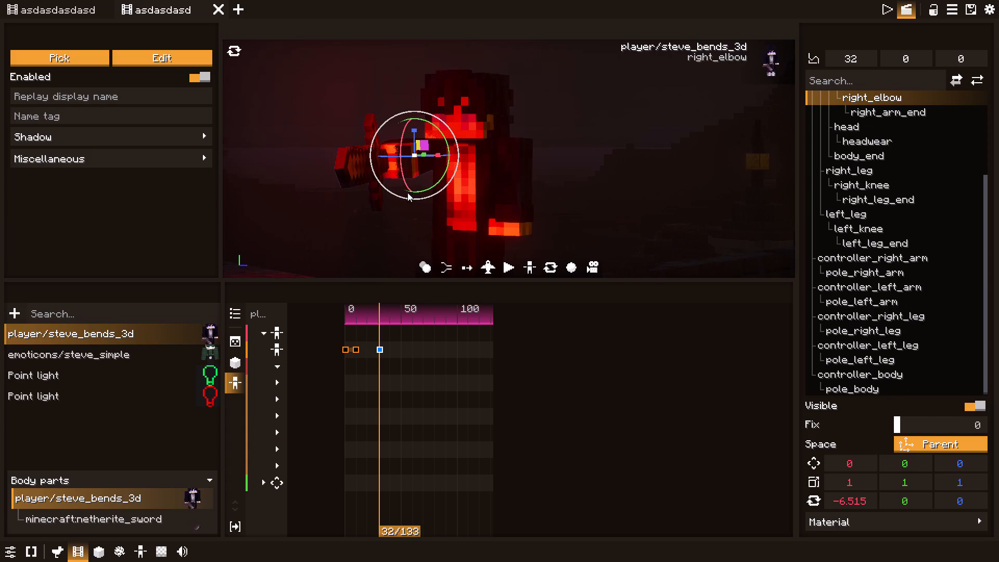
pyautogui.moveTo(388, 156); pyautogui.dragTo(405, 159)
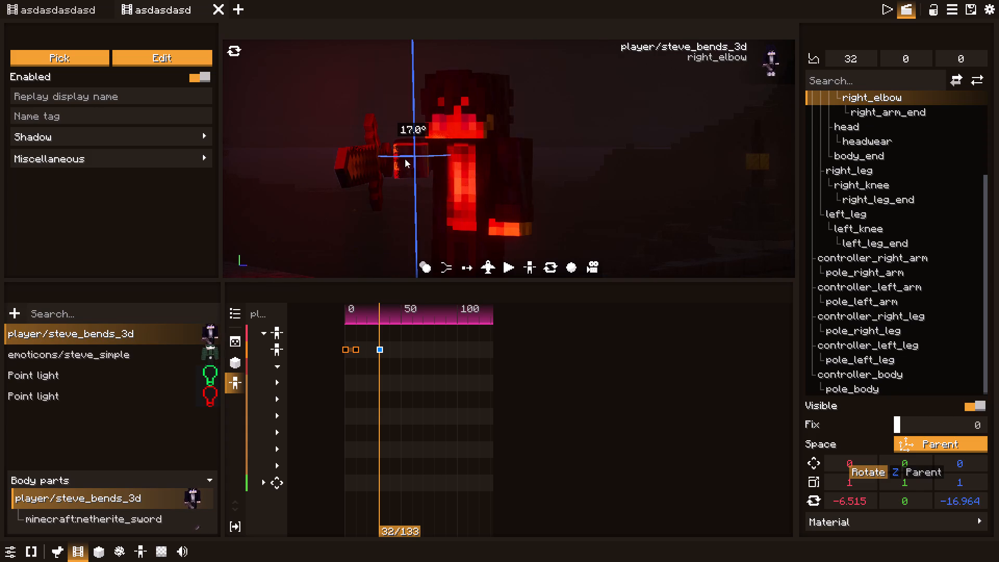
pyautogui.moveTo(405, 159); pyautogui.dragTo(239, 126)
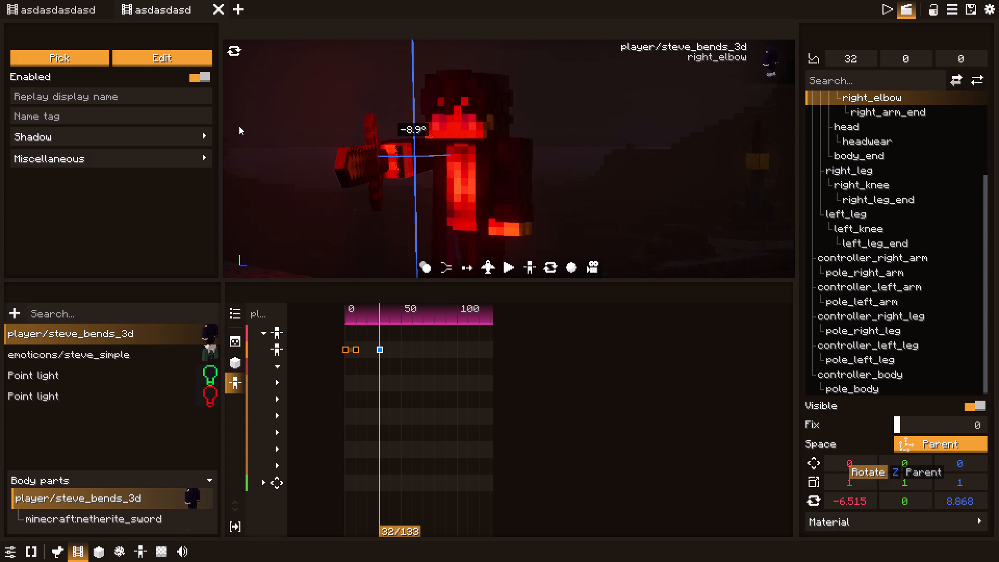
pyautogui.moveTo(239, 126); pyautogui.dragTo(175, 113)
pyautogui.click(416, 168)
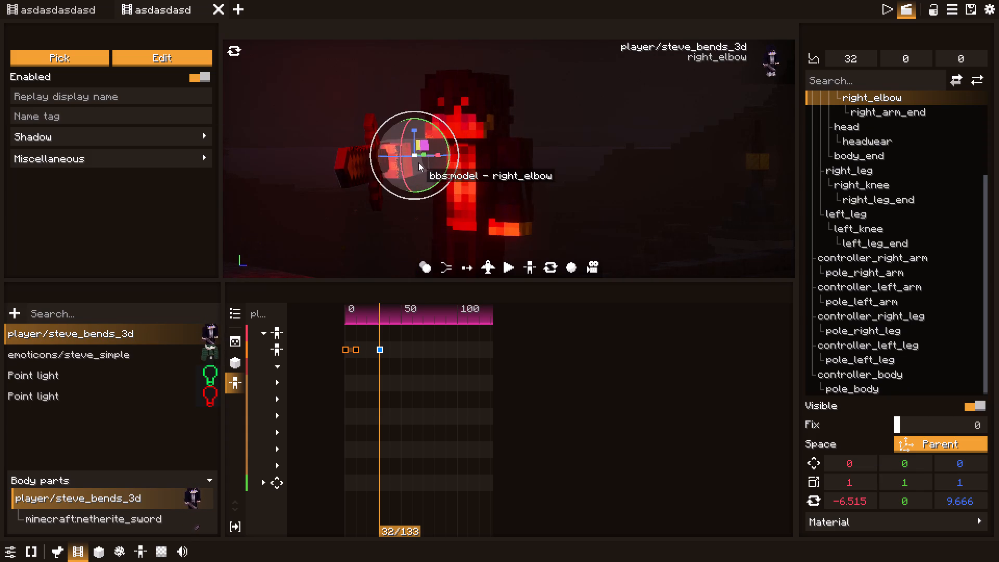
pyautogui.click(418, 162)
# Play the arm raise from the start and move the last pose keyframe to tick 22.
pyautogui.moveTo(367, 316); pyautogui.dragTo(337, 315)
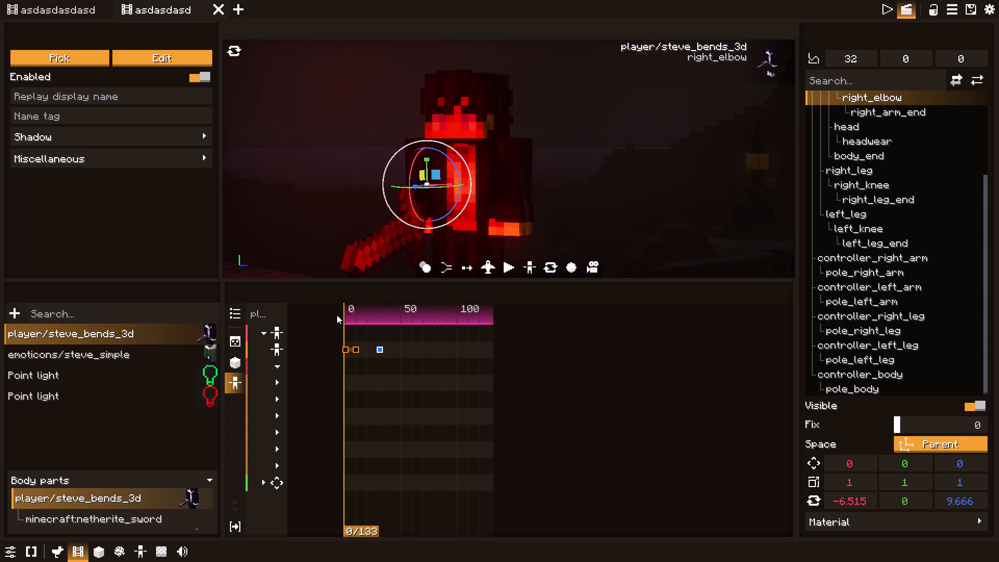
pyautogui.moveTo(337, 315); pyautogui.dragTo(329, 315)
pyautogui.press('space')
pyautogui.press('space')
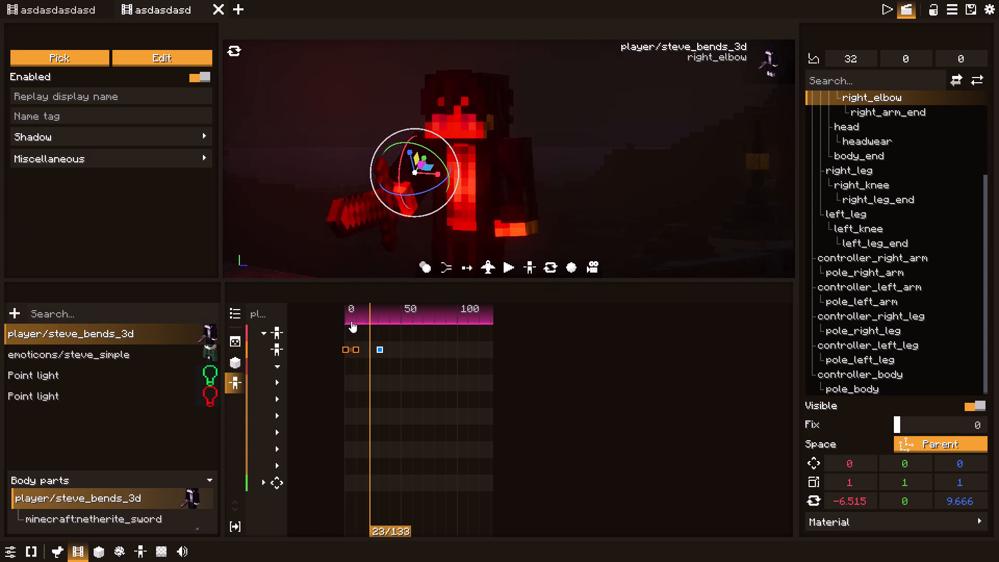
pyautogui.press('space')
pyautogui.press('space')
pyautogui.moveTo(380, 350); pyautogui.dragTo(368, 350)
# Play the film from the start up to tick 37 in short bursts to examine the arm and sword timing.
pyautogui.moveTo(361, 315); pyautogui.dragTo(330, 314)
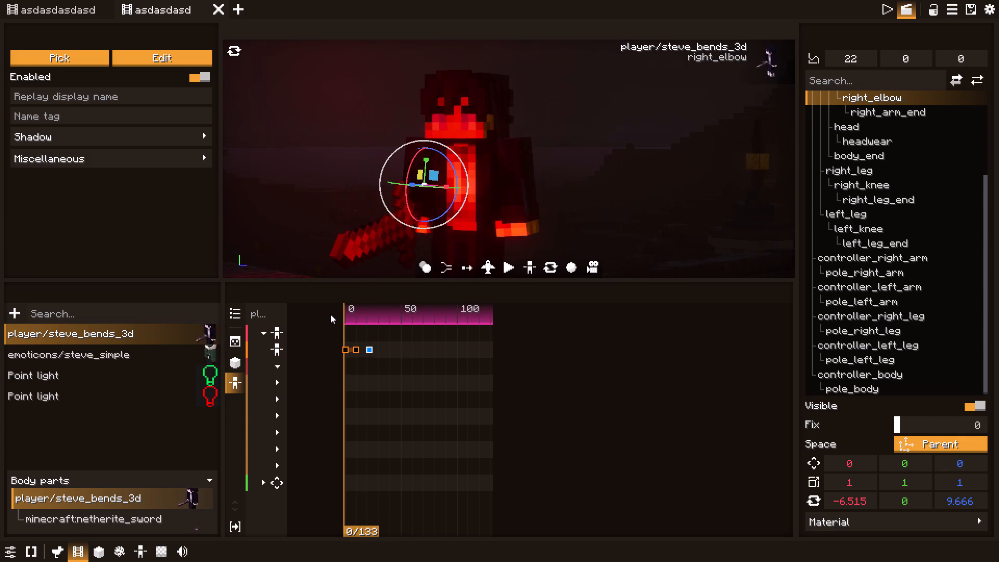
pyautogui.moveTo(330, 314); pyautogui.dragTo(322, 314)
pyautogui.press('space')
pyautogui.press('space')
pyautogui.press('space')
pyautogui.press('space')
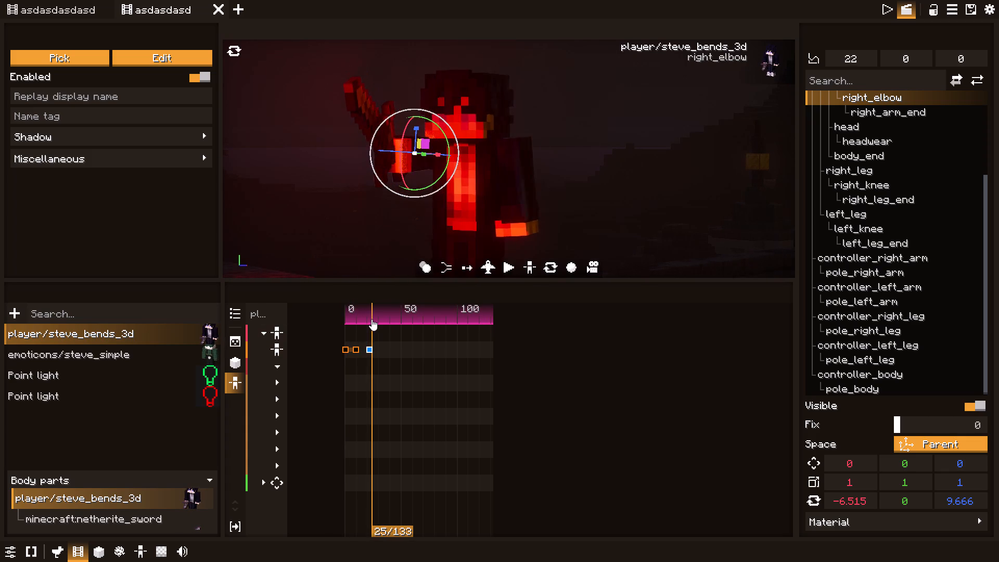
pyautogui.press('space')
pyautogui.press('space')
pyautogui.press('space')
pyautogui.press('space')
pyautogui.press('space')
pyautogui.press('space')
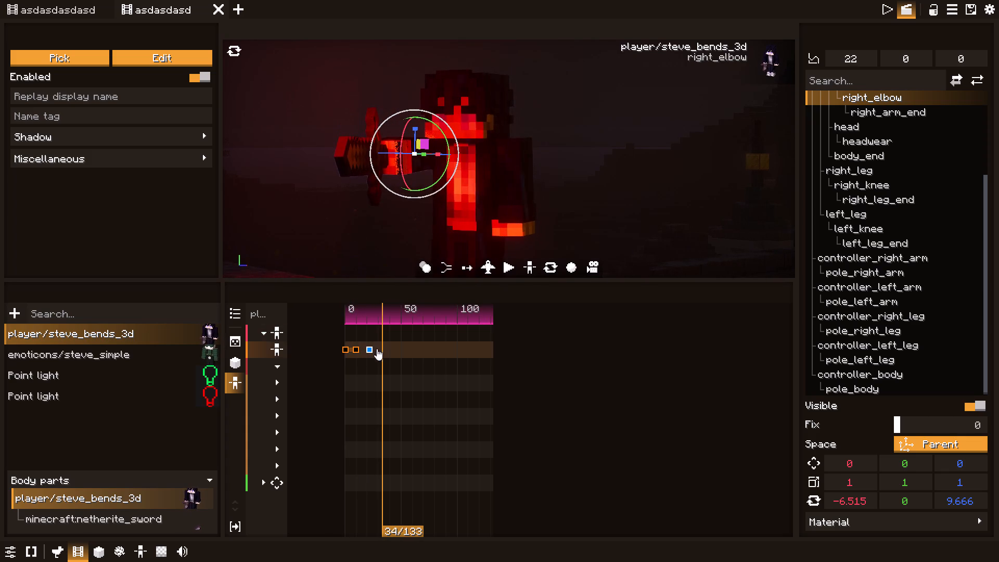
pyautogui.press('space')
pyautogui.press('space')
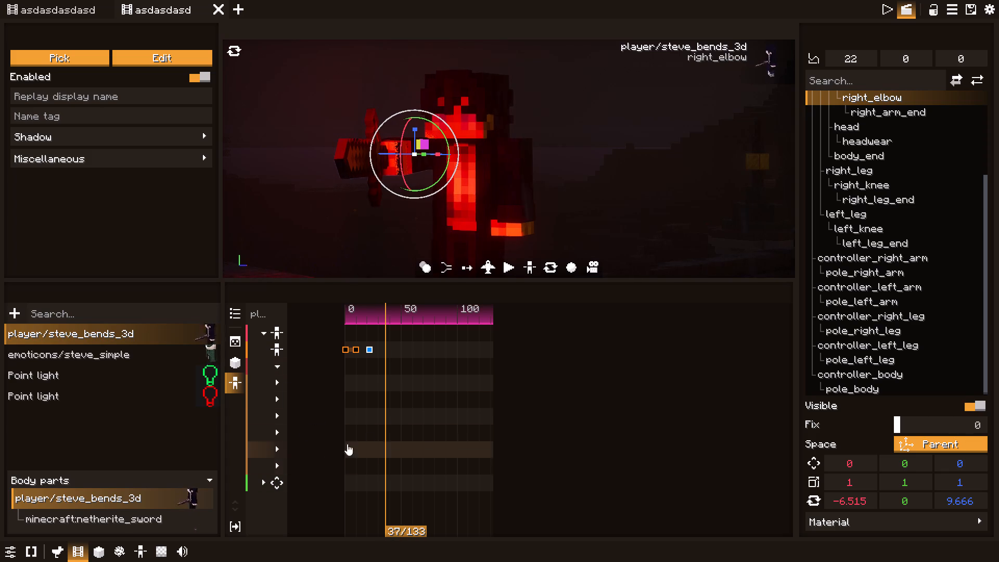
# Expand the character's transform track and move its transform_overlay keyframe to tick 22, in line with the last pose keyframe.
pyautogui.click(273, 484)
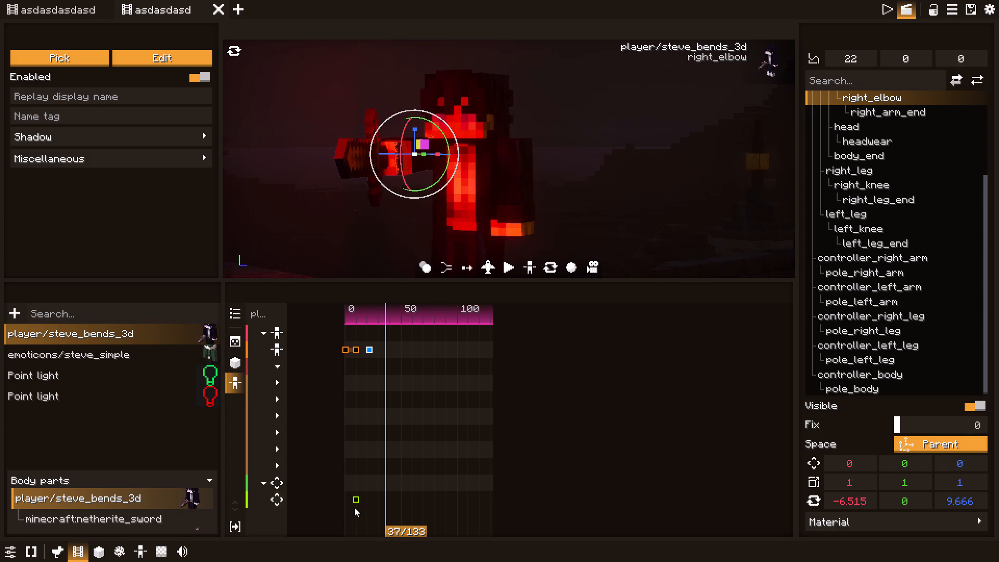
pyautogui.moveTo(355, 498); pyautogui.dragTo(368, 501)
# Replay the arm raise in short bursts up to tick 35 to examine its timing with the retimed transform keyframe.
pyautogui.moveTo(367, 317); pyautogui.dragTo(356, 318)
pyautogui.press('space')
pyautogui.press('space')
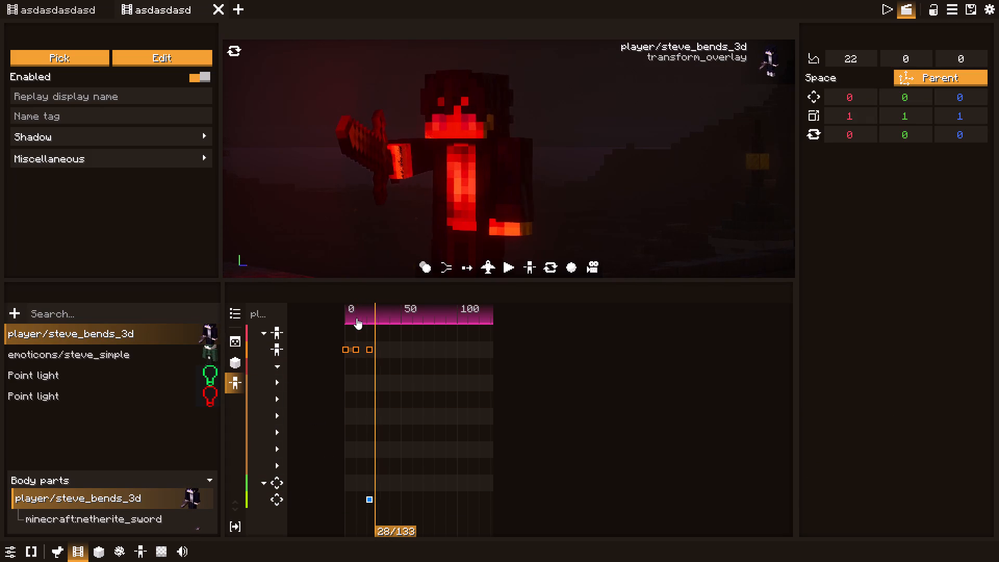
pyautogui.press('space')
pyautogui.press('space')
pyautogui.press('space')
pyautogui.press('space')
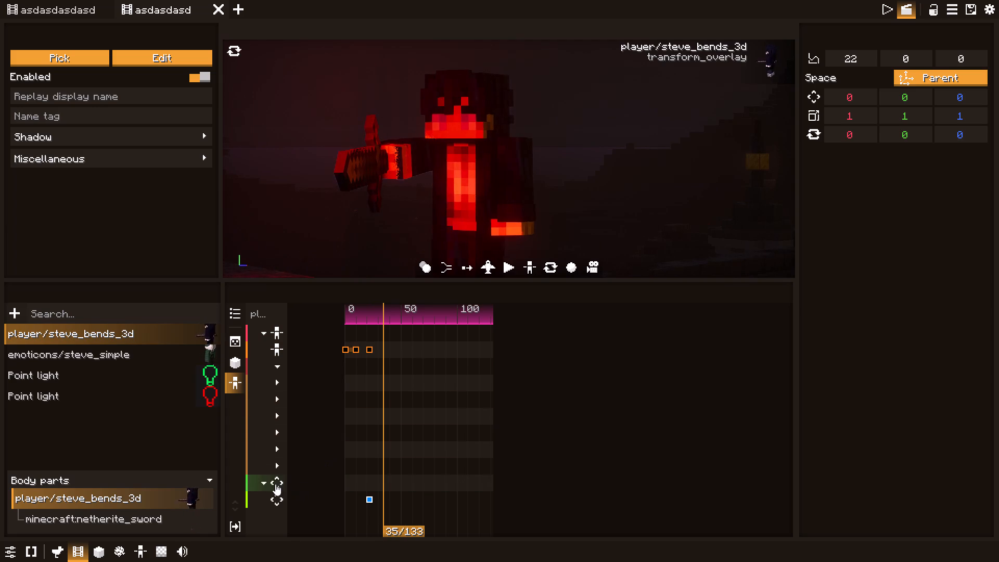
pyautogui.press('space')
pyautogui.press('space')
pyautogui.scroll(-1, 355, 497)
pyautogui.keyDown('shift'); pyautogui.scroll(-6, 368, 495); pyautogui.keyUp('shift')
pyautogui.keyDown('shift'); pyautogui.scroll(3, 368, 495); pyautogui.keyUp('shift')
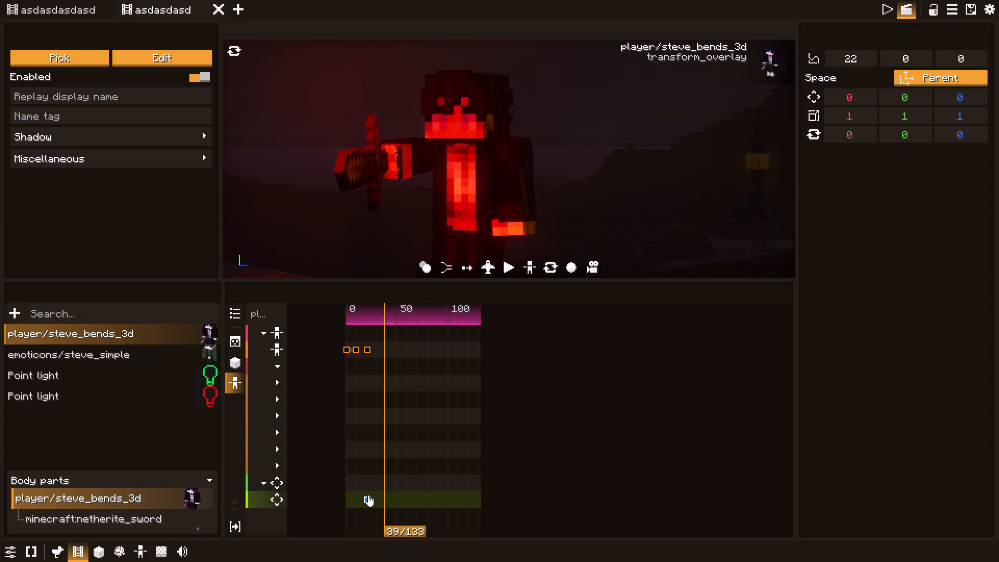
pyautogui.moveTo(366, 322); pyautogui.dragTo(349, 322)
pyautogui.press('space')
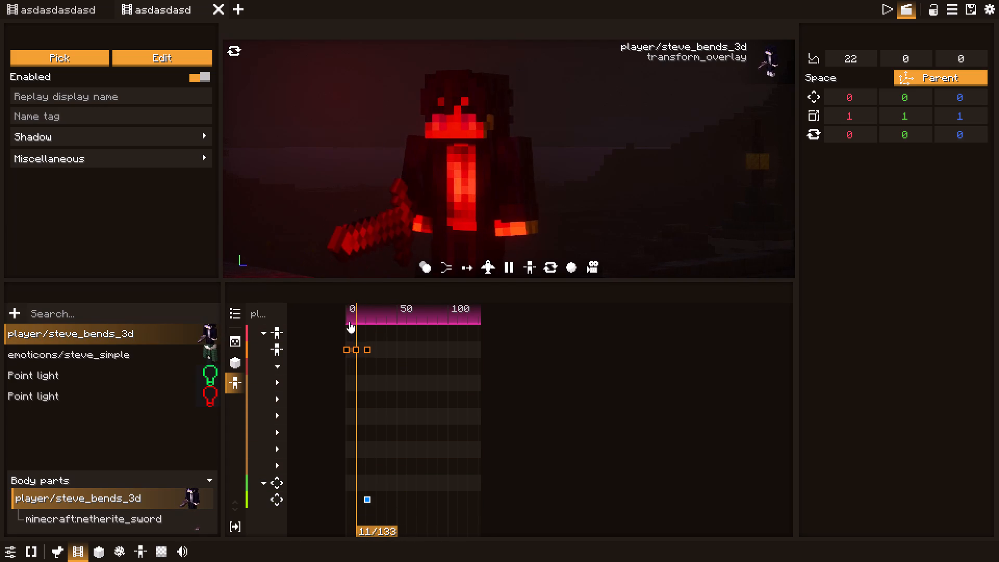
pyautogui.press('space')
pyautogui.press('space')
pyautogui.press('space')
pyautogui.press('space')
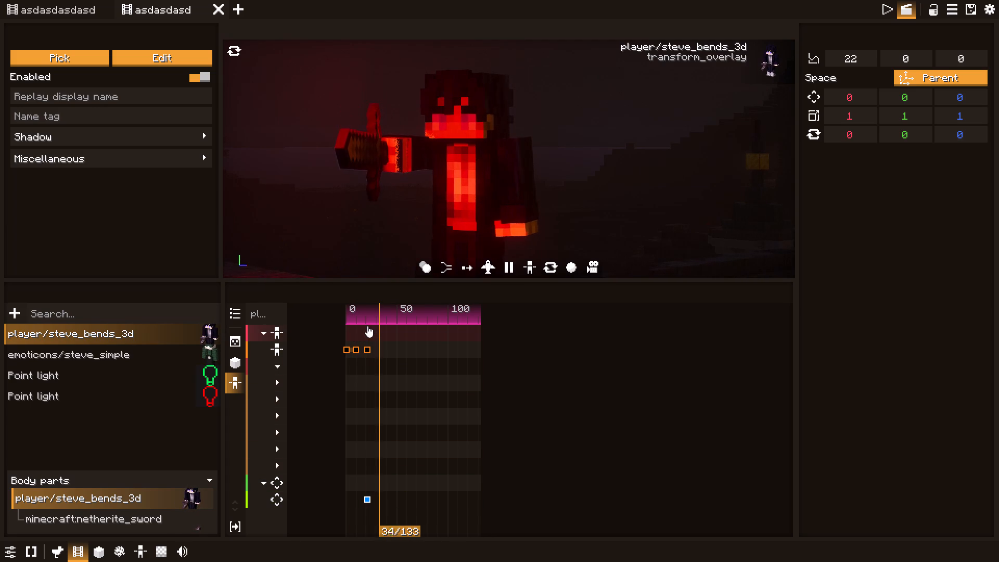
pyautogui.press('space')
# Add a pose keyframe at tick 35 for the character and bend the left_elbow.
pyautogui.doubleClick(516, 212)
pyautogui.doubleClick(516, 202)
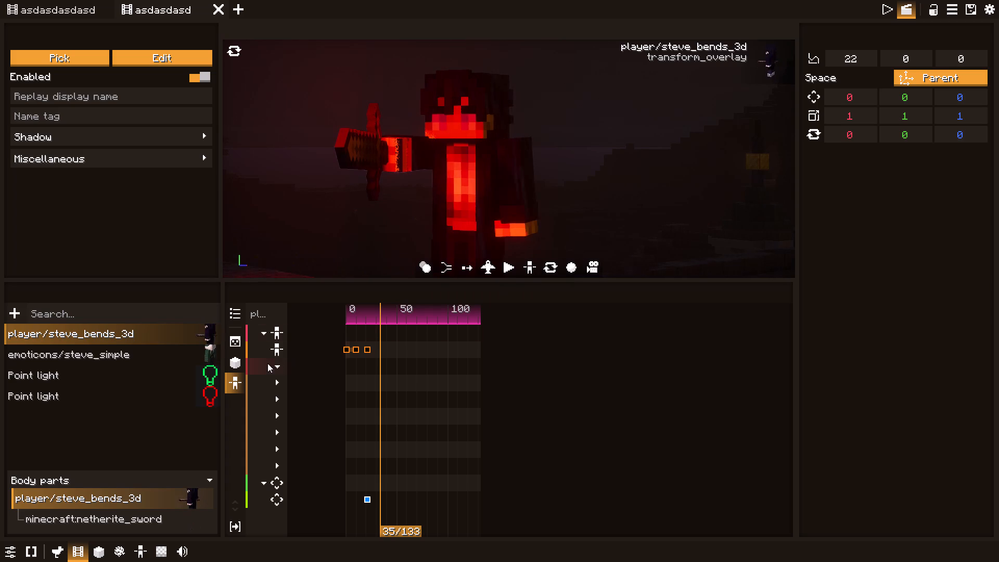
pyautogui.click(270, 348)
pyautogui.click(507, 214)
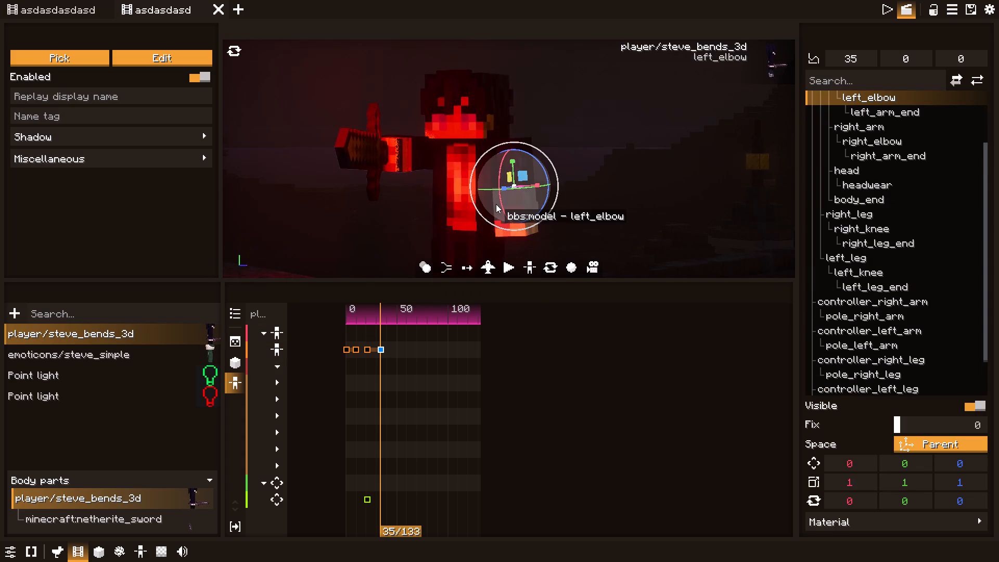
pyautogui.moveTo(496, 204); pyautogui.dragTo(495, 146)
pyautogui.click(599, 224)
# Rotate the left_arm to about 25.7 on X in the tick 35 pose keyframe and turn the left_elbow on Y.
pyautogui.click(520, 157)
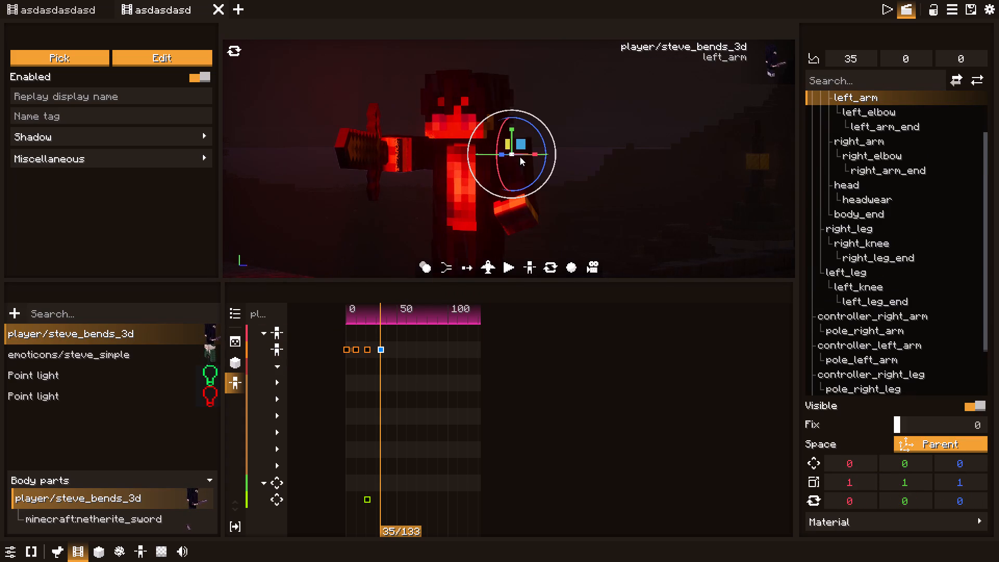
pyautogui.moveTo(495, 145); pyautogui.dragTo(496, 131)
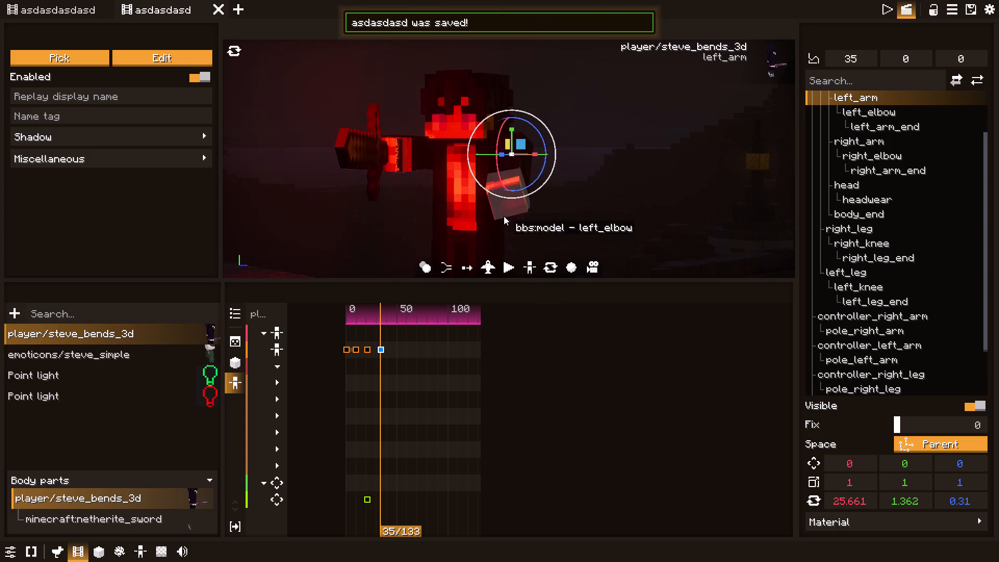
pyautogui.click(504, 216)
pyautogui.click(503, 171)
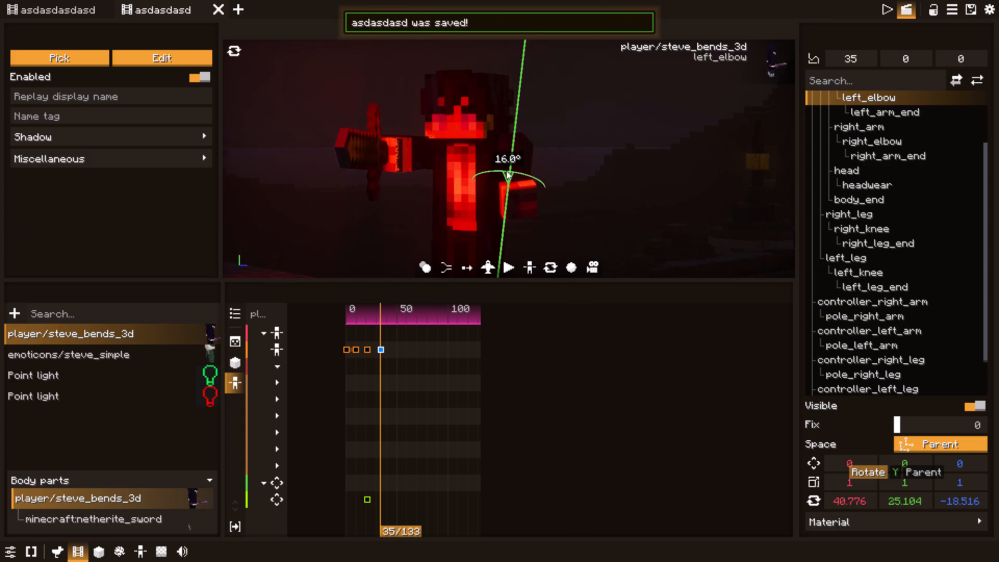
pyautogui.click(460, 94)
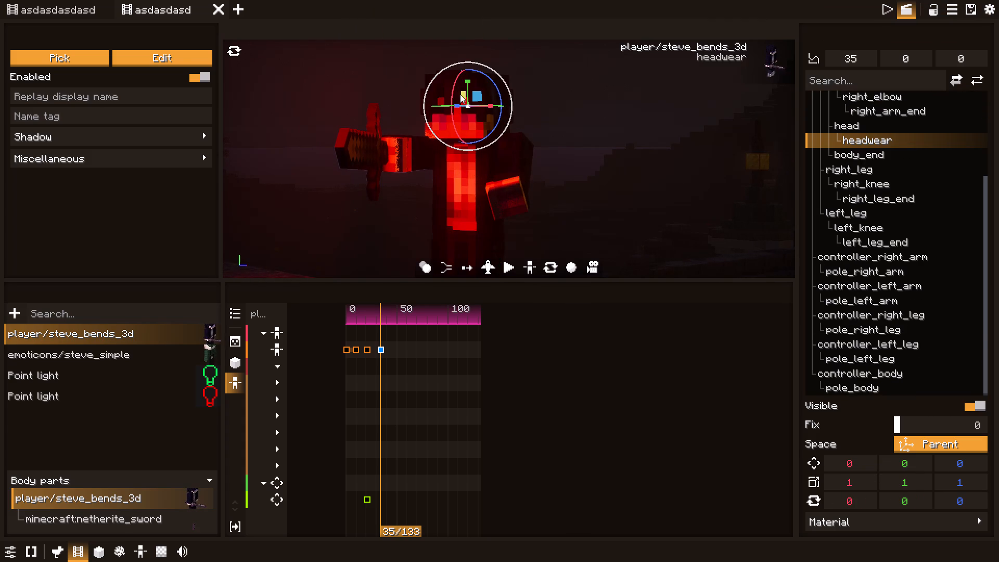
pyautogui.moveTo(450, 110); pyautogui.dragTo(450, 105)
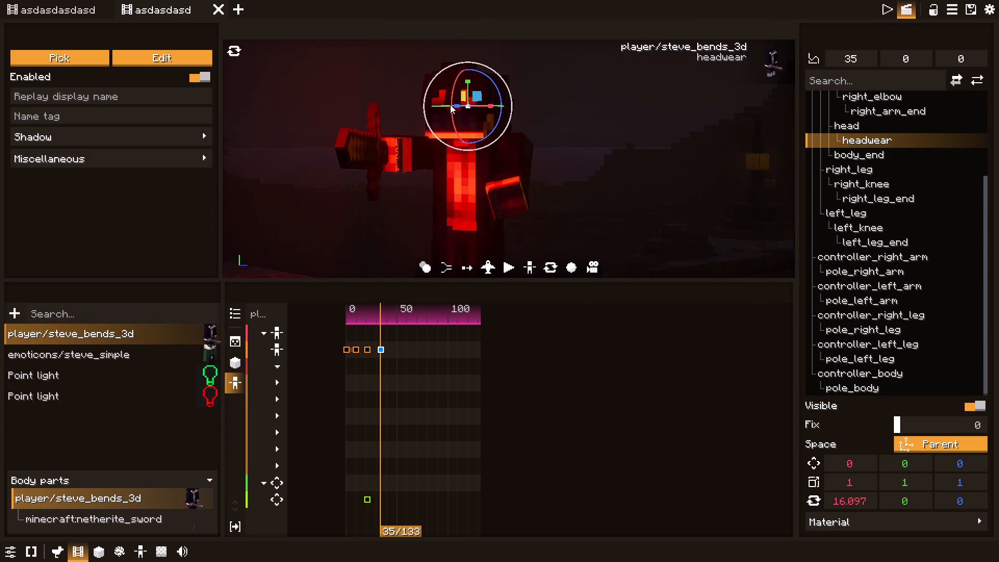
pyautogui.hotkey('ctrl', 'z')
# Rotate the head to about 6.2 on X in the tick 35 pose keyframe.
pyautogui.click(448, 129)
pyautogui.click(438, 132)
pyautogui.click(436, 126)
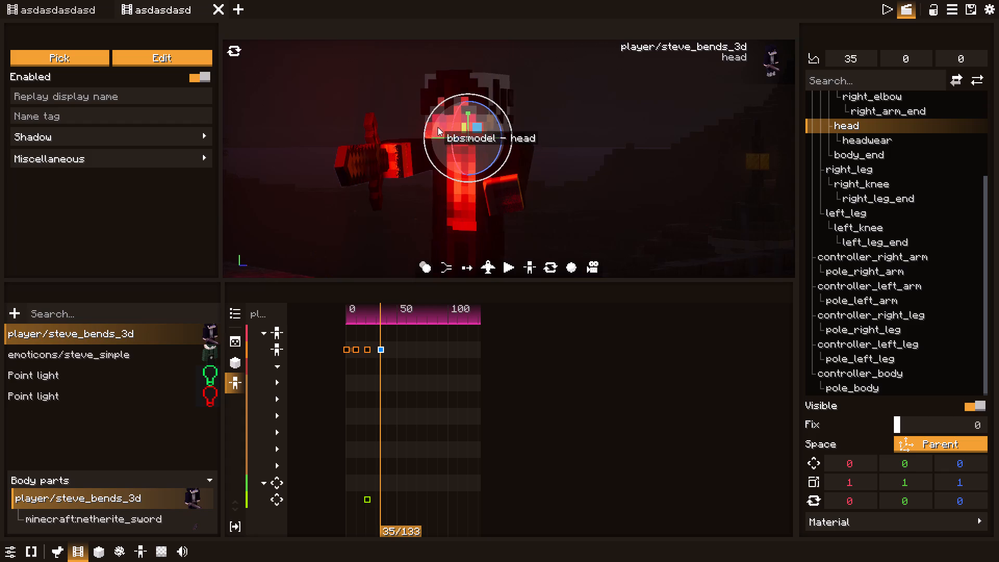
pyautogui.click(453, 144)
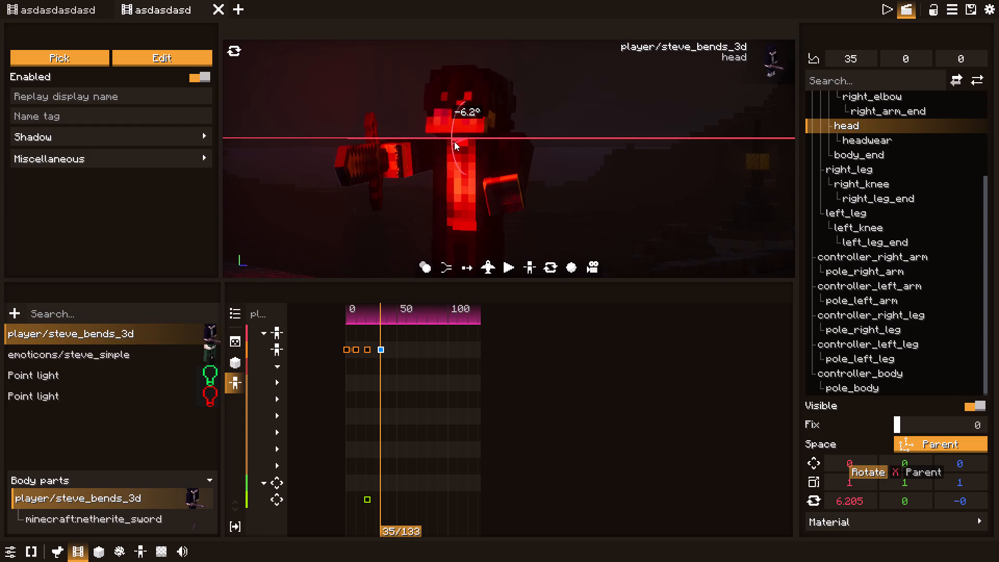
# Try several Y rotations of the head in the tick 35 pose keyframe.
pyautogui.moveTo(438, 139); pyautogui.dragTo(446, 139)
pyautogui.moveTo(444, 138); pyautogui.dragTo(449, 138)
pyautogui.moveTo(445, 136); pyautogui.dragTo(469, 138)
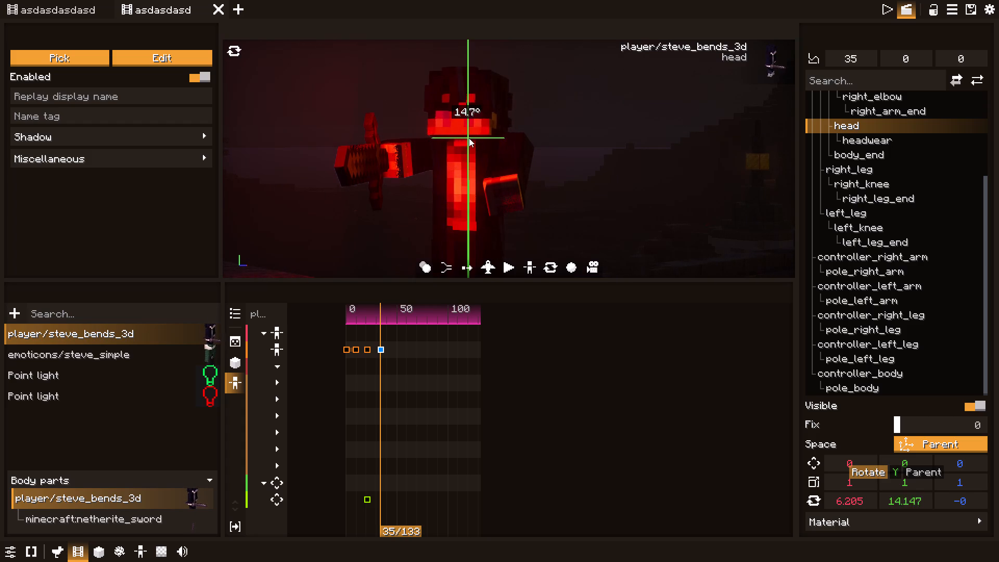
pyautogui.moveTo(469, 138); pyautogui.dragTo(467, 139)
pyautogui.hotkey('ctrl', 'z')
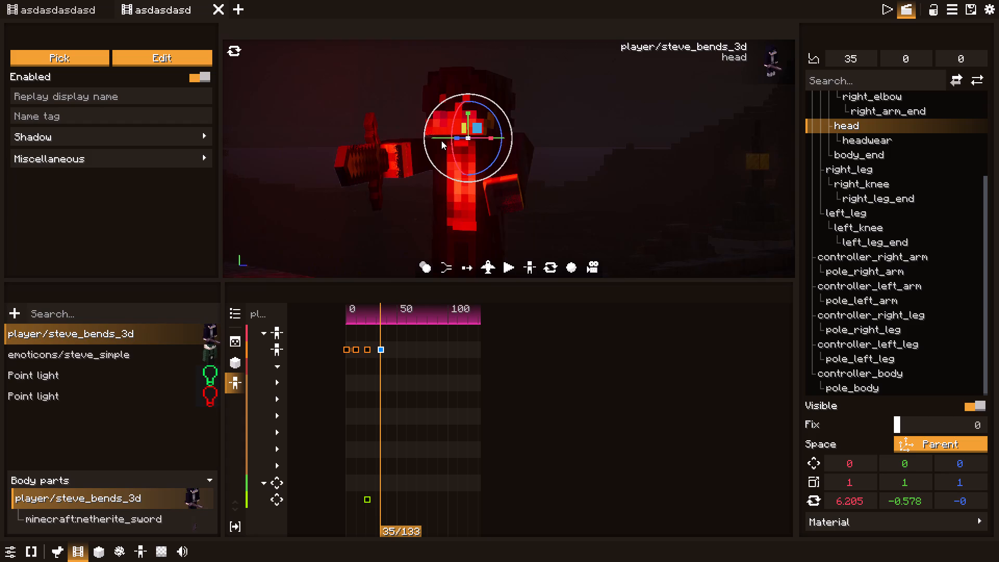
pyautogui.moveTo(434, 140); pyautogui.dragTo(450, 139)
# Turn the head to about 5.3 on Y in the tick 35 pose keyframe, working from a closer, higher view of the character.
pyautogui.moveTo(599, 161); pyautogui.dragTo(580, 173)
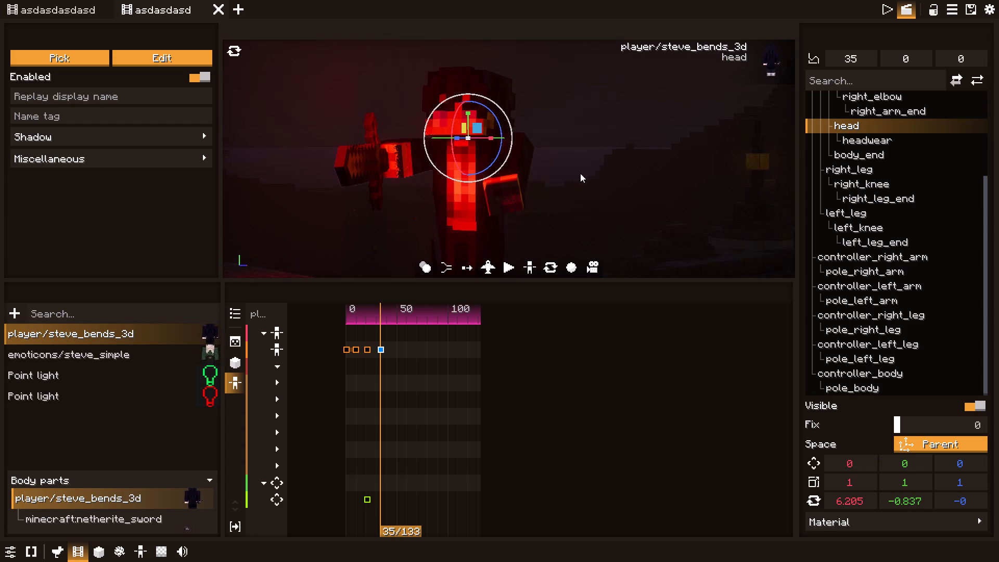
pyautogui.moveTo(580, 173); pyautogui.dragTo(574, 183)
pyautogui.click(483, 266)
pyautogui.press('space')
pyautogui.moveTo(579, 196); pyautogui.dragTo(574, 317)
pyautogui.press('w')
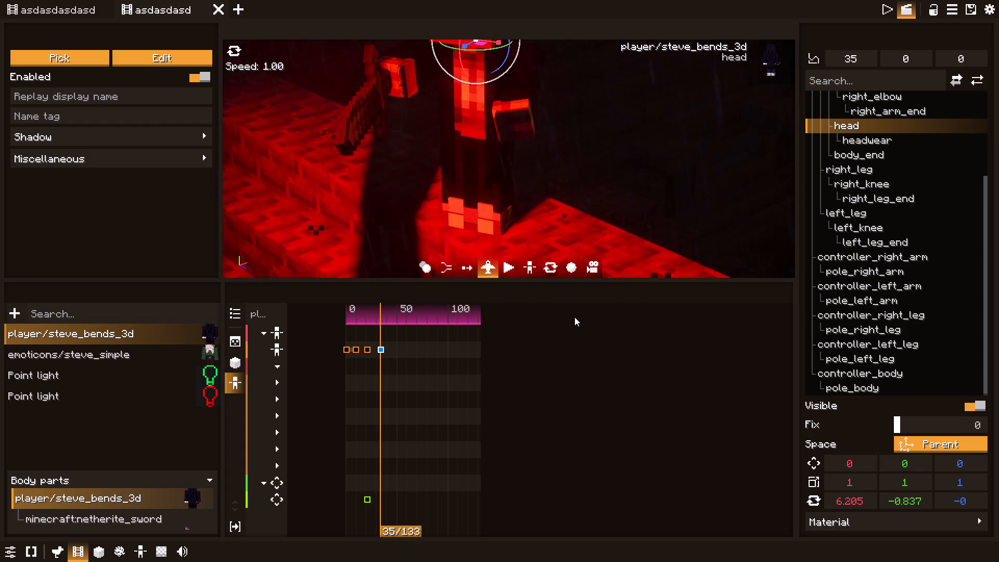
pyautogui.moveTo(574, 317); pyautogui.dragTo(575, 346)
pyautogui.press('space')
pyautogui.write('ww')
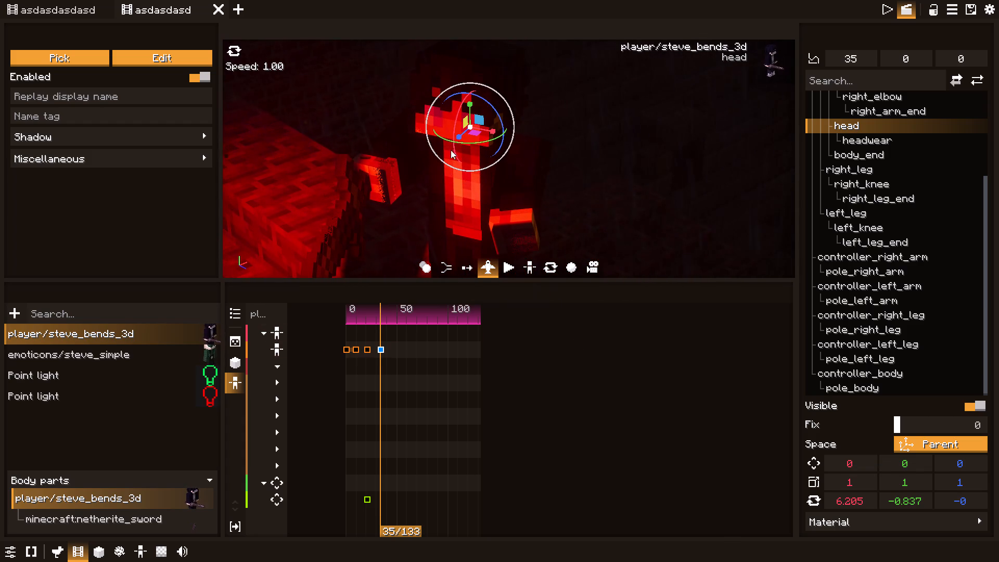
pyautogui.moveTo(443, 139); pyautogui.dragTo(452, 142)
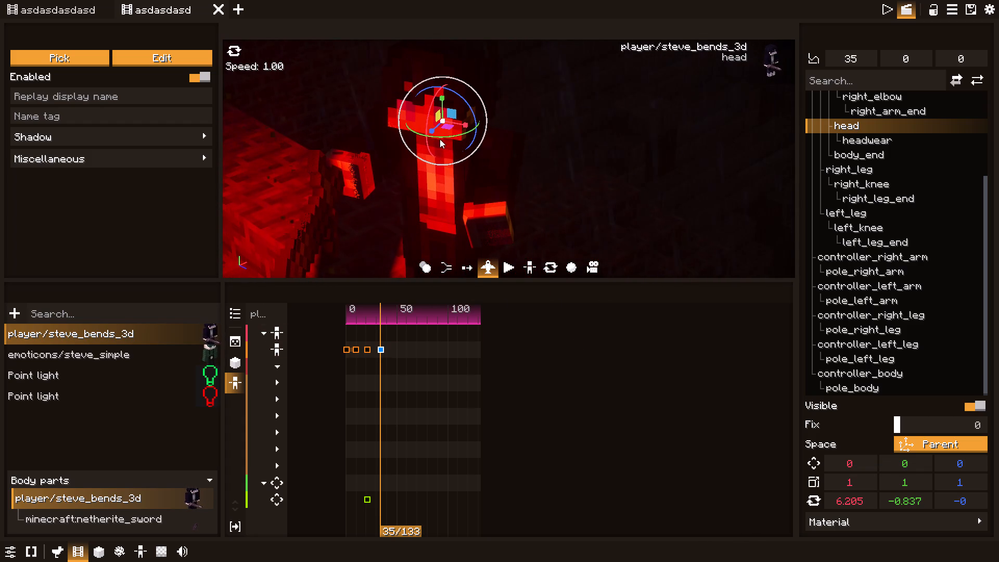
pyautogui.click(491, 267)
pyautogui.click(418, 132)
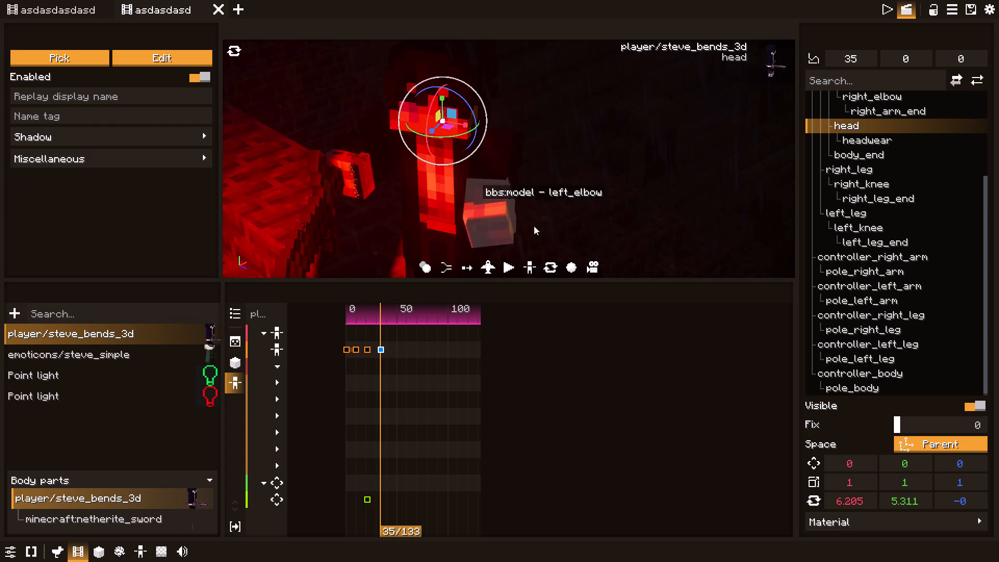
# Play the film from the start in short bursts up to tick 55 to examine the arm, head and sword motion.
pyautogui.moveTo(376, 317); pyautogui.dragTo(341, 321)
pyautogui.press('space')
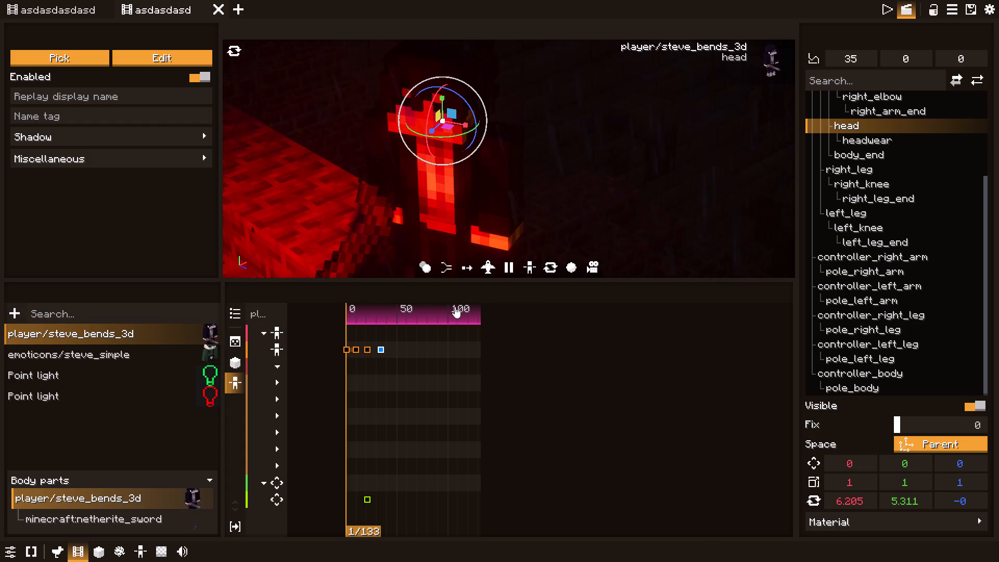
pyautogui.press('space')
pyautogui.press('space')
pyautogui.press('space')
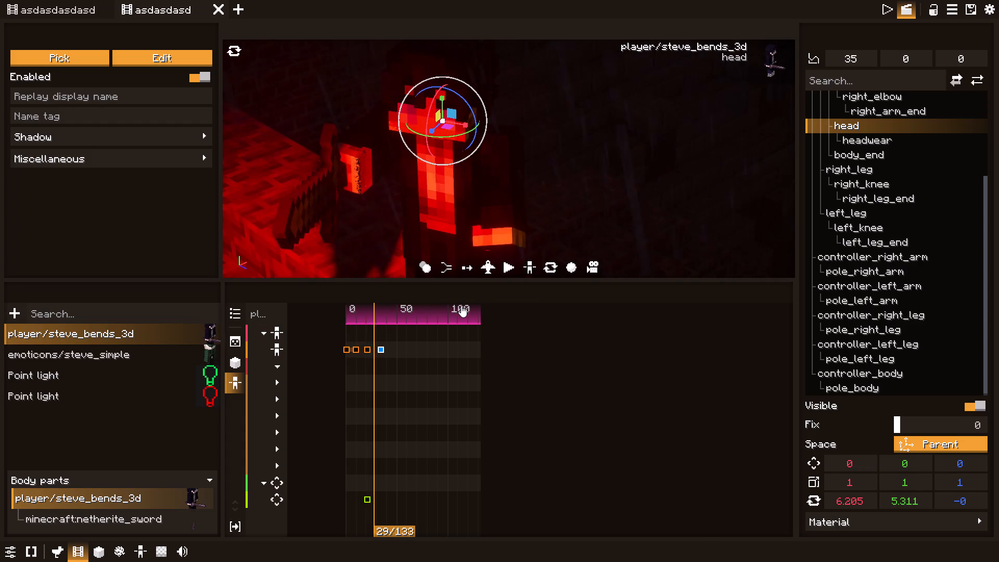
pyautogui.press('space')
pyautogui.press('space')
pyautogui.press('space')
pyautogui.press('space')
pyautogui.press('space')
pyautogui.press('space')
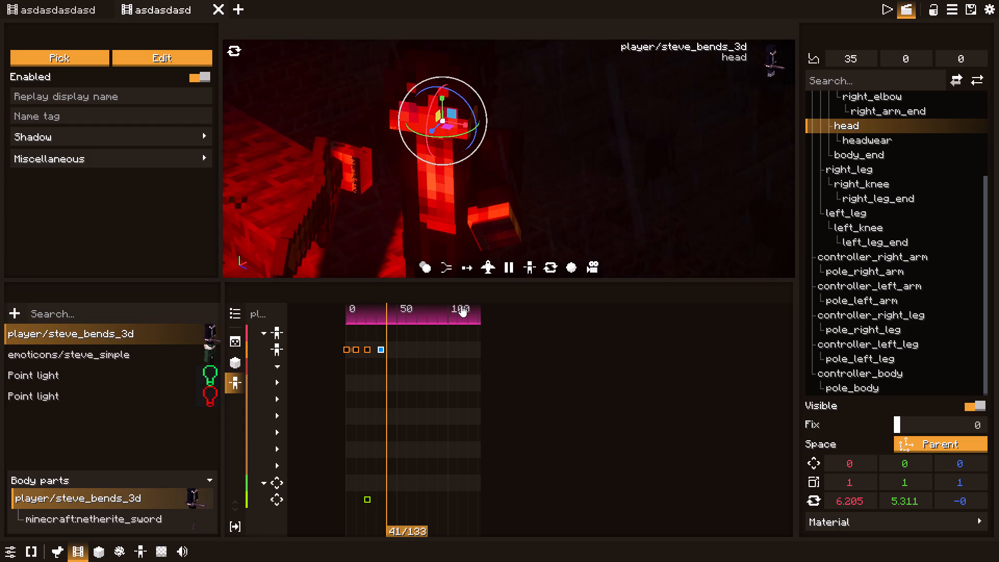
pyautogui.press('space')
pyautogui.press('space')
pyautogui.press('space')
pyautogui.press('space')
pyautogui.press('space')
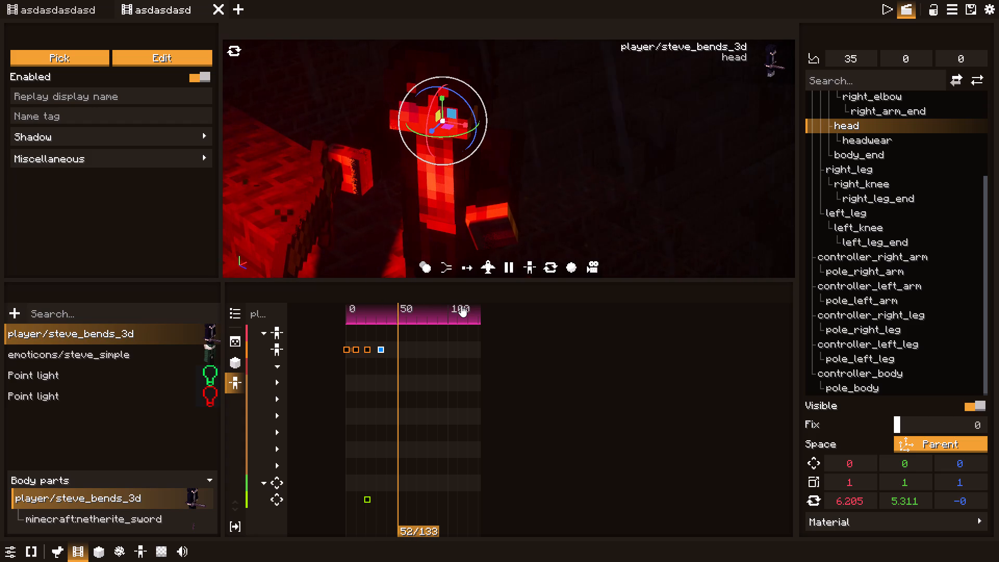
pyautogui.press('space')
# Add a transform keyframe for the netherite sword at tick 55 and rotate it to about -81.3 on Z.
pyautogui.click(315, 194)
pyautogui.doubleClick(319, 194)
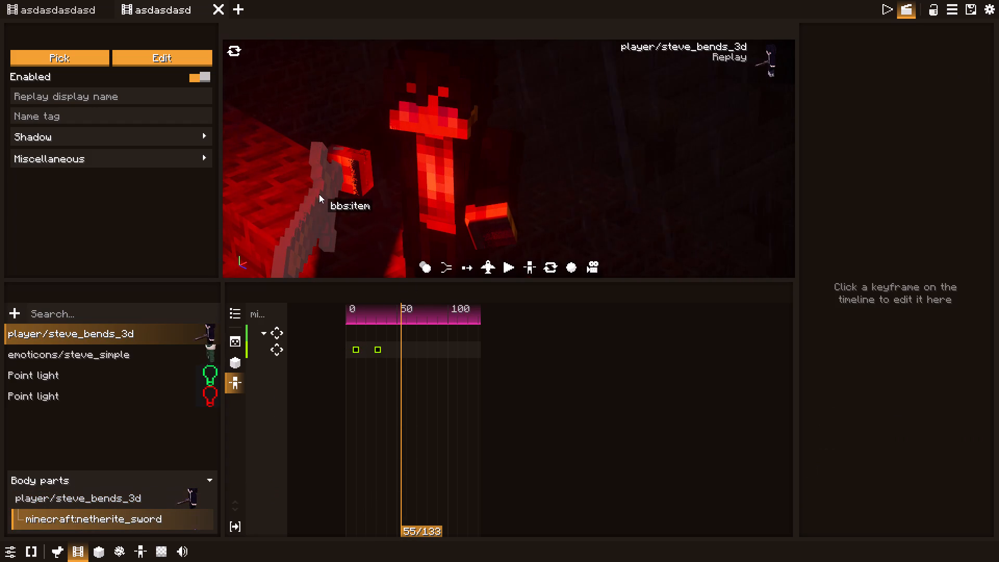
pyautogui.click(273, 349)
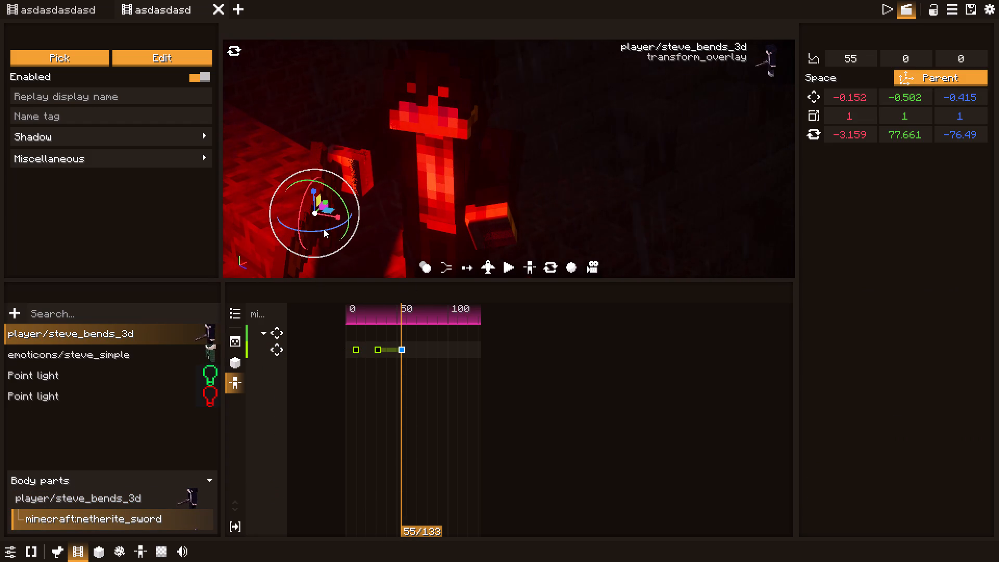
pyautogui.click(322, 228)
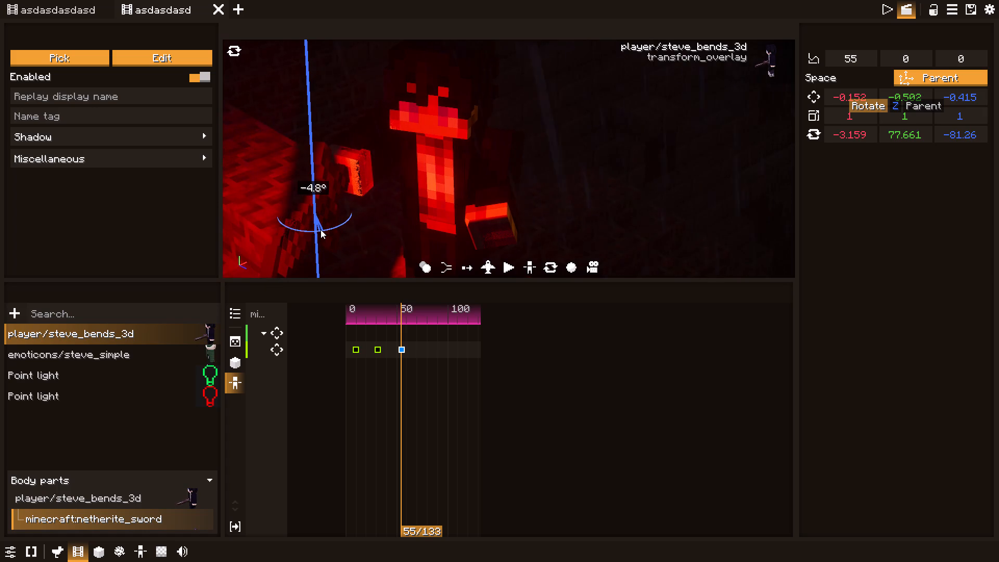
# Add a character pose keyframe at tick 55 and rotate the right_elbow to about -5.4 on X and -0.2 on Y.
pyautogui.click(360, 169)
pyautogui.click(390, 133)
pyautogui.click(273, 352)
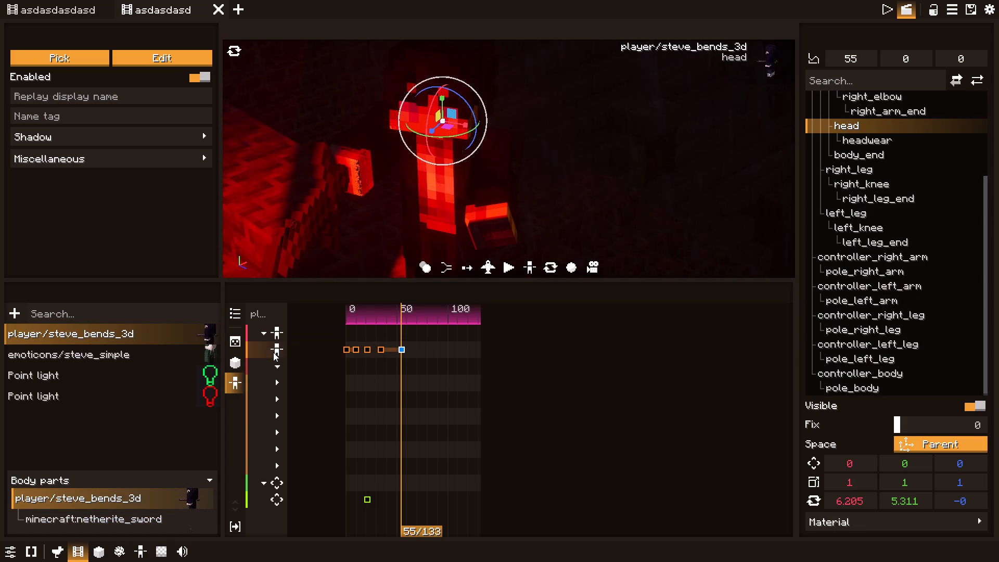
pyautogui.click(373, 154)
pyautogui.click(363, 147)
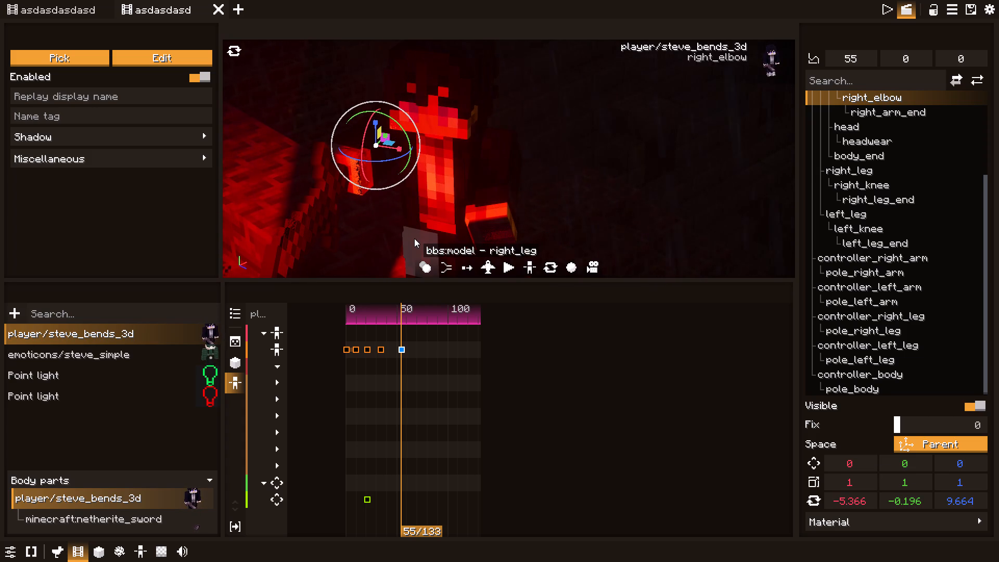
# Rotate the right_leg to about -26.9 on X in the tick 55 pose keyframe.
pyautogui.click(414, 238)
pyautogui.moveTo(415, 219); pyautogui.dragTo(415, 225)
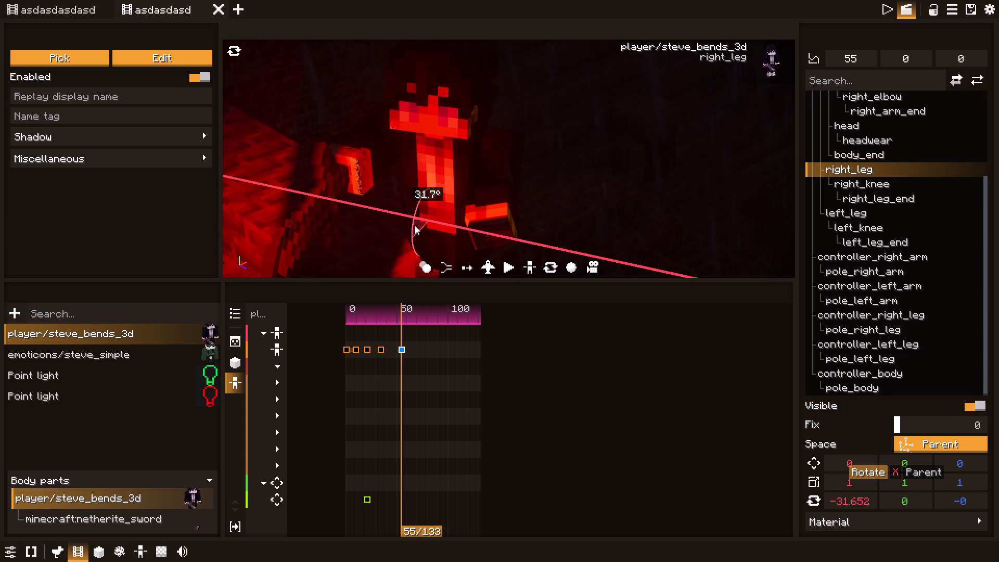
pyautogui.moveTo(415, 225); pyautogui.dragTo(416, 225)
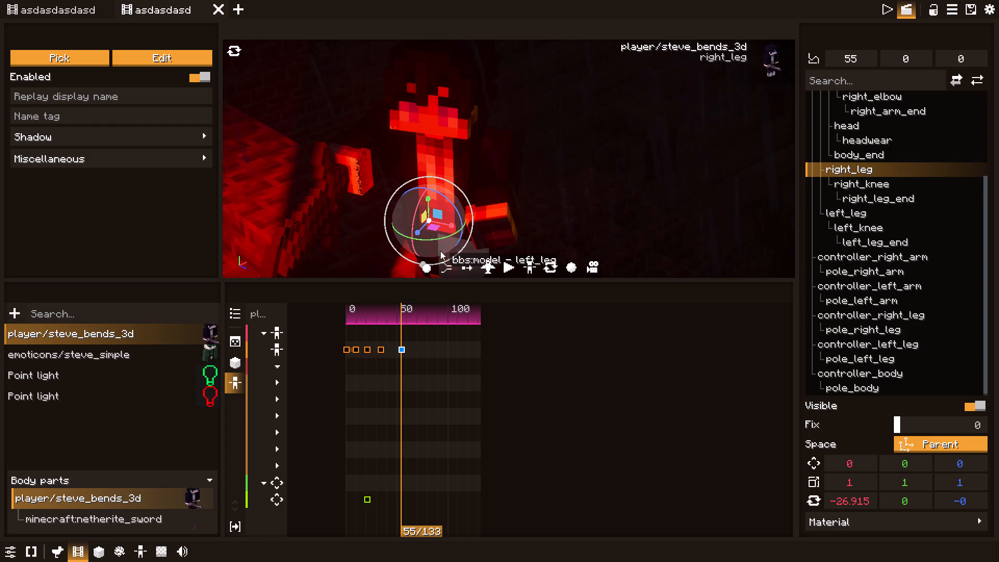
# Play the film from about tick 13 past the tick 55 keyframe to examine the character's leg pose, and return to tick 0.
pyautogui.click(430, 252)
pyautogui.click(494, 265)
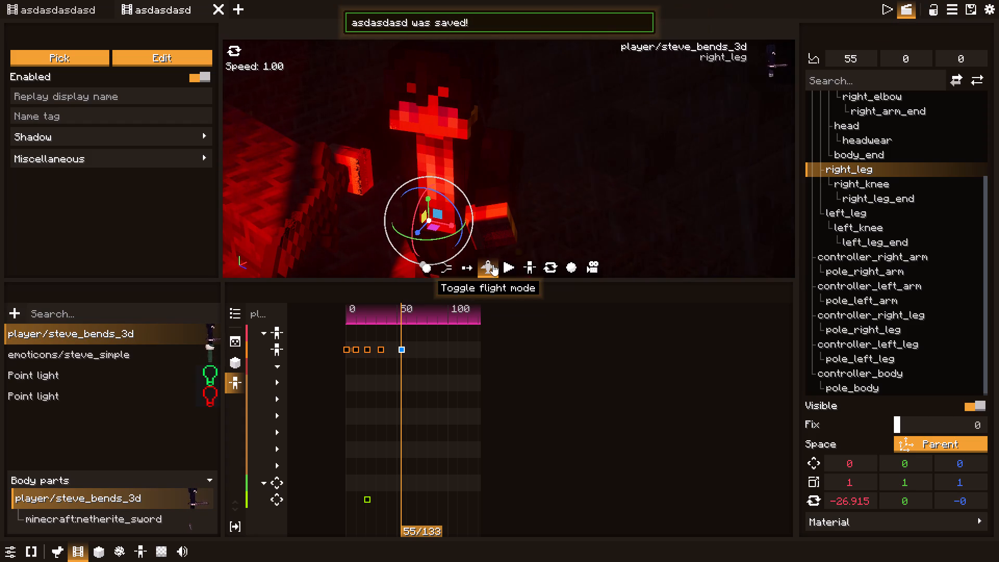
pyautogui.moveTo(504, 232); pyautogui.dragTo(506, 253)
pyautogui.click(433, 218)
pyautogui.click(428, 212)
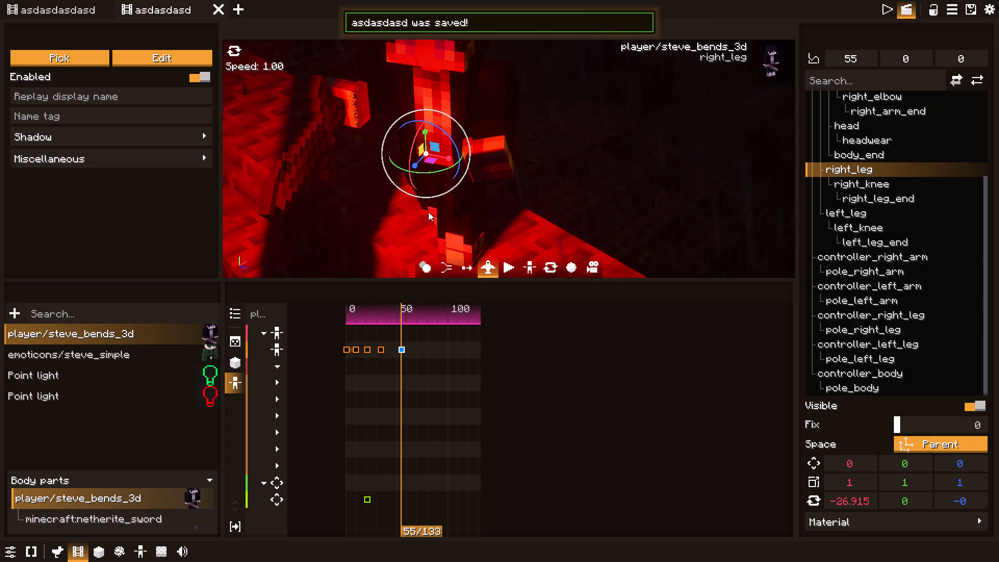
pyautogui.click(433, 205)
pyautogui.click(453, 226)
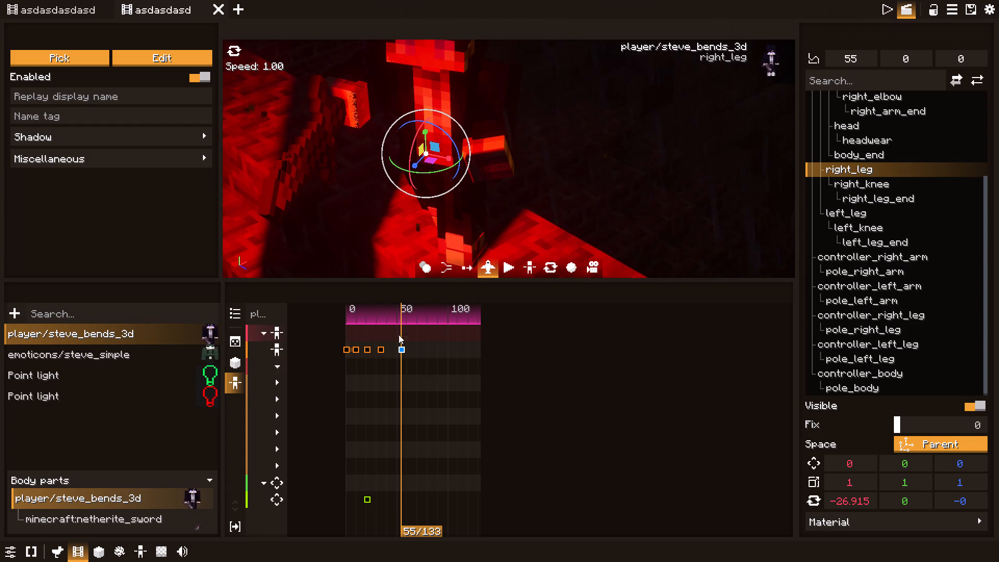
pyautogui.moveTo(386, 315); pyautogui.dragTo(360, 315)
pyautogui.press('space')
pyautogui.press('space')
pyautogui.press('space')
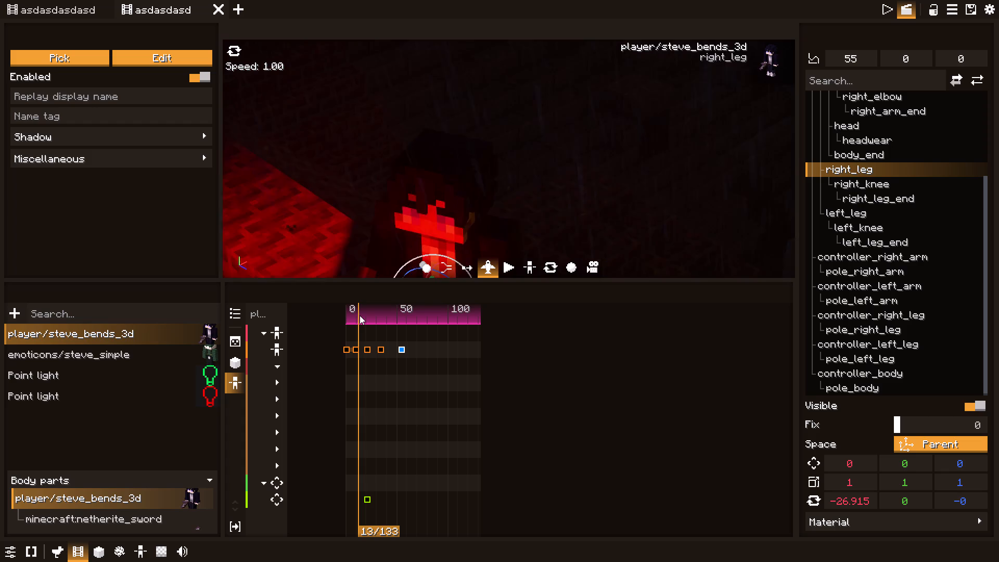
pyautogui.click(485, 257)
pyautogui.click(484, 264)
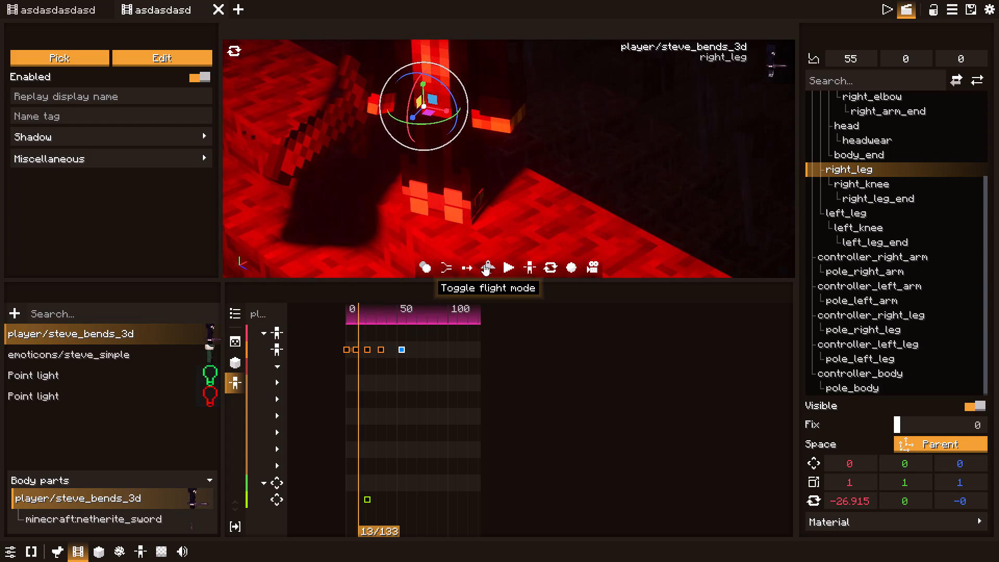
pyautogui.press('space')
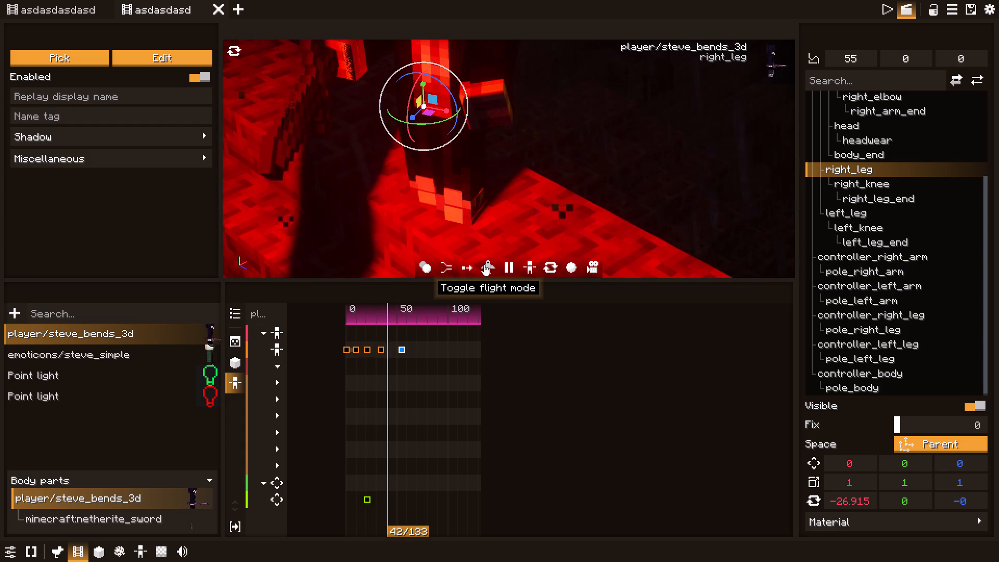
pyautogui.press('space')
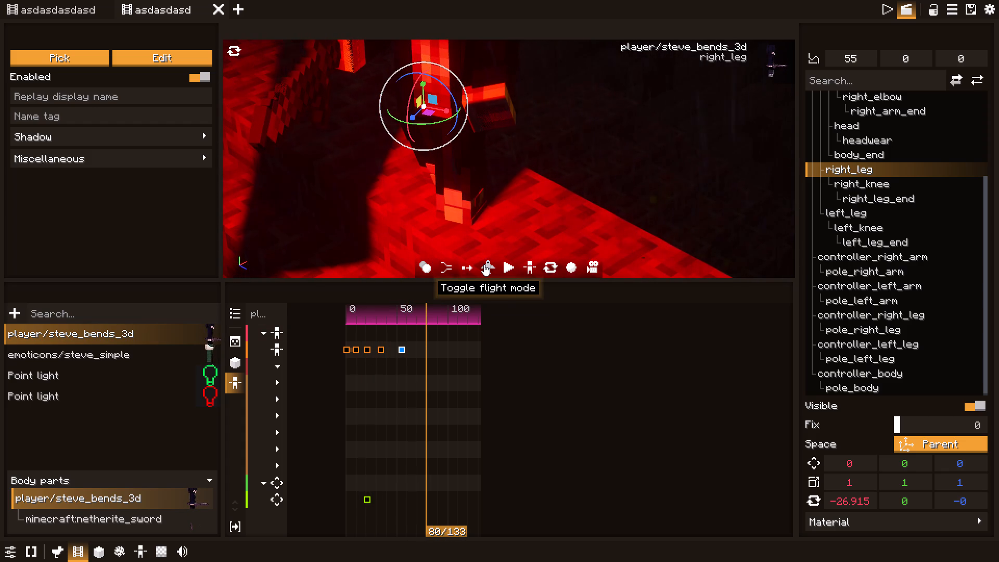
pyautogui.moveTo(399, 318); pyautogui.dragTo(319, 318)
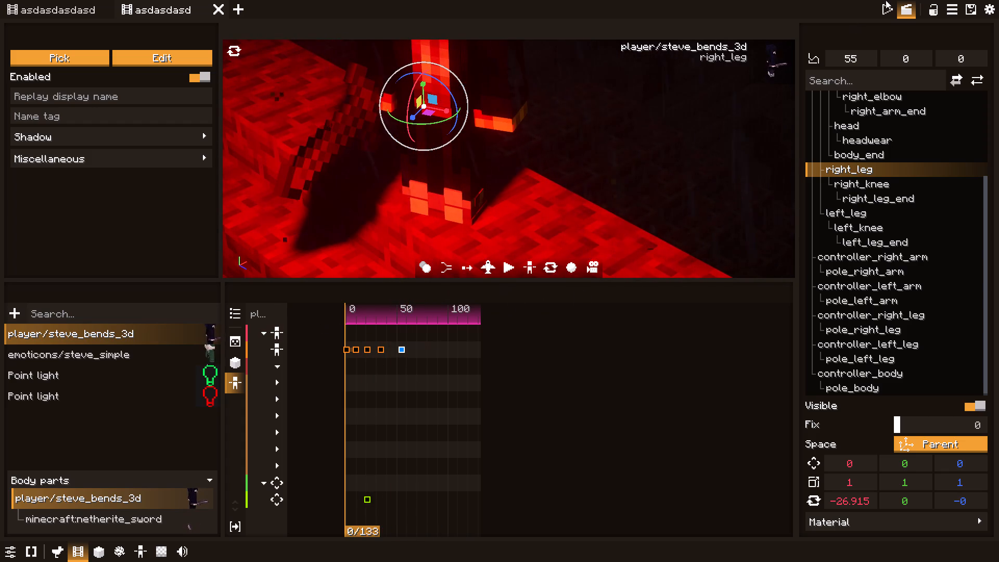
# Switch to camera editing and fly the free view to frame the green-lit character in the foreground with the red-lit character behind.
pyautogui.click(891, 6)
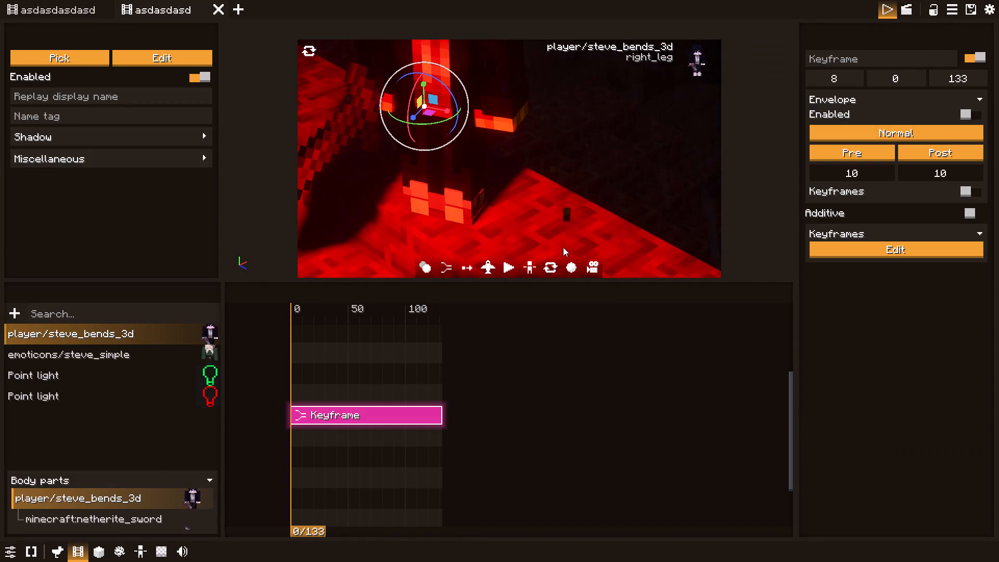
pyautogui.click(490, 263)
pyautogui.press('s')
pyautogui.press('s')
pyautogui.press('s')
pyautogui.press('s')
pyautogui.press('s')
pyautogui.press('s')
pyautogui.press('s')
pyautogui.moveTo(491, 251); pyautogui.dragTo(998, 249)
pyautogui.press('w')
pyautogui.press('q')
pyautogui.moveTo(990, 247); pyautogui.dragTo(998, 246)
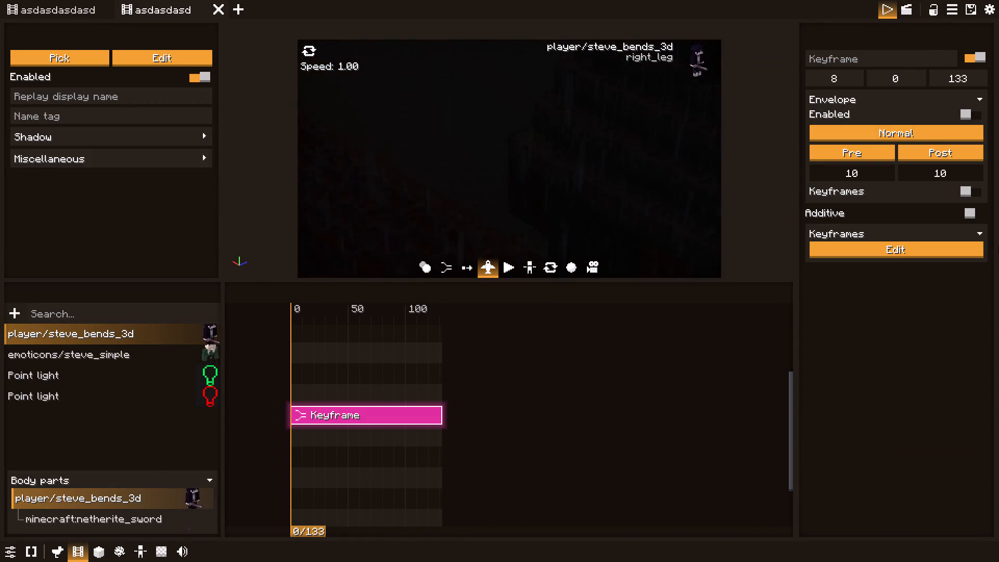
pyautogui.moveTo(998, 246); pyautogui.dragTo(998, 236)
pyautogui.moveTo(471, 186); pyautogui.dragTo(816, 153)
pyautogui.moveTo(301, 170); pyautogui.dragTo(631, 129)
pyautogui.moveTo(367, 156); pyautogui.dragTo(543, 127)
pyautogui.press('space')
pyautogui.press('a')
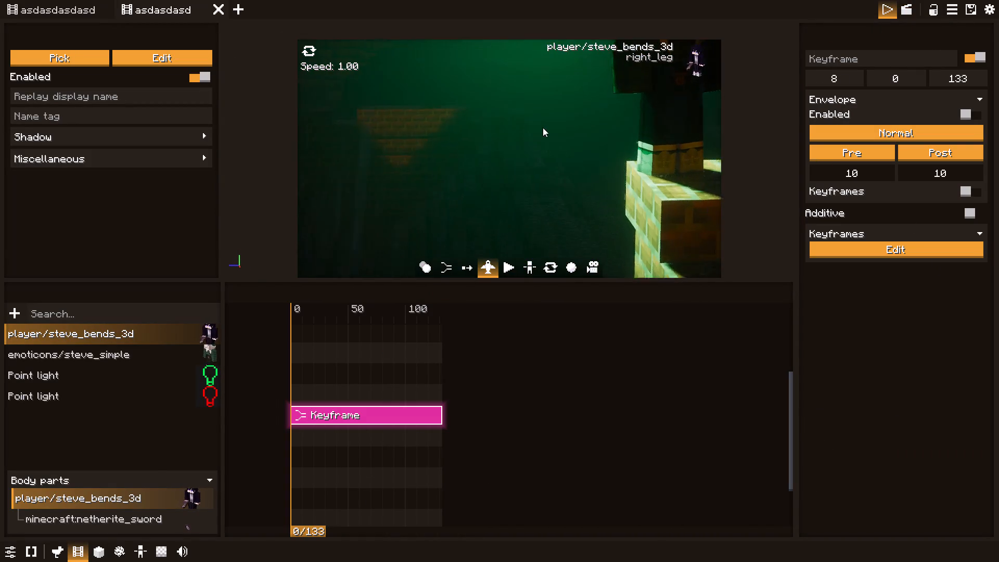
pyautogui.moveTo(543, 127); pyautogui.dragTo(812, 109)
pyautogui.press('a')
pyautogui.press('a')
pyautogui.press('a')
pyautogui.press('a')
pyautogui.press('a')
pyautogui.press('a')
pyautogui.press('a')
pyautogui.press('a')
pyautogui.press('a')
pyautogui.press('a')
pyautogui.press('a')
pyautogui.press('a')
pyautogui.press('a')
pyautogui.press('a')
pyautogui.press('a')
pyautogui.press('a')
pyautogui.press('a')
pyautogui.press('a')
pyautogui.press('a')
pyautogui.press('a')
pyautogui.moveTo(508, 133); pyautogui.dragTo(893, 118)
pyautogui.press('s')
pyautogui.press('s')
pyautogui.moveTo(579, 158); pyautogui.dragTo(710, 138)
pyautogui.press('a')
pyautogui.press('a')
pyautogui.press('a')
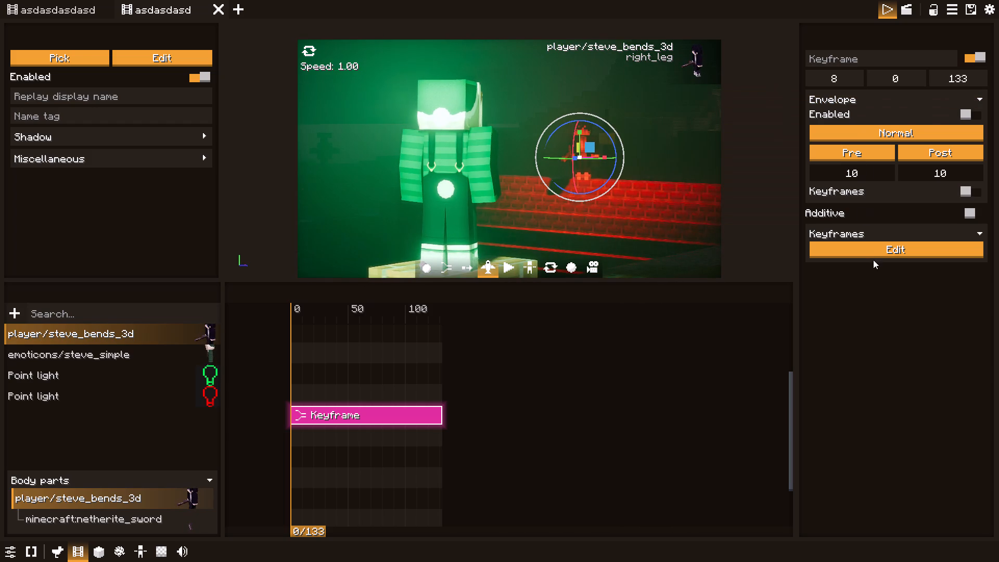
# Open the camera clip's keyframes for editing and set the preview perspective to Camera.
pyautogui.click(874, 256)
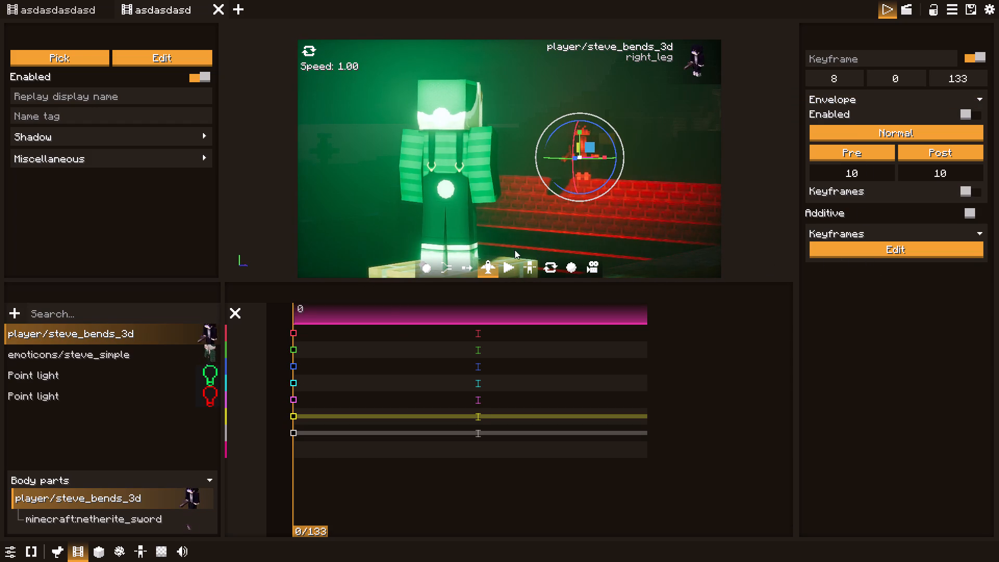
pyautogui.click(547, 264)
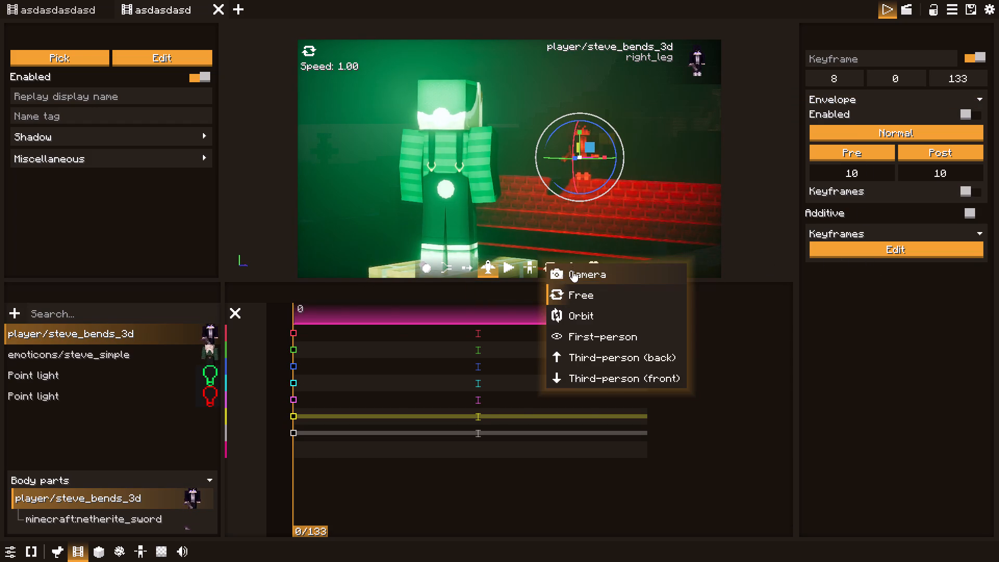
pyautogui.click(572, 271)
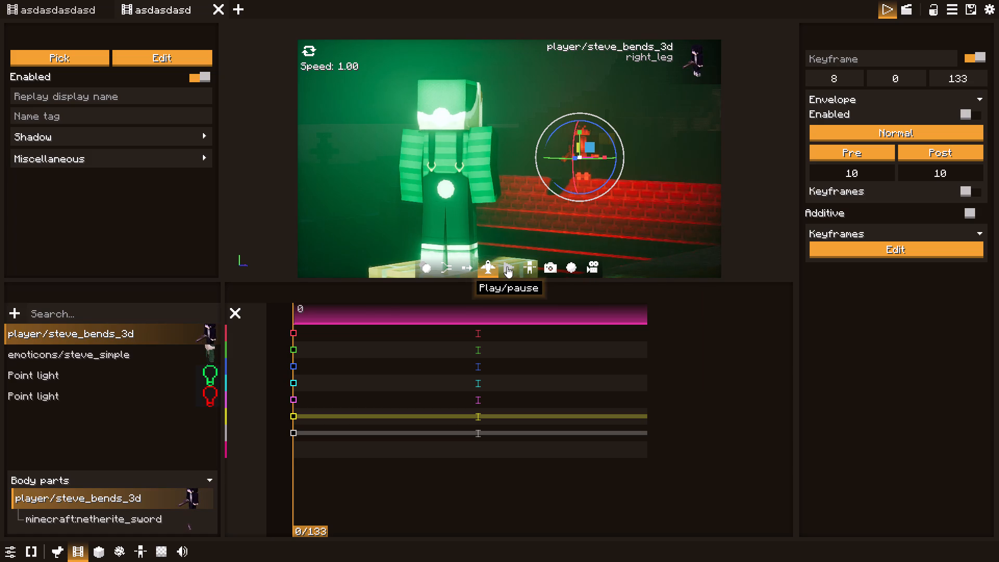
# Play the shot from tick 0 through the camera perspective to examine its framing of both characters.
pyautogui.click(507, 264)
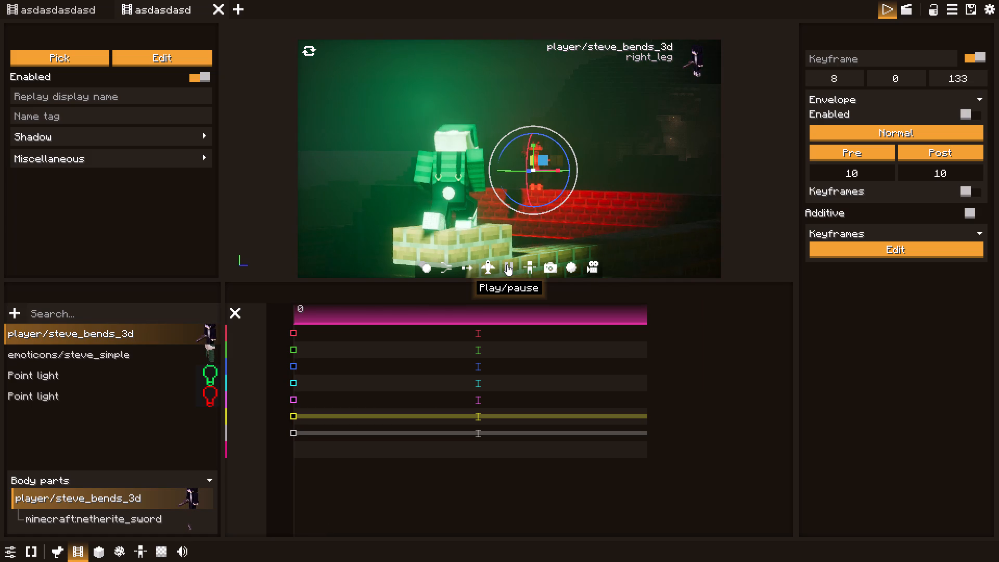
pyautogui.click(507, 264)
pyautogui.moveTo(419, 309); pyautogui.dragTo(360, 313)
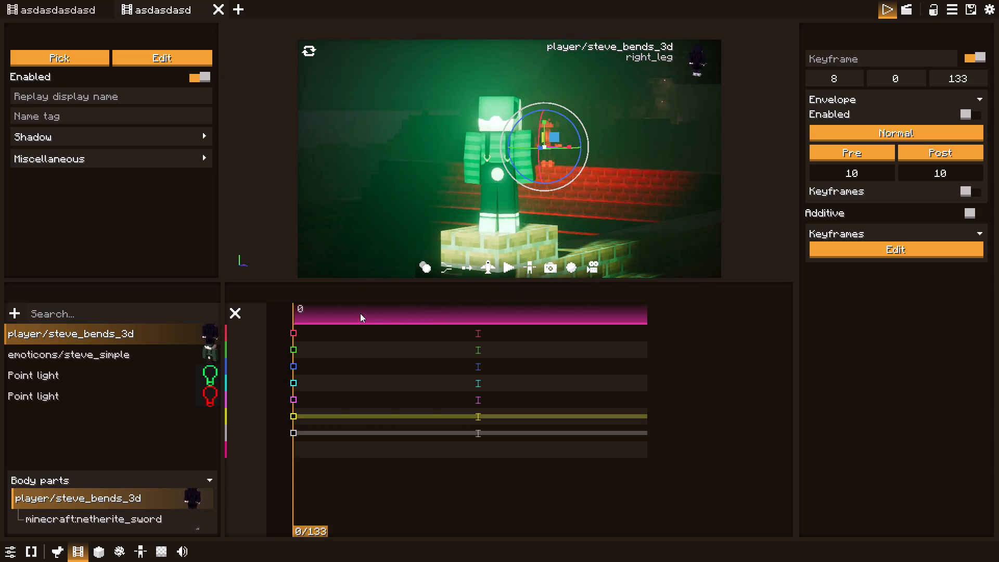
pyautogui.moveTo(360, 313); pyautogui.dragTo(359, 315)
pyautogui.click(508, 267)
pyautogui.click(508, 267)
# Delete all the camera clip's keyframes at ticks 0 and 1 and return to tick 0.
pyautogui.keyDown('shift'); pyautogui.scroll(-20, 449, 348); pyautogui.keyUp('shift')
pyautogui.keyDown('shift'); pyautogui.scroll(-20, 449, 348); pyautogui.keyUp('shift')
pyautogui.keyDown('shift'); pyautogui.scroll(-9, 449, 348); pyautogui.keyUp('shift')
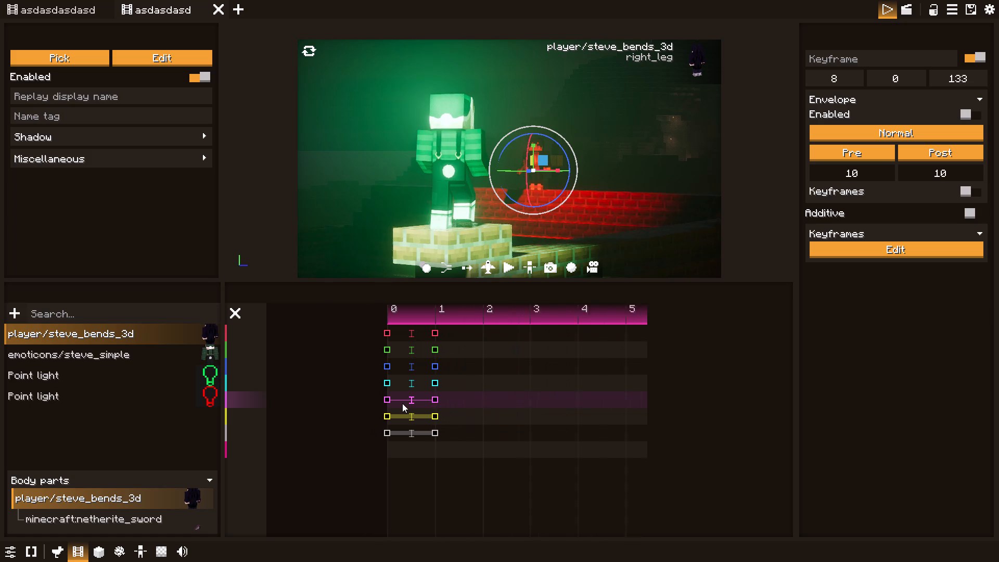
pyautogui.keyDown('shift'); pyautogui.scroll(-20, 402, 403); pyautogui.keyUp('shift')
pyautogui.keyDown('shift'); pyautogui.scroll(-5, 402, 403); pyautogui.keyUp('shift')
pyautogui.keyDown('shift'); pyautogui.moveTo(431, 330); pyautogui.dragTo(422, 373); pyautogui.keyUp('shift')
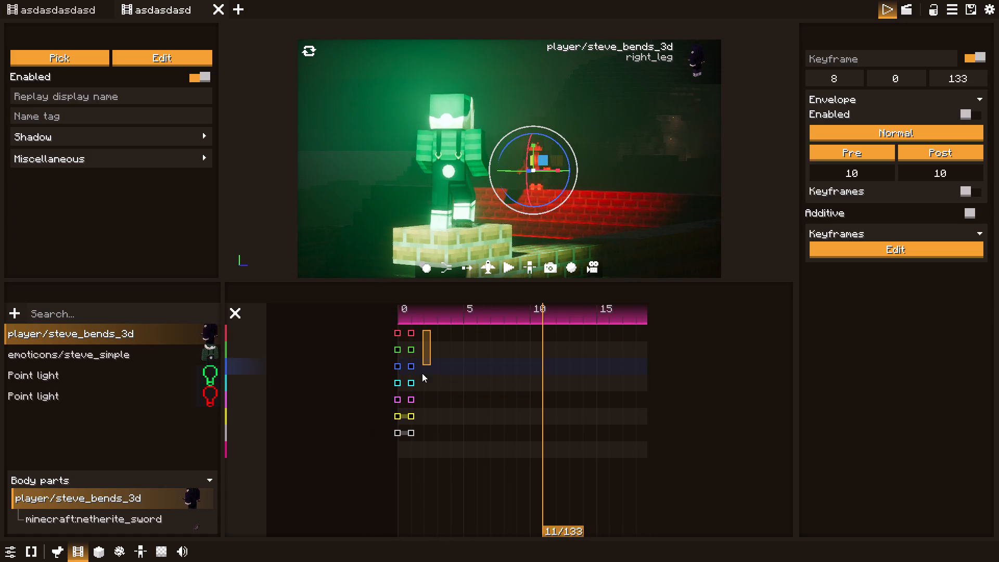
pyautogui.keyDown('shift'); pyautogui.moveTo(422, 373); pyautogui.dragTo(394, 439); pyautogui.keyUp('shift')
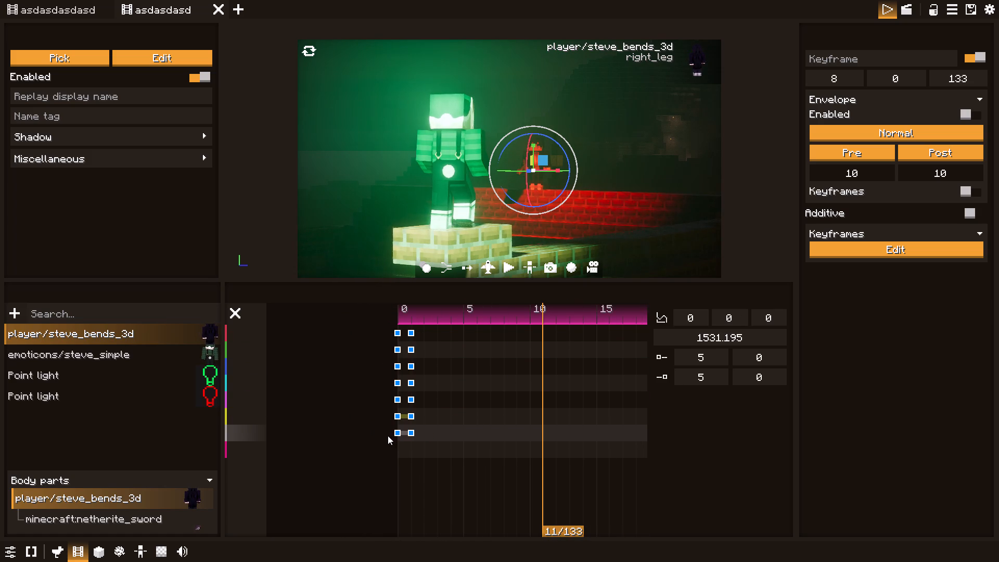
pyautogui.press('Delete')
pyautogui.moveTo(421, 306); pyautogui.dragTo(393, 313)
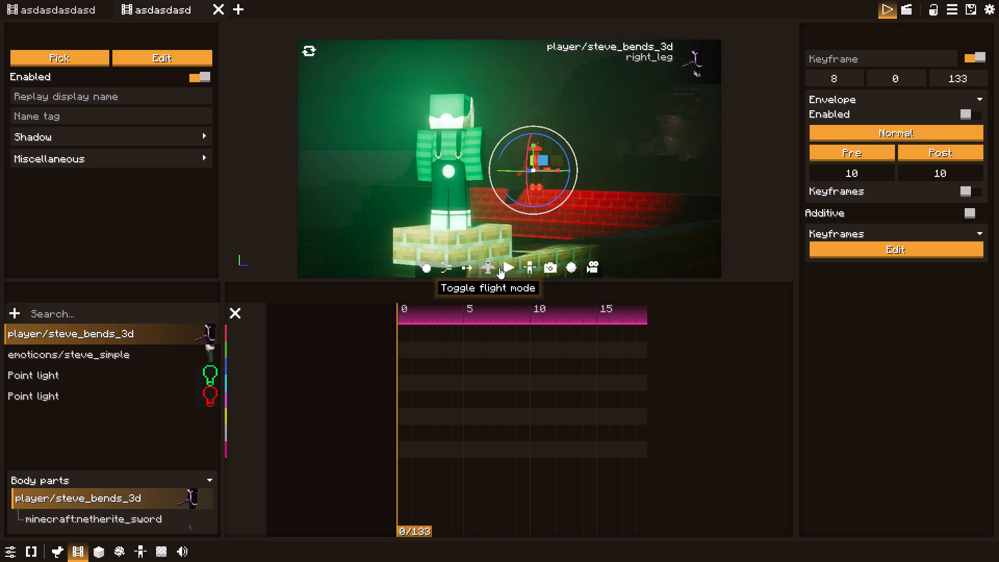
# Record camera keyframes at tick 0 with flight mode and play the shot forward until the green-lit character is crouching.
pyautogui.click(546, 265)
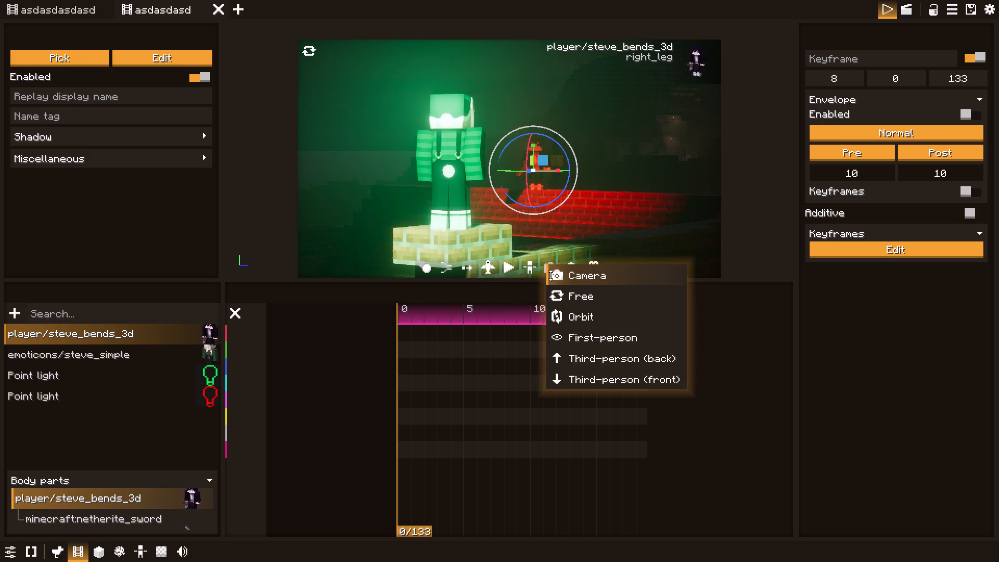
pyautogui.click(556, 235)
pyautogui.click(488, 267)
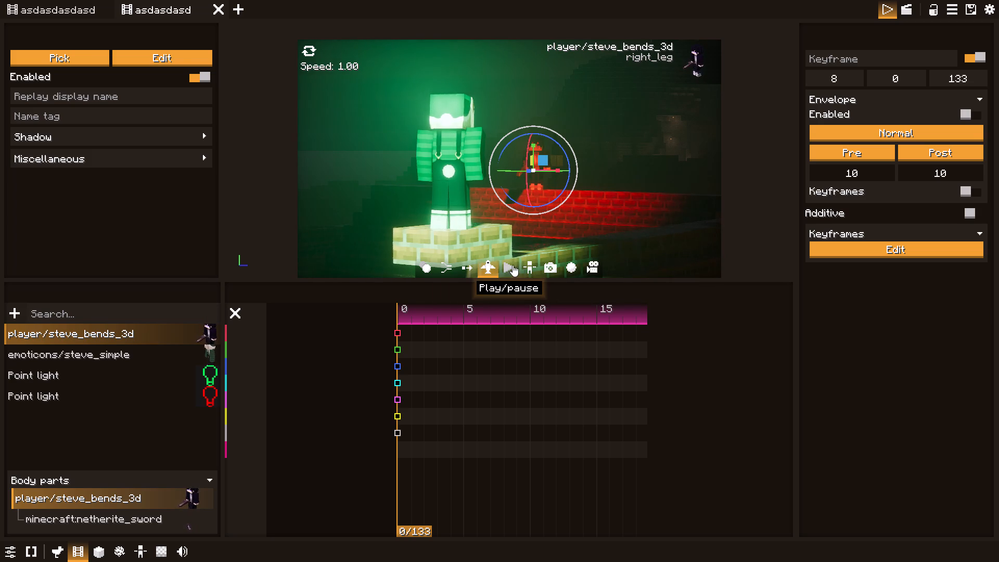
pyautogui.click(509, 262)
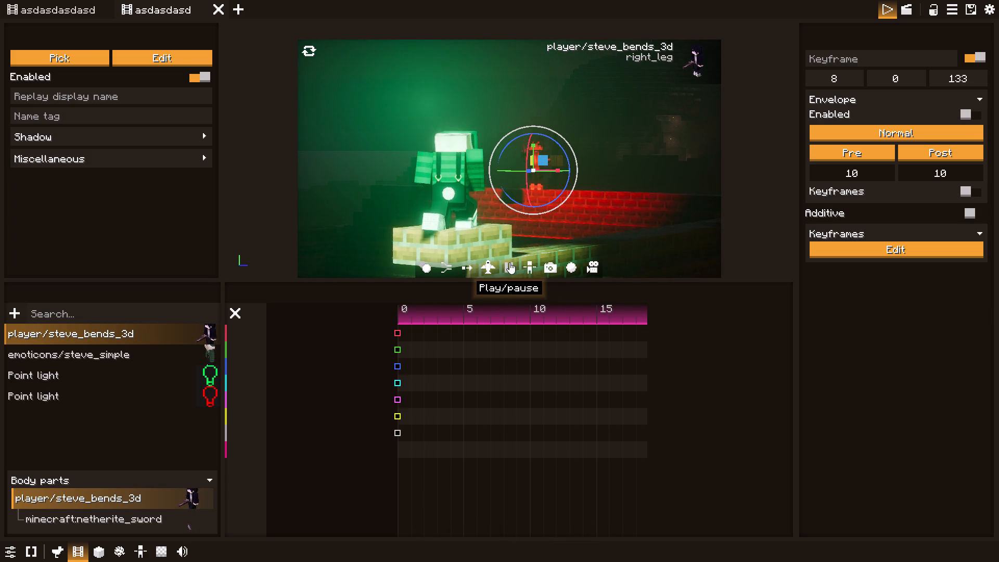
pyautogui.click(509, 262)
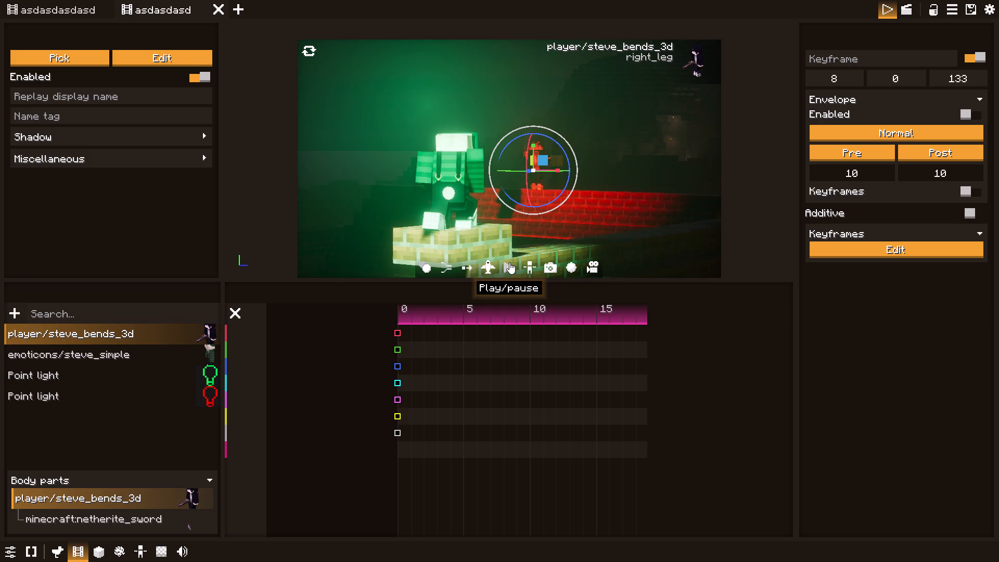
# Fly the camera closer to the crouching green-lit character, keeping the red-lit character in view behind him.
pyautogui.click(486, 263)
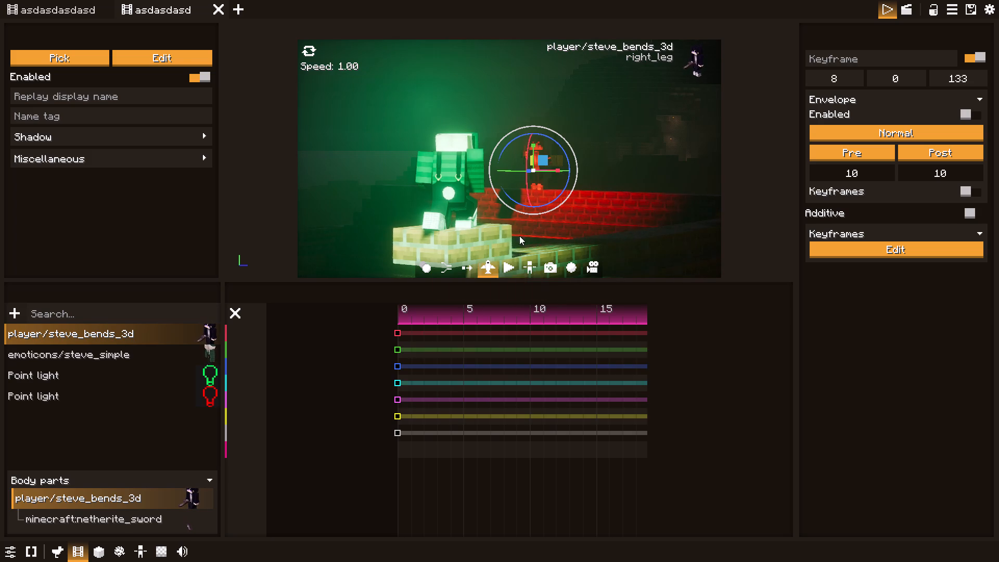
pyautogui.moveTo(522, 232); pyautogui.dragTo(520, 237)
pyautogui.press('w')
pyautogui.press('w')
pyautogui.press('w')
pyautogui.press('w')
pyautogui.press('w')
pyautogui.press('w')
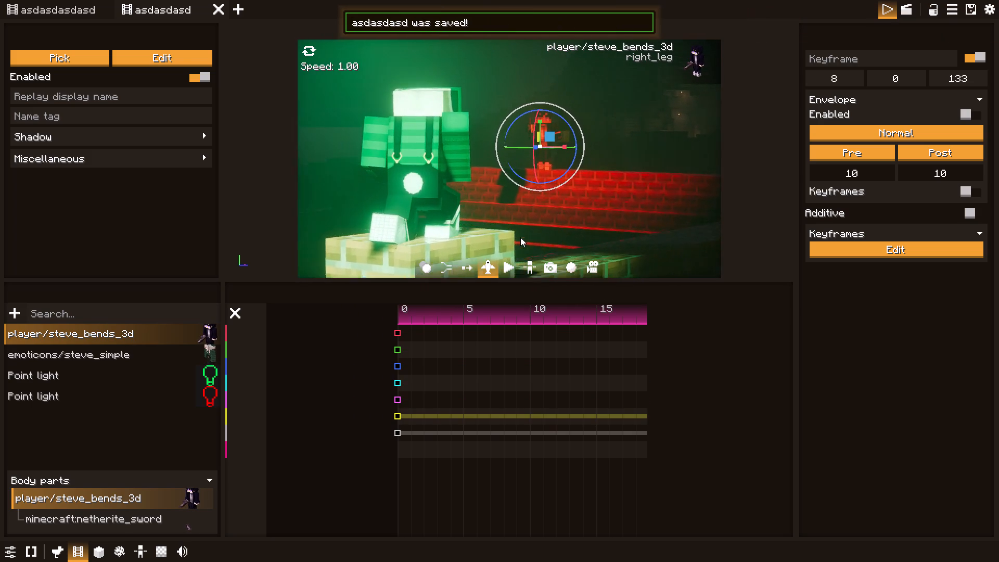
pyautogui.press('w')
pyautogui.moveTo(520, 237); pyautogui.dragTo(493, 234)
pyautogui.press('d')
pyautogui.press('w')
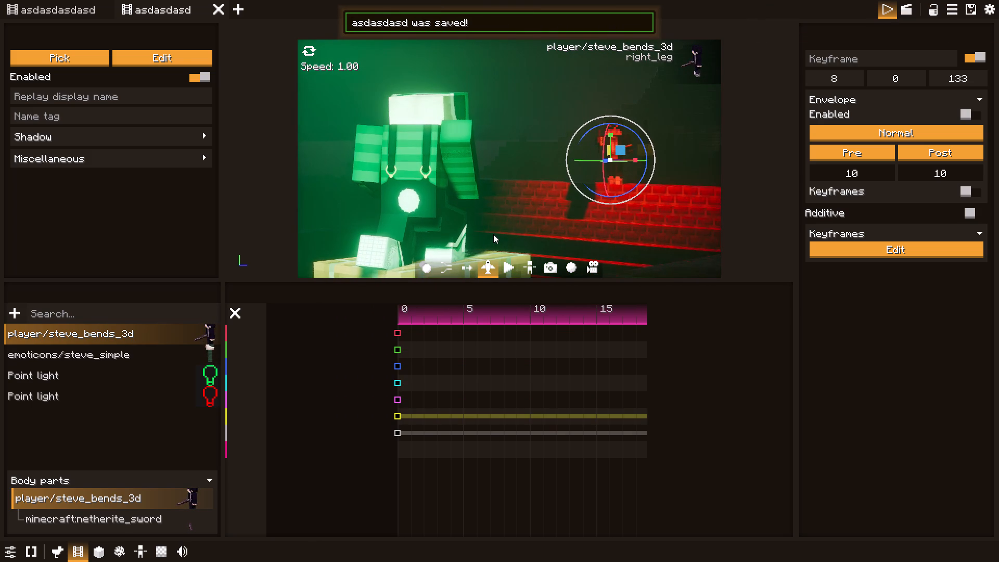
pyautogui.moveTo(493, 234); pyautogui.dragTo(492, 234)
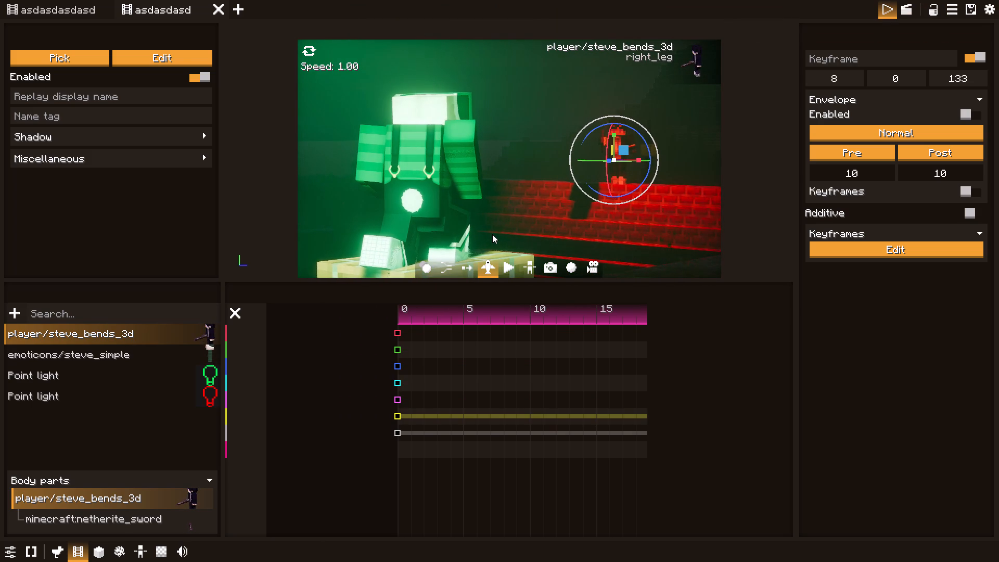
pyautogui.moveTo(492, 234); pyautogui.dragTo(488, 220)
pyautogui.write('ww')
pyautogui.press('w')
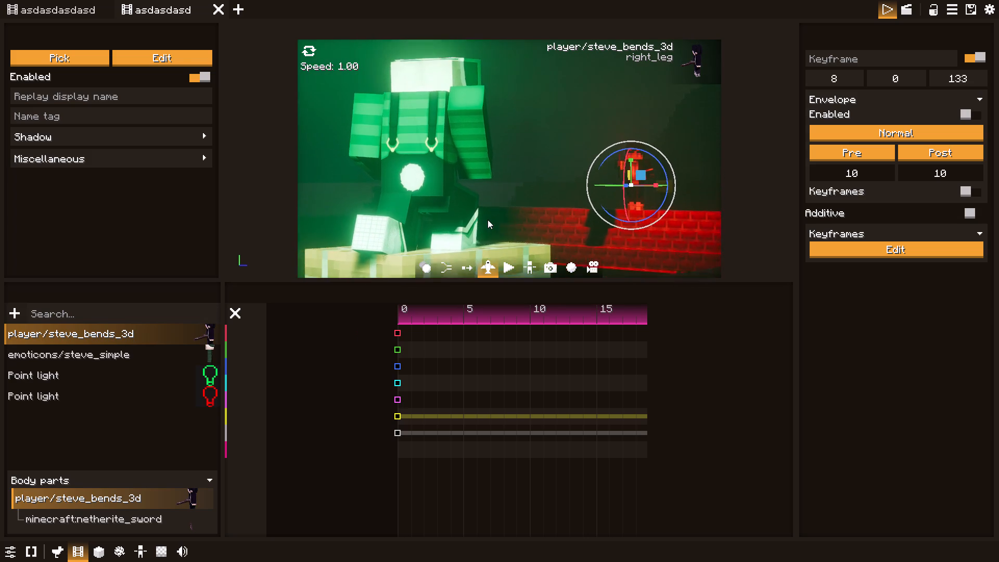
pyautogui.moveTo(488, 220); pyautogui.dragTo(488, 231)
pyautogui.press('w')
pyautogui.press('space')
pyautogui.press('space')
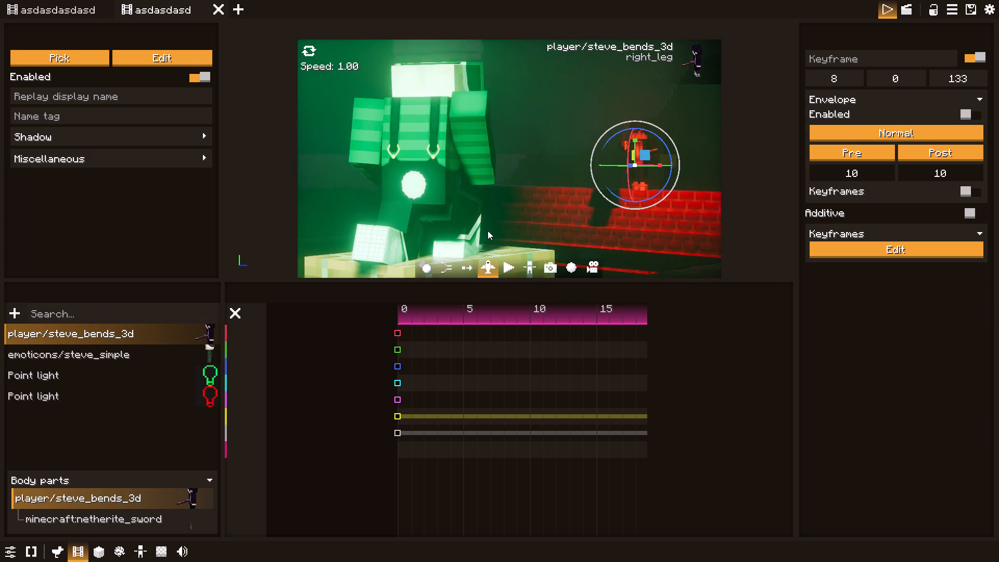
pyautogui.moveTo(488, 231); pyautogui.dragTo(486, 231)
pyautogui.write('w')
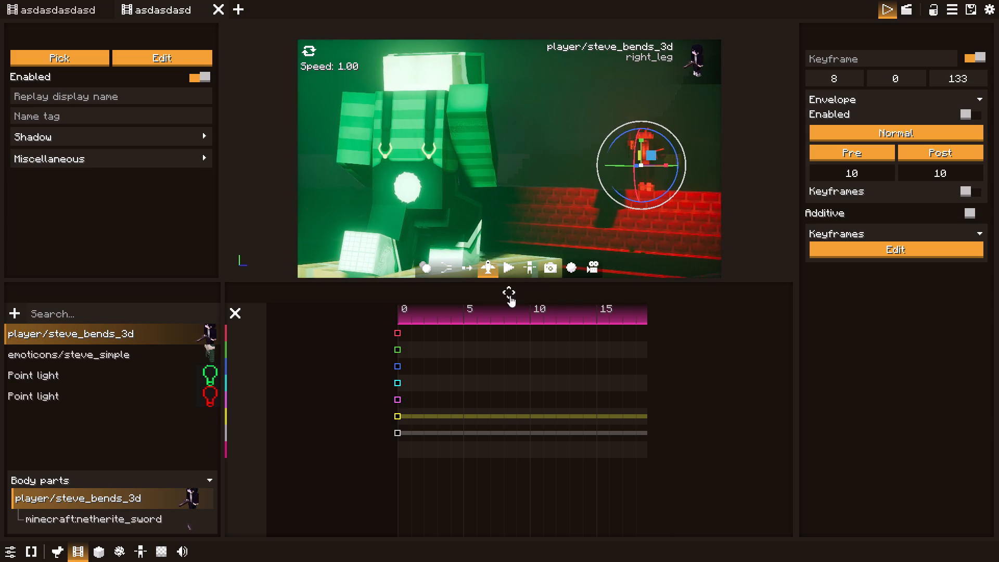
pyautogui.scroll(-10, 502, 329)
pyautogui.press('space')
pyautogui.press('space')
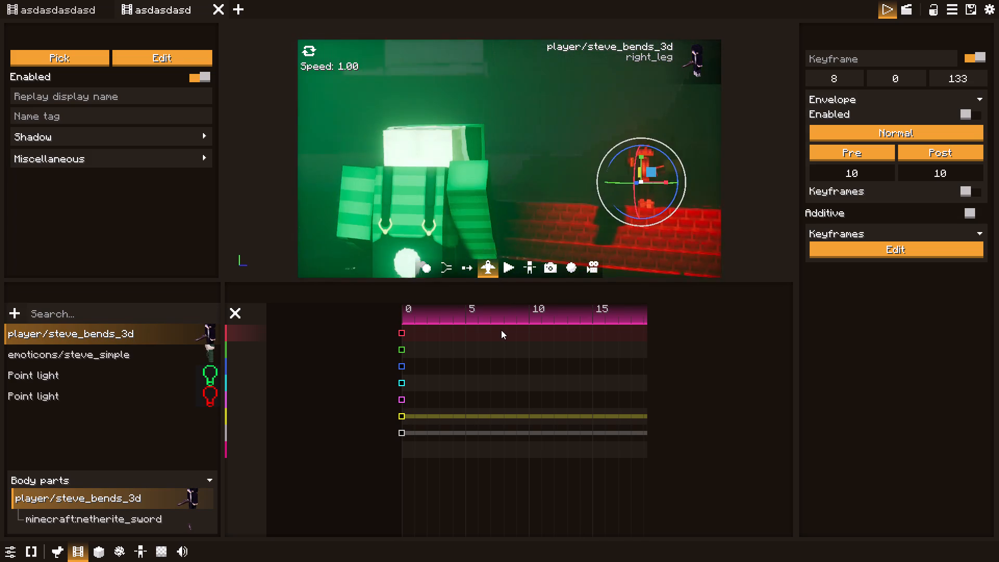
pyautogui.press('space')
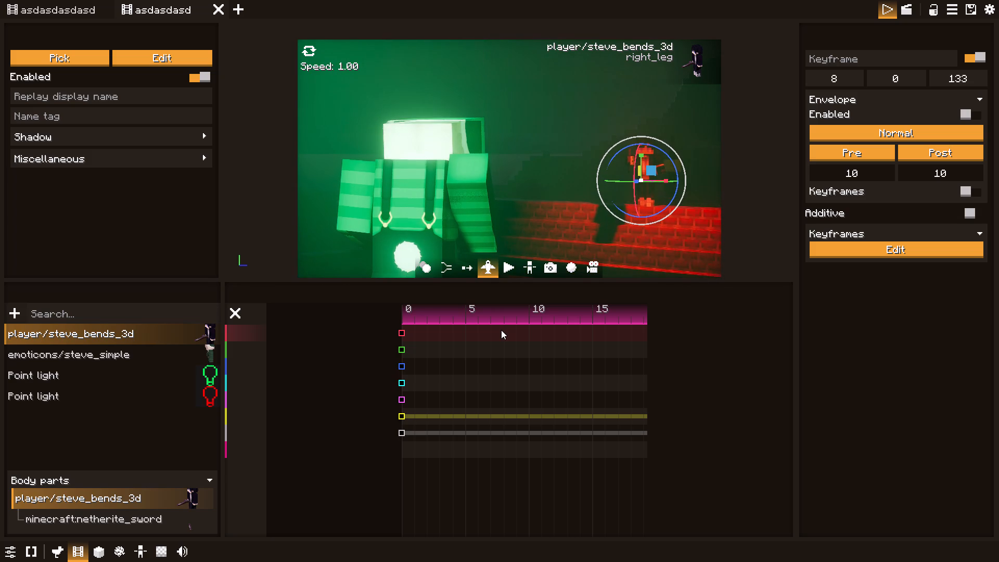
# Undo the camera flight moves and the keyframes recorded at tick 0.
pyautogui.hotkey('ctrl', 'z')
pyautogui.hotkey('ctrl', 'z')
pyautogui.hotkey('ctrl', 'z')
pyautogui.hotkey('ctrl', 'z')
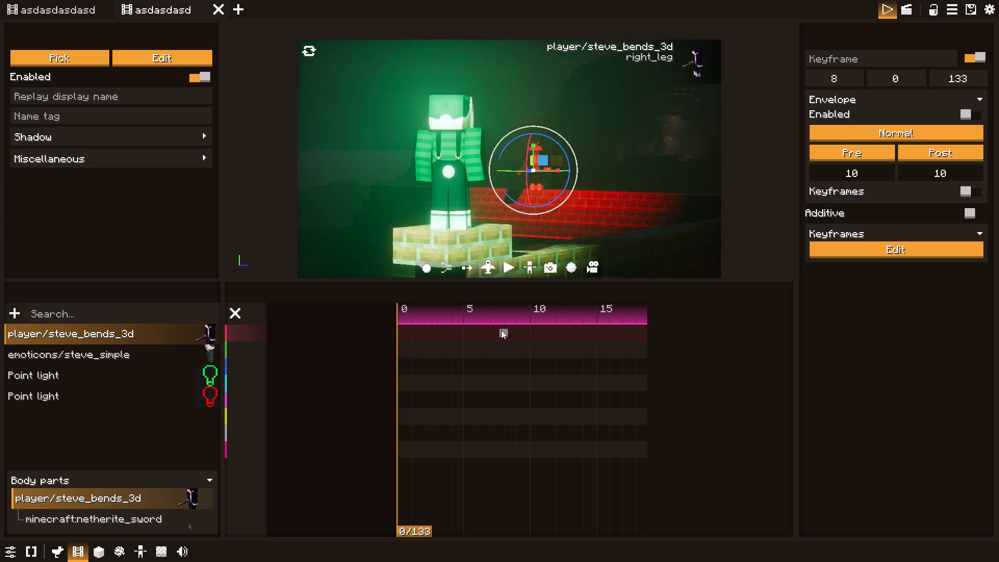
# Record camera keyframes at tick 0 with the flight camera pulled slightly back, and play the shot forward to tick 21.
pyautogui.click(488, 268)
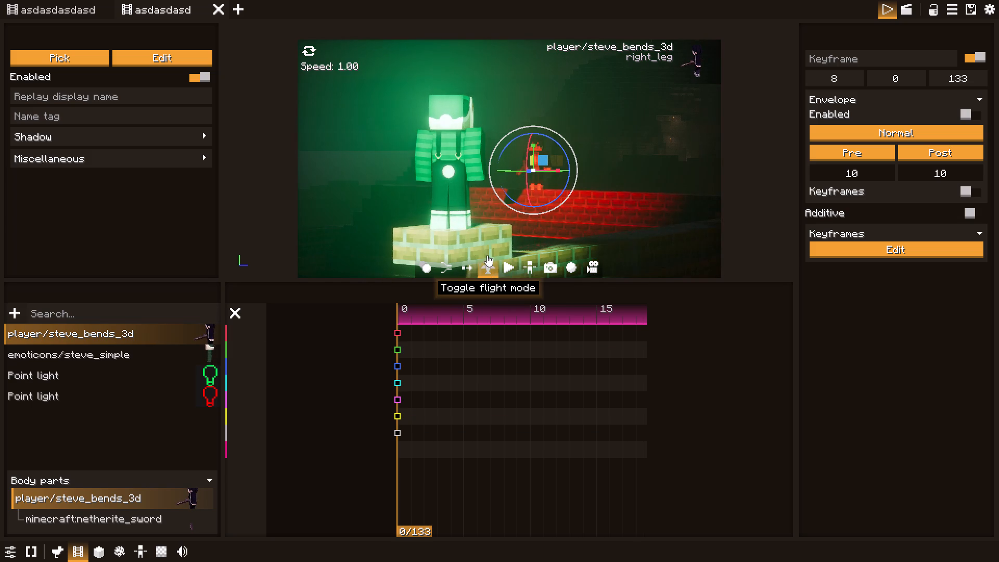
pyautogui.press('s')
pyautogui.click(485, 241)
pyautogui.press('s')
pyautogui.click(505, 264)
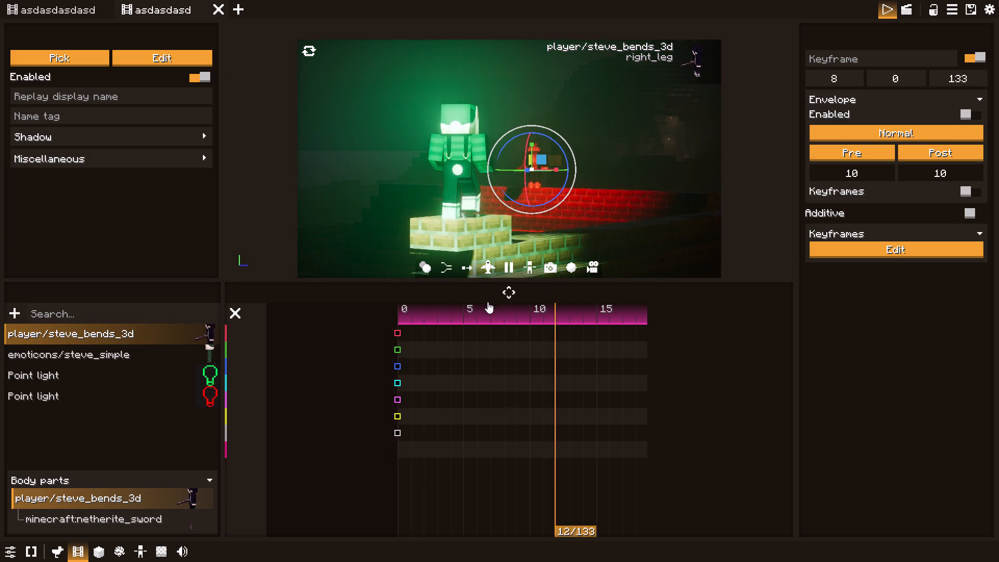
pyautogui.press('space')
# At tick 45, record camera keyframes in flight mode while moving in toward the crouching green-lit character.
pyautogui.scroll(-20, 488, 315)
pyautogui.scroll(-3, 488, 315)
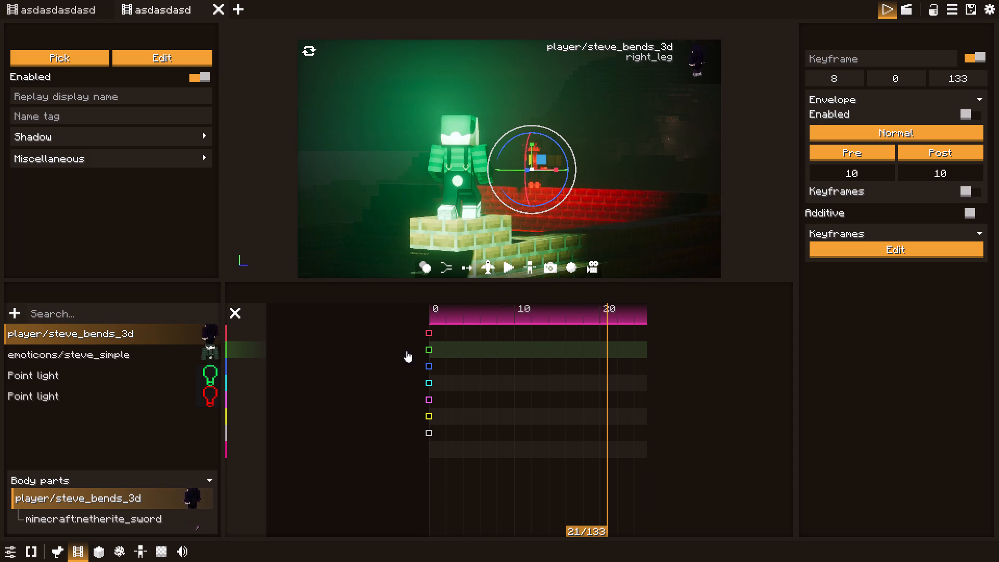
pyautogui.scroll(-11, 406, 351)
pyautogui.scroll(-11, 498, 355)
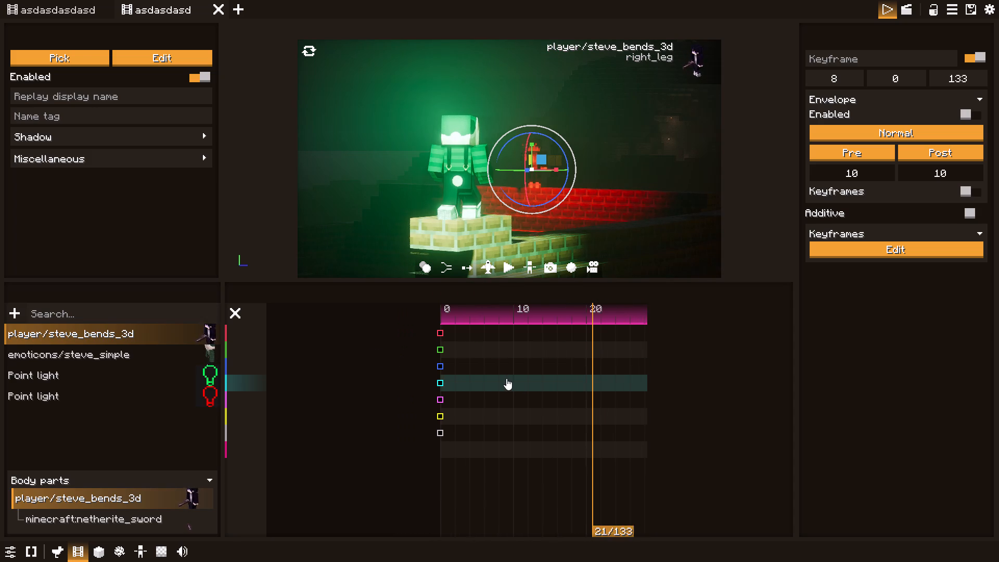
pyautogui.scroll(-20, 506, 378)
pyautogui.scroll(-4, 506, 378)
pyautogui.scroll(-11, 573, 356)
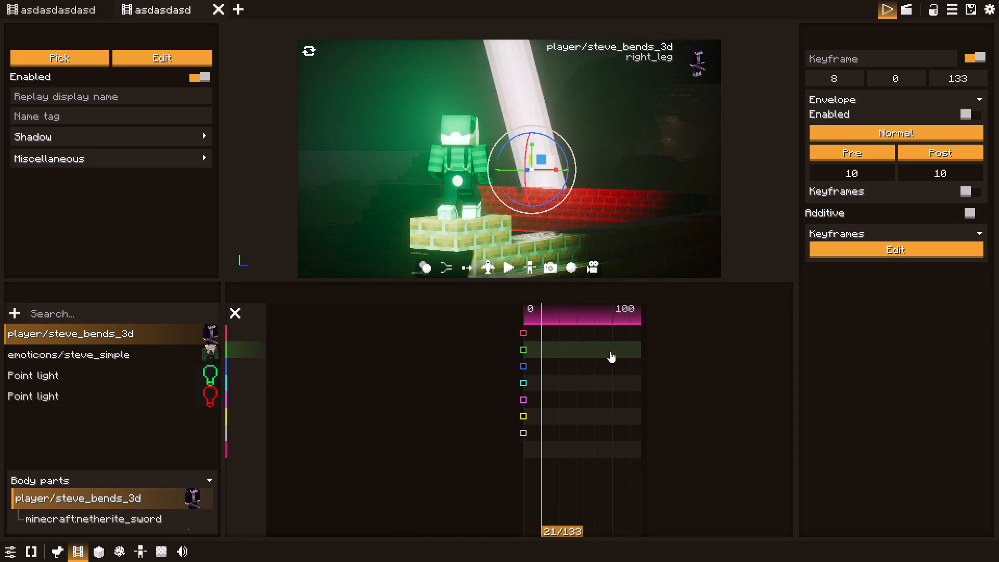
pyautogui.scroll(-1, 618, 350)
pyautogui.moveTo(555, 316); pyautogui.dragTo(644, 326)
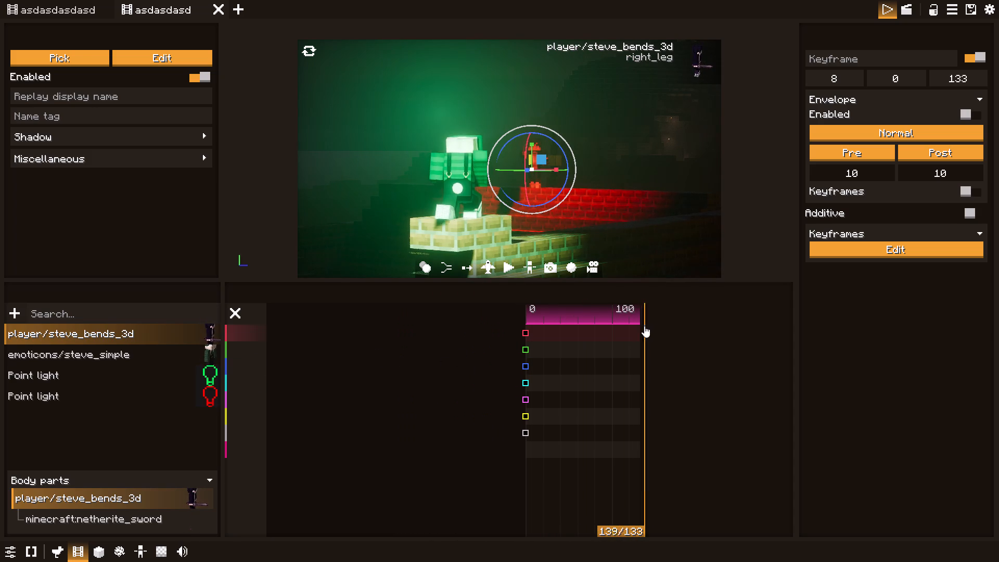
pyautogui.moveTo(644, 326); pyautogui.dragTo(554, 327)
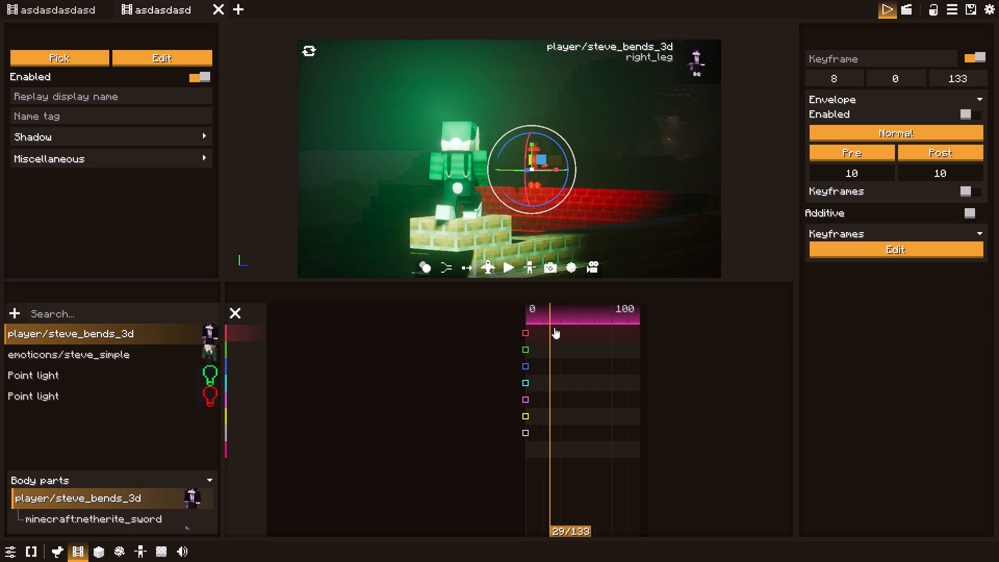
pyautogui.moveTo(554, 327); pyautogui.dragTo(565, 330)
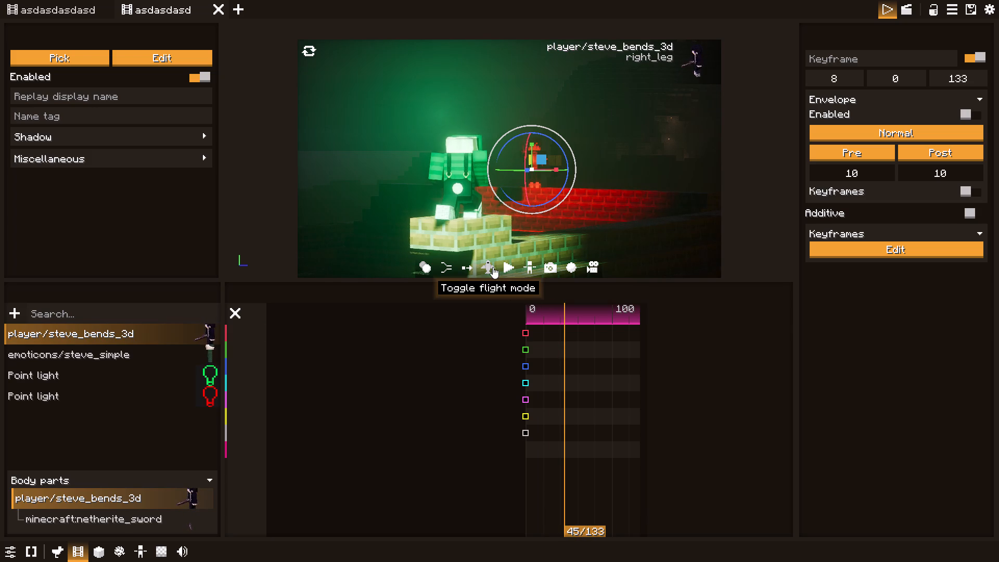
pyautogui.click(493, 267)
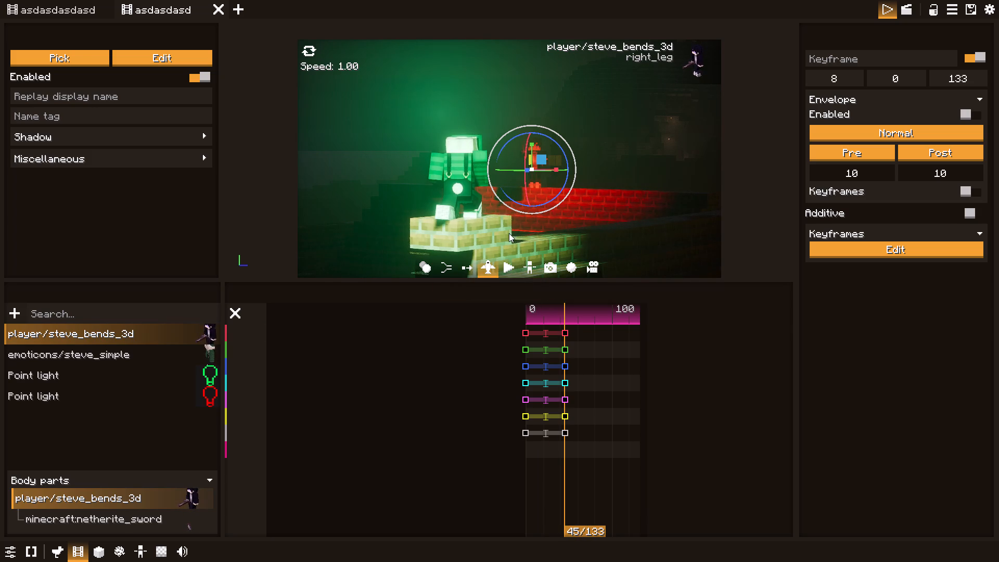
pyautogui.moveTo(508, 229); pyautogui.dragTo(508, 239)
pyautogui.write('wwww')
pyautogui.press('w')
pyautogui.write('ww')
pyautogui.press('w')
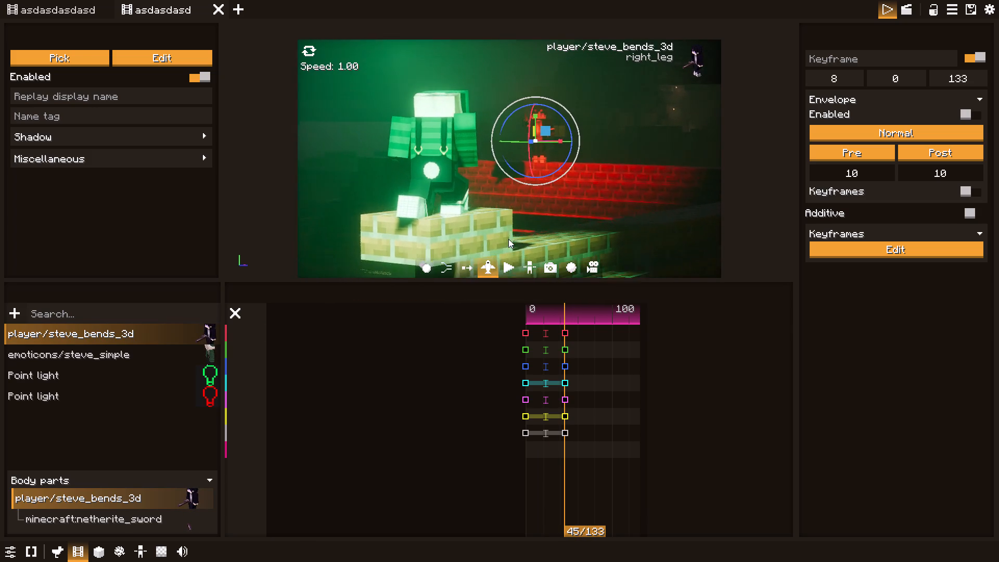
# Fly the tick 45 camera close behind the green-lit character, keep the red-lit character in frame, and return to the camera clip timeline.
pyautogui.moveTo(508, 239); pyautogui.dragTo(499, 238)
pyautogui.write('ww')
pyautogui.press('w')
pyautogui.press('w')
pyautogui.write('ww')
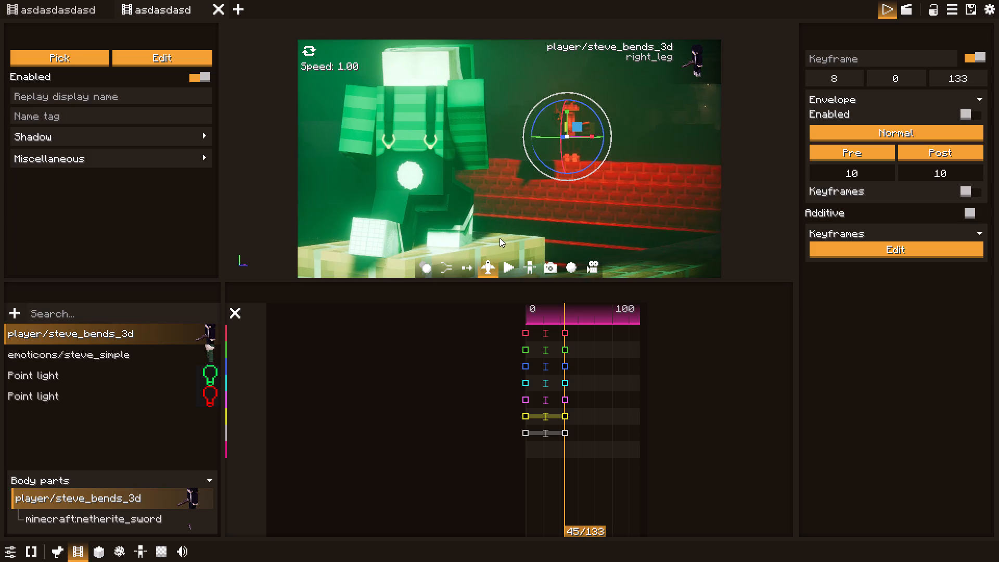
pyautogui.moveTo(499, 238); pyautogui.dragTo(499, 235)
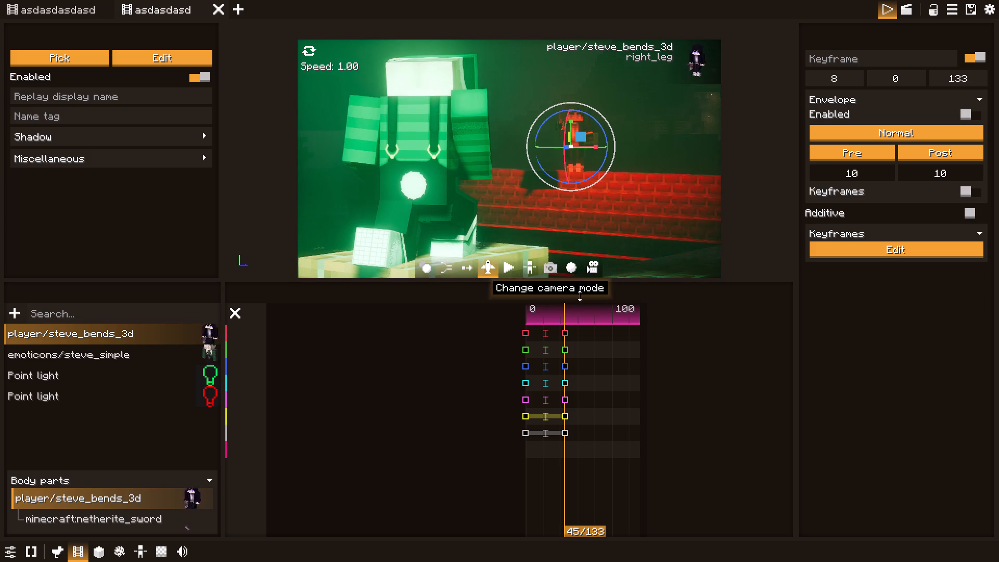
pyautogui.click(888, 11)
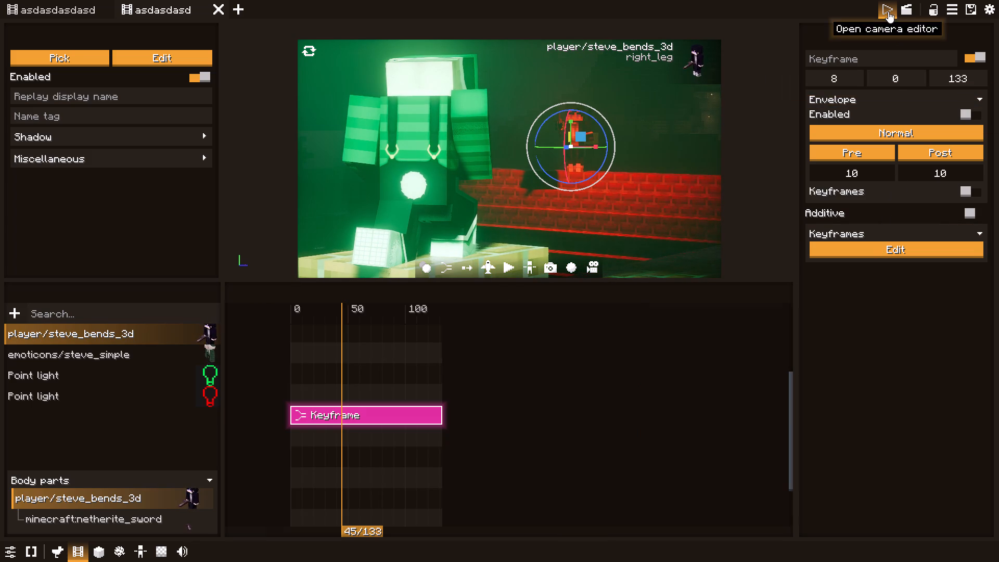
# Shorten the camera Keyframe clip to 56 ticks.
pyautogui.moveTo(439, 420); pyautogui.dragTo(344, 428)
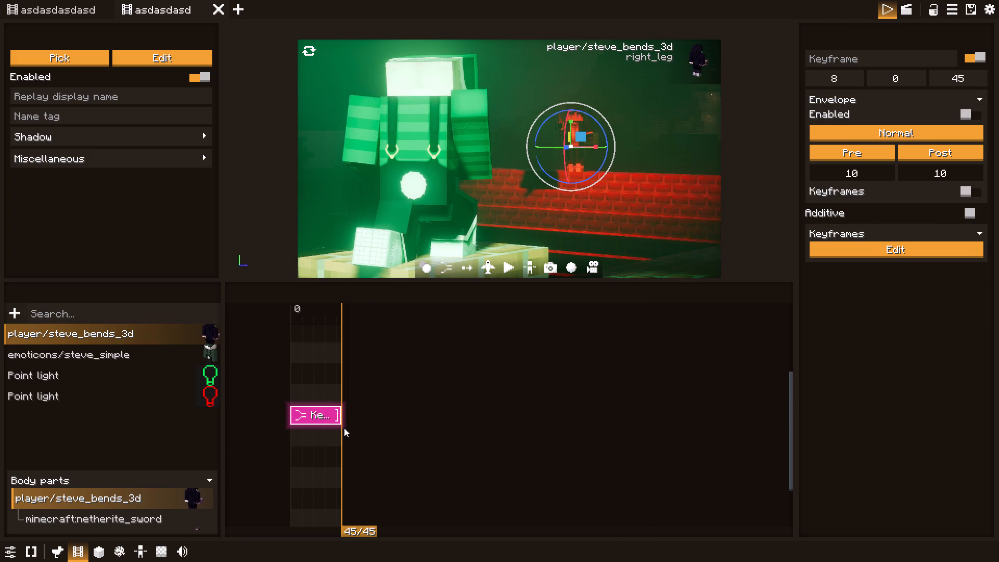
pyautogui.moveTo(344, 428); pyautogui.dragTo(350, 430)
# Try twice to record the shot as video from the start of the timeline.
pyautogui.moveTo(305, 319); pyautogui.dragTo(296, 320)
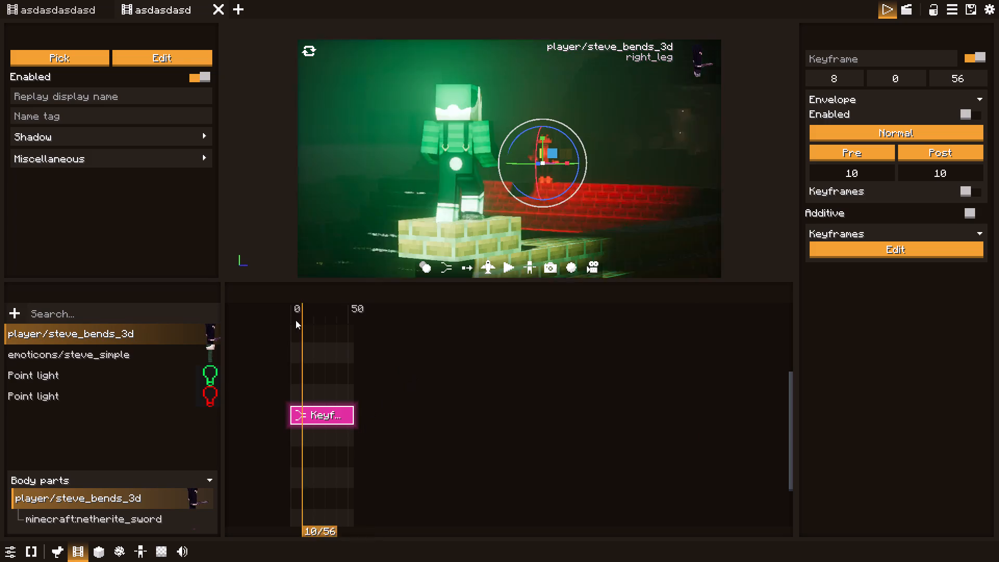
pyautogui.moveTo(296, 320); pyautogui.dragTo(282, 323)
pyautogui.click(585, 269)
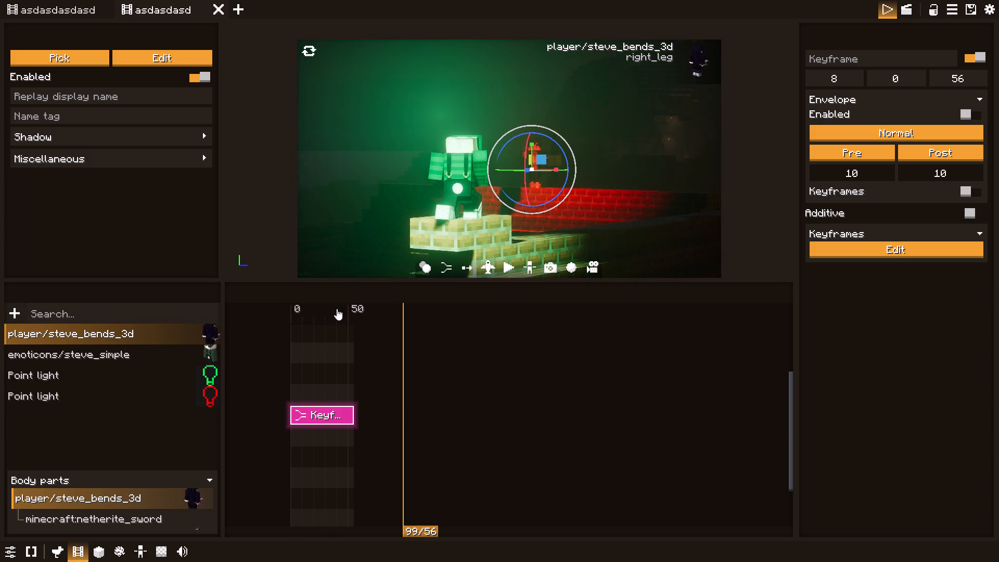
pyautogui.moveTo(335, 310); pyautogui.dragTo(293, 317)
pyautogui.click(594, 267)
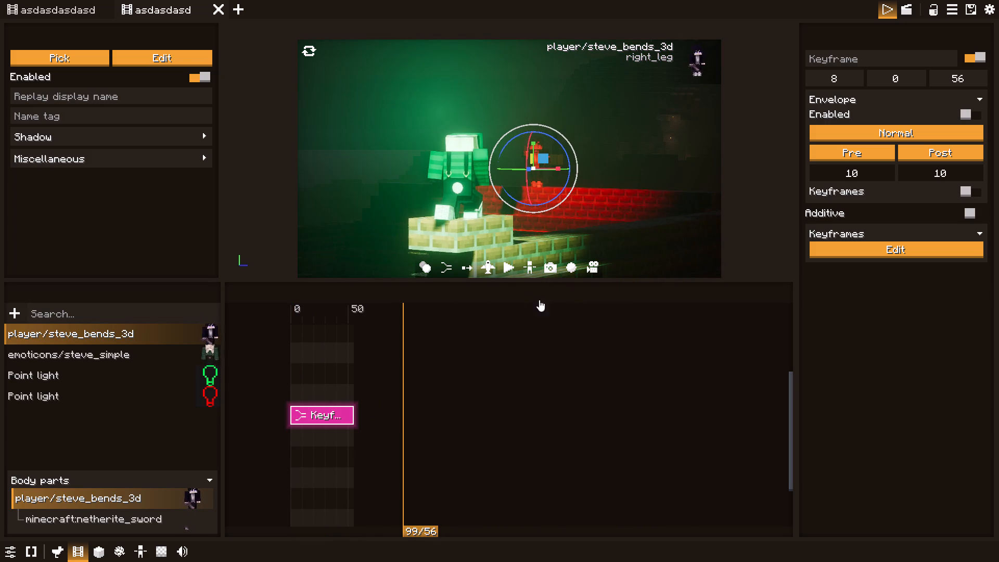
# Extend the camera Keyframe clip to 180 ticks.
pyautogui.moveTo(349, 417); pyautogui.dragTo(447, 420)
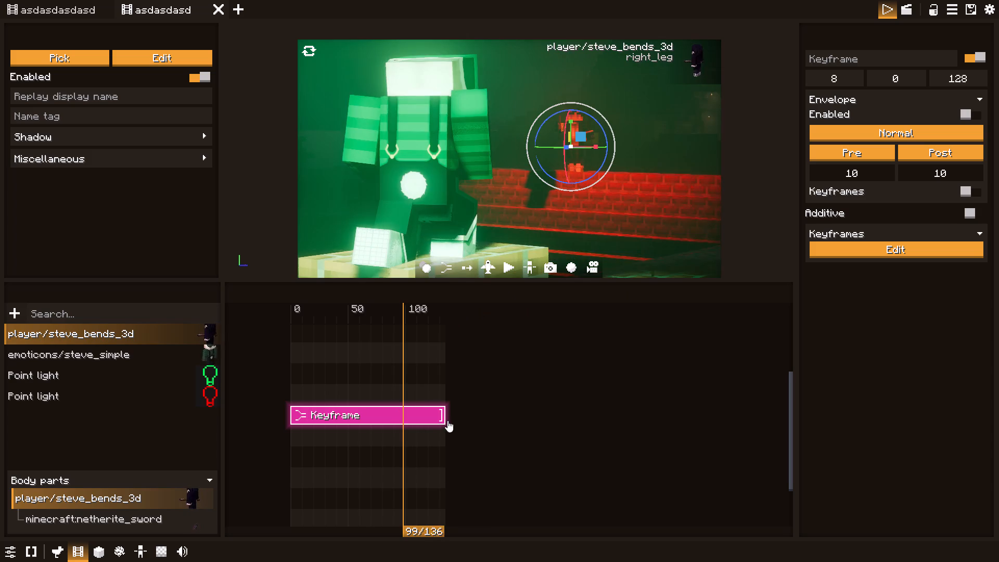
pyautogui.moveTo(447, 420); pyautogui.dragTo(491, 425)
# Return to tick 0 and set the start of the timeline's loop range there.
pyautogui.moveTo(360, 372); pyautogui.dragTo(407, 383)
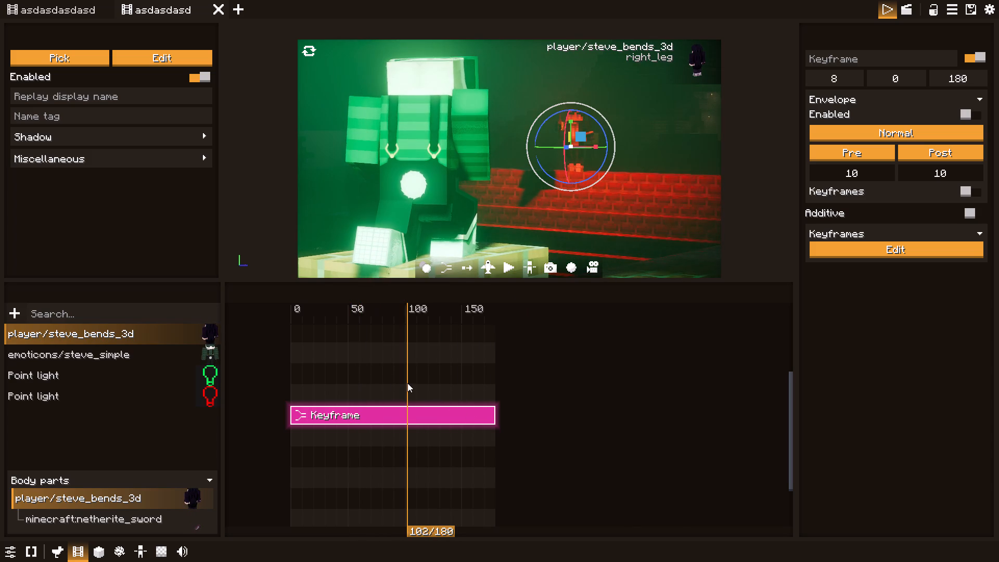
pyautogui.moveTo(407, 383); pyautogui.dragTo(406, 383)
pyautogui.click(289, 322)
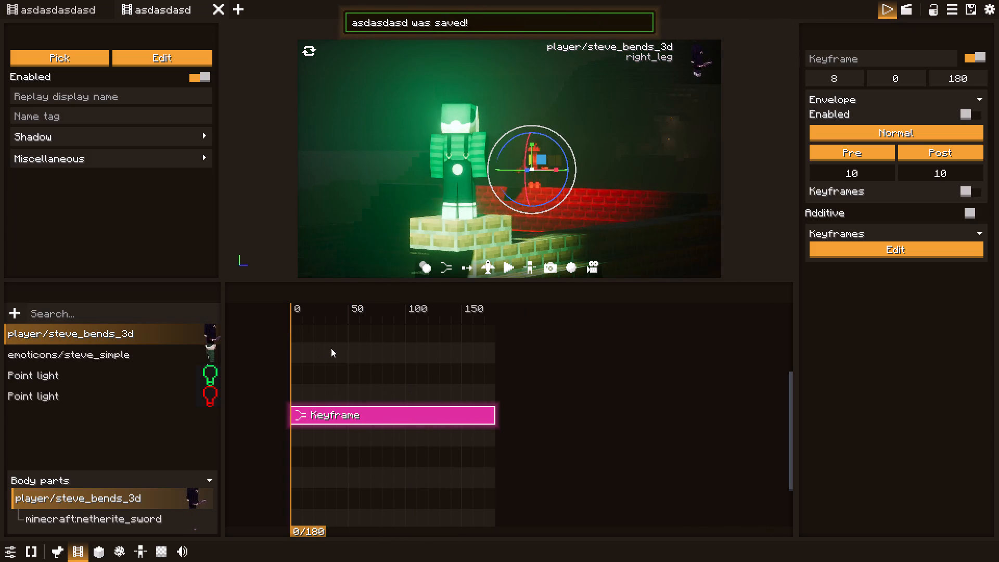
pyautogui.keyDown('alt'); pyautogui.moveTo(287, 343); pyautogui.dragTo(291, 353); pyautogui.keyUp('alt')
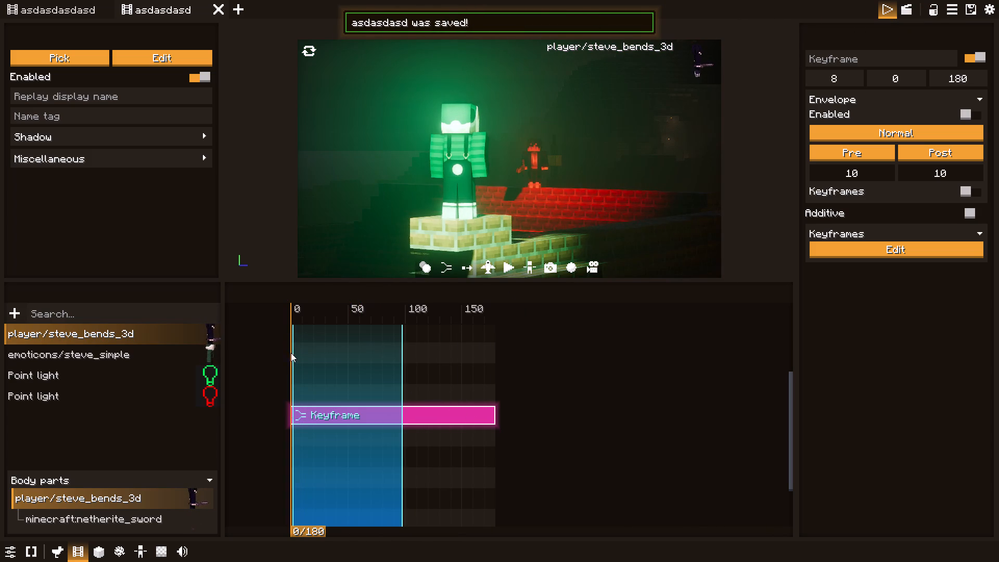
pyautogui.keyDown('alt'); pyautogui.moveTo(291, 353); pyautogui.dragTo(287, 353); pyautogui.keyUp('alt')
# Clear the timeline's loop range and set one from tick 0 to about tick 64.
pyautogui.moveTo(401, 382); pyautogui.dragTo(388, 386)
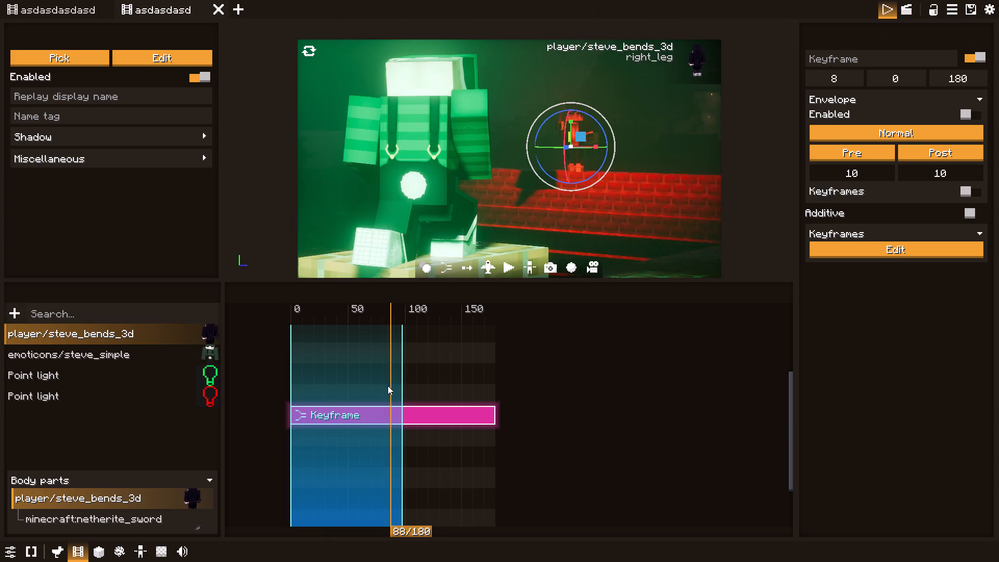
pyautogui.moveTo(388, 386); pyautogui.dragTo(371, 384)
pyautogui.keyDown('alt'); pyautogui.click(376, 379); pyautogui.keyUp('alt')
pyautogui.keyDown('alt'); pyautogui.moveTo(381, 374); pyautogui.dragTo(309, 381); pyautogui.keyUp('alt')
pyautogui.keyDown('alt'); pyautogui.click(309, 381); pyautogui.keyUp('alt')
pyautogui.keyDown('alt'); pyautogui.rightClick(309, 381); pyautogui.keyUp('alt')
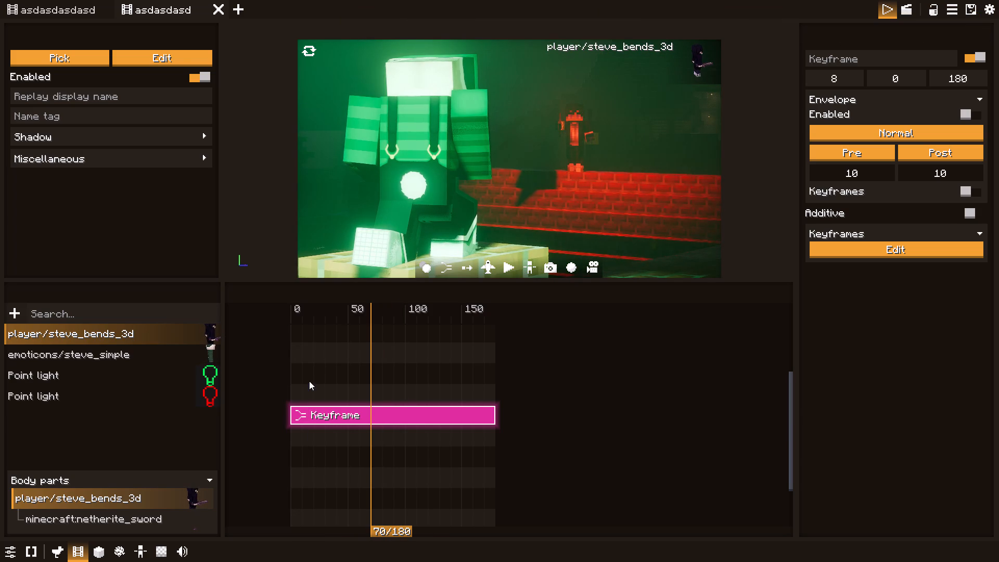
pyautogui.keyDown('alt'); pyautogui.rightClick(309, 381); pyautogui.keyUp('alt')
pyautogui.keyDown('alt'); pyautogui.moveTo(353, 378); pyautogui.dragTo(287, 391); pyautogui.keyUp('alt')
pyautogui.click(349, 396)
pyautogui.moveTo(349, 394); pyautogui.dragTo(357, 394)
pyautogui.keyDown('alt'); pyautogui.moveTo(366, 388); pyautogui.dragTo(284, 399); pyautogui.keyUp('alt')
# Shorten the camera Keyframe clip to 69 ticks, just past the end of the loop range.
pyautogui.moveTo(493, 415); pyautogui.dragTo(389, 427)
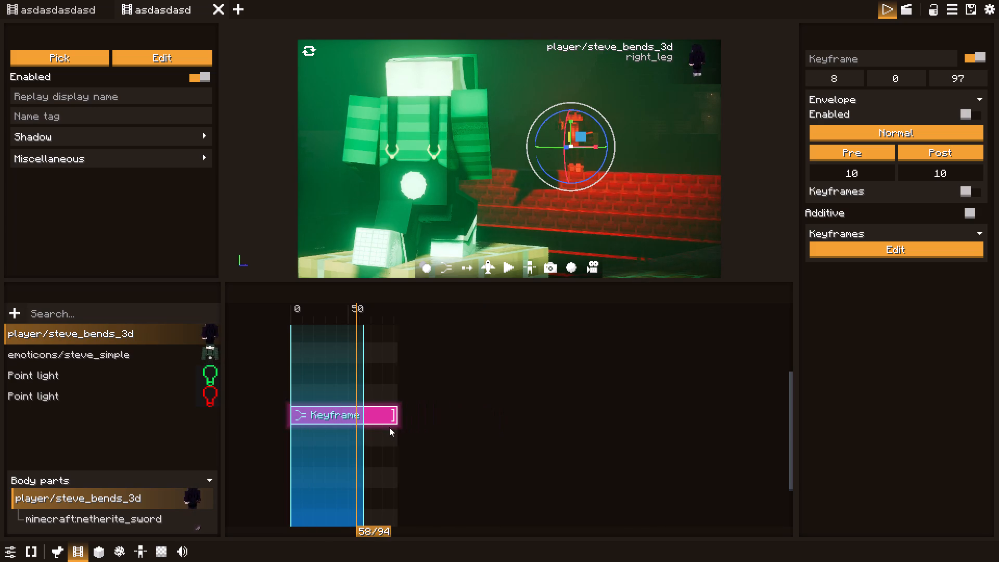
pyautogui.moveTo(389, 427); pyautogui.dragTo(366, 429)
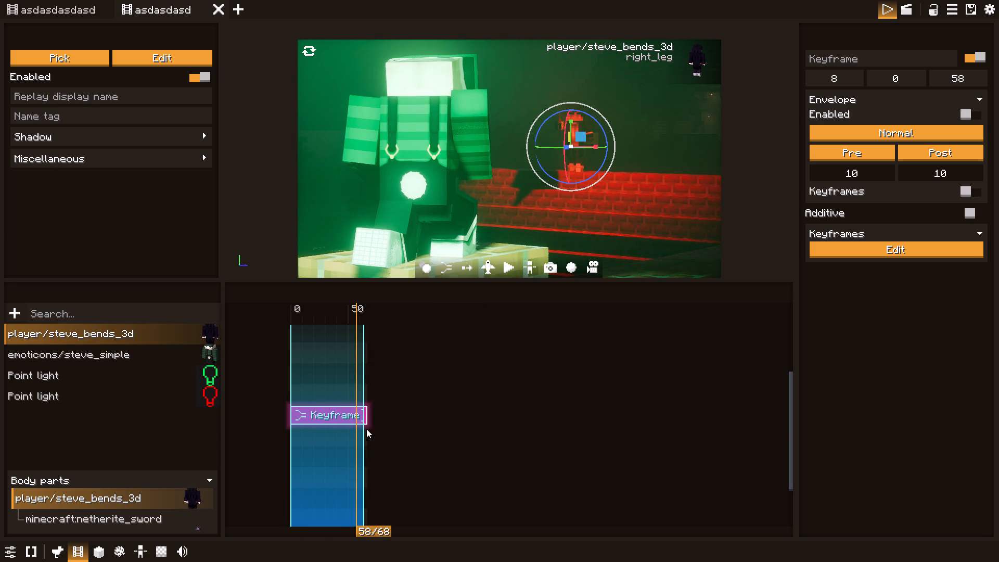
pyautogui.moveTo(366, 429); pyautogui.dragTo(367, 429)
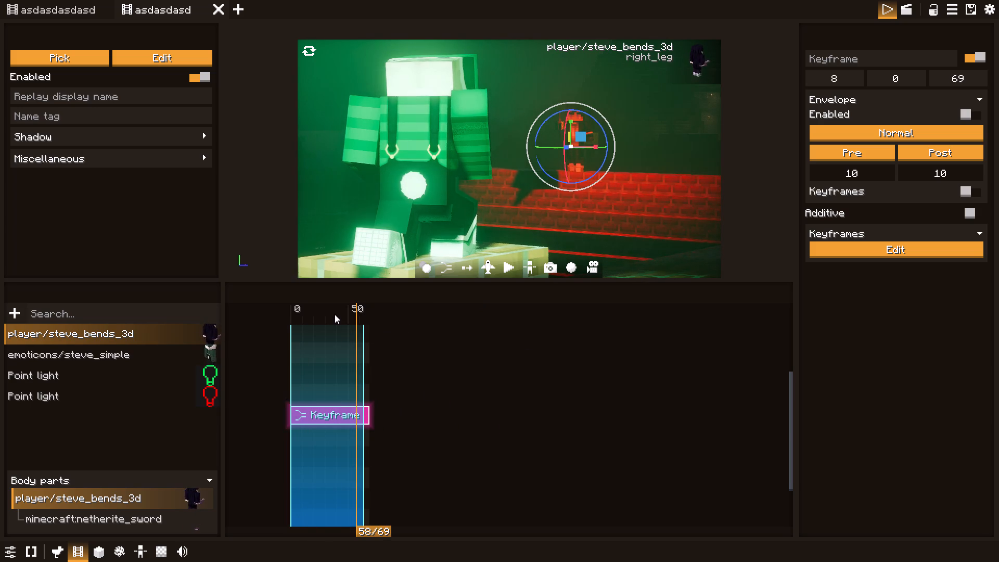
# Record the rooftop shot as video from the start of the timeline.
pyautogui.moveTo(331, 312); pyautogui.dragTo(272, 318)
pyautogui.click(594, 266)
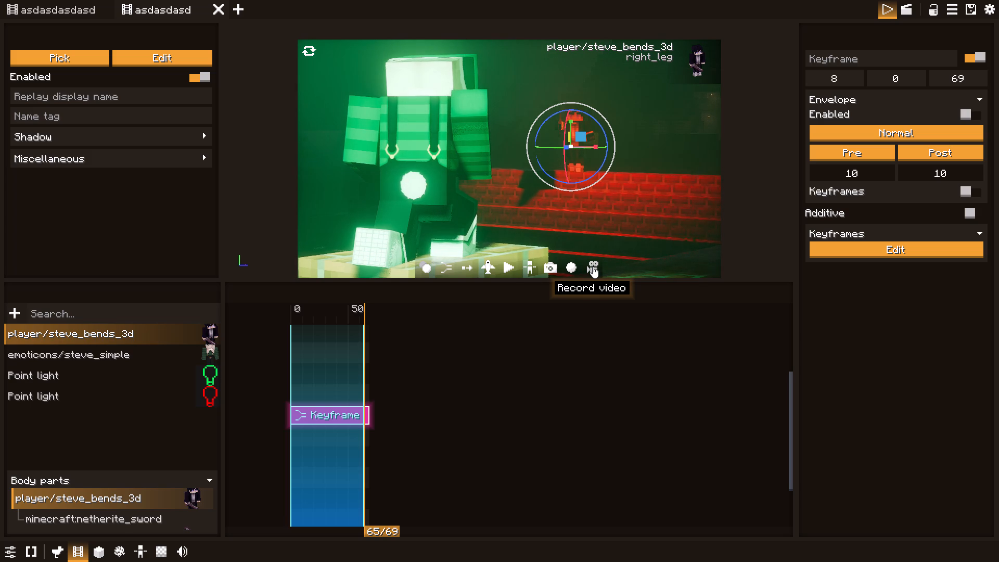
# Switch to the bbs folder in File Explorer, open the 2026-11-05_21-47-54 recording for viewing, and close the player.
pyautogui.click(599, 547)
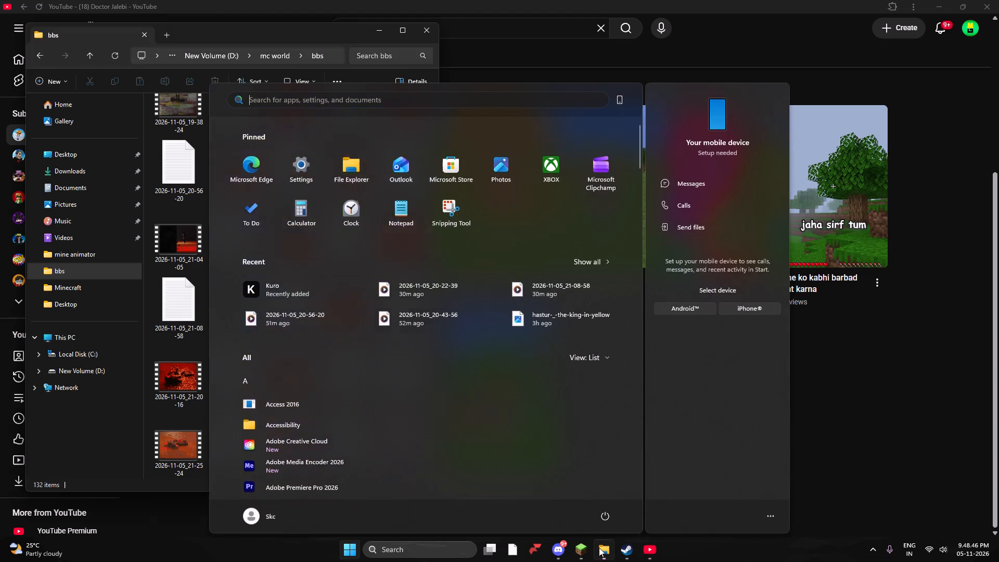
pyautogui.scroll(-7, 329, 367)
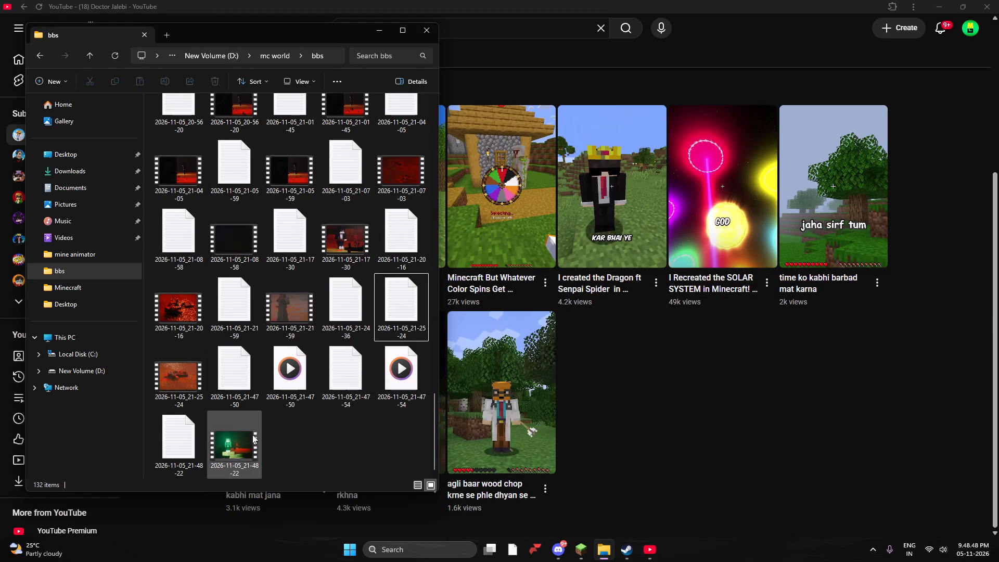
pyautogui.doubleClick(391, 381)
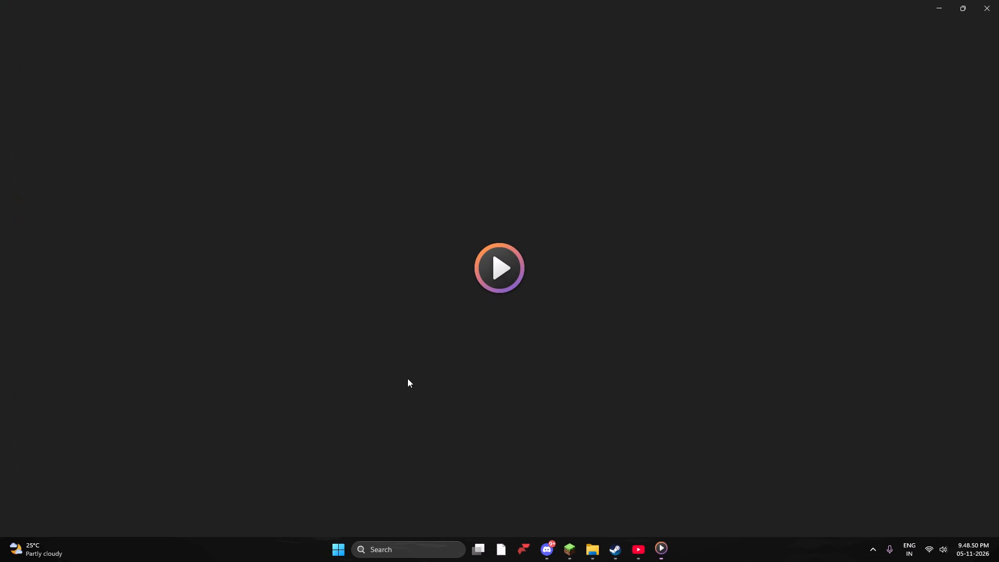
pyautogui.click(998, 0)
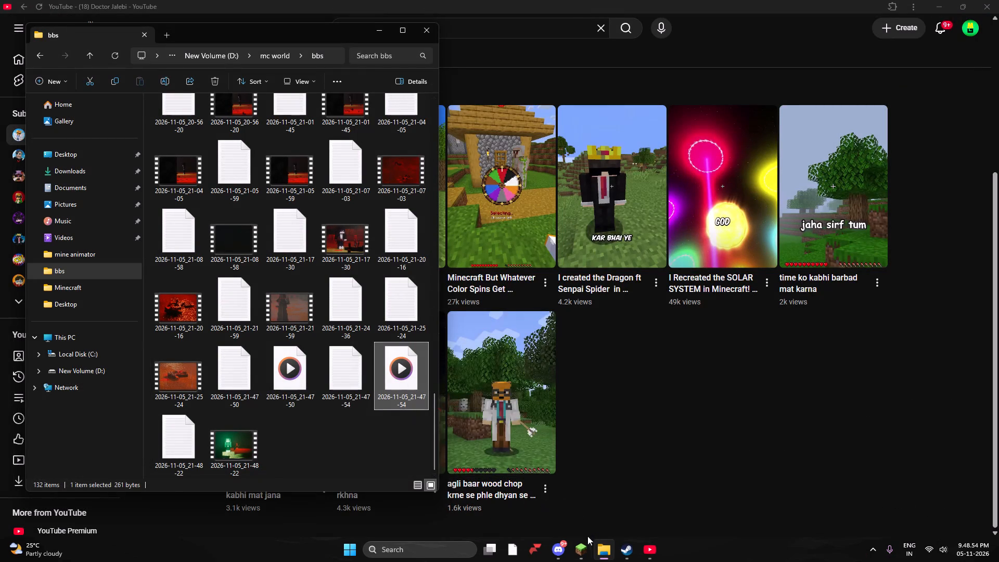